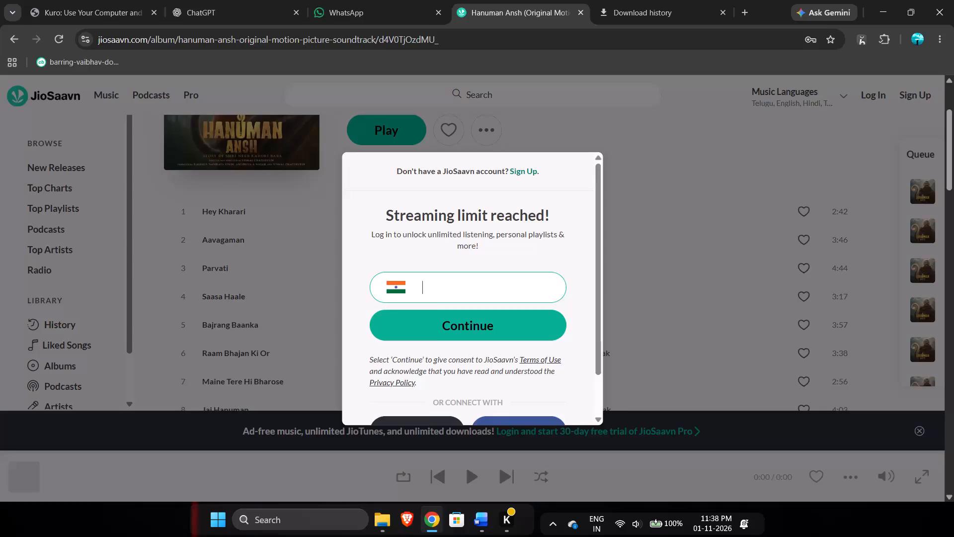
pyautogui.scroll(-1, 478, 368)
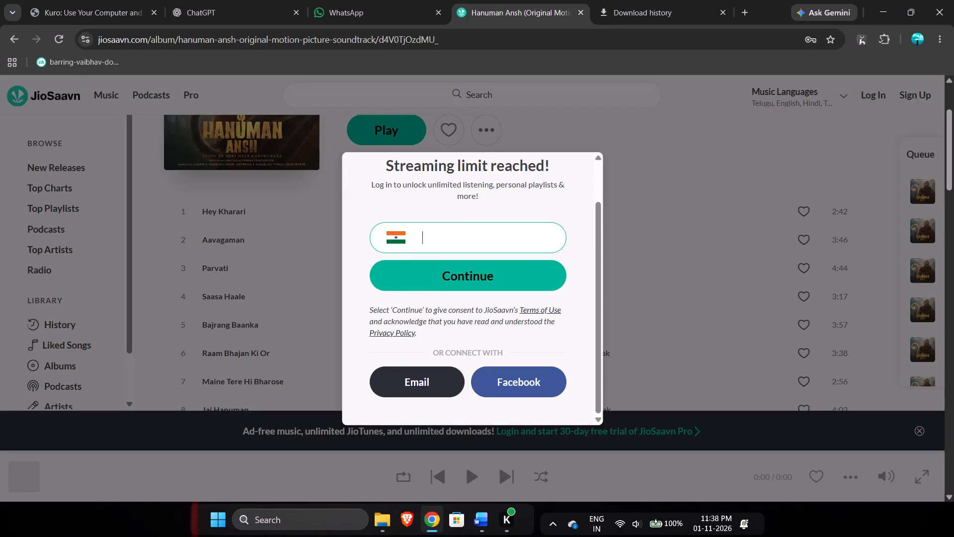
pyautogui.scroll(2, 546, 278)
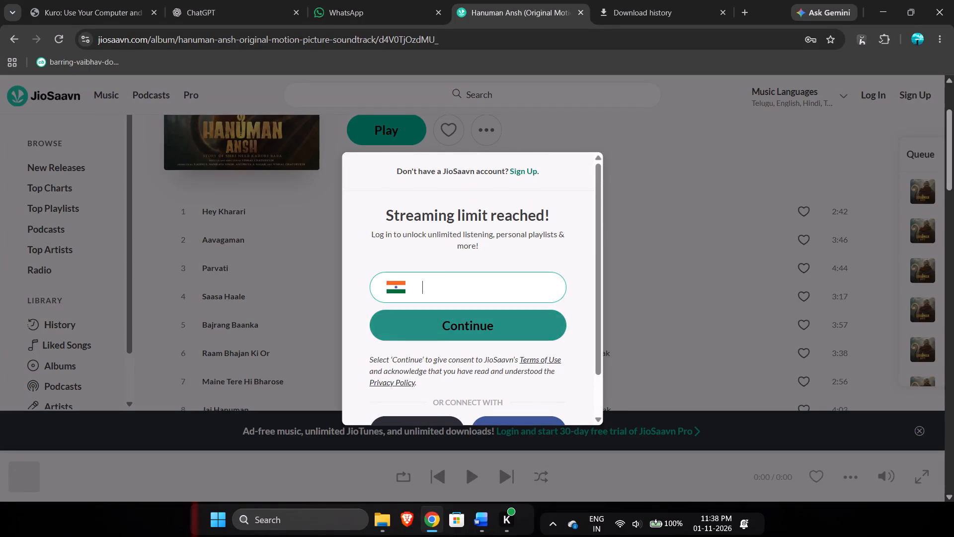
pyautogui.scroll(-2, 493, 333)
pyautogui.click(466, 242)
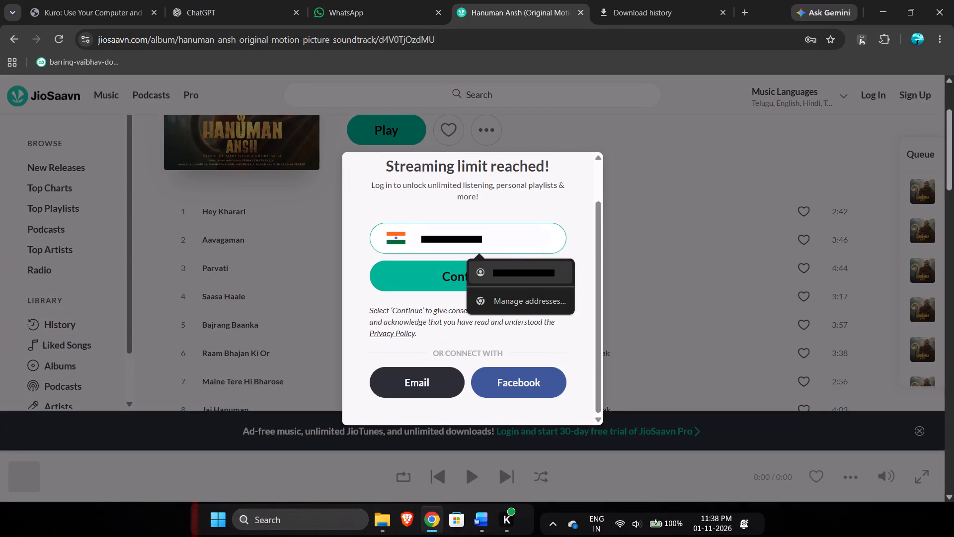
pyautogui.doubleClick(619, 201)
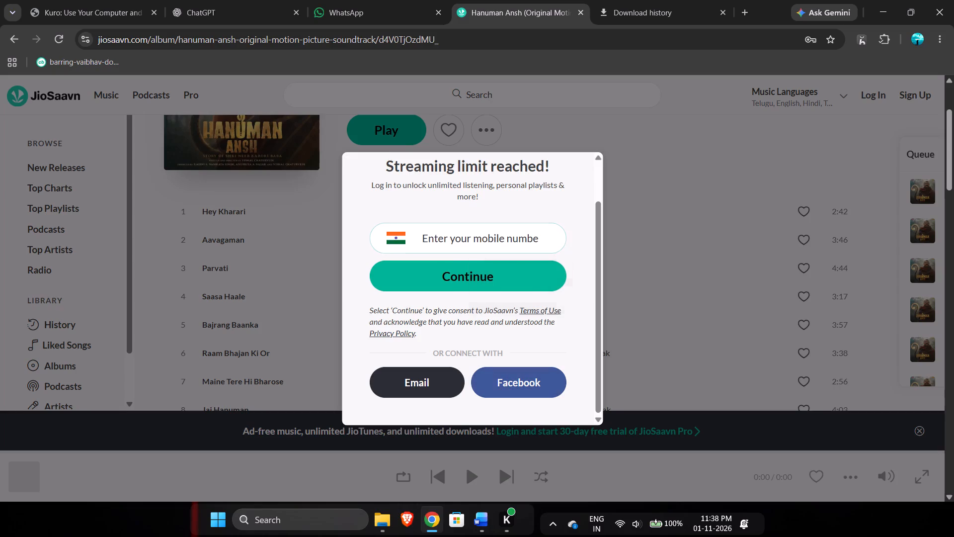
# Close the JioSaavn Hanuman Ansh album page.
pyautogui.click(575, 17)
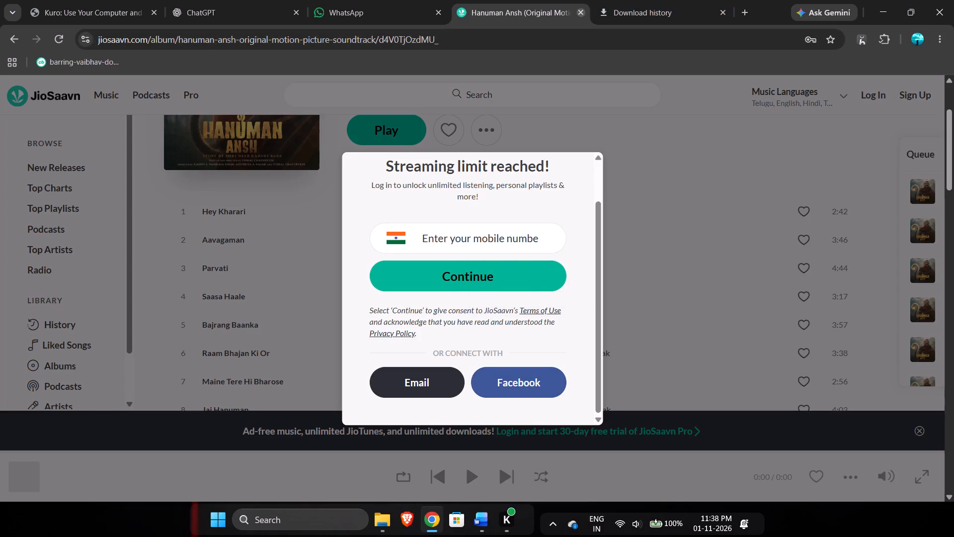
pyautogui.click(578, 12)
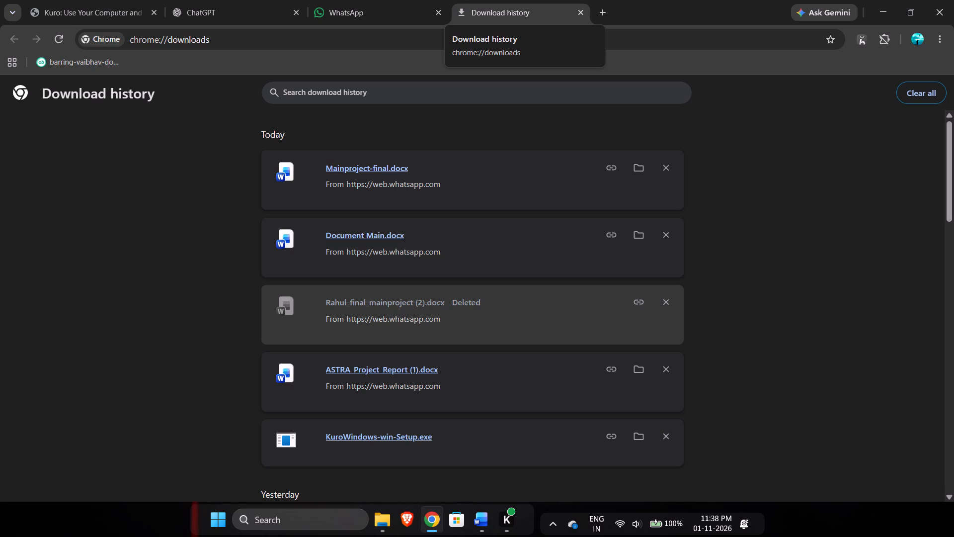
# Switch to the two Word reports and review the literature survey's closing themes alongside Chapter 1's objectives, scope and organization sections.
pyautogui.click(487, 510)
pyautogui.click(417, 457)
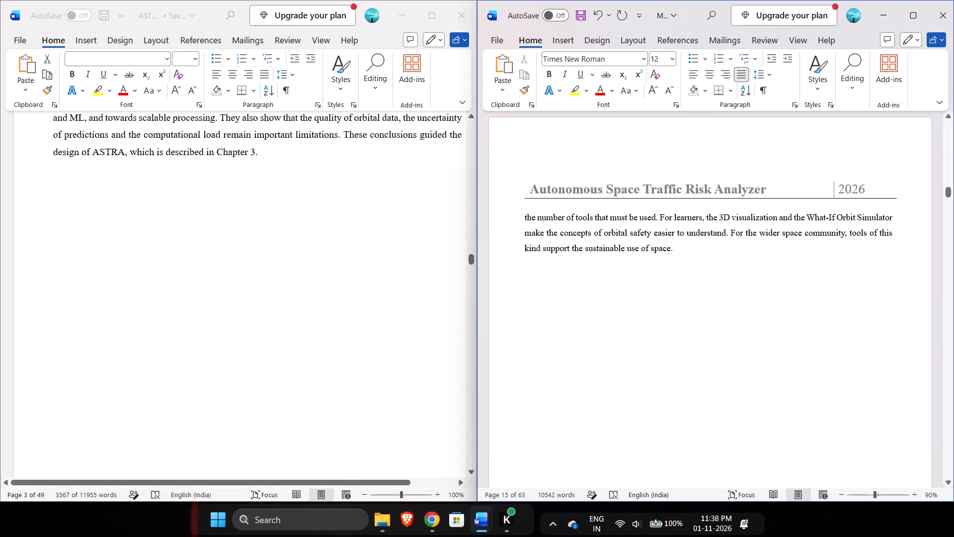
pyautogui.scroll(2, 353, 268)
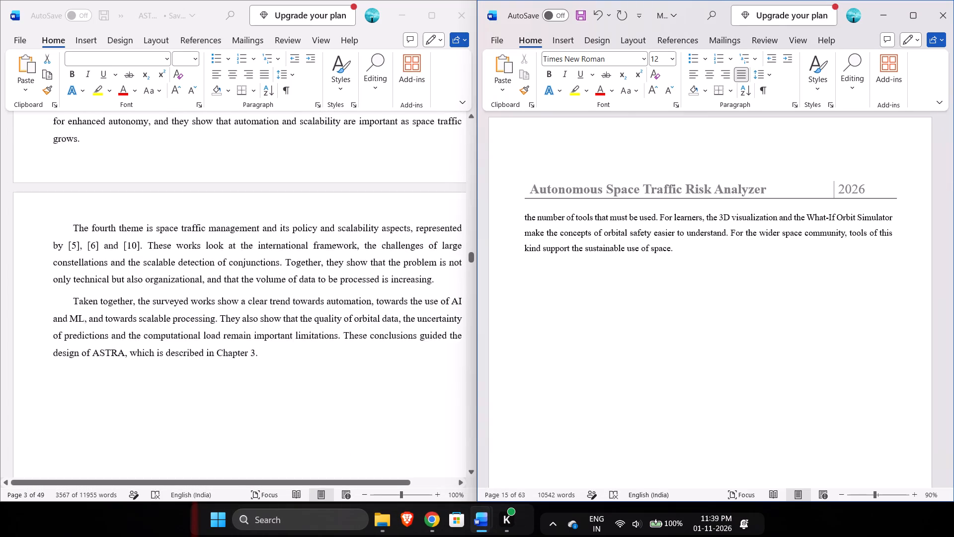
pyautogui.scroll(1, 353, 268)
pyautogui.scroll(3, 710, 276)
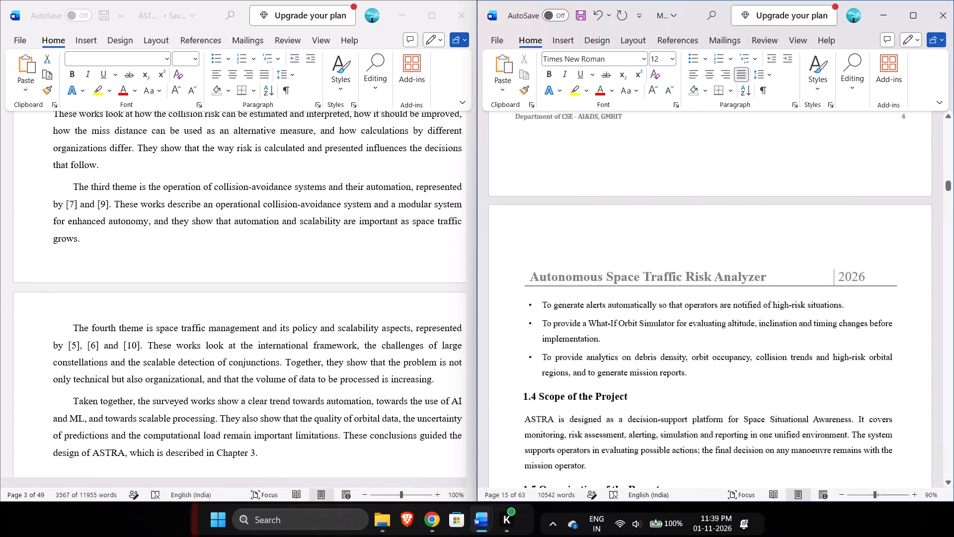
pyautogui.scroll(1, 710, 276)
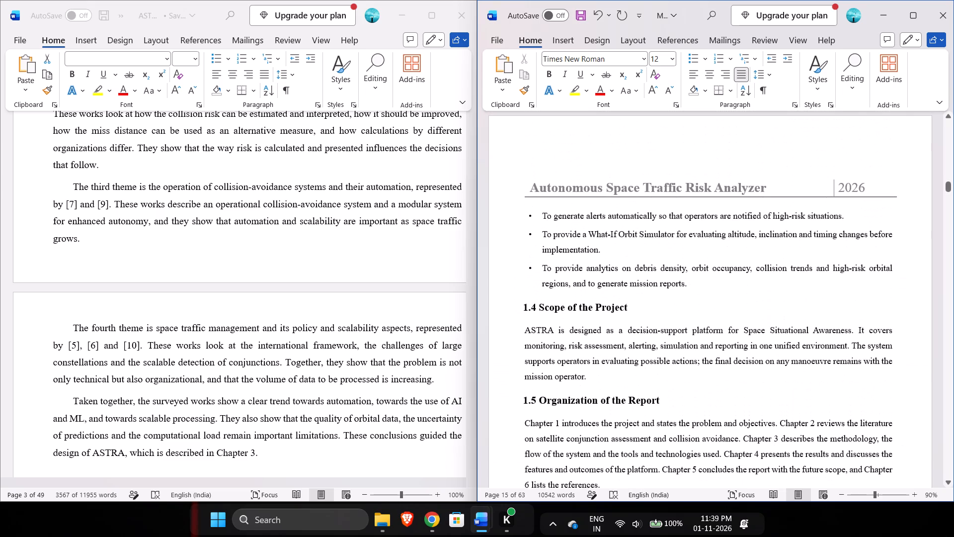
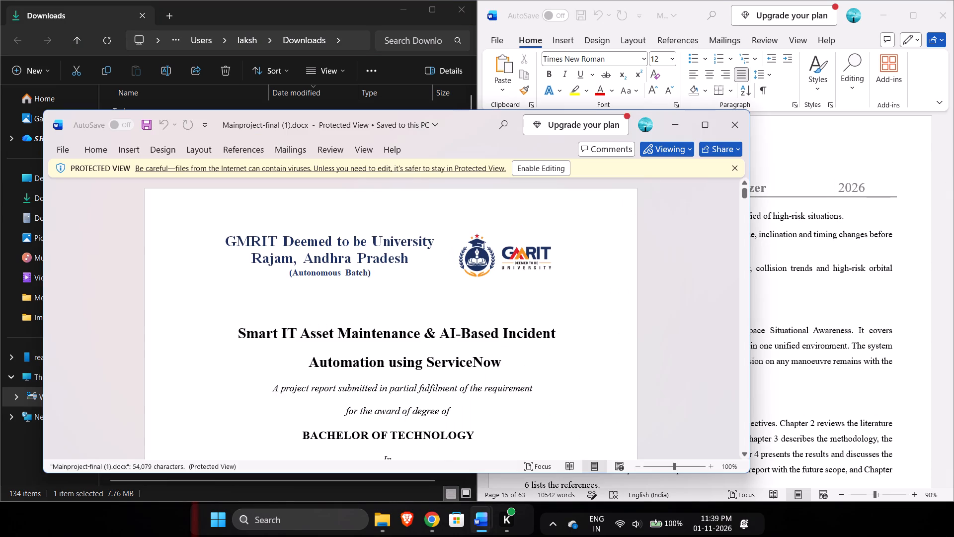
# Close the Downloads folder window behind the Mainproject-final (1).docx report.
pyautogui.click(455, 10)
# Look through the Mainproject-final (1).docx report from the cover page through the list of figures to the opening chapters' literature review.
pyautogui.scroll(-3, 484, 396)
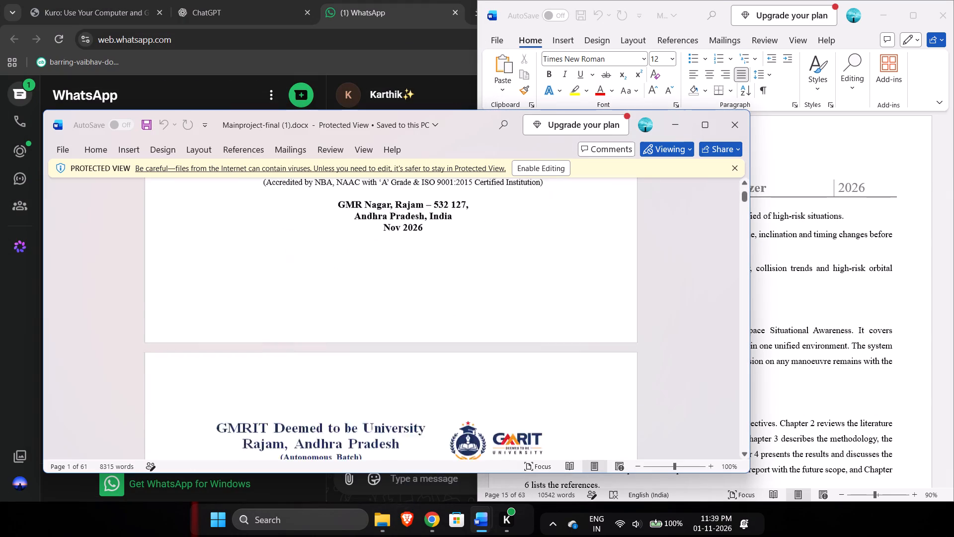
pyautogui.scroll(-9, 484, 396)
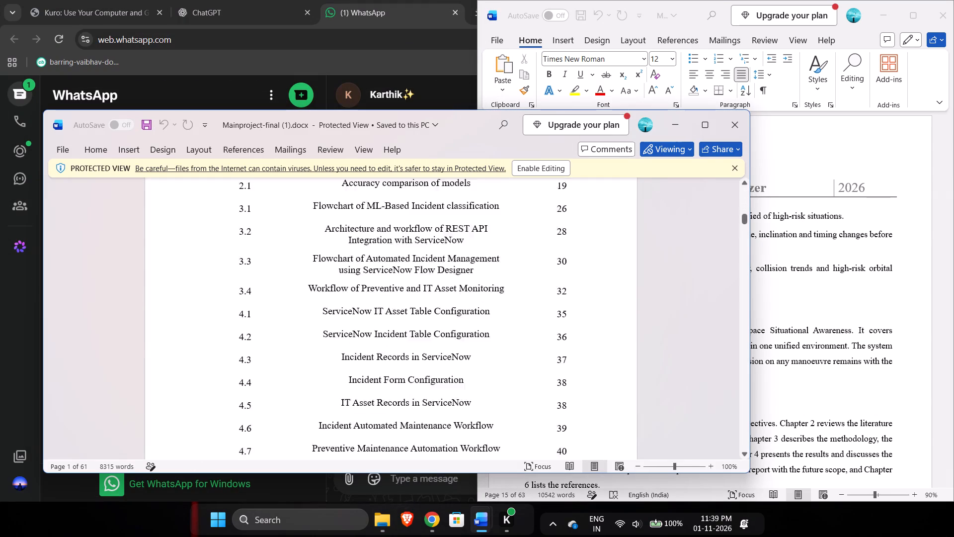
pyautogui.scroll(-13, 484, 396)
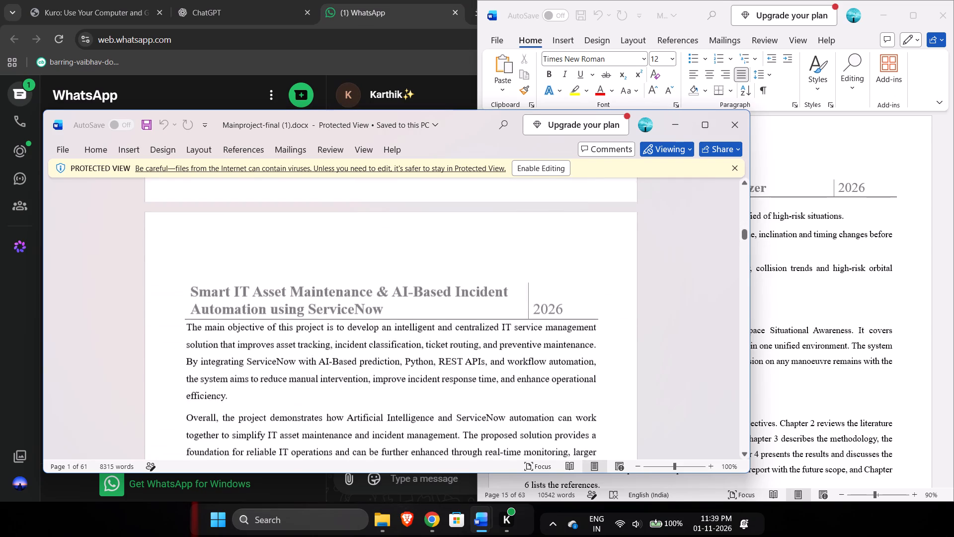
pyautogui.scroll(-14, 484, 396)
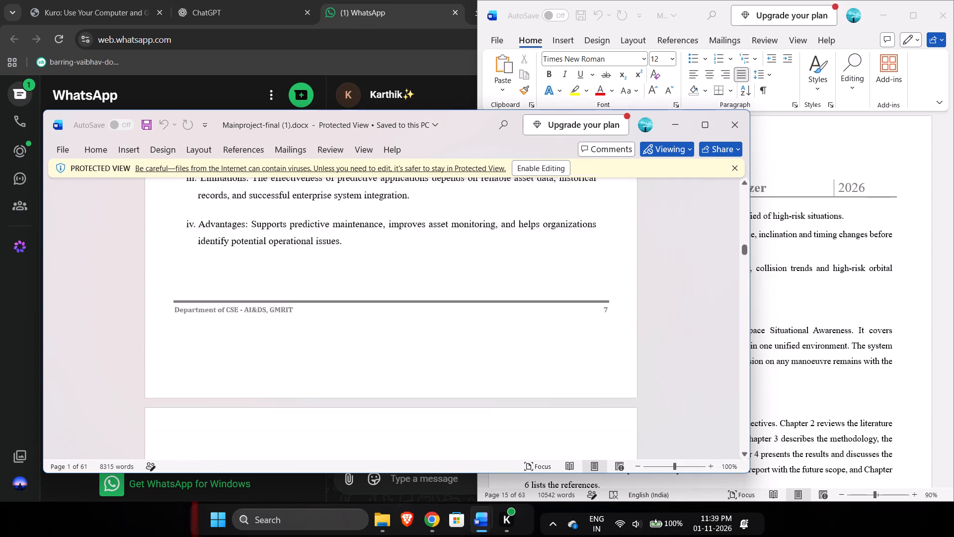
pyautogui.scroll(-5, 484, 396)
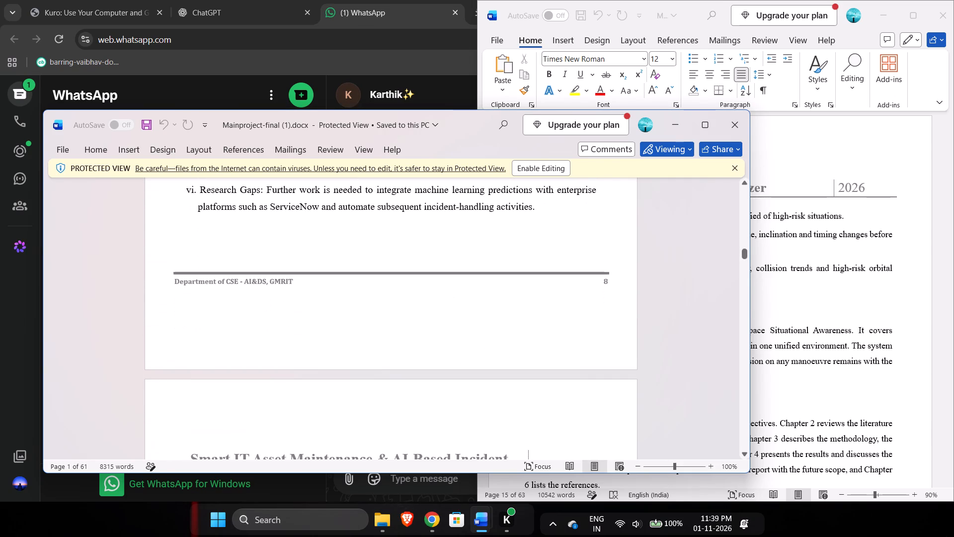
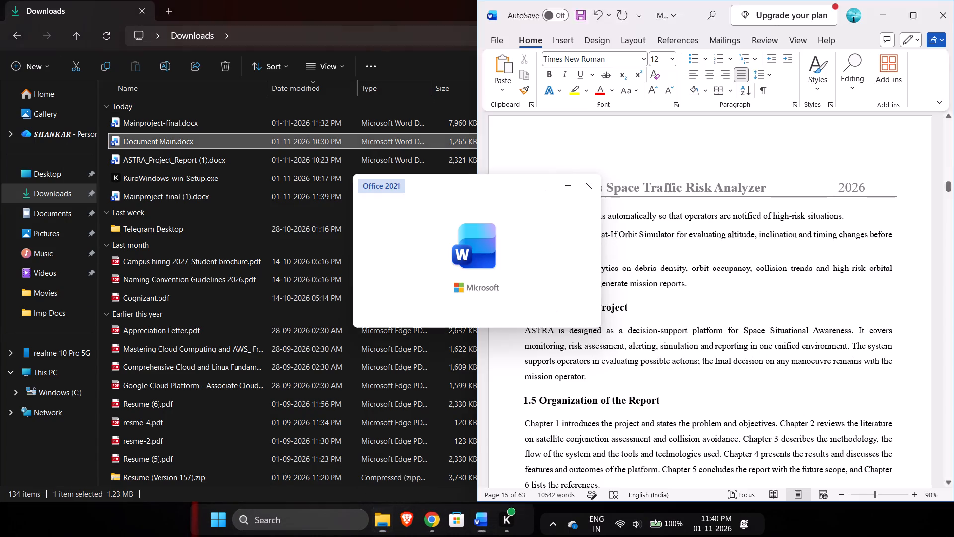
# Look through Document Main.docx from the cover page and table of contents to the introduction chapter.
pyautogui.scroll(-6, 678, 324)
pyautogui.scroll(20, 678, 324)
pyautogui.scroll(4, 678, 324)
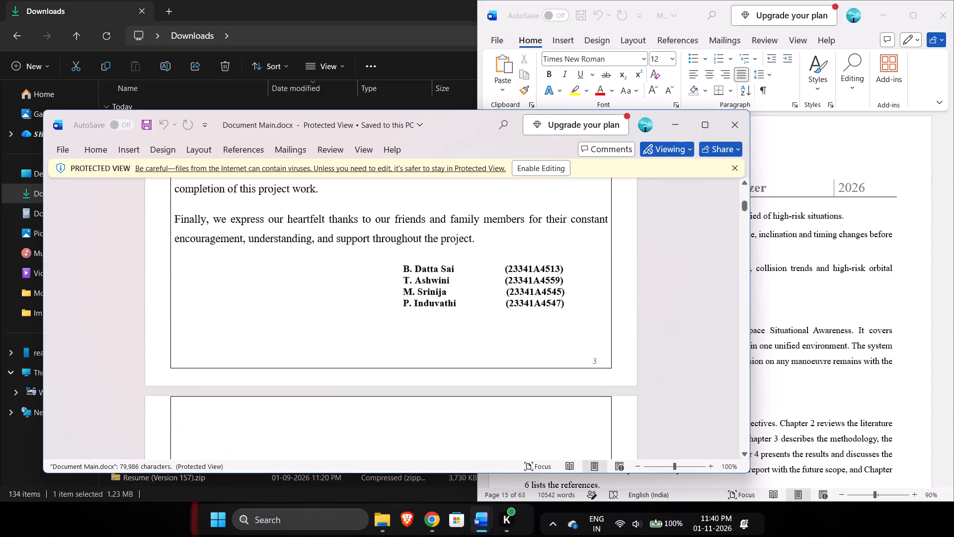
pyautogui.scroll(20, 678, 324)
pyautogui.scroll(14, 678, 324)
pyautogui.scroll(-1, 678, 324)
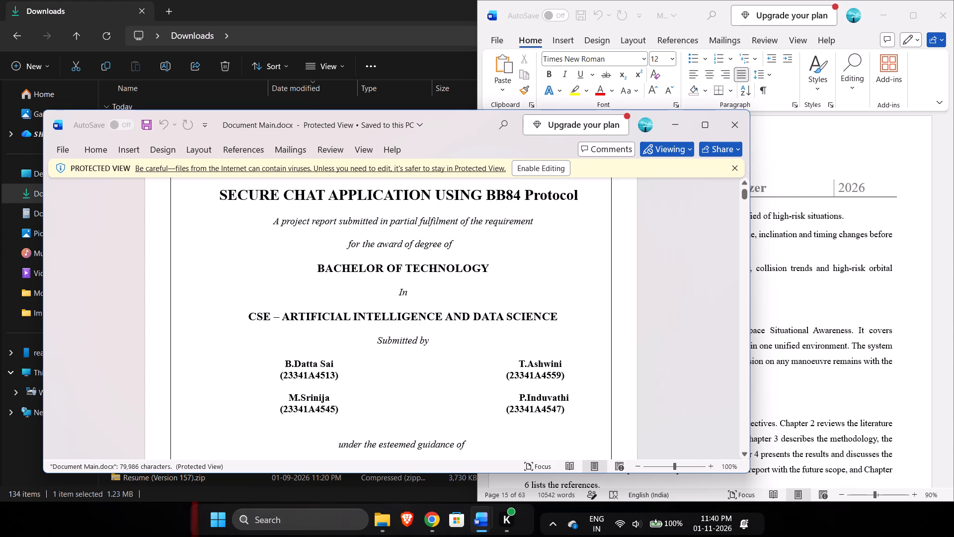
pyautogui.scroll(-11, 678, 324)
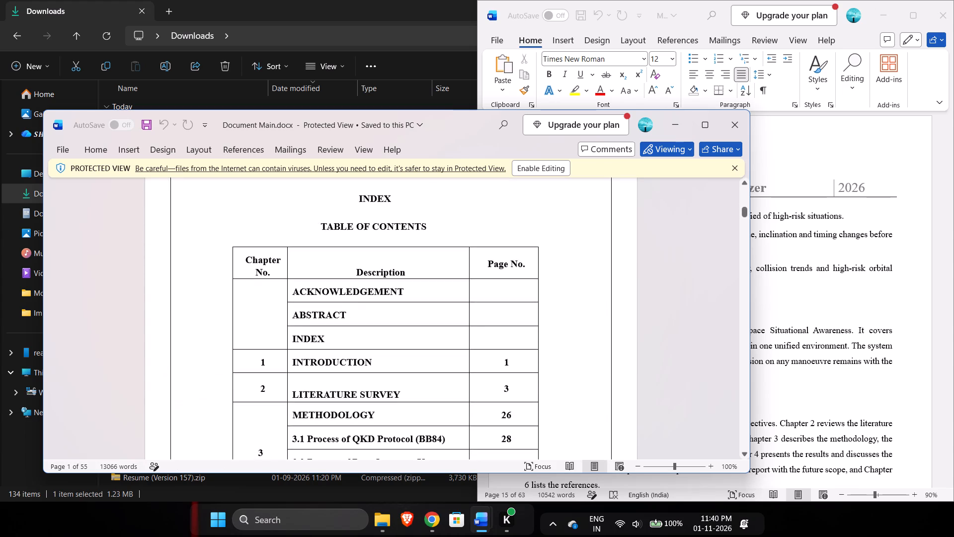
pyautogui.scroll(-9, 678, 324)
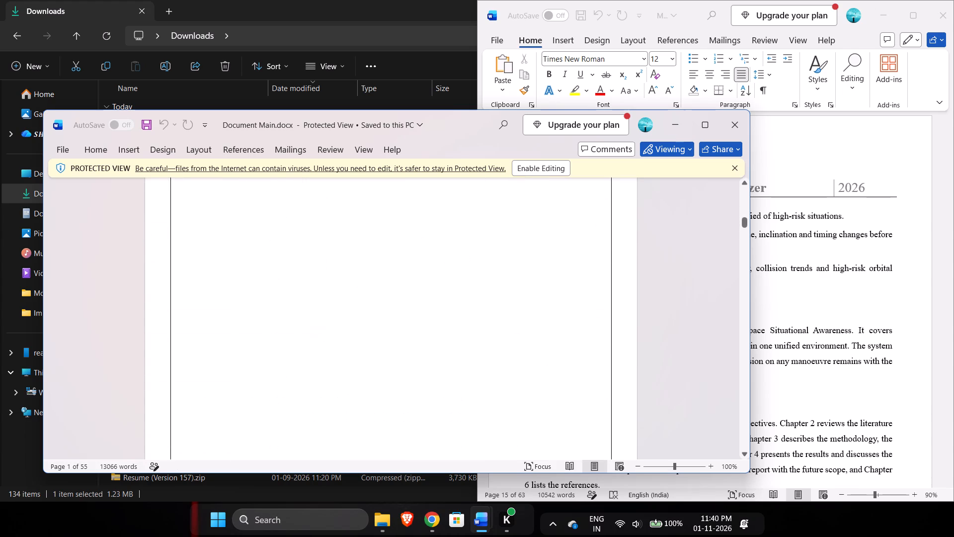
pyautogui.scroll(-6, 678, 324)
pyautogui.scroll(1, 678, 324)
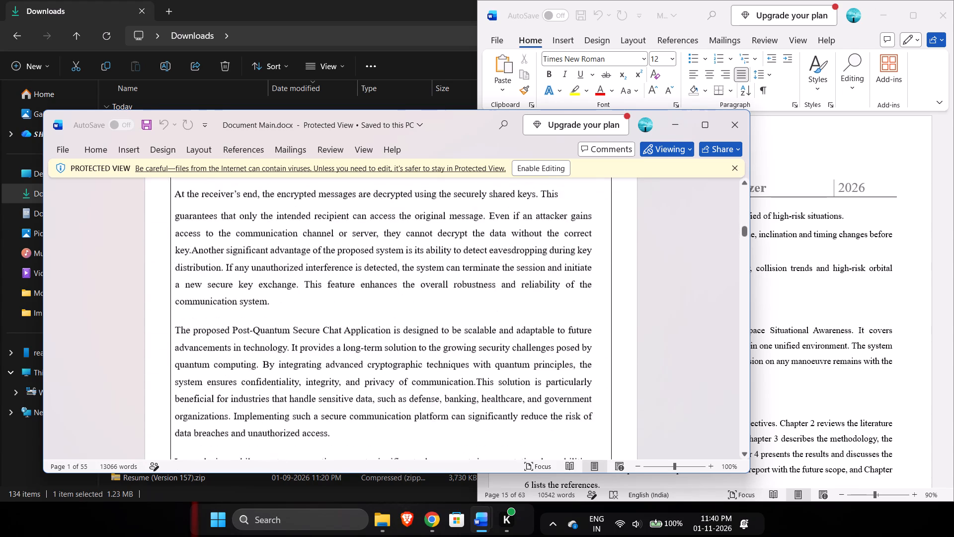
pyautogui.scroll(4, 678, 324)
pyautogui.scroll(-1, 678, 324)
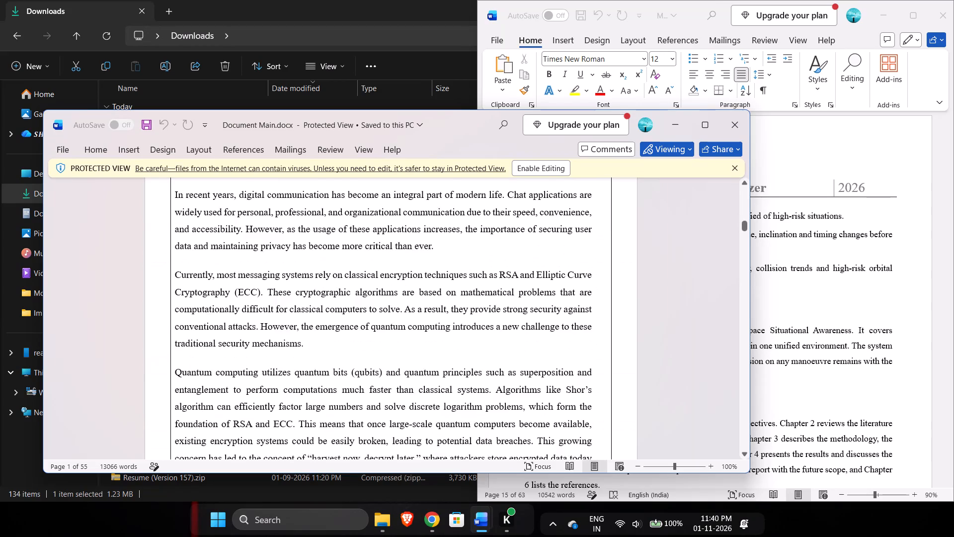
pyautogui.scroll(1, 678, 324)
pyautogui.scroll(-2, 678, 324)
pyautogui.scroll(1, 678, 324)
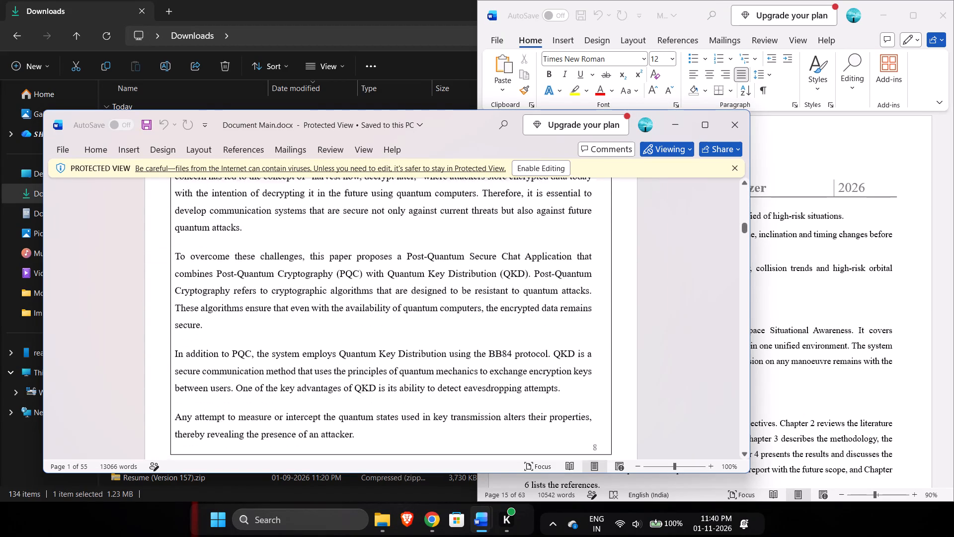
pyautogui.scroll(1, 678, 324)
pyautogui.scroll(-1, 678, 324)
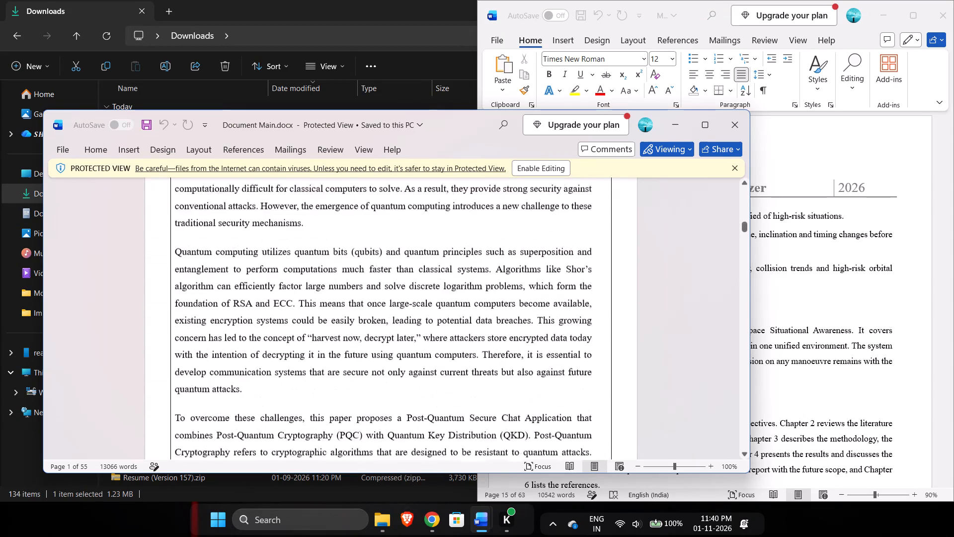
# Examine Document Main.docx again from the cover page through the list of figures to the literature entries [6] and [7].
pyautogui.scroll(-2, 678, 324)
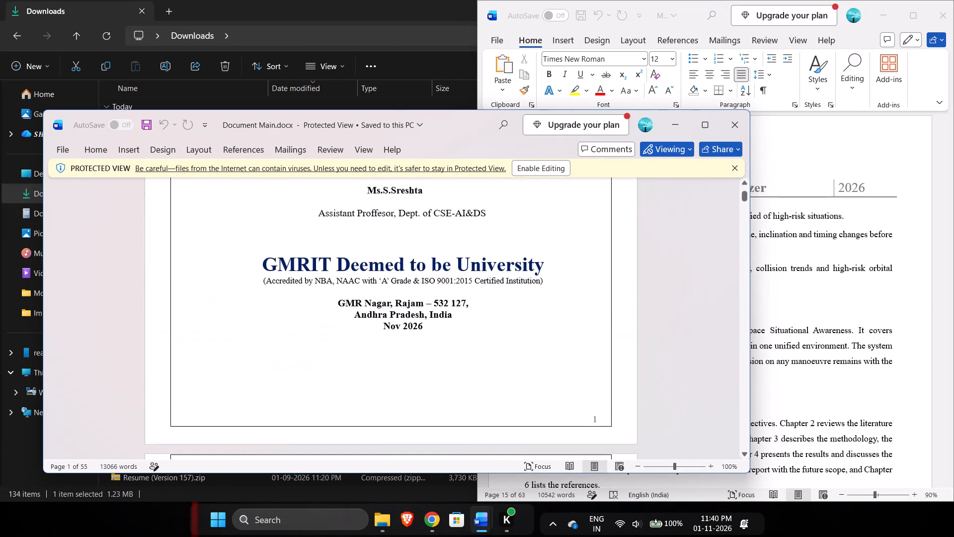
pyautogui.scroll(-14, 678, 324)
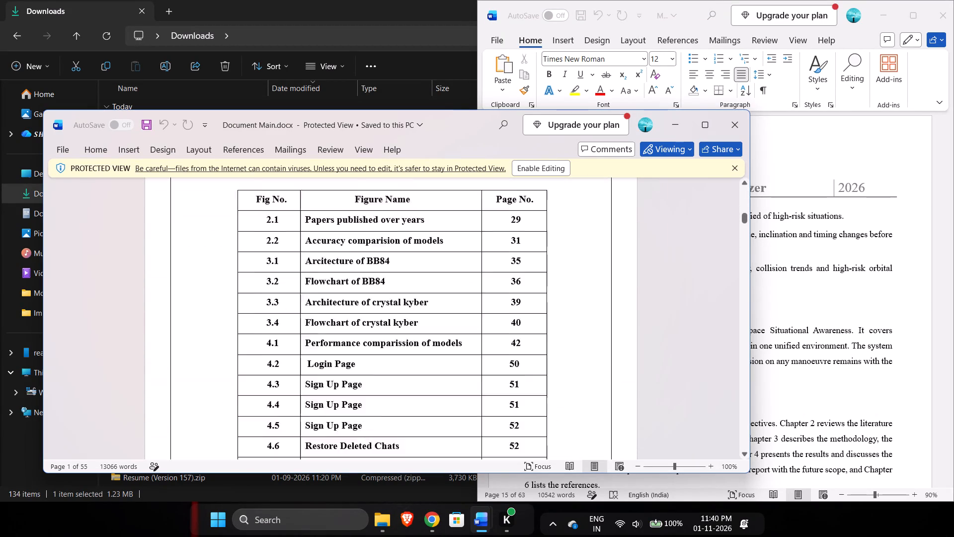
pyautogui.scroll(-8, 678, 324)
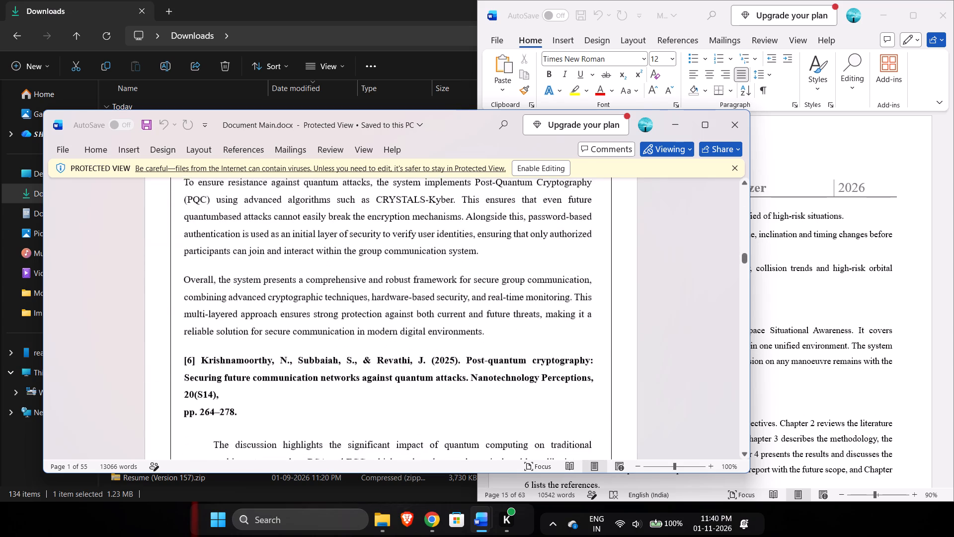
pyautogui.scroll(-4, 678, 324)
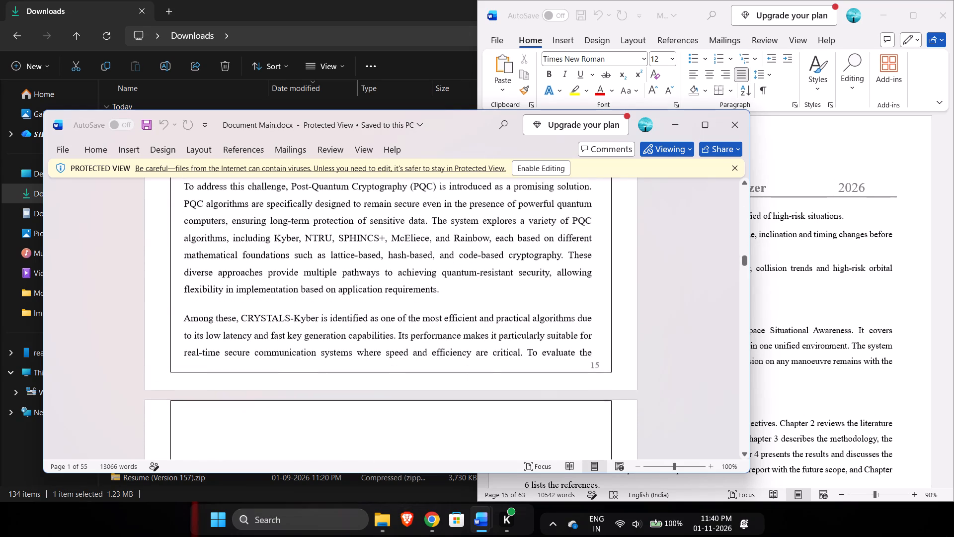
pyautogui.scroll(-3, 678, 324)
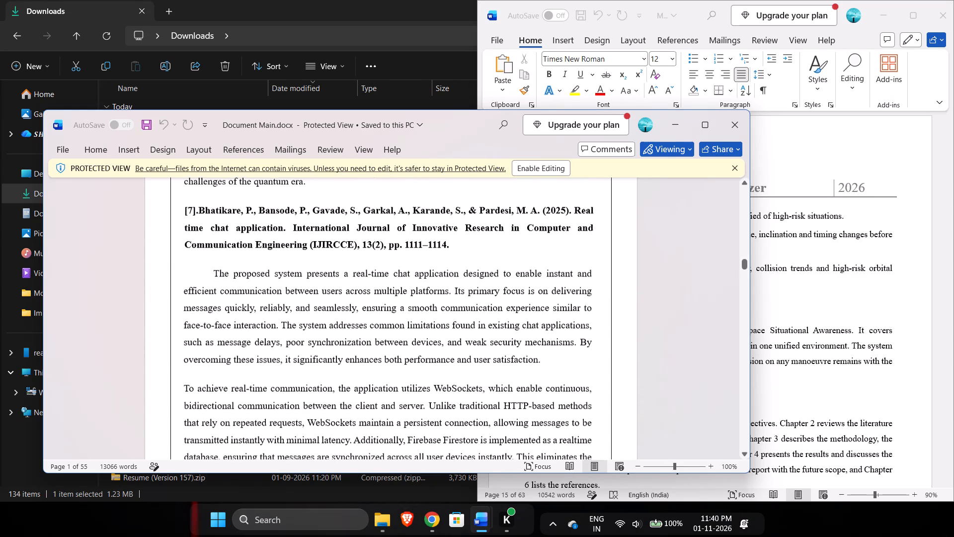
# Switch back to the side-by-side view of the ASTRA project report and Mainproject-final.docx.
pyautogui.hotkey('alt', 'Tab')
pyautogui.hotkey('alt', 'Tab')
pyautogui.hotkey('alt', 'Tab')
pyautogui.hotkey('alt', 'Tab')
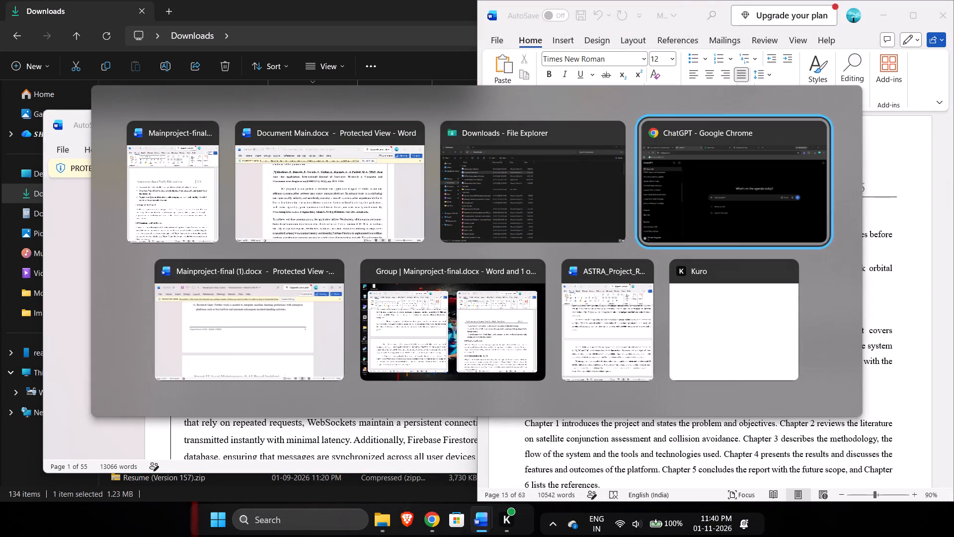
pyautogui.hotkey('alt', 'Tab')
pyautogui.hotkey('alt', 'Tab')
pyautogui.hotkey('alt', 'Tab')
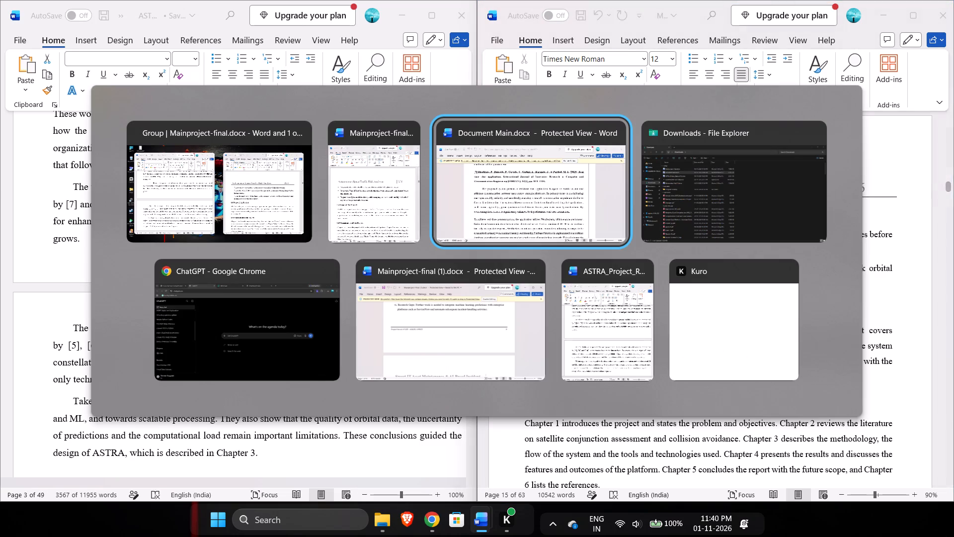
pyautogui.hotkey('alt', 'Tab')
pyautogui.hotkey('alt', 'Tab')
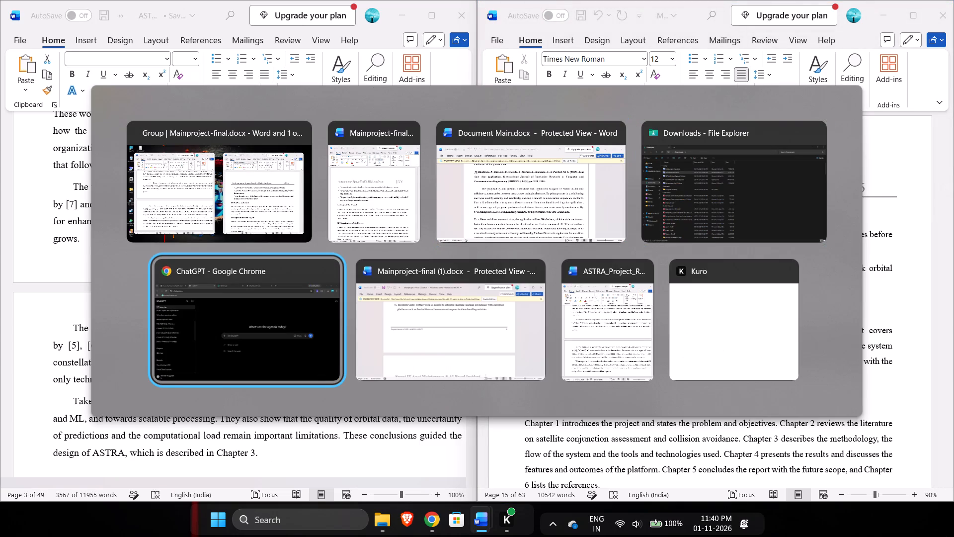
pyautogui.hotkey('alt', 'Tab')
pyautogui.hotkey('alt', 'Tab')
pyautogui.hotkey('alt', 'Tab')
pyautogui.hotkey('alt', 'Tab')
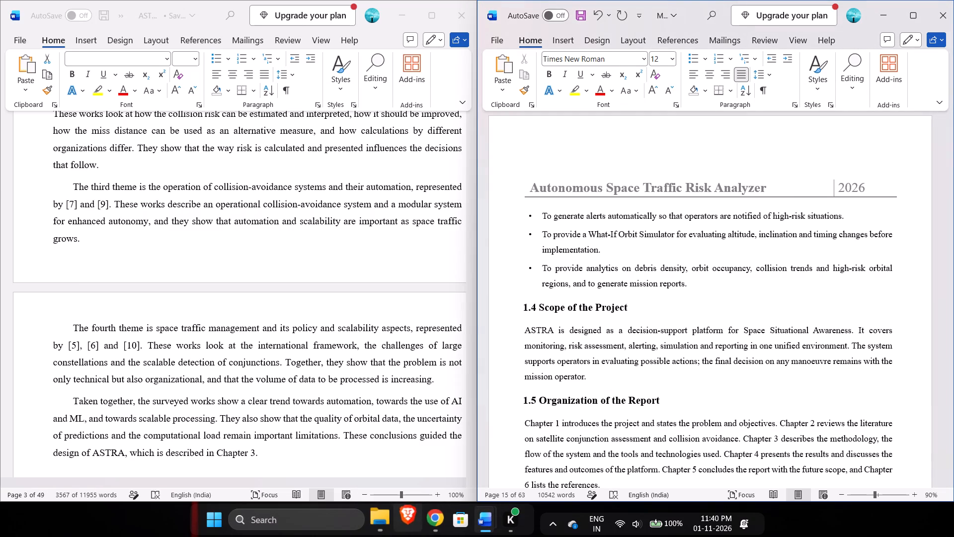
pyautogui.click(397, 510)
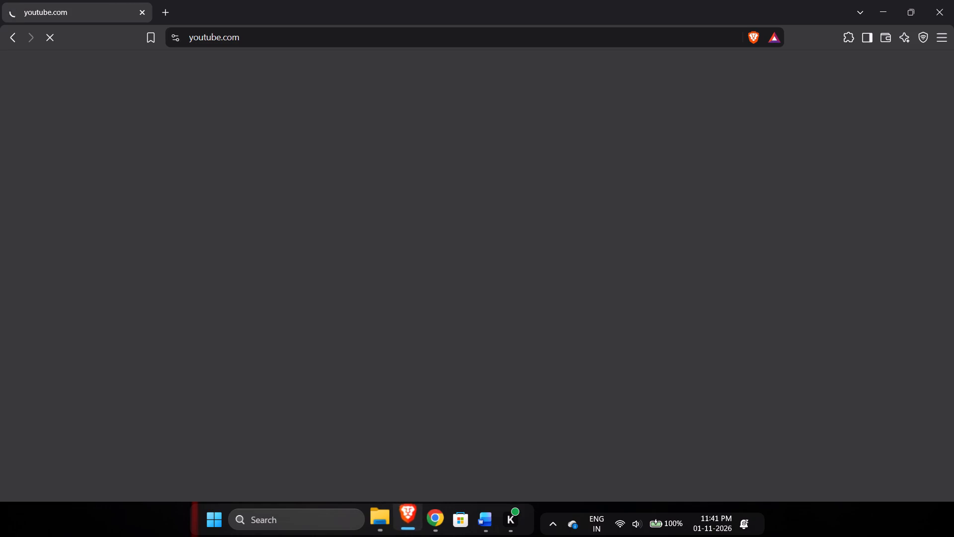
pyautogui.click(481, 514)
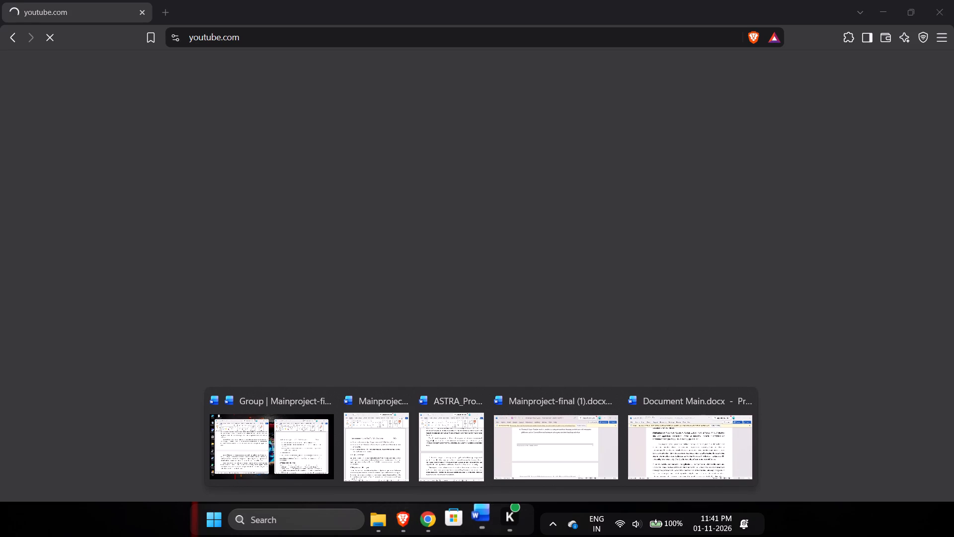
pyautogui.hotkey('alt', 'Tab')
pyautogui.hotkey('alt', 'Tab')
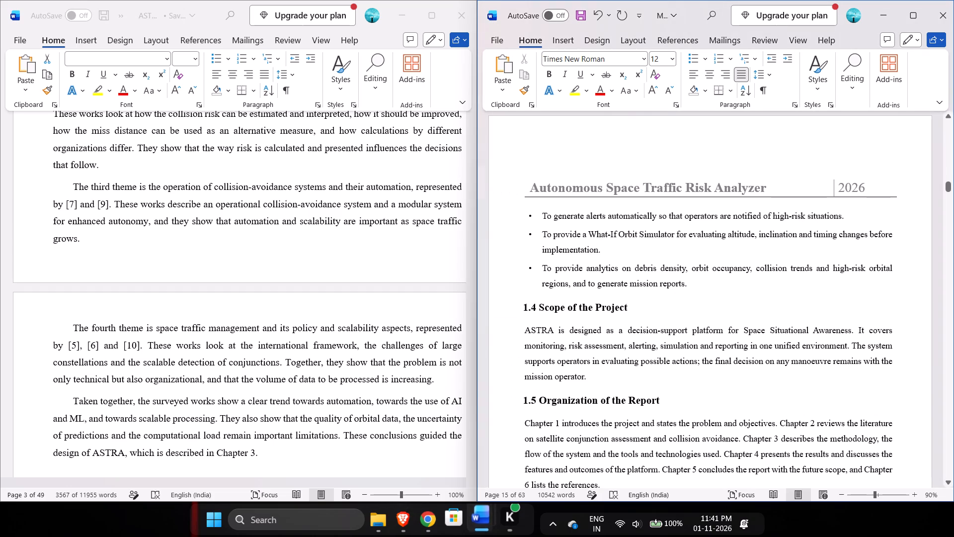
# Under Literature Survey entry [1] in Mainproject-final.docx, remove the first-line indents of the "The techniques considered" and "An important advantage" paragraphs.
pyautogui.scroll(-3, 648, 415)
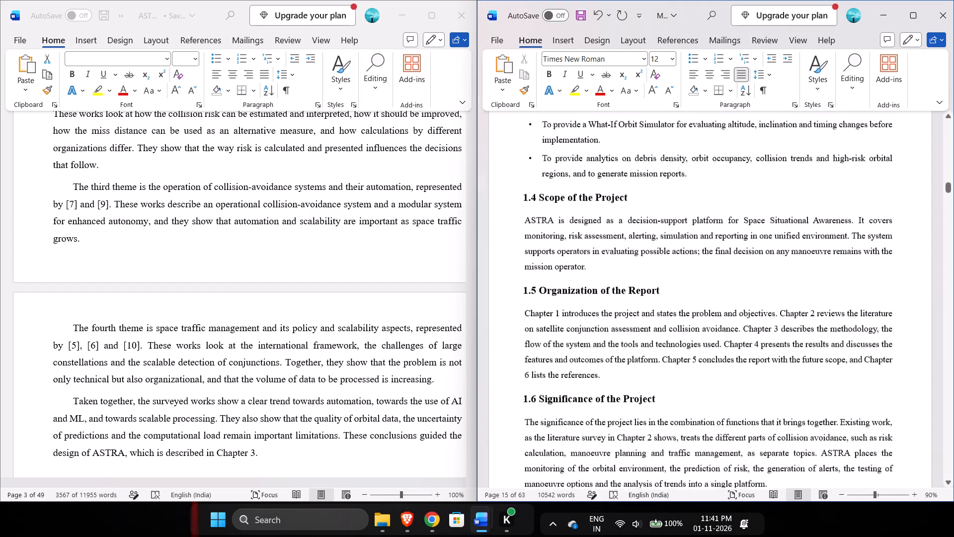
pyautogui.scroll(-5, 648, 415)
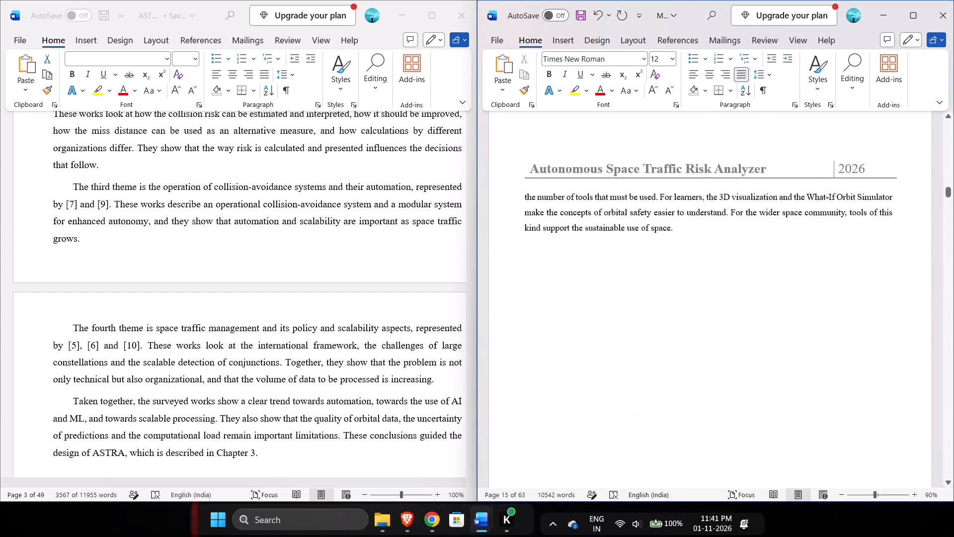
pyautogui.scroll(-4, 648, 415)
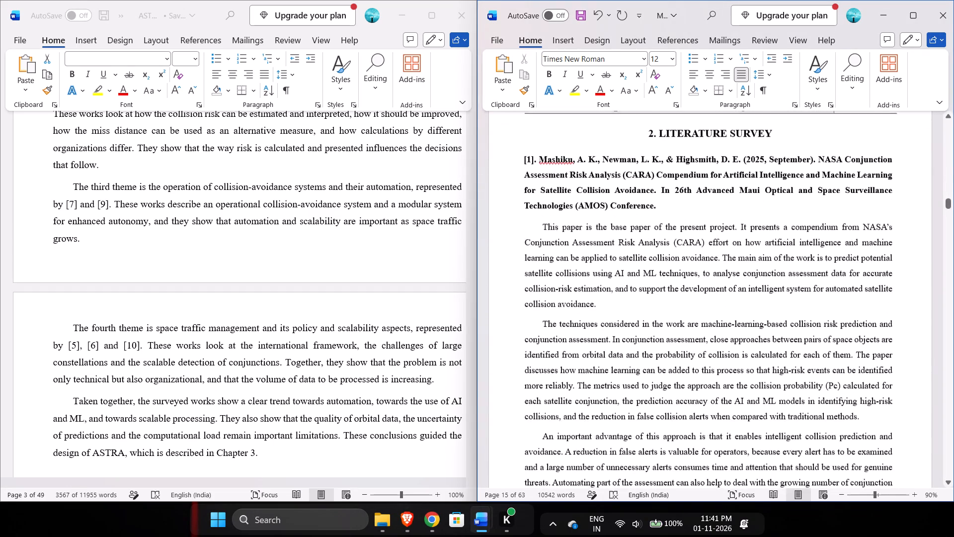
pyautogui.scroll(-1, 648, 415)
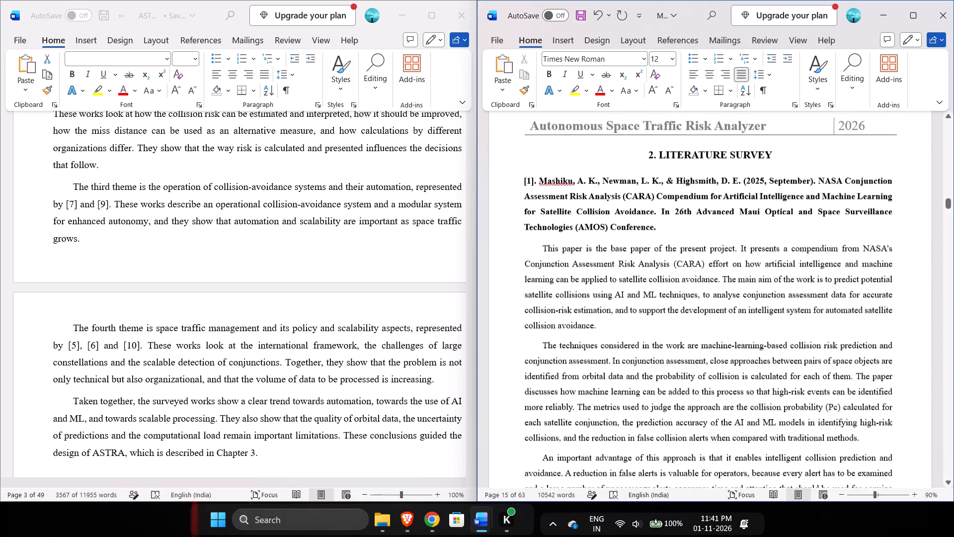
pyautogui.scroll(-1, 648, 415)
pyautogui.click(544, 344)
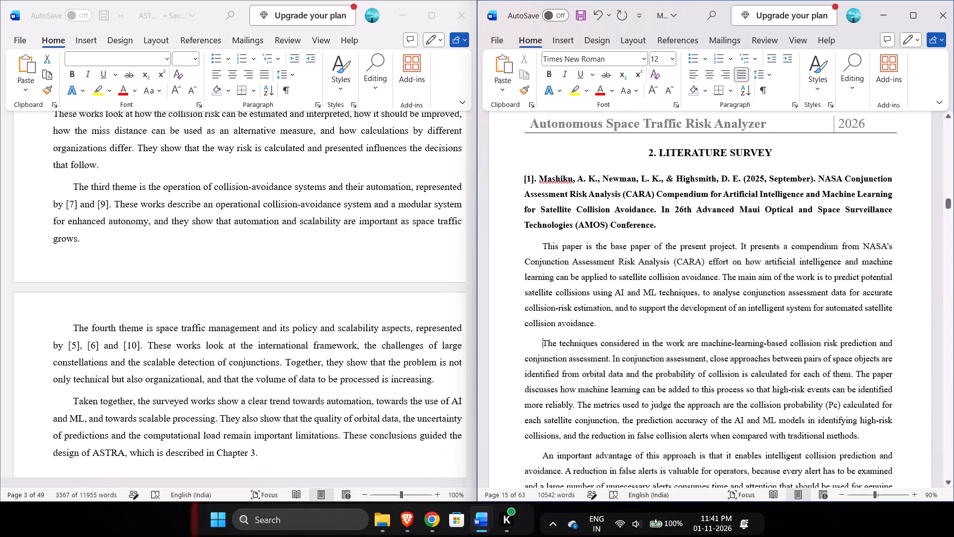
pyautogui.press('BackSpace')
pyautogui.scroll(-1, 544, 344)
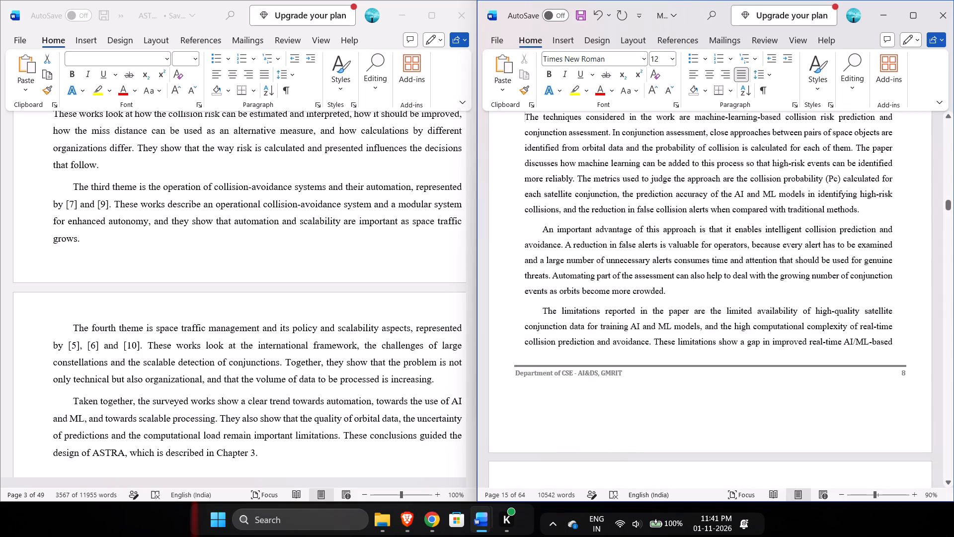
pyautogui.click(541, 235)
pyautogui.press('BackSpace')
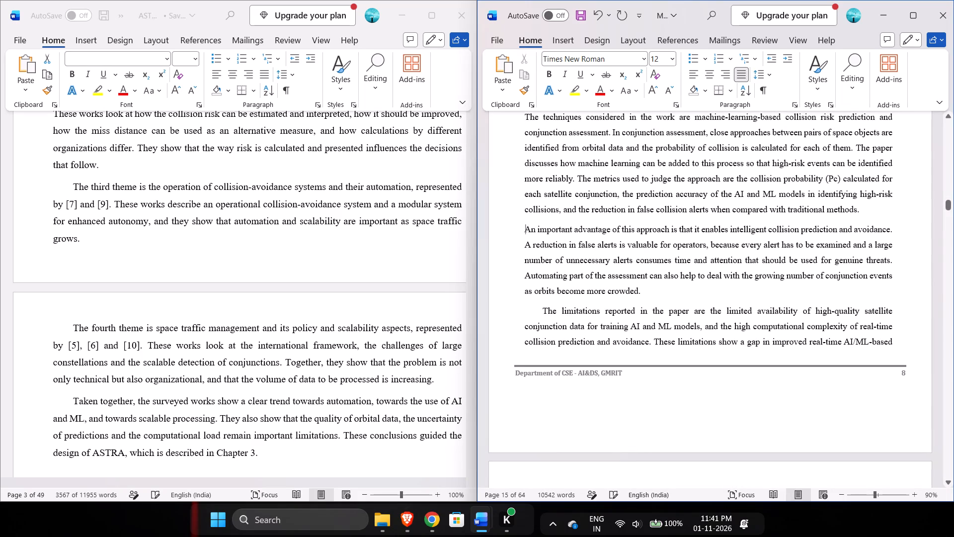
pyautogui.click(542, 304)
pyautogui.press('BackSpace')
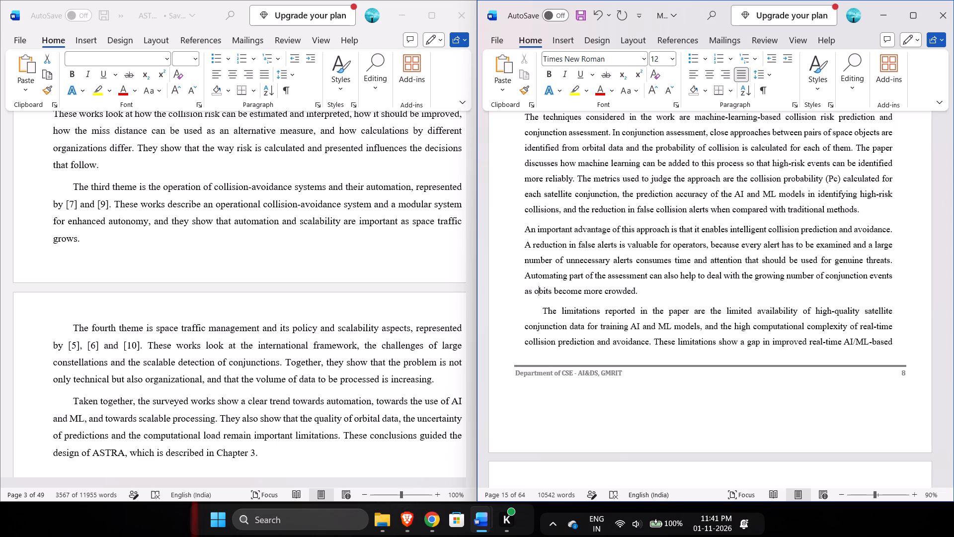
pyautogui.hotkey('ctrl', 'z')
# Remove the first-line indent of the "The limitations reported in the paper" paragraph under Literature Survey entry [1].
pyautogui.click(542, 312)
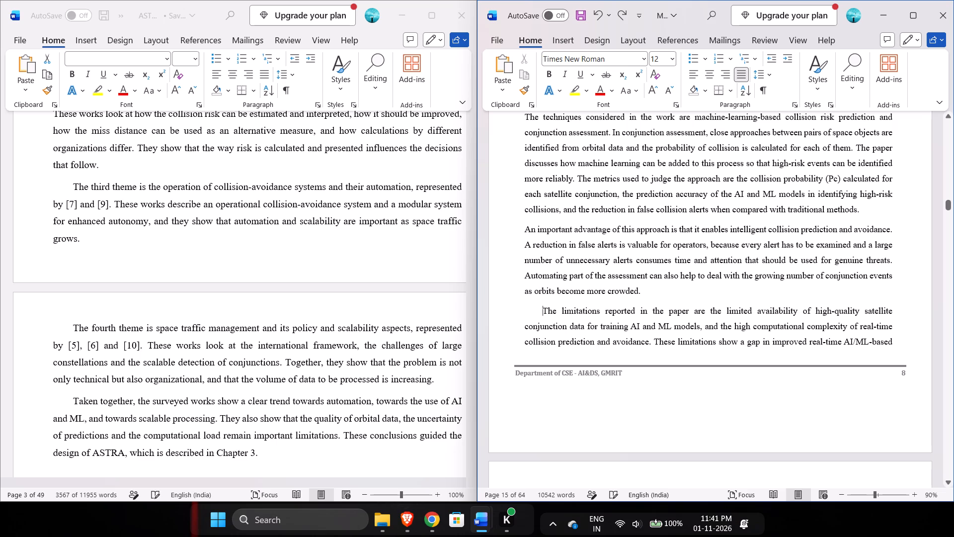
pyautogui.press('BackSpace')
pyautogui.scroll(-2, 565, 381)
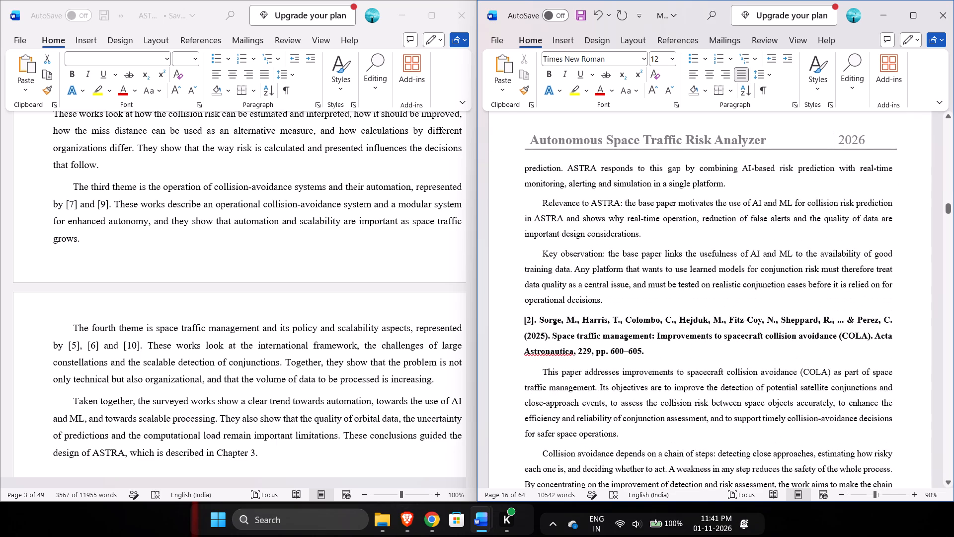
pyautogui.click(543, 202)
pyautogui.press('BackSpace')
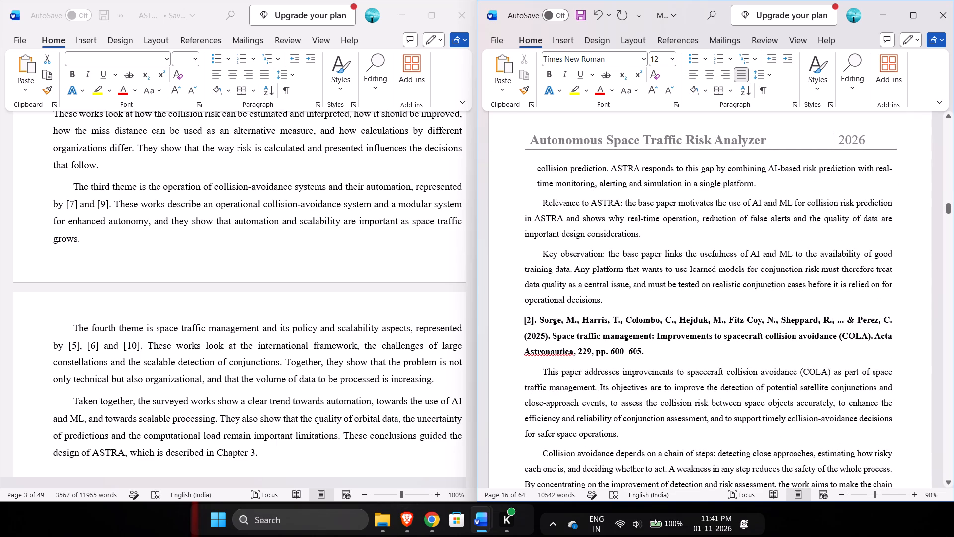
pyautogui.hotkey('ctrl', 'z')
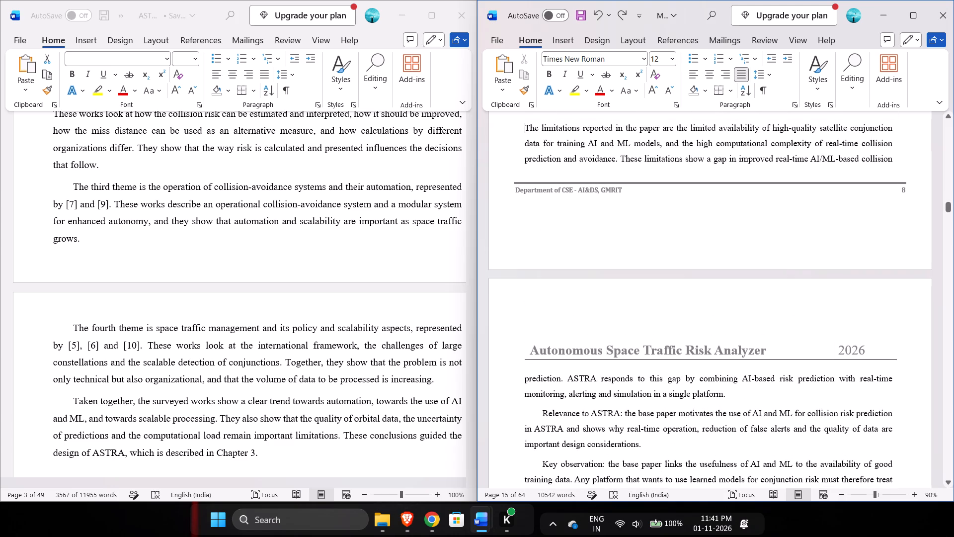
# Remove the first-line indent of the "Relevance to ASTRA" paragraph under Literature Survey entry [1].
pyautogui.click(545, 417)
pyautogui.press('BackSpace')
# Remove the first-line indent of the "Key observation" paragraph under Literature Survey entry [1].
pyautogui.scroll(-1, 545, 417)
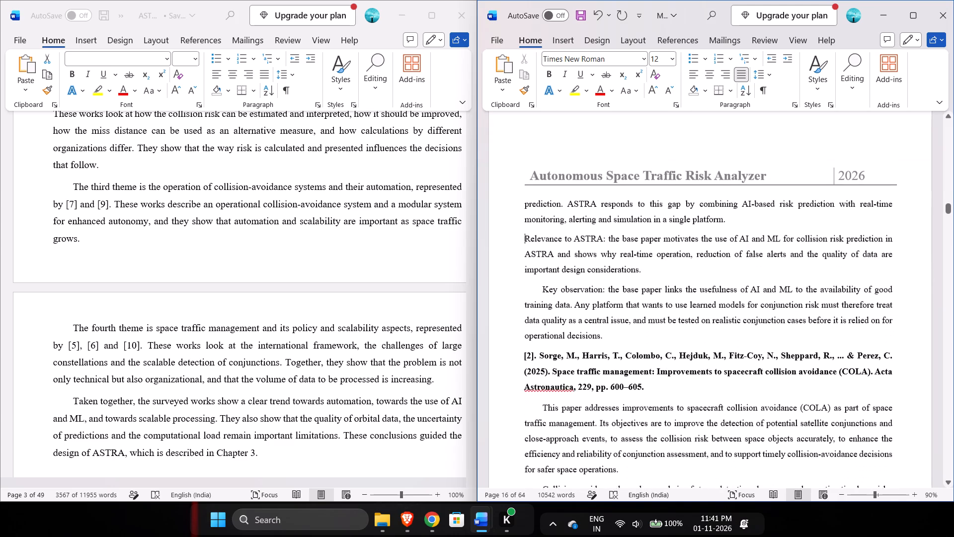
pyautogui.scroll(-1, 545, 417)
pyautogui.click(544, 285)
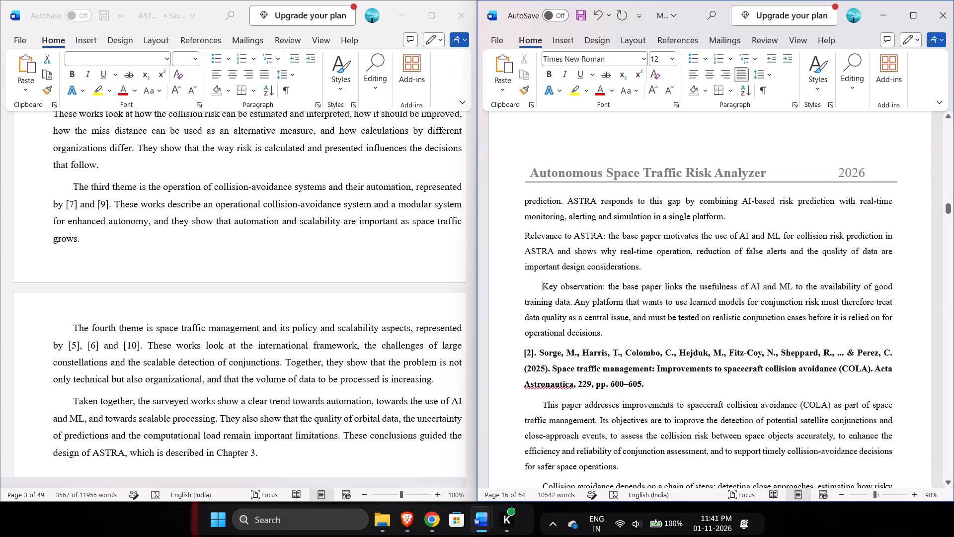
pyautogui.press('BackSpace')
# Under Literature Survey entry [2], remove the first-line indents of the "Collision avoidance depends" and "The main advantages" paragraphs.
pyautogui.scroll(-2, 534, 369)
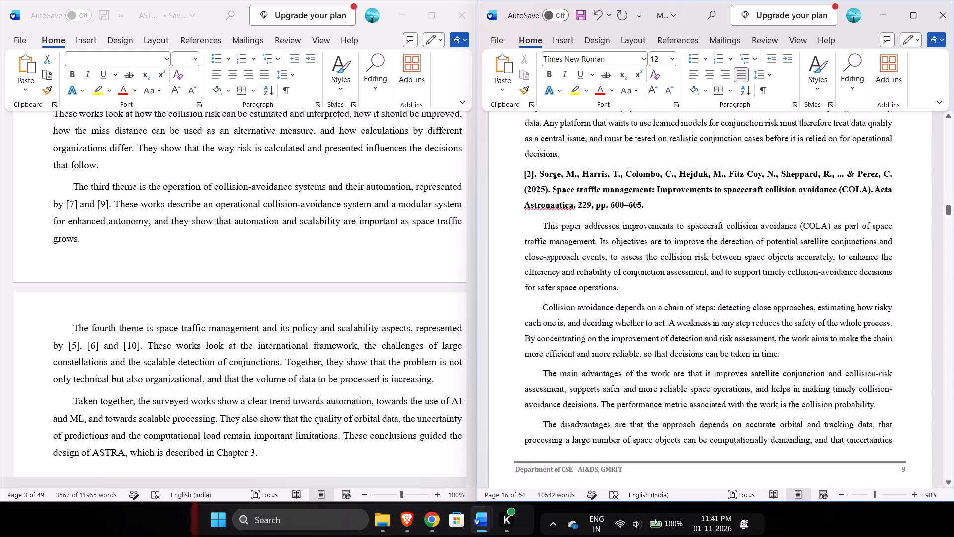
pyautogui.click(546, 307)
pyautogui.press('Left')
pyautogui.press('BackSpace')
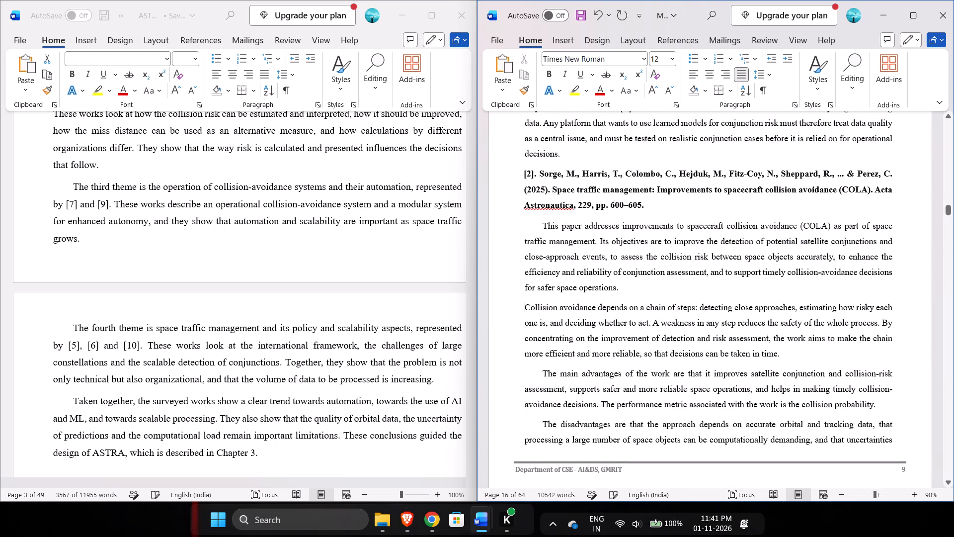
pyautogui.press('Down')
pyautogui.press('Down')
pyautogui.press('Down')
pyautogui.press('Down')
pyautogui.press('BackSpace')
# Remove the first-line indents of the "The disadvantages" and "Relevance to ASTRA" paragraphs under Literature Survey entry [2].
pyautogui.press('Down')
pyautogui.press('Down')
pyautogui.press('Down')
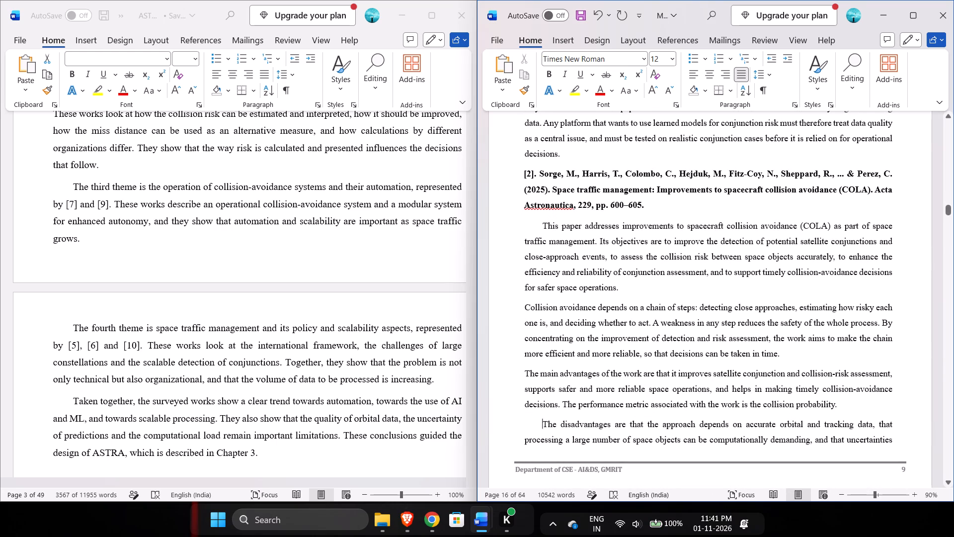
pyautogui.press('BackSpace')
pyautogui.press('Down')
pyautogui.press('Down')
pyautogui.press('Down')
pyautogui.press('Down')
pyautogui.press('Up')
pyautogui.press('Down')
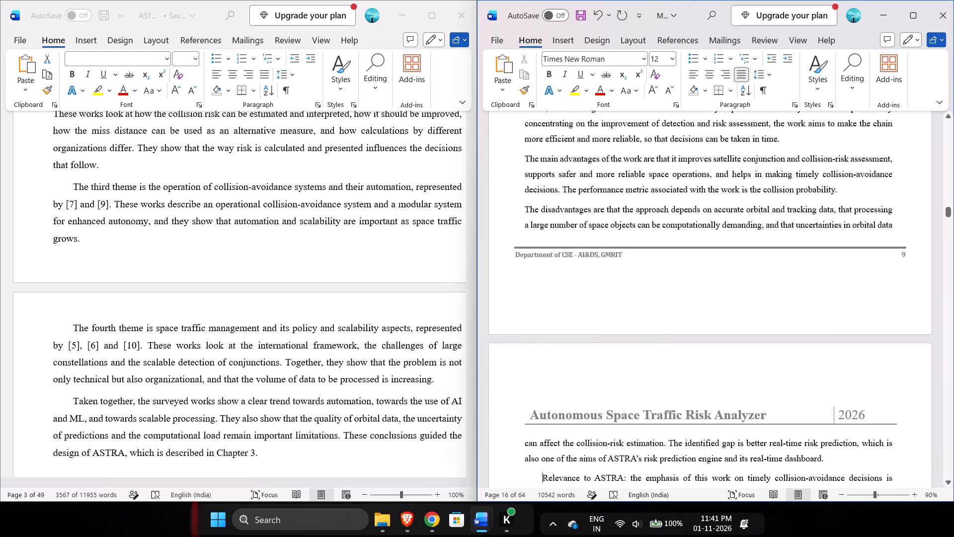
pyautogui.press('BackSpace')
# Remove the first-line indent of the "Key observation" paragraph under Literature Survey entry [2].
pyautogui.press('Down')
pyautogui.press('Down')
pyautogui.press('Down')
pyautogui.press('Down')
pyautogui.press('Up')
pyautogui.press('BackSpace')
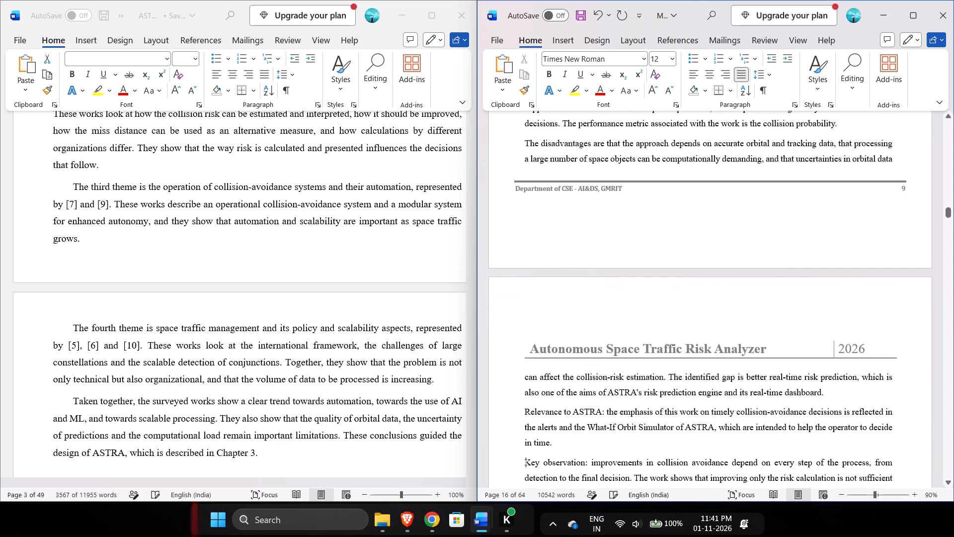
# Under Literature Survey entry [3], remove the first-line indent of the "The objectives of the work" paragraph.
pyautogui.press('Down')
pyautogui.press('Down')
pyautogui.press('Down')
pyautogui.press('Down')
pyautogui.press('Down')
pyautogui.press('Down')
pyautogui.press('Down')
pyautogui.press('Down')
pyautogui.press('Down')
pyautogui.press('Down')
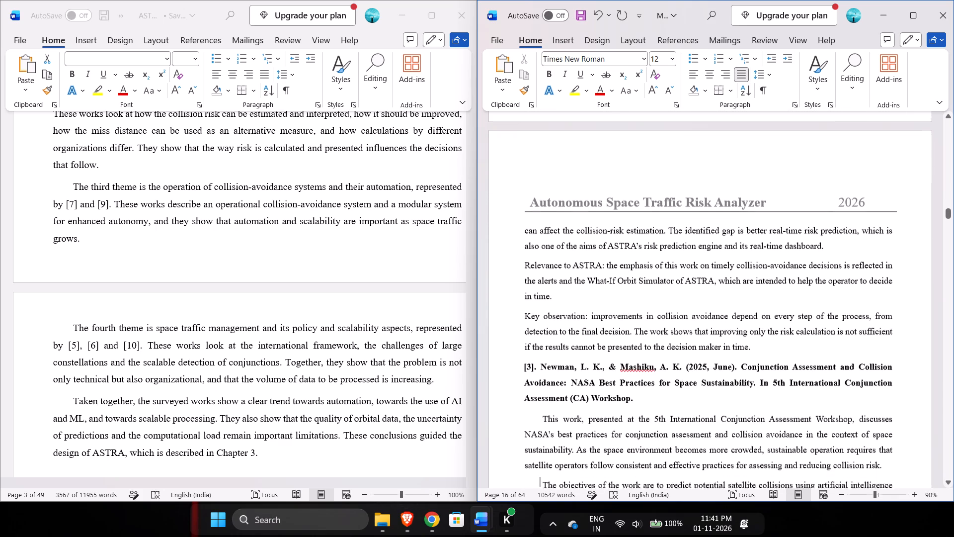
pyautogui.press('Down')
pyautogui.press('Down')
pyautogui.press('Up')
pyautogui.press('Up')
pyautogui.press('BackSpace')
# Remove the first-line indent of the "The advantages of the approach" paragraph under Literature Survey entry [3].
pyautogui.press('Down')
pyautogui.press('Down')
pyautogui.press('Down')
pyautogui.press('Down')
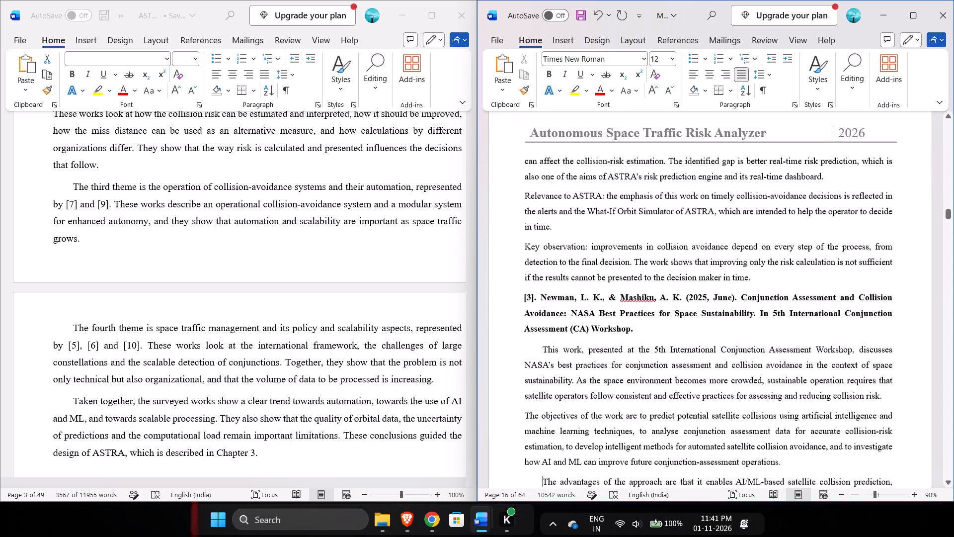
pyautogui.press('Down')
pyautogui.press('Down')
pyautogui.press('Up')
pyautogui.press('Up')
pyautogui.press('BackSpace')
# Remove the first-line indent of the "The disadvantages" paragraph under Literature Survey entry [3], keeping its text intact.
pyautogui.press('Down')
pyautogui.press('Down')
pyautogui.press('Down')
pyautogui.press('Down')
pyautogui.press('Down')
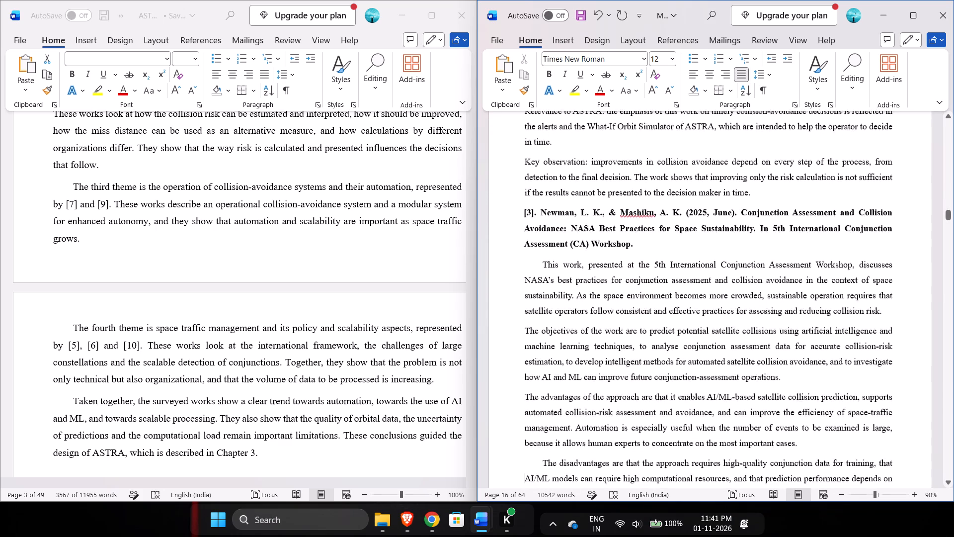
pyautogui.press('Up')
pyautogui.press('Down')
pyautogui.press('BackSpace')
pyautogui.hotkey('ctrl', 'z')
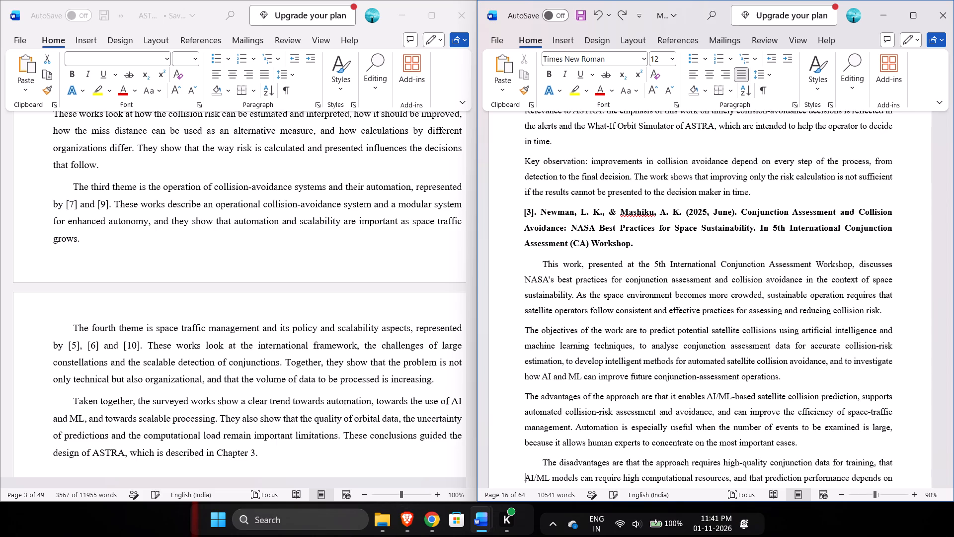
pyautogui.press('Up')
pyautogui.press('BackSpace')
# Remove the first-line indents of the "Relevance to ASTRA" and "Key observation" paragraphs under Literature Survey entry [3].
pyautogui.press('Down')
pyautogui.press('Down')
pyautogui.press('Down')
pyautogui.press('Down')
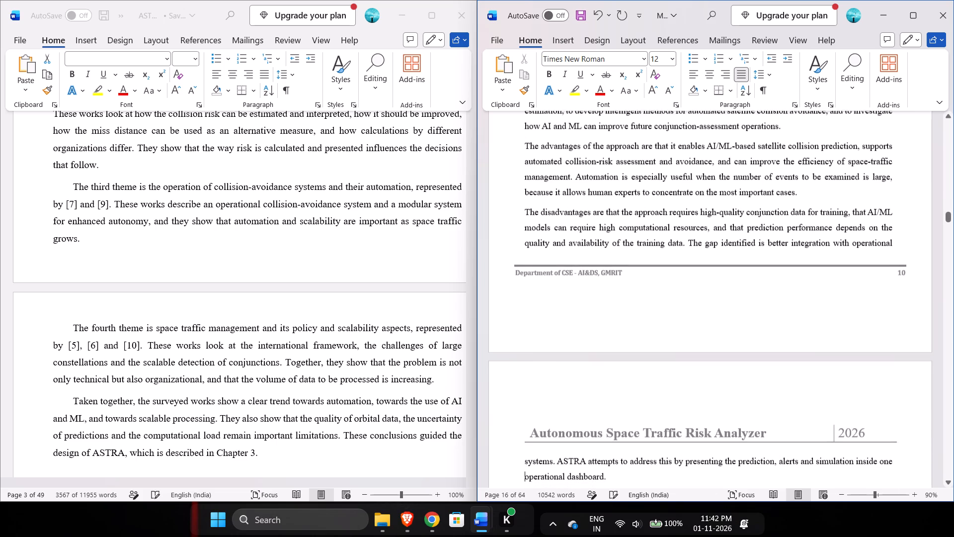
pyautogui.press('Down')
pyautogui.press('BackSpace')
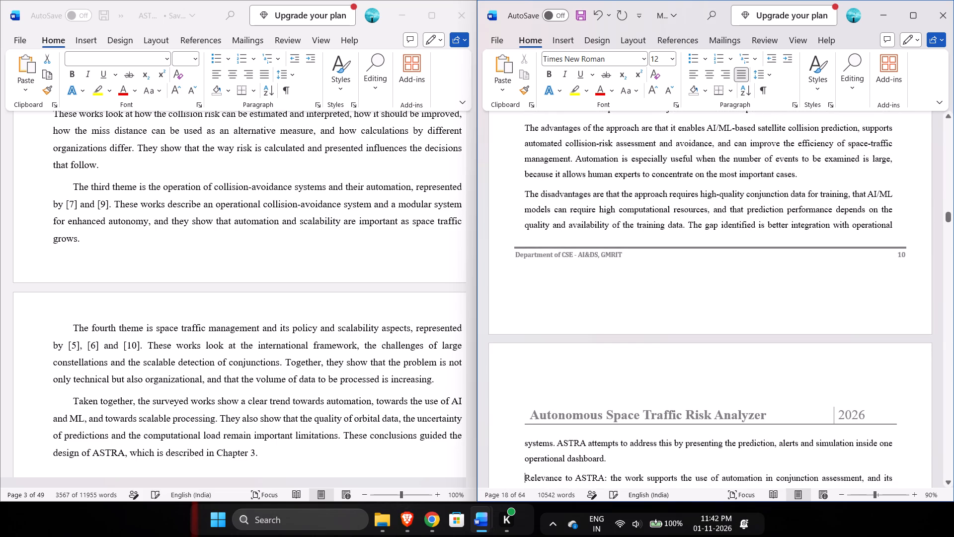
pyautogui.press('Down')
pyautogui.press('Down')
pyautogui.press('Down')
pyautogui.press('Down')
pyautogui.press('Up')
pyautogui.press('Up')
pyautogui.press('Down')
pyautogui.press('BackSpace')
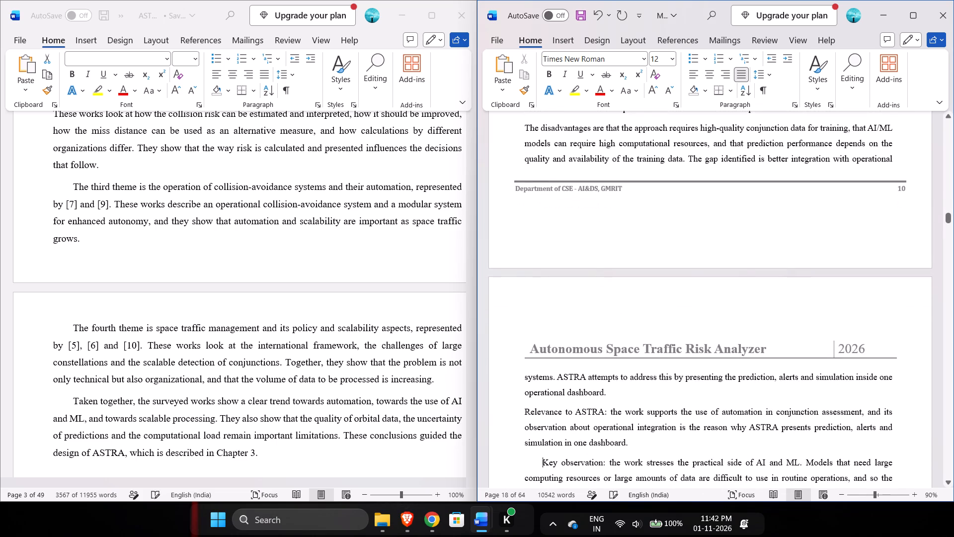
# Under Literature Survey entry [4], remove the first-line indent of the opening "This paper investigates" paragraph.
pyautogui.press('Down')
pyautogui.press('Down')
pyautogui.press('Down')
pyautogui.press('Down')
pyautogui.press('Down')
pyautogui.press('Down')
pyautogui.press('Down')
pyautogui.press('Up')
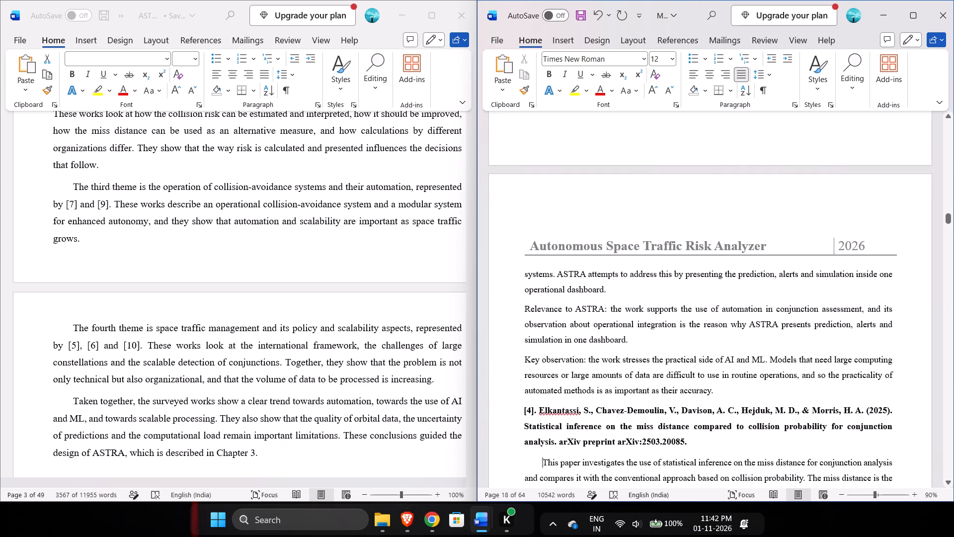
pyautogui.press('BackSpace')
# Remove the first-line indent of the "The objectives of the work" paragraph under Literature Survey entry [4].
pyautogui.press('Down')
pyautogui.press('Down')
pyautogui.press('Down')
pyautogui.press('Down')
pyautogui.press('Down')
pyautogui.press('Up')
pyautogui.press('BackSpace')
# Remove the first-line indents of the "The advantages of the approach" and "The disadvantages" paragraphs under Literature Survey entry [4].
pyautogui.press('Down')
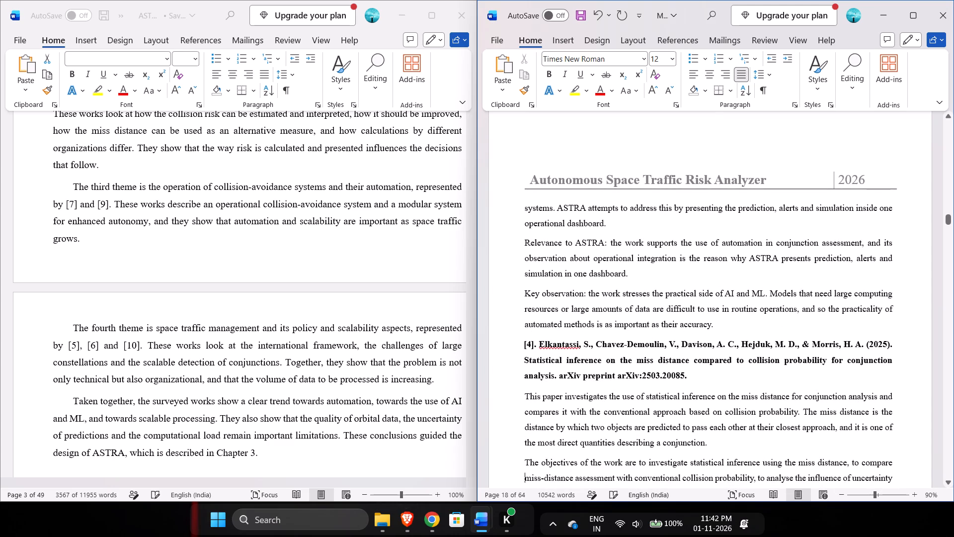
pyautogui.press('Down')
pyautogui.press('Down')
pyautogui.press('Down')
pyautogui.press('Down')
pyautogui.press('Up')
pyautogui.press('BackSpace')
pyautogui.press('Down')
pyautogui.press('Down')
pyautogui.press('Down')
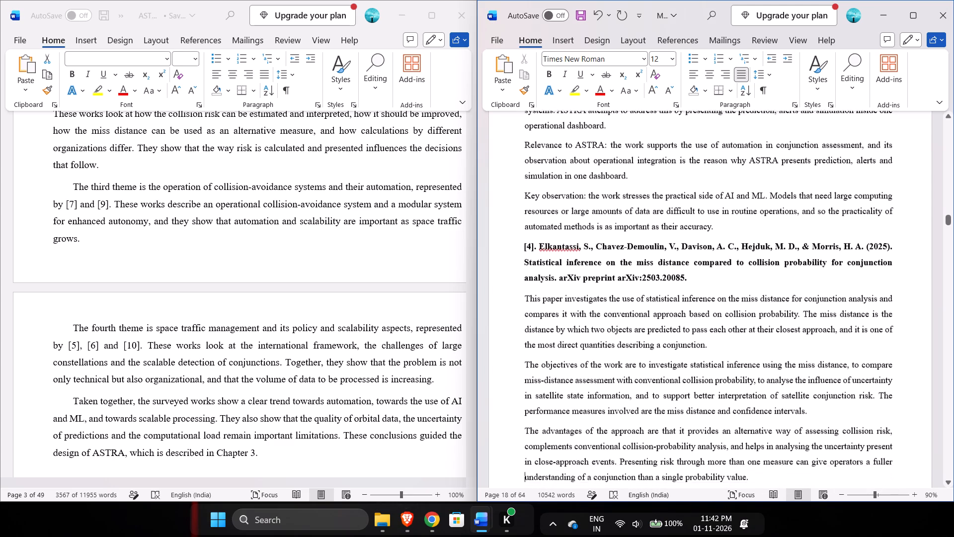
pyautogui.press('Down')
pyautogui.press('BackSpace')
# Remove the first-line indents of the "Relevance to ASTRA" and "Key observation" paragraphs under Literature Survey entry [4].
pyautogui.press('Down')
pyautogui.press('Down')
pyautogui.press('Down')
pyautogui.press('Down')
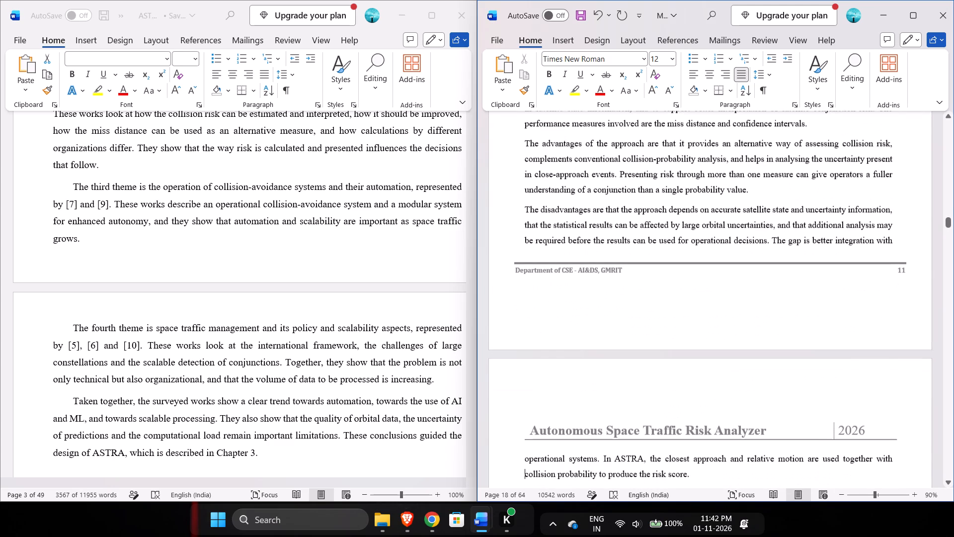
pyautogui.press('Down')
pyautogui.press('Down')
pyautogui.press('Up')
pyautogui.press('BackSpace')
pyautogui.press('Down')
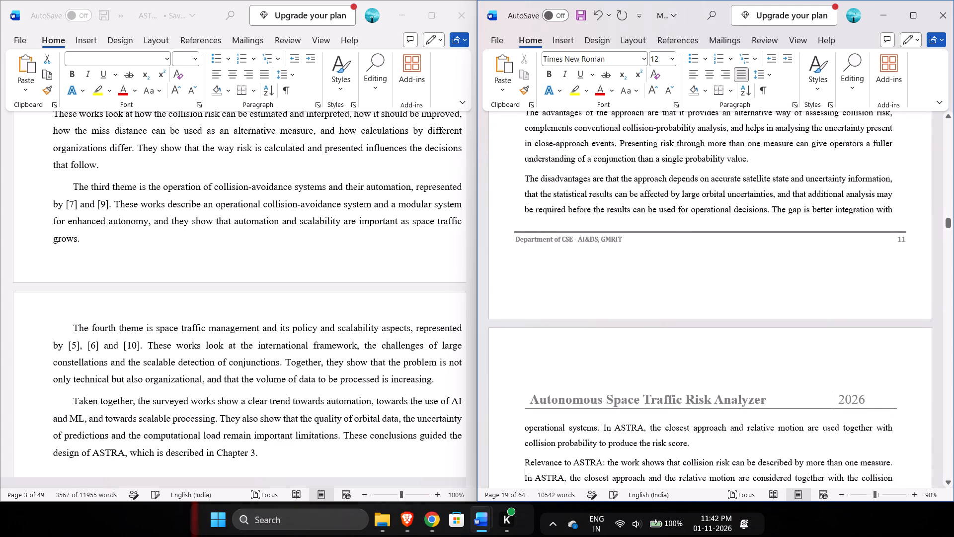
pyautogui.press('Down')
pyautogui.press('Down')
pyautogui.press('Down')
pyautogui.press('Up')
pyautogui.press('BackSpace')
# Under Literature Survey entry [5], remove the first-line indent of the "The objectives of the work" paragraph.
pyautogui.press('Down')
pyautogui.press('Down')
pyautogui.press('Down')
pyautogui.press('Down')
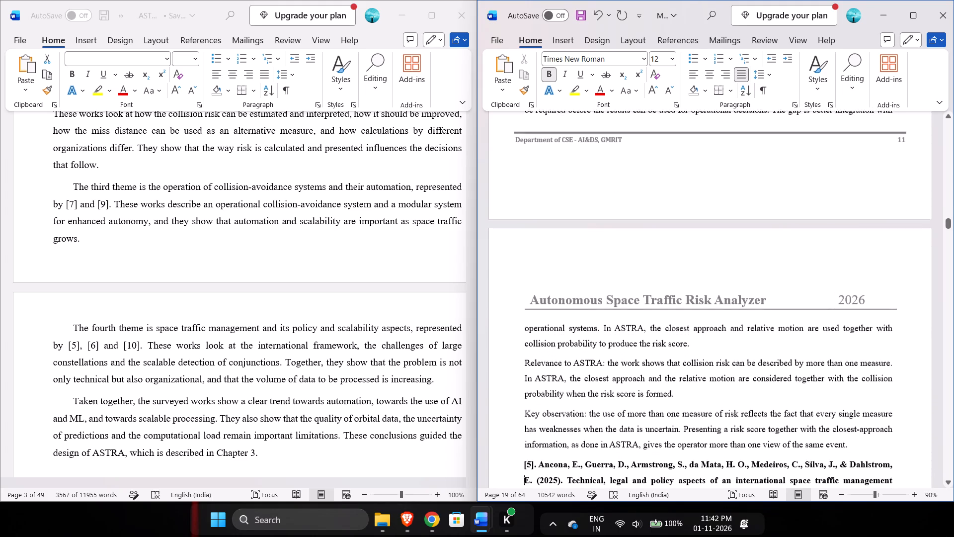
pyautogui.press('Down')
pyautogui.press('Down')
pyautogui.press('Down')
pyautogui.press('Down')
pyautogui.press('Down')
pyautogui.press('Down')
pyautogui.press('Down')
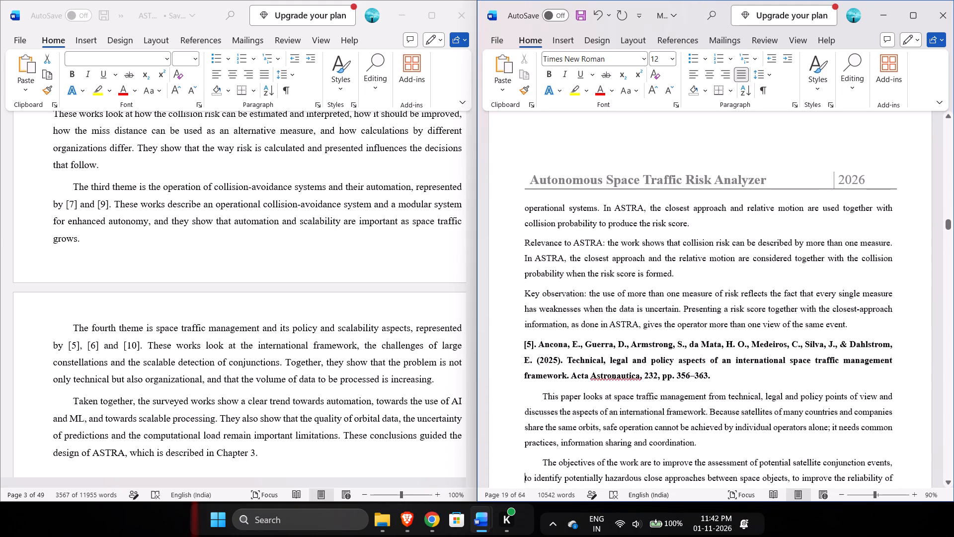
pyautogui.press('Up')
pyautogui.press('BackSpace')
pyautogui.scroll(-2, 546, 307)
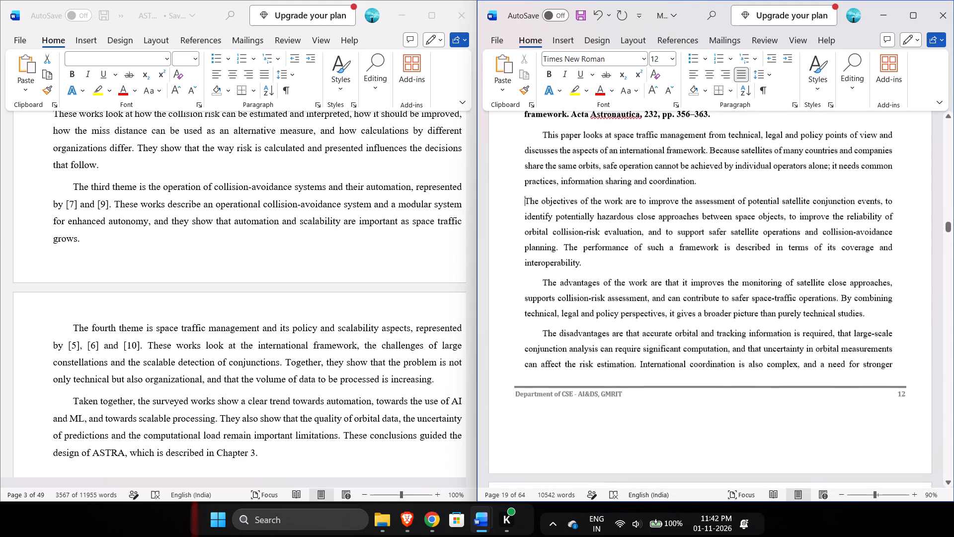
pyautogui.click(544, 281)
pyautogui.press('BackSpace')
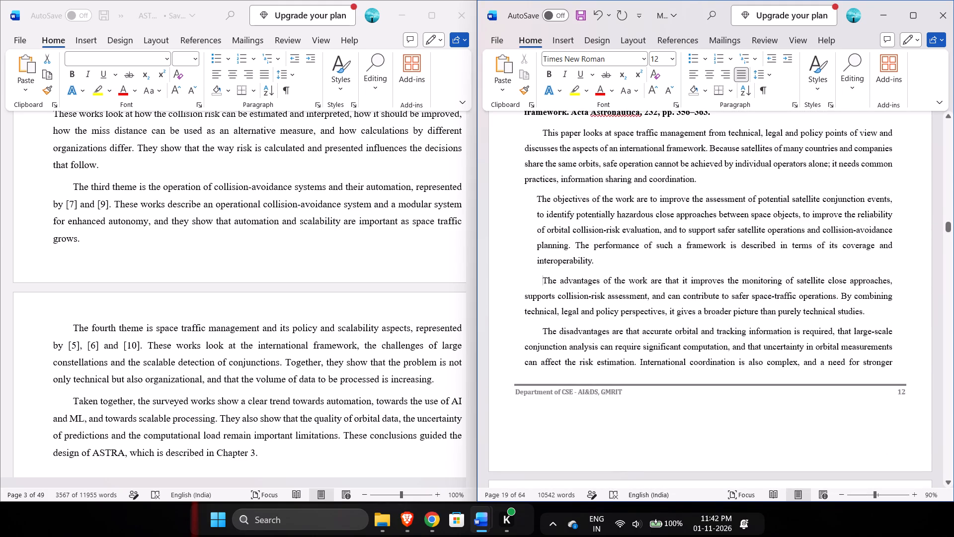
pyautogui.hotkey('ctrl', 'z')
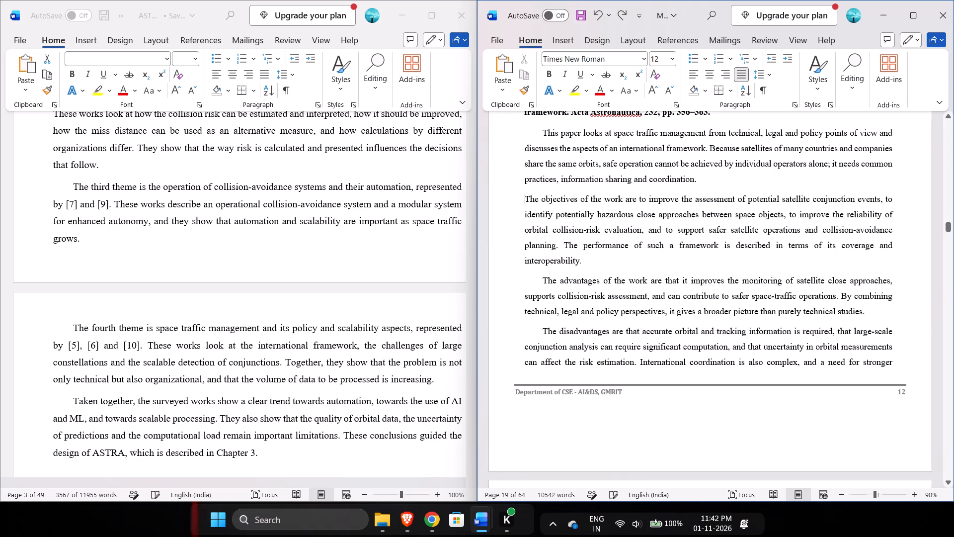
# Remove the first-line indents of the "The advantages of the work" and "The disadvantages" paragraphs under Literature Survey entry [5].
pyautogui.click(546, 281)
pyautogui.press('Left')
pyautogui.press('BackSpace')
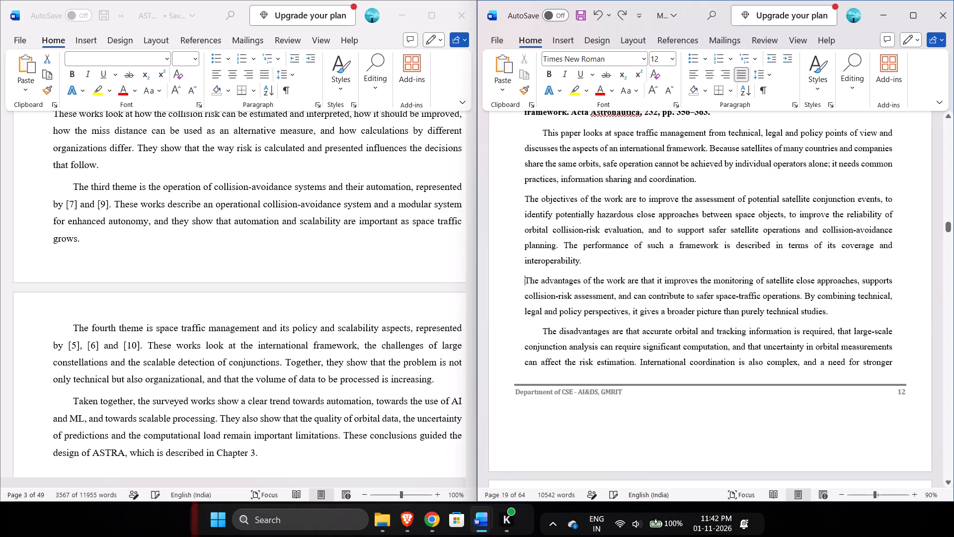
pyautogui.press('Down')
pyautogui.press('Down')
pyautogui.press('Down')
pyautogui.press('BackSpace')
# Remove the first-line indent of the "Relevance to ASTRA" paragraph under Literature Survey entry [5].
pyautogui.press('Down')
pyautogui.press('Down')
pyautogui.press('Down')
pyautogui.press('Down')
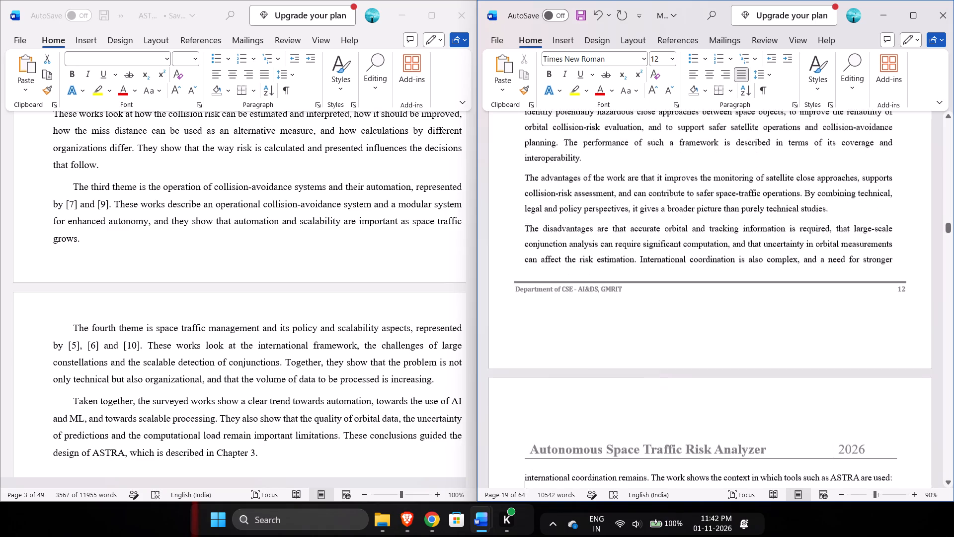
pyautogui.press('Down')
pyautogui.press('Down')
pyautogui.press('Down')
pyautogui.press('Up')
pyautogui.press('BackSpace')
# Remove the first-line indent of the "Key observation" paragraph under Literature Survey entry [5].
pyautogui.press('Down')
pyautogui.press('Down')
pyautogui.press('Down')
pyautogui.press('Down')
pyautogui.press('Down')
pyautogui.press('Down')
pyautogui.press('Down')
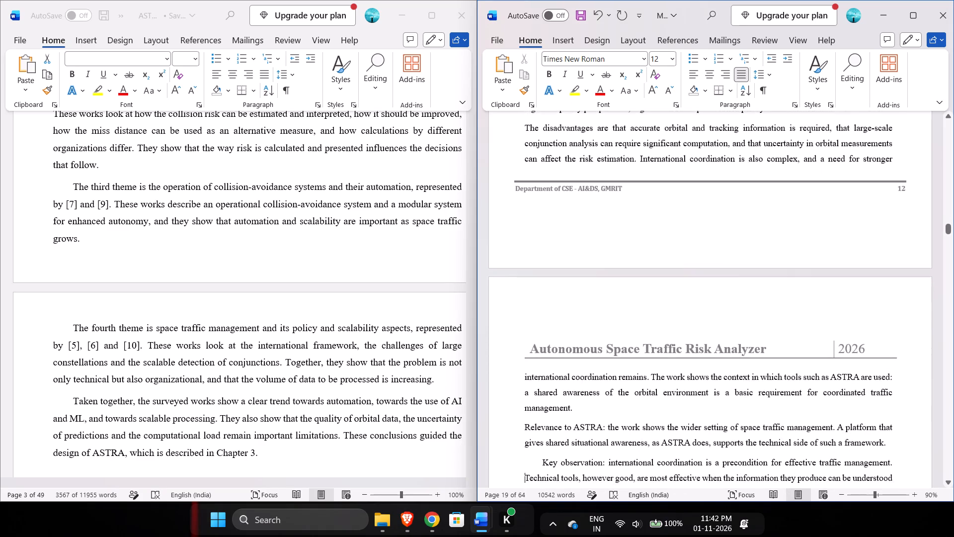
pyautogui.press('Up')
pyautogui.press('Up')
pyautogui.press('Up')
pyautogui.press('Up')
pyautogui.press('Up')
pyautogui.press('BackSpace')
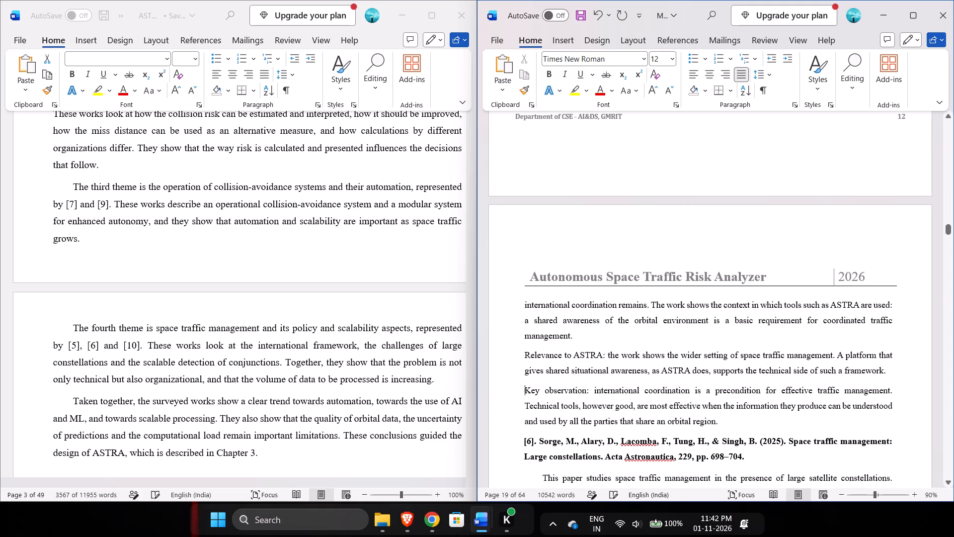
# Under Literature Survey entry [6], remove the first-line indent of the "The objectives" paragraph.
pyautogui.press('Down')
pyautogui.press('Down')
pyautogui.press('Down')
pyautogui.press('Down')
pyautogui.press('Down')
pyautogui.press('Down')
pyautogui.press('Down')
pyautogui.press('Down')
pyautogui.press('Down')
pyautogui.press('Down')
pyautogui.press('Down')
pyautogui.press('Down')
pyautogui.press('Down')
pyautogui.press('Down')
pyautogui.press('Down')
pyautogui.press('Down')
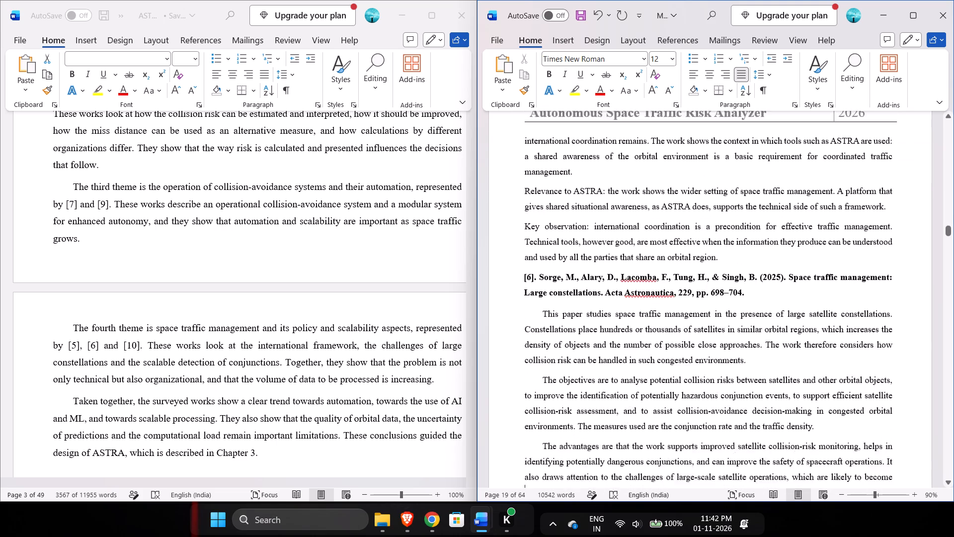
pyautogui.press('Up')
pyautogui.press('Up')
pyautogui.press('Up')
pyautogui.press('Up')
pyautogui.press('Up')
pyautogui.press('Up')
pyautogui.press('Up')
pyautogui.press('BackSpace')
# Remove the first-line indents of the "The advantages" and "The disadvantages" paragraphs under Literature Survey entry [6].
pyautogui.press('Down')
pyautogui.press('Down')
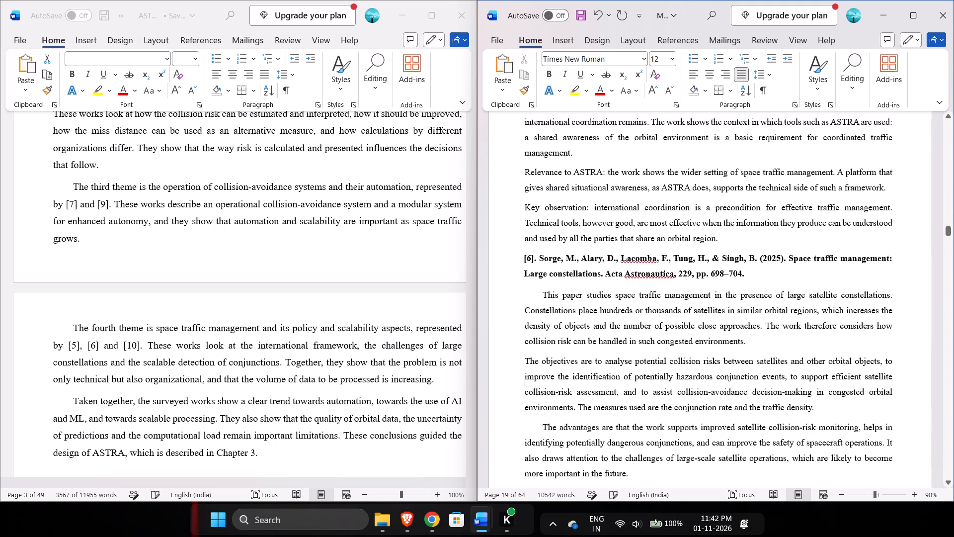
pyautogui.press('Down')
pyautogui.press('Down')
pyautogui.press('BackSpace')
pyautogui.press('Down')
pyautogui.press('Down')
pyautogui.press('Down')
pyautogui.press('Down')
pyautogui.press('Down')
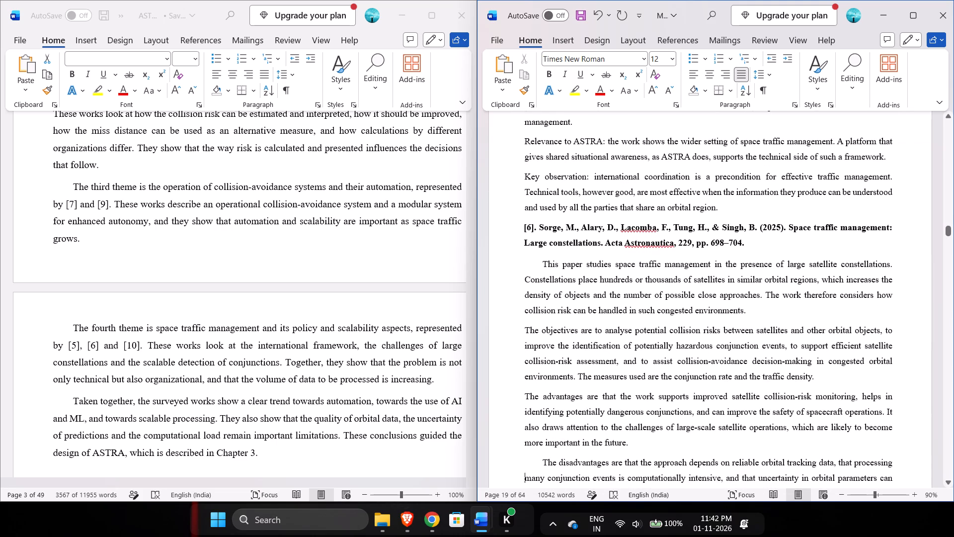
pyautogui.press('Up')
pyautogui.press('BackSpace')
# Remove the first-line indents of the "Relevance to ASTRA" and "Key observation" paragraphs under Literature Survey entry [6].
pyautogui.press('Down')
pyautogui.press('Down')
pyautogui.press('Down')
pyautogui.press('Down')
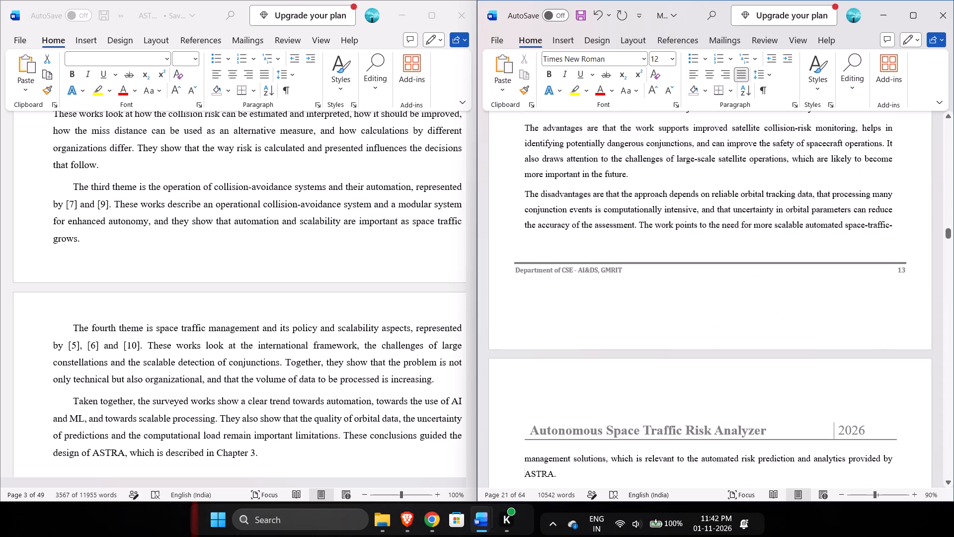
pyautogui.press('Down')
pyautogui.press('Down')
pyautogui.press('Up')
pyautogui.press('BackSpace')
pyautogui.press('Down')
pyautogui.press('Down')
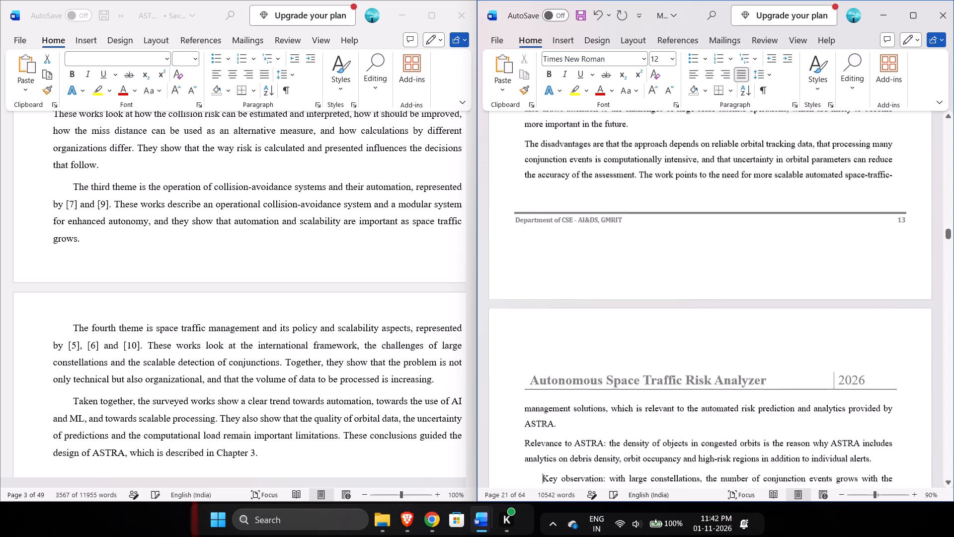
pyautogui.press('Down')
pyautogui.press('Down')
pyautogui.press('Up')
pyautogui.press('Up')
pyautogui.press('BackSpace')
# Under Literature Survey entry [7], remove the first-line indent of the "The objectives of the work" paragraph.
pyautogui.press('Down')
pyautogui.press('Down')
pyautogui.press('Down')
pyautogui.press('Down')
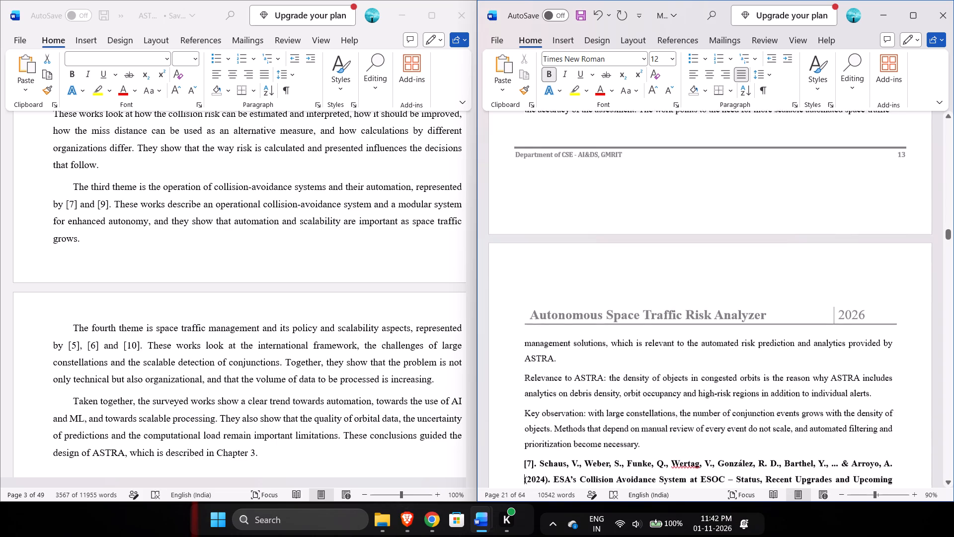
pyautogui.press('Down')
pyautogui.press('Down')
pyautogui.press('Down')
pyautogui.press('Down')
pyautogui.press('Down')
pyautogui.press('Down')
pyautogui.press('Down')
pyautogui.press('Down')
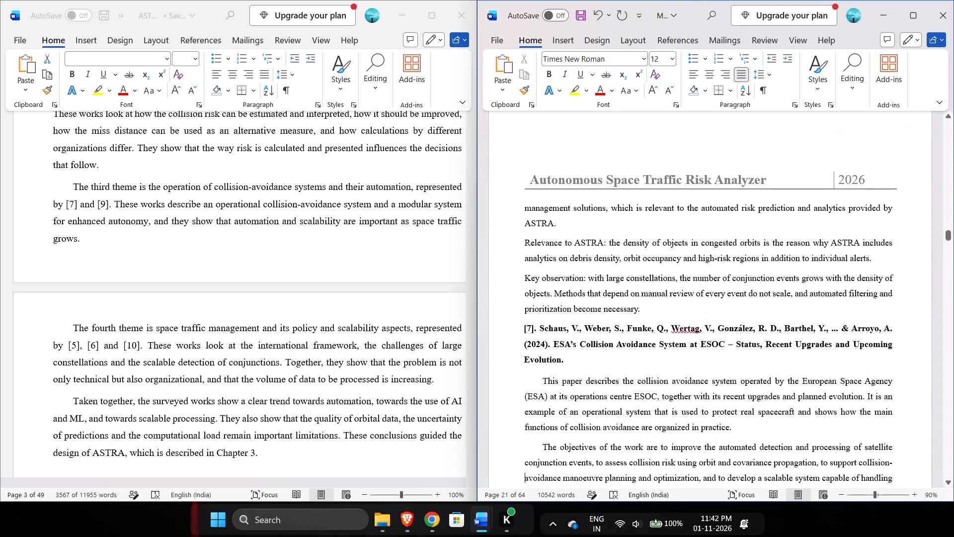
pyautogui.press('Up')
pyautogui.press('Up')
pyautogui.press('BackSpace')
# Remove the first-line indents of the "The advantages" and "The disadvantages" paragraphs under Literature Survey entry [7].
pyautogui.press('Down')
pyautogui.press('Down')
pyautogui.press('Down')
pyautogui.press('Down')
pyautogui.press('Down')
pyautogui.press('Down')
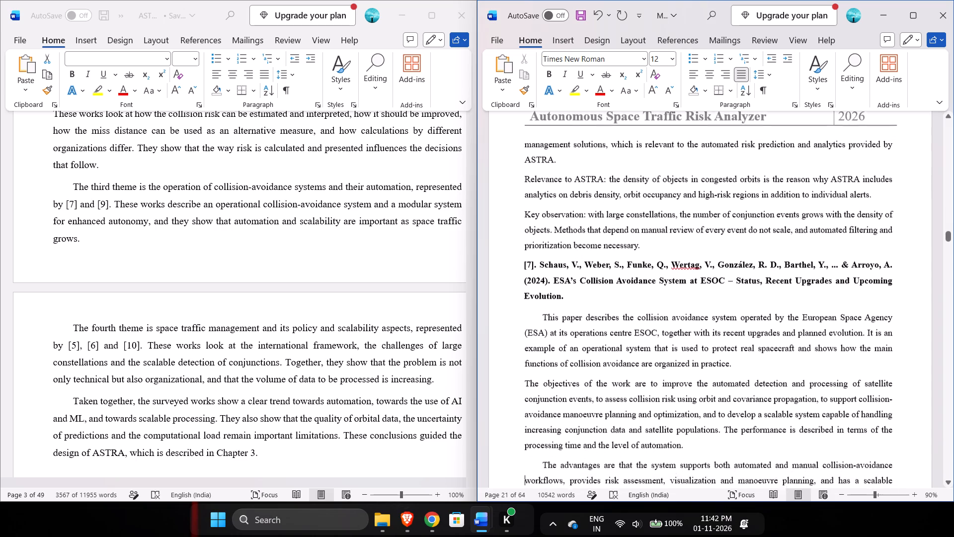
pyautogui.press('Down')
pyautogui.press('Up')
pyautogui.press('Up')
pyautogui.press('BackSpace')
pyautogui.press('Down')
pyautogui.press('Down')
pyautogui.press('Down')
pyautogui.press('Down')
pyautogui.press('Down')
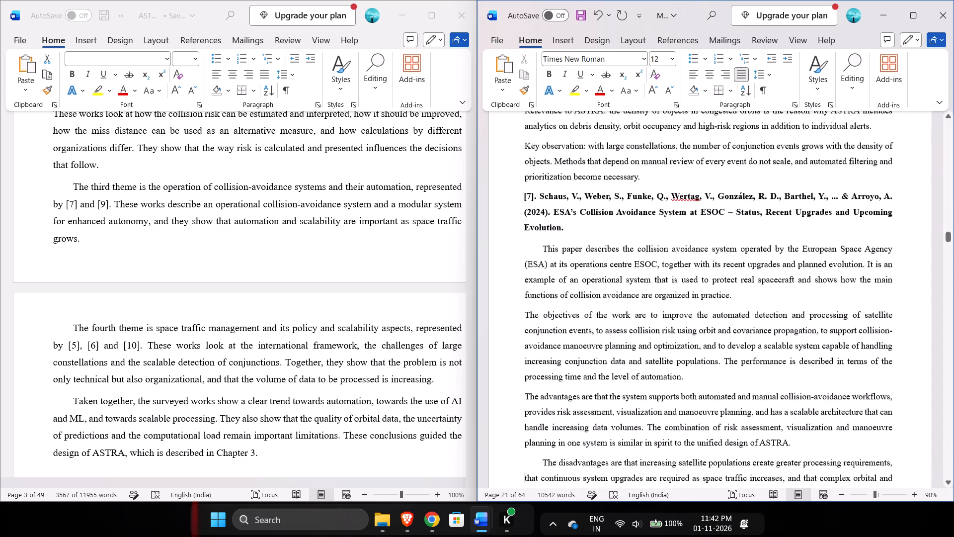
pyautogui.press('Up')
pyautogui.press('BackSpace')
# Remove the first-line indents of the "Relevance to ASTRA" and "Key observation" paragraphs under Literature Survey entry [7].
pyautogui.press('Down')
pyautogui.press('Down')
pyautogui.press('Down')
pyautogui.press('Down')
pyautogui.press('Down')
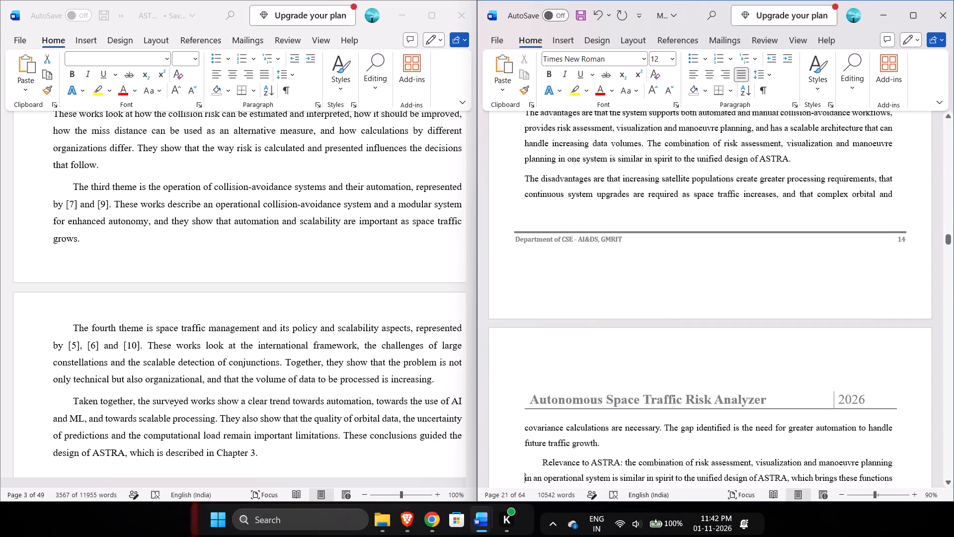
pyautogui.press('Up')
pyautogui.press('BackSpace')
pyautogui.press('Down')
pyautogui.press('Down')
pyautogui.press('Down')
pyautogui.press('Down')
pyautogui.press('Up')
pyautogui.press('BackSpace')
# Under Literature Survey entry [8], remove the first-line indent of the "The objectives of the work" paragraph.
pyautogui.press('Down')
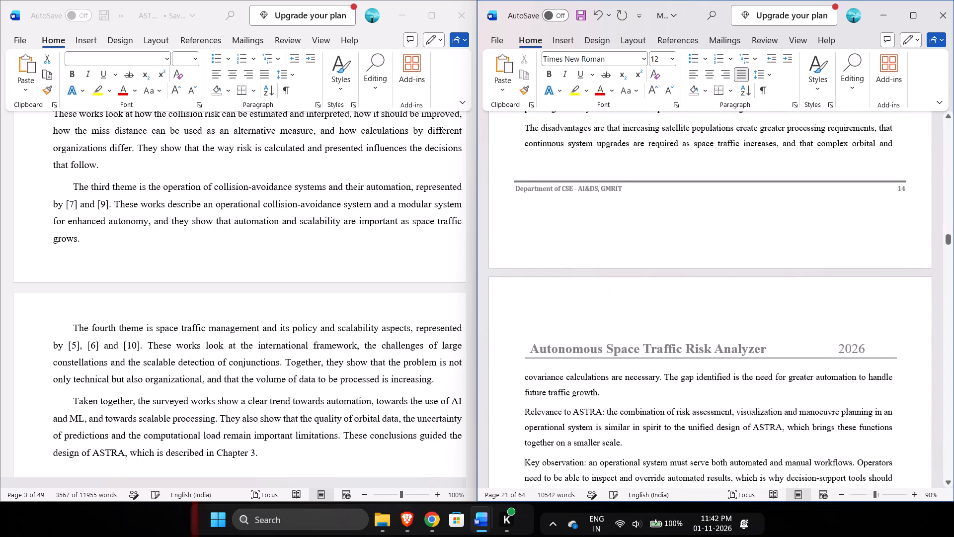
pyautogui.press('Down')
pyautogui.press('Down')
pyautogui.press('Down')
pyautogui.press('Down')
pyautogui.press('Down')
pyautogui.press('Down')
pyautogui.press('Down')
pyautogui.press('Down')
pyautogui.press('Down')
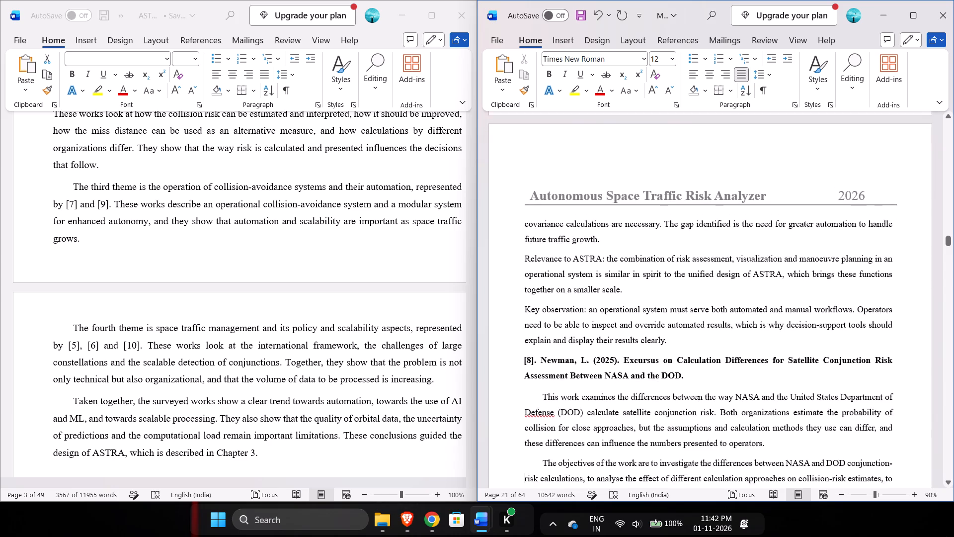
pyautogui.press('Down')
pyautogui.press('Up')
pyautogui.press('Up')
pyautogui.press('BackSpace')
# Remove the first-line indent of the "The advantages of the work" paragraph under Literature Survey entry [8].
pyautogui.press('Down')
pyautogui.press('Down')
pyautogui.press('Down')
pyautogui.press('Down')
pyautogui.press('Down')
pyautogui.press('Down')
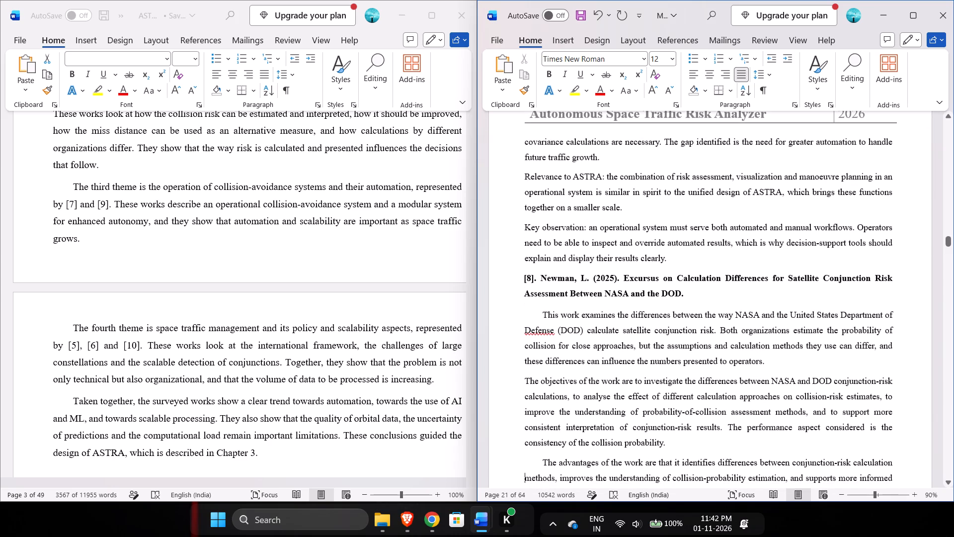
pyautogui.press('Up')
pyautogui.press('BackSpace')
# Remove the first-line indent of the "The disadvantages" paragraph under Literature Survey entry [8].
pyautogui.press('Down')
pyautogui.press('Down')
pyautogui.press('Down')
pyautogui.press('Down')
pyautogui.press('Down')
pyautogui.press('Down')
pyautogui.press('Down')
pyautogui.press('Down')
pyautogui.press('Down')
pyautogui.press('Down')
pyautogui.press('Down')
pyautogui.press('Up')
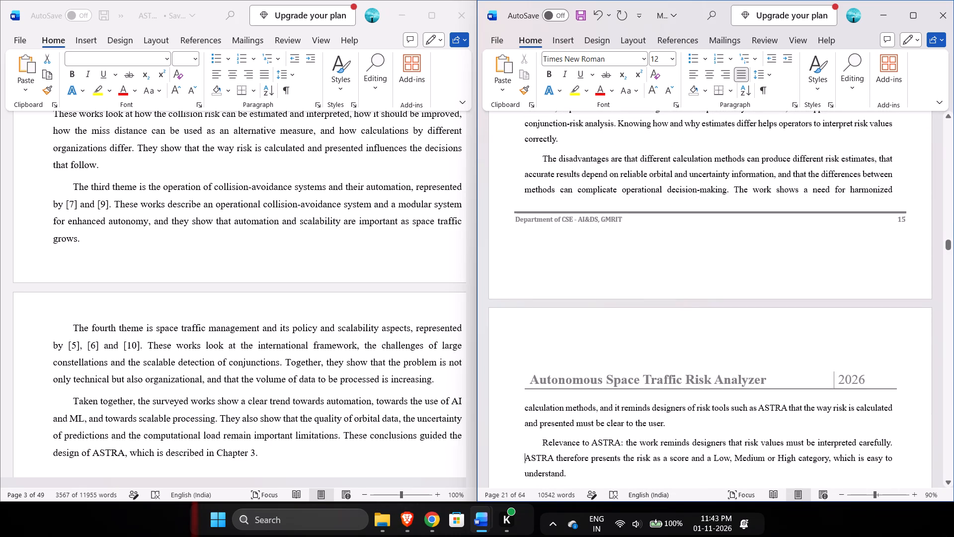
pyautogui.press('Up')
pyautogui.scroll(1, 546, 281)
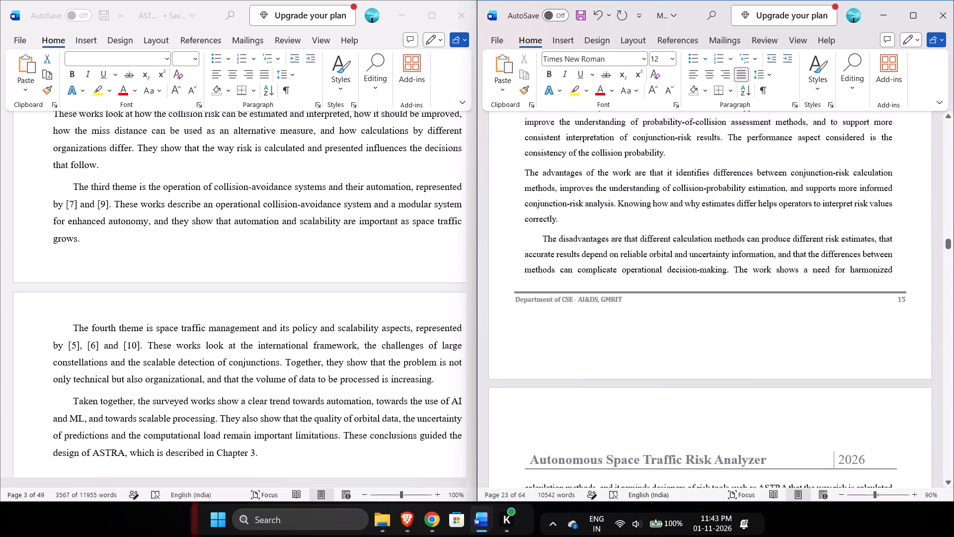
pyautogui.scroll(1, 546, 281)
pyautogui.click(540, 275)
pyautogui.press('BackSpace')
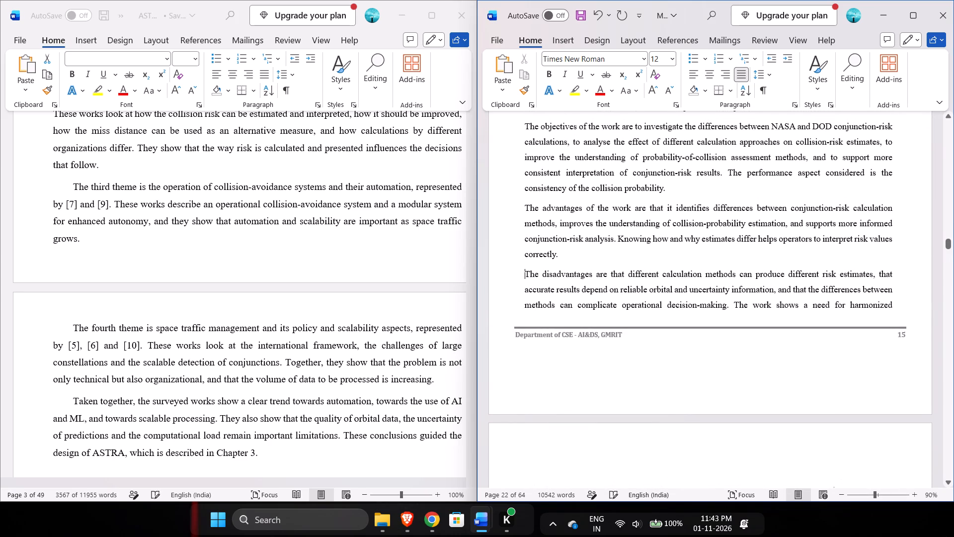
# Remove the first-line indents of the "Relevance to ASTRA" and "Key observation" paragraphs under Literature Survey entry [8].
pyautogui.scroll(-3, 540, 275)
pyautogui.click(546, 287)
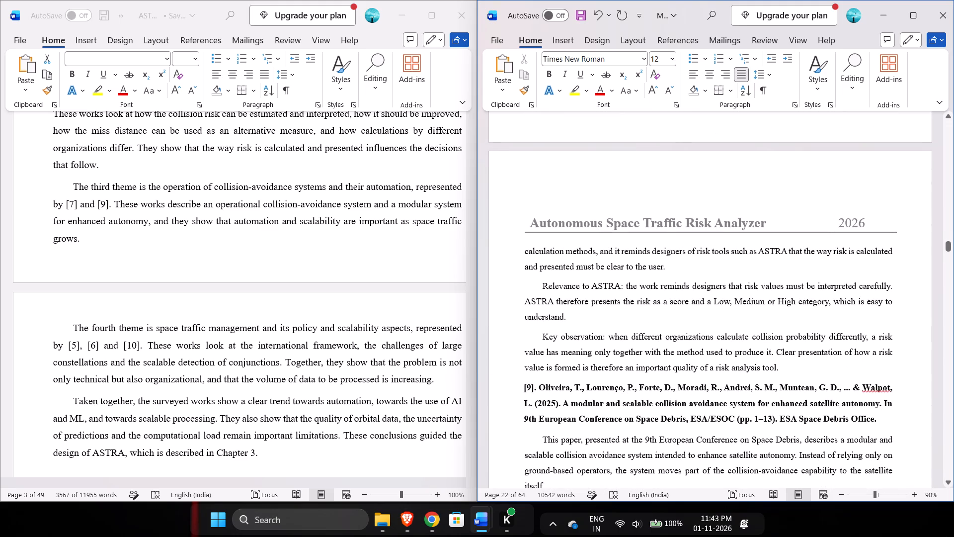
pyautogui.press('Left')
pyautogui.press('BackSpace')
pyautogui.scroll(-1, 546, 287)
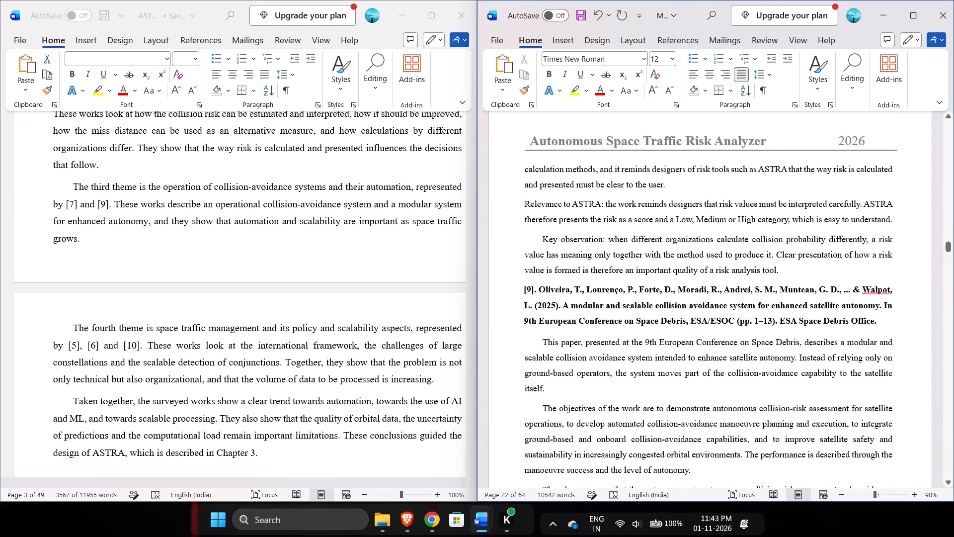
pyautogui.click(541, 240)
pyautogui.press('BackSpace')
# Remove the first-line indents of the objectives, advantages and disadvantages paragraphs under Literature Survey entry [9].
pyautogui.scroll(-1, 541, 240)
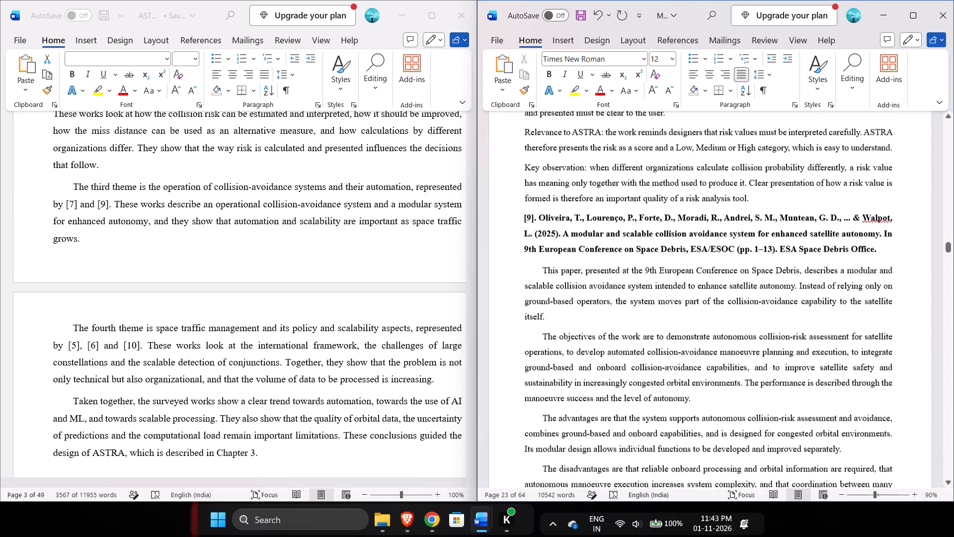
pyautogui.scroll(-1, 541, 240)
pyautogui.click(545, 300)
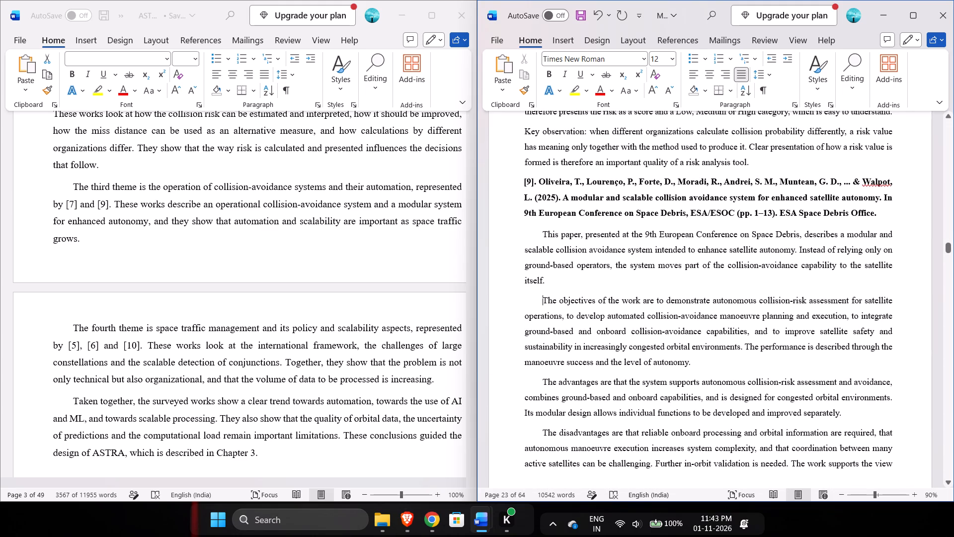
pyautogui.press('BackSpace')
pyautogui.scroll(-1, 545, 300)
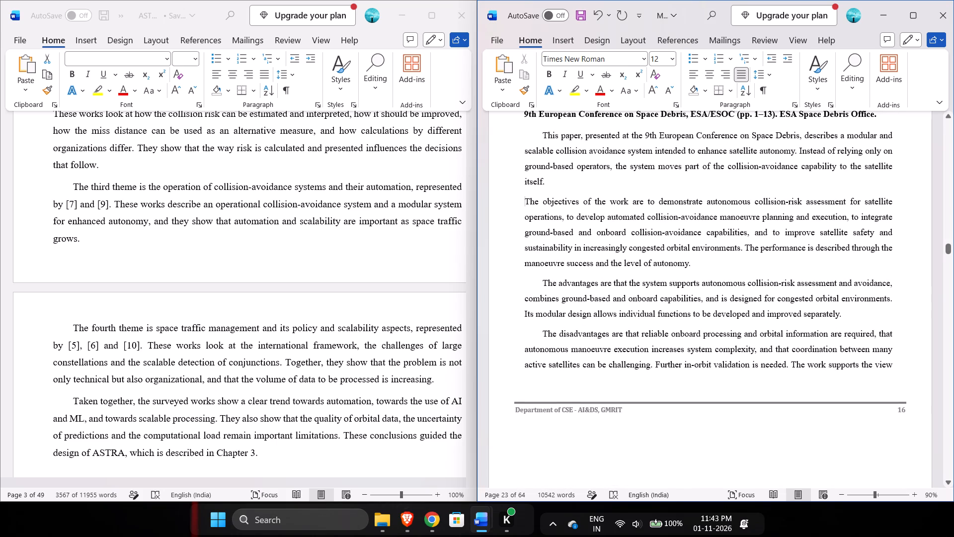
pyautogui.click(542, 285)
pyautogui.press('BackSpace')
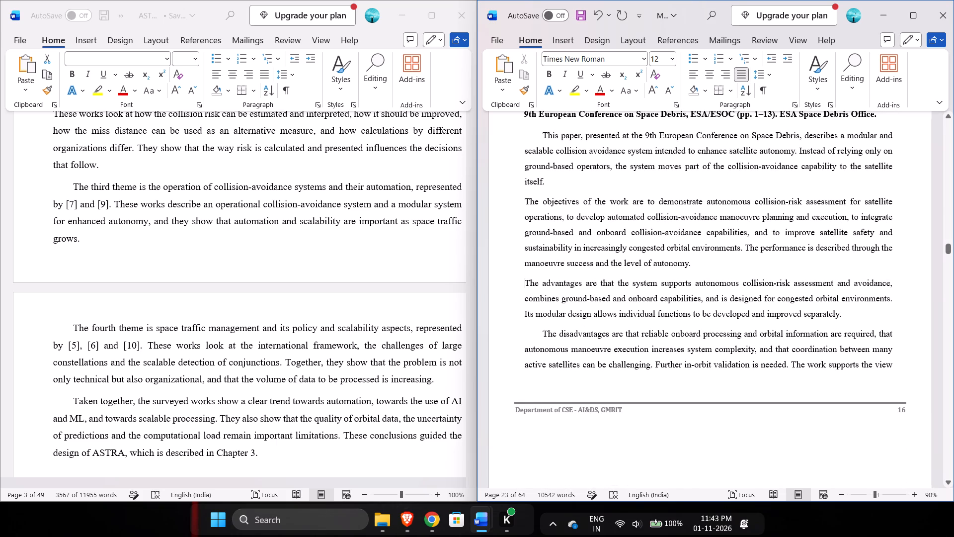
pyautogui.click(541, 333)
pyautogui.press('BackSpace')
# Remove the first-line indents of the "Relevance to ASTRA" and "Key observation" paragraphs under Literature Survey entry [9].
pyautogui.scroll(-2, 541, 333)
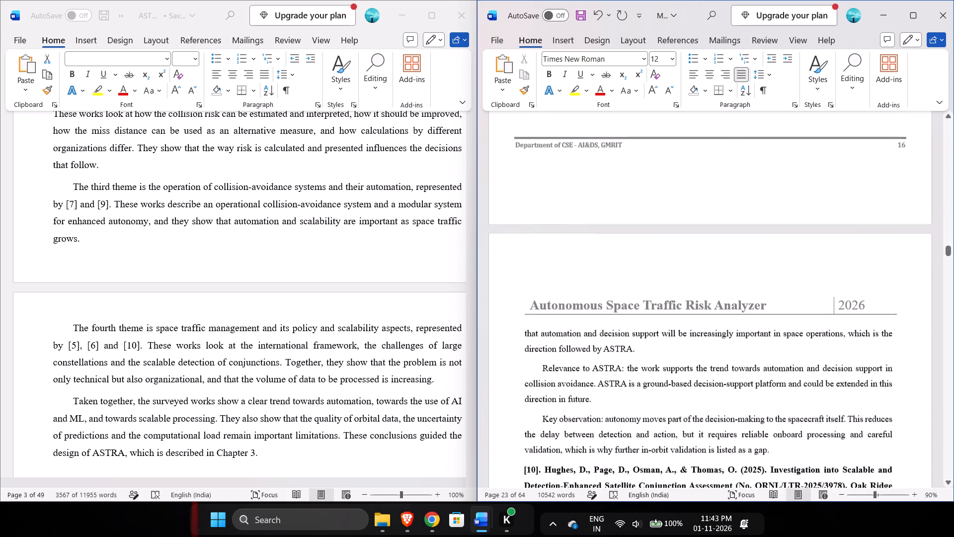
pyautogui.click(544, 355)
pyautogui.press('BackSpace')
pyautogui.scroll(-1, 544, 355)
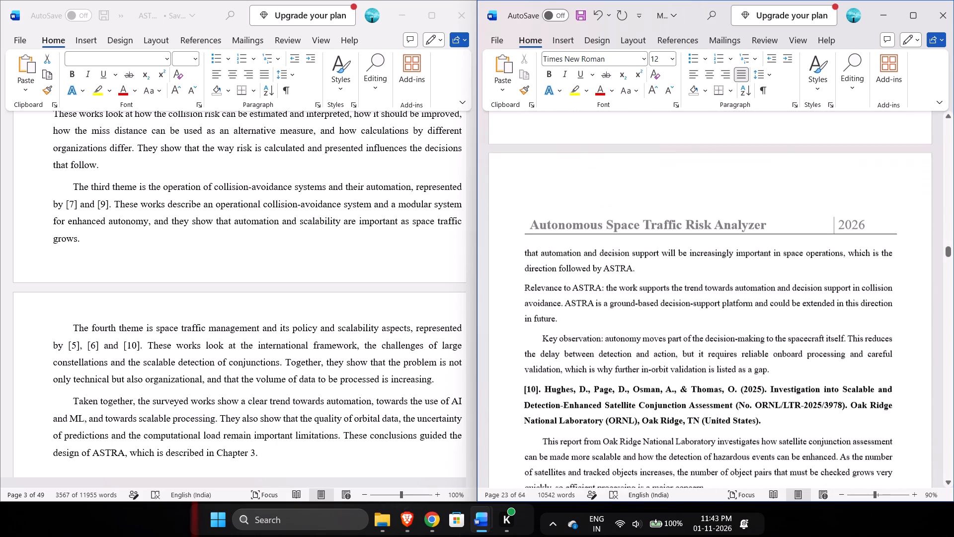
pyautogui.scroll(-1, 544, 355)
pyautogui.click(543, 326)
pyautogui.press('BackSpace')
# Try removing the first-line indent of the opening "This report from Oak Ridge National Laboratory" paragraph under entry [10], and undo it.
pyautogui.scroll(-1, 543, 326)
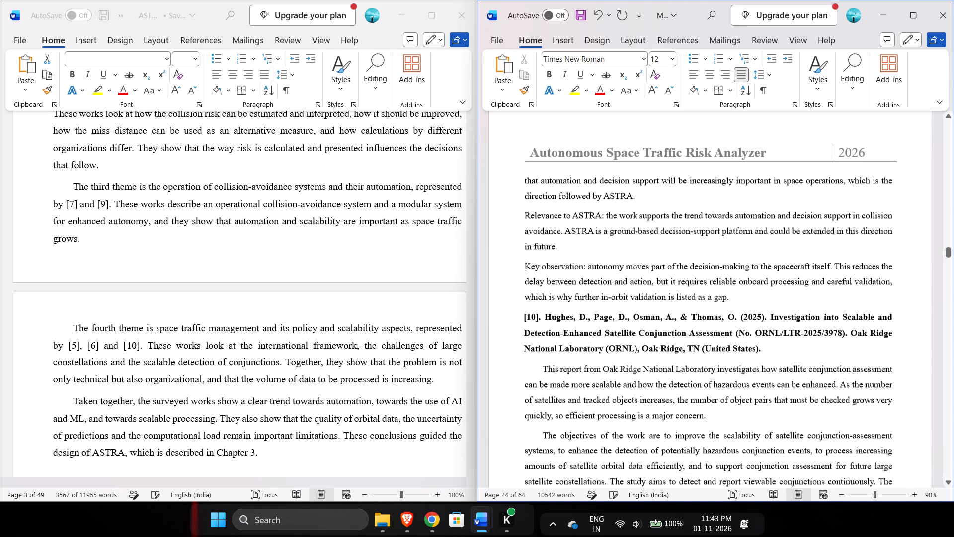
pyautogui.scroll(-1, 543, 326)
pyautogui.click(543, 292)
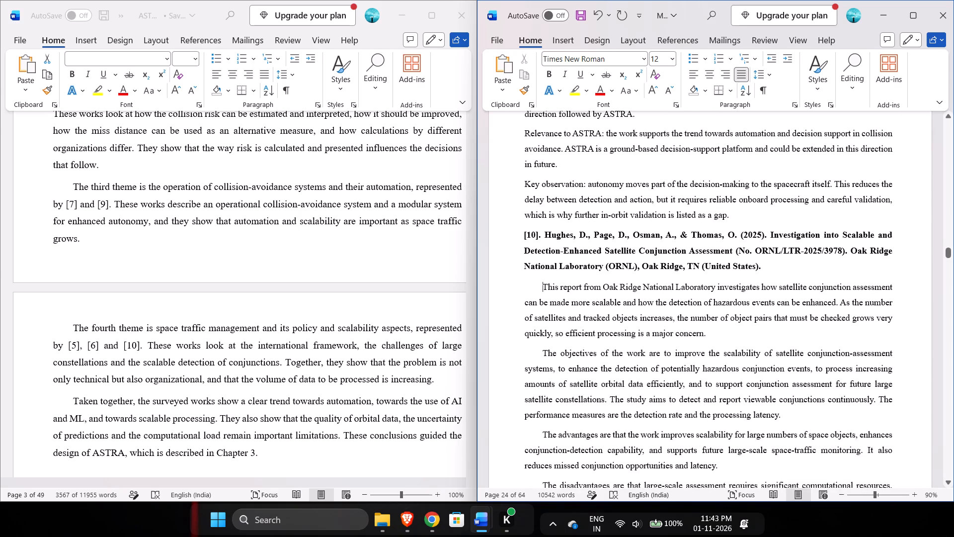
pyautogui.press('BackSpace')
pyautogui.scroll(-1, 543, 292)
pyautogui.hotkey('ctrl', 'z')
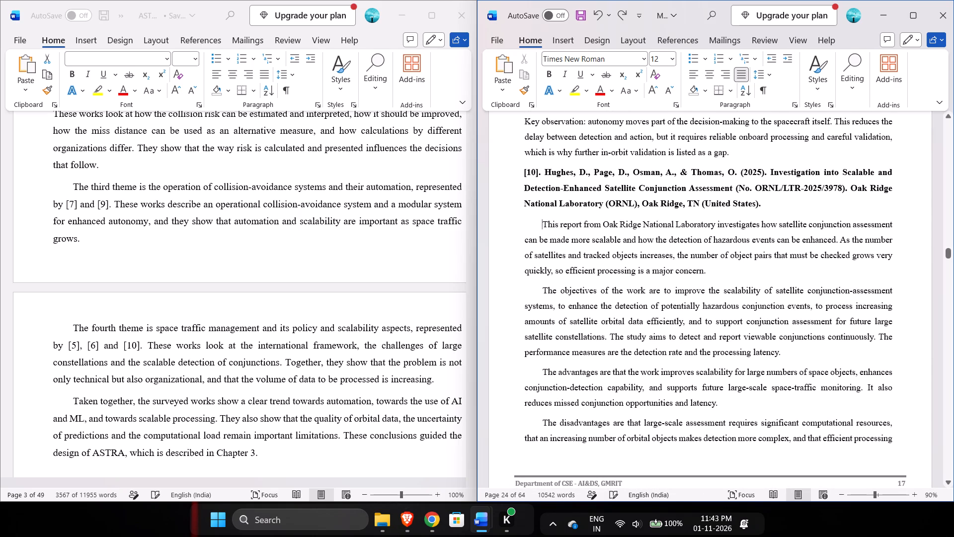
# Remove the first-line indents of the objectives, advantages and disadvantages paragraphs under Literature Survey entry [10].
pyautogui.scroll(-1, 543, 292)
pyautogui.click(545, 267)
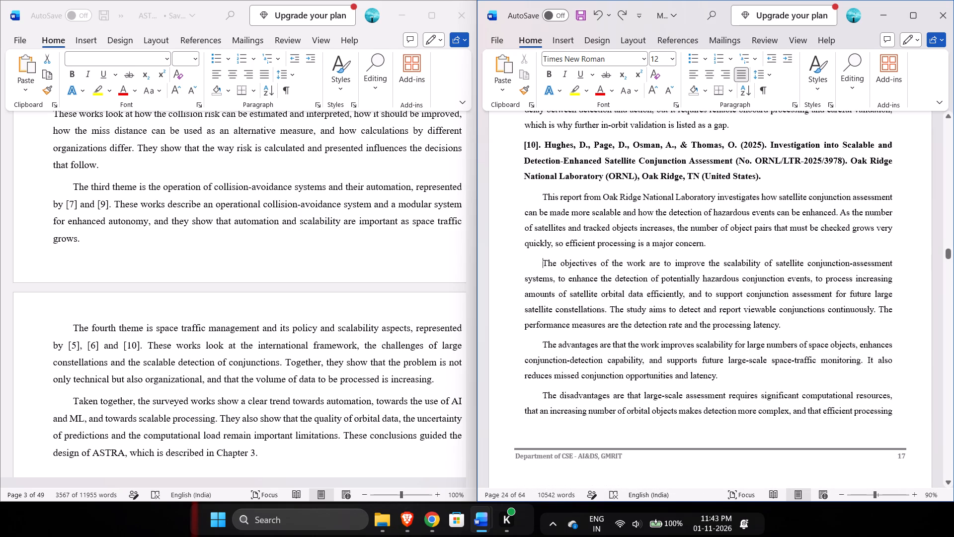
pyautogui.press('BackSpace')
pyautogui.scroll(-1, 545, 267)
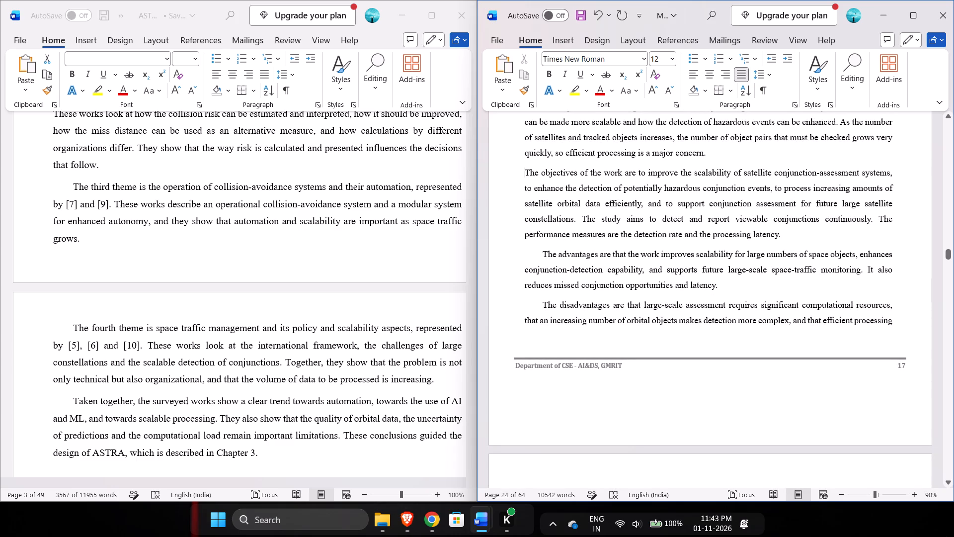
pyautogui.click(543, 257)
pyautogui.press('BackSpace')
pyautogui.click(543, 303)
pyautogui.press('BackSpace')
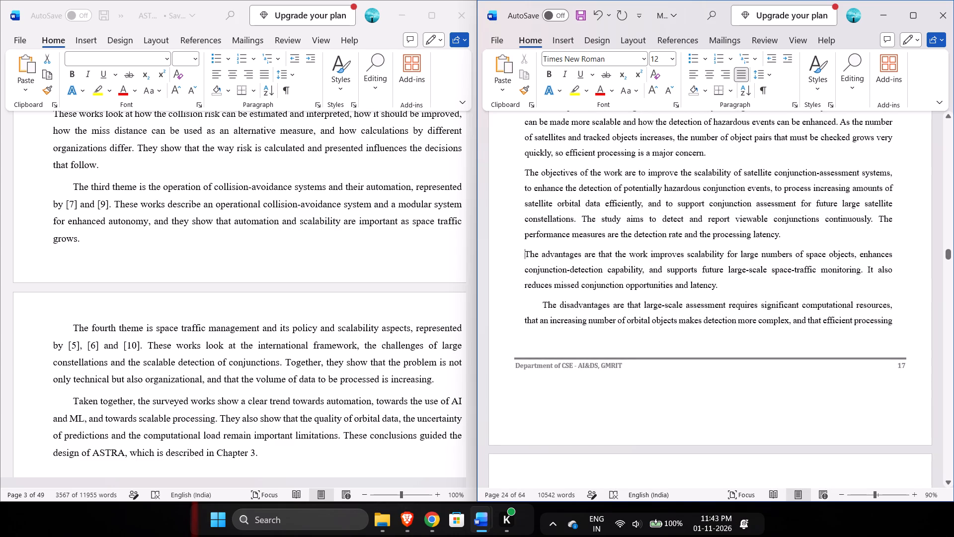
pyautogui.scroll(-1, 543, 303)
pyautogui.hotkey('ctrl', 'z')
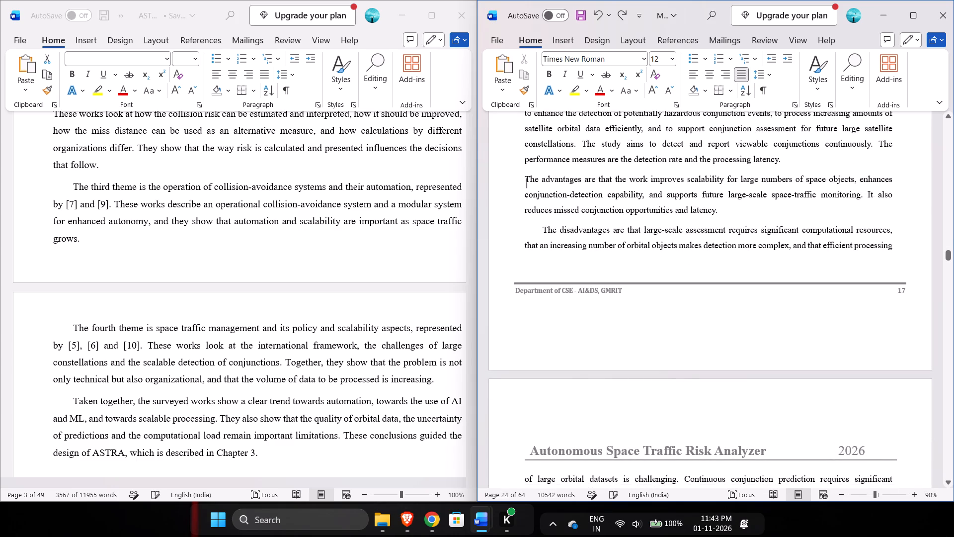
pyautogui.press('Down')
pyautogui.press('Down')
pyautogui.press('Down')
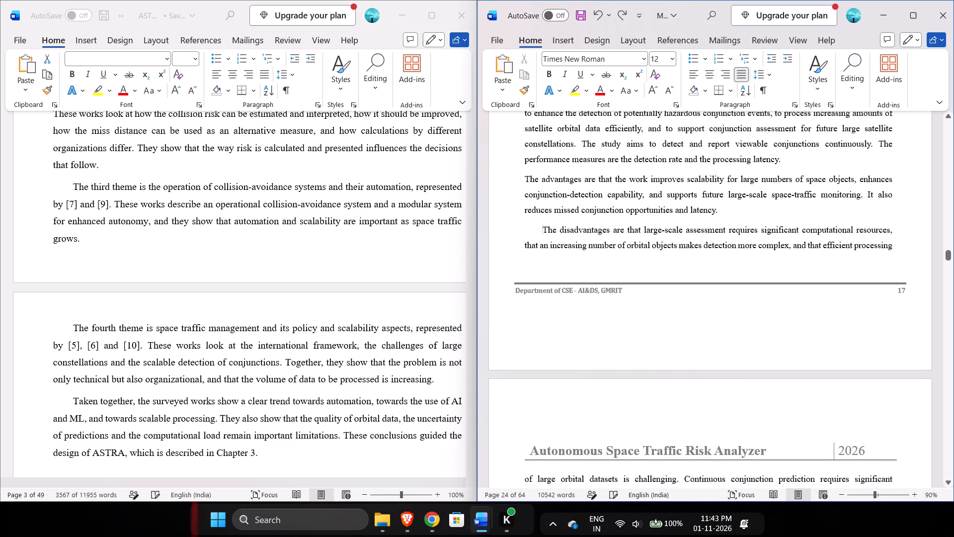
pyautogui.press('BackSpace')
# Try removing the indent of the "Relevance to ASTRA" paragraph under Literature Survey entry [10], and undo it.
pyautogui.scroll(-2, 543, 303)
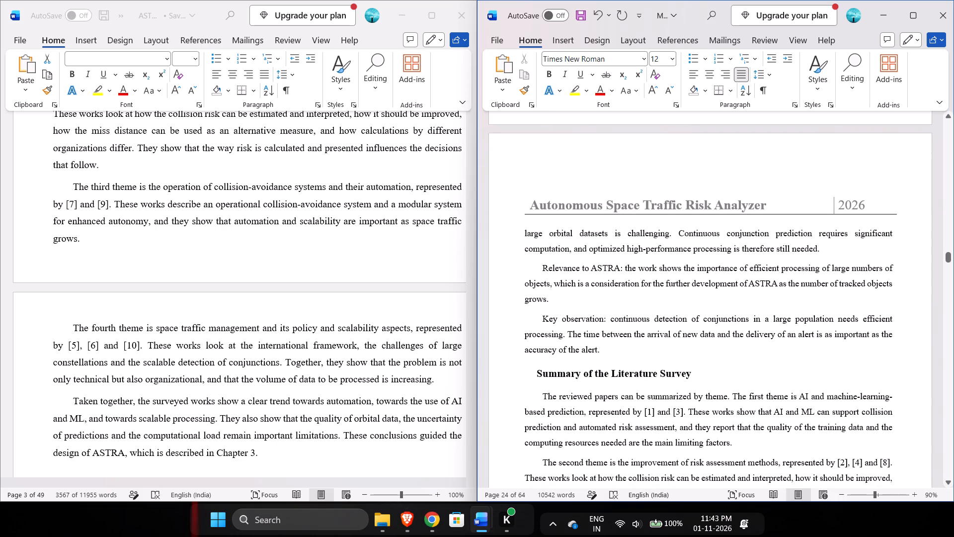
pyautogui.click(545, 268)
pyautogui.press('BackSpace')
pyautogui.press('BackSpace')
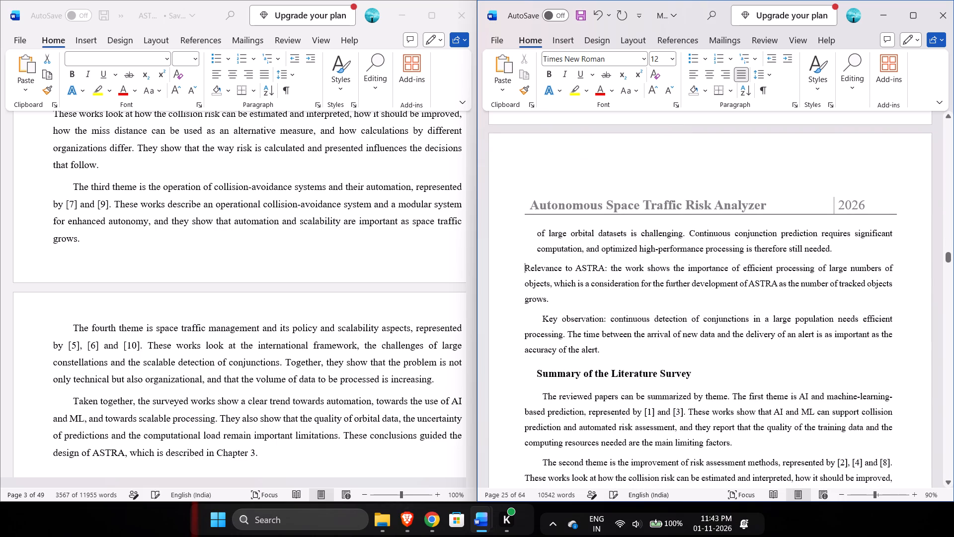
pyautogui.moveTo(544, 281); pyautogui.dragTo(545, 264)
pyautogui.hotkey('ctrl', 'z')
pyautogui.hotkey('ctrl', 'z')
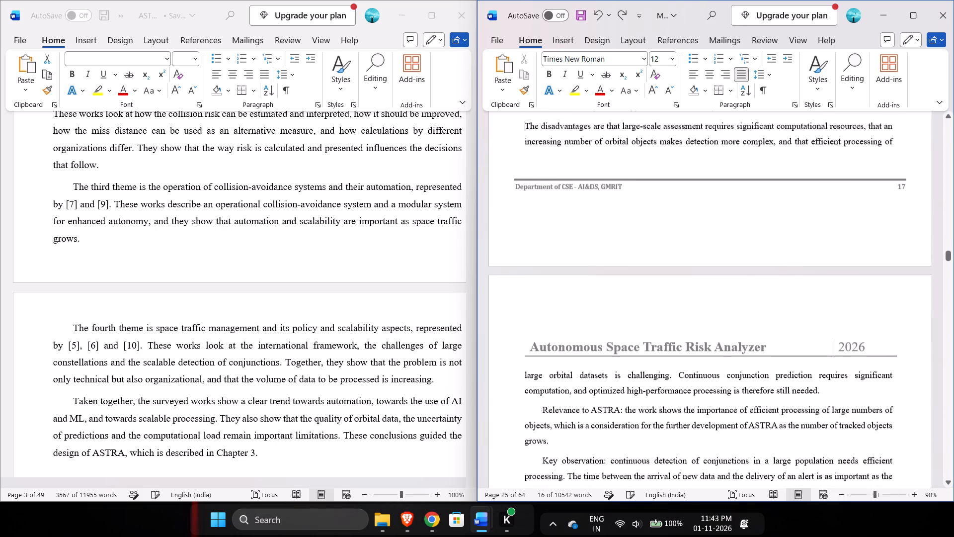
# Remove the first-line indents of the "Relevance to ASTRA" and "Key observation" paragraphs under Literature Survey entry [10].
pyautogui.scroll(-1, 548, 334)
pyautogui.click(542, 329)
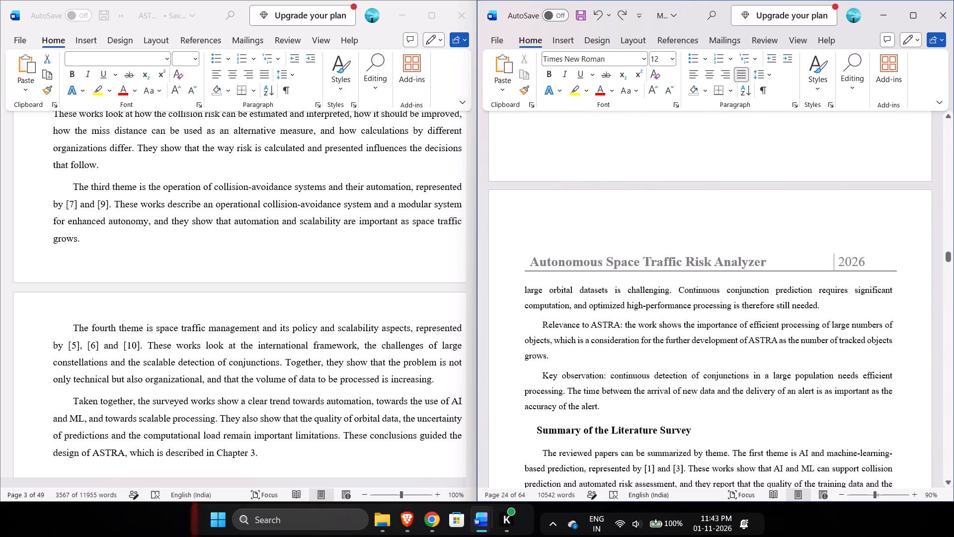
pyautogui.press('BackSpace')
pyautogui.press('Down')
pyautogui.press('Down')
pyautogui.press('Down')
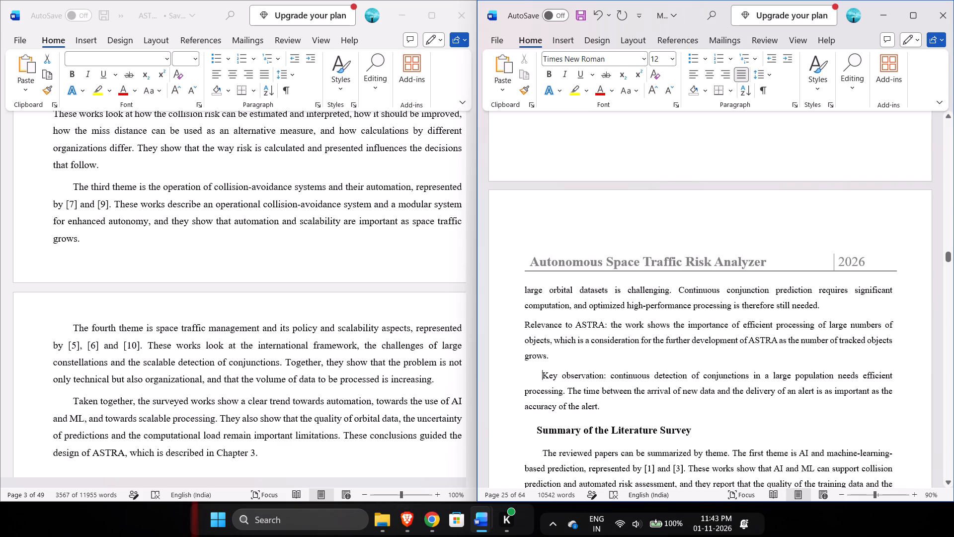
pyautogui.press('Down')
pyautogui.press('Down')
pyautogui.press('Up')
pyautogui.press('Up')
pyautogui.press('BackSpace')
# Align the "Summary of the Literature Survey" heading with the body text margin by merging it into the preceding paragraph and splitting it off again.
pyautogui.press('Down')
pyautogui.press('Down')
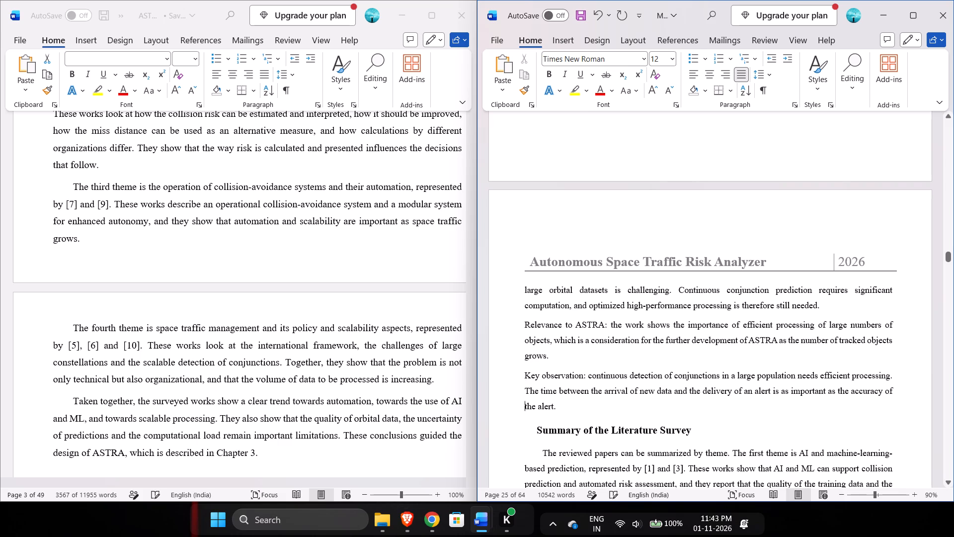
pyautogui.press('Down')
pyautogui.press('Down')
pyautogui.press('Up')
pyautogui.press('Up')
pyautogui.press('Down')
pyautogui.press('BackSpace')
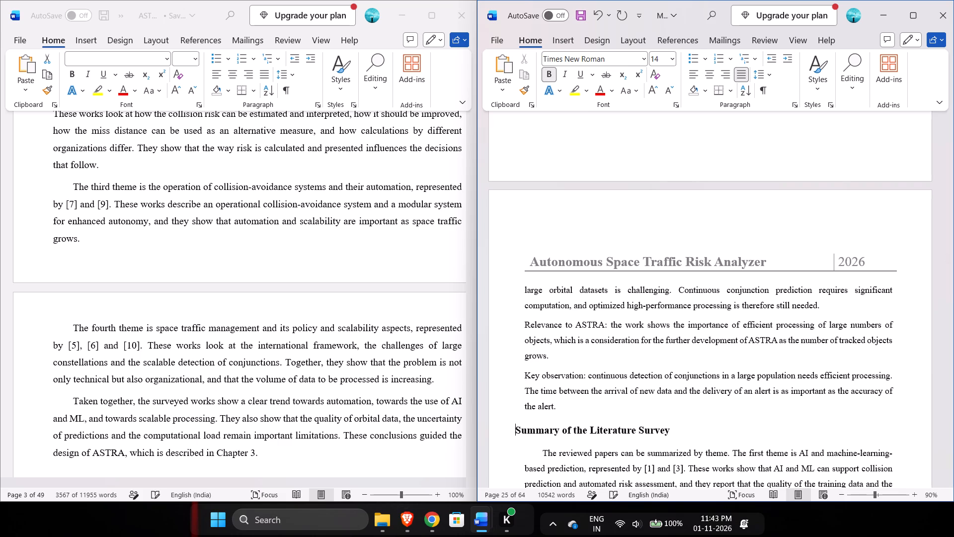
pyautogui.press('space')
pyautogui.write('n')
pyautogui.press('space')
pyautogui.press('BackSpace')
pyautogui.press('BackSpace')
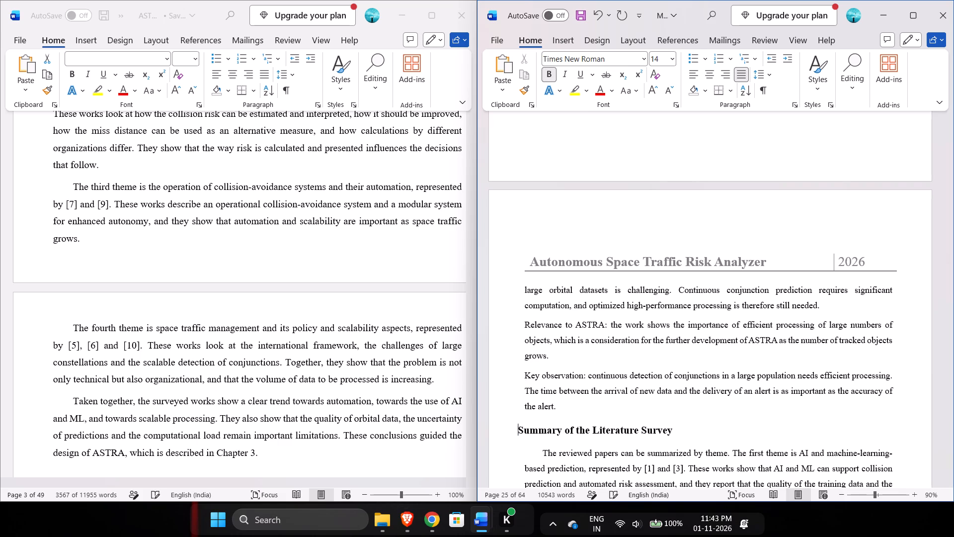
pyautogui.press('BackSpace')
pyautogui.press('BackSpace')
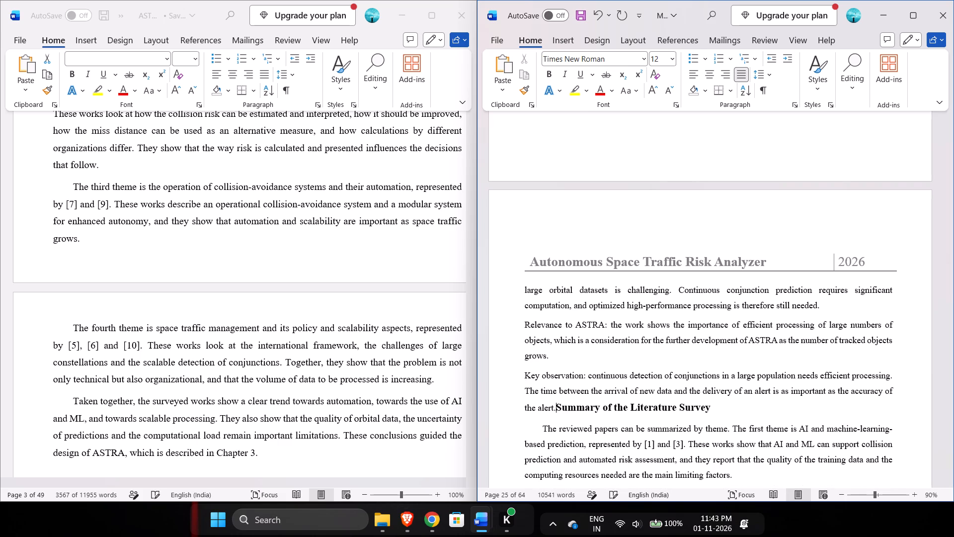
pyautogui.press('Return')
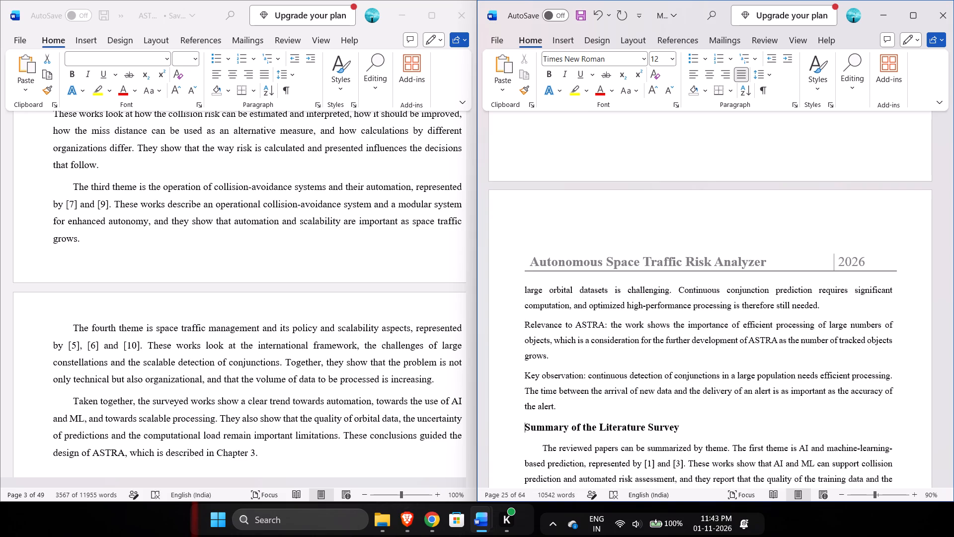
# Remove the first-line indent of the "The reviewed papers can be summarized by theme" paragraph under the Summary of the Literature Survey heading.
pyautogui.press('Down')
pyautogui.press('BackSpace')
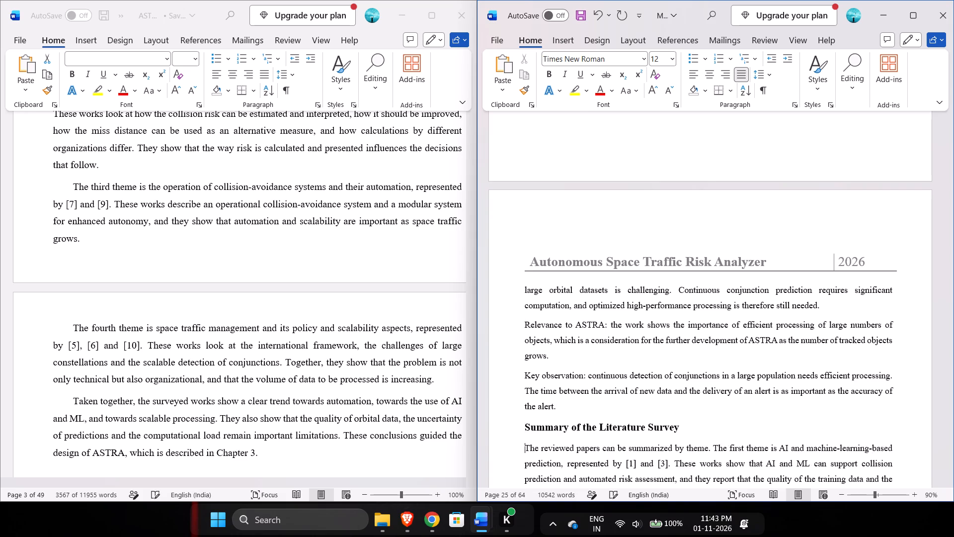
pyautogui.press('BackSpace')
pyautogui.hotkey('ctrl', 'z')
# Remove the first-line indents of the "The second theme" and "The third theme" paragraphs in the Summary of the Literature Survey.
pyautogui.scroll(-1, 542, 329)
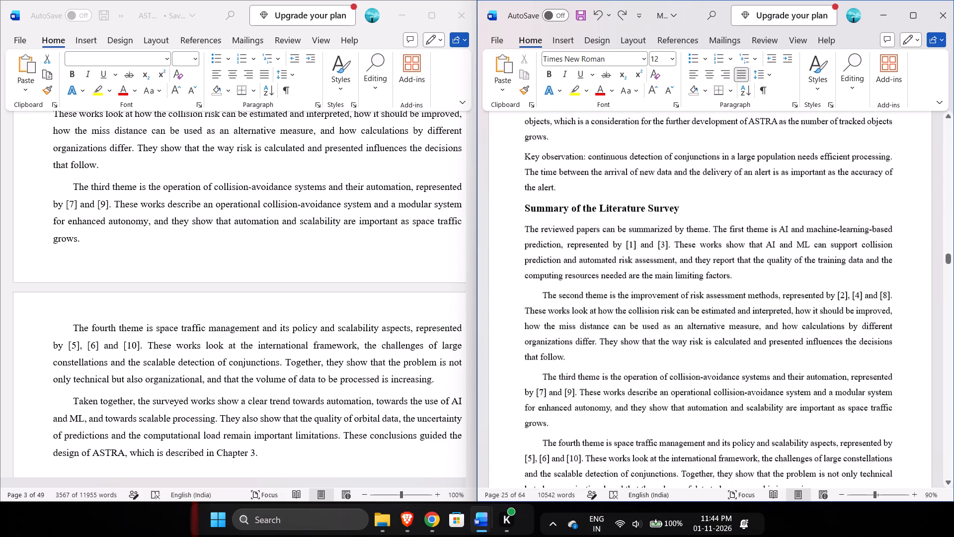
pyautogui.scroll(-1, 542, 329)
pyautogui.click(544, 293)
pyautogui.press('BackSpace')
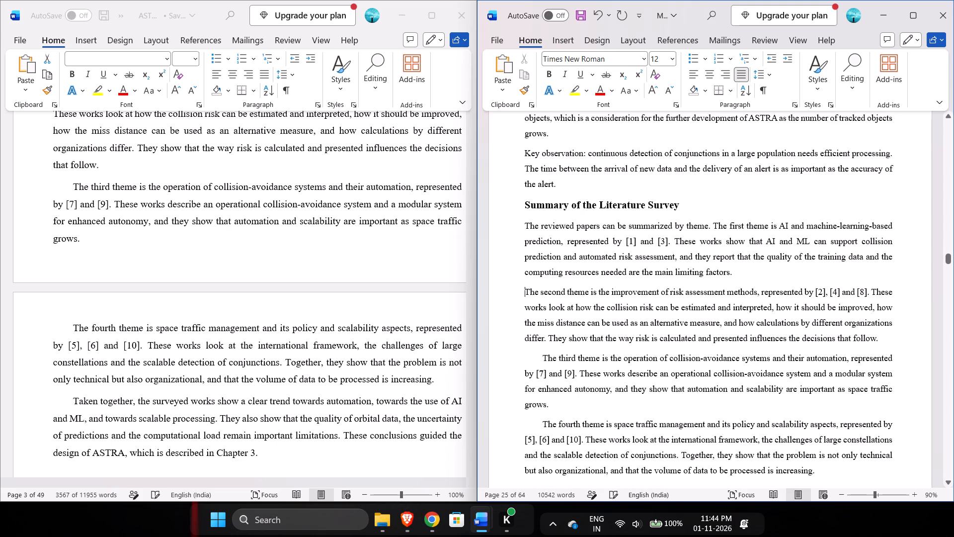
pyautogui.press('Down')
pyautogui.click(544, 361)
pyautogui.press('BackSpace')
# Remove the first-line indents of the "The fourth theme" and "Taken together" paragraphs in the Summary of the Literature Survey.
pyautogui.scroll(-1, 544, 361)
pyautogui.click(543, 344)
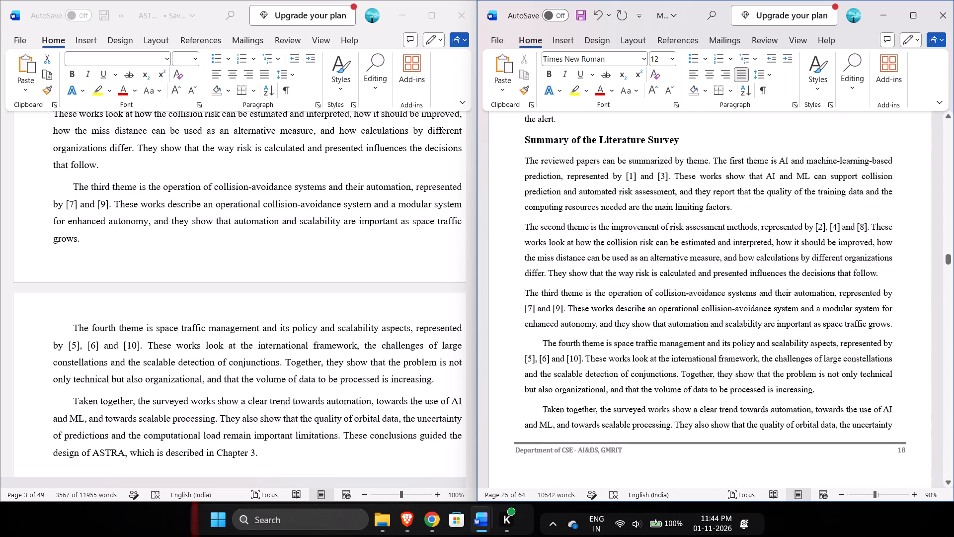
pyautogui.press('BackSpace')
pyautogui.scroll(-1, 543, 344)
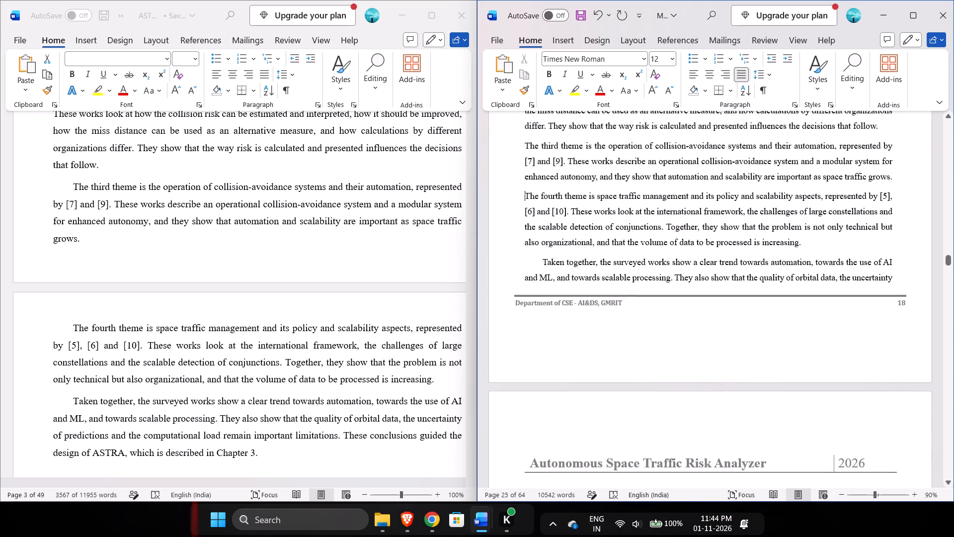
pyautogui.click(543, 260)
pyautogui.press('BackSpace')
# Check the summary's layout across its page break and examine the literature survey Table 2.1 in both documents.
pyautogui.scroll(-1, 543, 260)
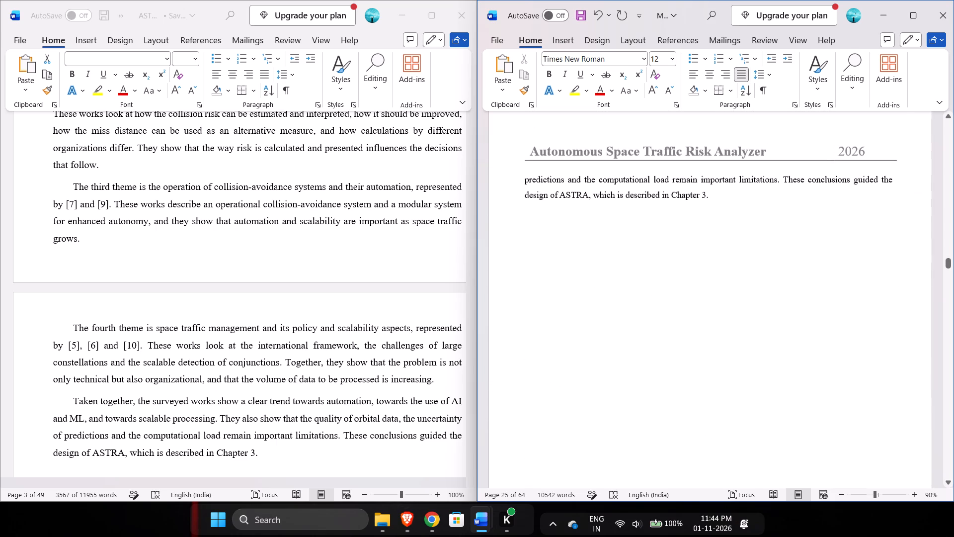
pyautogui.scroll(3, 544, 236)
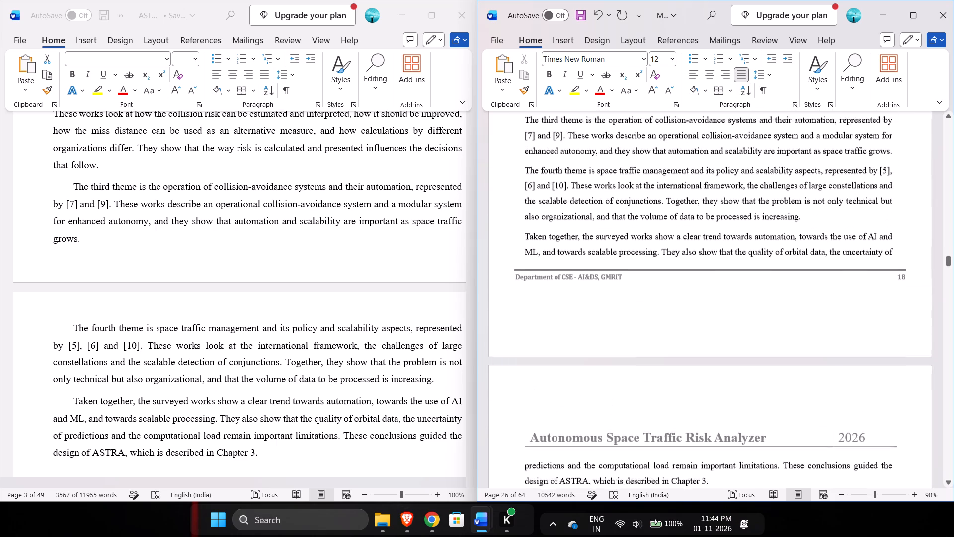
pyautogui.scroll(2, 544, 236)
pyautogui.scroll(-1, 544, 236)
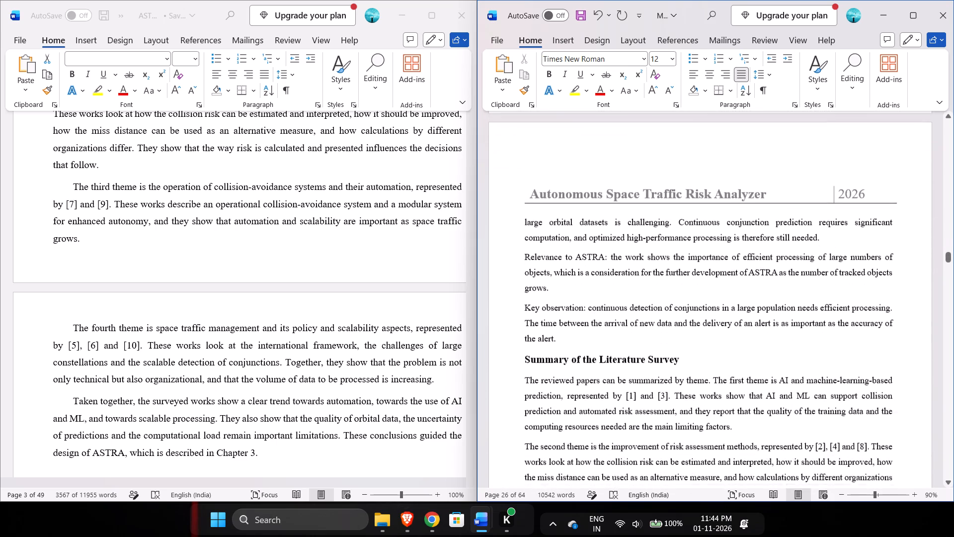
pyautogui.scroll(-2, 544, 236)
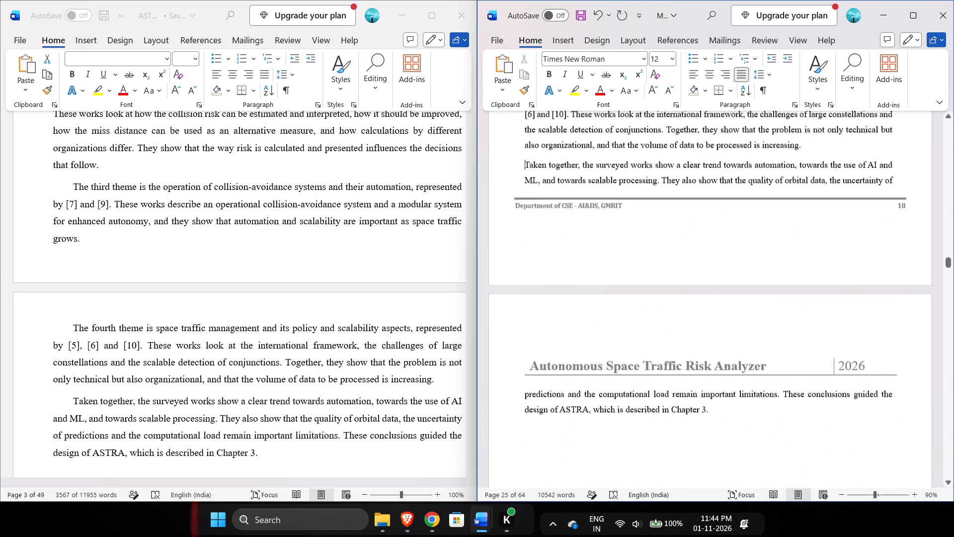
pyautogui.scroll(-1, 544, 236)
pyautogui.click(523, 204)
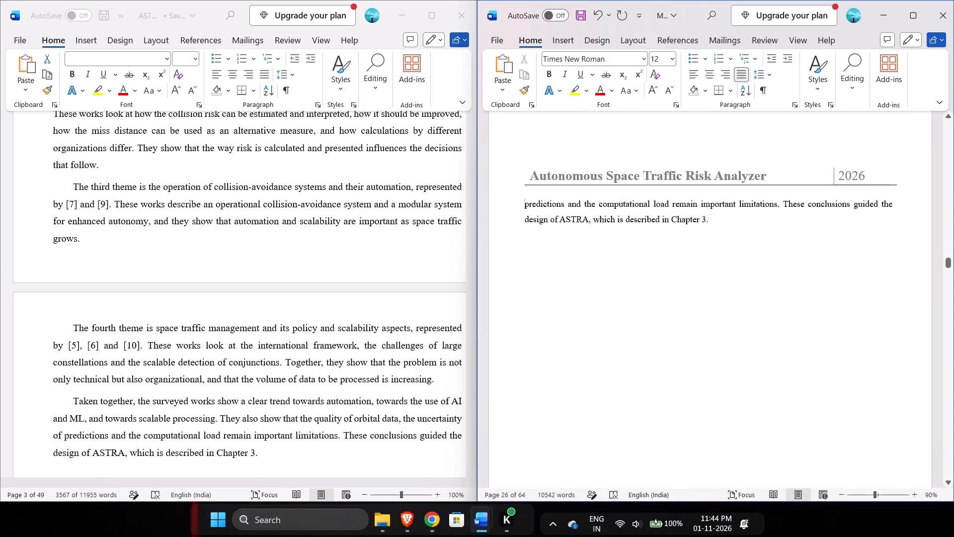
pyautogui.press('Up')
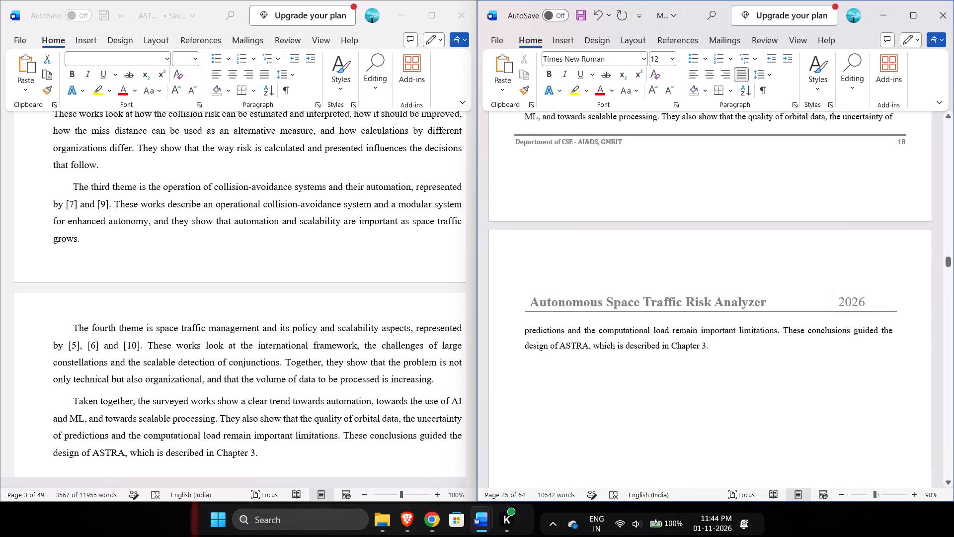
pyautogui.scroll(2, 554, 247)
pyautogui.scroll(-2, 554, 247)
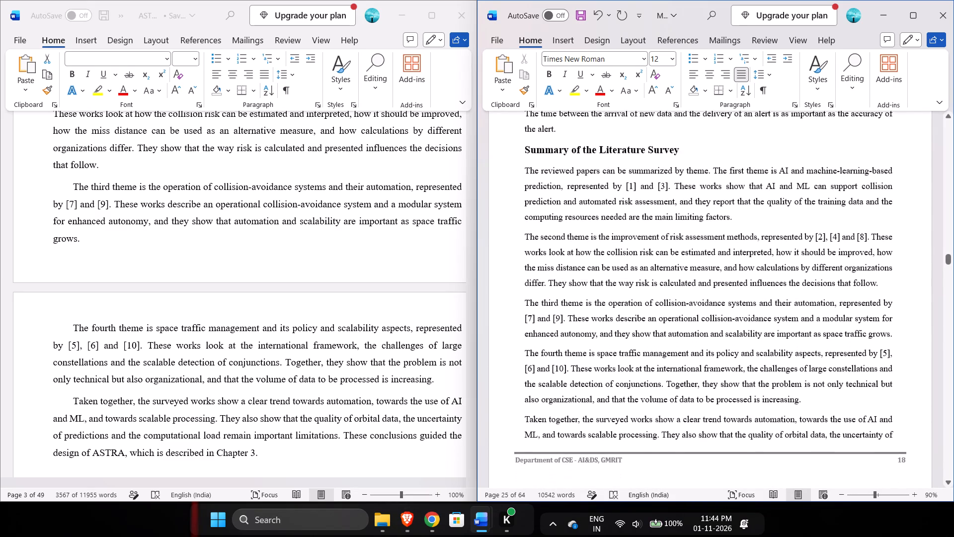
pyautogui.scroll(-1, 554, 247)
pyautogui.scroll(1, 554, 247)
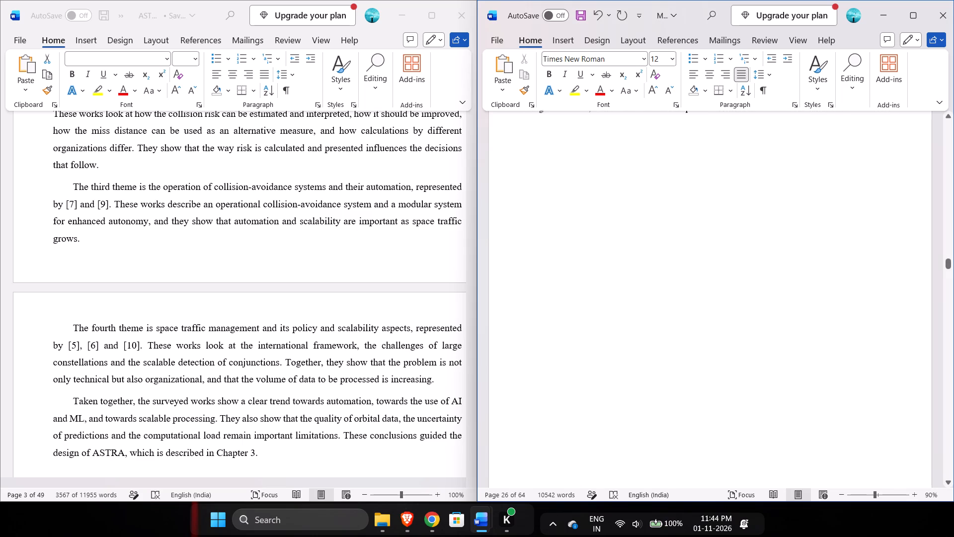
pyautogui.scroll(1, 554, 247)
pyautogui.scroll(-2, 554, 247)
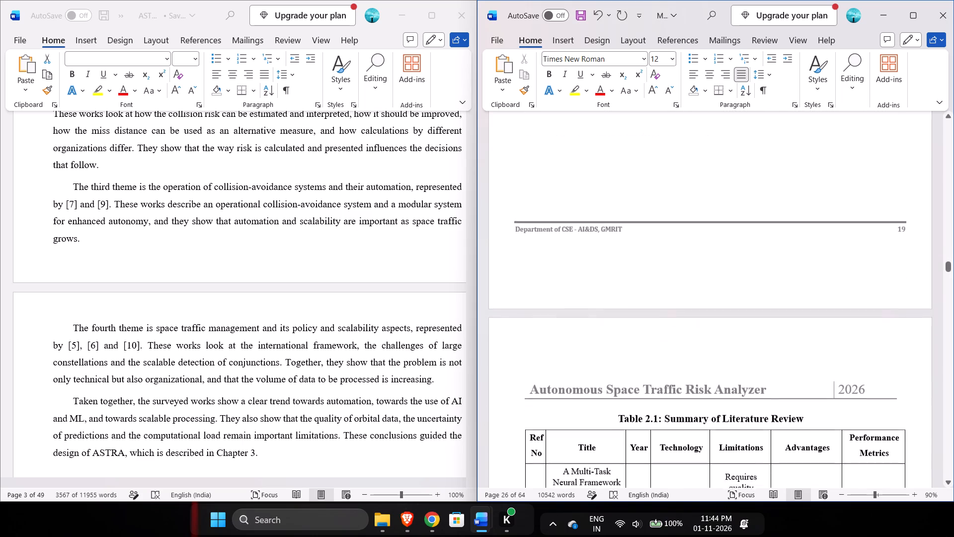
pyautogui.scroll(-2, 554, 247)
pyautogui.scroll(-3, 334, 288)
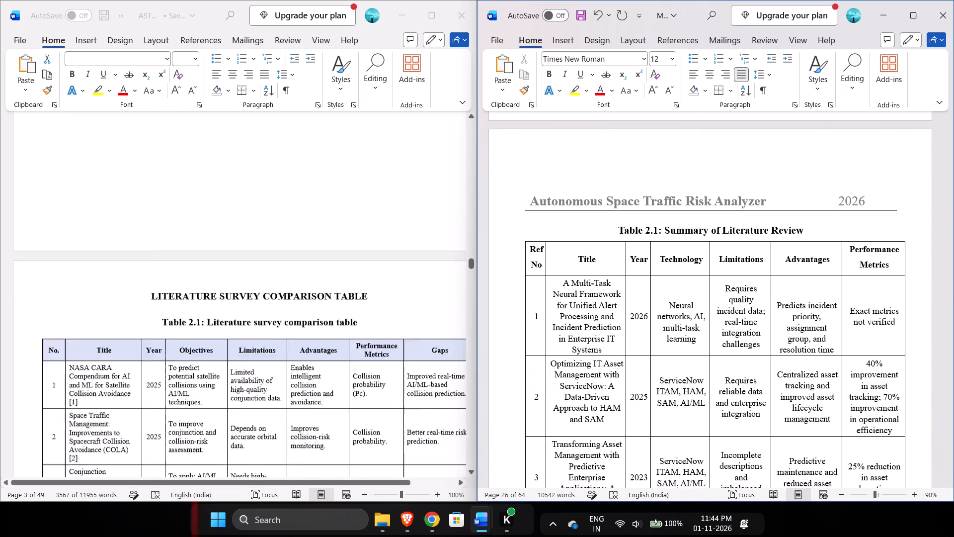
pyautogui.scroll(-2, 334, 288)
pyautogui.scroll(1, 334, 288)
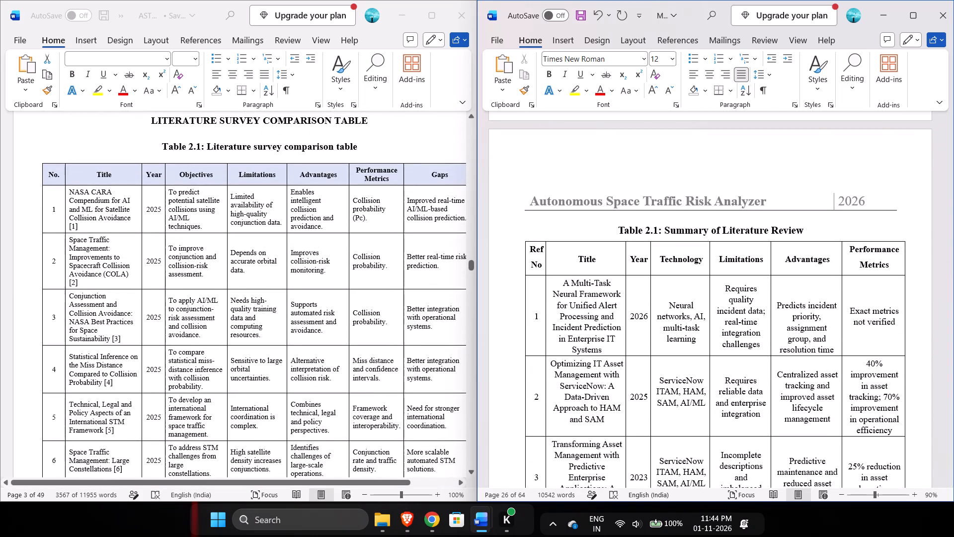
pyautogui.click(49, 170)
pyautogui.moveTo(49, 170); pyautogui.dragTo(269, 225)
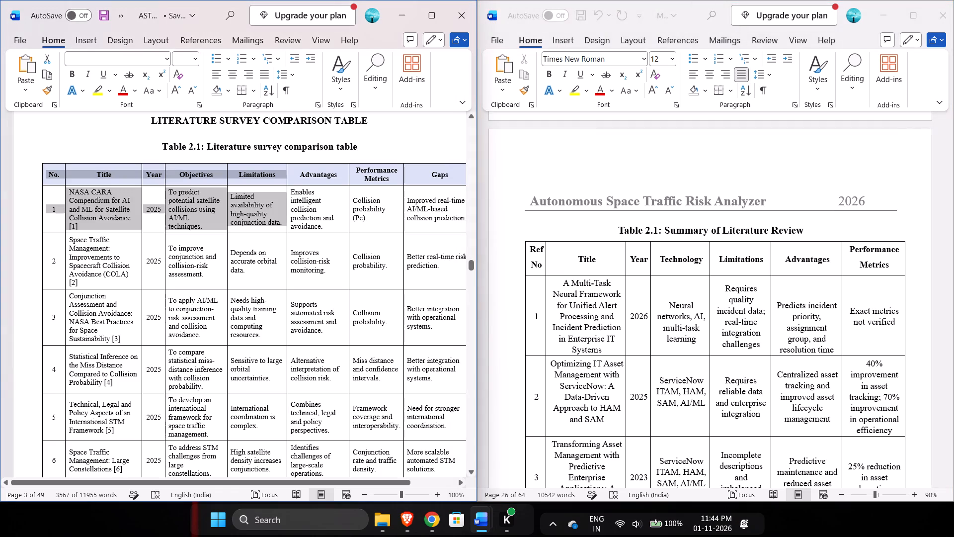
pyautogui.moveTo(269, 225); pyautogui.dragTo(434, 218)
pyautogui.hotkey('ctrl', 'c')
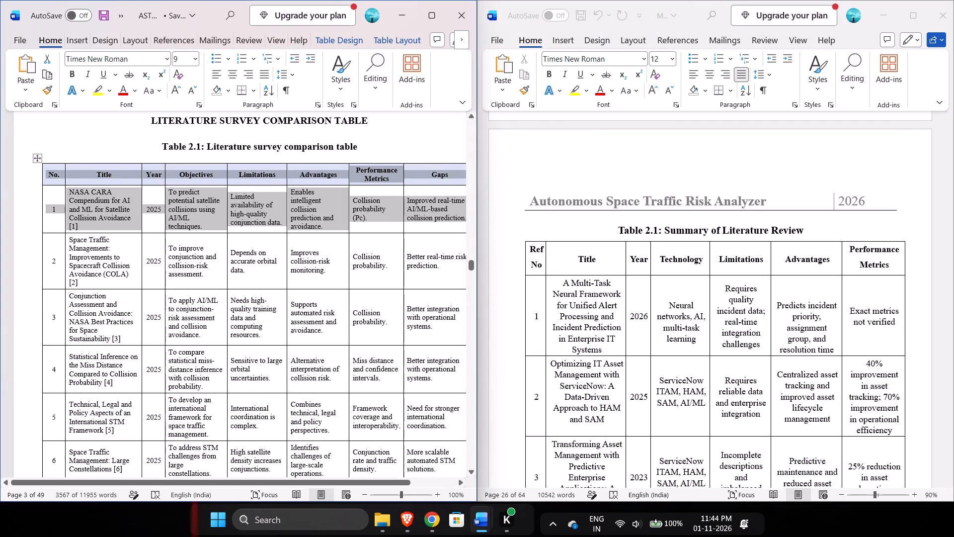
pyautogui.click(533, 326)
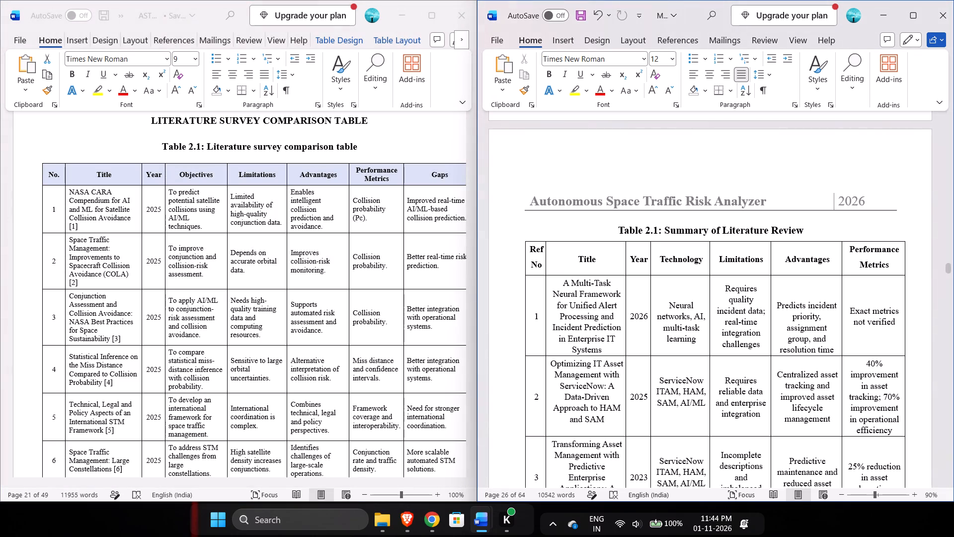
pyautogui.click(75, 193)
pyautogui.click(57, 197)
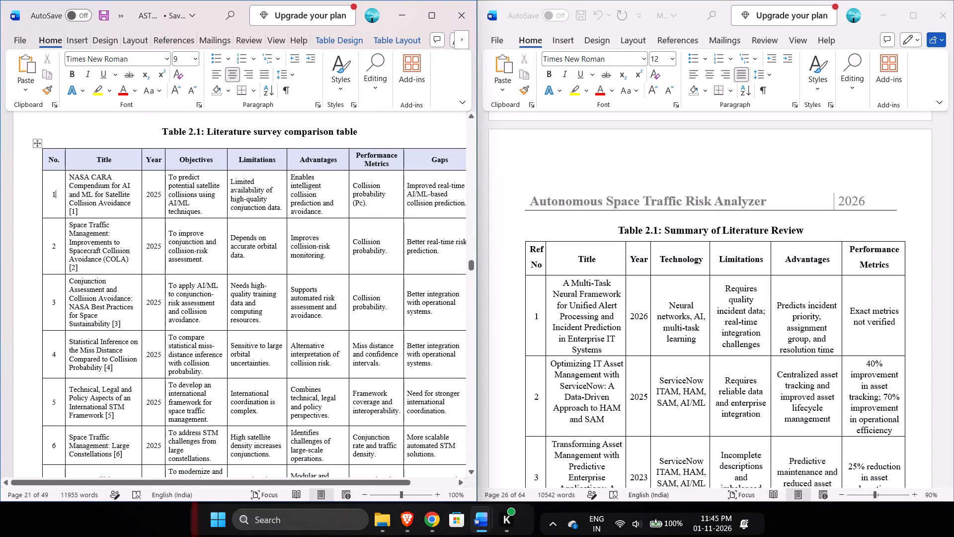
# Delete the Gaps column from the Literature survey comparison table in the ASTRA source document.
pyautogui.click(426, 170)
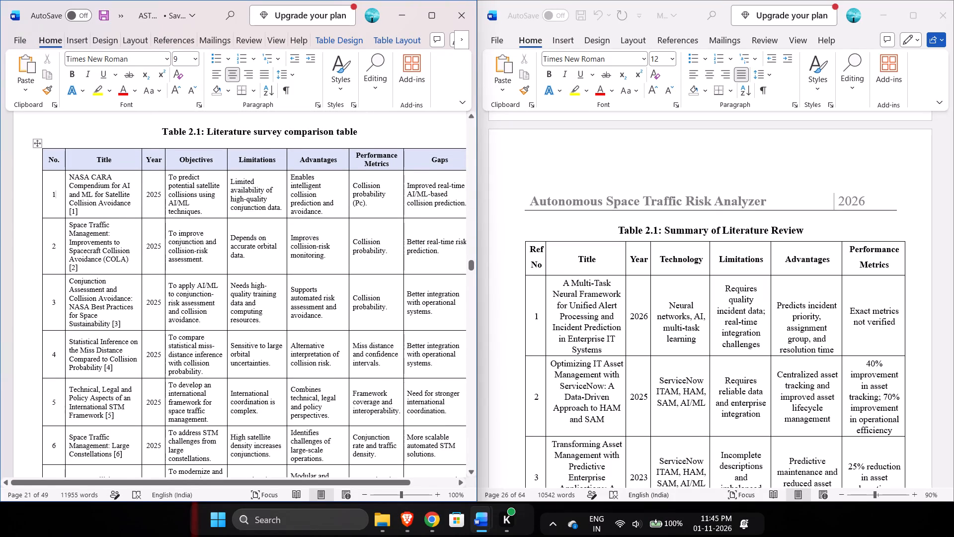
pyautogui.click(427, 152)
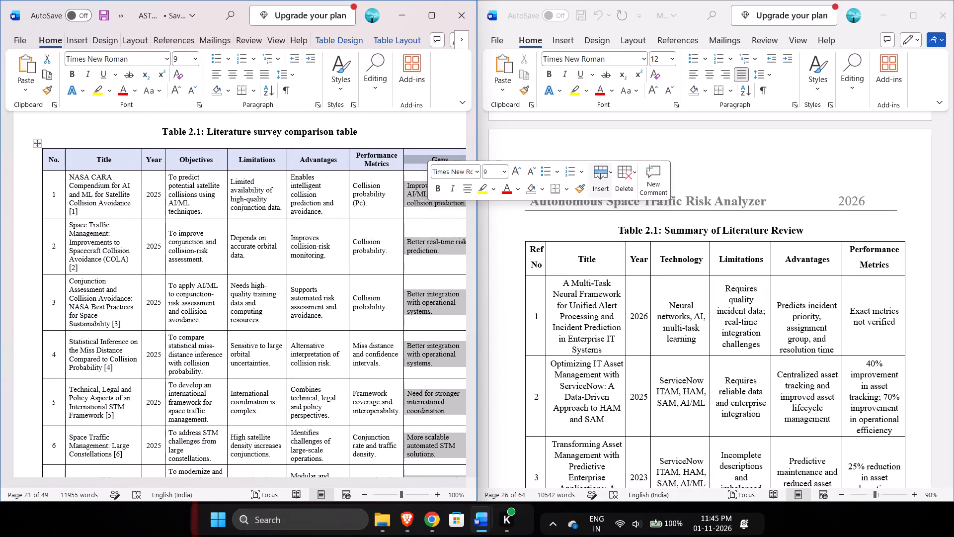
pyautogui.click(627, 174)
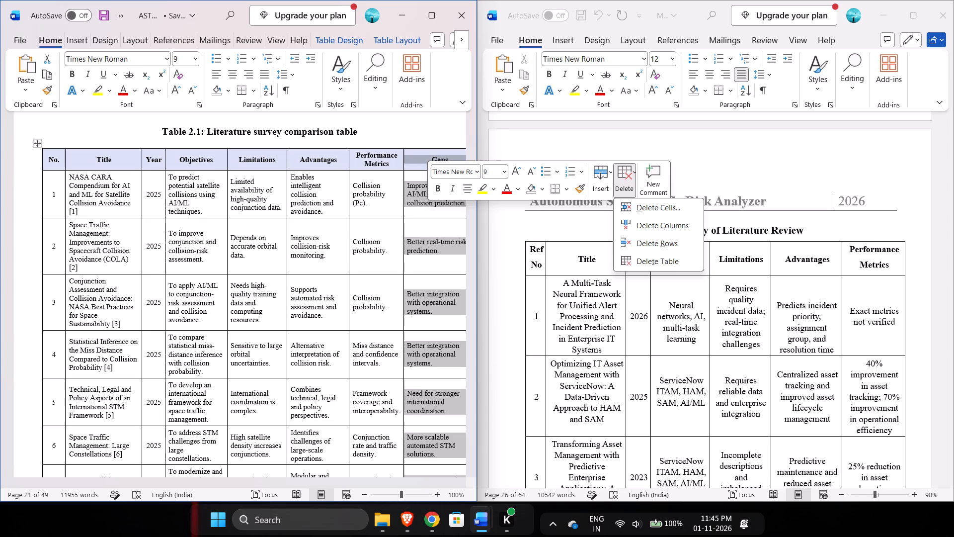
pyautogui.click(639, 227)
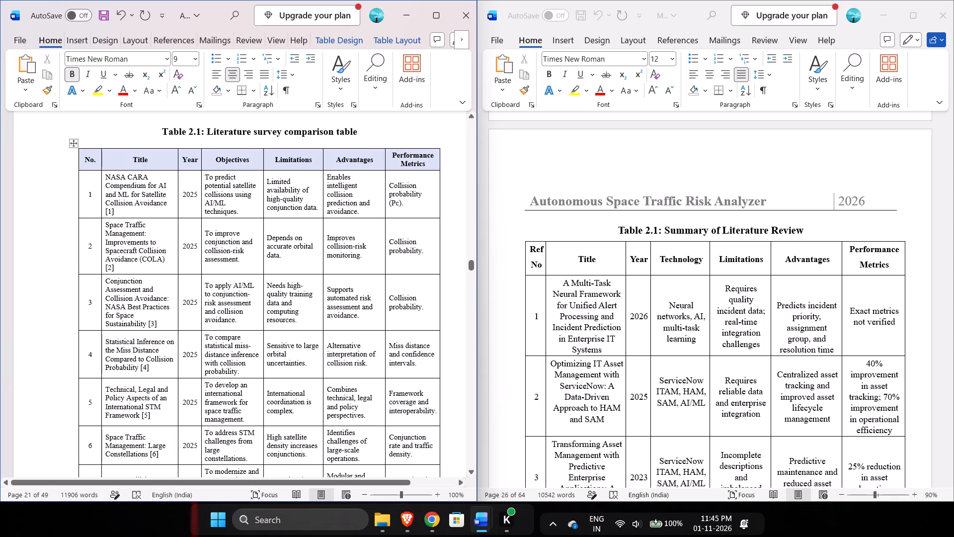
# Replace row 1 of Table 2.1: Summary of Literature Review with row 1 copied from the source document's comparison table.
pyautogui.moveTo(83, 180); pyautogui.dragTo(241, 212)
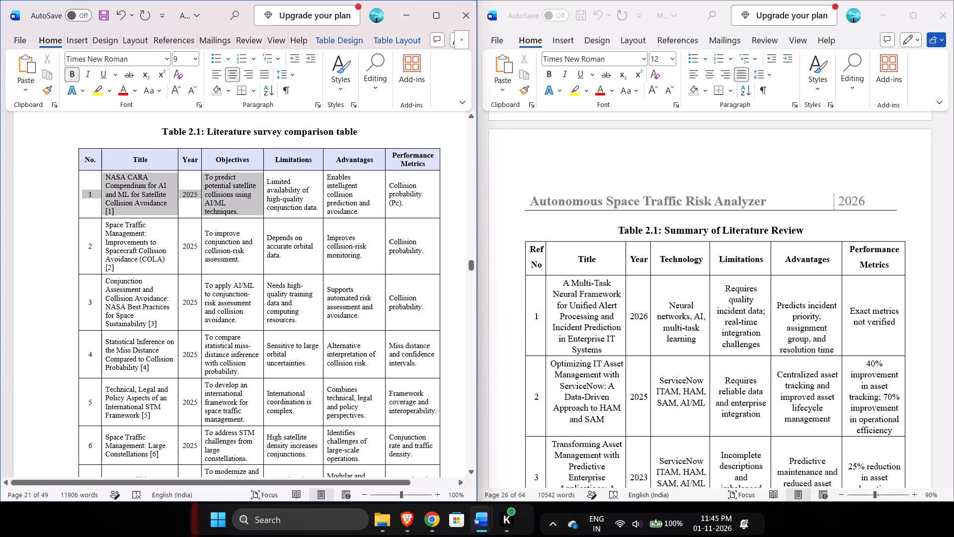
pyautogui.moveTo(241, 212); pyautogui.dragTo(408, 214)
pyautogui.hotkey('ctrl', 'c')
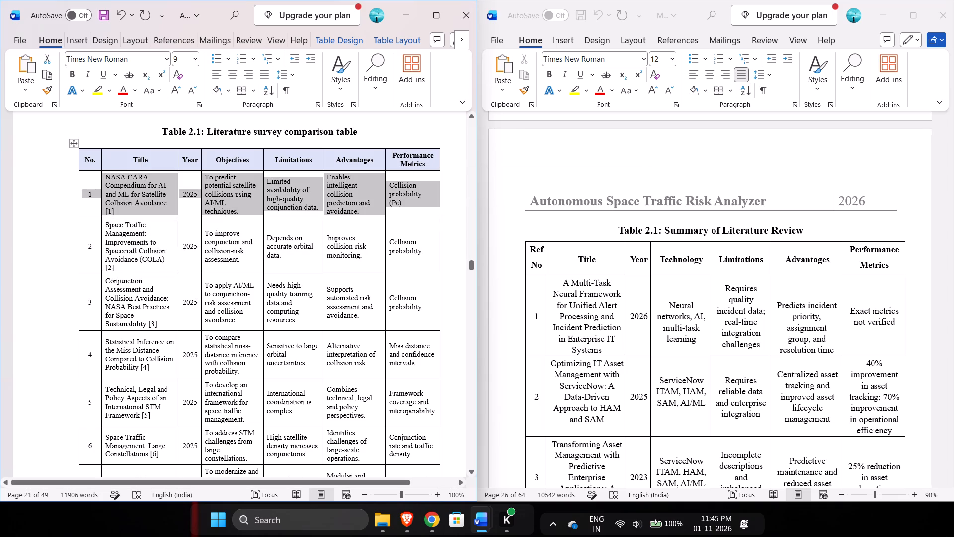
pyautogui.doubleClick(604, 300)
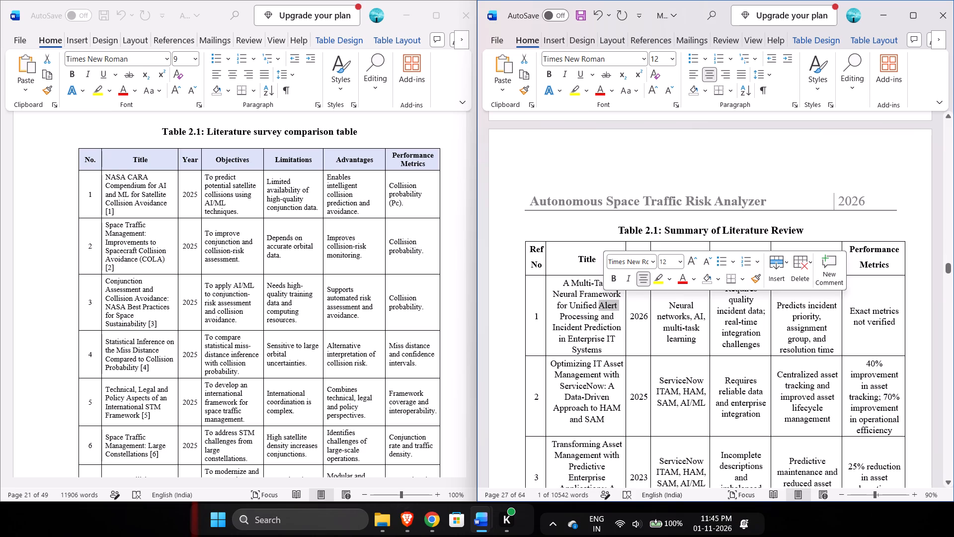
pyautogui.click(532, 298)
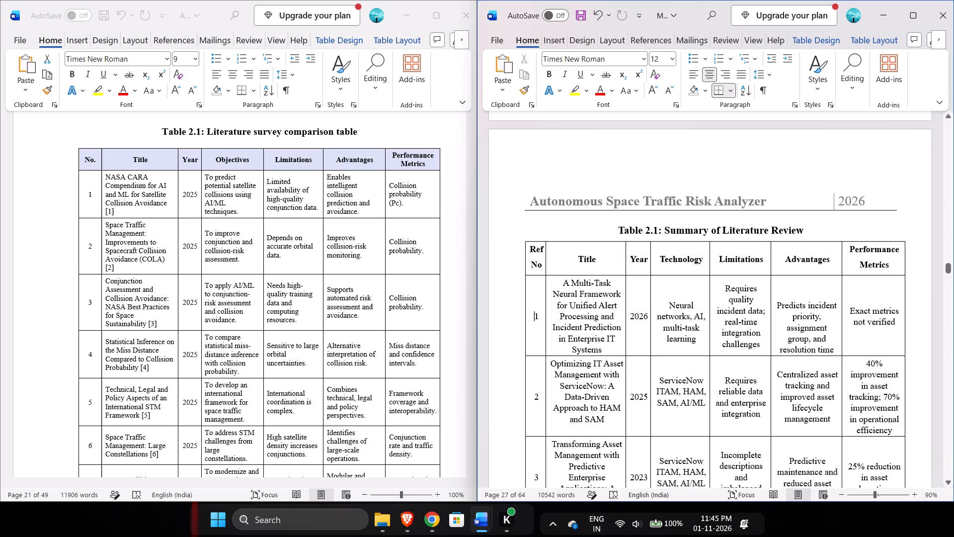
pyautogui.moveTo(532, 298); pyautogui.dragTo(866, 346)
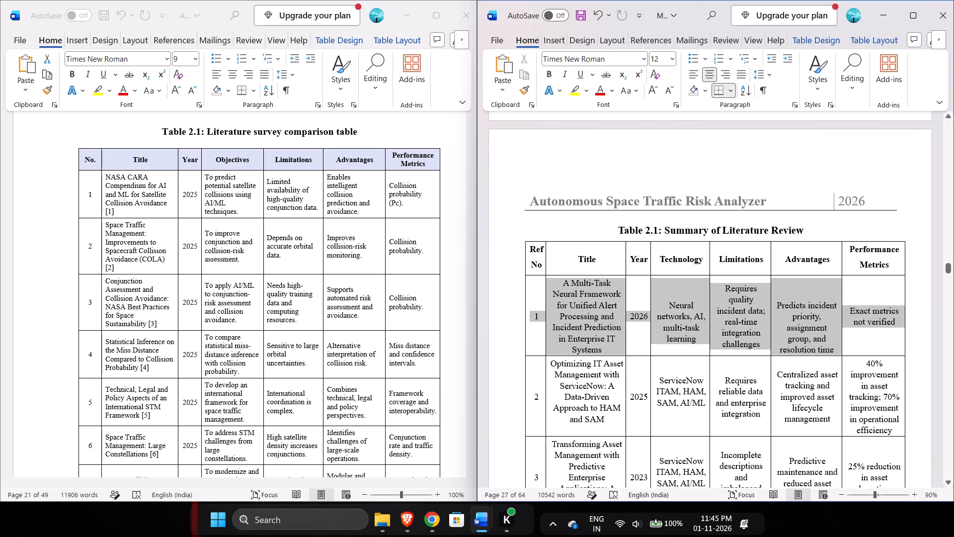
pyautogui.moveTo(866, 346); pyautogui.dragTo(869, 346)
pyautogui.hotkey('ctrl', 'v')
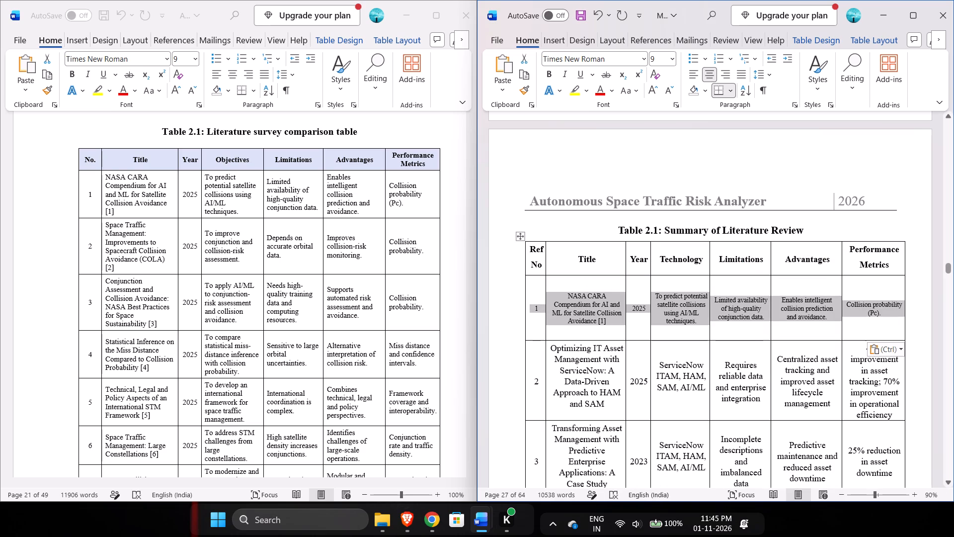
# Left-align the pasted row 1 of the Summary of Literature Review table and set its font size to 12.
pyautogui.click(696, 77)
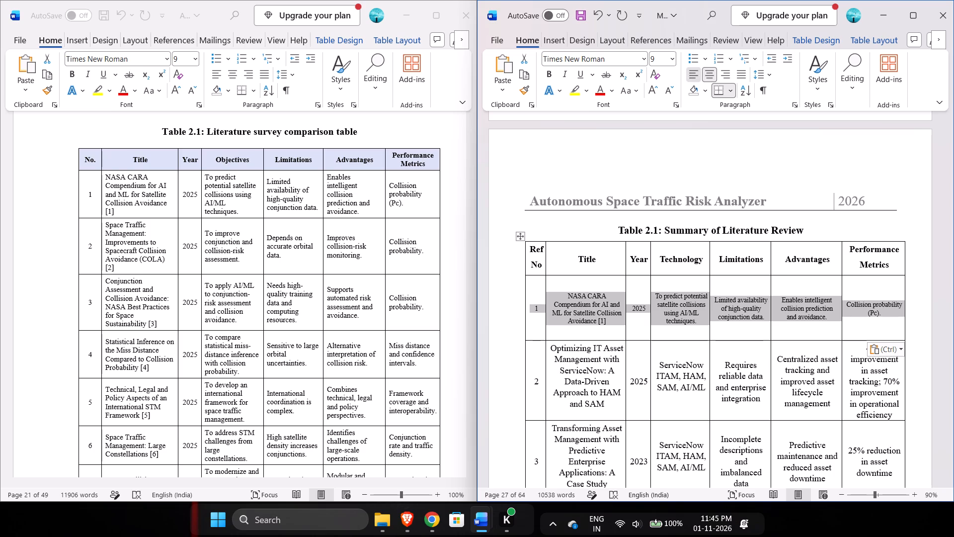
pyautogui.click(671, 60)
pyautogui.click(663, 131)
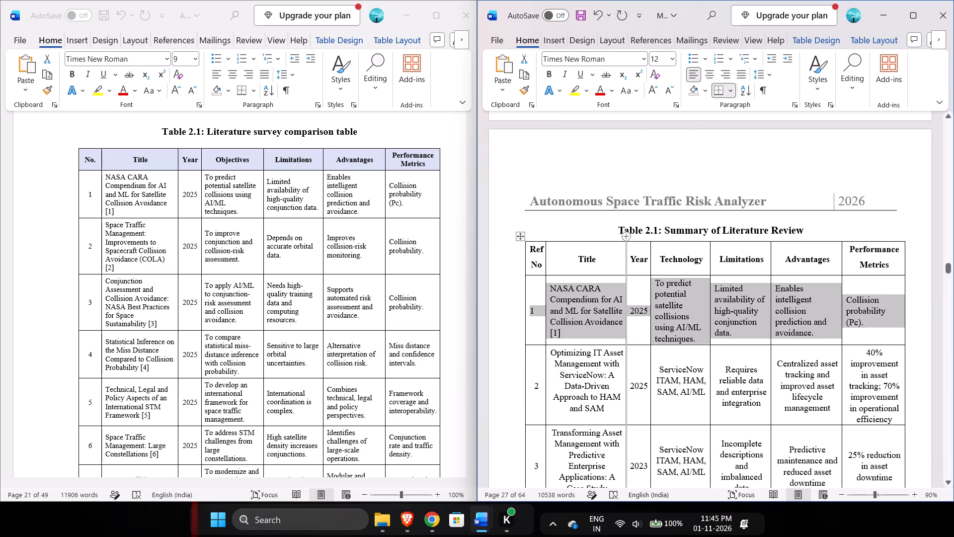
pyautogui.click(628, 168)
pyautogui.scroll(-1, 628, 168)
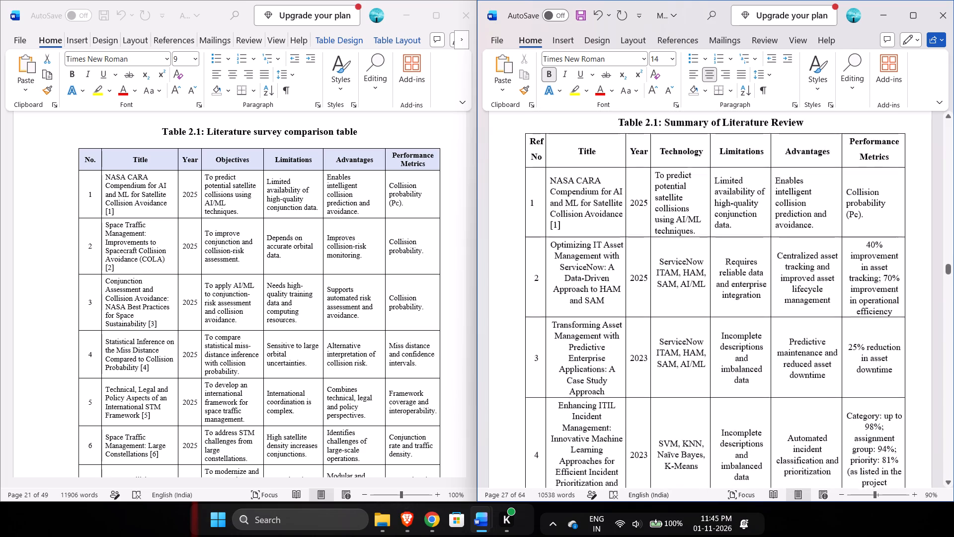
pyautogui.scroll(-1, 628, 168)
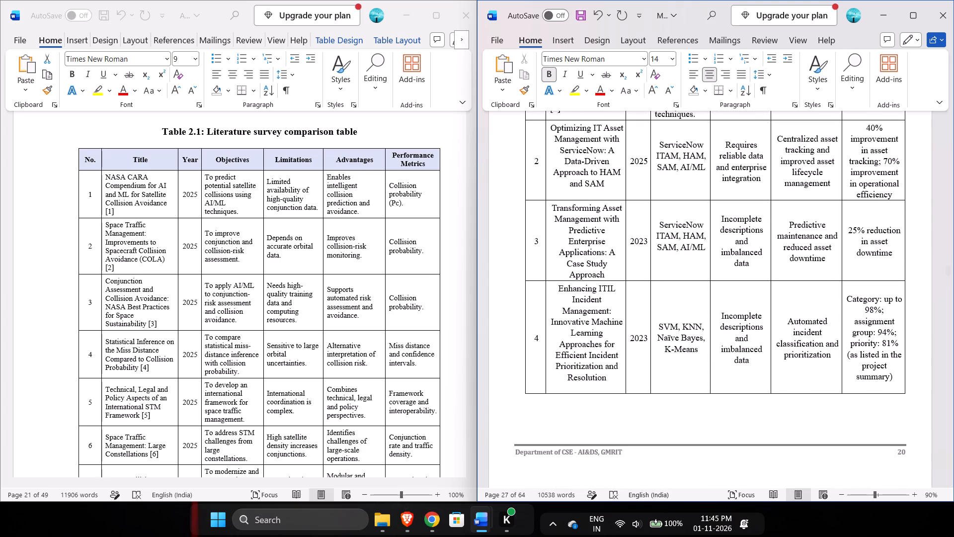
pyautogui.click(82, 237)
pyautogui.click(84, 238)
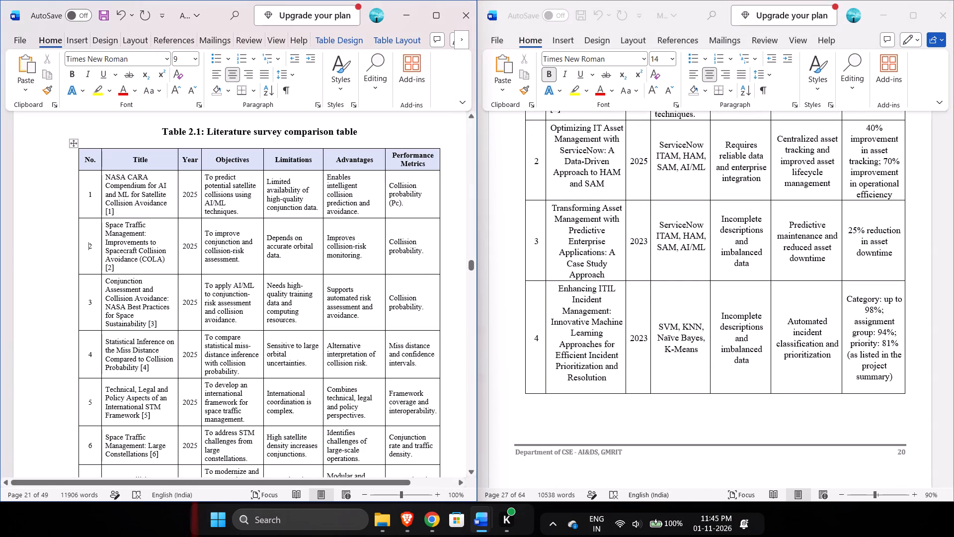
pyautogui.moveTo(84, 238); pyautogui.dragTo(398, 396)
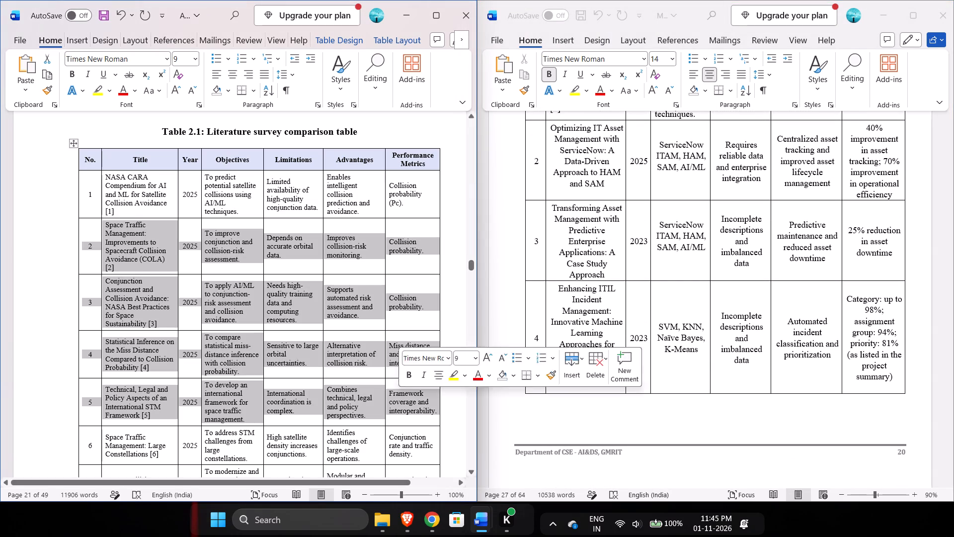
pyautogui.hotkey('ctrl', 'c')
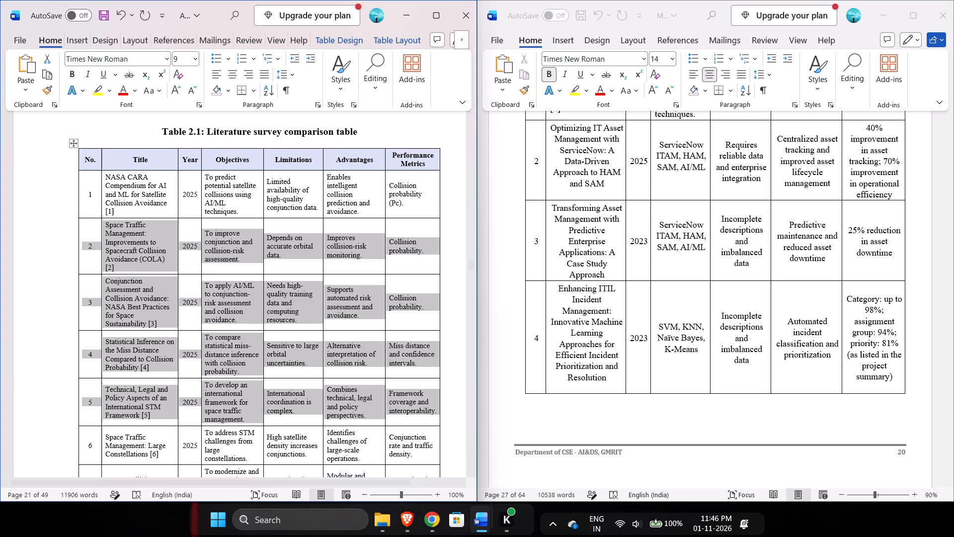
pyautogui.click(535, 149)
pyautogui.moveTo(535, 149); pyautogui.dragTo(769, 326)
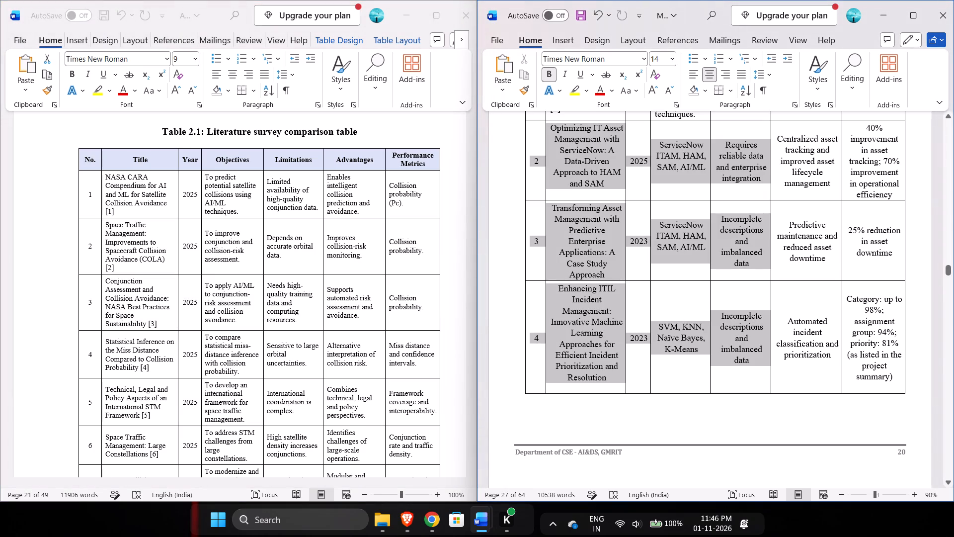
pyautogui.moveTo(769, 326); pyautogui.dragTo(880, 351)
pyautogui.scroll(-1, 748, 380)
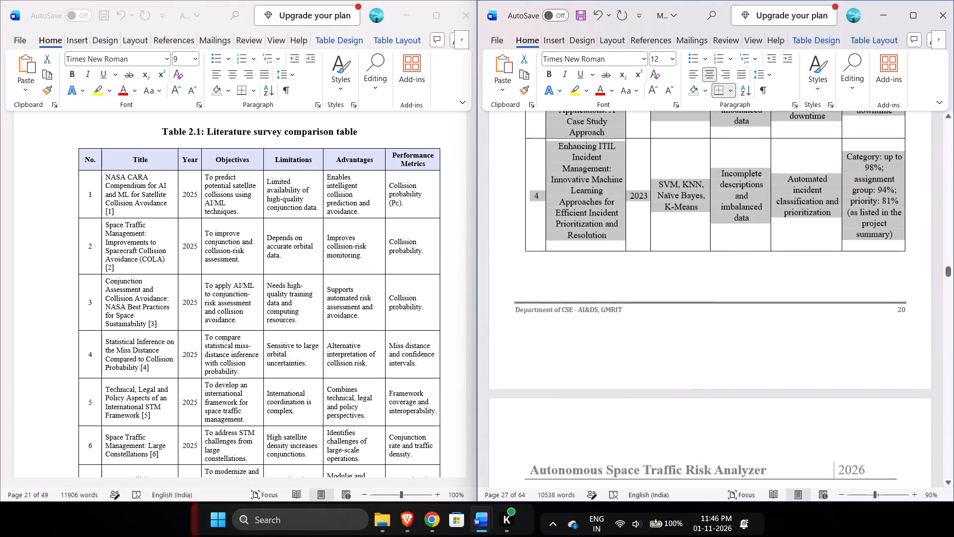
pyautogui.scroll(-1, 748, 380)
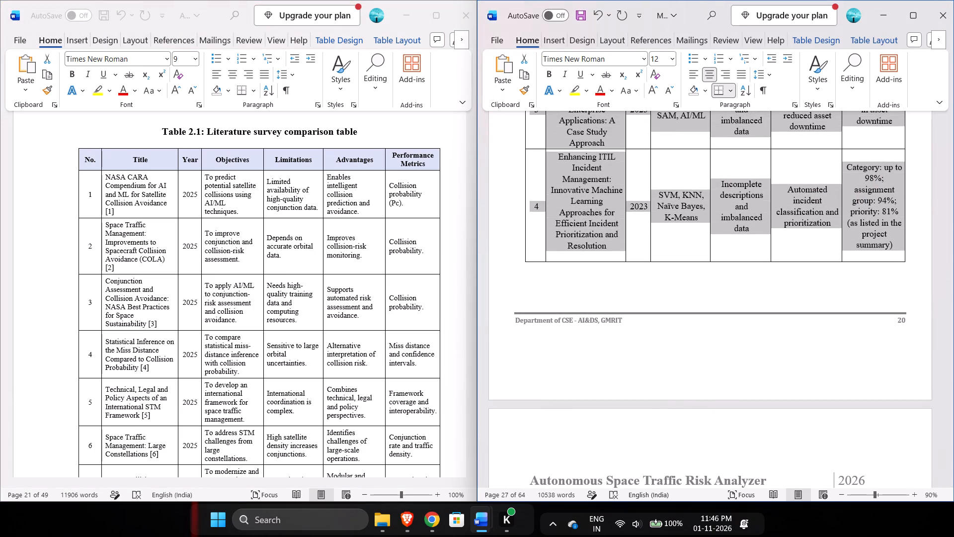
# Replace rows 2 to 4 of Table 2.1: Summary of Literature Review with rows 2 to 4 copied from the source comparison table.
pyautogui.click(91, 238)
pyautogui.click(84, 231)
pyautogui.moveTo(84, 231); pyautogui.dragTo(419, 340)
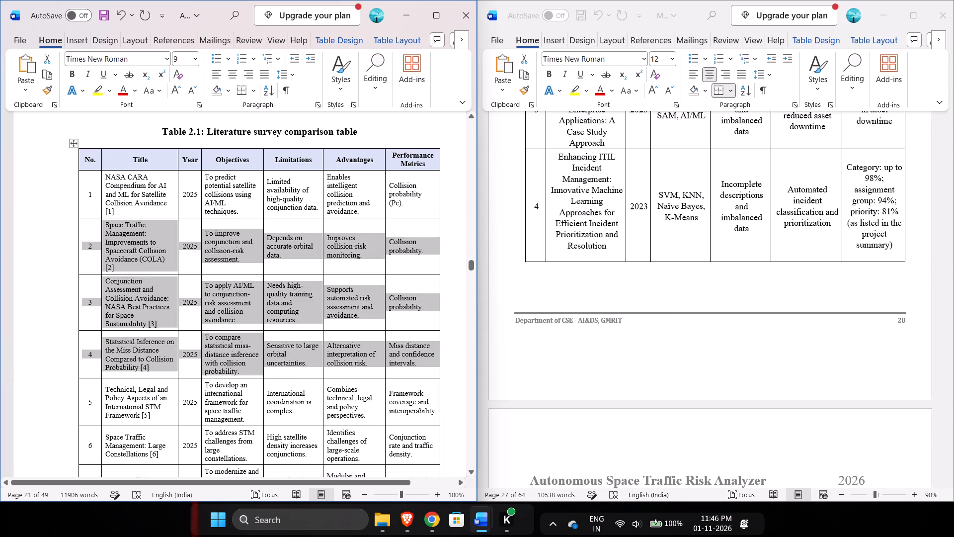
pyautogui.hotkey('ctrl', 'c')
pyautogui.scroll(1, 673, 244)
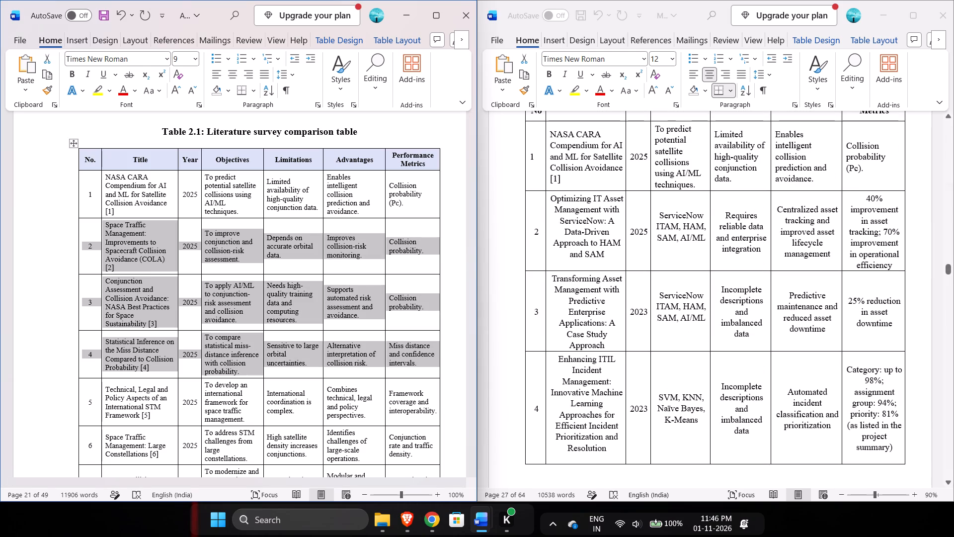
pyautogui.click(534, 209)
pyautogui.click(534, 209)
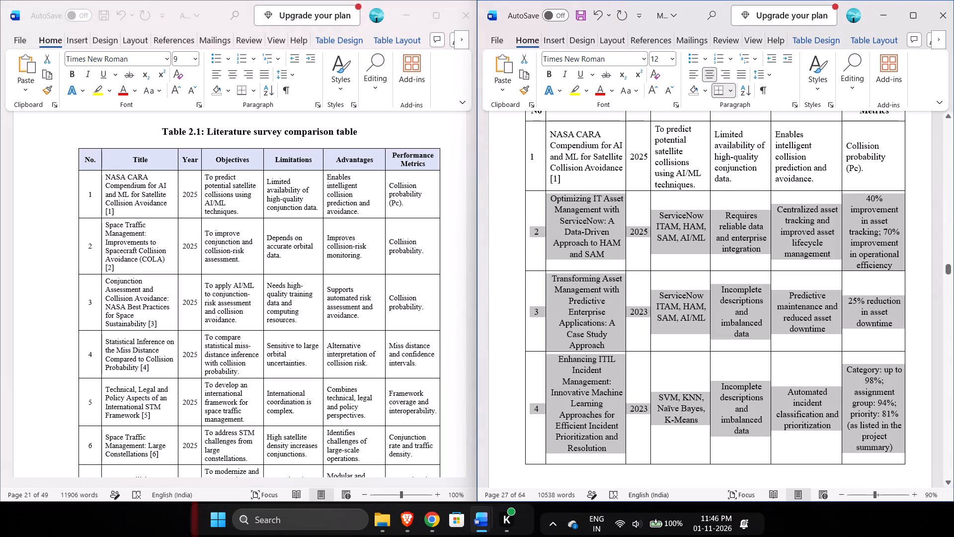
pyautogui.moveTo(534, 209); pyautogui.dragTo(907, 411)
pyautogui.hotkey('ctrl', 'v')
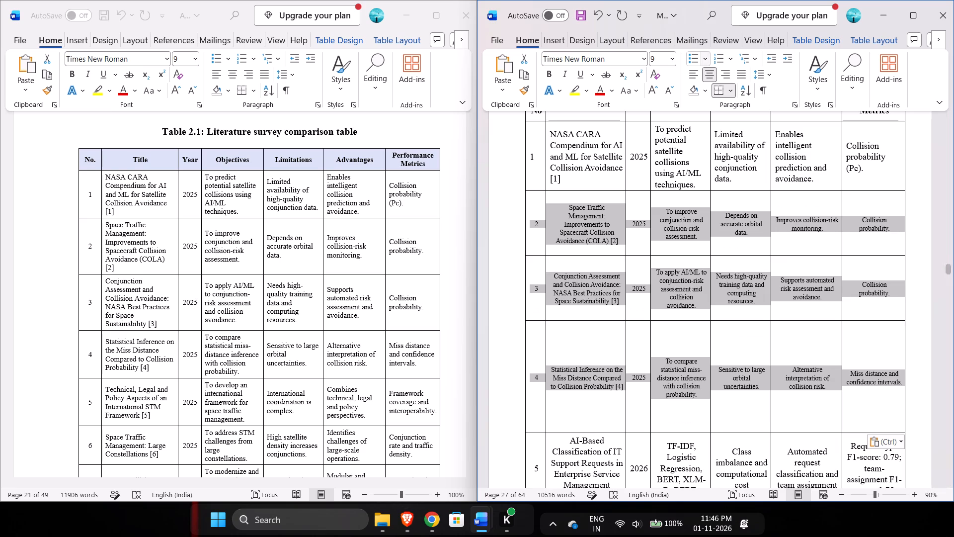
# Replace row 5 of the Summary of Literature Review table with row 5 copied from the source comparison table.
pyautogui.scroll(-2, 593, 264)
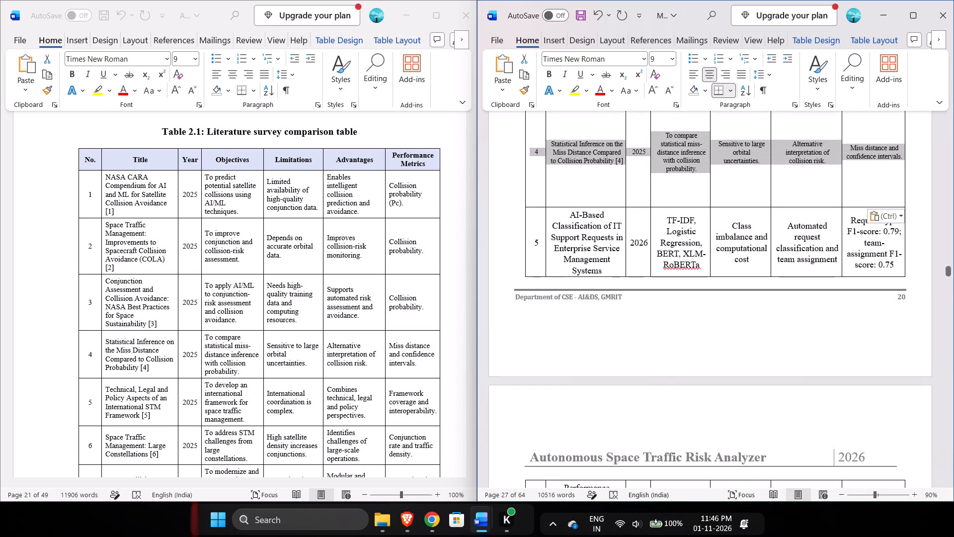
pyautogui.moveTo(86, 388); pyautogui.dragTo(105, 393)
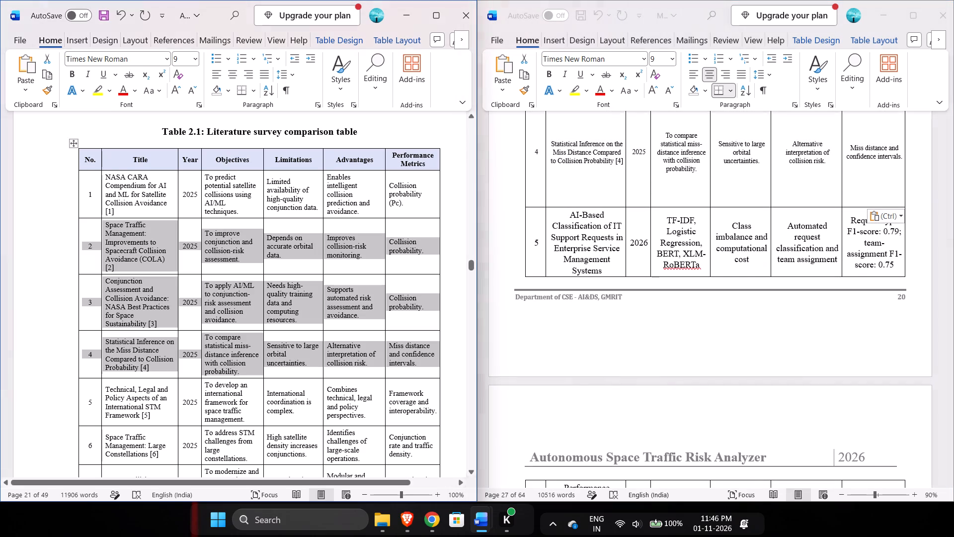
pyautogui.moveTo(105, 393); pyautogui.dragTo(95, 391)
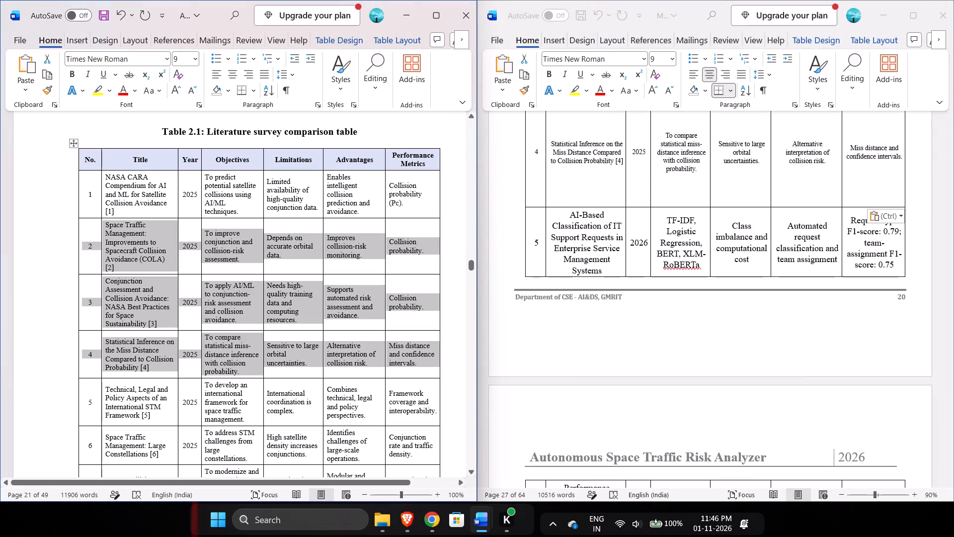
pyautogui.click(95, 391)
pyautogui.moveTo(87, 388); pyautogui.dragTo(120, 398)
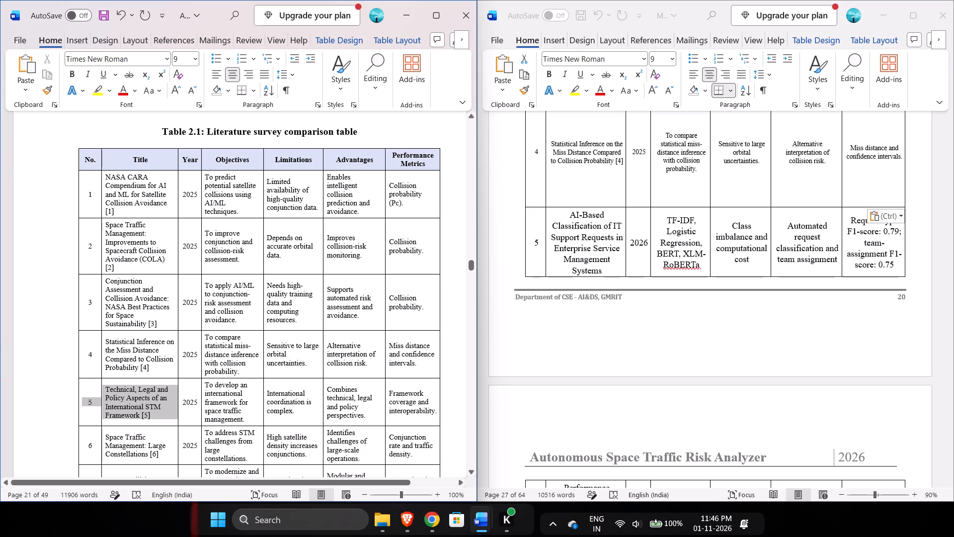
pyautogui.moveTo(120, 398); pyautogui.dragTo(438, 412)
pyautogui.hotkey('ctrl', 'c')
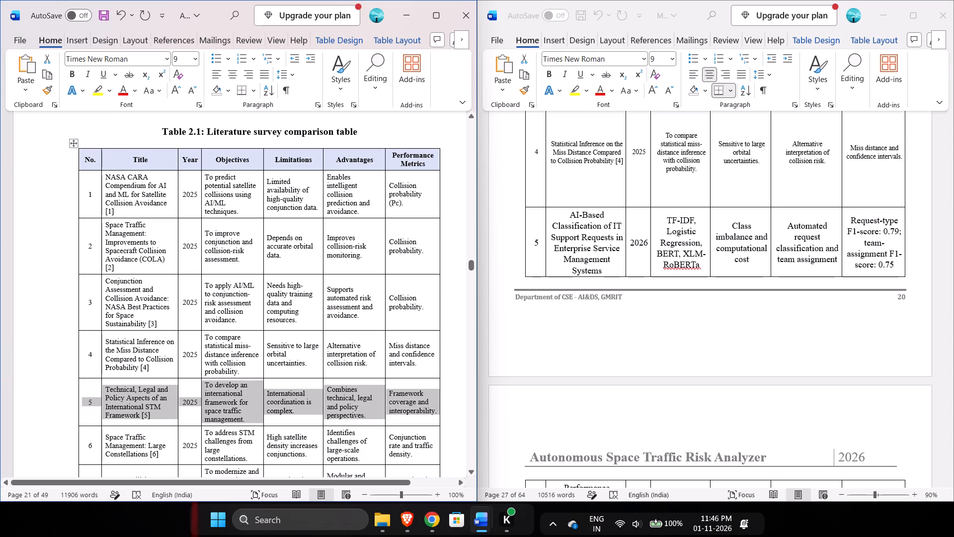
pyautogui.click(535, 226)
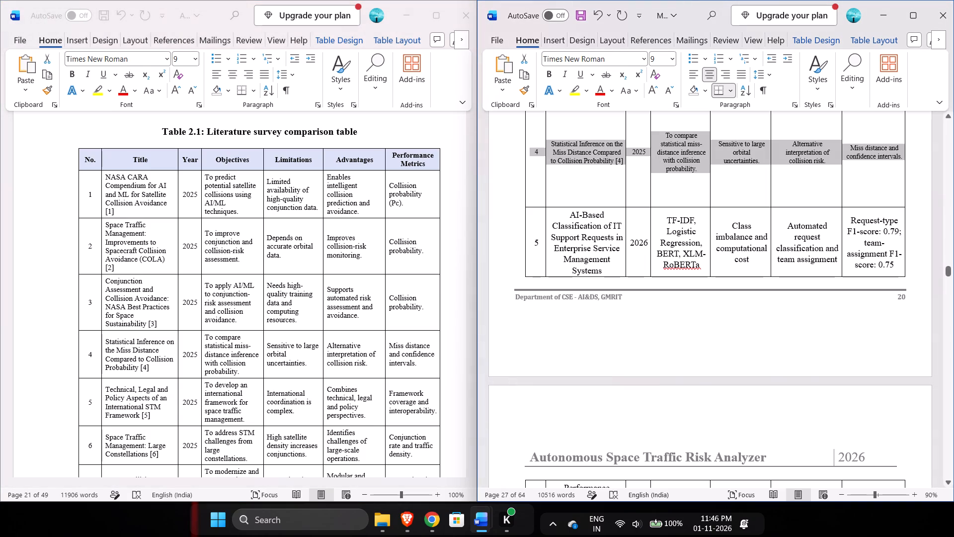
pyautogui.click(535, 226)
pyautogui.moveTo(535, 226); pyautogui.dragTo(894, 243)
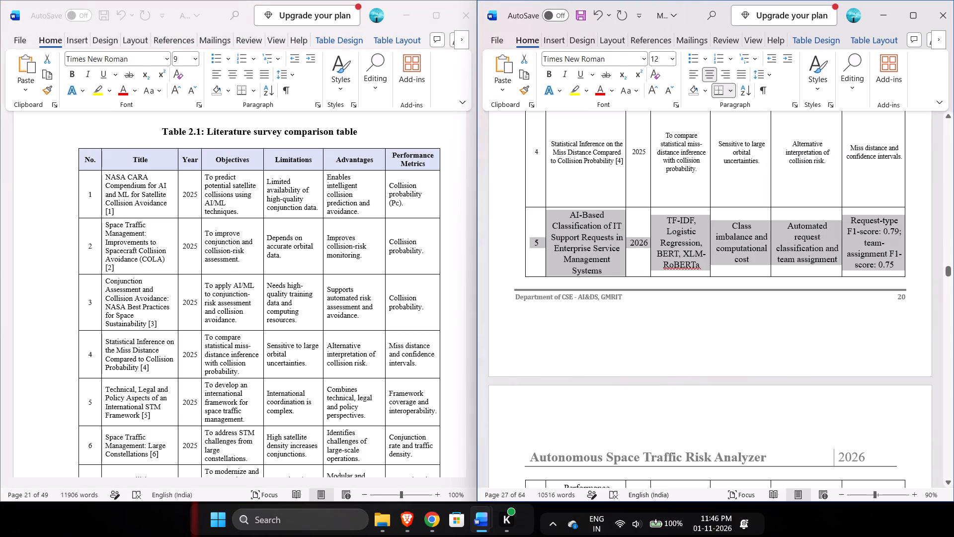
pyautogui.hotkey('ctrl', 'v')
# Replace rows 6 to 10 of the Summary of Literature Review table with rows 6 to 10 copied from the source comparison table.
pyautogui.scroll(-3, 667, 344)
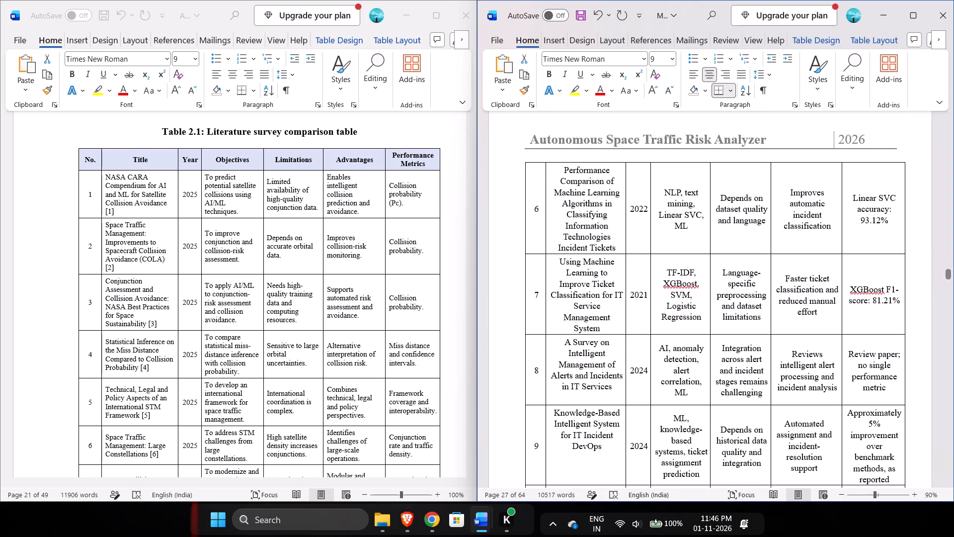
pyautogui.scroll(-1, 265, 348)
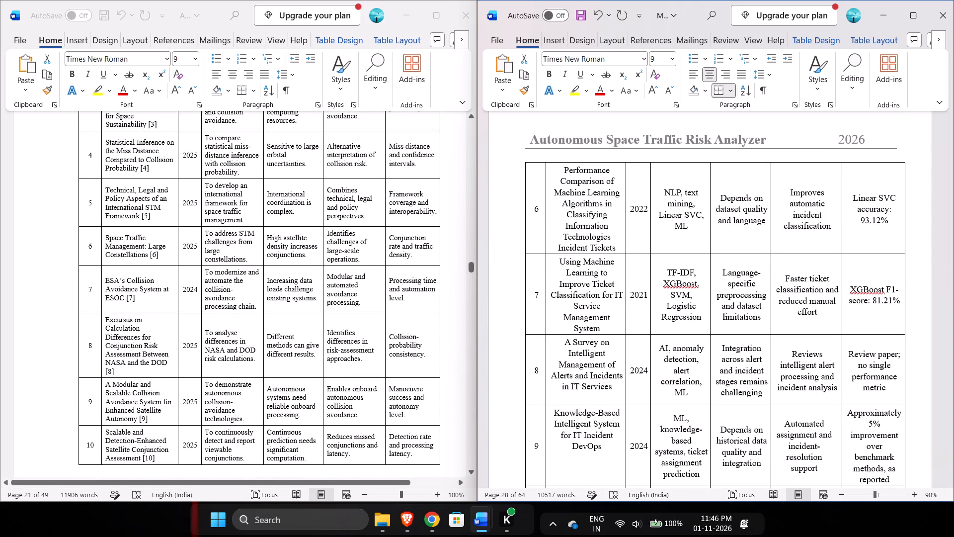
pyautogui.click(86, 234)
pyautogui.click(86, 234)
pyautogui.moveTo(86, 234); pyautogui.dragTo(120, 256)
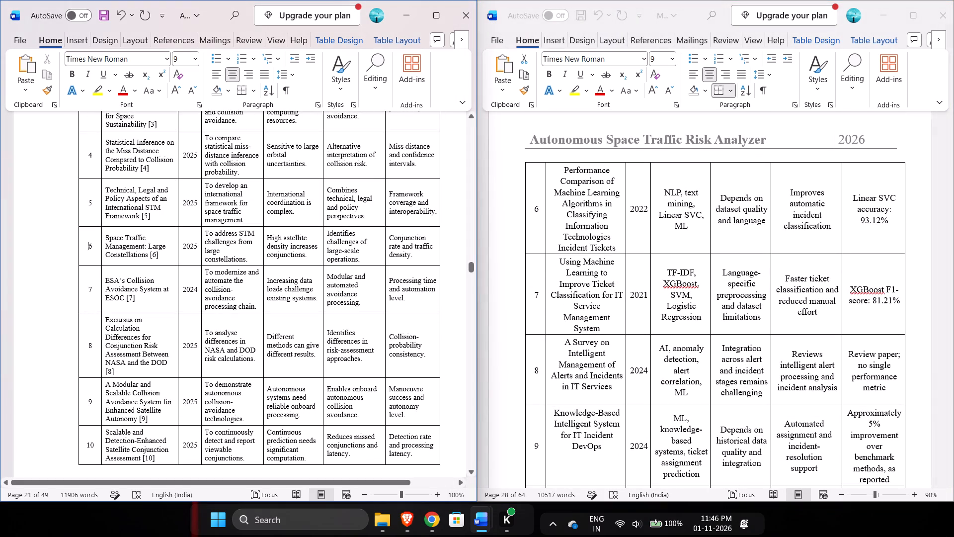
pyautogui.moveTo(120, 256); pyautogui.dragTo(396, 433)
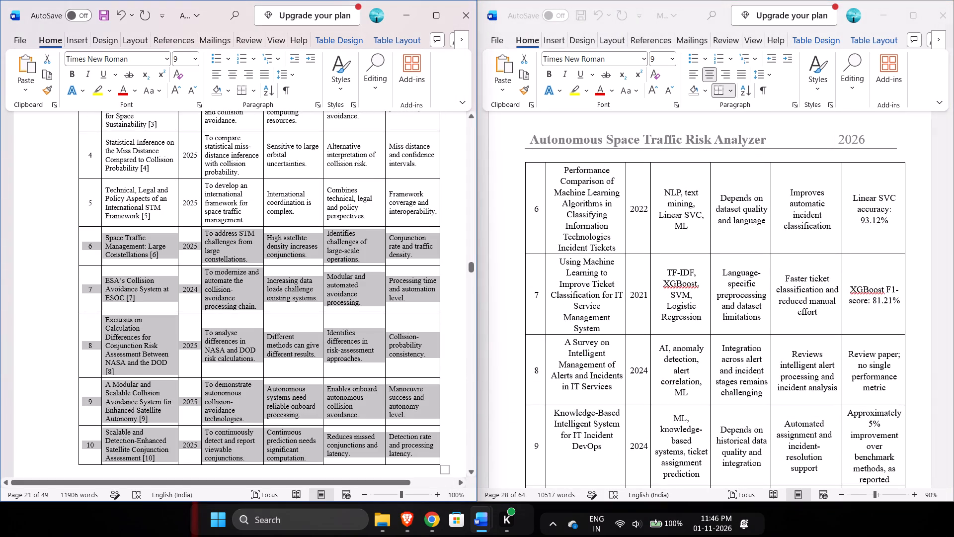
pyautogui.hotkey('ctrl', 'c')
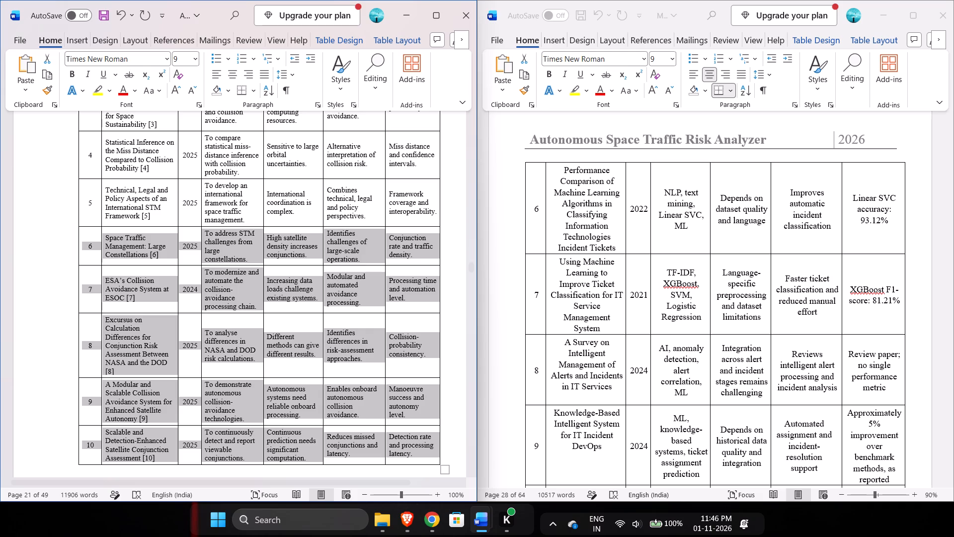
pyautogui.scroll(-1, 536, 186)
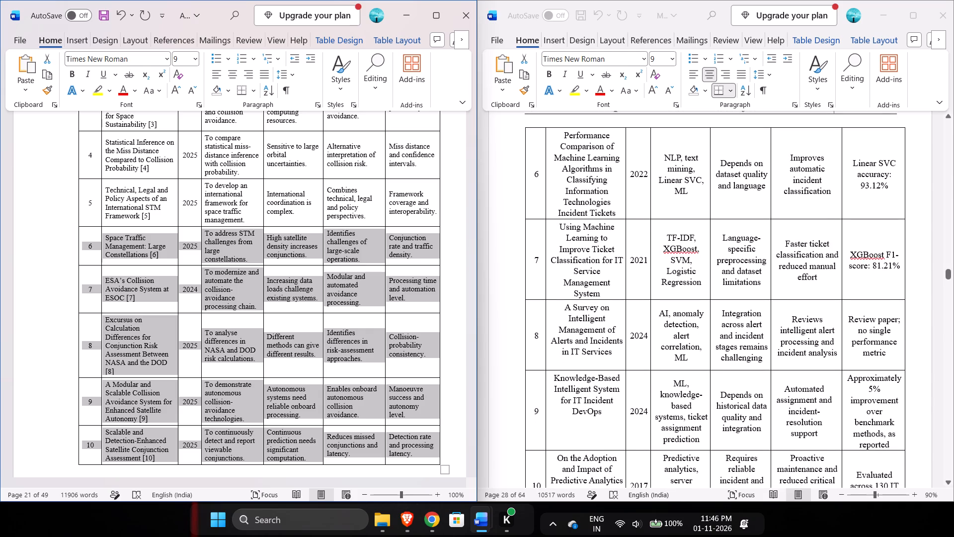
pyautogui.doubleClick(536, 153)
pyautogui.click(535, 153)
pyautogui.moveTo(535, 153); pyautogui.dragTo(860, 471)
pyautogui.hotkey('ctrl', 'v')
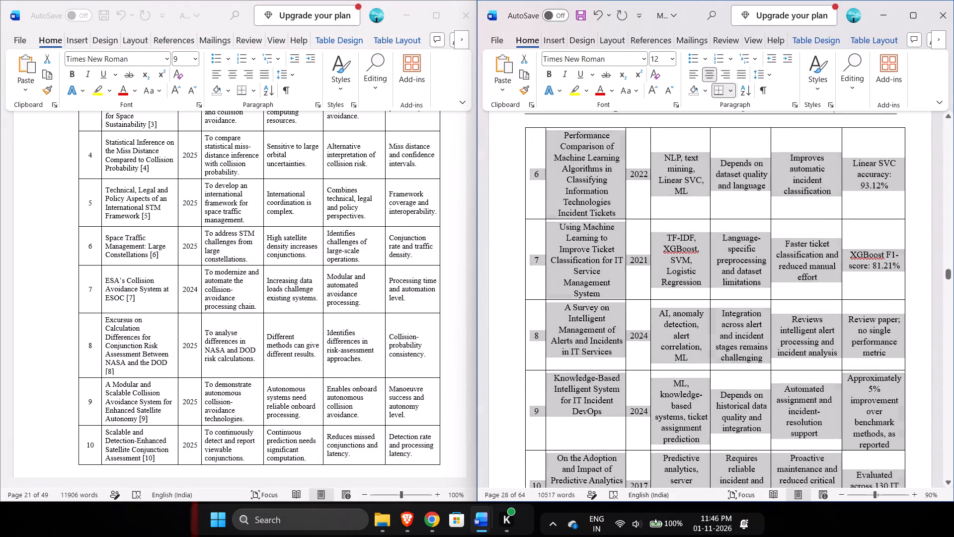
# Review the end of the source comparison table, the pasted and remaining rows of Table 2.1, and the survey pages before it.
pyautogui.scroll(-2, 609, 397)
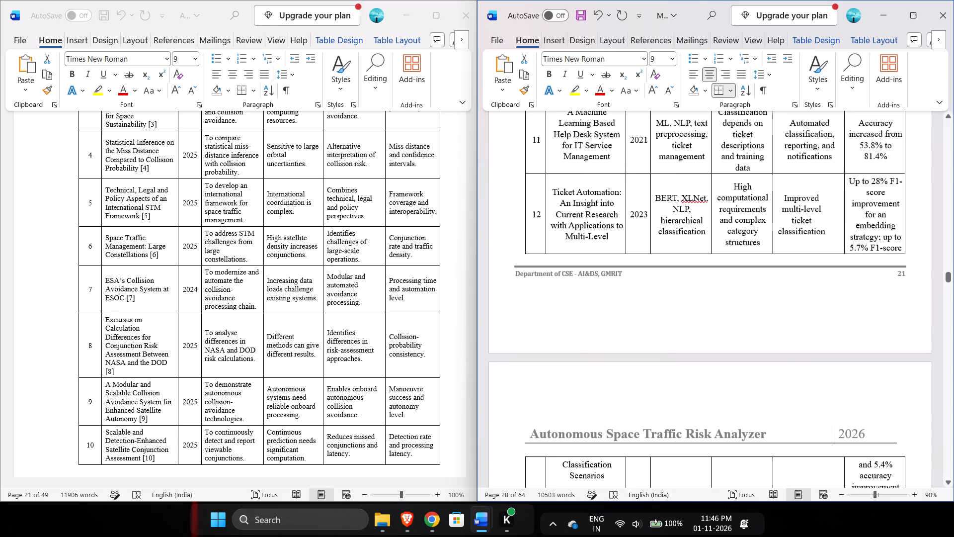
pyautogui.scroll(-3, 249, 351)
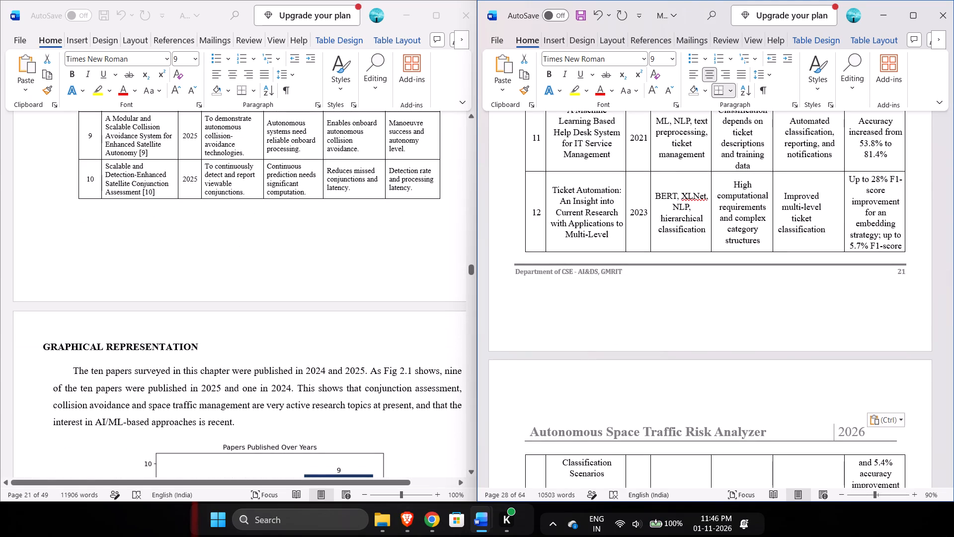
pyautogui.scroll(1, 249, 351)
pyautogui.keyDown('ctrl'); pyautogui.scroll(-1, 249, 351); pyautogui.keyUp('ctrl')
pyautogui.keyDown('ctrl'); pyautogui.scroll(1, 249, 351); pyautogui.keyUp('ctrl')
pyautogui.keyDown('ctrl'); pyautogui.scroll(-1, 249, 351); pyautogui.keyUp('ctrl')
pyautogui.keyDown('ctrl'); pyautogui.scroll(1, 249, 351); pyautogui.keyUp('ctrl')
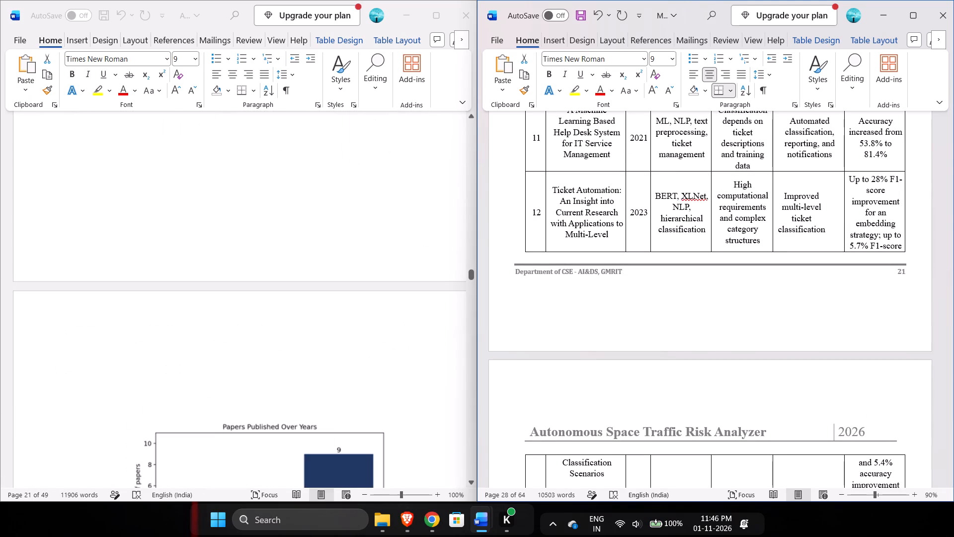
pyautogui.keyDown('ctrl'); pyautogui.scroll(2, 249, 351); pyautogui.keyUp('ctrl')
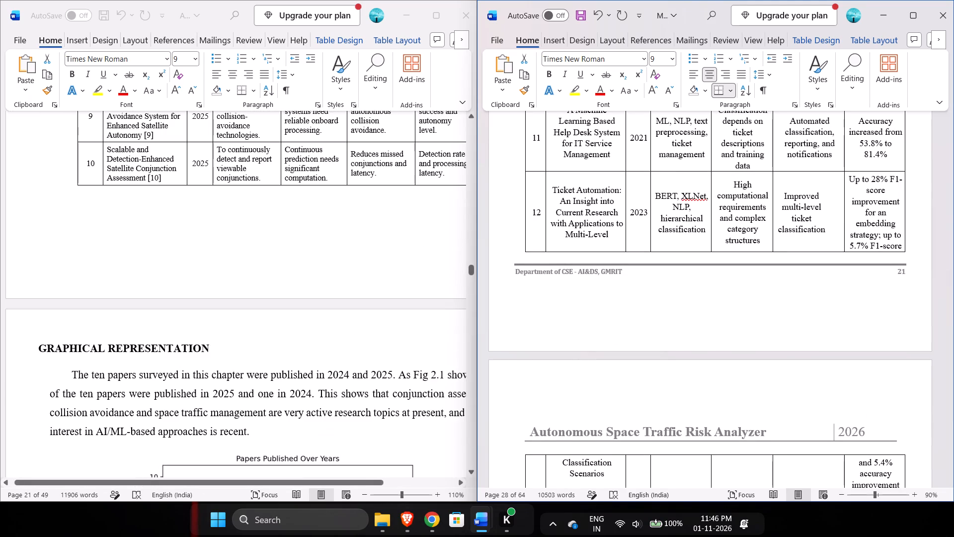
pyautogui.scroll(1, 361, 248)
pyautogui.scroll(1, 585, 259)
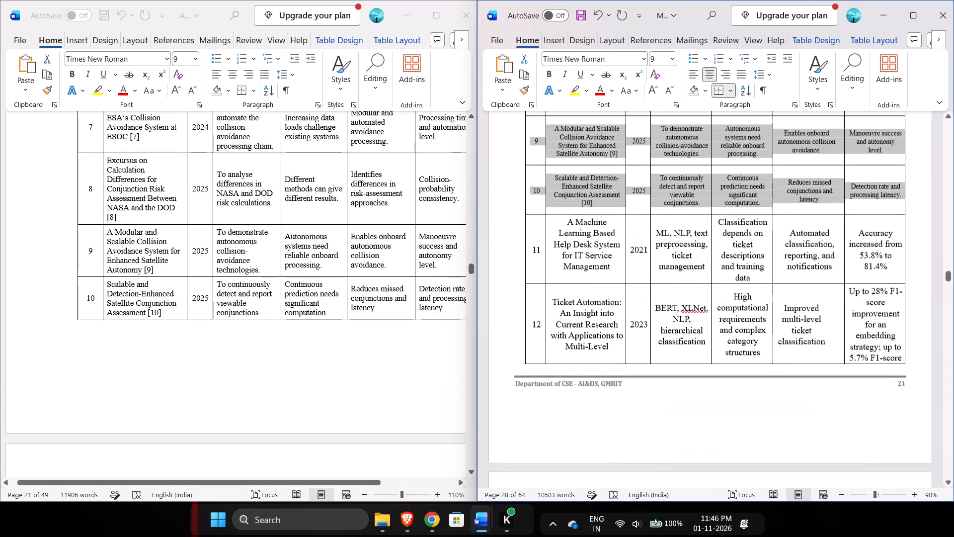
pyautogui.scroll(4, 585, 259)
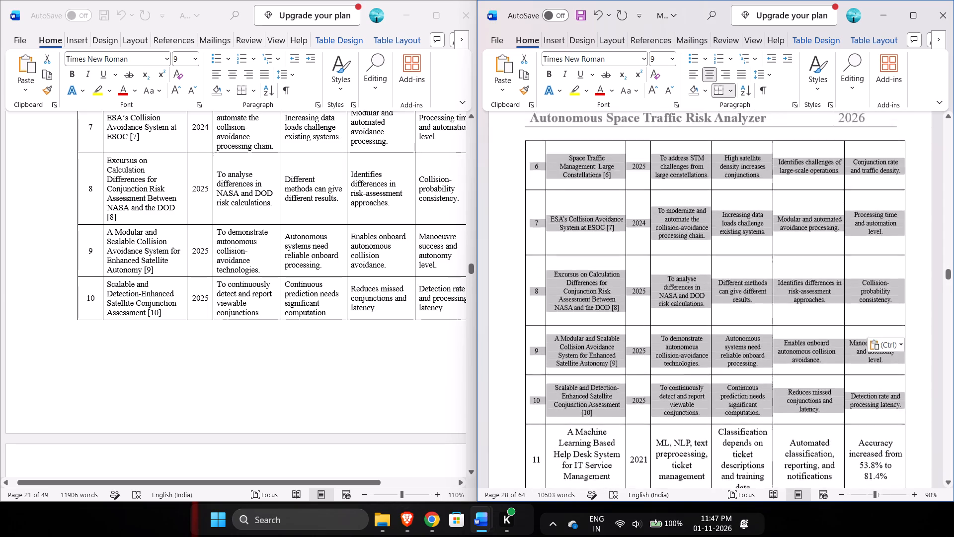
pyautogui.scroll(6, 585, 260)
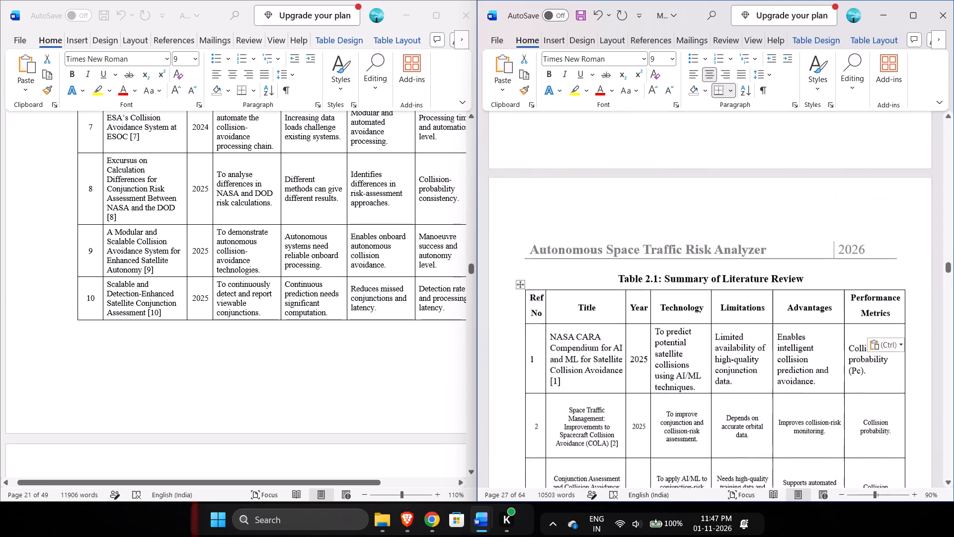
pyautogui.scroll(8, 585, 260)
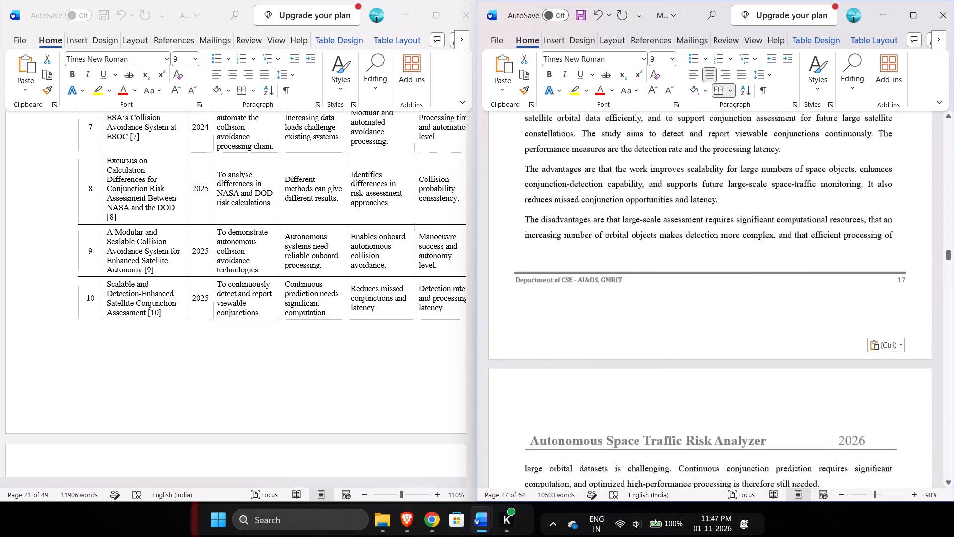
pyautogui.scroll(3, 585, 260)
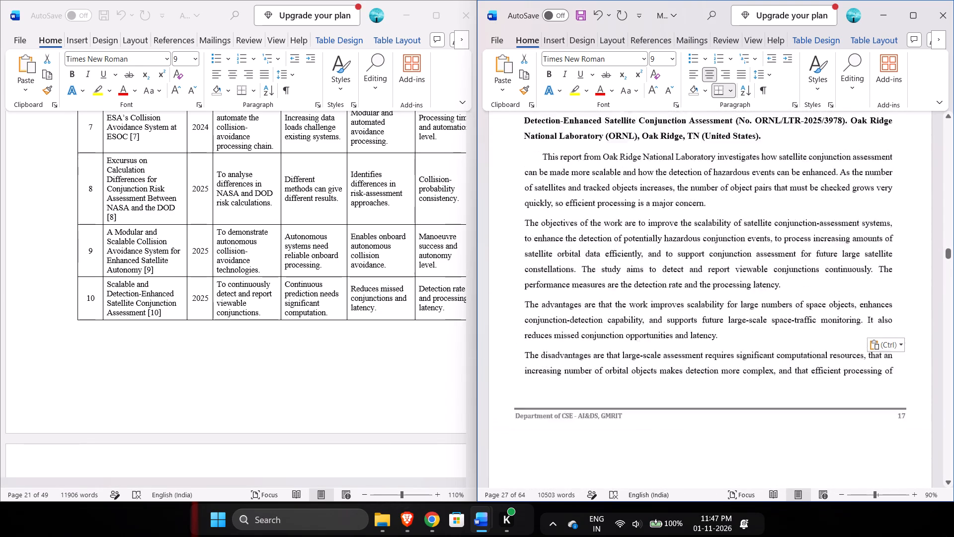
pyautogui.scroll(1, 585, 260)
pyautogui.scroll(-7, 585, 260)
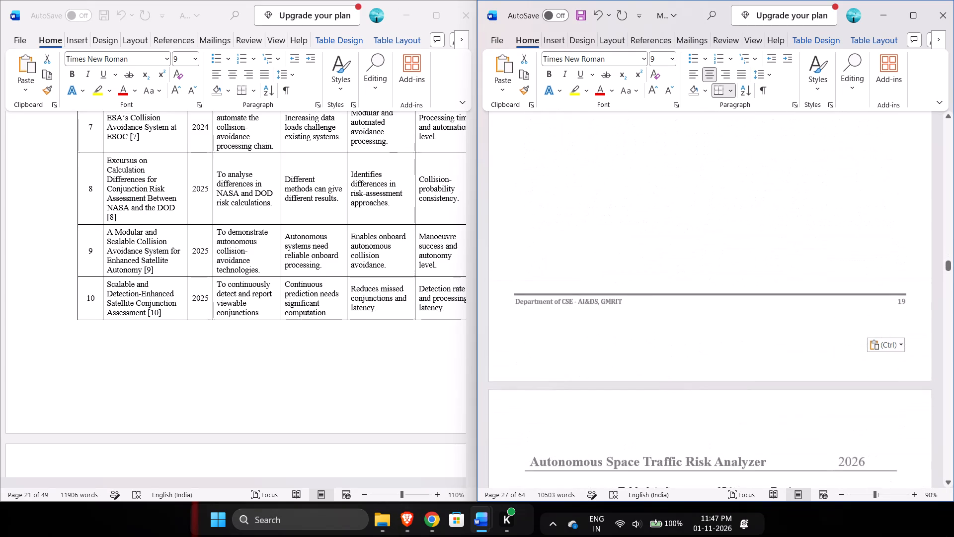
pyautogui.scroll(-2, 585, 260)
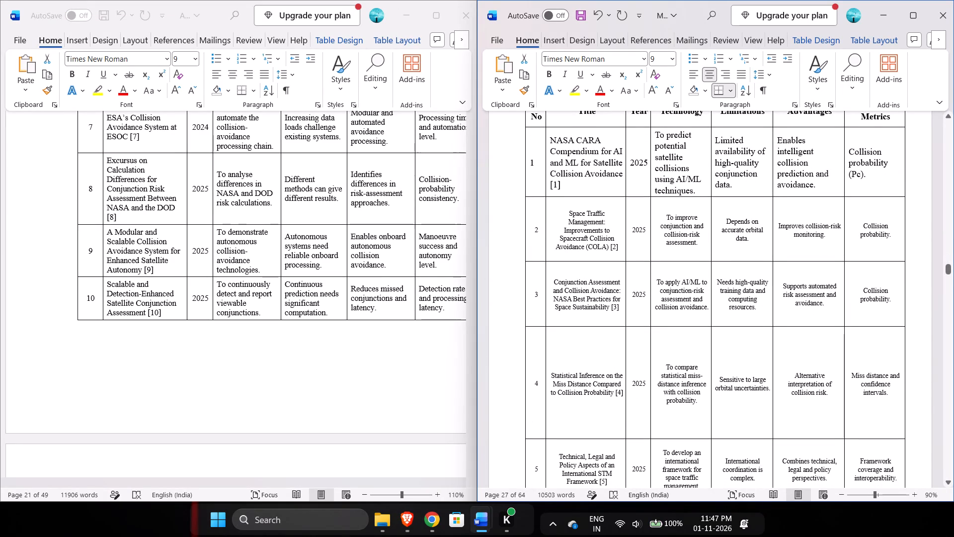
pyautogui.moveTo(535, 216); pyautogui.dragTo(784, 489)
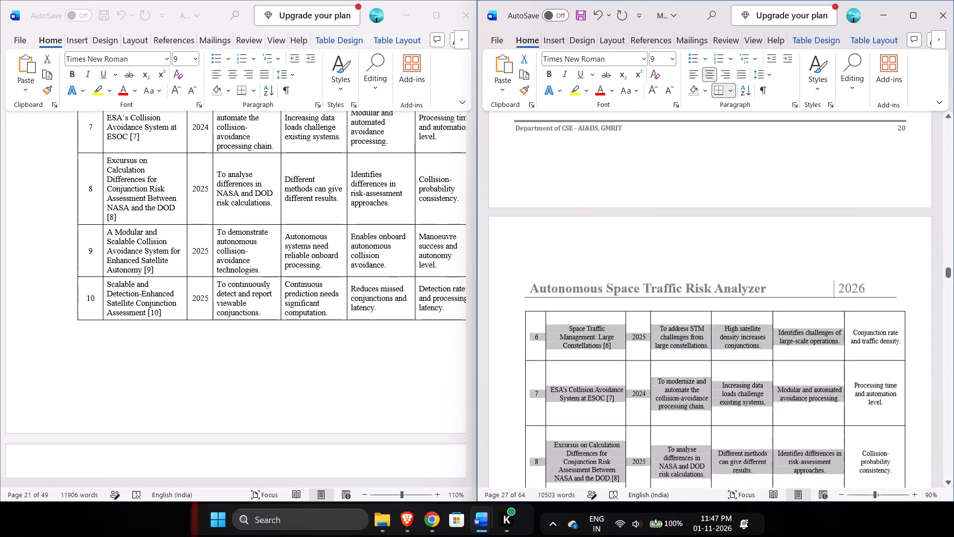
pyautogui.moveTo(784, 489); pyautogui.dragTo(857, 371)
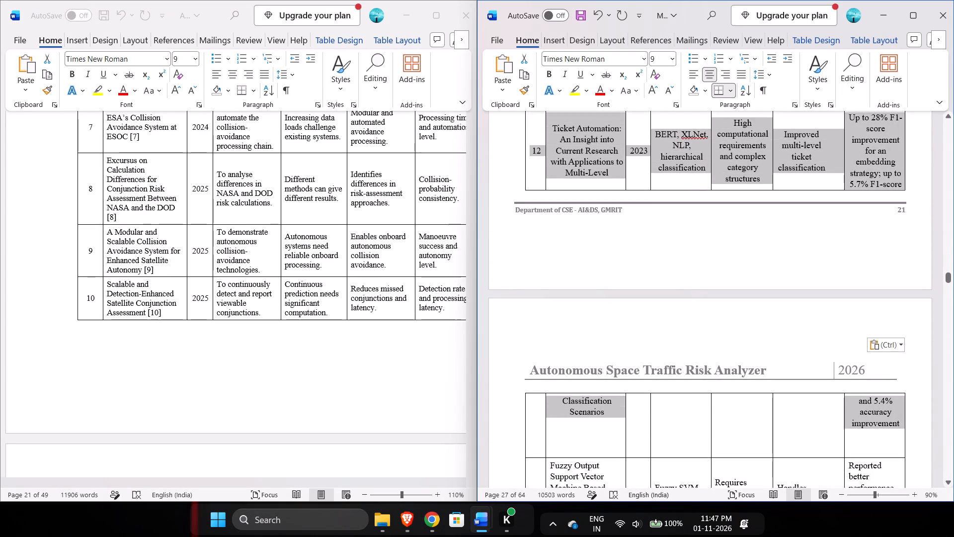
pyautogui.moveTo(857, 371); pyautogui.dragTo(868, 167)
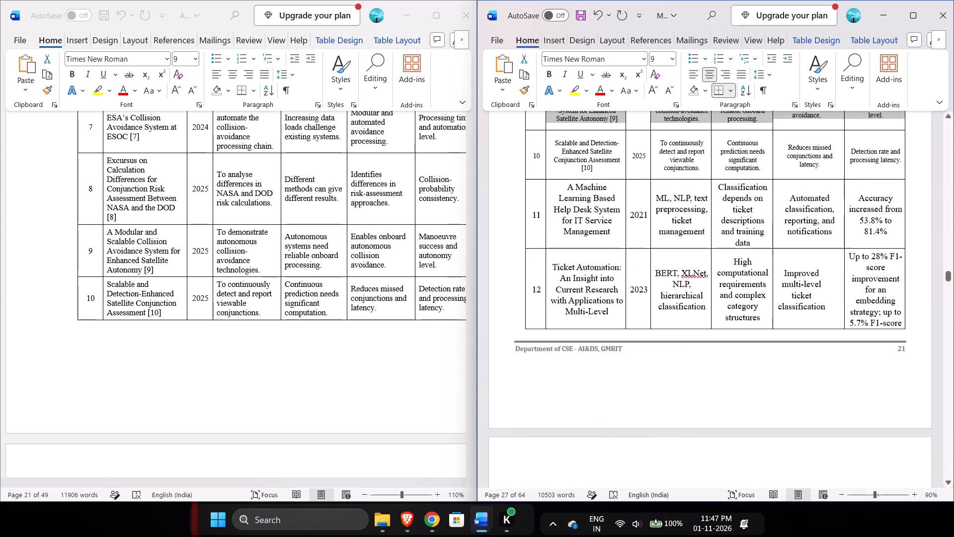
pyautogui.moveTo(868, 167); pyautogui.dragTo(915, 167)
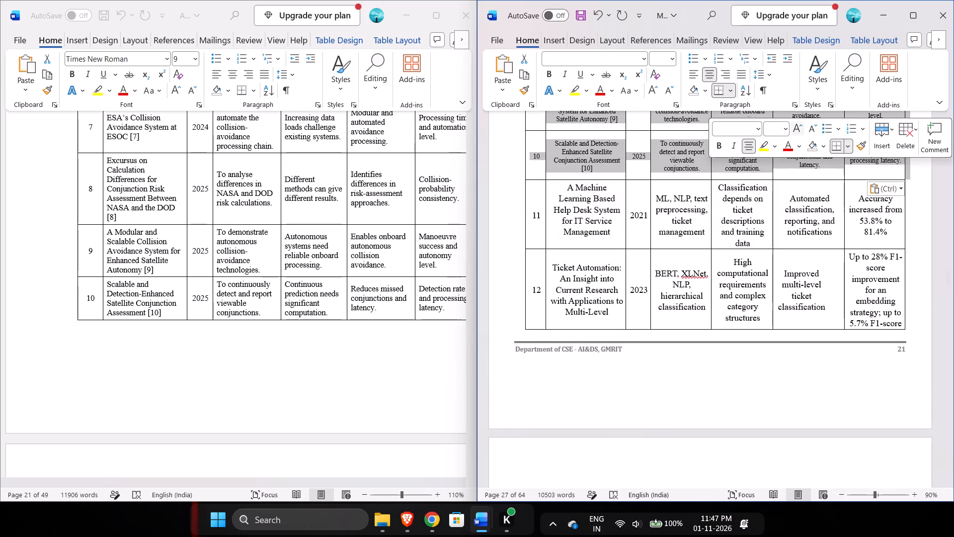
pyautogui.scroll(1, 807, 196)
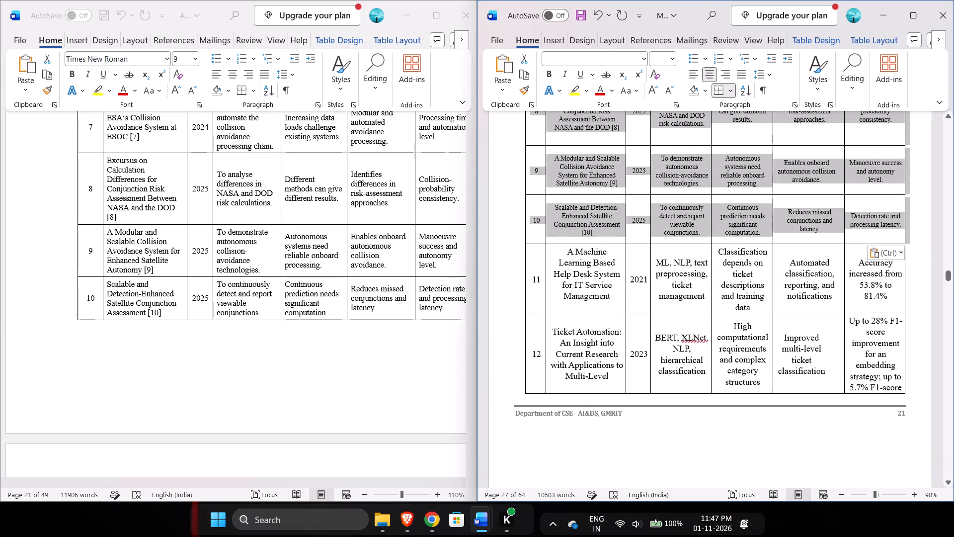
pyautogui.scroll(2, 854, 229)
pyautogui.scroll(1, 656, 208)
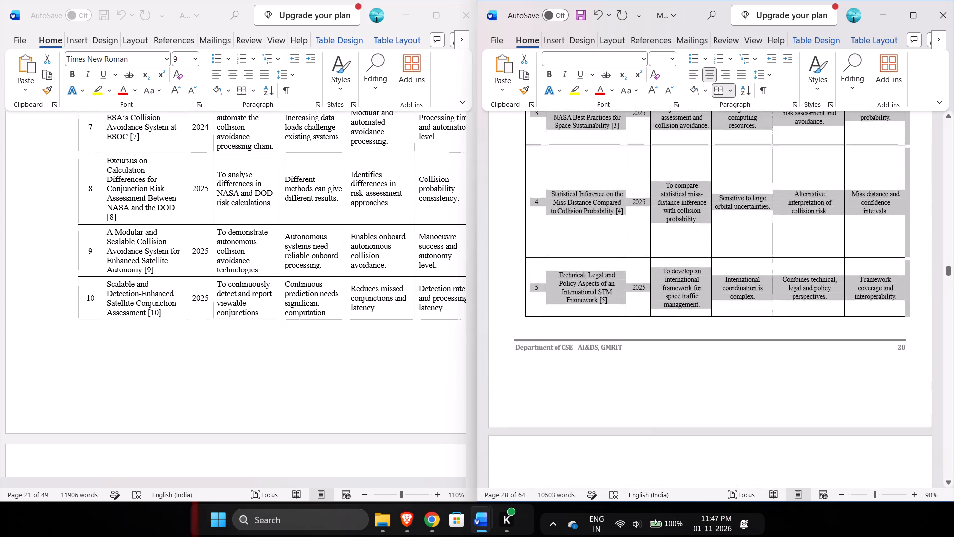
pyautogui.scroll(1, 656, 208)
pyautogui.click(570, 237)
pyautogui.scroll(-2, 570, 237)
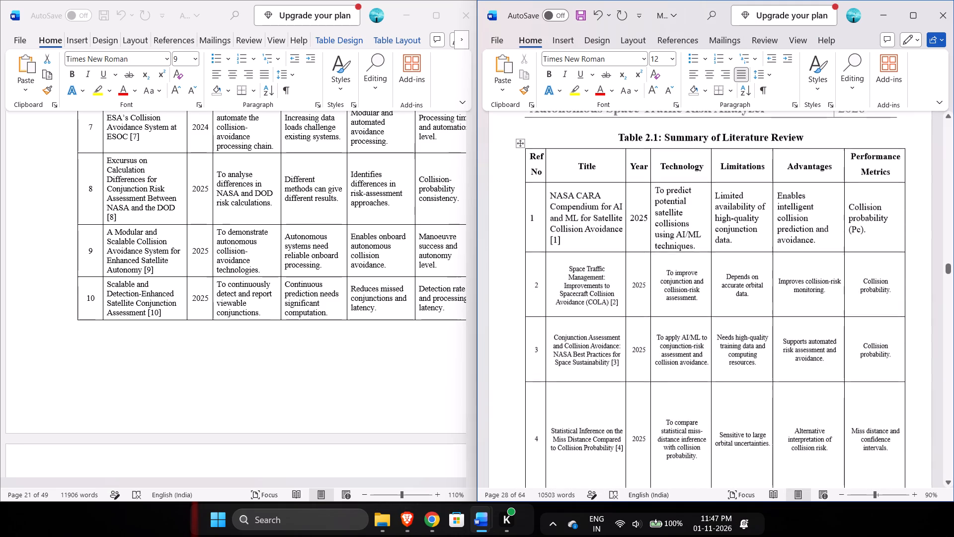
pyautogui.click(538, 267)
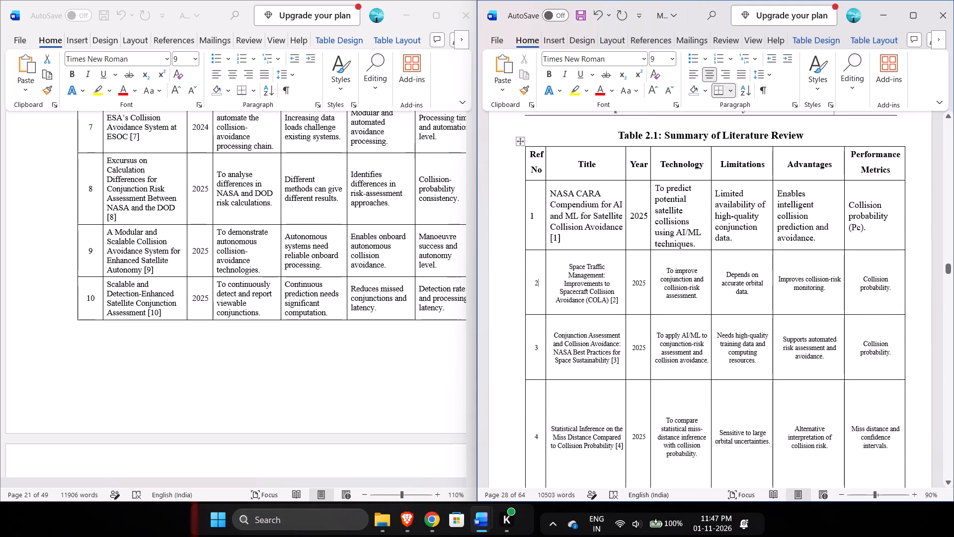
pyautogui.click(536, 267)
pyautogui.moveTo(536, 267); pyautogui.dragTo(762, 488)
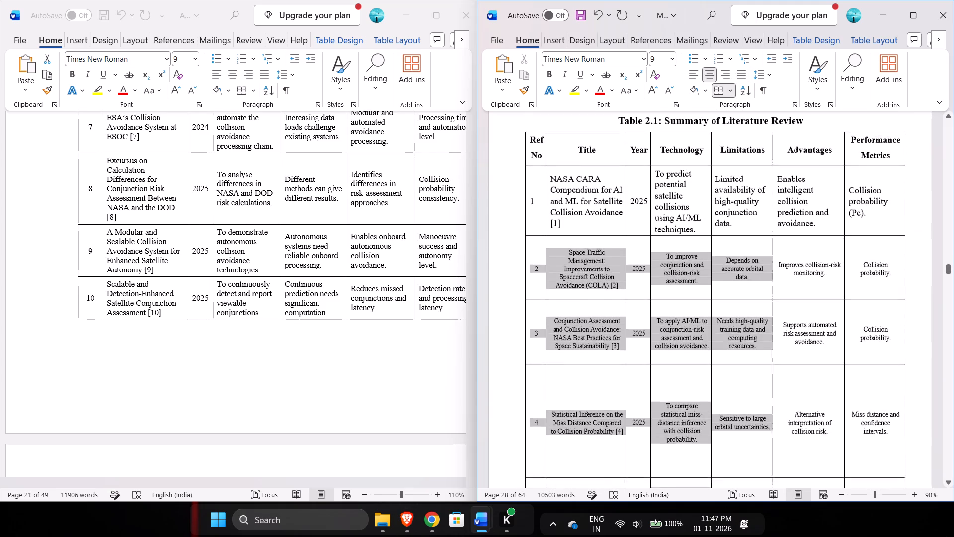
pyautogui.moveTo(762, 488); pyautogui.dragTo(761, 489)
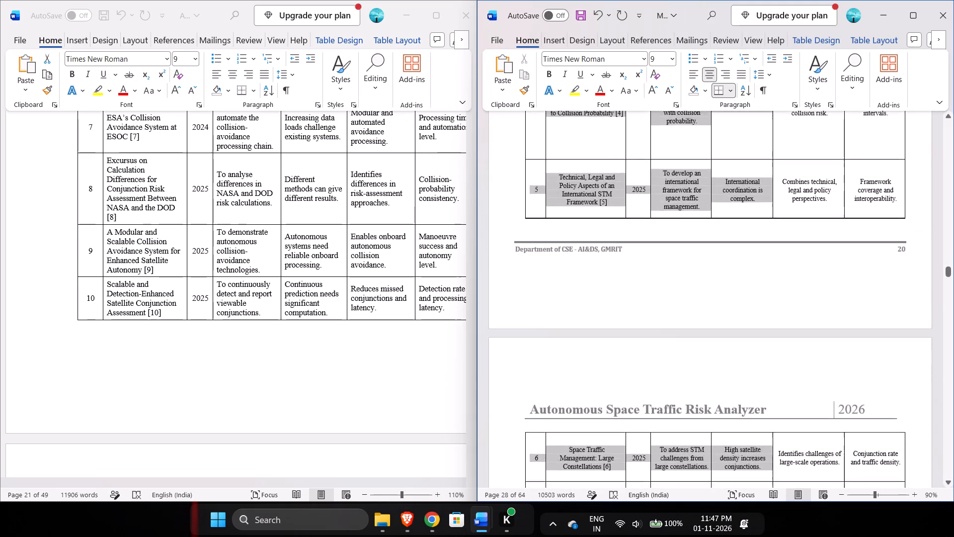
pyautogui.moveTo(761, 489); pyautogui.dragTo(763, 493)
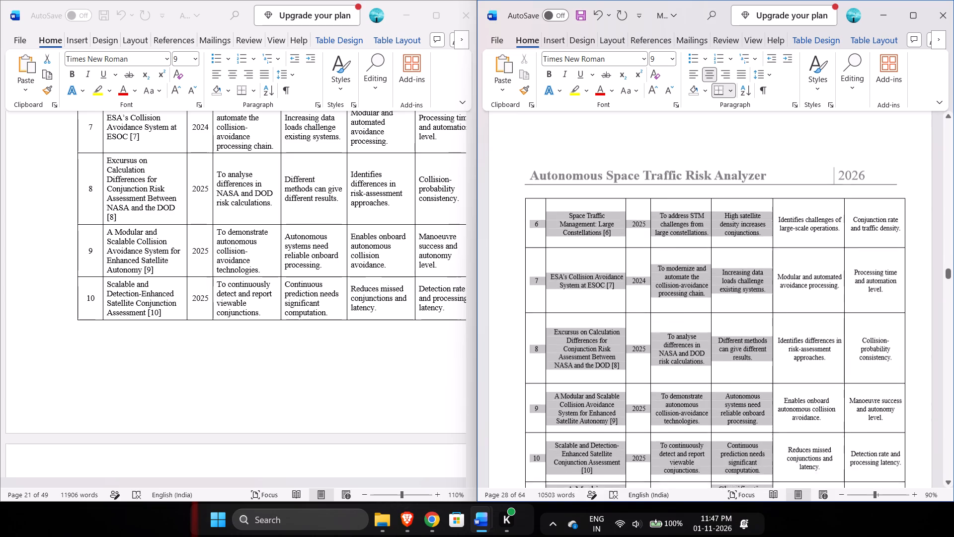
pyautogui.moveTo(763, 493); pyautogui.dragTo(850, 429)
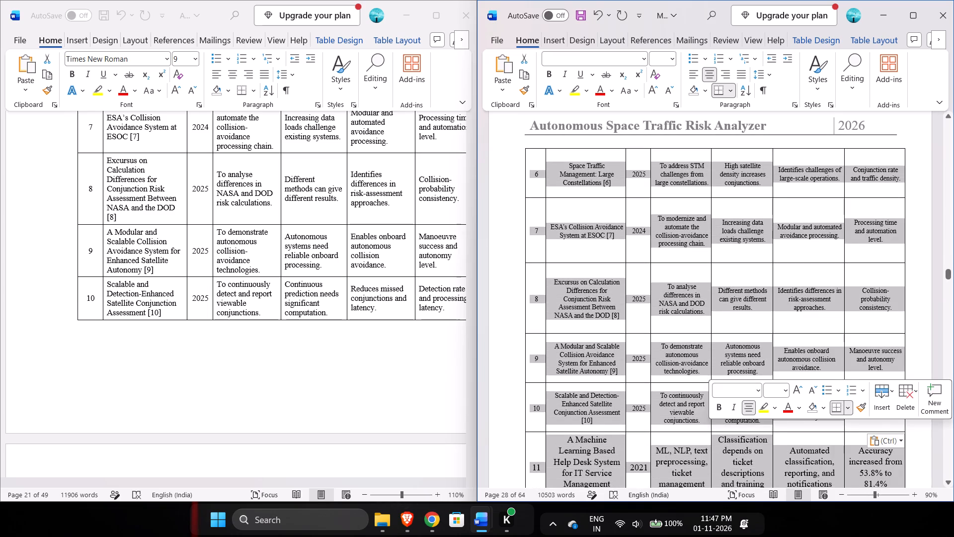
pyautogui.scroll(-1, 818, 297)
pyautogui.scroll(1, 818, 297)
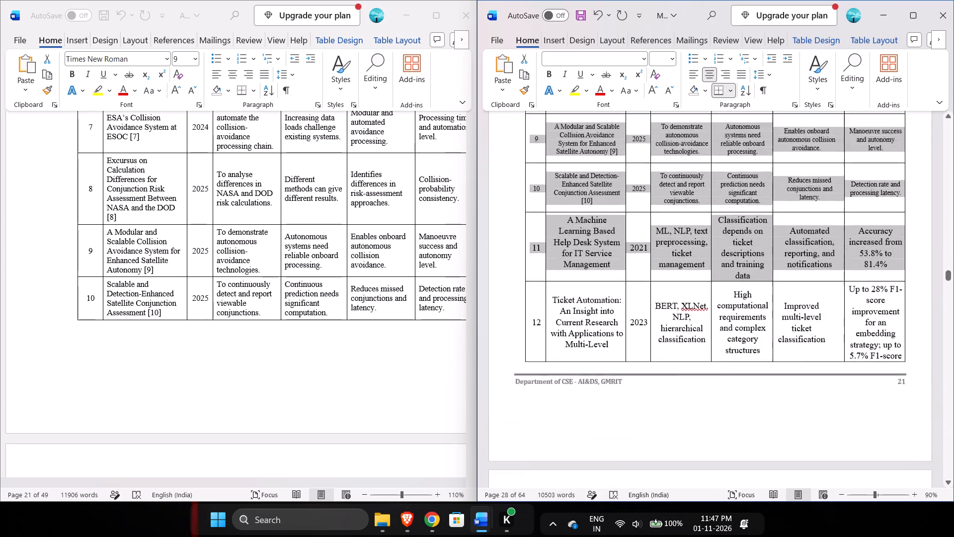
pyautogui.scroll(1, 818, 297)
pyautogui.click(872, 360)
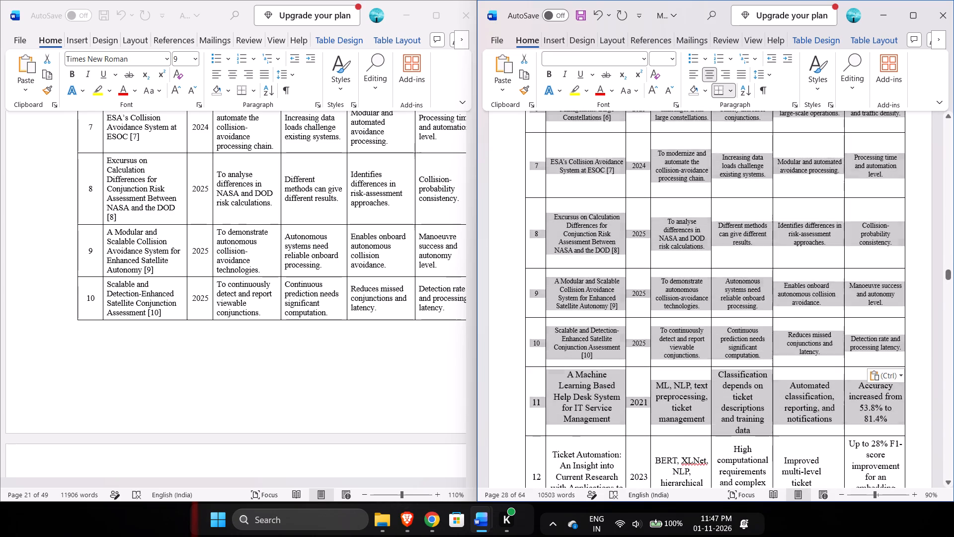
# Format the text of rows 2 to 10 in Table 2.1 as Times New Roman, size 12, left-aligned.
pyautogui.moveTo(898, 357); pyautogui.dragTo(670, 243)
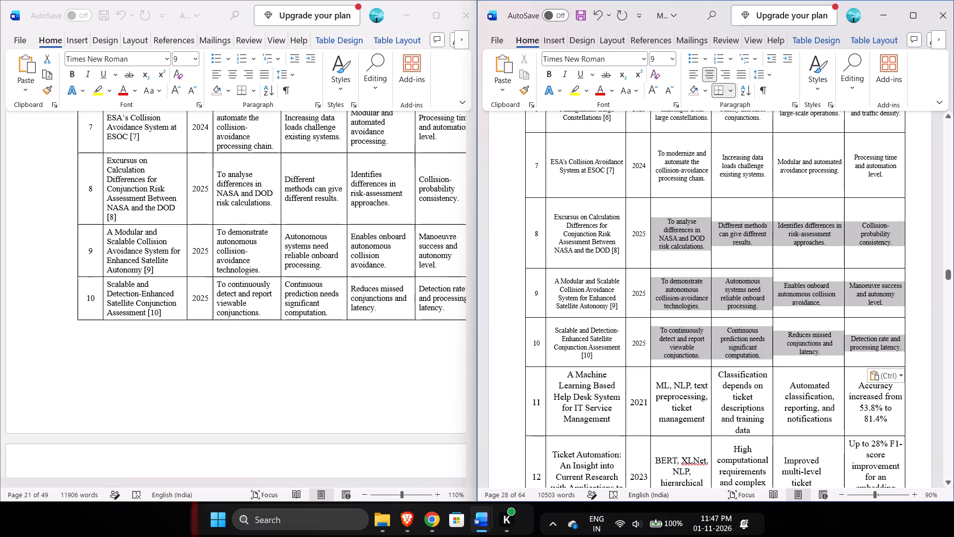
pyautogui.moveTo(670, 243); pyautogui.dragTo(582, 89)
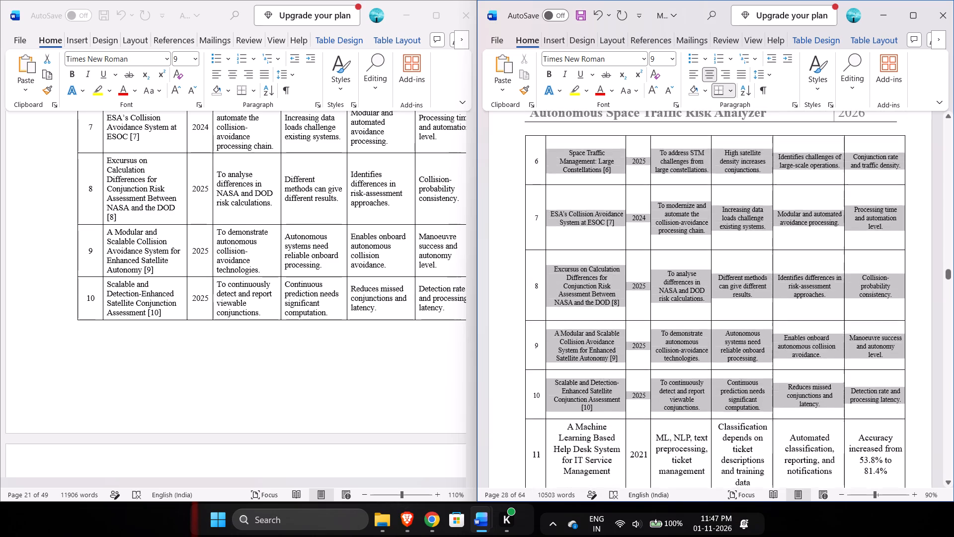
pyautogui.moveTo(582, 89); pyautogui.dragTo(541, 145)
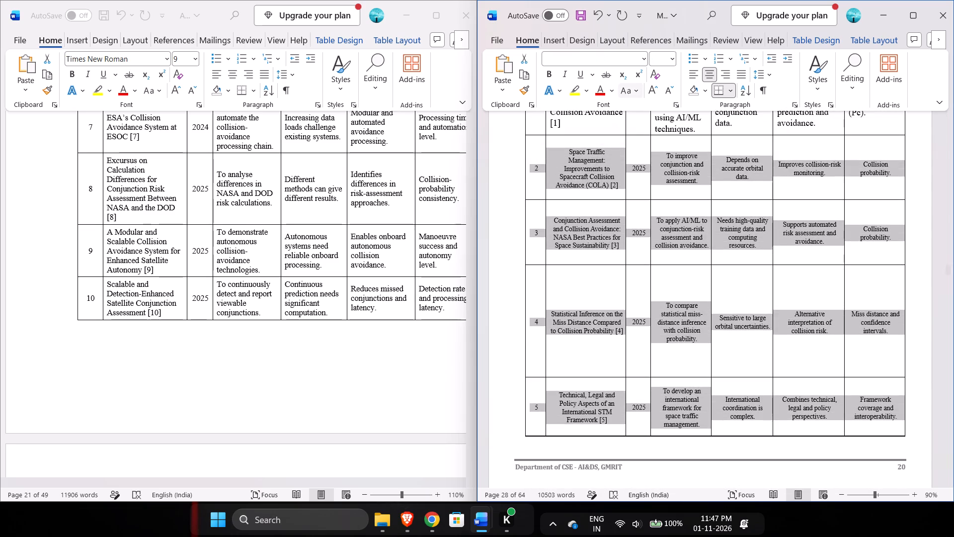
pyautogui.click(641, 63)
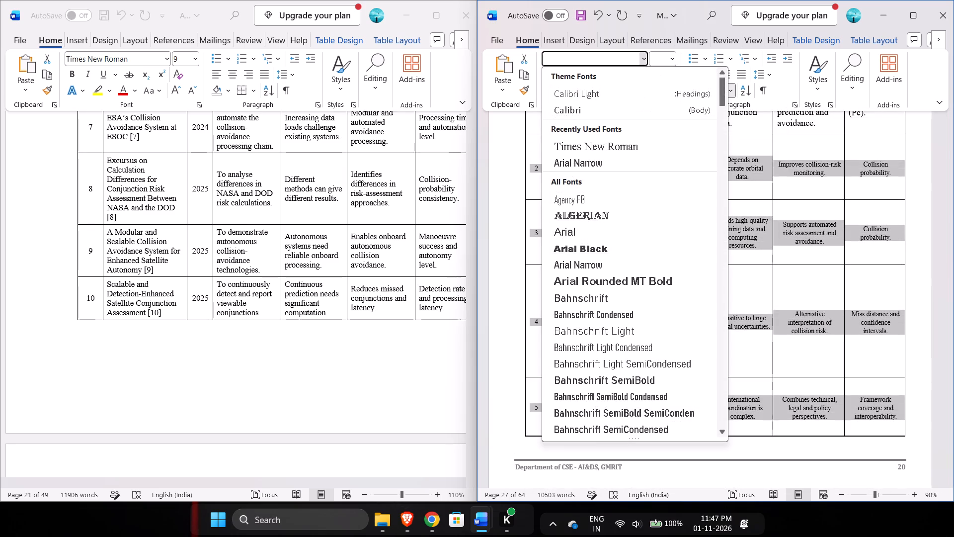
pyautogui.write('ti')
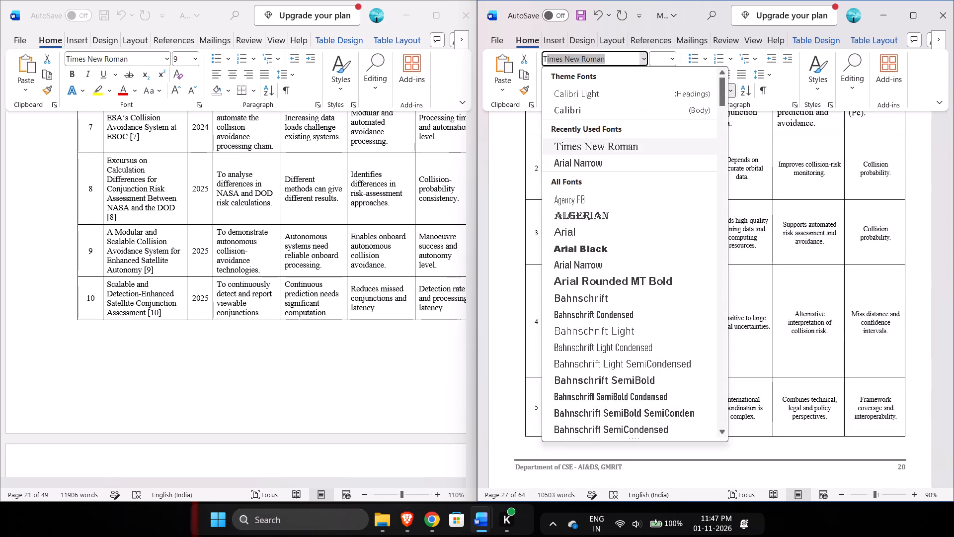
pyautogui.press('Right')
pyautogui.press('Return')
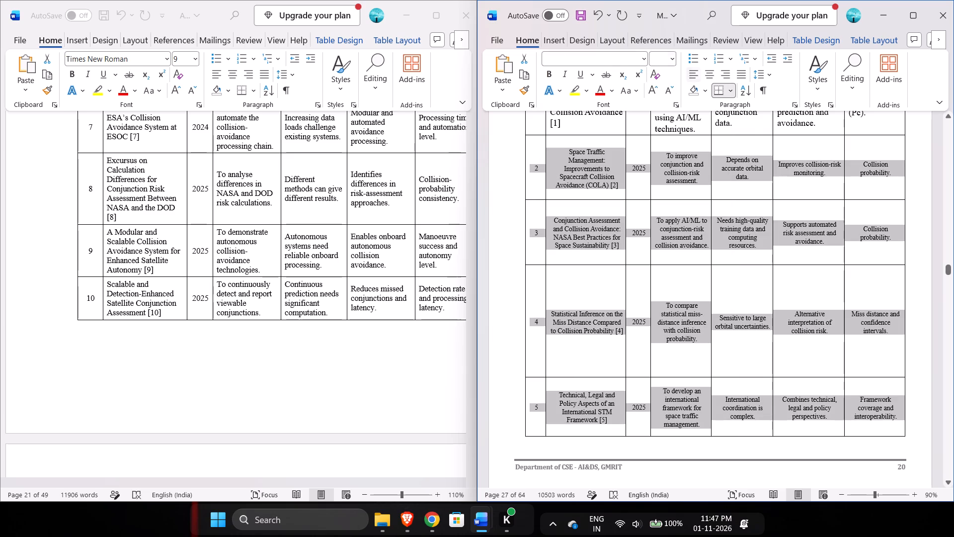
pyautogui.click(673, 58)
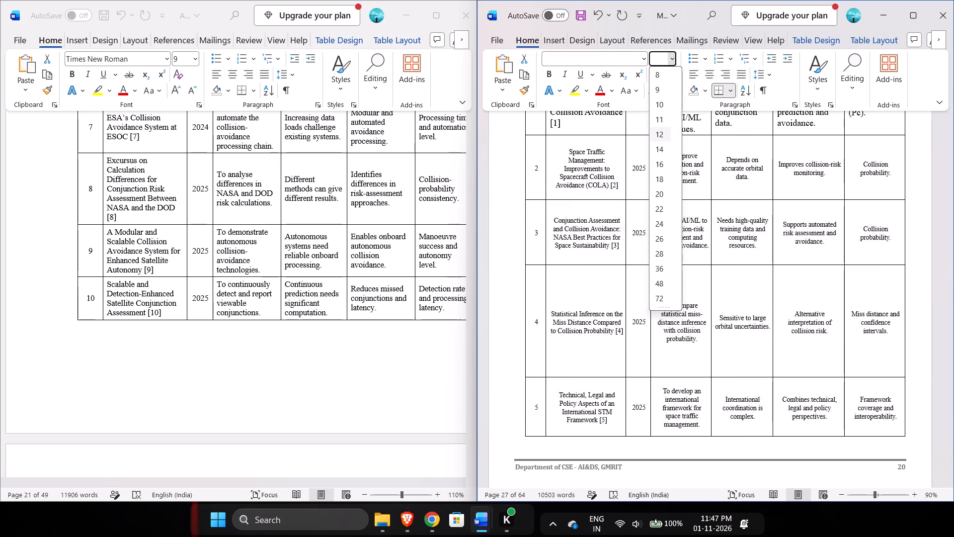
pyautogui.click(666, 130)
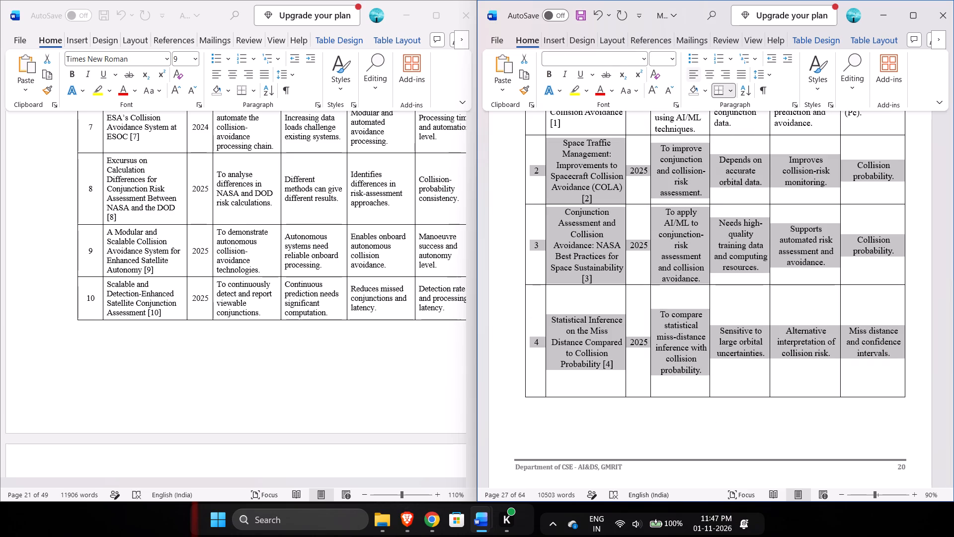
pyautogui.click(691, 78)
pyautogui.click(924, 185)
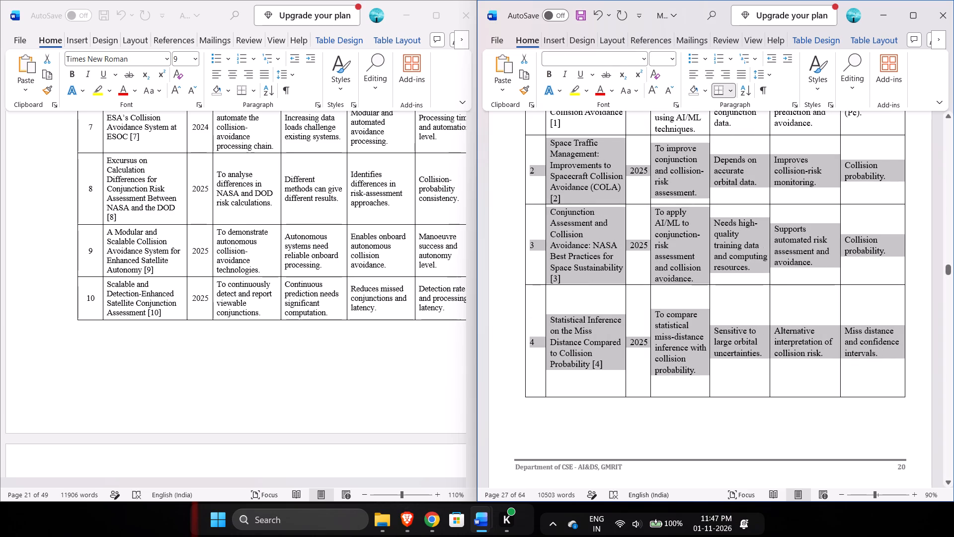
# Replace the "Technology" column heading of Table 2.1: Summary of Literature Review with "Objectives", matching the source comparison table.
pyautogui.scroll(2, 924, 185)
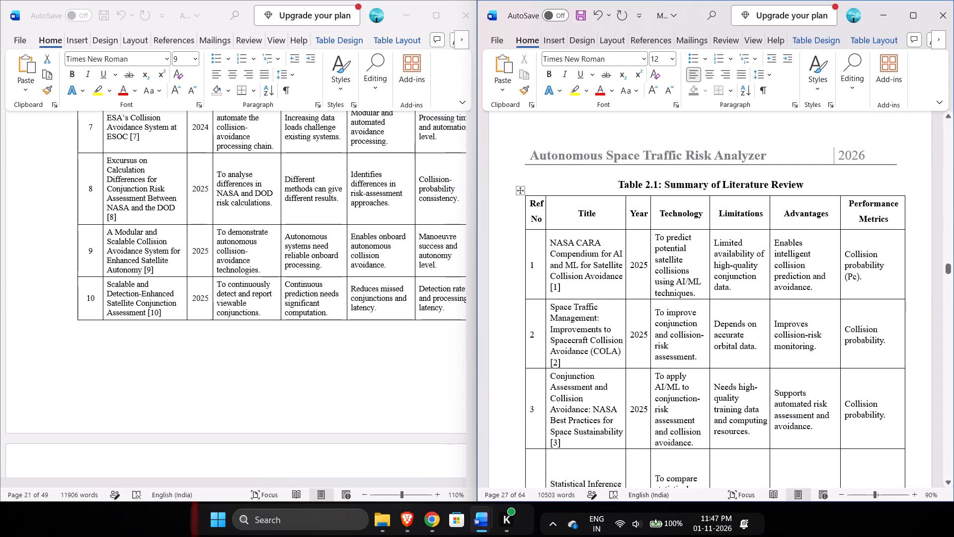
pyautogui.scroll(-1, 924, 185)
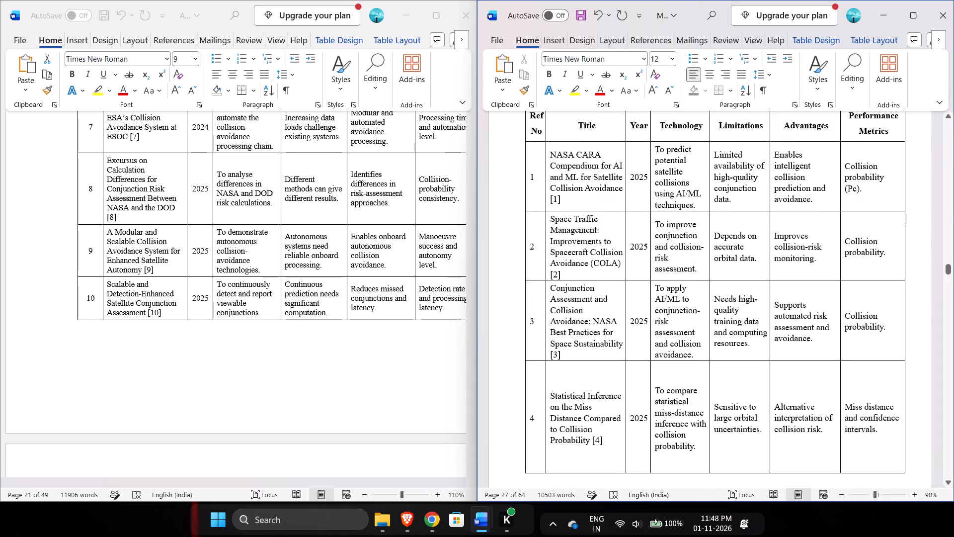
pyautogui.scroll(3, 518, 194)
pyautogui.scroll(-1, 518, 194)
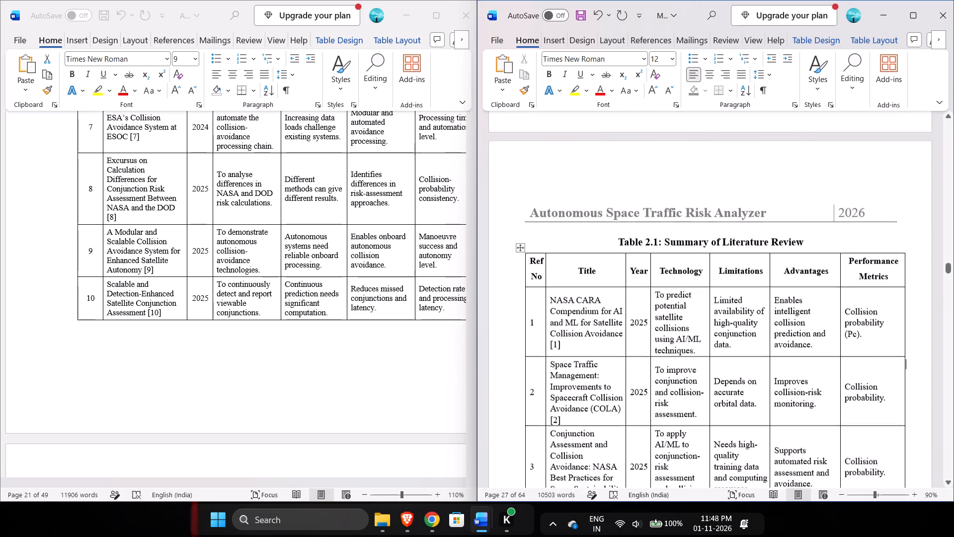
pyautogui.scroll(-1, 518, 194)
pyautogui.scroll(3, 399, 228)
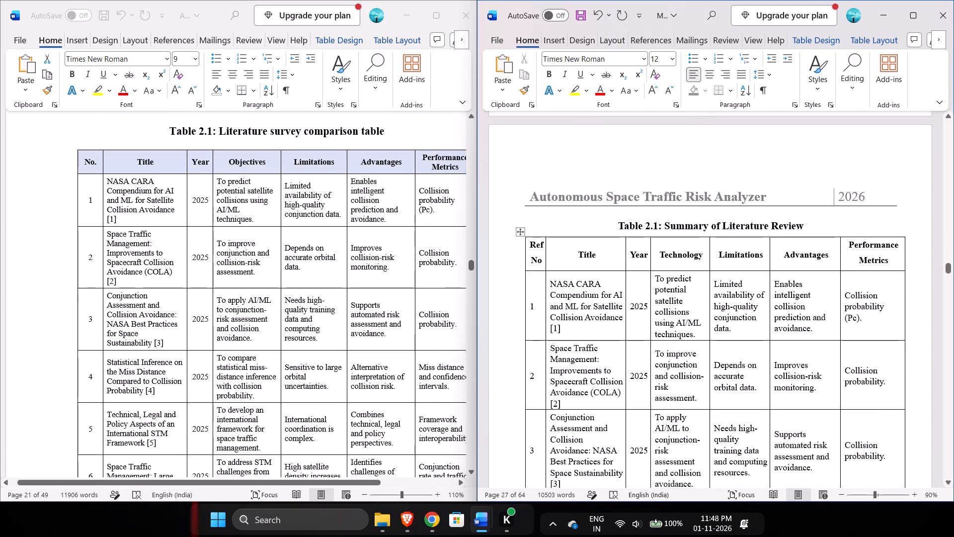
pyautogui.click(703, 262)
pyautogui.press('BackSpace')
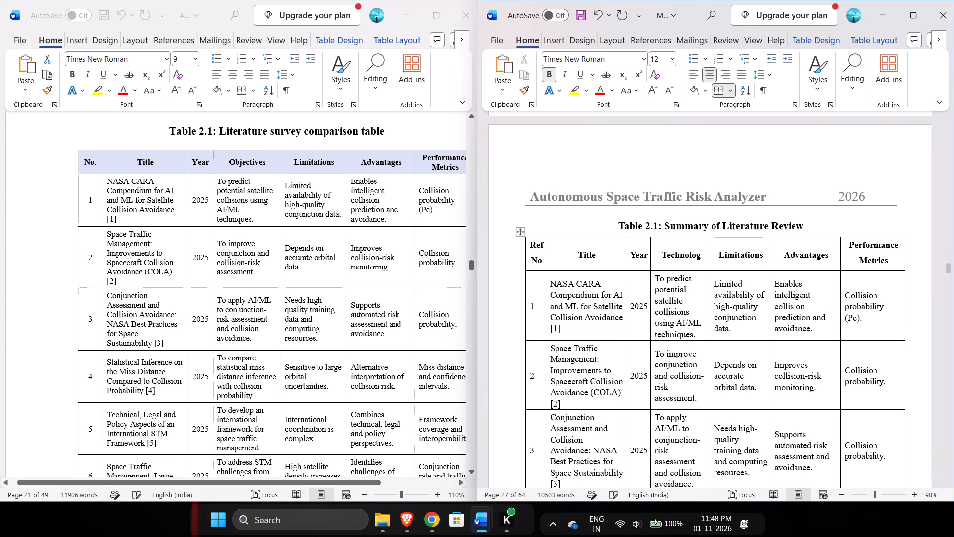
pyautogui.press('BackSpace')
pyautogui.press('BackSpace')
pyautogui.press('BackSpace')
pyautogui.press('BackSpace')
pyautogui.press('BackSpace')
pyautogui.press('BackSpace')
pyautogui.press('BackSpace')
pyautogui.press('BackSpace')
pyautogui.press('BackSpace')
pyautogui.write('Ob')
pyautogui.write('jectives')
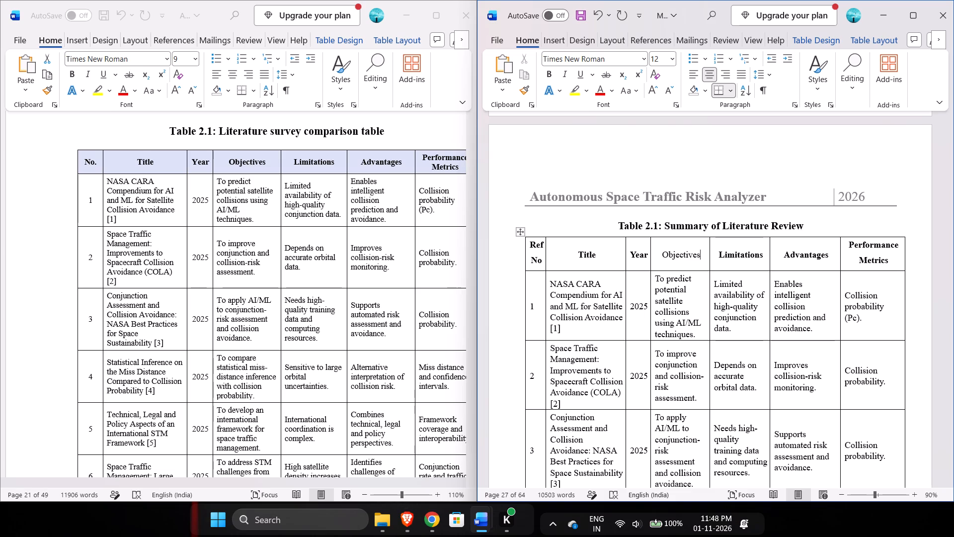
# Make the "Objectives" column heading of Table 2.1 bold.
pyautogui.hotkey('ctrl', 'shift', 'Left')
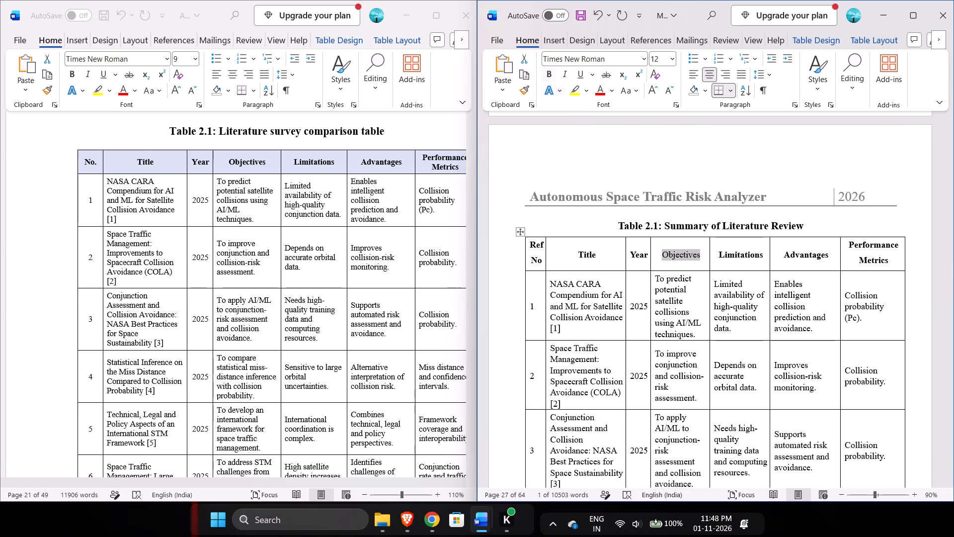
pyautogui.click(552, 72)
pyautogui.click(602, 143)
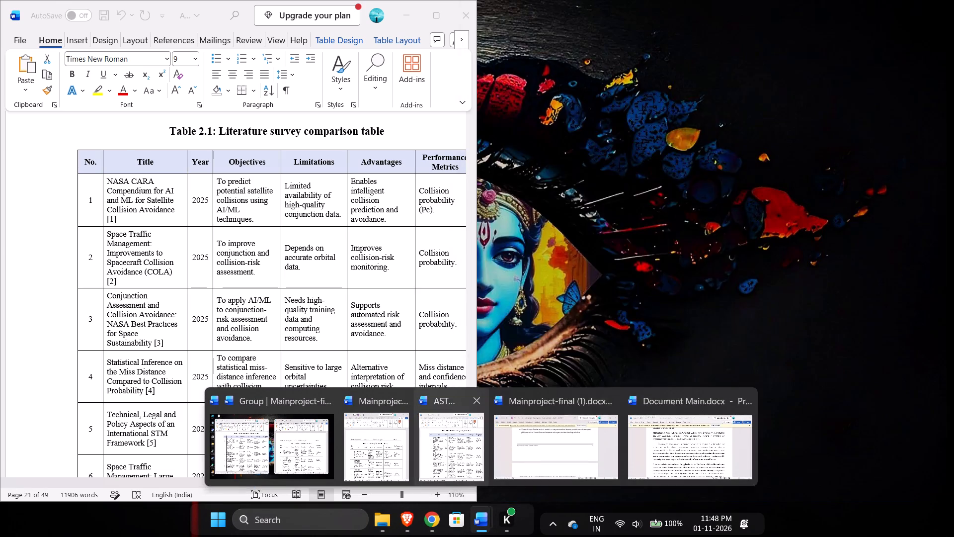
# Look through Document Main.docx for its literature survey comparison table and examine the table's headings and layout.
pyautogui.click(641, 422)
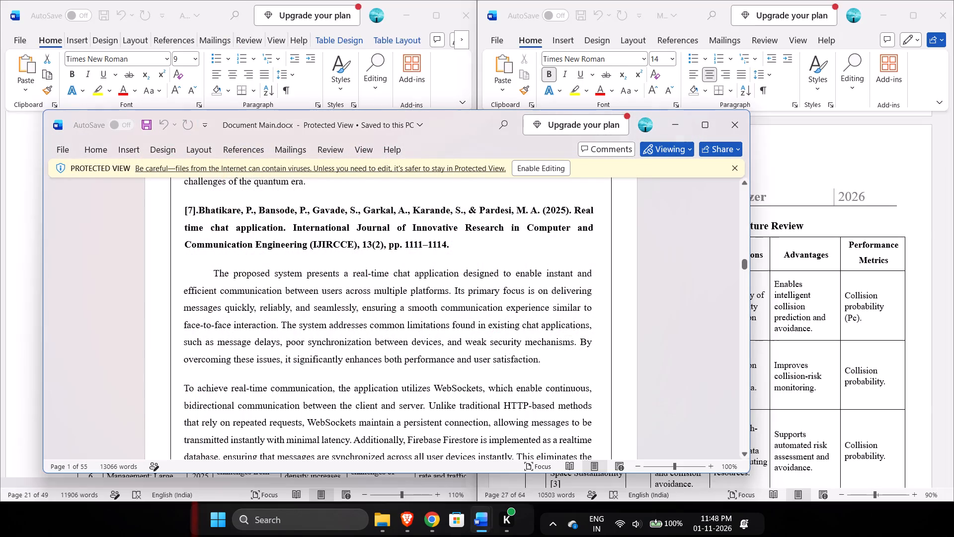
pyautogui.scroll(-10, 522, 369)
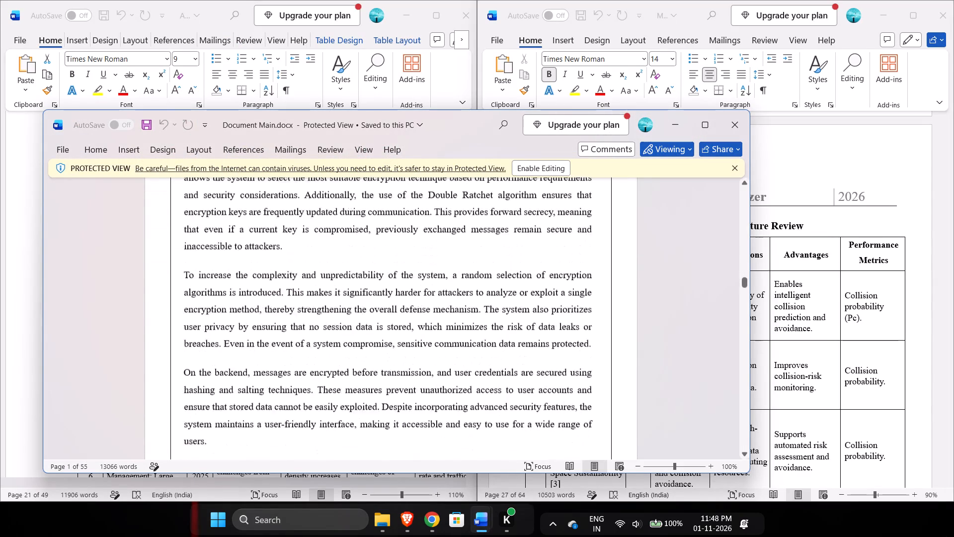
pyautogui.scroll(-12, 522, 369)
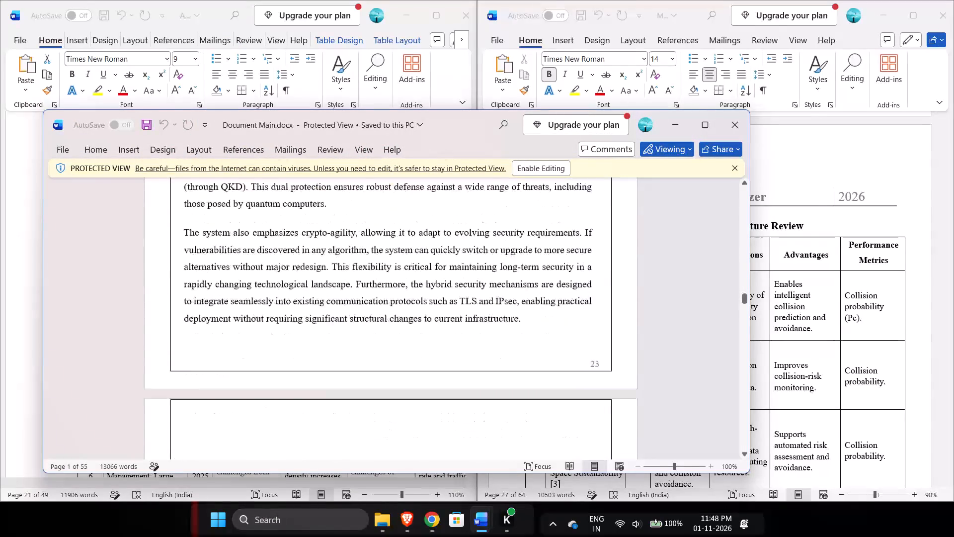
pyautogui.scroll(-13, 522, 369)
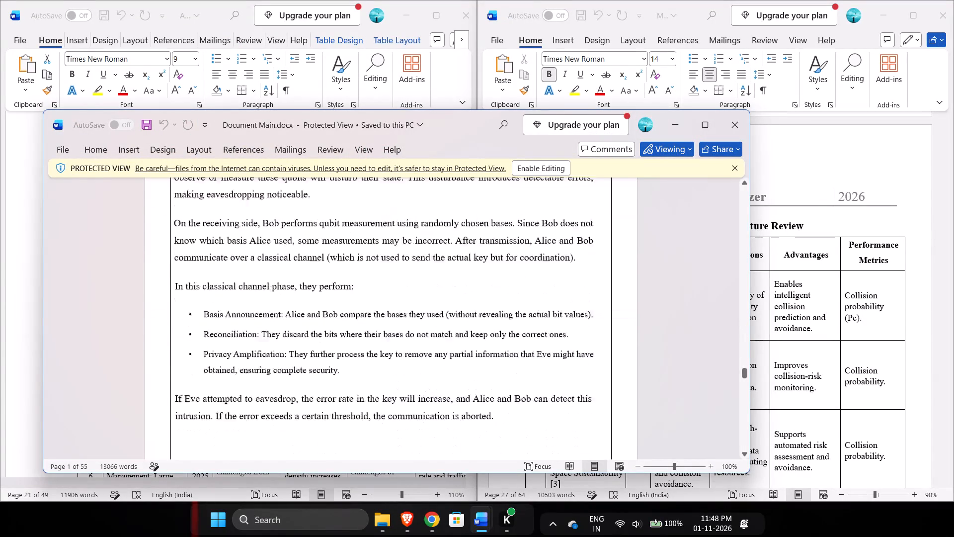
pyautogui.scroll(4, 522, 369)
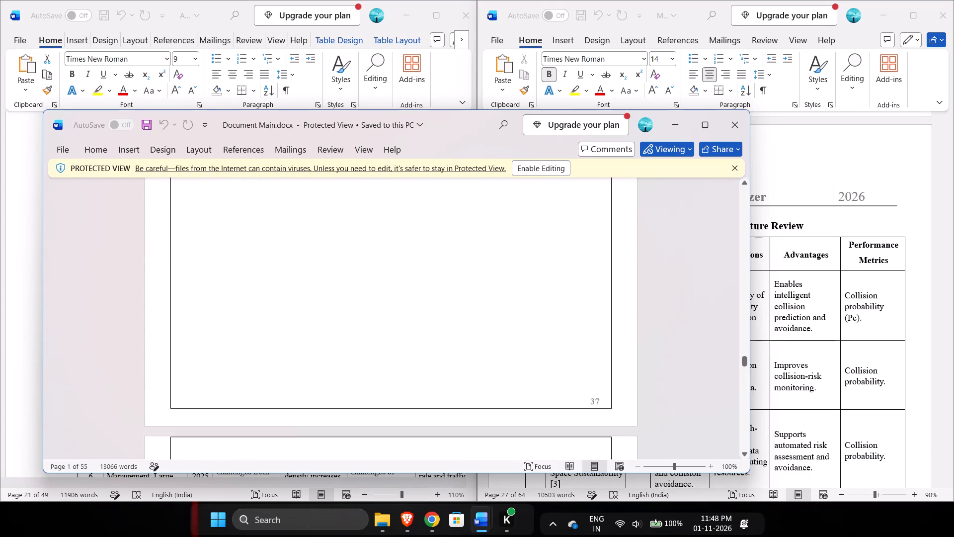
pyautogui.scroll(5, 522, 369)
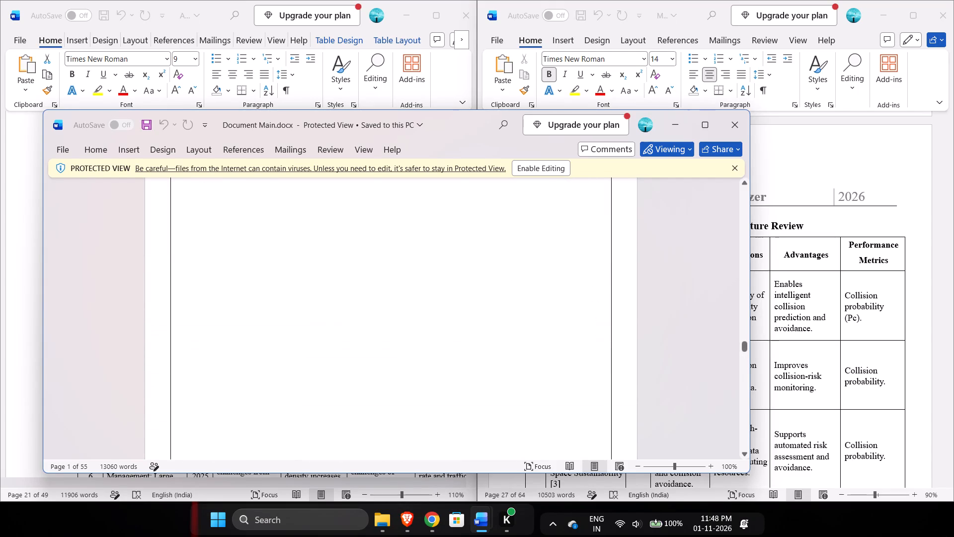
pyautogui.scroll(7, 522, 369)
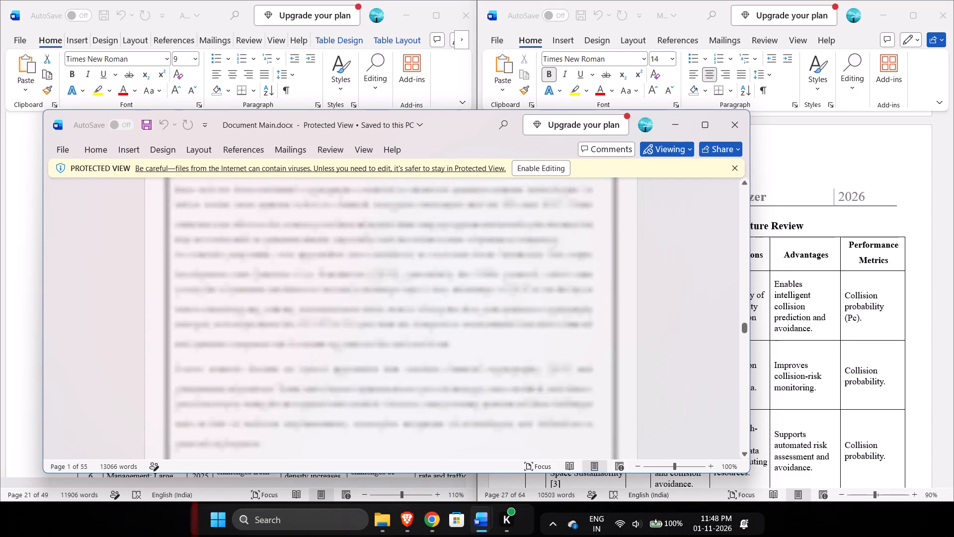
pyautogui.scroll(1, 522, 369)
pyautogui.scroll(-1, 522, 369)
pyautogui.scroll(1, 522, 369)
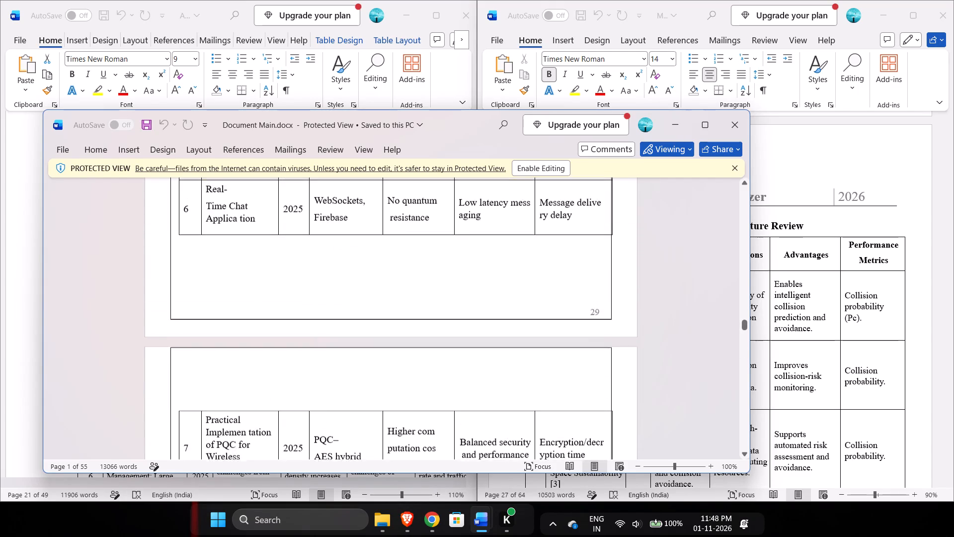
pyautogui.scroll(2, 522, 369)
pyautogui.scroll(-1, 522, 369)
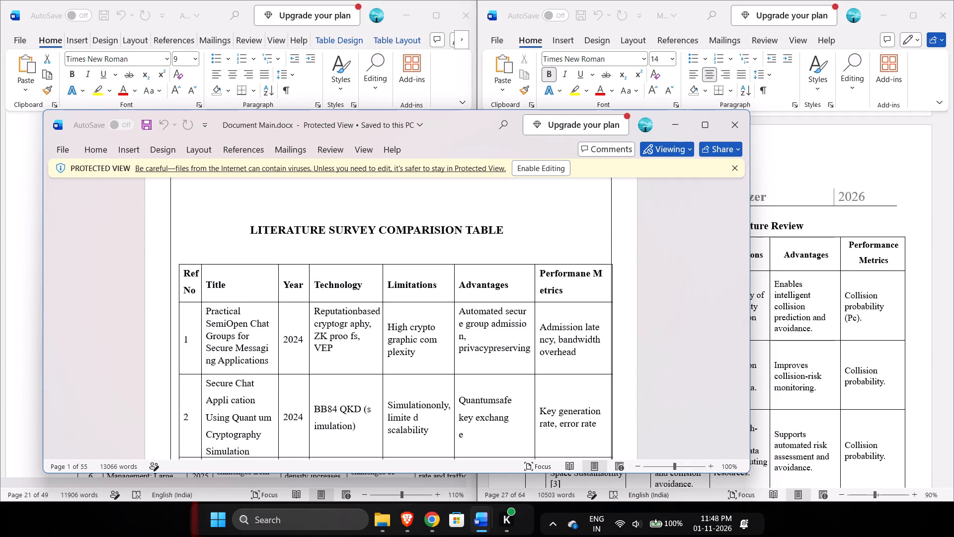
# Review the Title column entries of Table 2.1 in the main project document and the leftover rows 11 to 14.
pyautogui.click(832, 149)
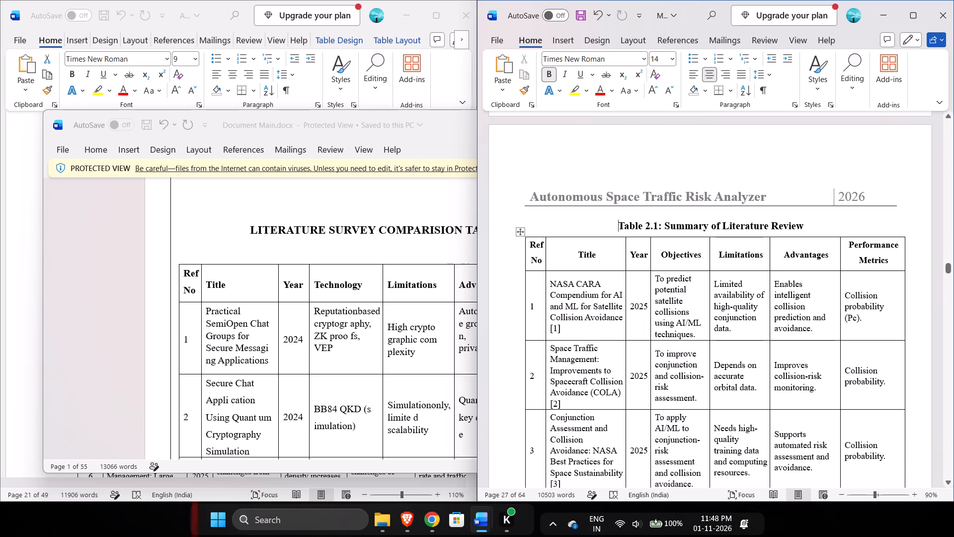
pyautogui.moveTo(551, 277); pyautogui.dragTo(553, 282)
pyautogui.moveTo(553, 282); pyautogui.dragTo(595, 497)
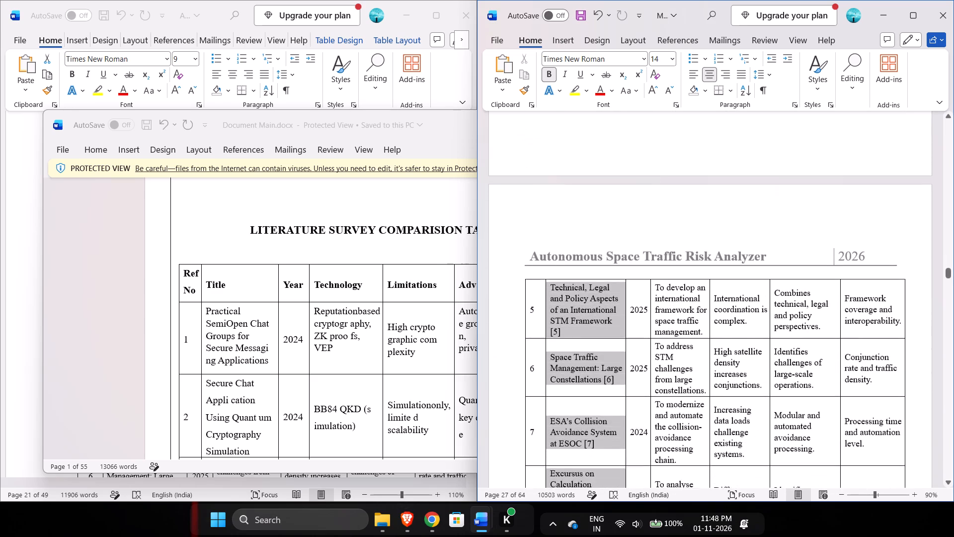
pyautogui.moveTo(595, 497); pyautogui.dragTo(595, 430)
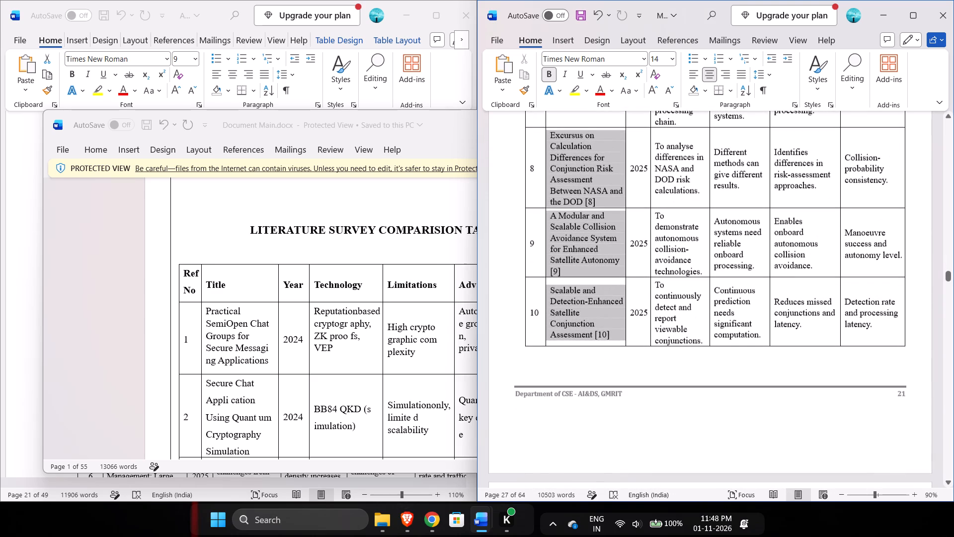
pyautogui.moveTo(595, 430); pyautogui.dragTo(604, 353)
pyautogui.click(613, 374)
pyautogui.scroll(-1, 613, 374)
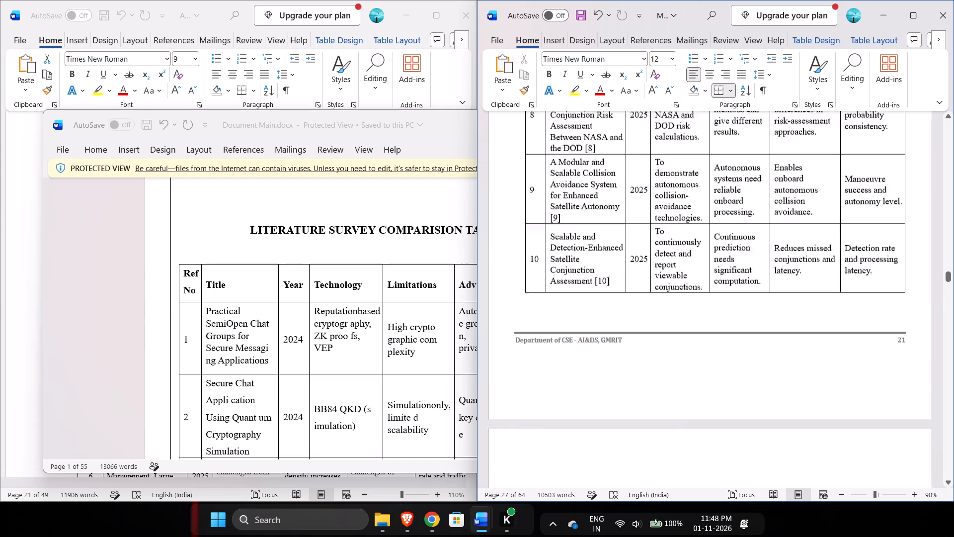
pyautogui.scroll(-1, 613, 374)
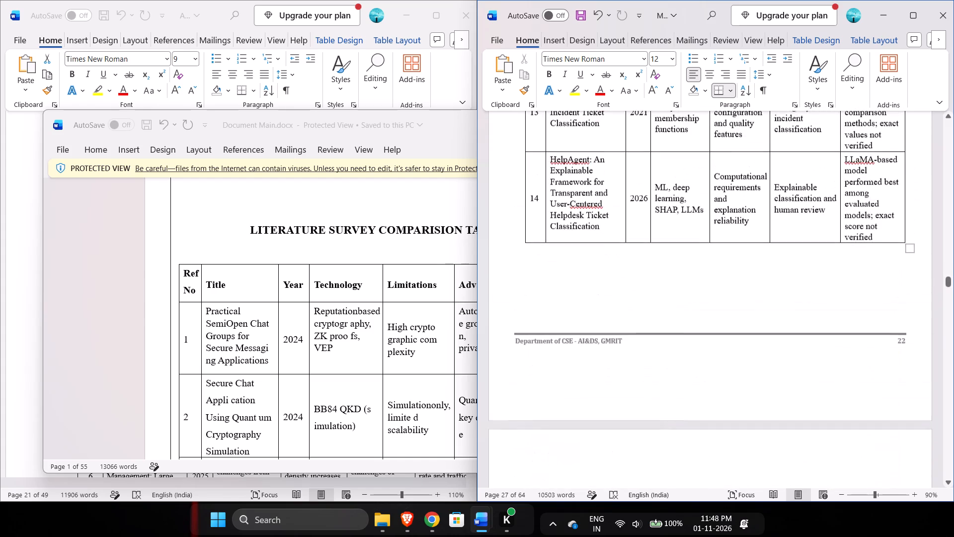
pyautogui.scroll(2, 613, 374)
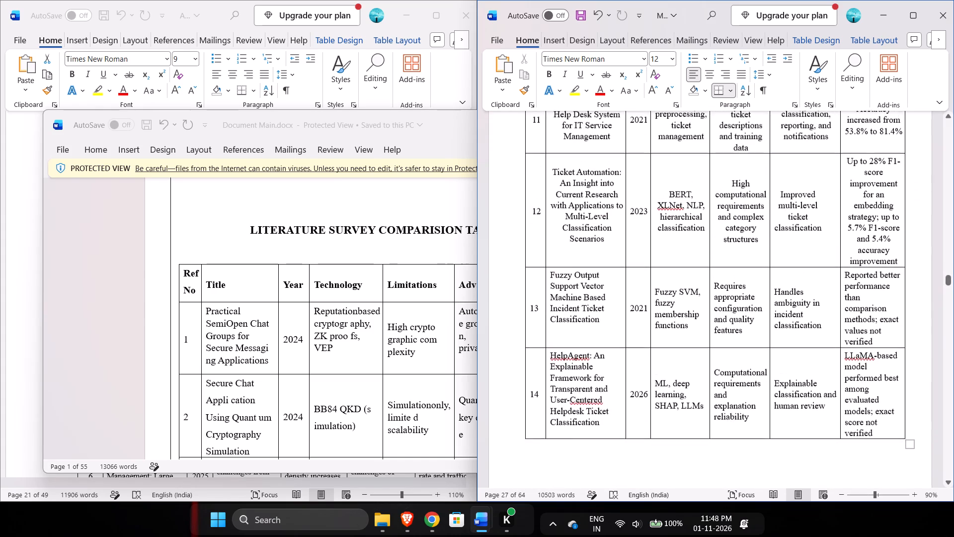
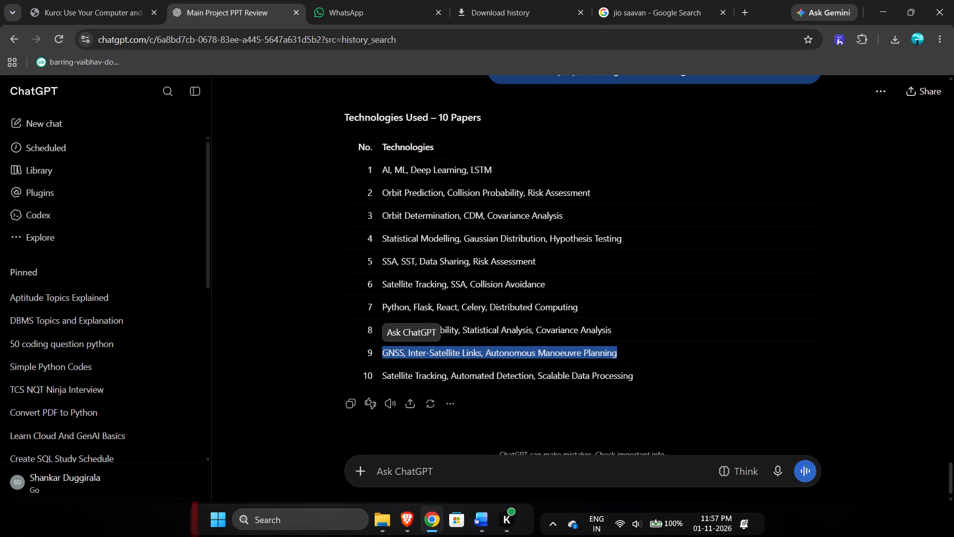
pyautogui.hotkey('ctrl', 'c')
pyautogui.hotkey('alt', 'Tab')
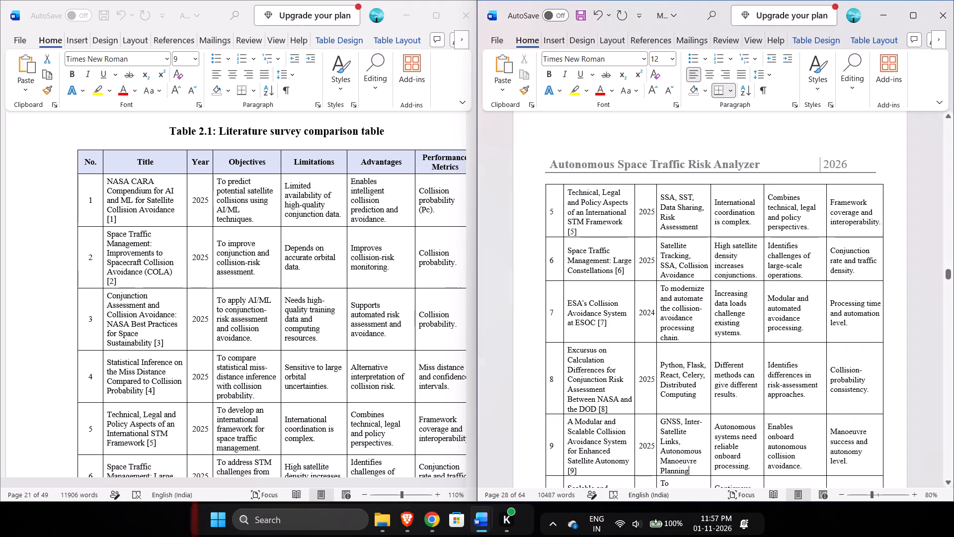
pyautogui.scroll(-1, 571, 377)
pyautogui.tripleClick(677, 382)
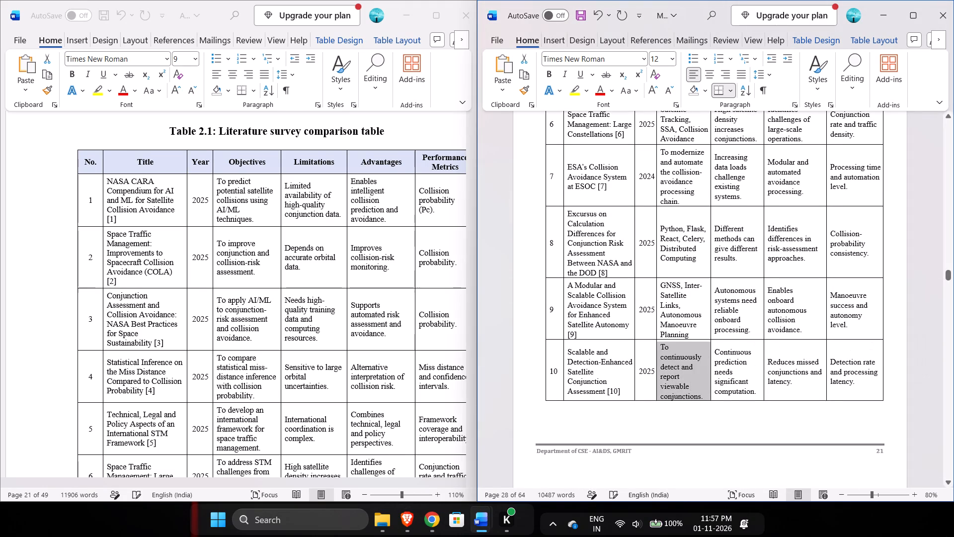
pyautogui.hotkey('ctrl', 'v')
pyautogui.click(894, 260)
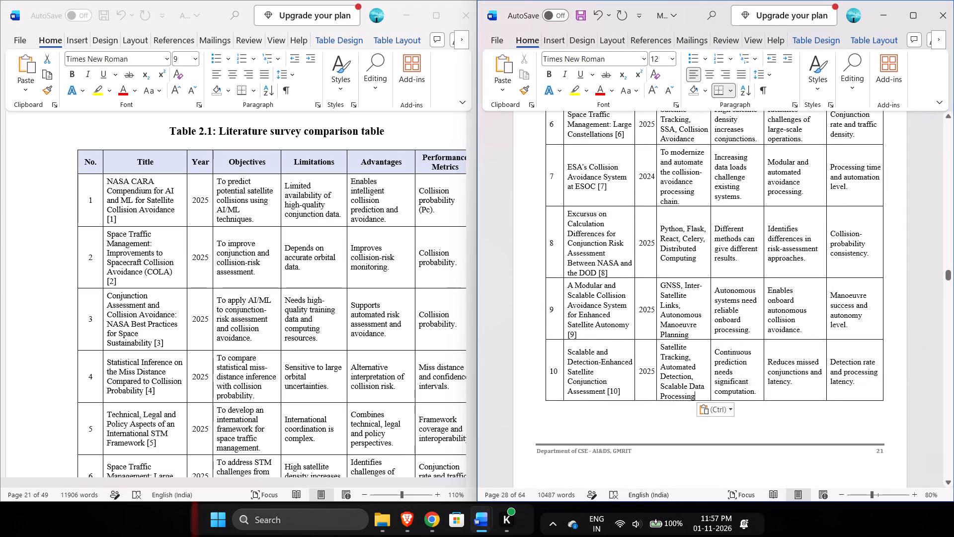
# Review the rows of the Summary of Literature Review table, including the updated Objectives entries and the help desk papers after row 10.
pyautogui.scroll(1, 889, 282)
pyautogui.scroll(-1, 889, 282)
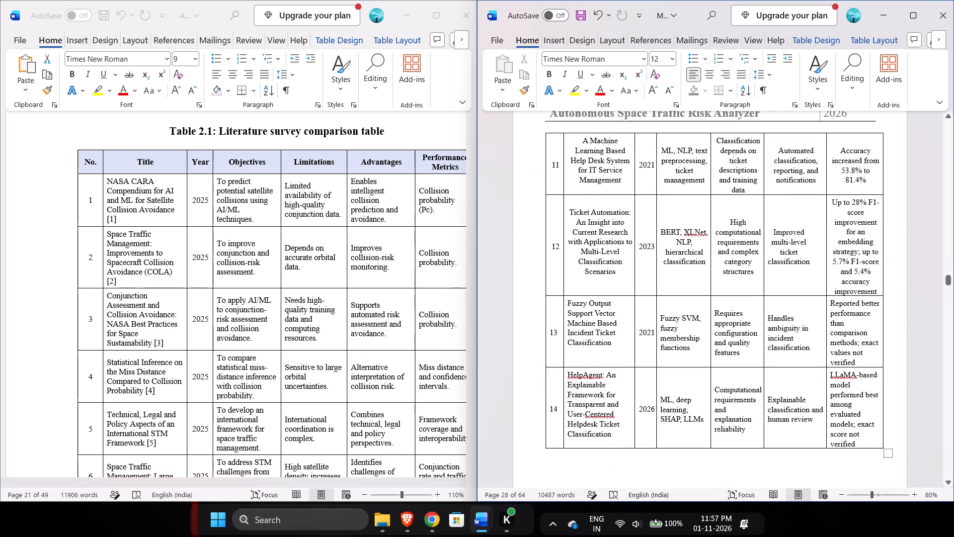
pyautogui.scroll(4, 889, 282)
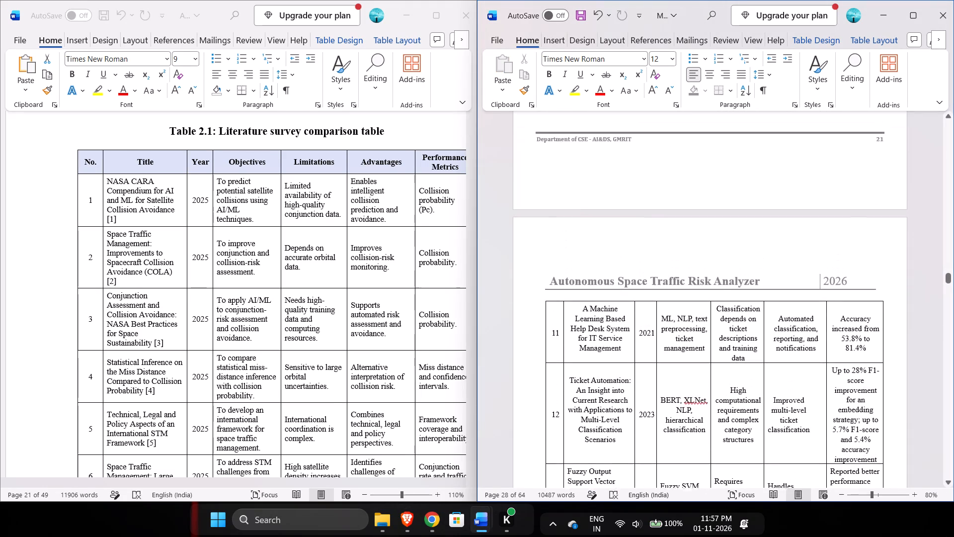
pyautogui.scroll(4, 889, 282)
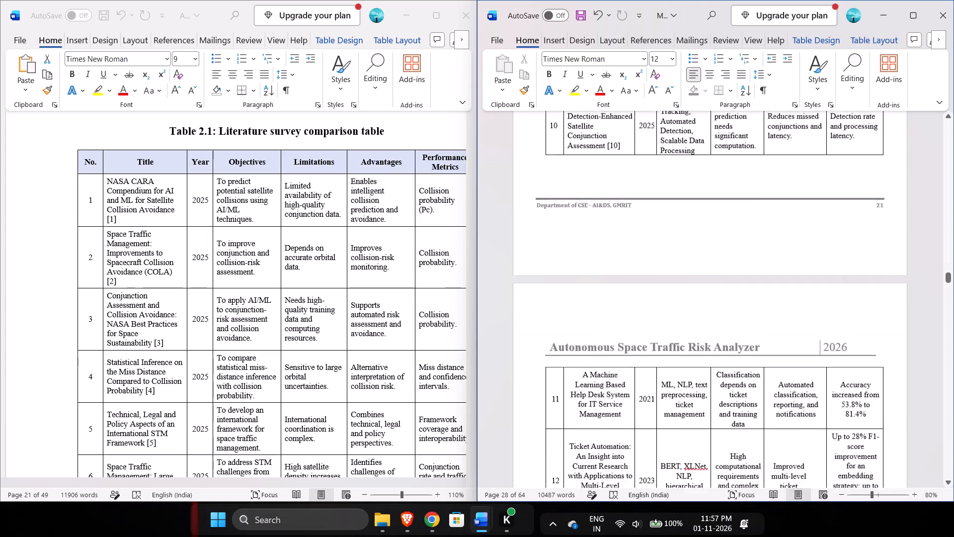
pyautogui.scroll(3, 889, 282)
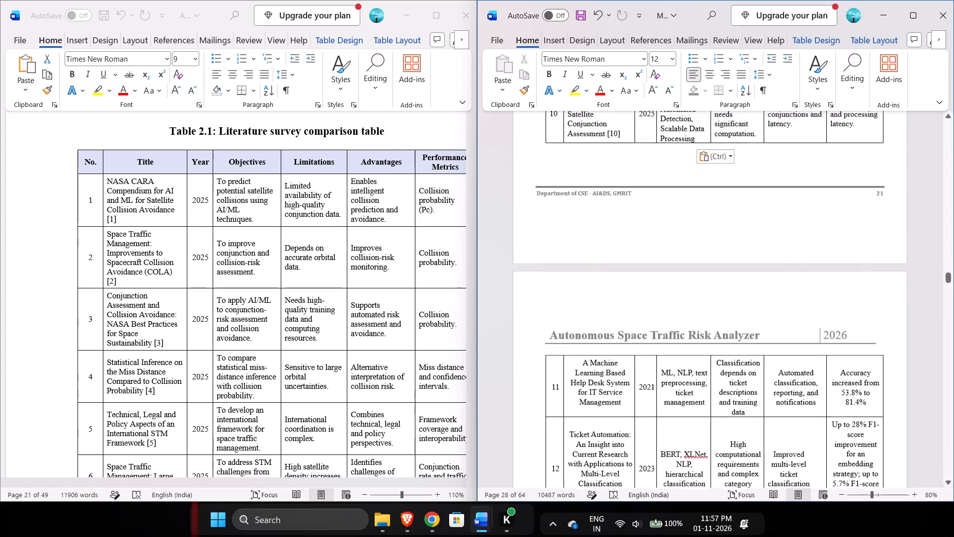
pyautogui.scroll(-1, 889, 282)
pyautogui.scroll(5, 889, 282)
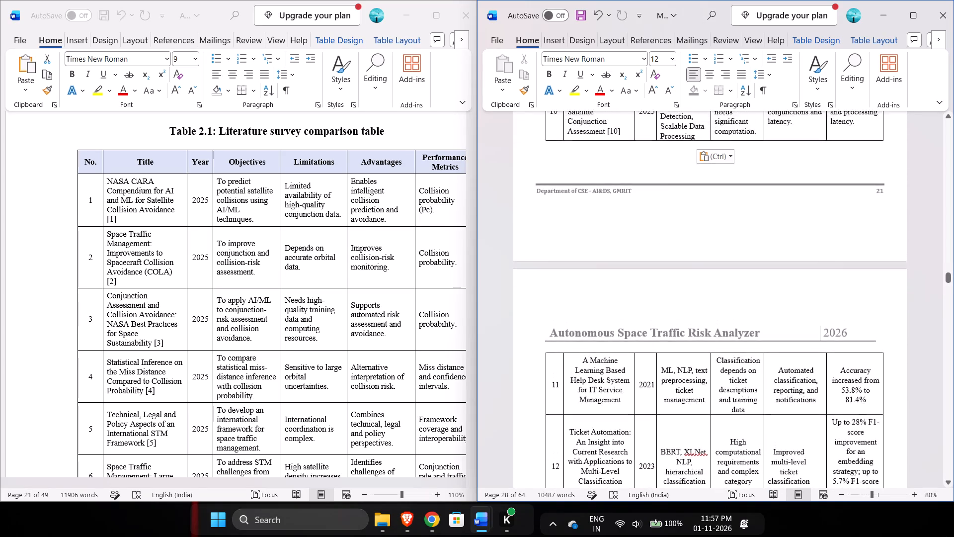
pyautogui.scroll(3, 889, 282)
pyautogui.scroll(-1, 889, 282)
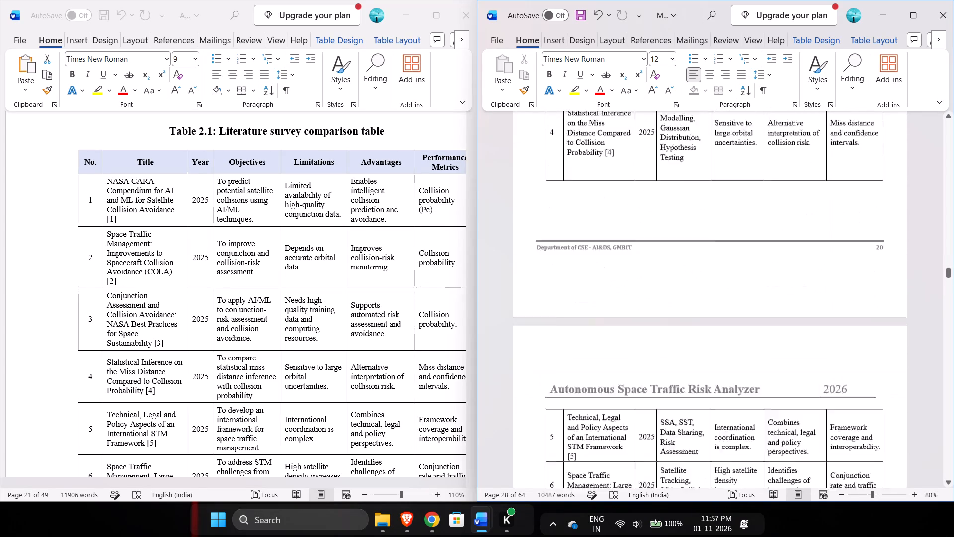
pyautogui.scroll(-1, 889, 282)
pyautogui.scroll(2, 889, 282)
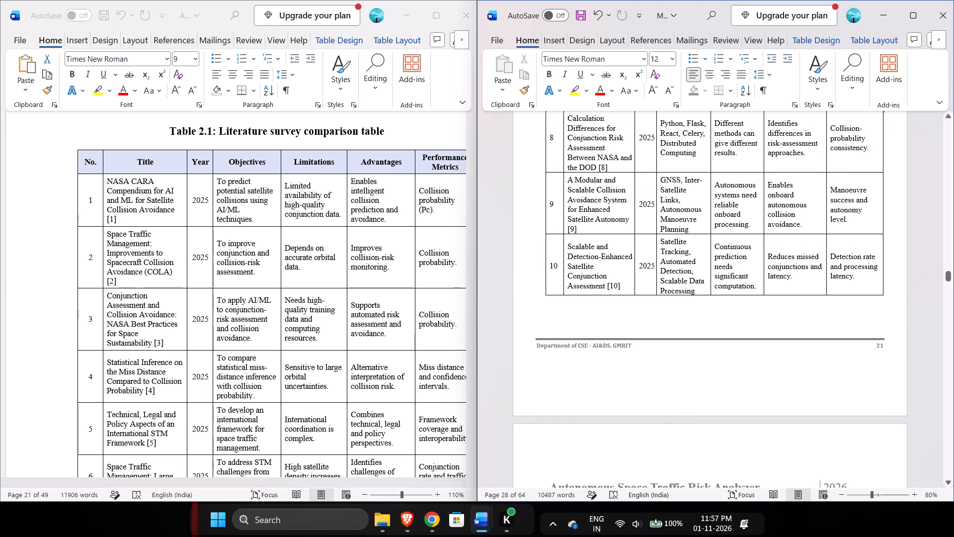
# Set the font of rows 1 to 10 in the Summary of Literature Review table to Times New Roman.
pyautogui.moveTo(864, 283); pyautogui.dragTo(582, 111)
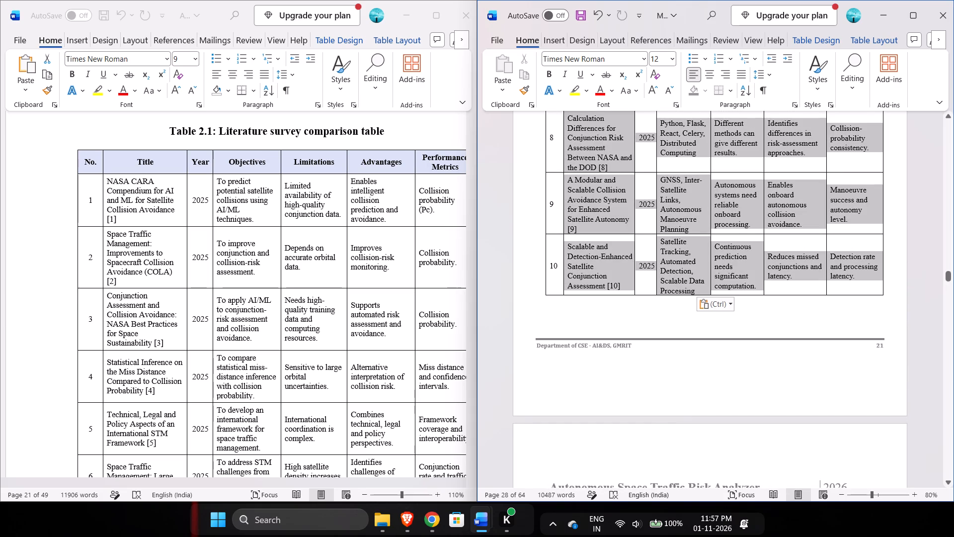
pyautogui.moveTo(582, 111); pyautogui.dragTo(573, 99)
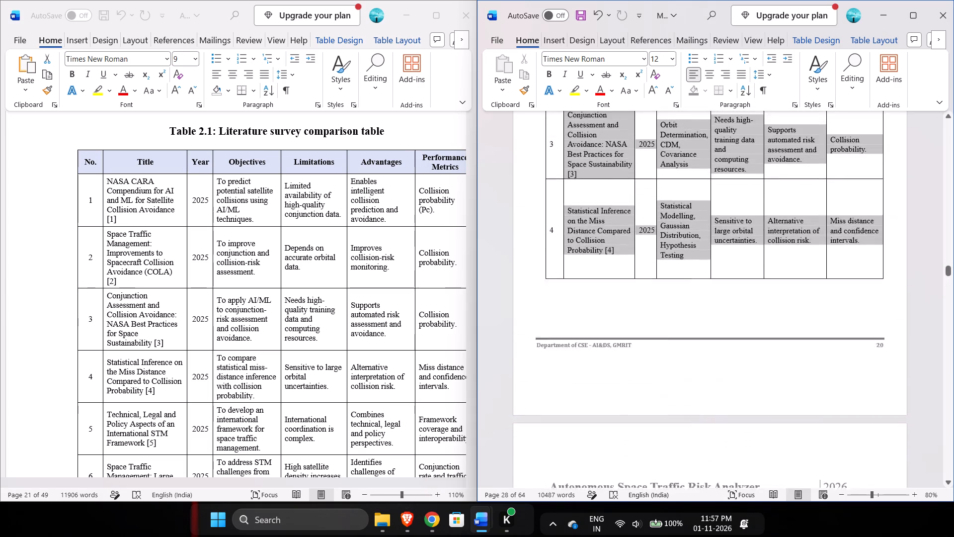
pyautogui.moveTo(573, 99); pyautogui.dragTo(528, 198)
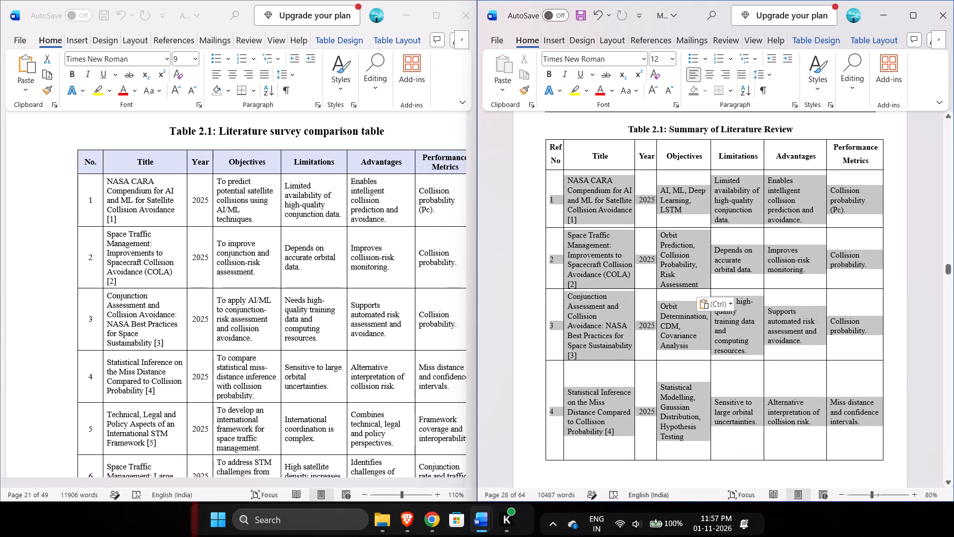
pyautogui.moveTo(528, 198); pyautogui.dragTo(541, 196)
pyautogui.scroll(-1, 641, 91)
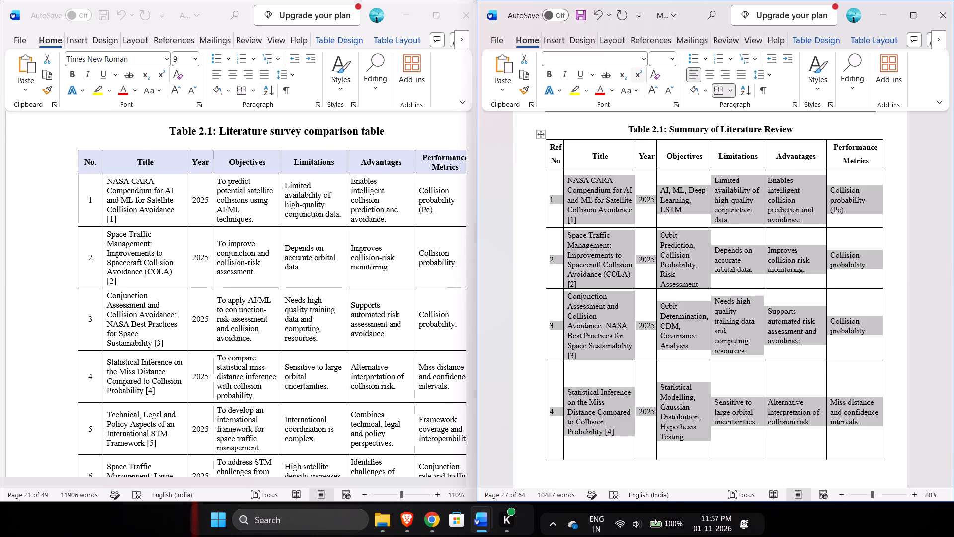
pyautogui.click(643, 63)
pyautogui.press('t')
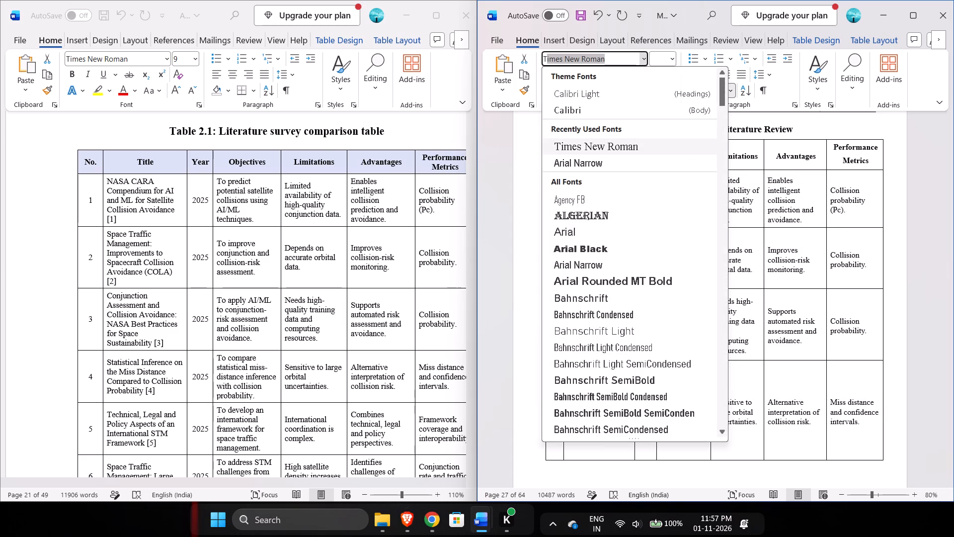
pyautogui.press('i')
pyautogui.press('Right')
pyautogui.press('Return')
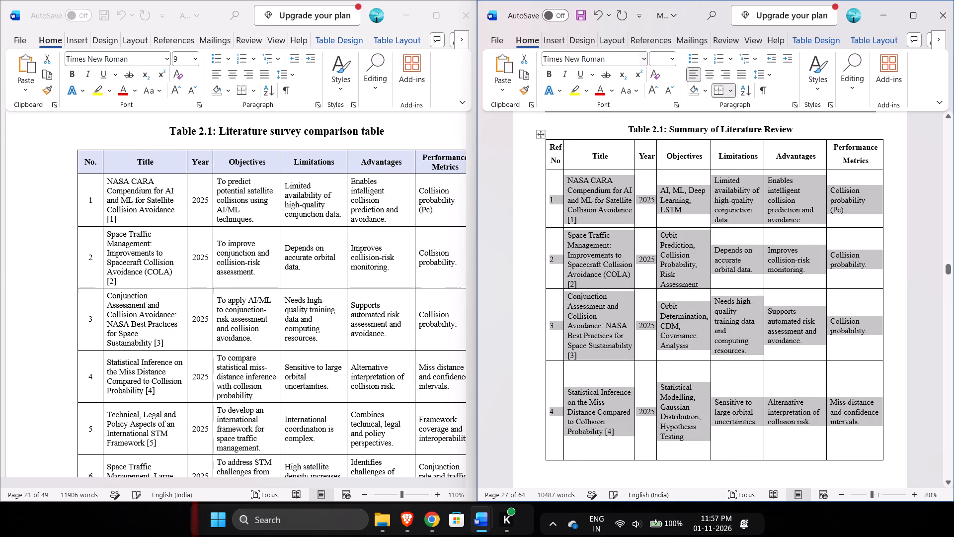
# Set the font size of rows 1 to 10 in the Summary of Literature Review table to 12.
pyautogui.click(672, 60)
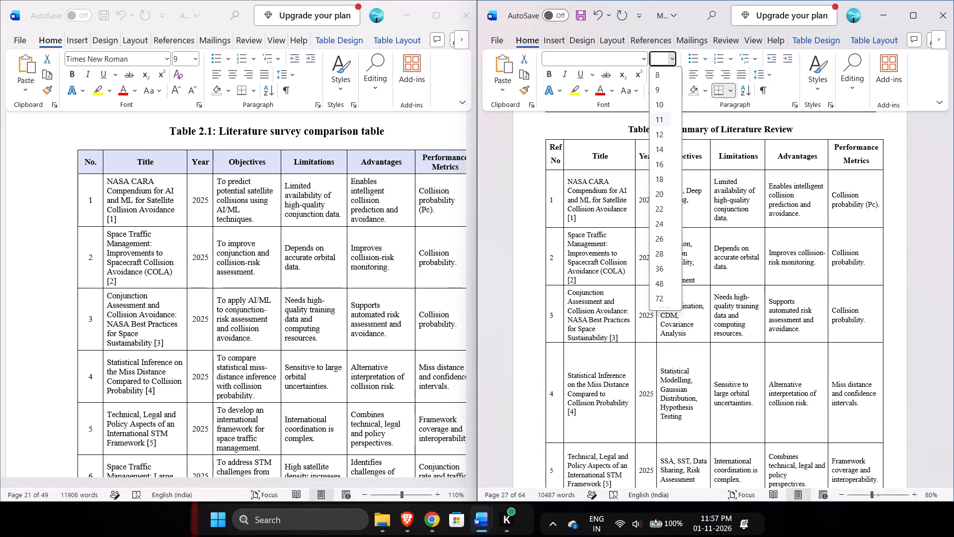
pyautogui.click(666, 131)
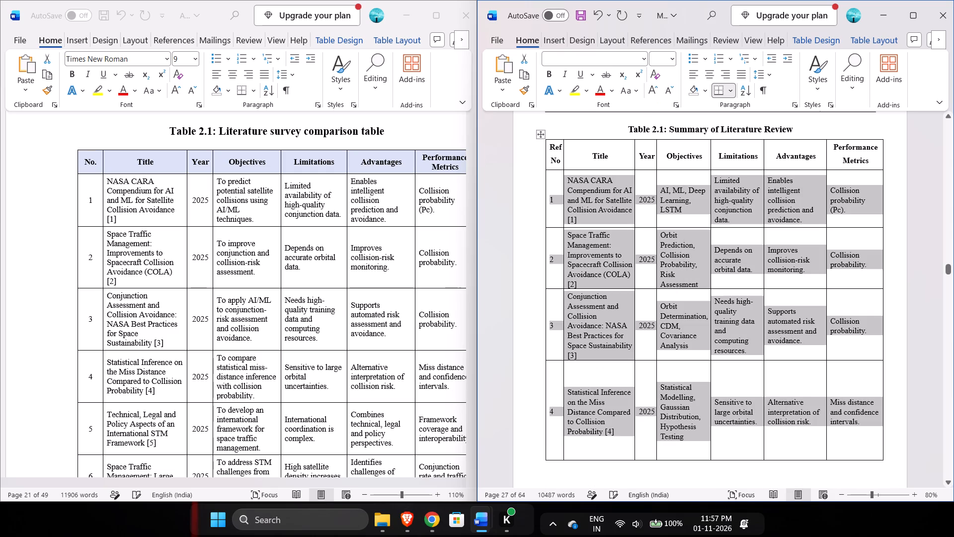
# Check the Title header's text formatting and review the Summary of Literature Review table rows down to row 14.
pyautogui.doubleClick(607, 161)
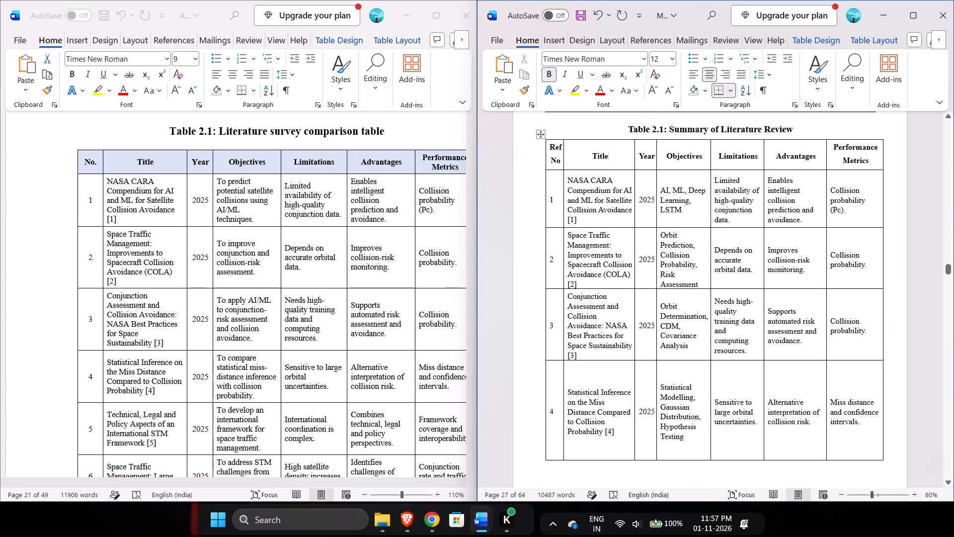
pyautogui.doubleClick(600, 154)
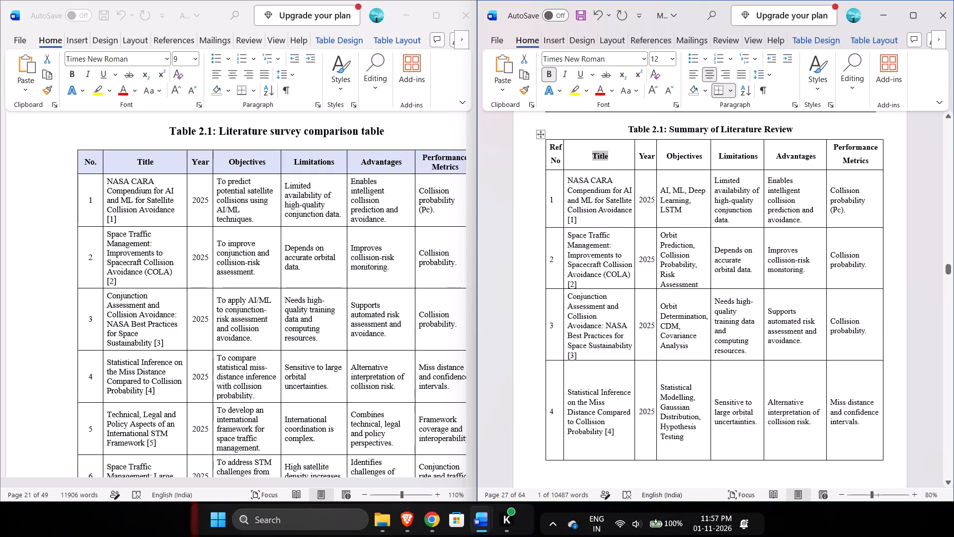
pyautogui.scroll(-1, 661, 198)
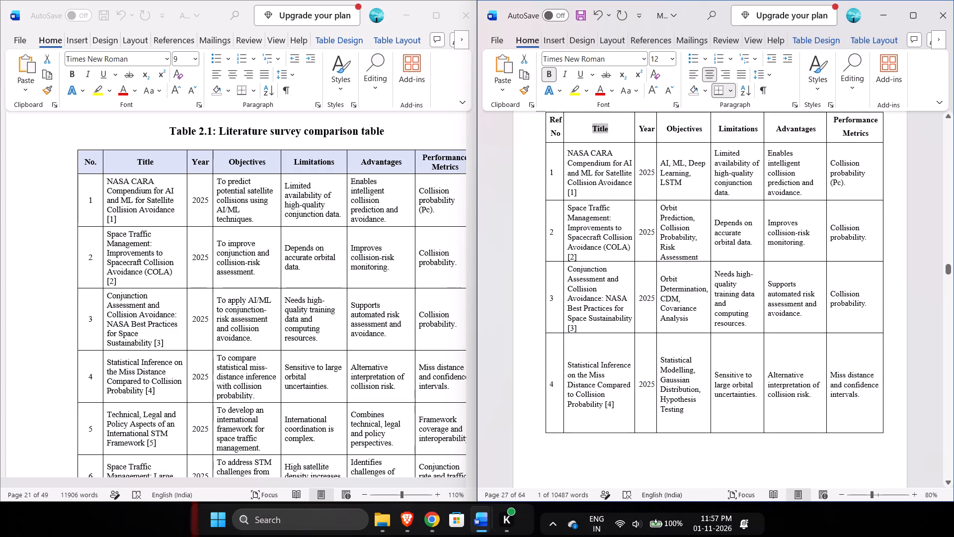
pyautogui.scroll(-2, 661, 198)
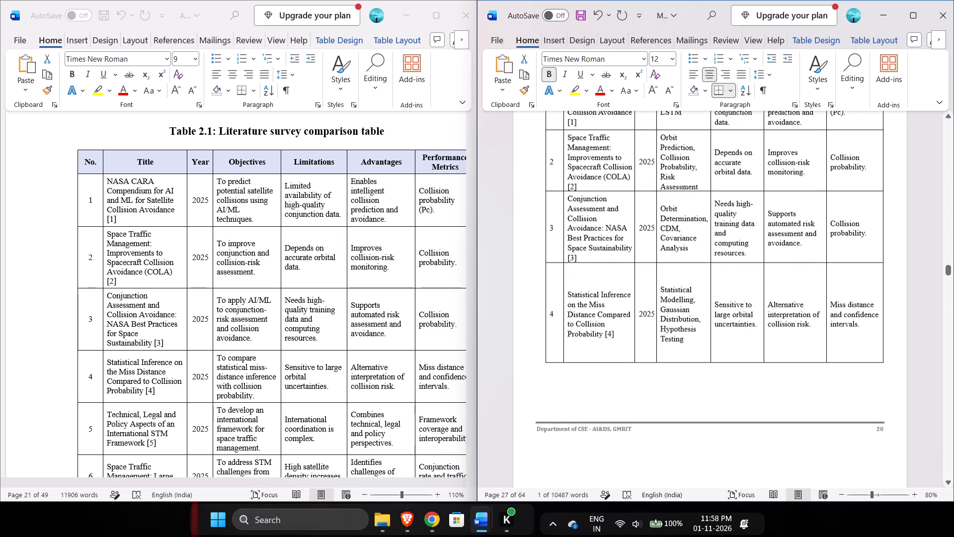
pyautogui.scroll(-2, 661, 198)
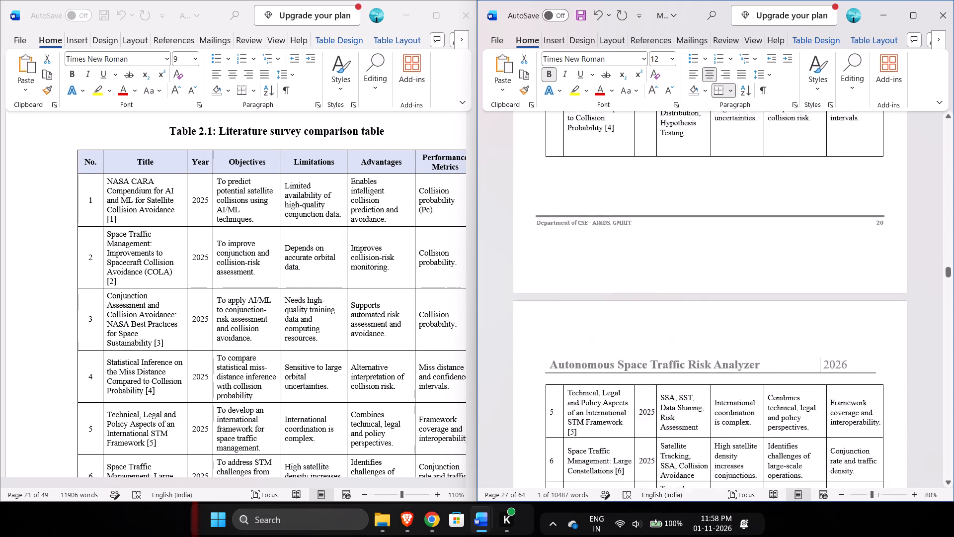
pyautogui.scroll(-3, 661, 198)
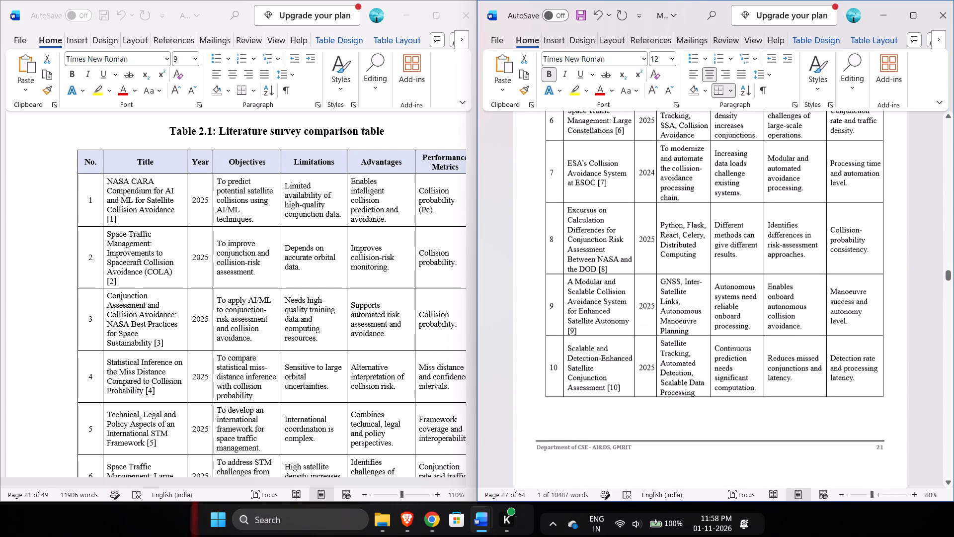
pyautogui.scroll(-2, 661, 198)
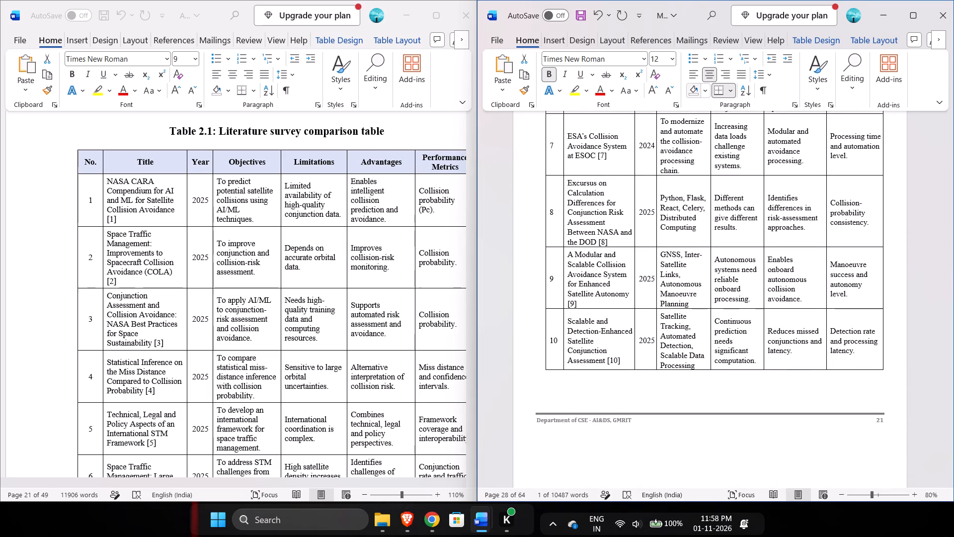
pyautogui.scroll(-3, 896, 308)
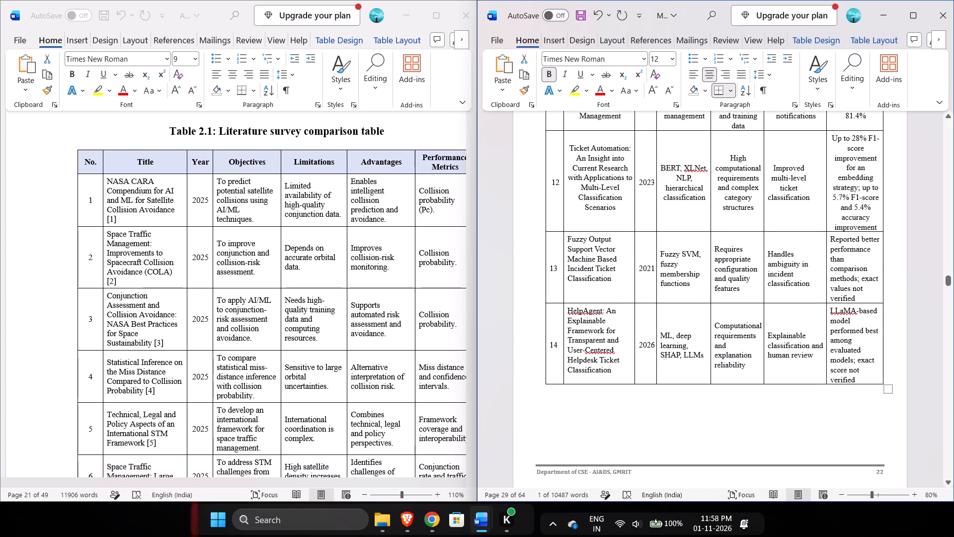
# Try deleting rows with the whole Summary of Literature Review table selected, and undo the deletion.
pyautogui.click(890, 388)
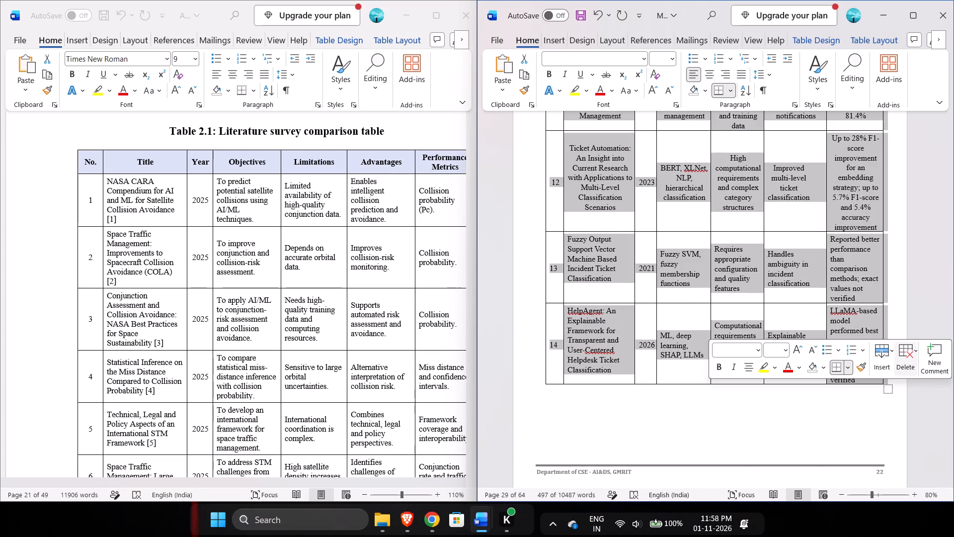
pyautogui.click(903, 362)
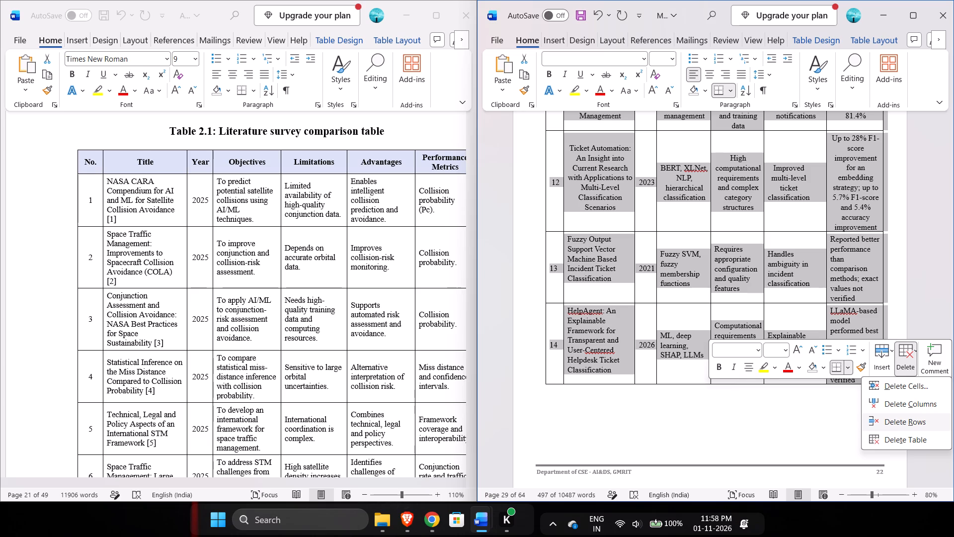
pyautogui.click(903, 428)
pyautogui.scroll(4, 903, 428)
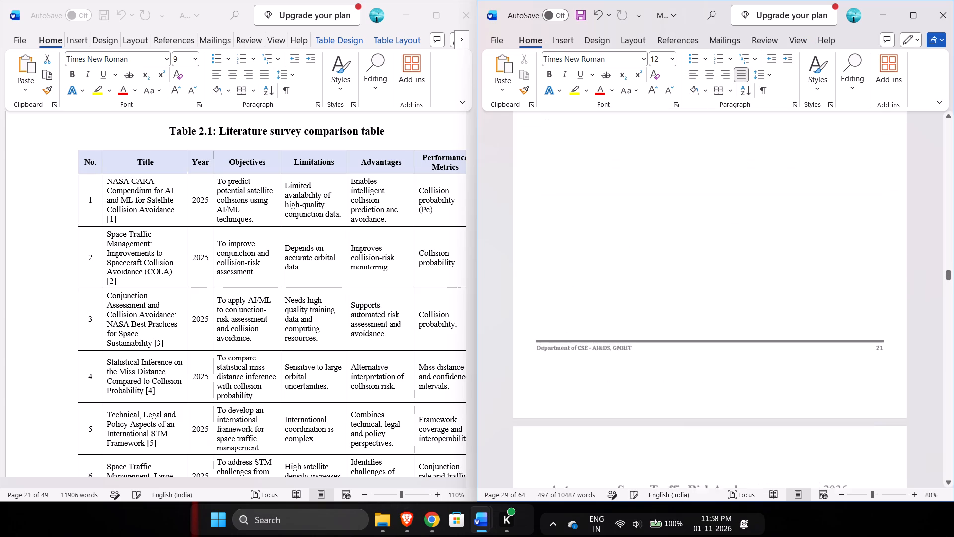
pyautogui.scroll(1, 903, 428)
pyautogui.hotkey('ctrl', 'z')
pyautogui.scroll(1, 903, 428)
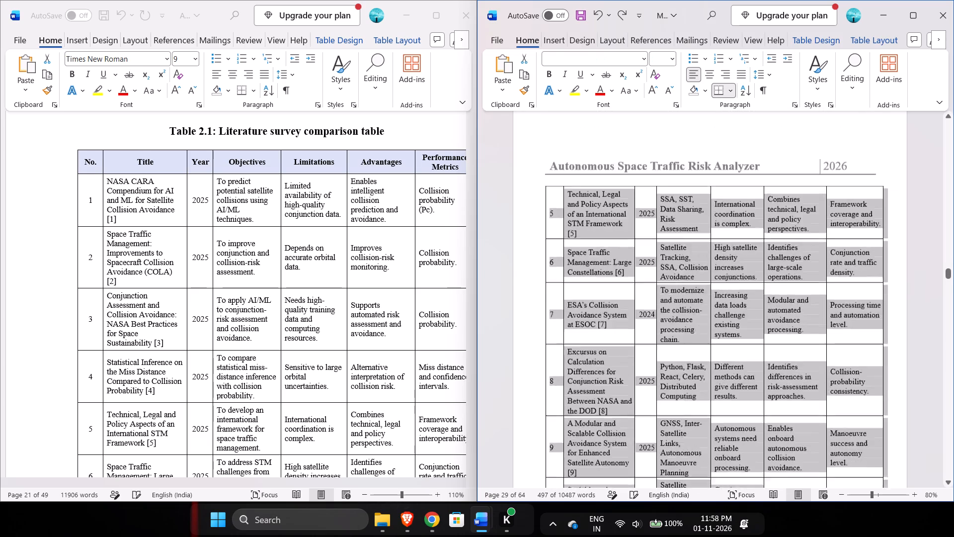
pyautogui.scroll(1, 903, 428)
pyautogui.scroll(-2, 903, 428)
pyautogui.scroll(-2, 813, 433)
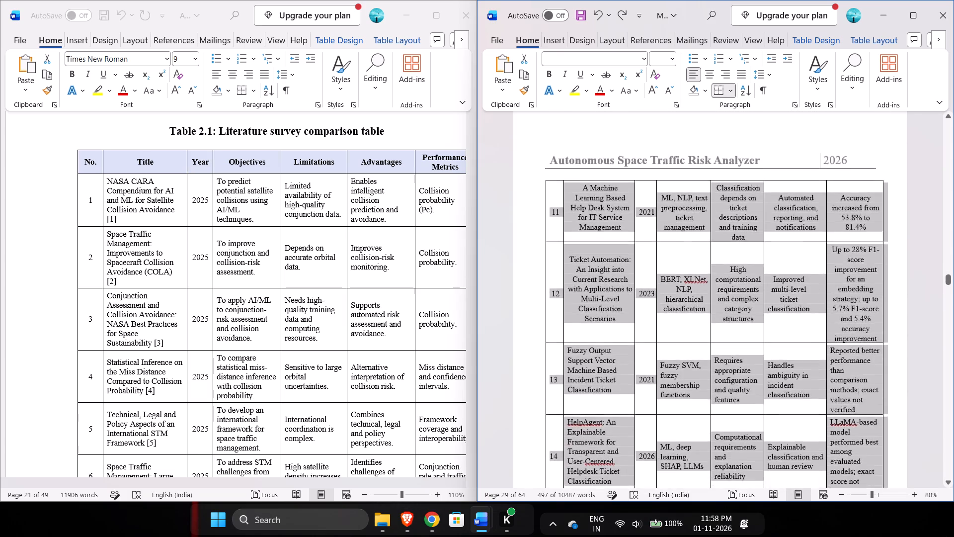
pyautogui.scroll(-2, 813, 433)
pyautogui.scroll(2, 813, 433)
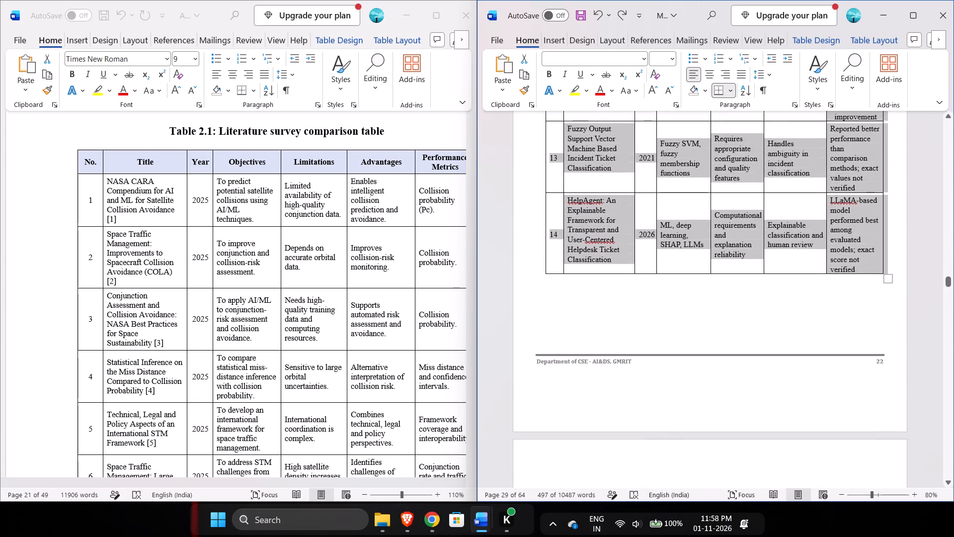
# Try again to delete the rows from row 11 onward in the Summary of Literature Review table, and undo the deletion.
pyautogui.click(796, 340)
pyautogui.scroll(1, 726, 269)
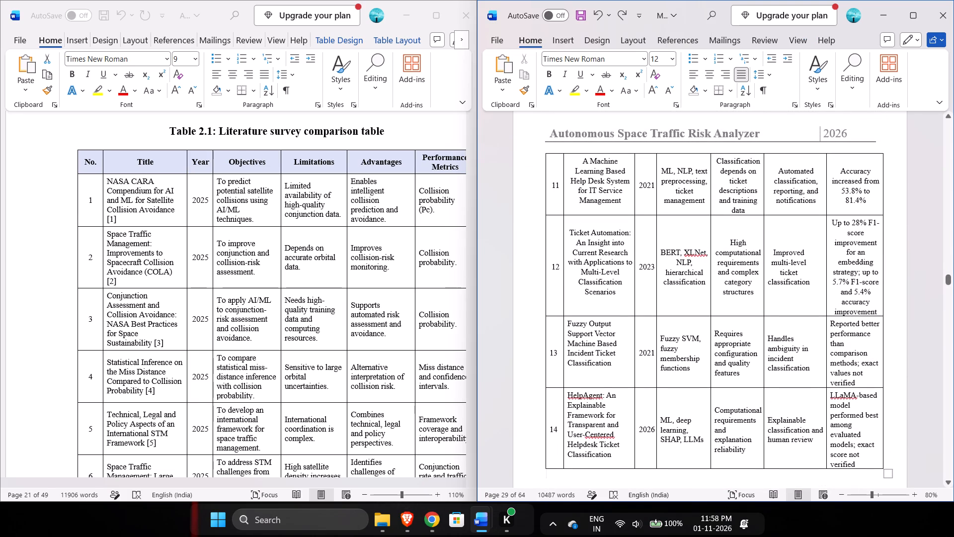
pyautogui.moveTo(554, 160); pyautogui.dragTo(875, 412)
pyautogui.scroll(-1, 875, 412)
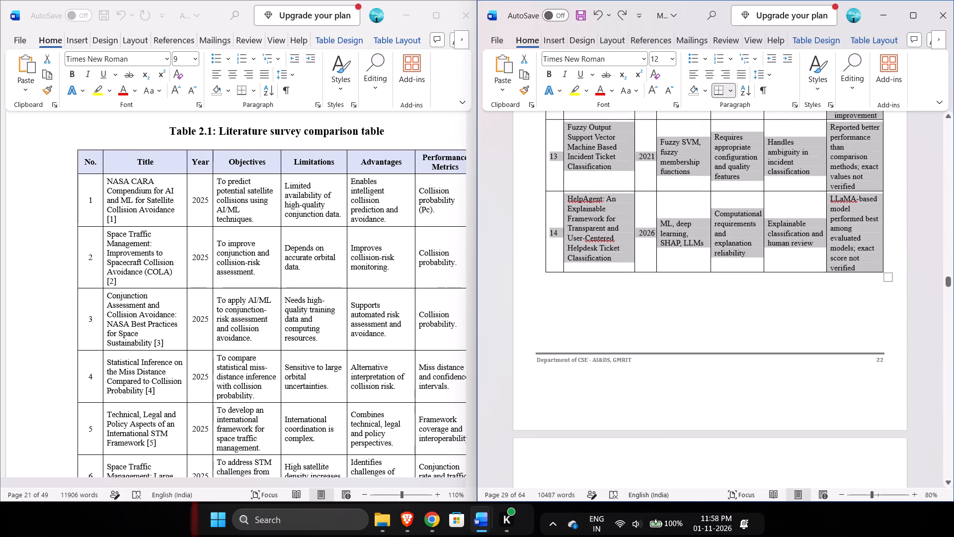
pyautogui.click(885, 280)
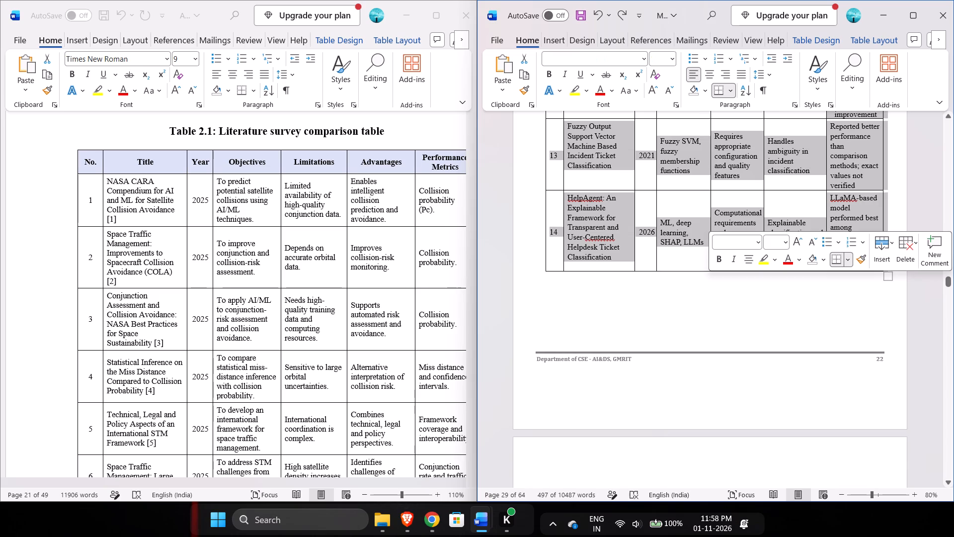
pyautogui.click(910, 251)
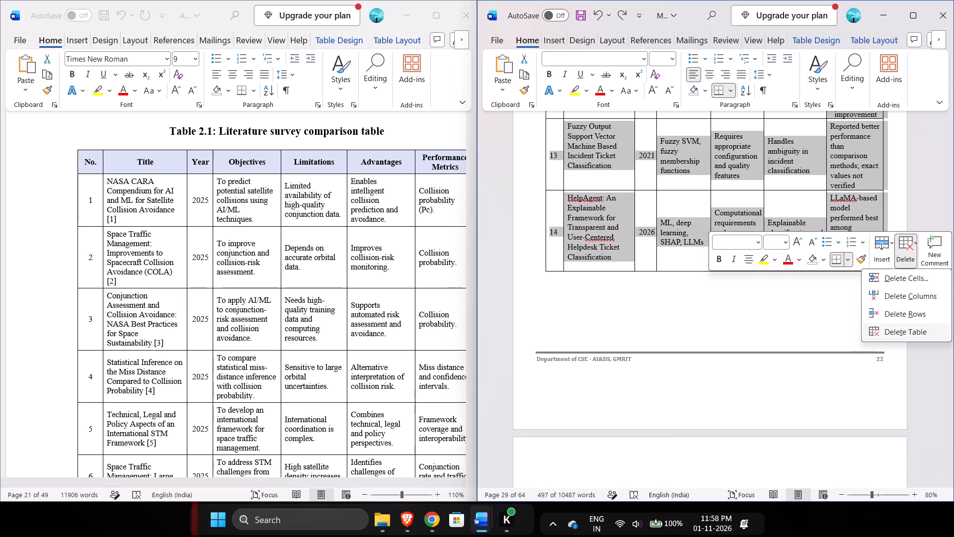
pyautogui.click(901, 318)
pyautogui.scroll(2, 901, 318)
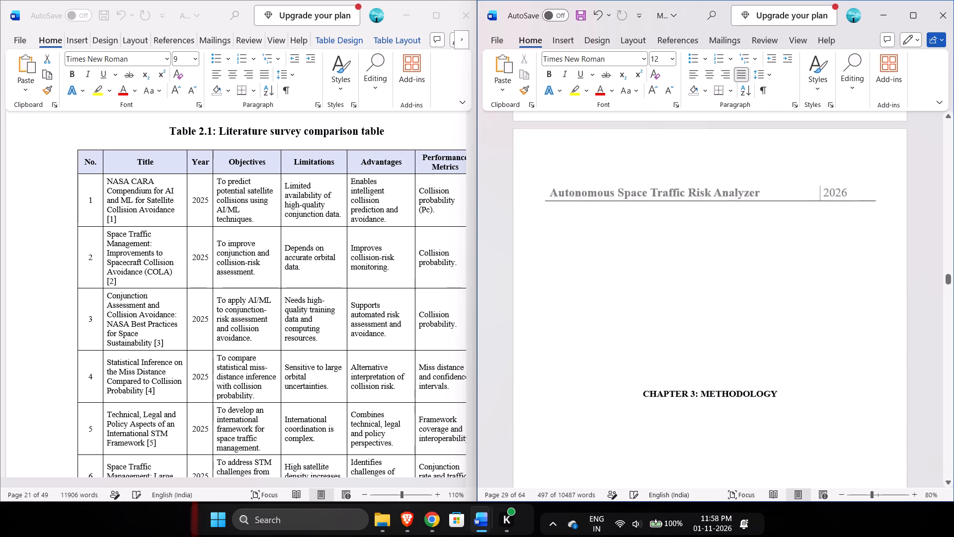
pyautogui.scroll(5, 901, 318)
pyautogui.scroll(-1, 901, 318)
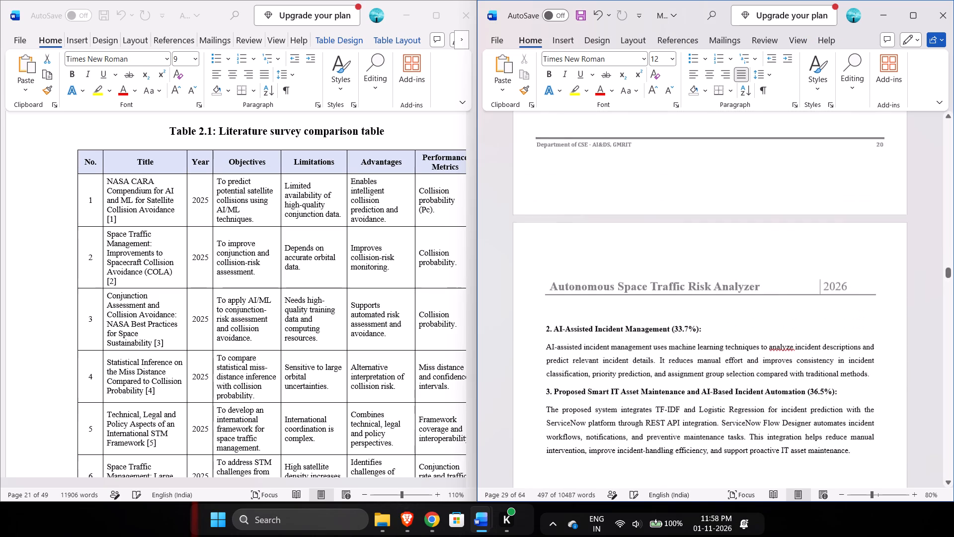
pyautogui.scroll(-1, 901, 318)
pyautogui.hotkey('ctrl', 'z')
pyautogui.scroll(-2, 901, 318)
# Delete rows 11 to 14, the help desk and ticket classification papers, from Table 2.1 with the Shift cells left option.
pyautogui.click(648, 282)
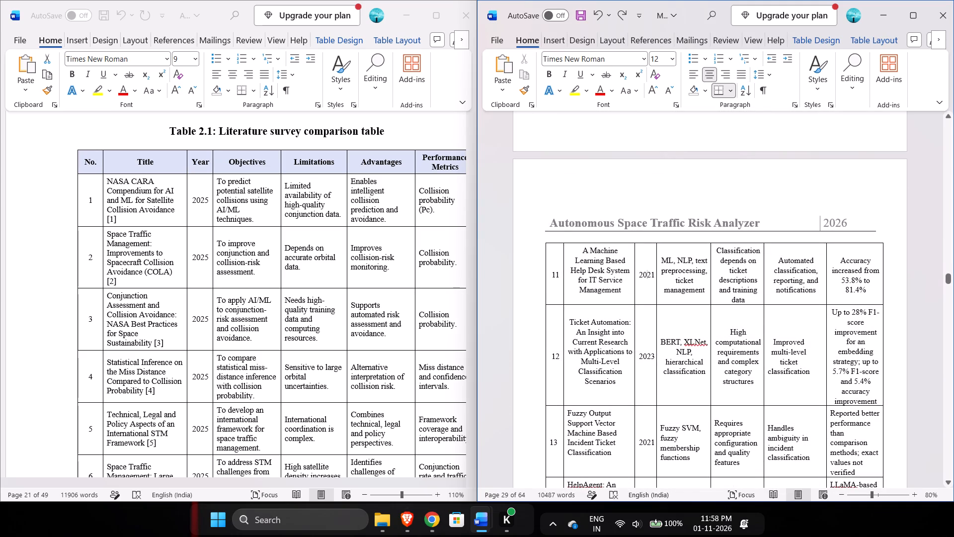
pyautogui.moveTo(560, 260); pyautogui.dragTo(863, 465)
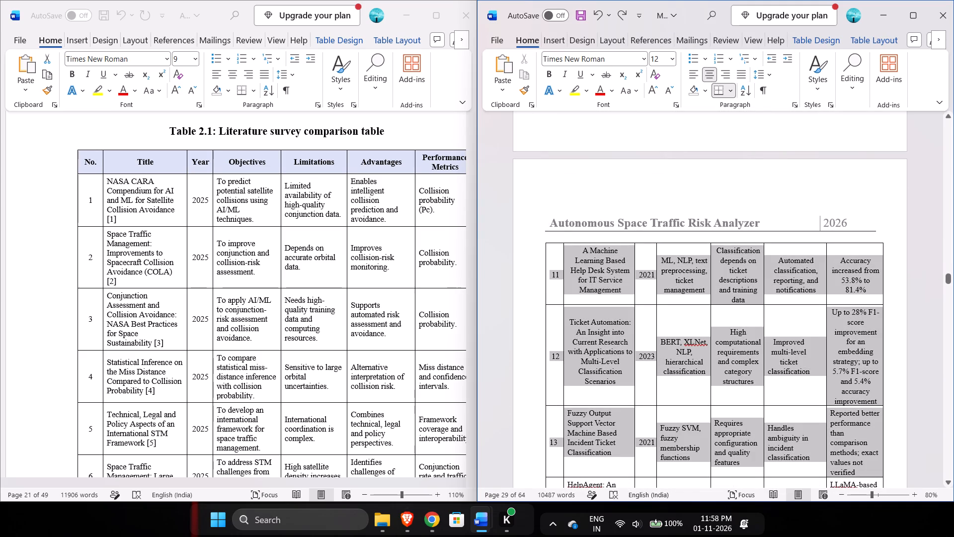
pyautogui.moveTo(863, 465); pyautogui.dragTo(786, 302)
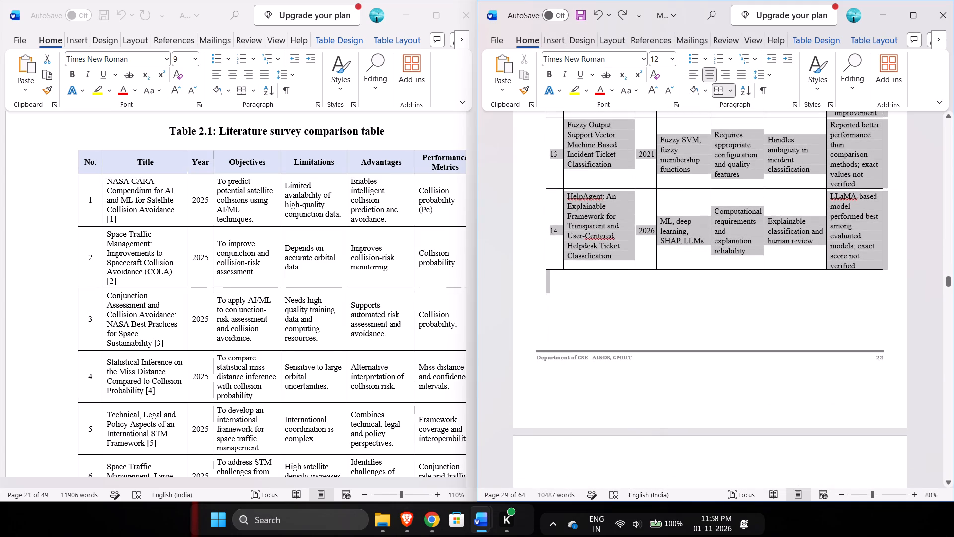
pyautogui.moveTo(786, 302); pyautogui.dragTo(846, 267)
pyautogui.scroll(2, 846, 267)
pyautogui.scroll(-1, 846, 267)
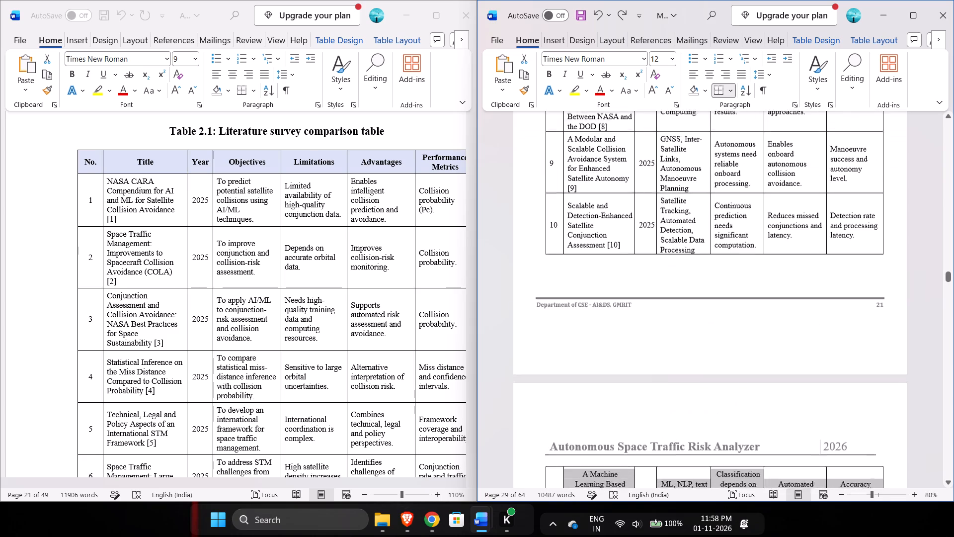
pyautogui.scroll(-1, 846, 267)
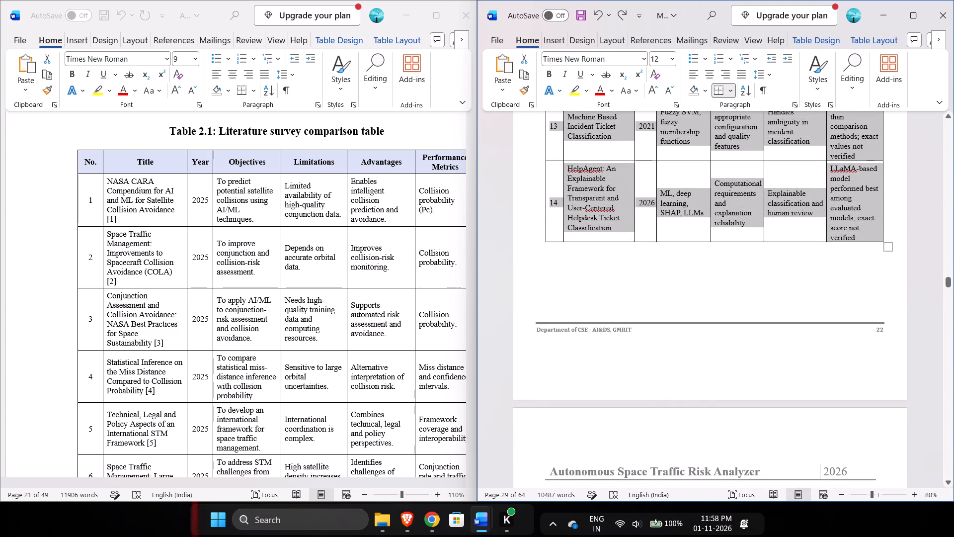
pyautogui.press('BackSpace')
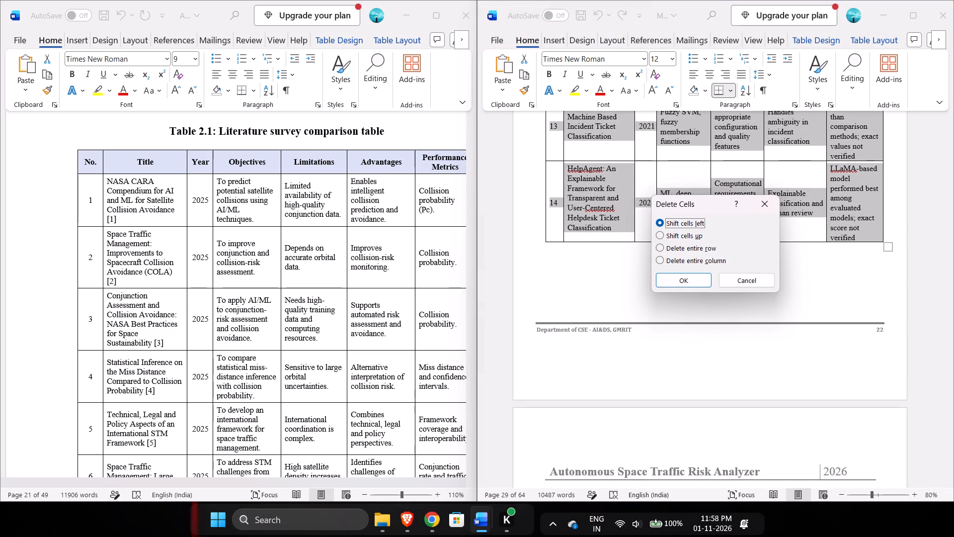
pyautogui.click(687, 283)
# Compare the incident management figure and text after Table 2.1 with the Graphical Representation section in the reference document.
pyautogui.scroll(2, 687, 283)
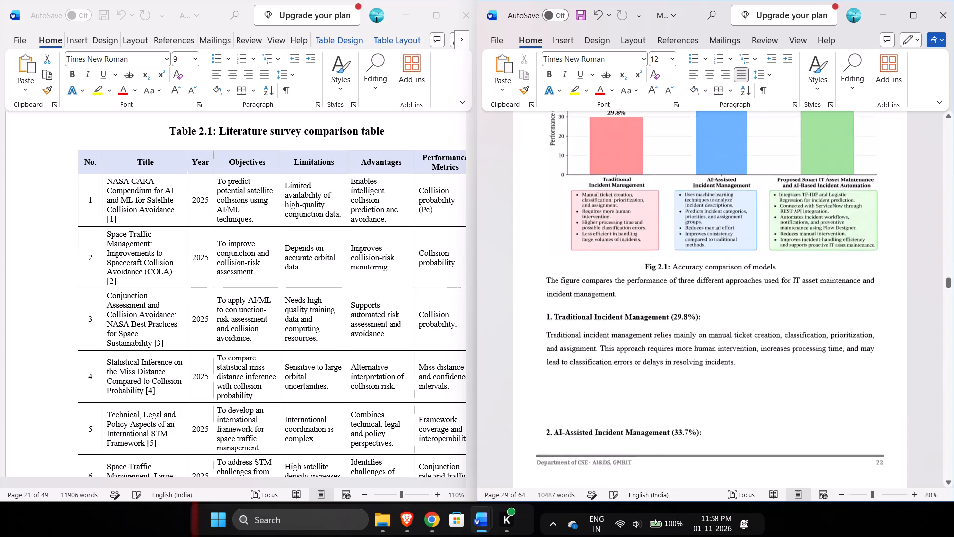
pyautogui.scroll(3, 687, 283)
pyautogui.scroll(-1, 687, 283)
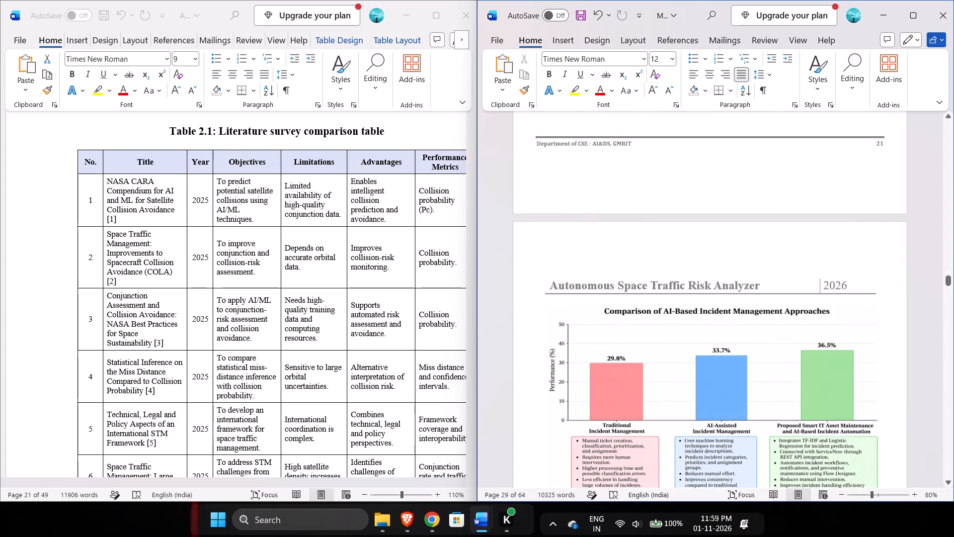
pyautogui.scroll(-1, 687, 283)
pyautogui.scroll(-1, 389, 272)
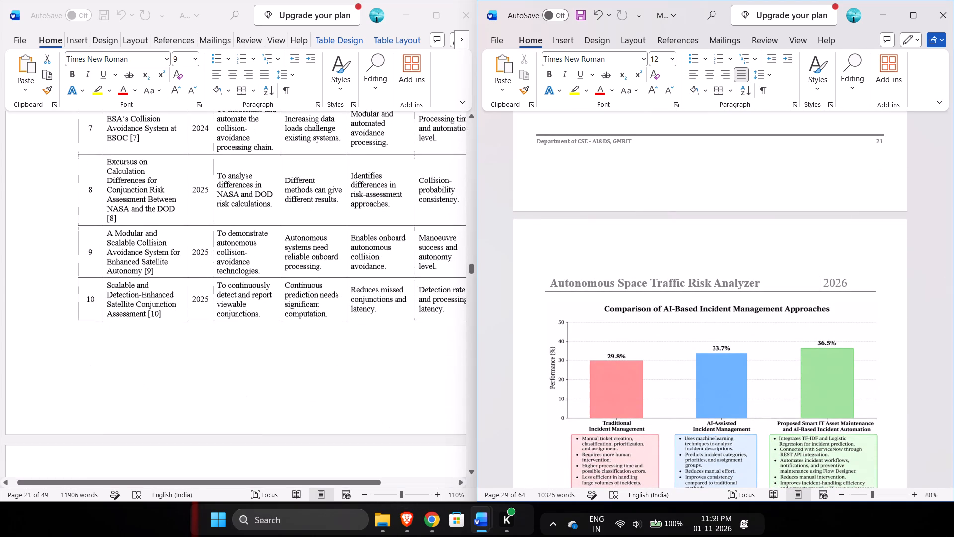
pyautogui.scroll(-2, 389, 272)
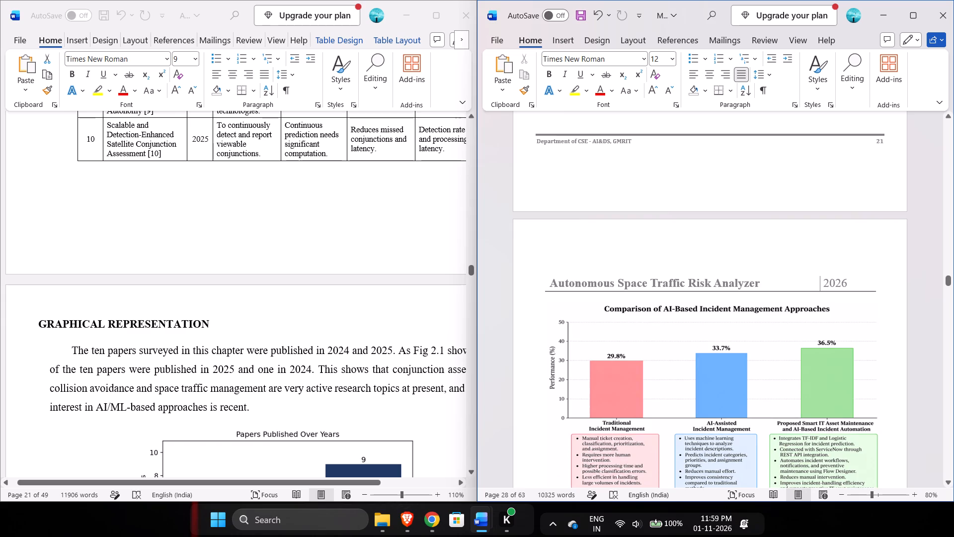
pyautogui.scroll(-1, 639, 281)
pyautogui.scroll(3, 639, 281)
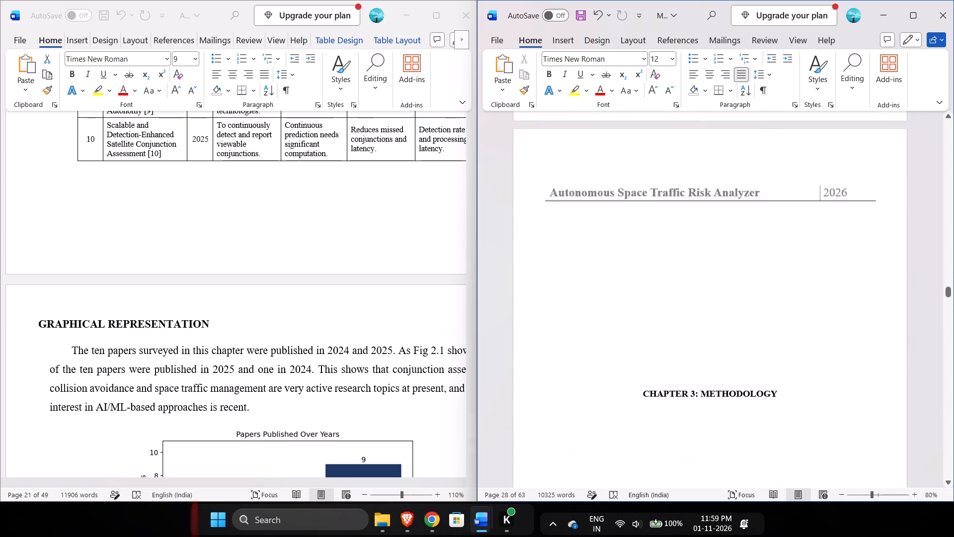
pyautogui.scroll(4, 639, 281)
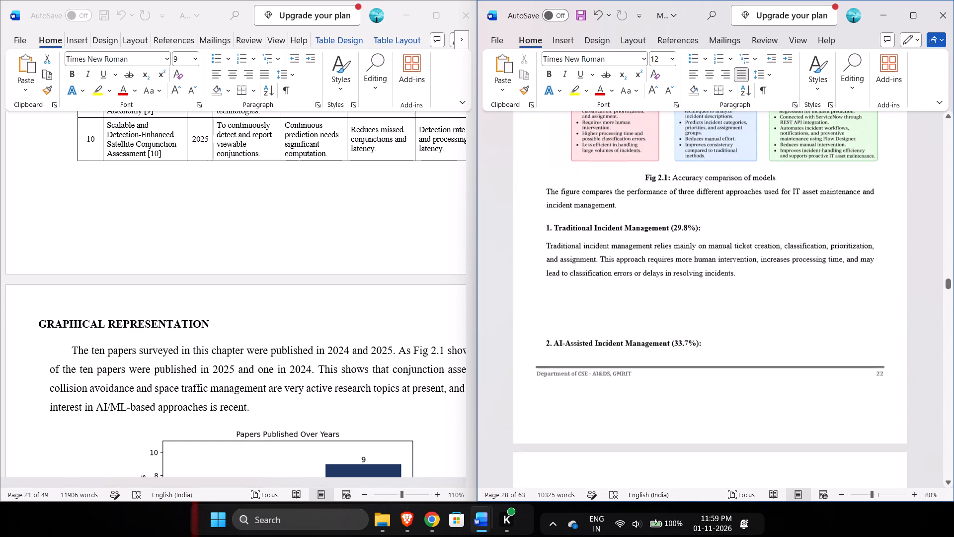
# Examine the Graphical Representation section in the reference document, around its heading, introduction and Papers Published Over Years chart.
pyautogui.scroll(1, 639, 281)
pyautogui.scroll(1, 332, 335)
pyautogui.scroll(-1, 332, 335)
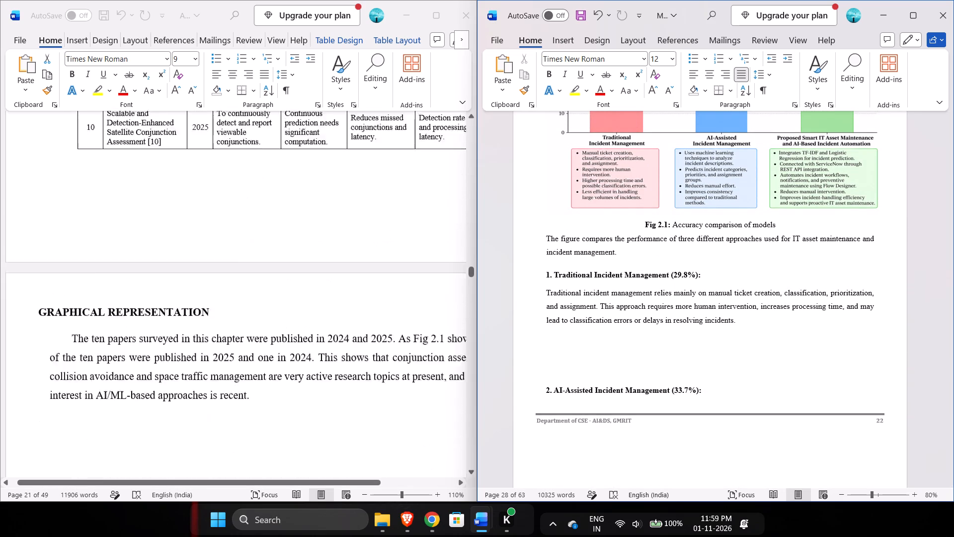
pyautogui.scroll(-1, 332, 335)
pyautogui.scroll(1, 348, 355)
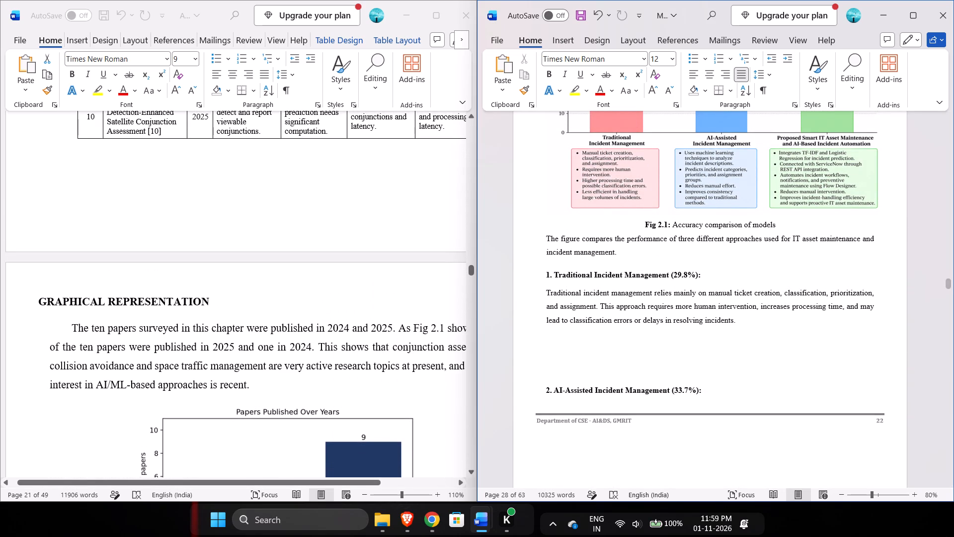
pyautogui.doubleClick(273, 342)
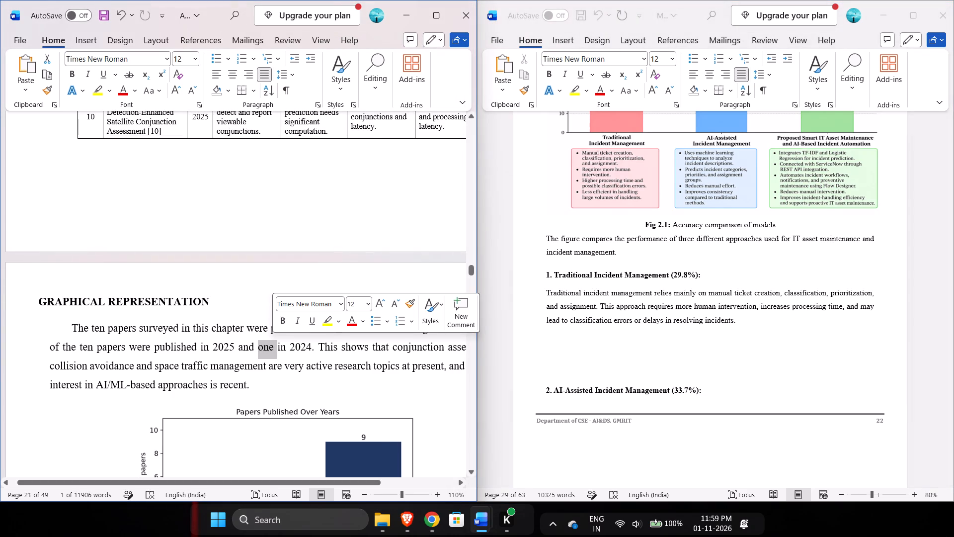
pyautogui.click(273, 342)
pyautogui.keyDown('ctrl'); pyautogui.scroll(-1, 336, 360); pyautogui.keyUp('ctrl')
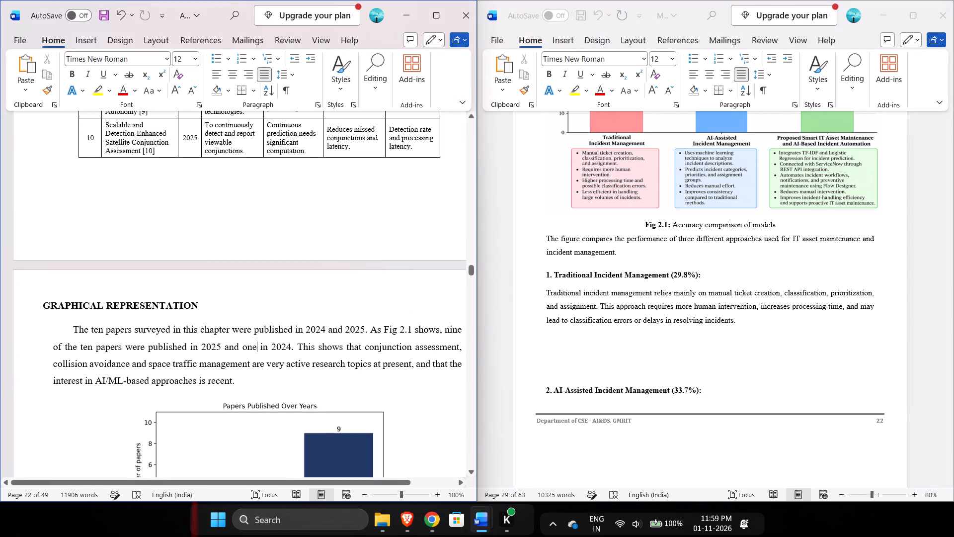
pyautogui.keyDown('ctrl'); pyautogui.scroll(-2, 336, 360); pyautogui.keyUp('ctrl')
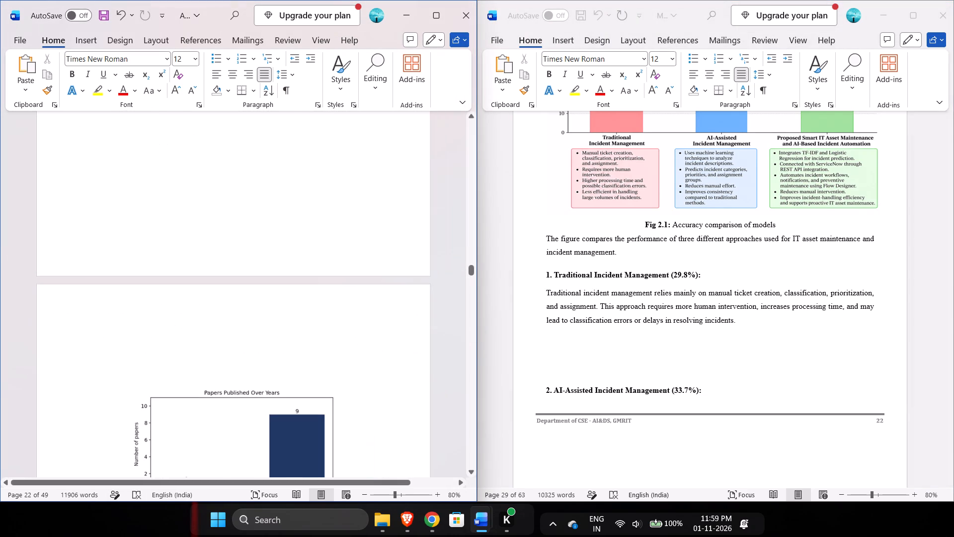
pyautogui.keyDown('ctrl'); pyautogui.scroll(1, 336, 360); pyautogui.keyUp('ctrl')
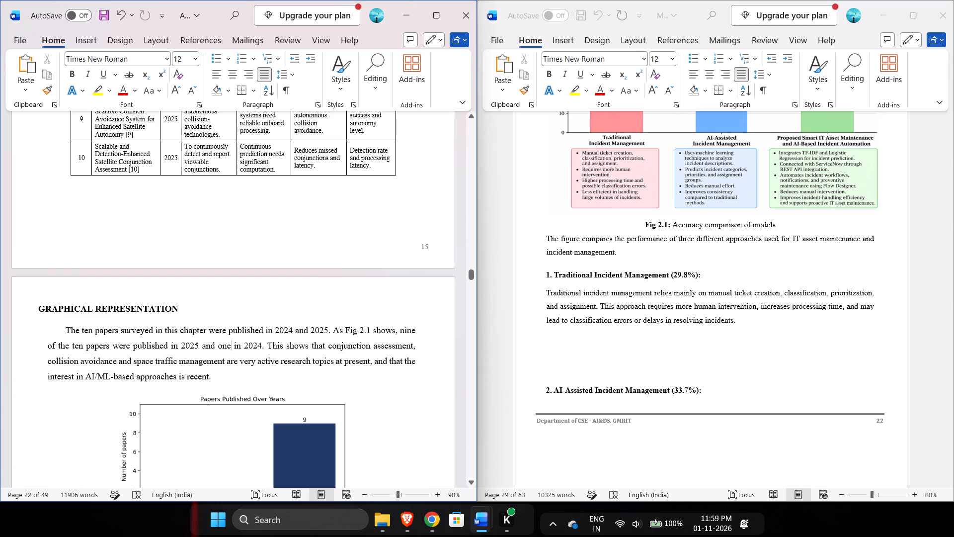
pyautogui.keyDown('ctrl'); pyautogui.scroll(2, 320, 298); pyautogui.keyUp('ctrl')
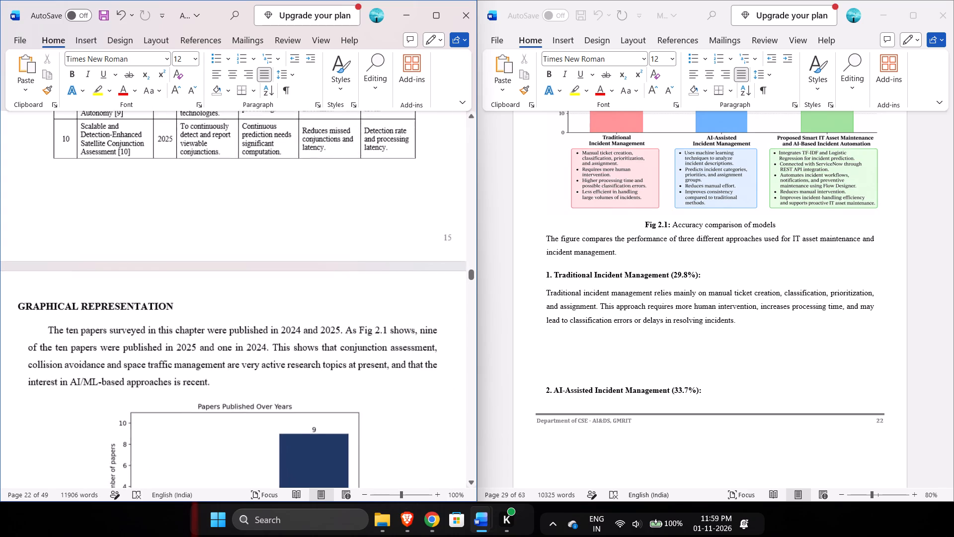
pyautogui.keyDown('ctrl'); pyautogui.scroll(-2, 320, 298); pyautogui.keyUp('ctrl')
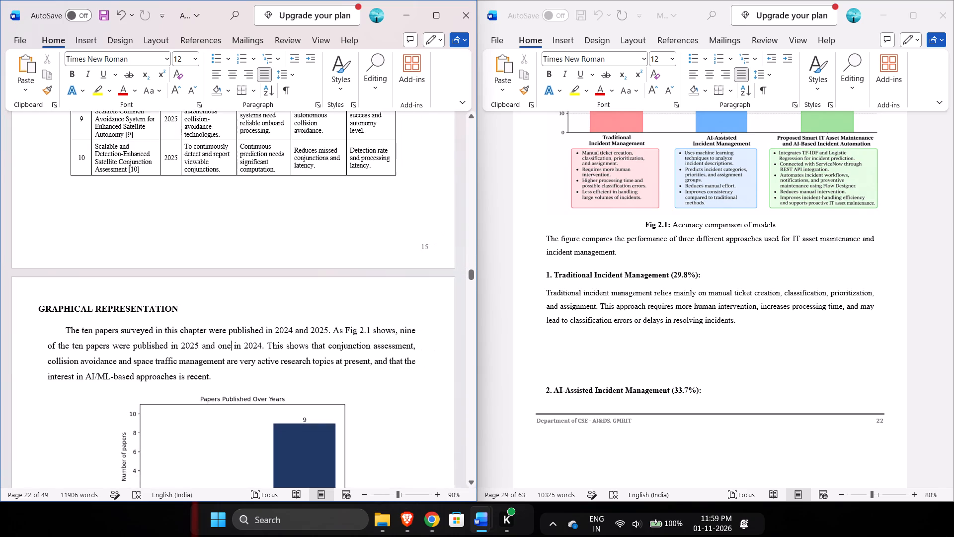
pyautogui.keyDown('ctrl'); pyautogui.scroll(1, 320, 298); pyautogui.keyUp('ctrl')
pyautogui.keyDown('ctrl'); pyautogui.scroll(-1, 320, 298); pyautogui.keyUp('ctrl')
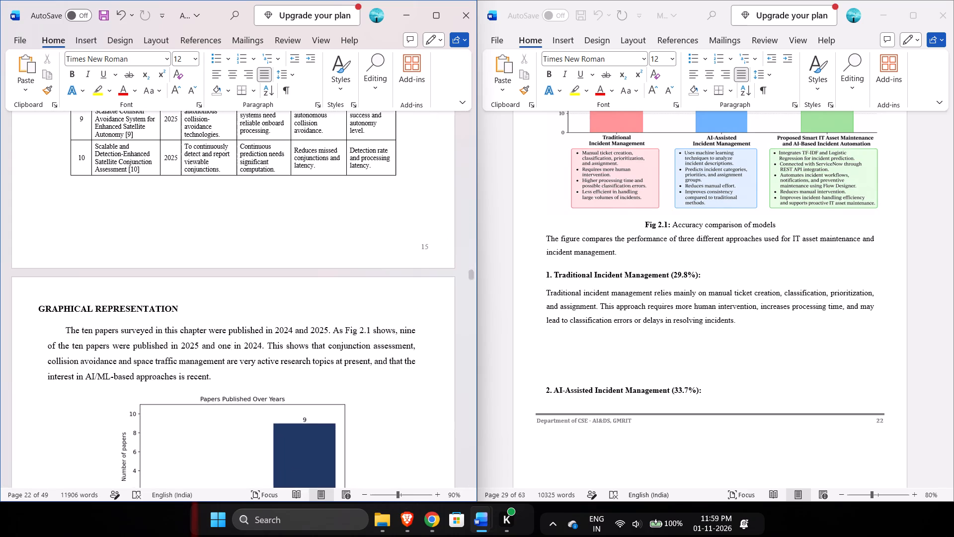
# Review the leftover incident management figure and text between Table 2.1 and Chapter 3 against the reference document's Graphical Representation section.
pyautogui.keyDown('ctrl'); pyautogui.scroll(1, 699, 259); pyautogui.keyUp('ctrl')
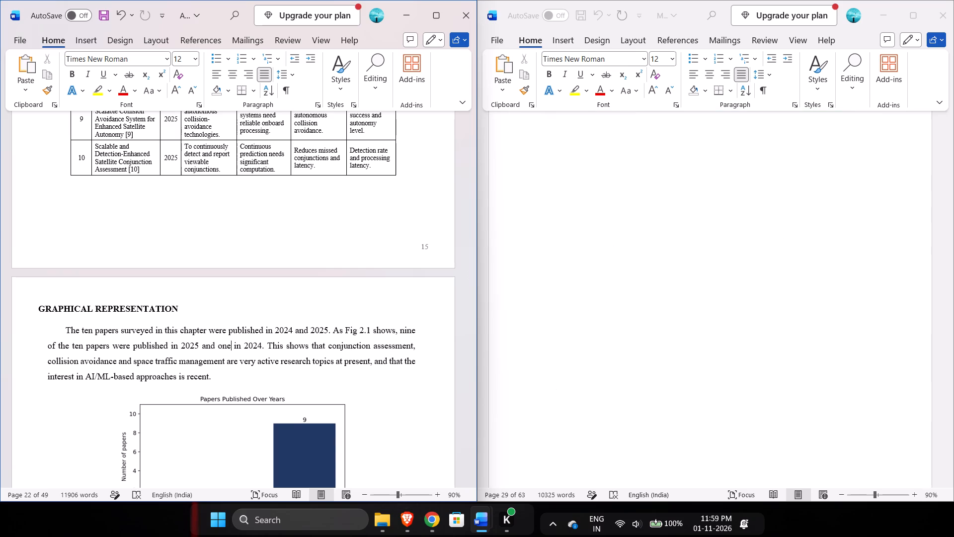
pyautogui.keyDown('ctrl'); pyautogui.scroll(1, 699, 259); pyautogui.keyUp('ctrl')
pyautogui.keyDown('ctrl'); pyautogui.scroll(-1, 699, 259); pyautogui.keyUp('ctrl')
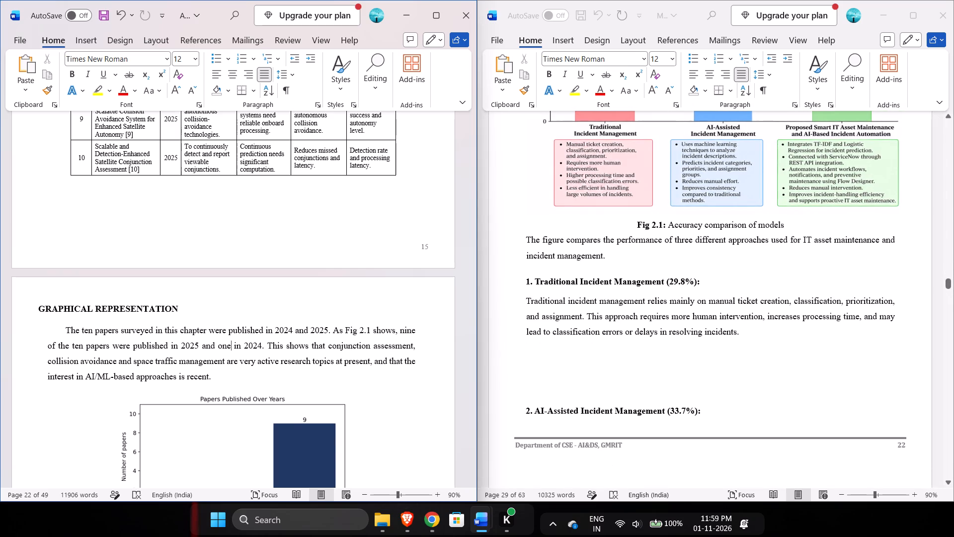
pyautogui.scroll(1, 699, 259)
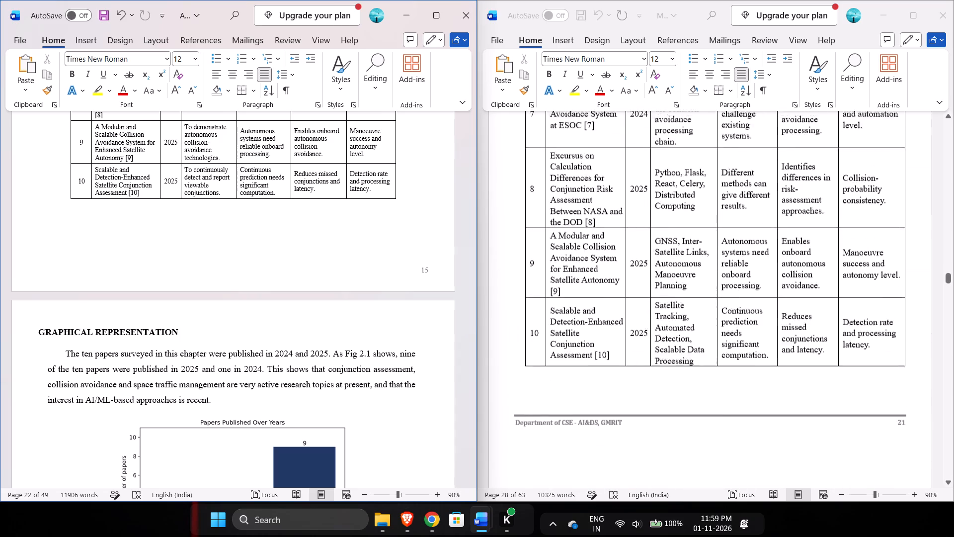
pyautogui.scroll(6, 554, 356)
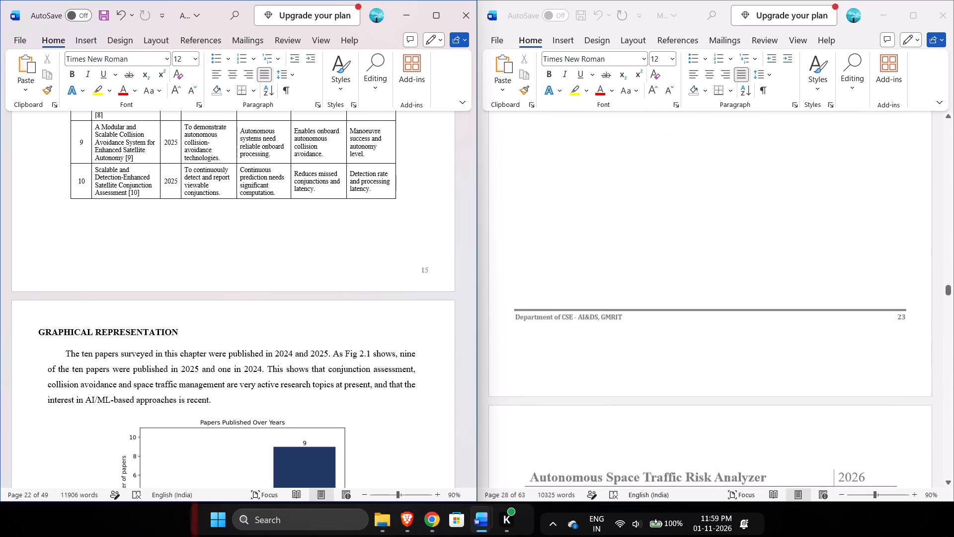
pyautogui.scroll(1, 554, 356)
pyautogui.scroll(-2, 554, 356)
pyautogui.scroll(1, 554, 356)
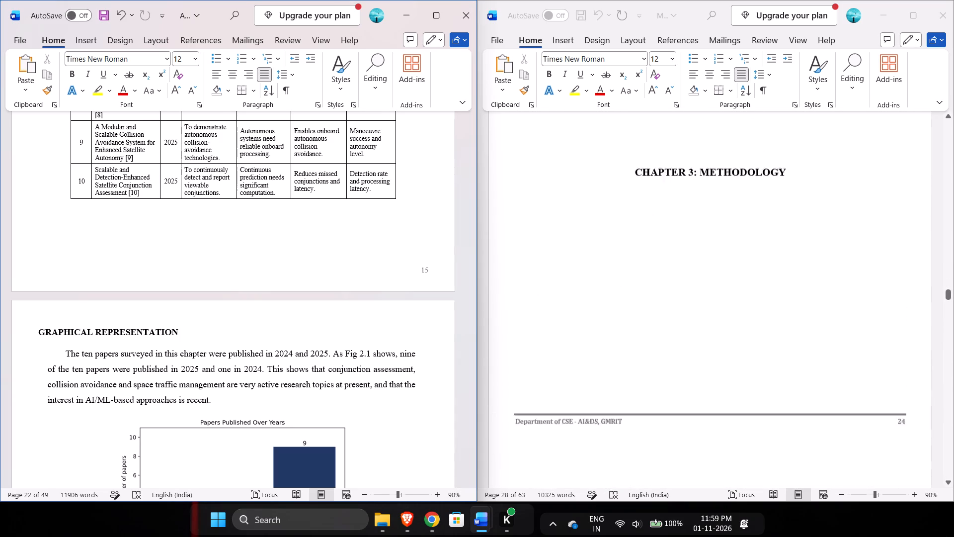
pyautogui.scroll(5, 554, 356)
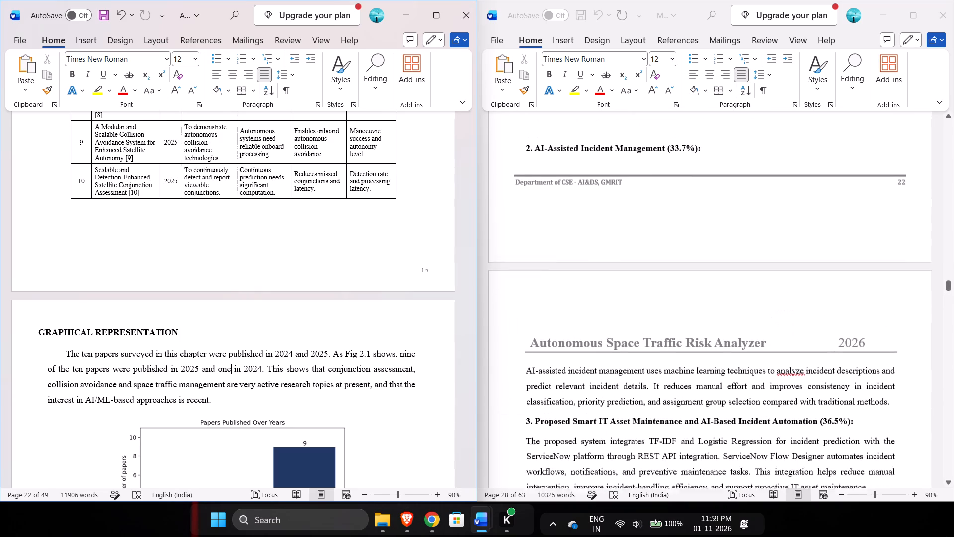
pyautogui.scroll(1, 554, 356)
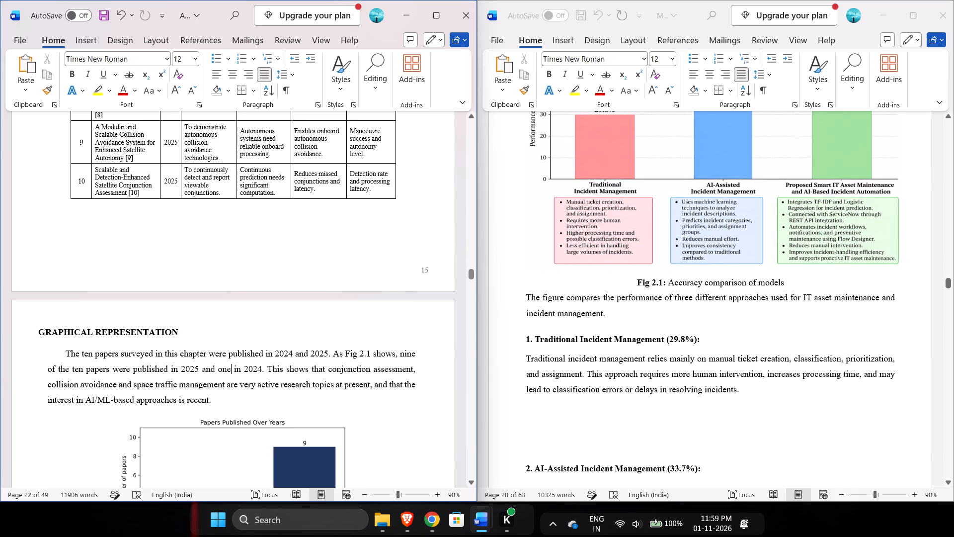
pyautogui.scroll(-3, 301, 376)
pyautogui.scroll(1, 301, 376)
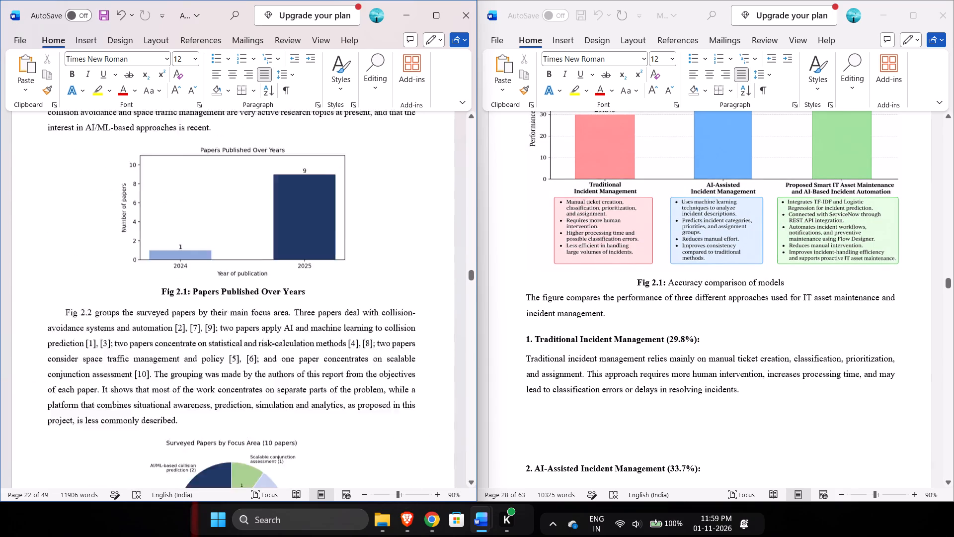
pyautogui.scroll(1, 301, 376)
pyautogui.scroll(-1, 301, 376)
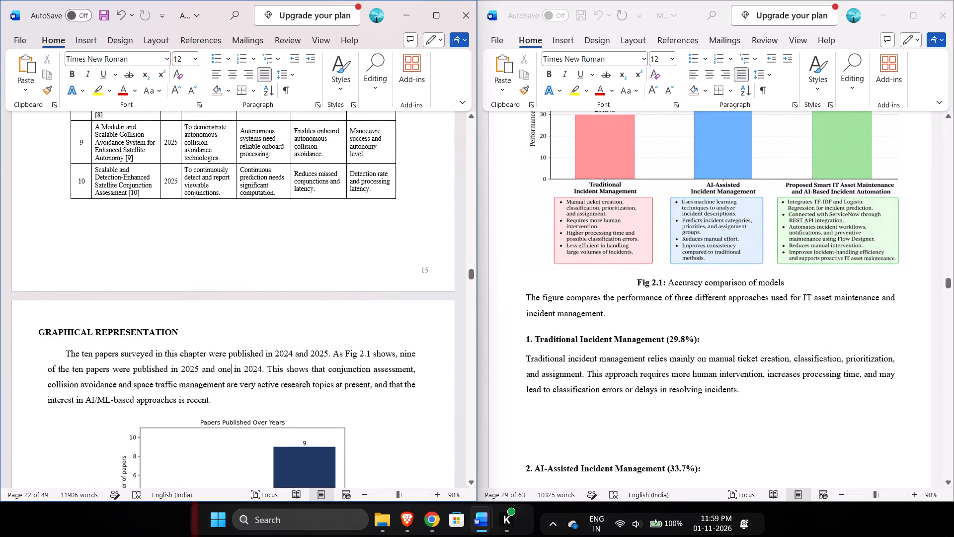
# Replace the incident management figure and text after Table 2.1 with the reference document's Graphical Representation and Research Gap sections.
pyautogui.moveTo(36, 330); pyautogui.dragTo(283, 445)
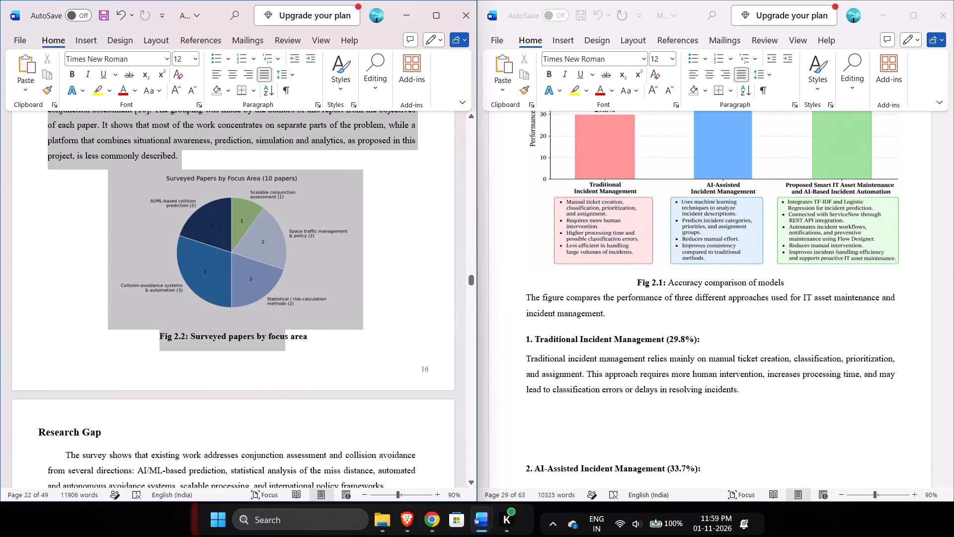
pyautogui.moveTo(283, 445); pyautogui.dragTo(161, 362)
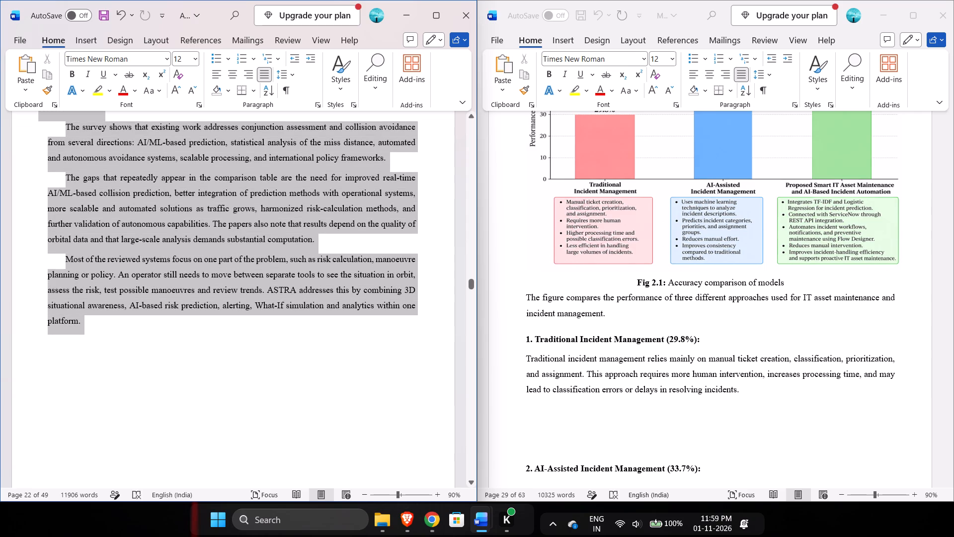
pyautogui.moveTo(161, 362); pyautogui.dragTo(114, 330)
pyautogui.hotkey('ctrl', 'c')
pyautogui.hscroll(1, 405, 313)
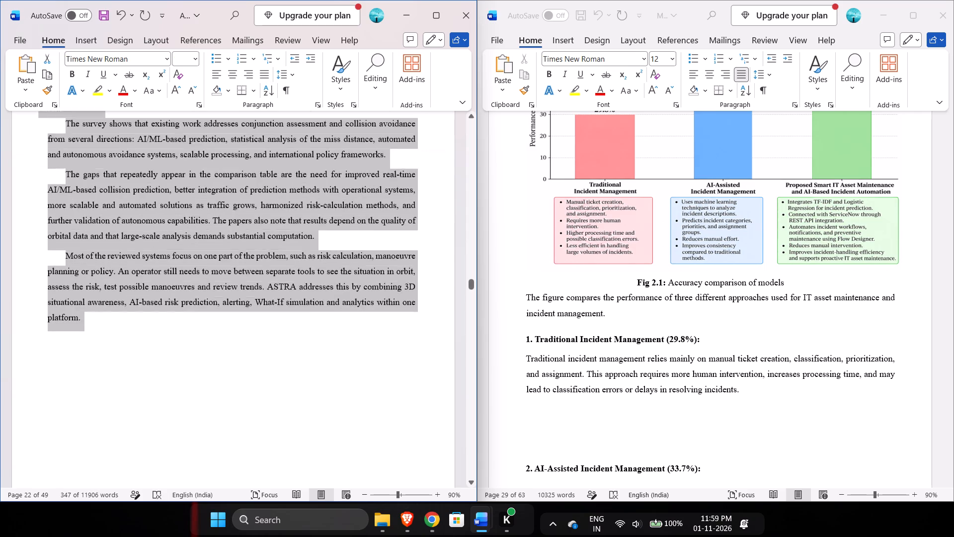
pyautogui.hscroll(1, 405, 313)
pyautogui.scroll(-2, 642, 389)
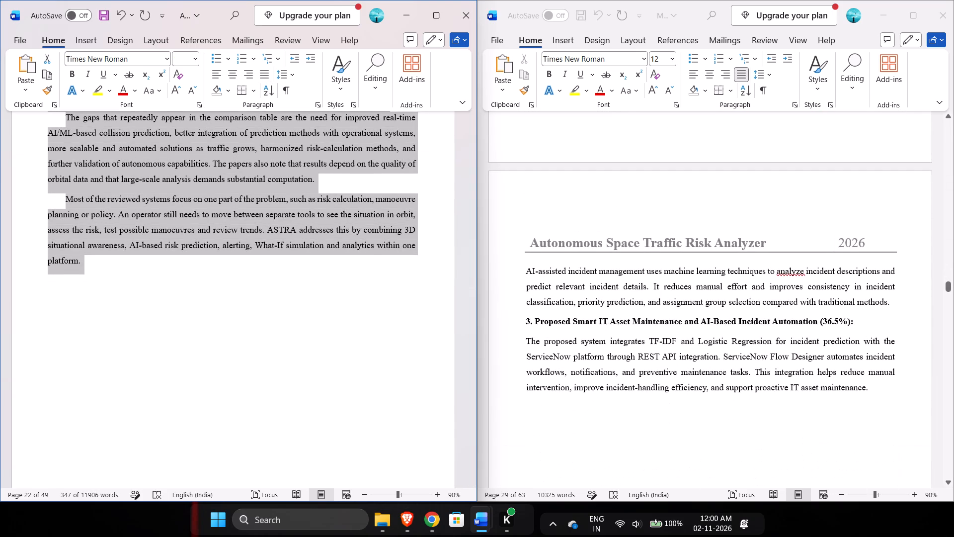
pyautogui.click(879, 382)
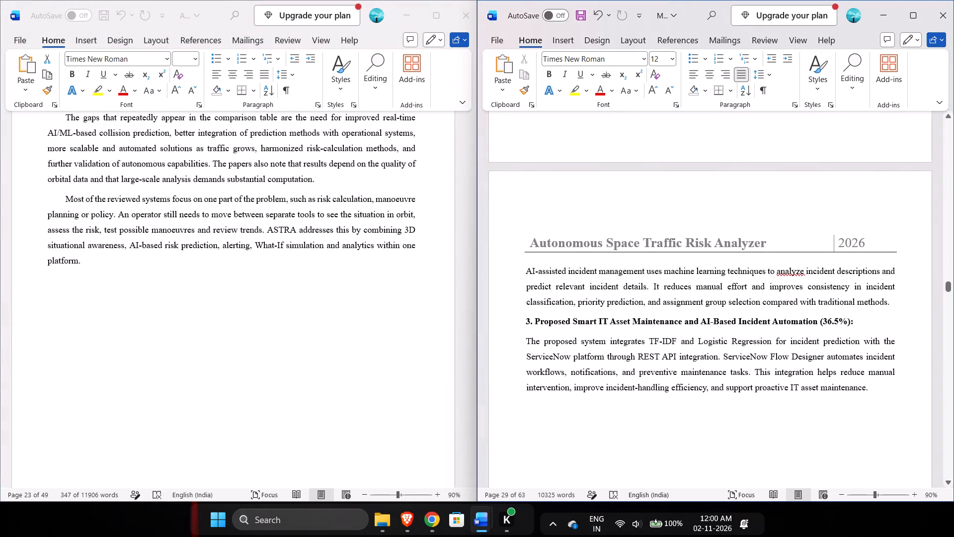
pyautogui.moveTo(876, 385); pyautogui.dragTo(610, 150)
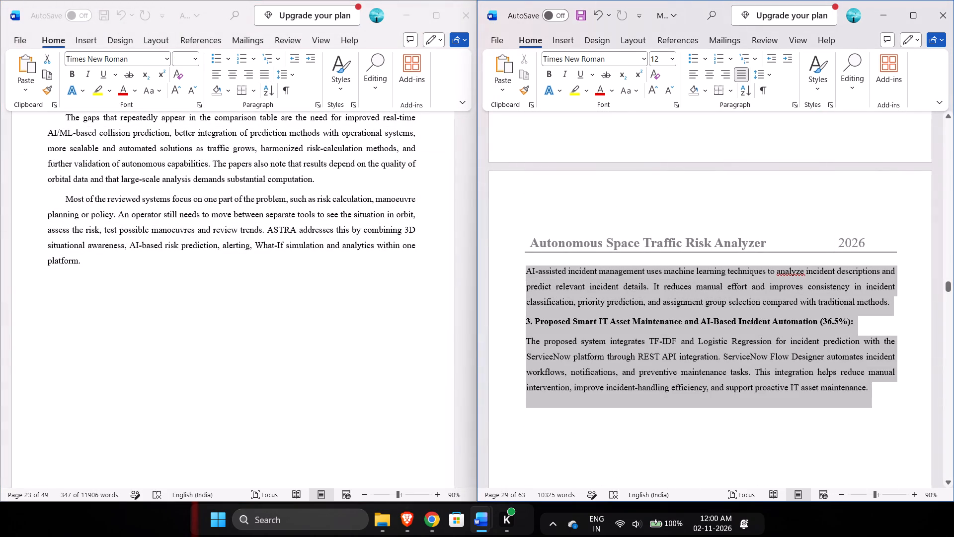
pyautogui.moveTo(610, 150); pyautogui.dragTo(579, 105)
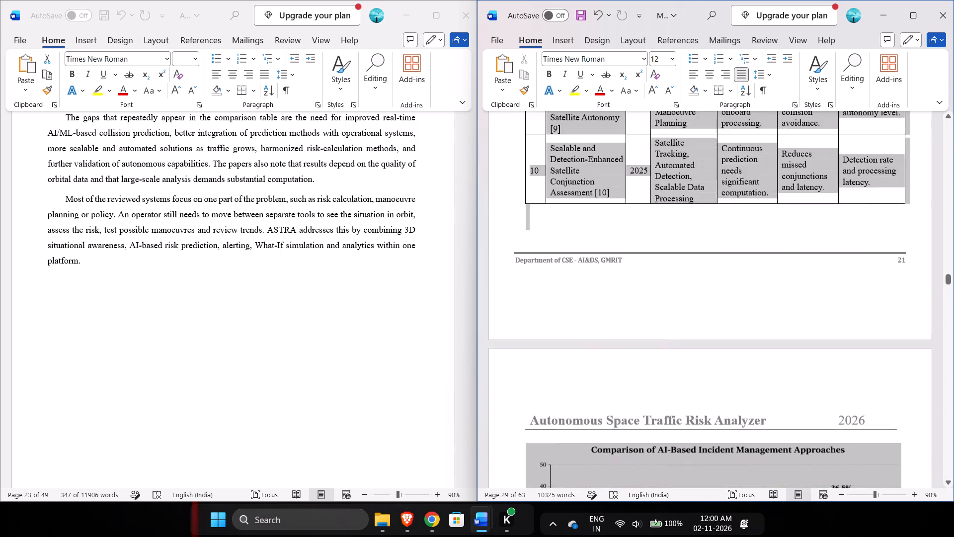
pyautogui.moveTo(579, 105); pyautogui.dragTo(547, 371)
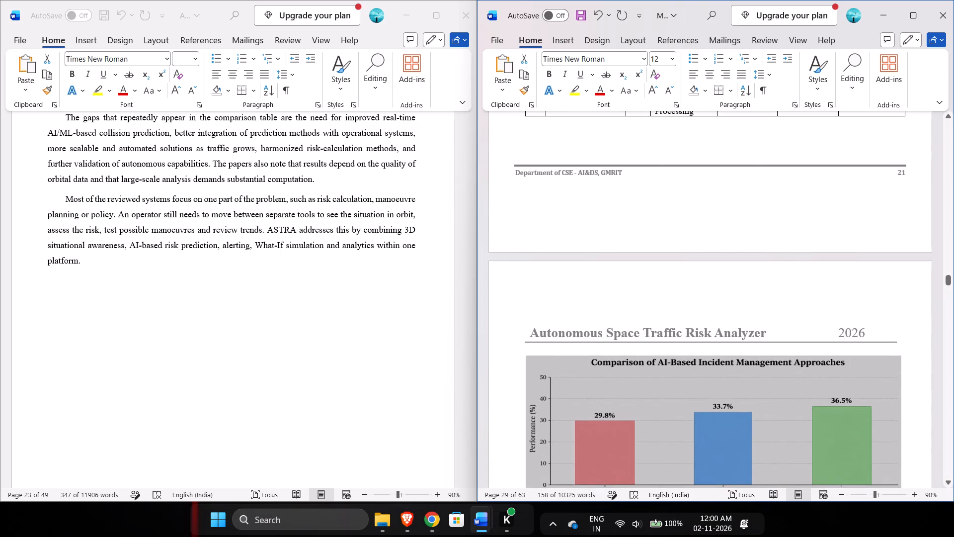
pyautogui.hotkey('ctrl', 'v')
# Review the pasted sections and the preceding survey text, from paper [10] through the Summary of the Literature Survey.
pyautogui.scroll(1, 547, 371)
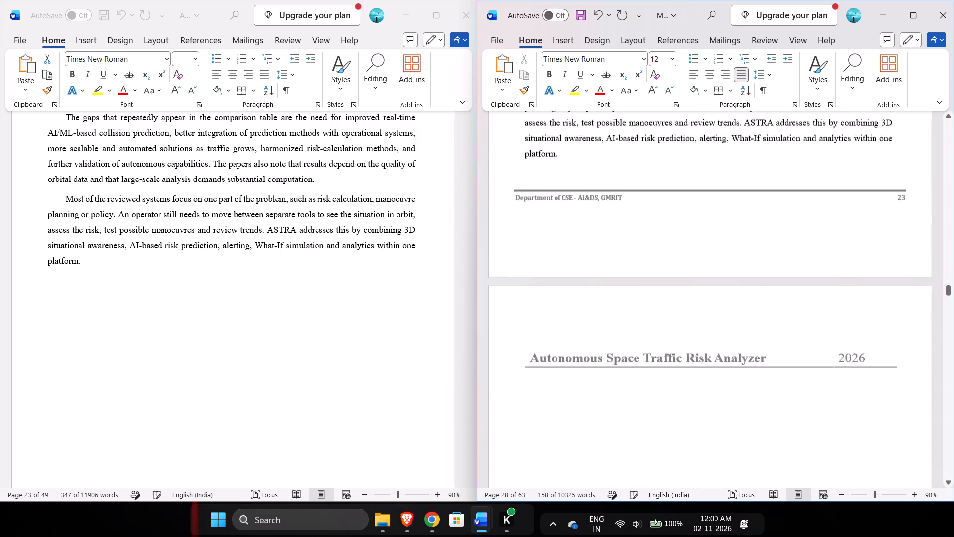
pyautogui.scroll(7, 547, 371)
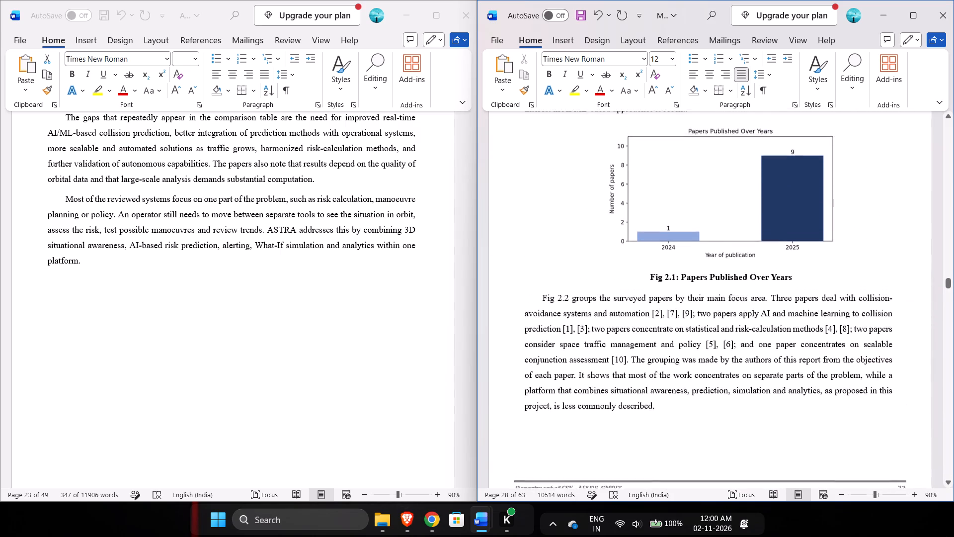
pyautogui.scroll(5, 547, 371)
pyautogui.scroll(-3, 547, 371)
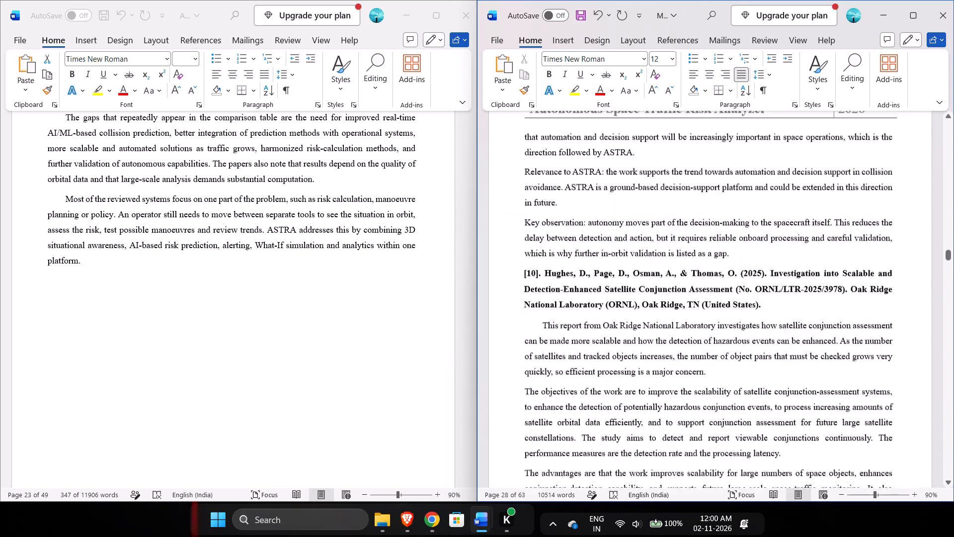
pyautogui.scroll(-1, 547, 371)
pyautogui.scroll(-2, 633, 367)
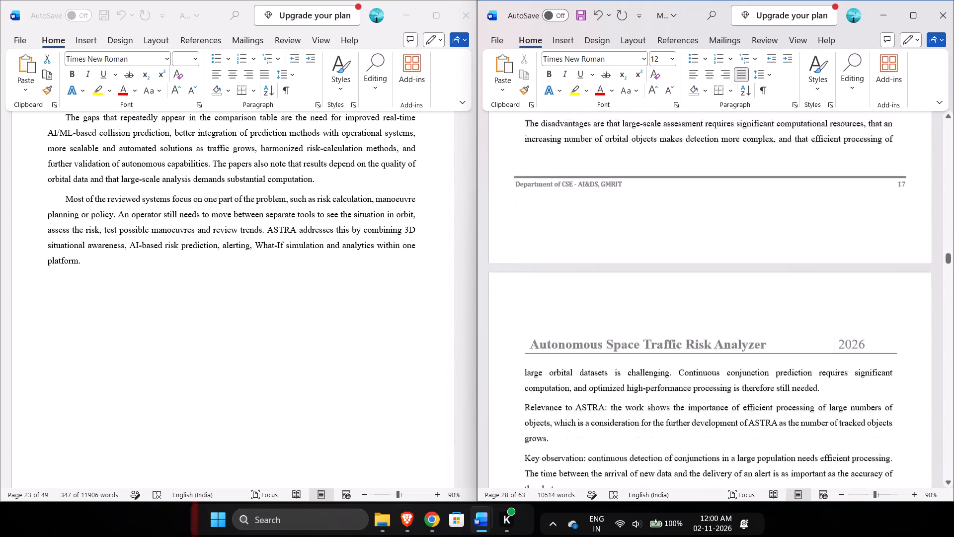
pyautogui.scroll(-2, 633, 367)
pyautogui.scroll(1, 633, 367)
pyautogui.scroll(-1, 633, 367)
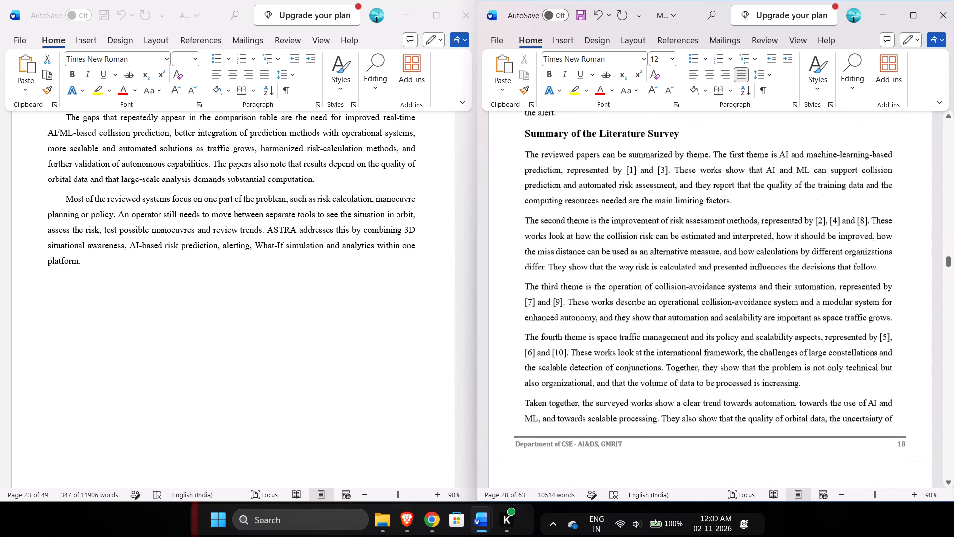
pyautogui.scroll(-2, 633, 367)
pyautogui.scroll(1, 633, 367)
pyautogui.scroll(-2, 633, 367)
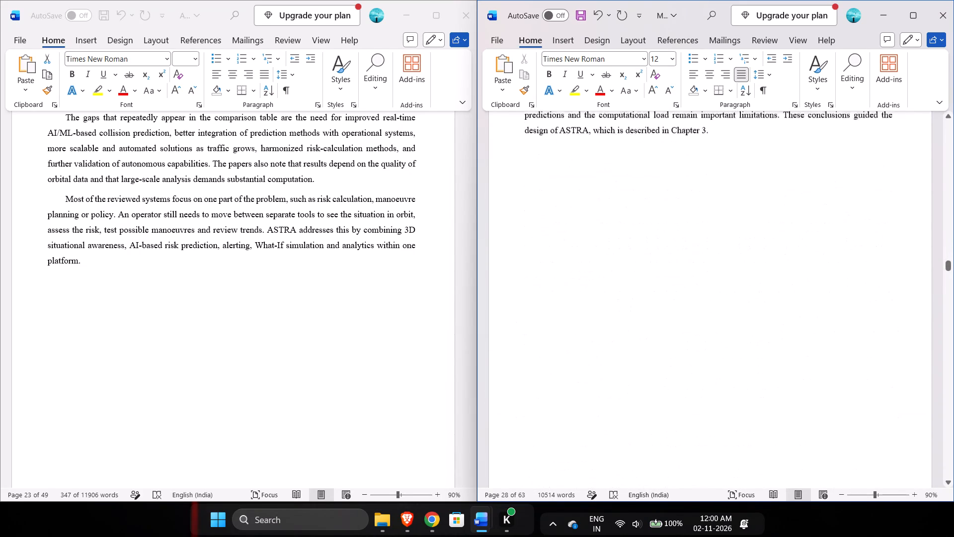
pyautogui.scroll(3, 633, 367)
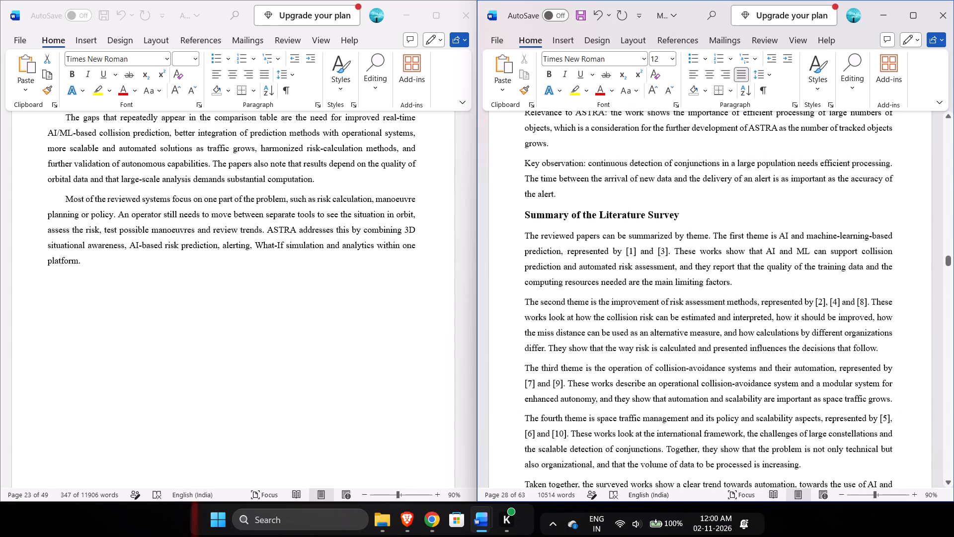
# Indent the first line of the opening paragraph under Summary of the Literature Survey with four spaces.
pyautogui.click(525, 234)
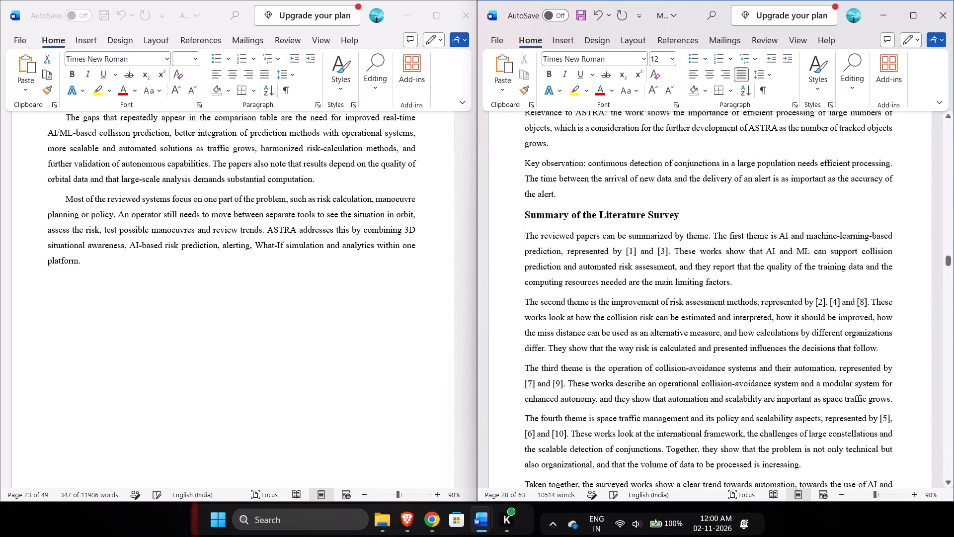
pyautogui.press('space')
pyautogui.press('space')
pyautogui.press('space')
pyautogui.press('space')
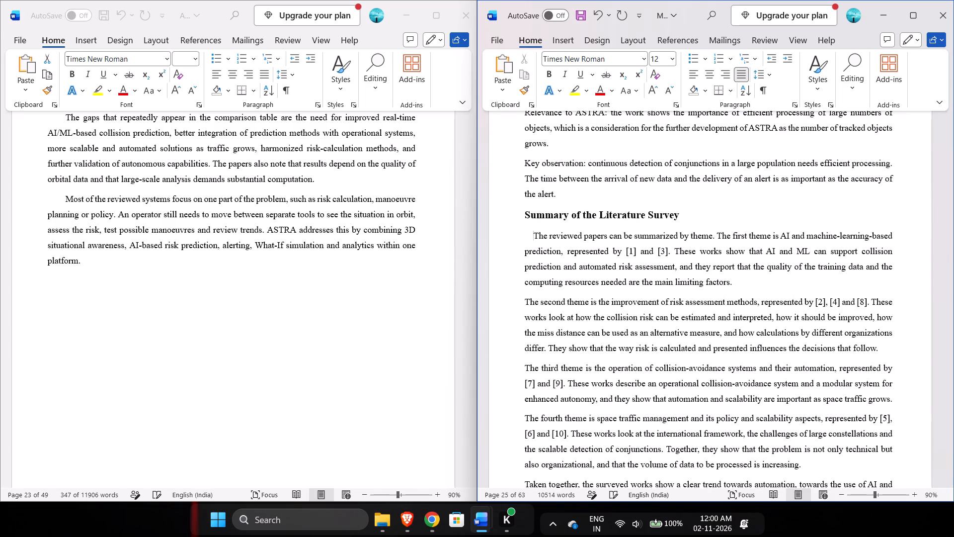
# Remove the citation numbers [1] and [2] from the paper titles in rows 1 and 2 of Table 2.1.
pyautogui.scroll(4, 525, 234)
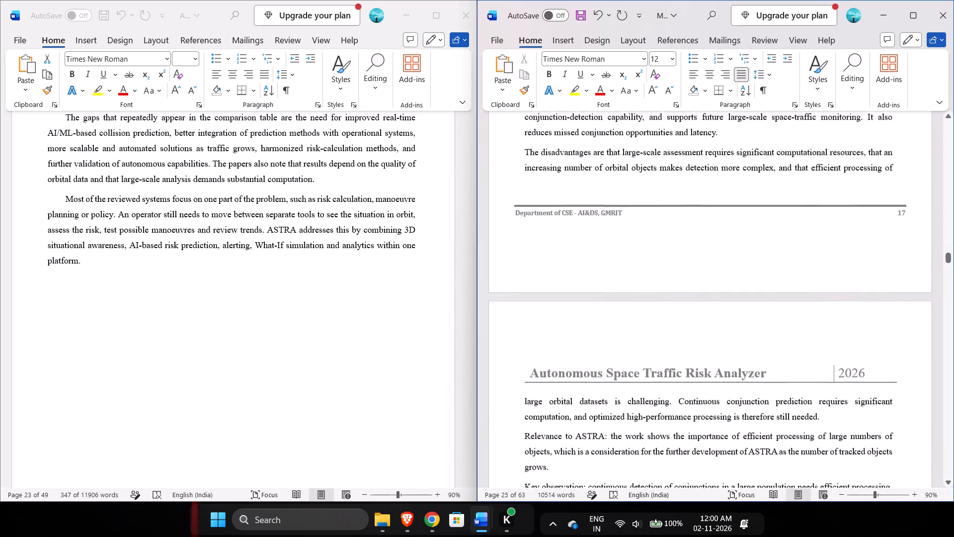
pyautogui.scroll(4, 525, 234)
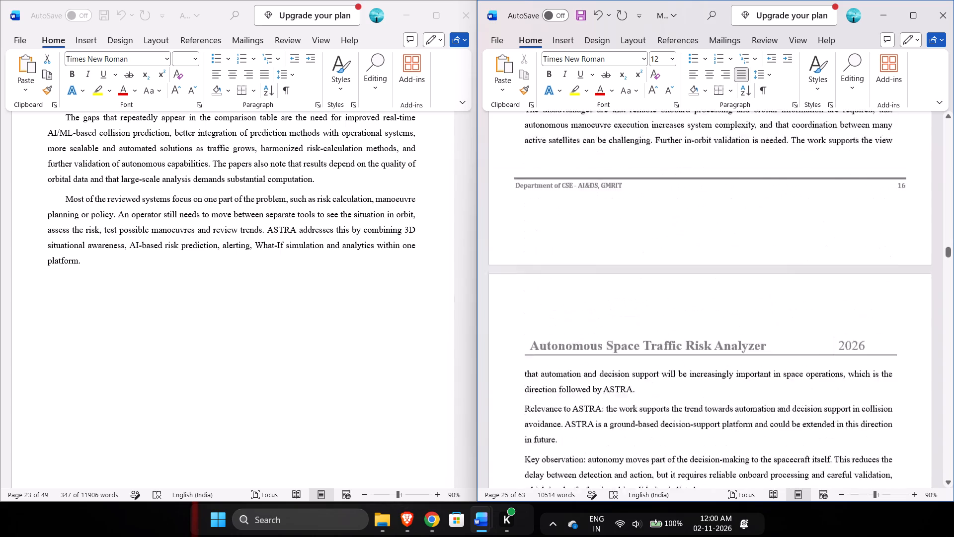
pyautogui.scroll(3, 525, 234)
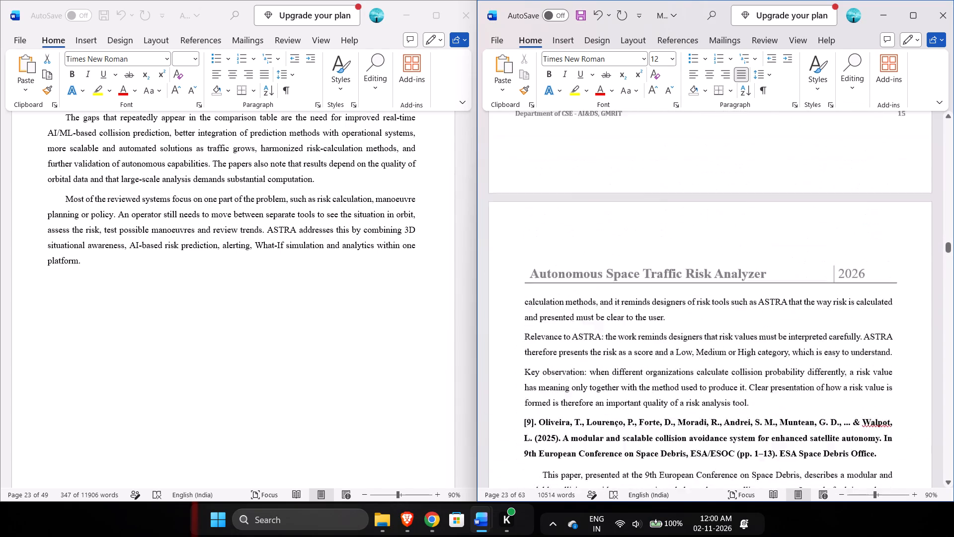
pyautogui.scroll(-9, 525, 234)
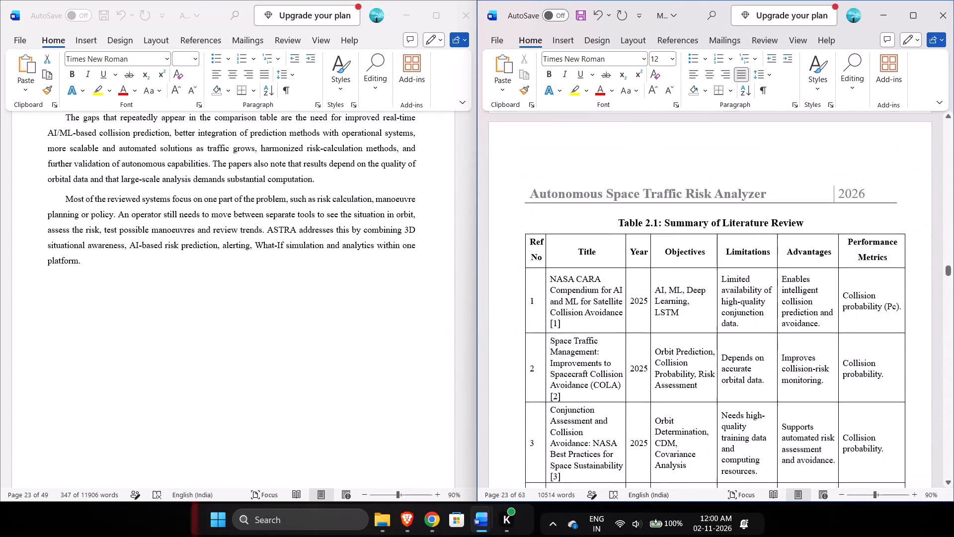
pyautogui.click(574, 315)
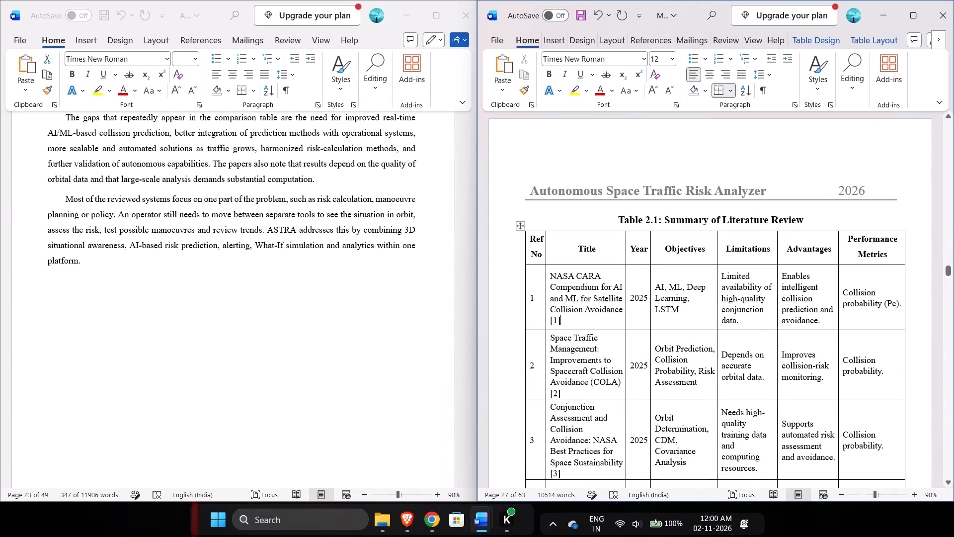
pyautogui.press('BackSpace')
pyautogui.press('BackSpace')
pyautogui.press('BackSpace')
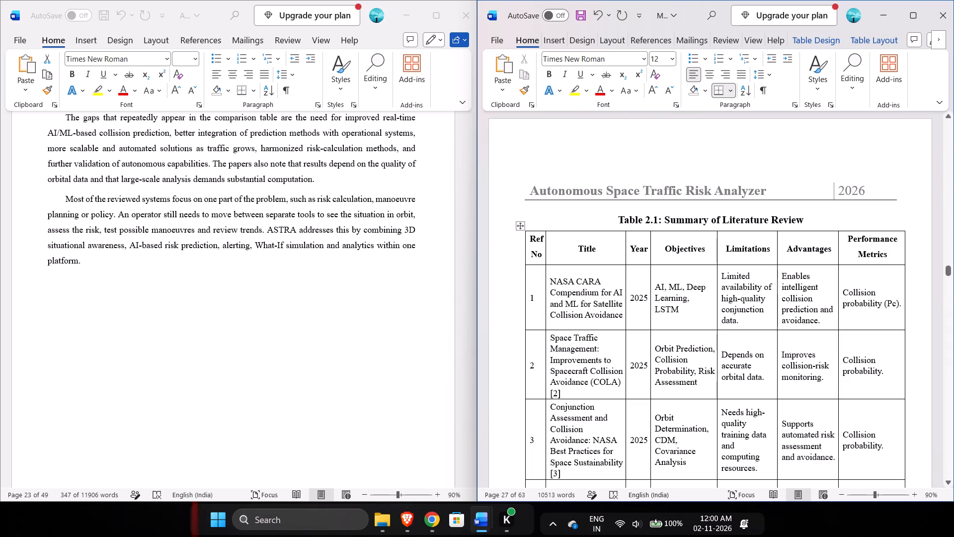
pyautogui.click(574, 393)
pyautogui.press('BackSpace')
pyautogui.press('BackSpace')
pyautogui.press('BackSpace')
pyautogui.press('BackSpace')
# Remove the citation number [3] from the paper title in row 3 of Table 2.1.
pyautogui.press('Down')
pyautogui.press('Down')
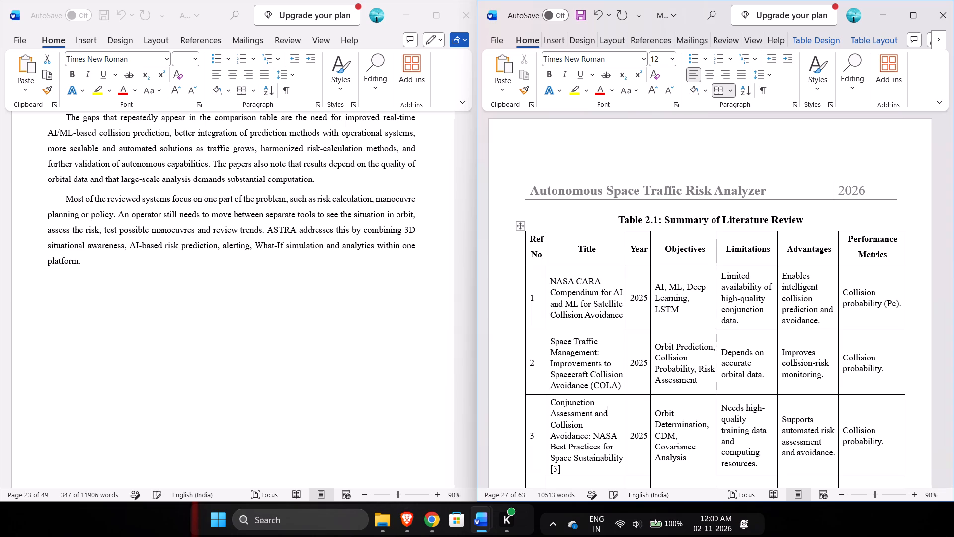
pyautogui.press('Down')
pyautogui.press('Down')
pyautogui.press('Down')
pyautogui.press('Down')
pyautogui.press('Down')
pyautogui.press('BackSpace')
pyautogui.press('BackSpace')
pyautogui.press('BackSpace')
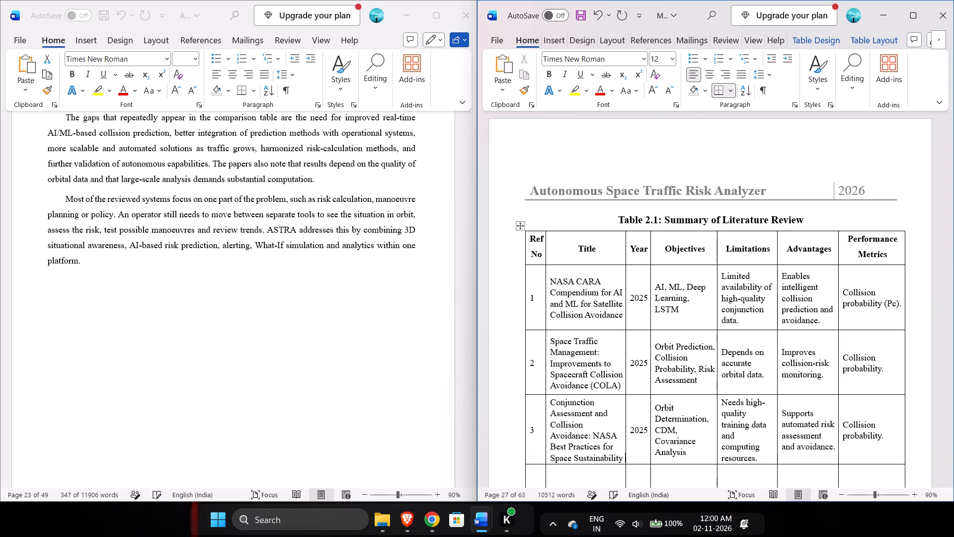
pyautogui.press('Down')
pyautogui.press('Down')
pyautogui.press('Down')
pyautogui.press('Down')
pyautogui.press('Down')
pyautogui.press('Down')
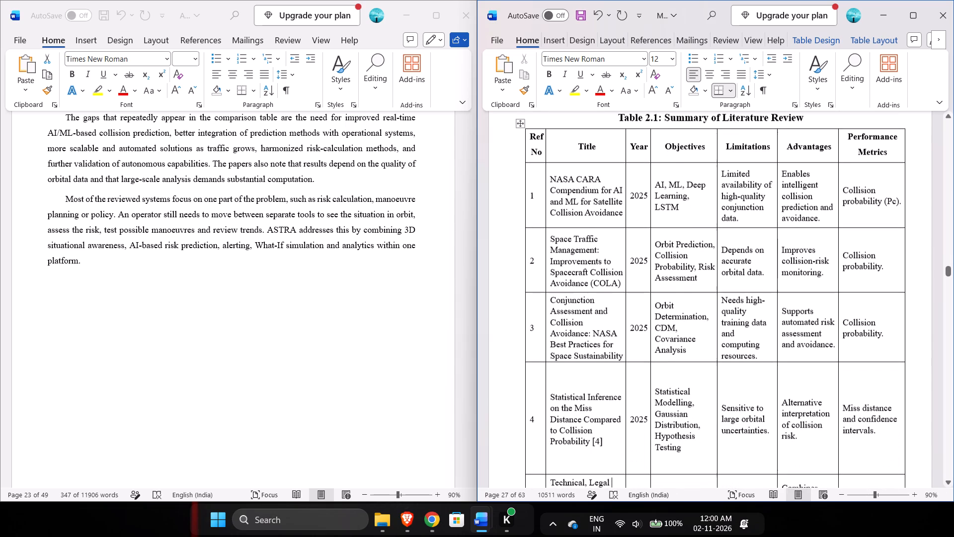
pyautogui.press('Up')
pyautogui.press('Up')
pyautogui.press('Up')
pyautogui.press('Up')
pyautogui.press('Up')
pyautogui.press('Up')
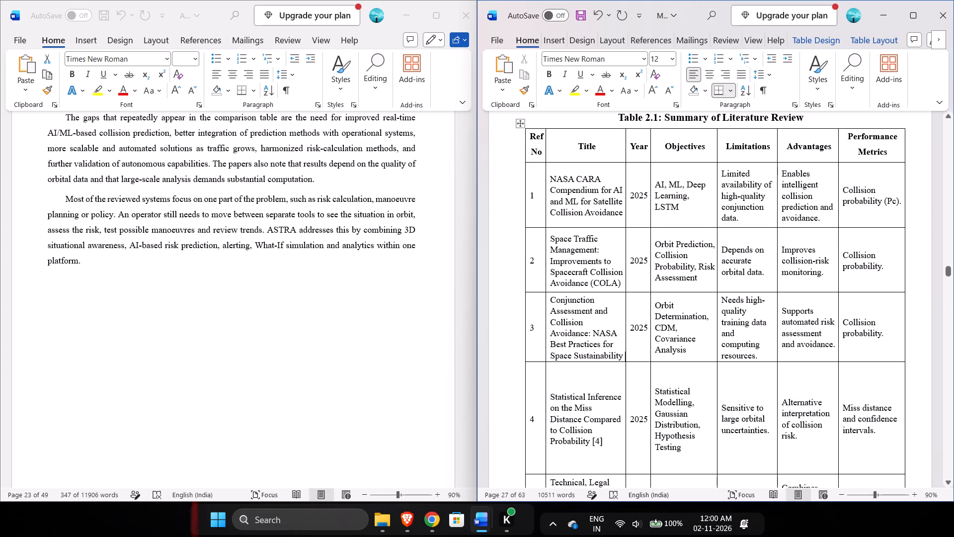
# Reduce the height of row 4 in Table 2.1 so that it fits tightly around its text.
pyautogui.scroll(-1, 574, 393)
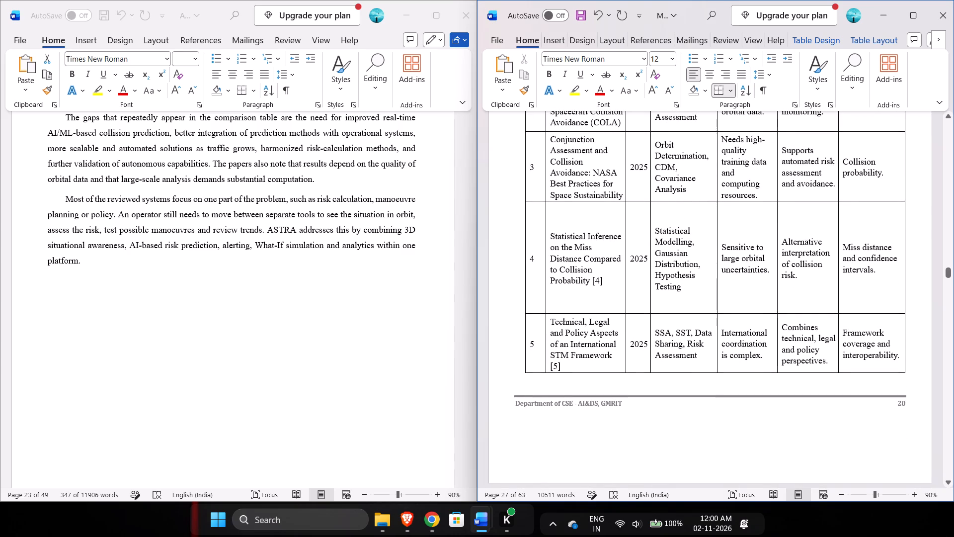
pyautogui.click(661, 315)
pyautogui.moveTo(661, 315); pyautogui.dragTo(663, 294)
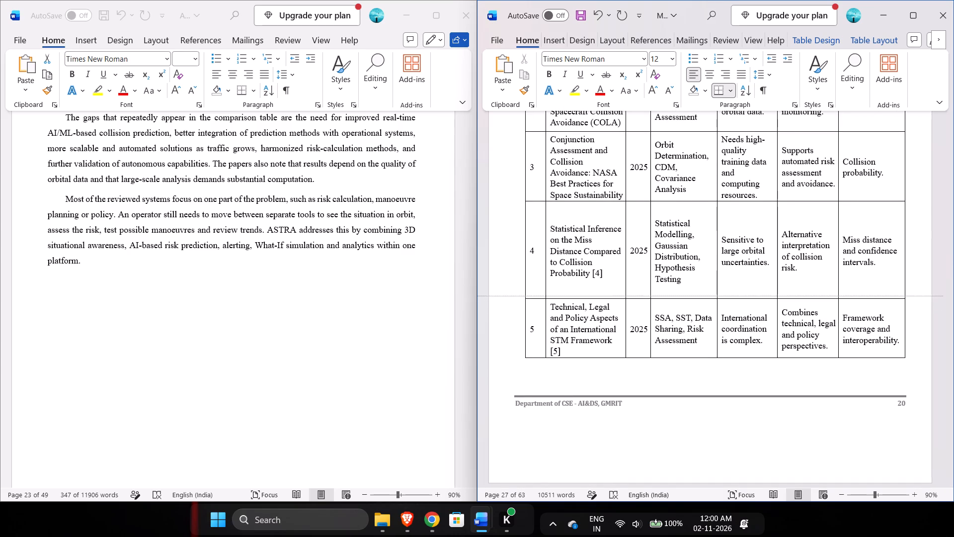
pyautogui.moveTo(663, 294); pyautogui.dragTo(662, 259)
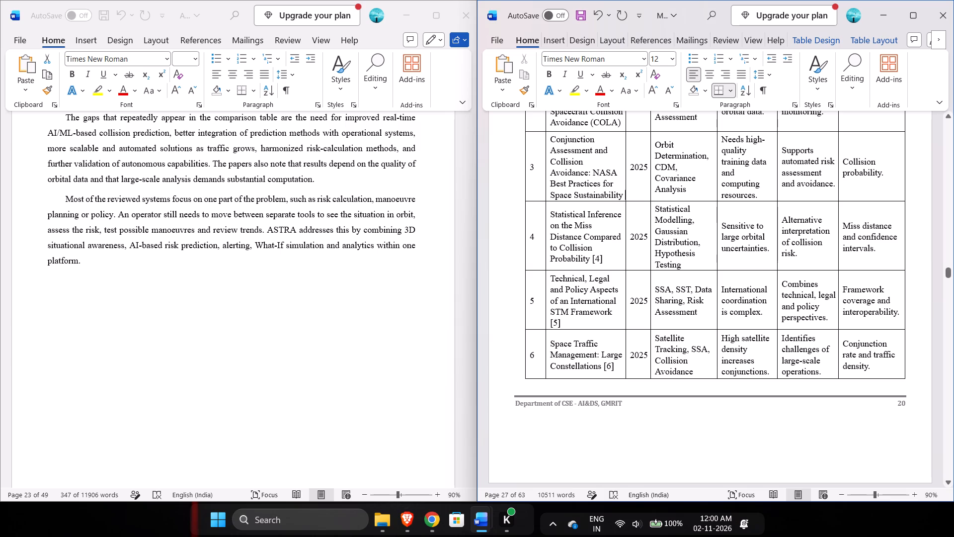
pyautogui.scroll(1, 636, 243)
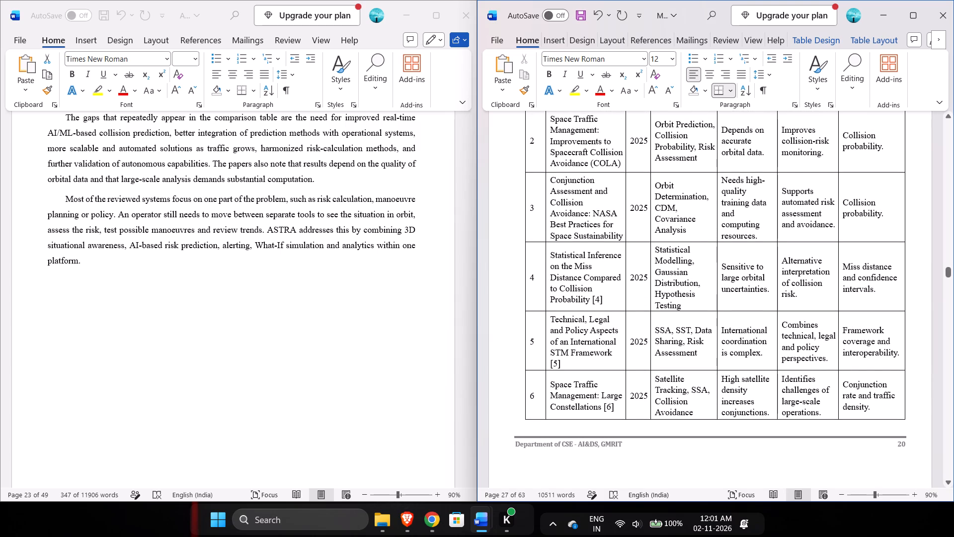
pyautogui.moveTo(640, 311); pyautogui.dragTo(641, 310)
pyautogui.moveTo(641, 310); pyautogui.dragTo(643, 284)
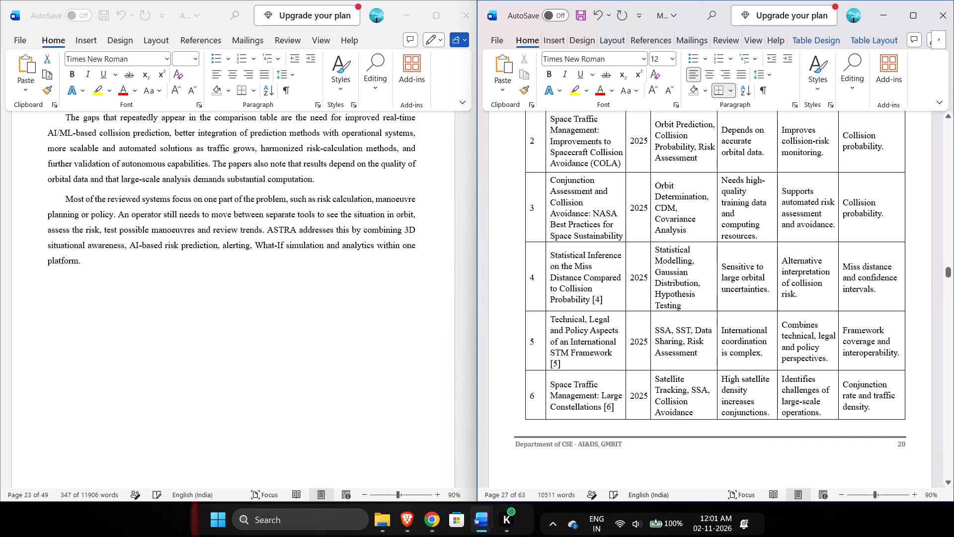
# Remove the citation numbers [4], [5] and [6] from the paper titles in rows 4 to 6 of Table 2.1.
pyautogui.click(613, 301)
pyautogui.press('BackSpace')
pyautogui.press('BackSpace')
pyautogui.press('BackSpace')
pyautogui.press('BackSpace')
pyautogui.press('BackSpace')
pyautogui.click(568, 366)
pyautogui.press('BackSpace')
pyautogui.press('BackSpace')
pyautogui.press('BackSpace')
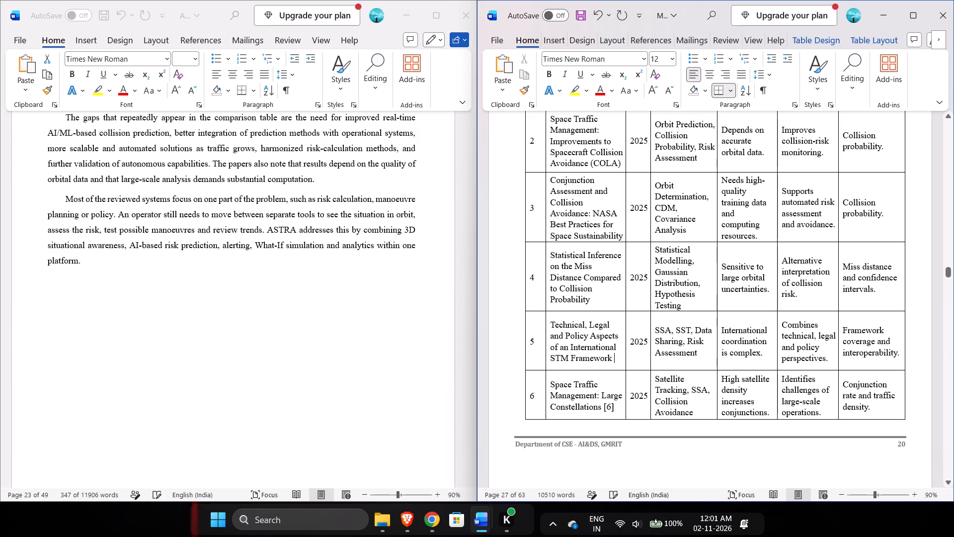
pyautogui.click(616, 410)
pyautogui.press('BackSpace')
pyautogui.press('BackSpace')
pyautogui.press('BackSpace')
pyautogui.press('BackSpace')
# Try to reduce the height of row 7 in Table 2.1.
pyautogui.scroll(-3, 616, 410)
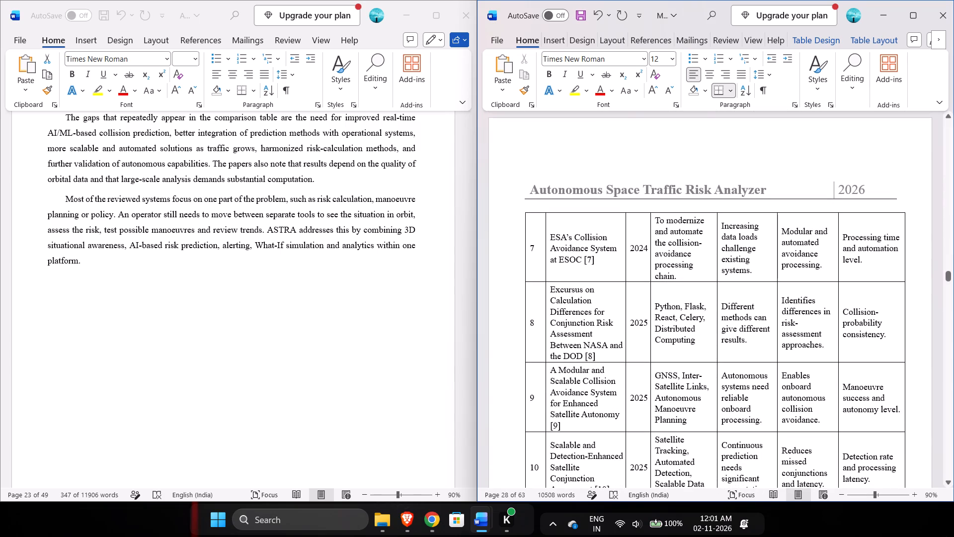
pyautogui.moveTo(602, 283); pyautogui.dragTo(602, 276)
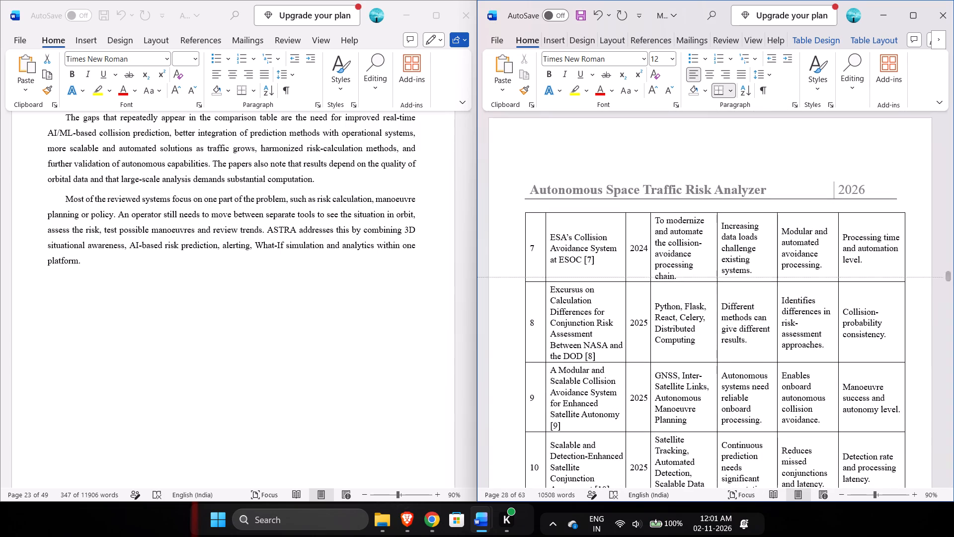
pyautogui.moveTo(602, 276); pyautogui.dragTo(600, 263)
# Remove the citation numbers [7] and [8] from the paper titles in rows 7 and 8 of Table 2.1.
pyautogui.click(601, 259)
pyautogui.press('BackSpace')
pyautogui.press('BackSpace')
pyautogui.press('BackSpace')
pyautogui.press('BackSpace')
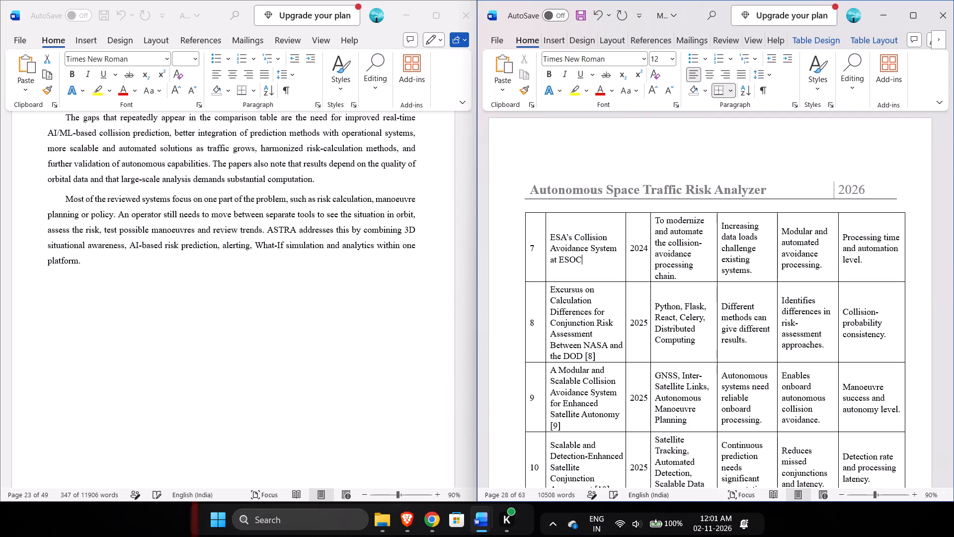
pyautogui.scroll(-1, 601, 259)
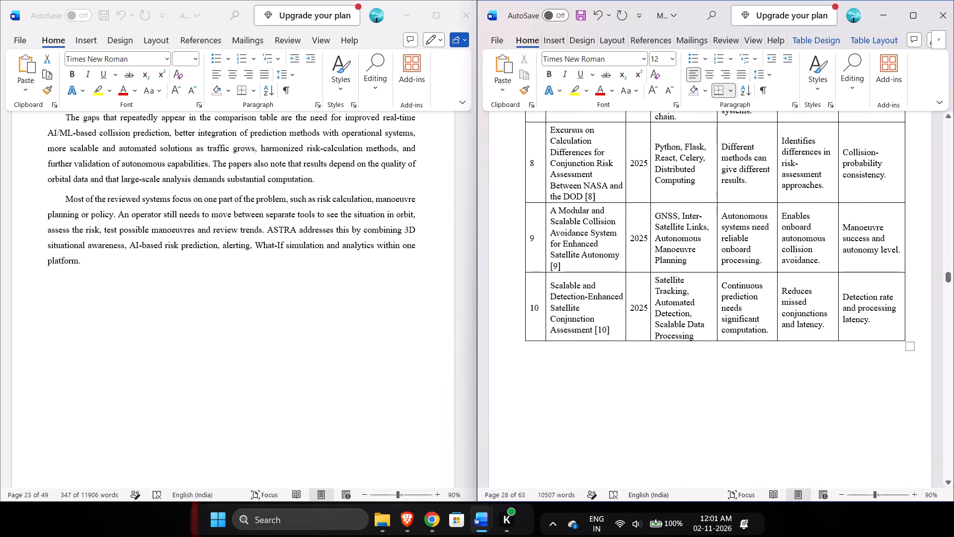
pyautogui.click(606, 197)
pyautogui.press('BackSpace')
pyautogui.press('BackSpace')
pyautogui.press('BackSpace')
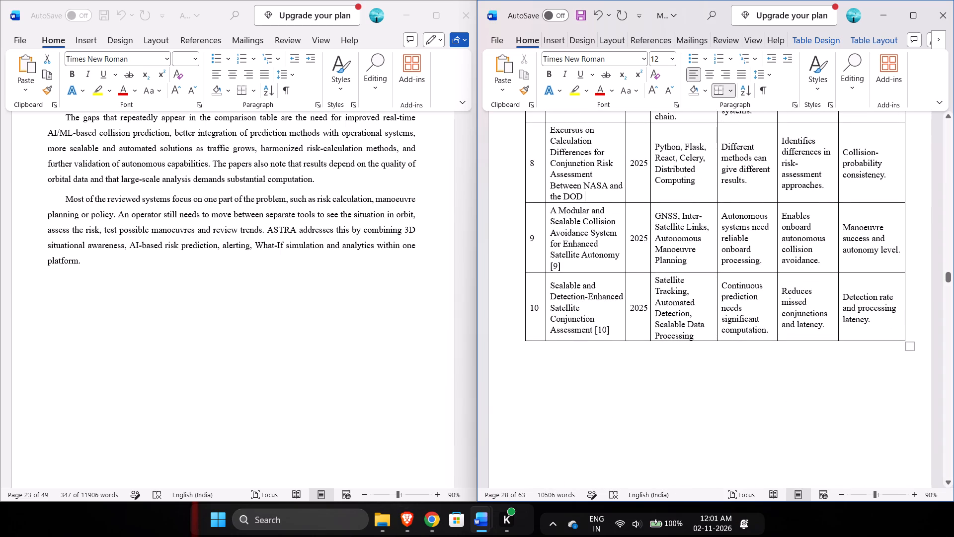
# Remove the citation numbers [9] and [10] from the paper titles in rows 9 and 10 of Table 2.1.
pyautogui.click(570, 263)
pyautogui.press('BackSpace')
pyautogui.press('BackSpace')
pyautogui.press('BackSpace')
pyautogui.press('BackSpace')
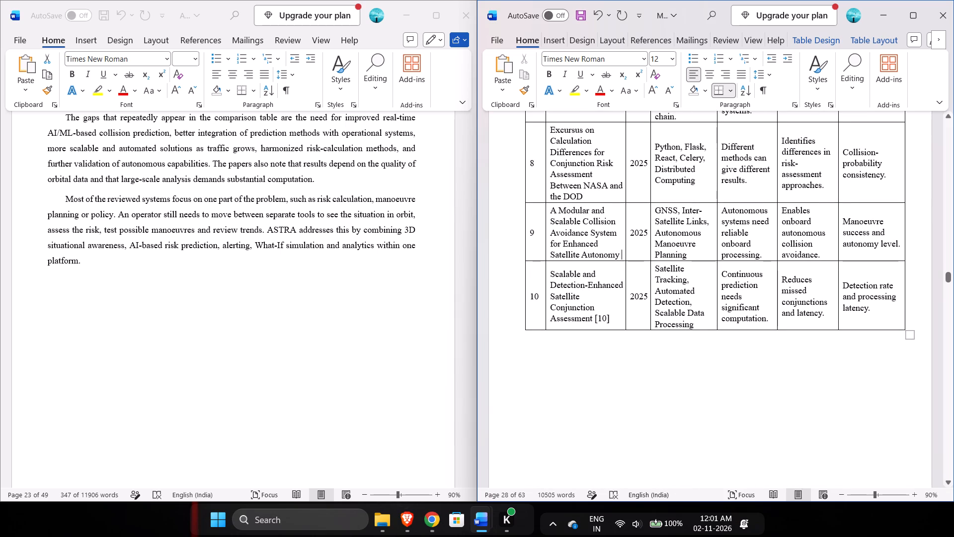
pyautogui.click(617, 325)
pyautogui.press('BackSpace')
pyautogui.press('BackSpace')
pyautogui.press('BackSpace')
pyautogui.press('BackSpace')
pyautogui.press('BackSpace')
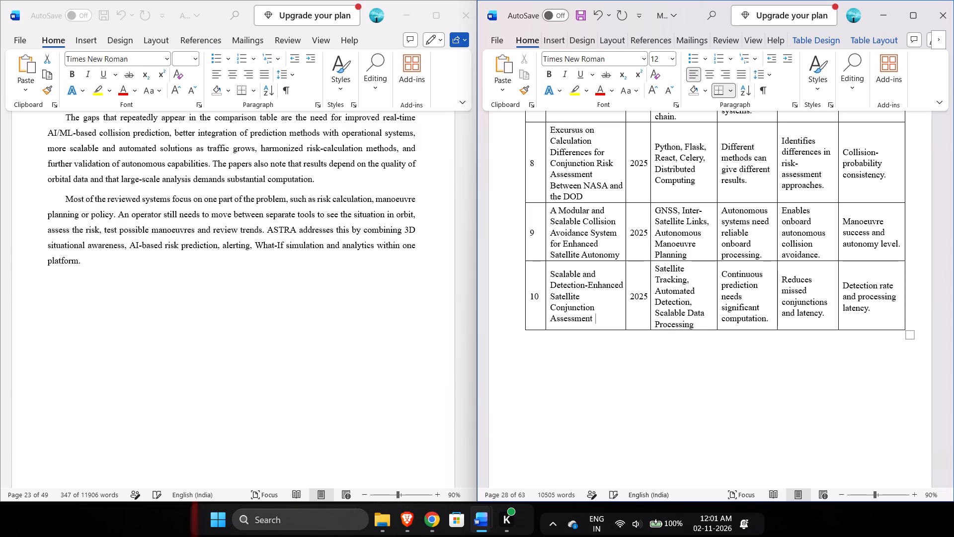
# Review the cleaned titles in Table 2.1 and the Graphical Representation section up to the paragraph introducing Fig 2.2.
pyautogui.scroll(1, 601, 204)
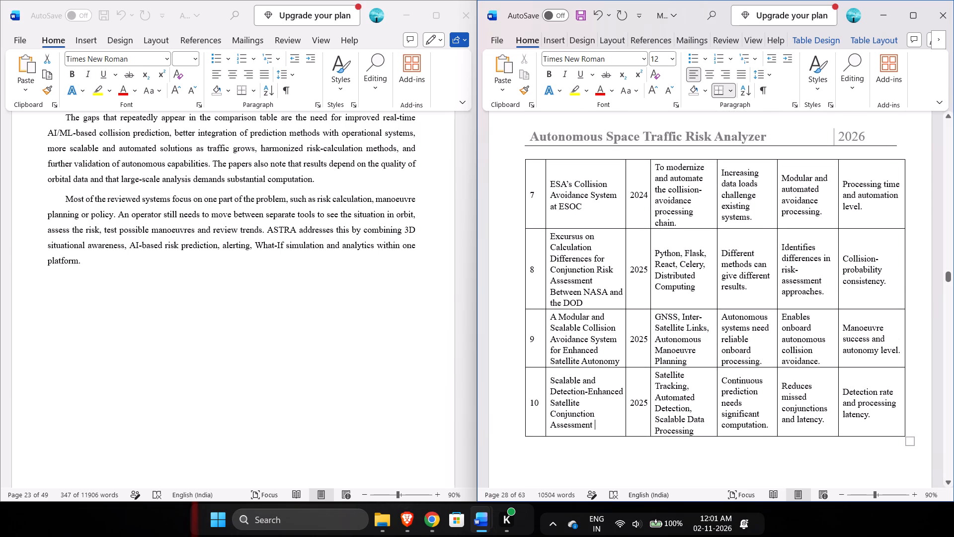
pyautogui.click(589, 214)
pyautogui.scroll(1, 587, 216)
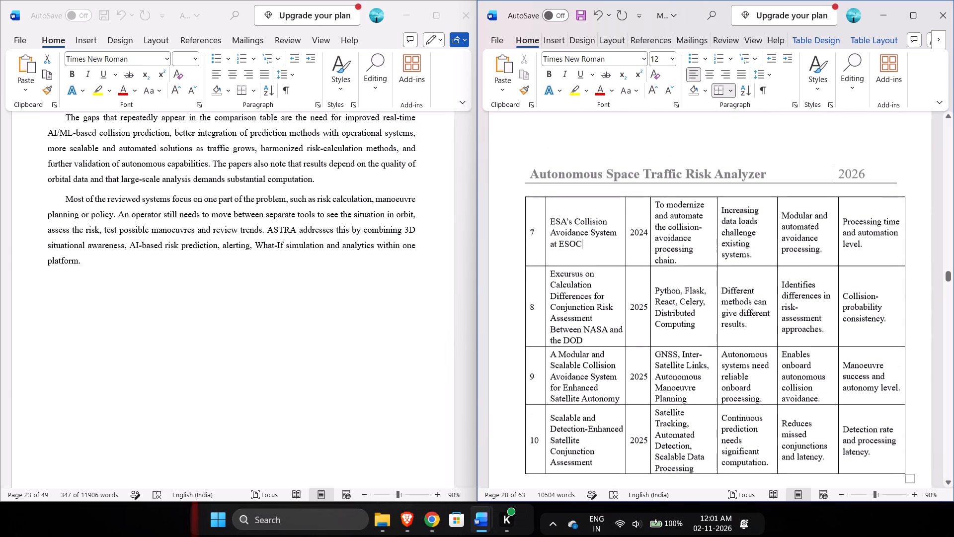
pyautogui.scroll(1, 720, 266)
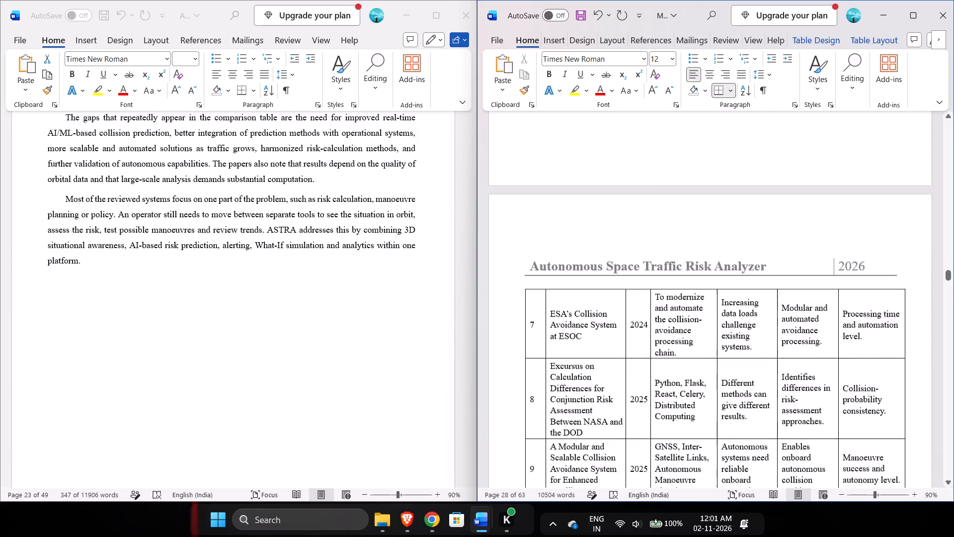
pyautogui.scroll(2, 720, 266)
pyautogui.scroll(-2, 720, 266)
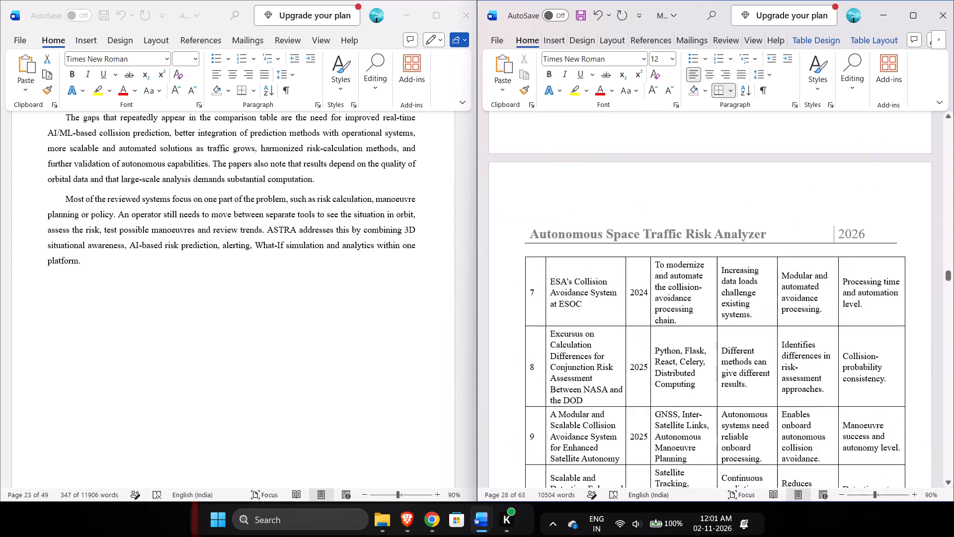
pyautogui.scroll(-4, 720, 266)
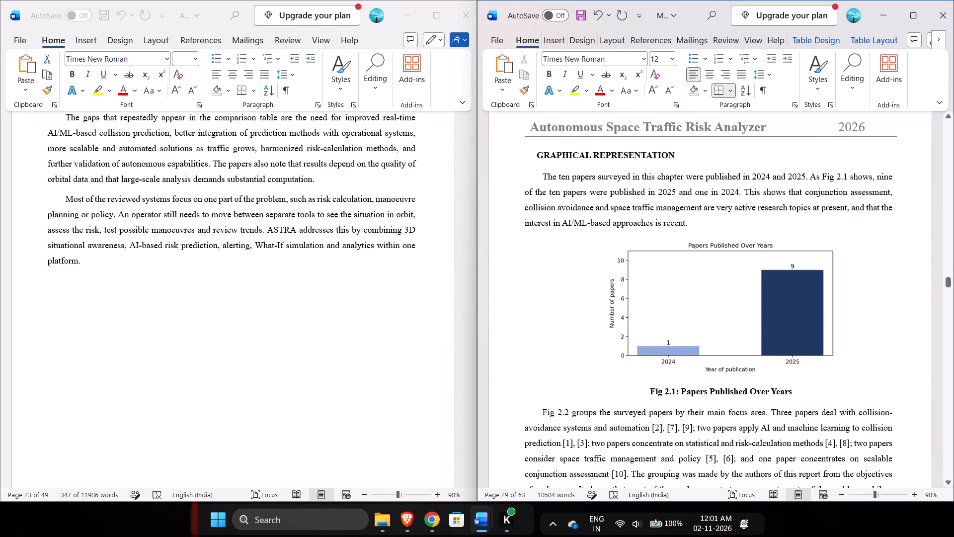
pyautogui.click(542, 413)
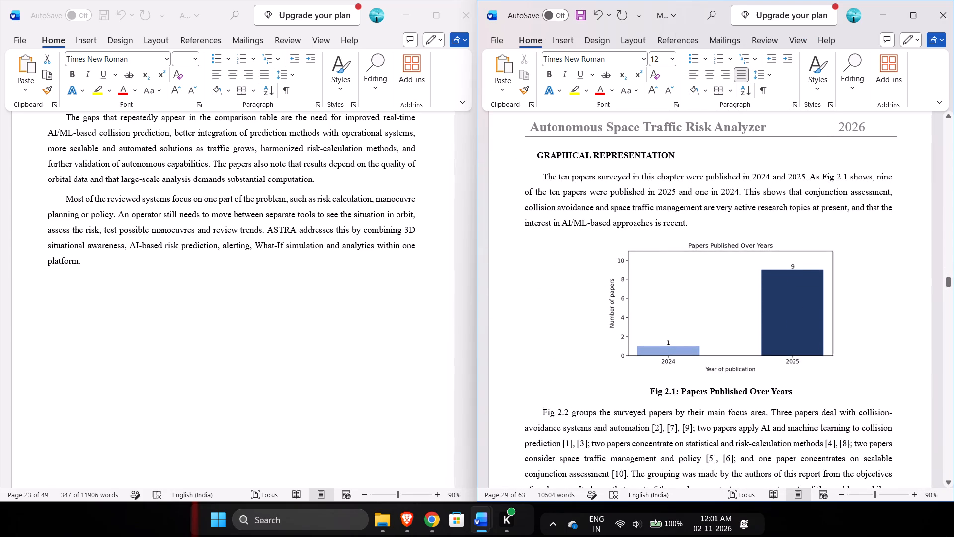
# Remove the first-line indents from the paragraphs introducing Fig 2.1 and Fig 2.2 in the Graphical Representation section.
pyautogui.press('BackSpace')
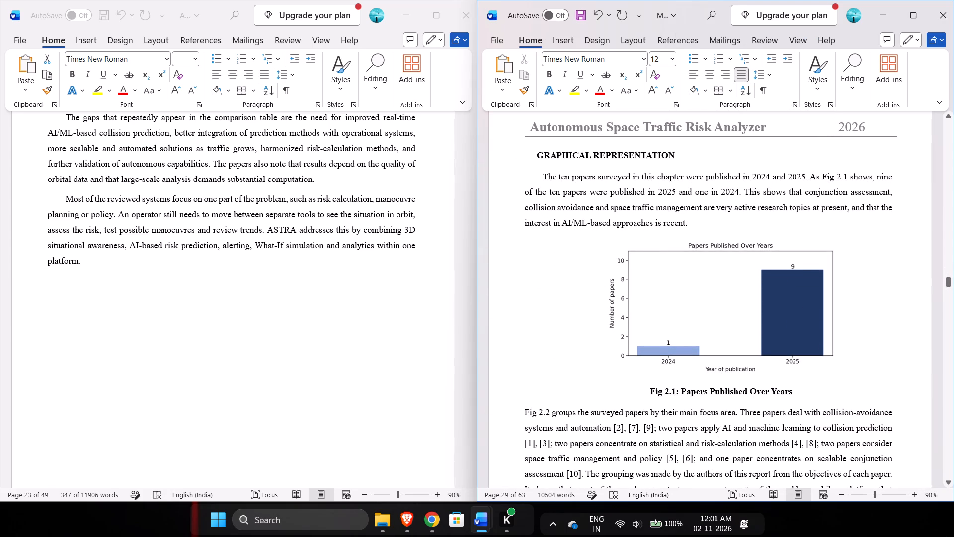
pyautogui.hotkey('ctrl', 'z')
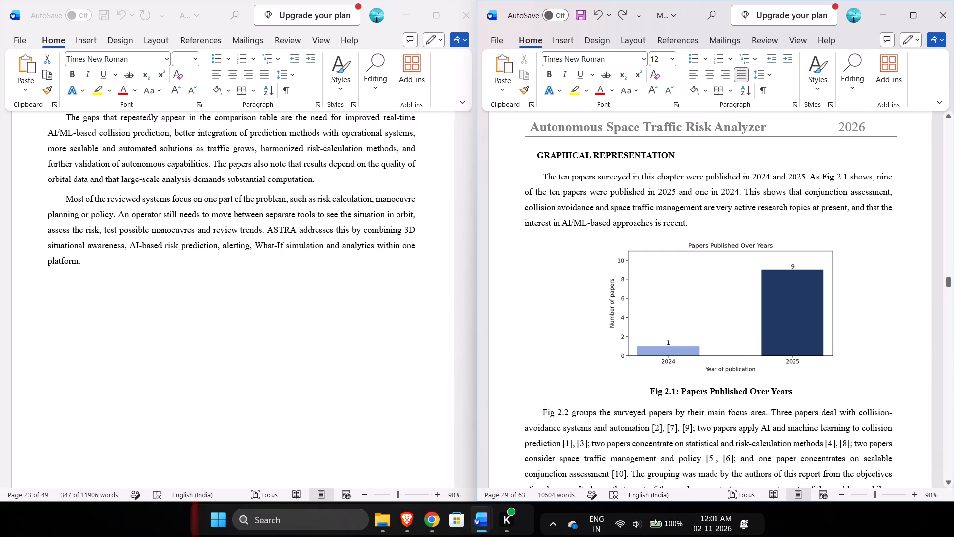
pyautogui.press('BackSpace')
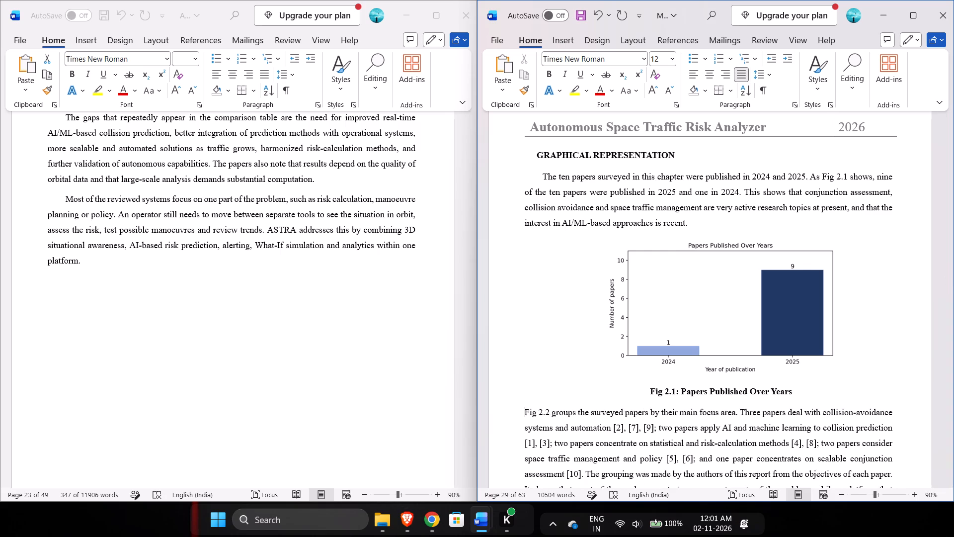
pyautogui.click(543, 179)
pyautogui.press('BackSpace')
# Remove the GRAPHICAL REPRESENTATION heading's indent and align it with the body text using four leading spaces.
pyautogui.click(540, 155)
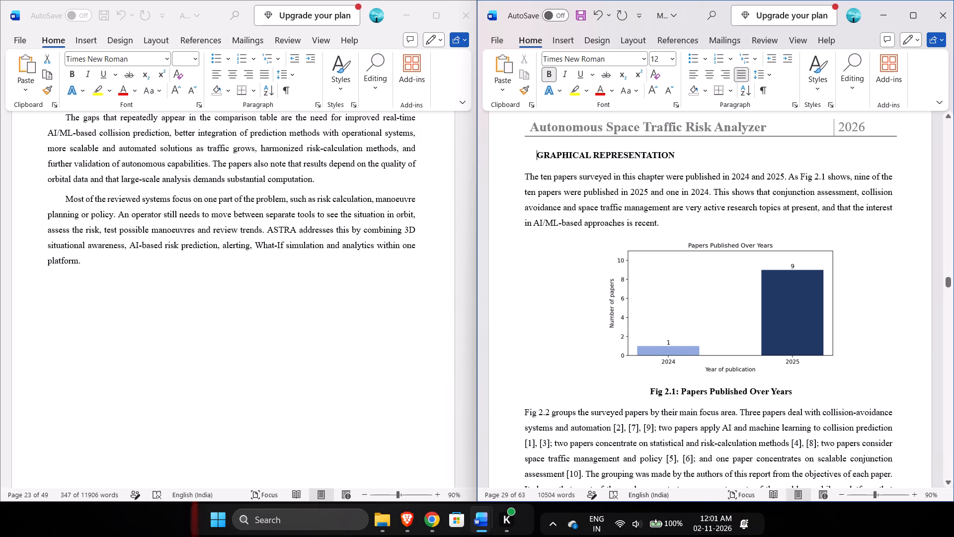
pyautogui.press('BackSpace')
pyautogui.press('BackSpace')
pyautogui.press('BackSpace')
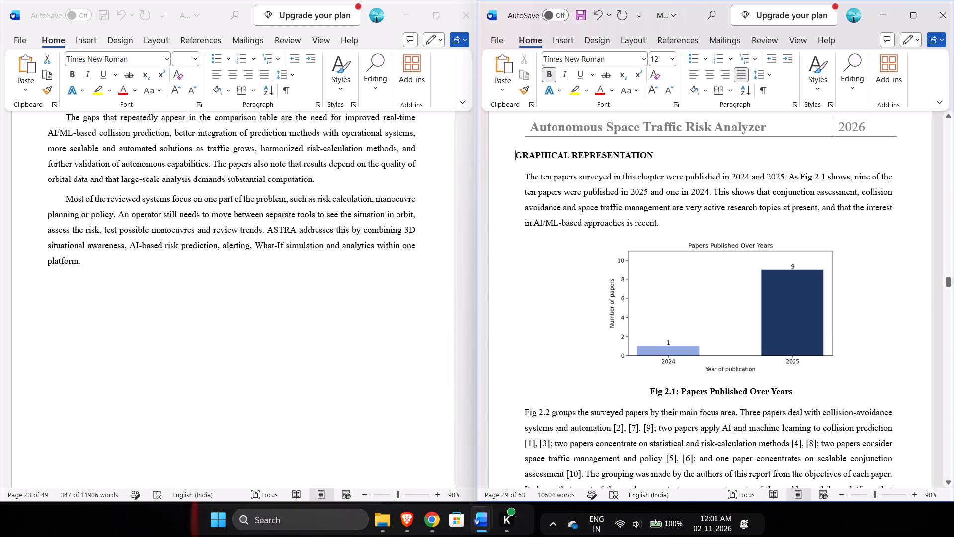
pyautogui.press('space')
pyautogui.press('space')
pyautogui.press('space')
pyautogui.press('space')
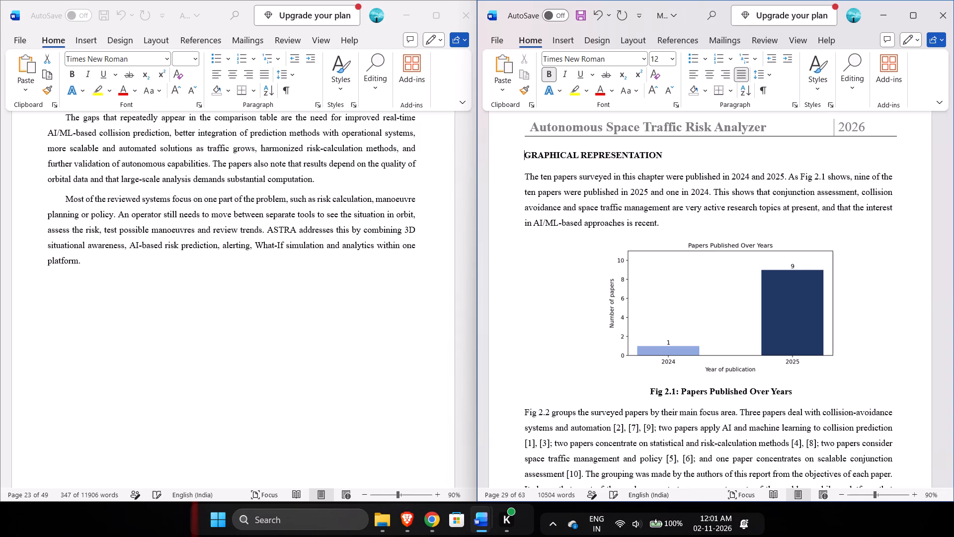
# Remove the first-line indents from the three body paragraphs under the Research Gap heading.
pyautogui.scroll(-2, 660, 338)
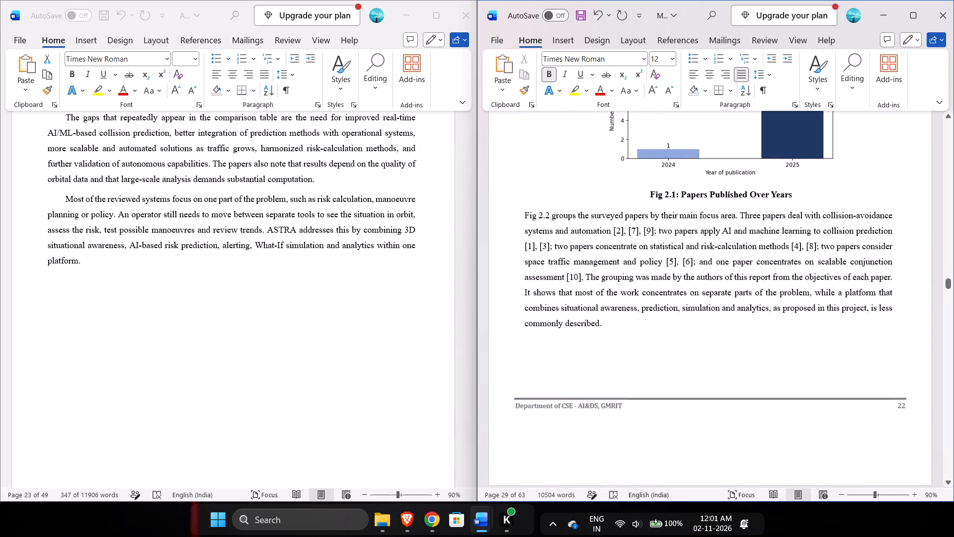
pyautogui.scroll(-4, 660, 338)
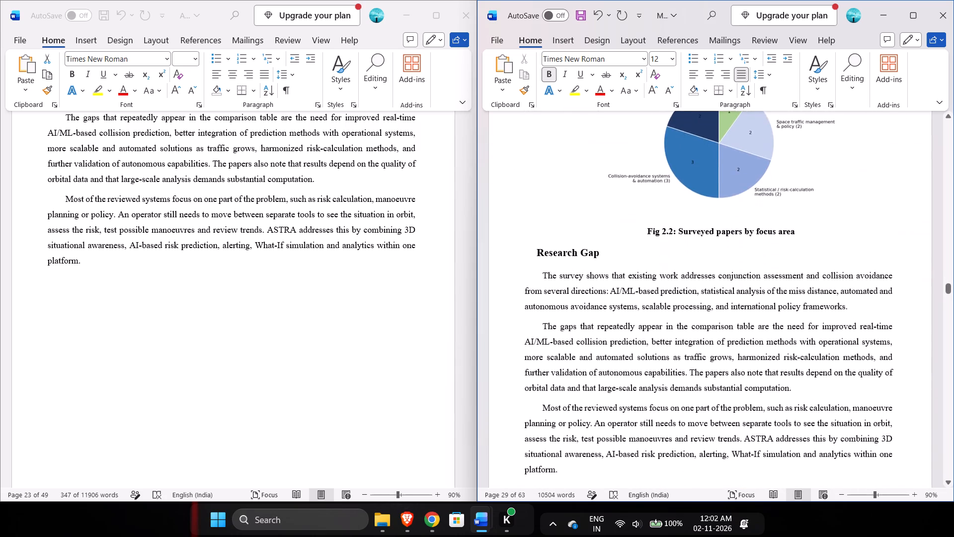
pyautogui.scroll(-1, 660, 338)
pyautogui.click(544, 267)
pyautogui.press('BackSpace')
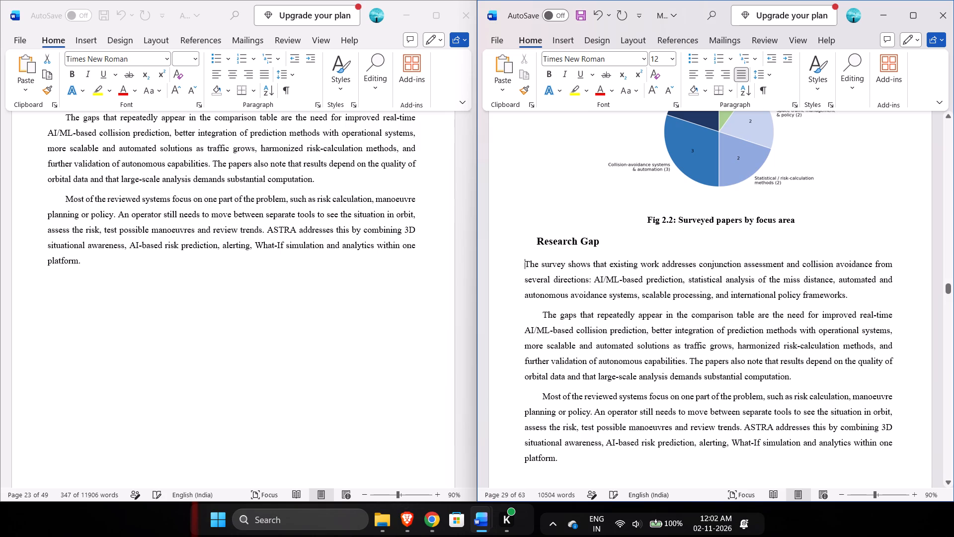
pyautogui.press('Down')
pyautogui.press('Down')
pyautogui.press('Down')
pyautogui.press('BackSpace')
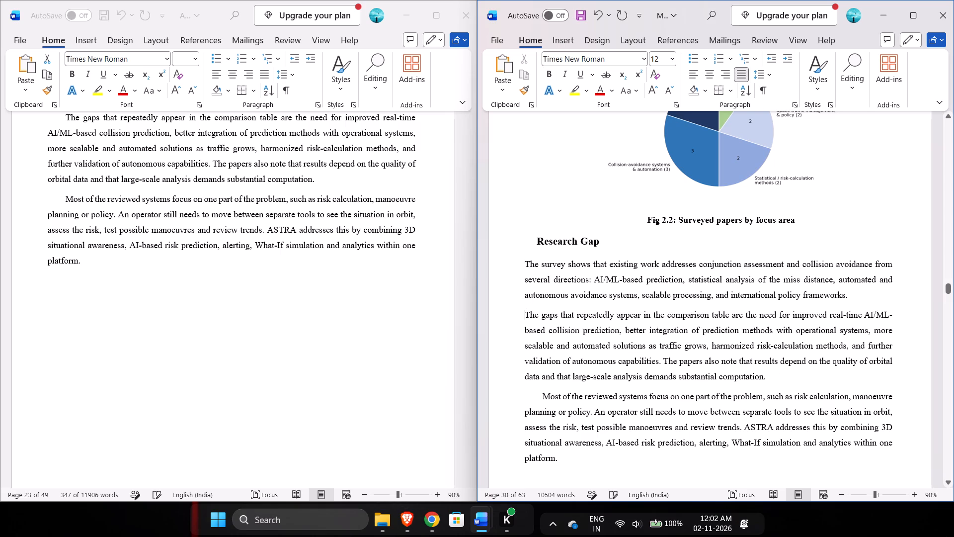
pyautogui.press('Down')
pyautogui.press('Down')
pyautogui.press('Down')
pyautogui.press('Down')
pyautogui.press('Down')
pyautogui.press('Down')
pyautogui.press('Down')
pyautogui.press('Up')
pyautogui.press('Up')
pyautogui.press('BackSpace')
# Remove the Research Gap heading's indent and align it with the body text using four leading spaces.
pyautogui.press('Down')
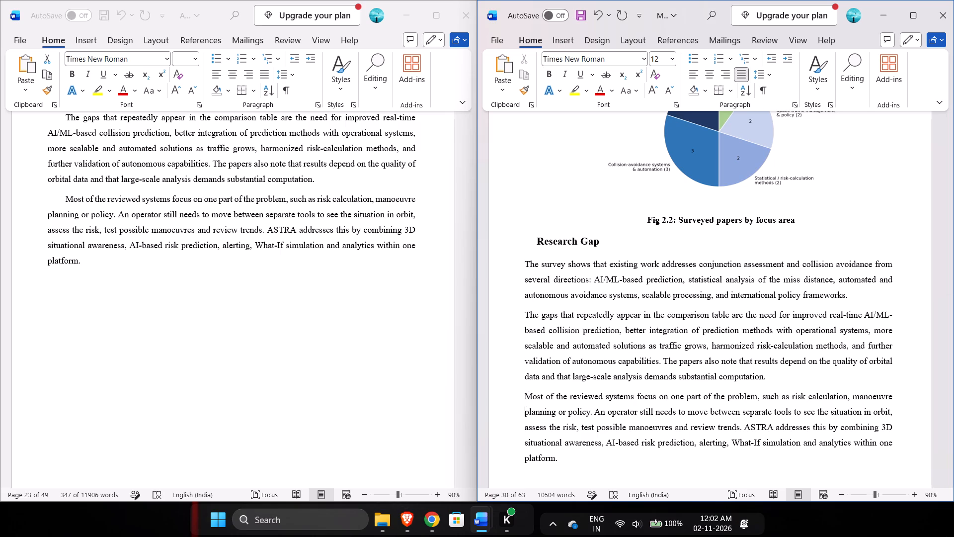
pyautogui.press('Down')
pyautogui.press('Down')
pyautogui.press('Down')
pyautogui.press('Down')
pyautogui.press('Down')
pyautogui.press('Up')
pyautogui.press('Up')
pyautogui.press('Up')
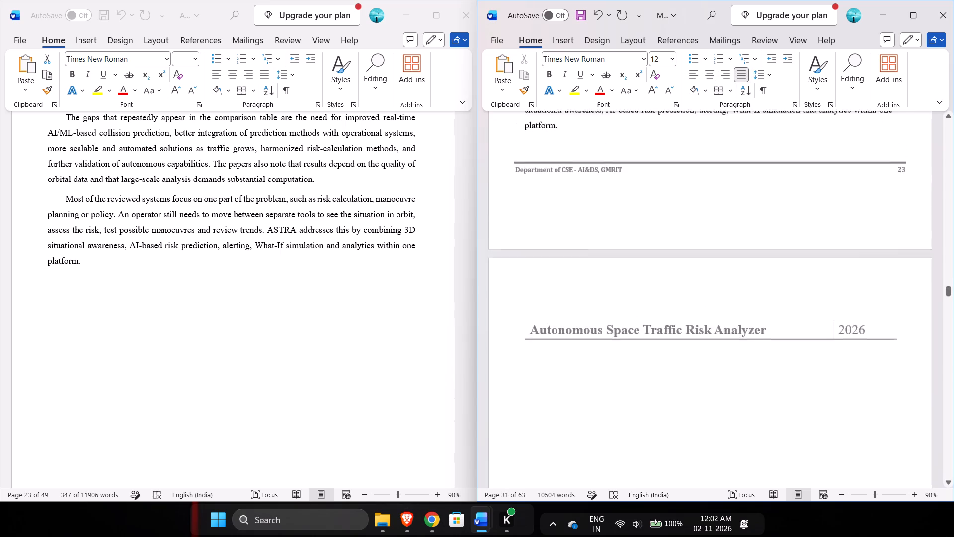
pyautogui.press('Up')
pyautogui.press('Up')
pyautogui.press('Up')
pyautogui.press('Up')
pyautogui.press('Up')
pyautogui.press('Up')
pyautogui.press('Up')
pyautogui.press('Up')
pyautogui.press('Up')
pyautogui.press('Up')
pyautogui.press('Up')
pyautogui.press('Up')
pyautogui.press('Up')
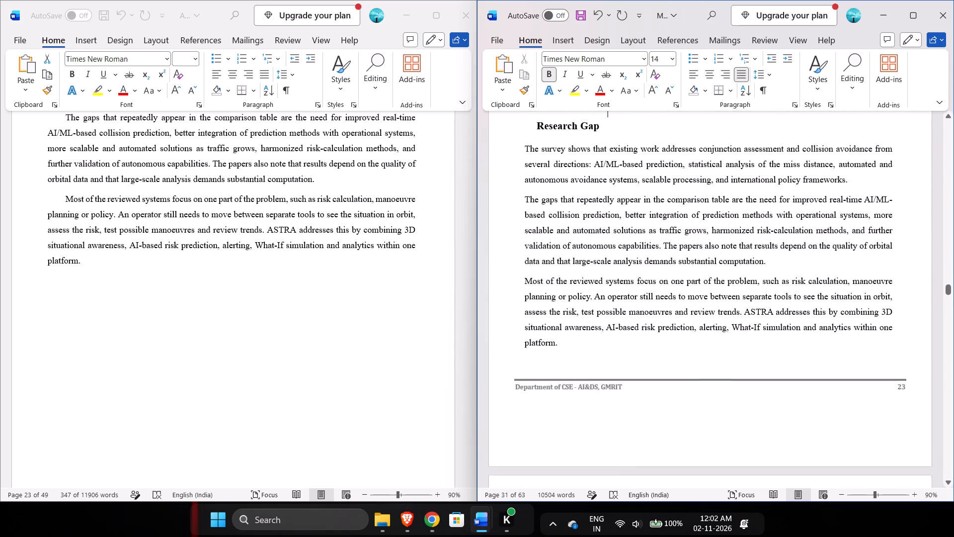
pyautogui.press('Up')
pyautogui.press('Down')
pyautogui.press('Down')
pyautogui.press('BackSpace')
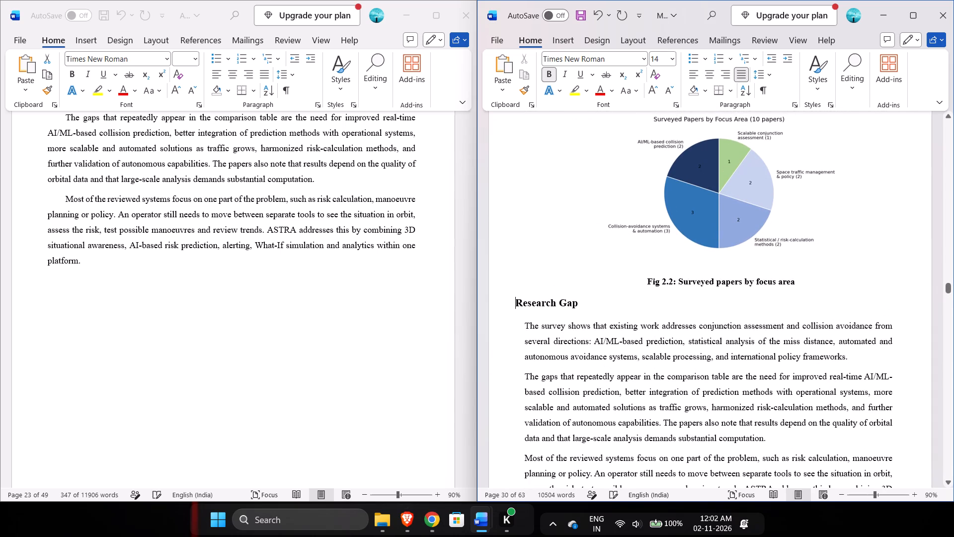
pyautogui.press('space')
pyautogui.press('space')
pyautogui.press('space')
pyautogui.press('space')
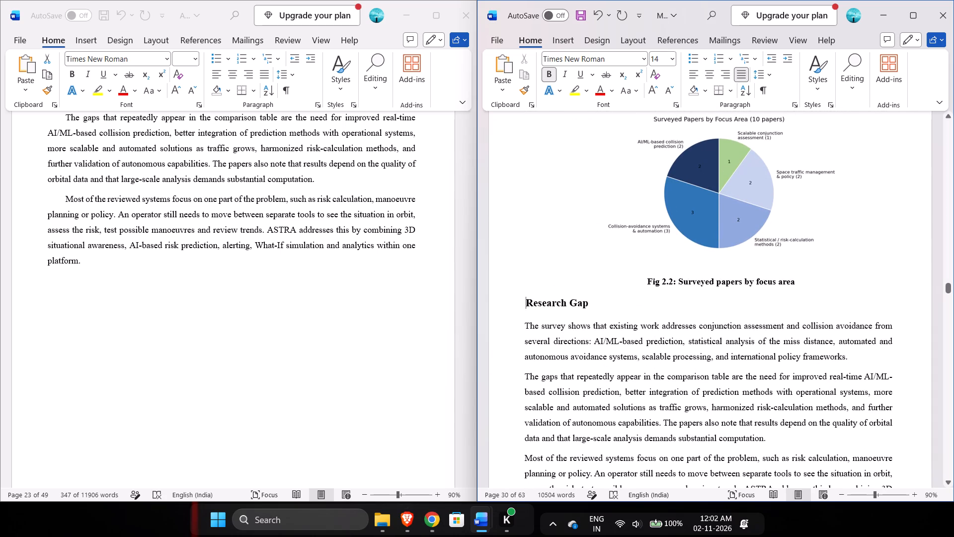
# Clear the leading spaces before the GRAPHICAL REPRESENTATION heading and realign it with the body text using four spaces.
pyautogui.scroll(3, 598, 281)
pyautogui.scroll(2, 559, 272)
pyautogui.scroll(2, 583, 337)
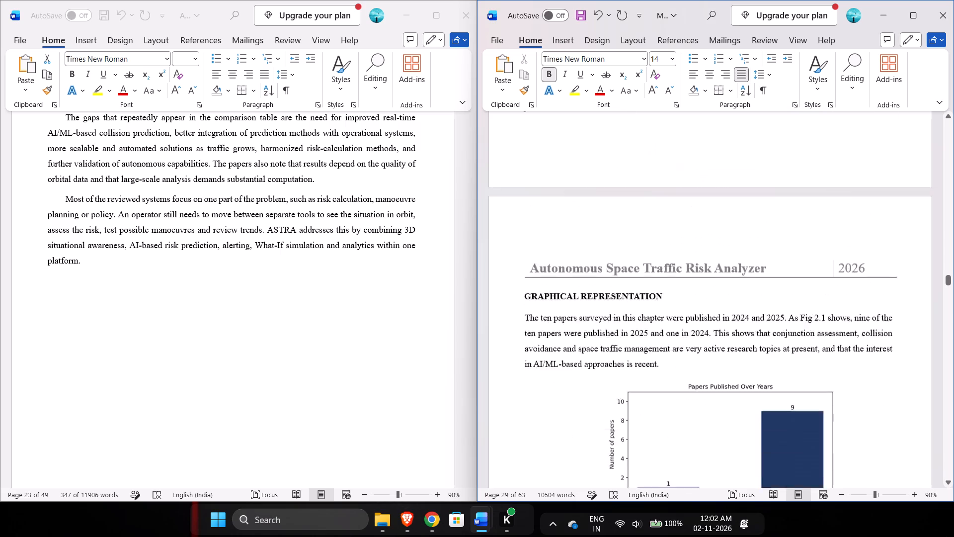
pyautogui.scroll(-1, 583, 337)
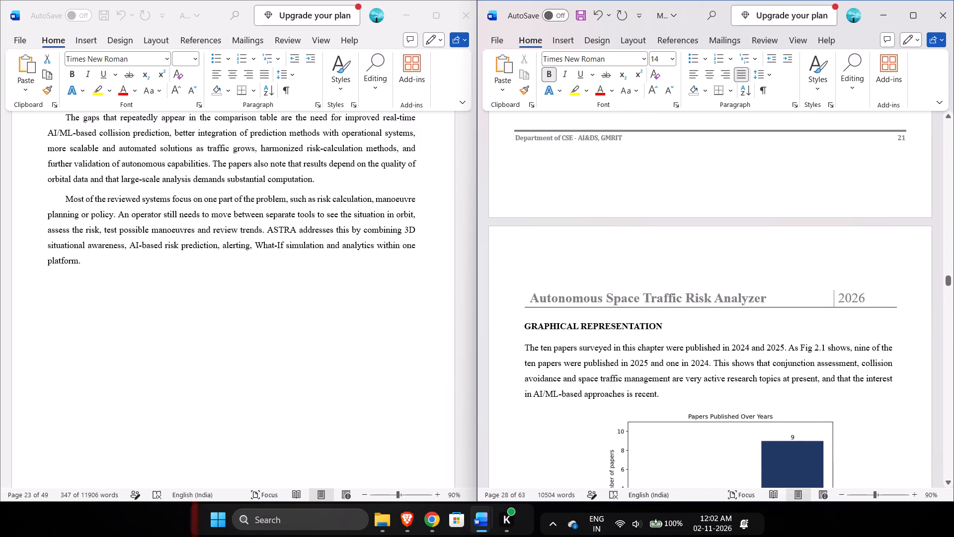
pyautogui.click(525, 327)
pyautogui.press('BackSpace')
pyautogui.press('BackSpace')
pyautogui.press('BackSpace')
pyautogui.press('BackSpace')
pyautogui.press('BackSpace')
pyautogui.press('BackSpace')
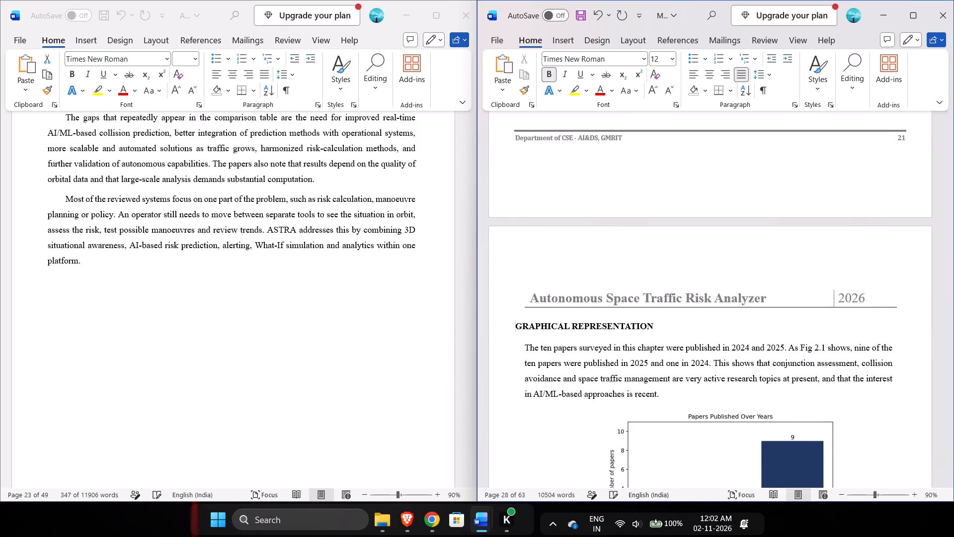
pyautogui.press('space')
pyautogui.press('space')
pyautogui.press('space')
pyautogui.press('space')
# Review the rest of the Literature Survey and the opening of the Methodology chapter in both documents.
pyautogui.scroll(-2, 525, 327)
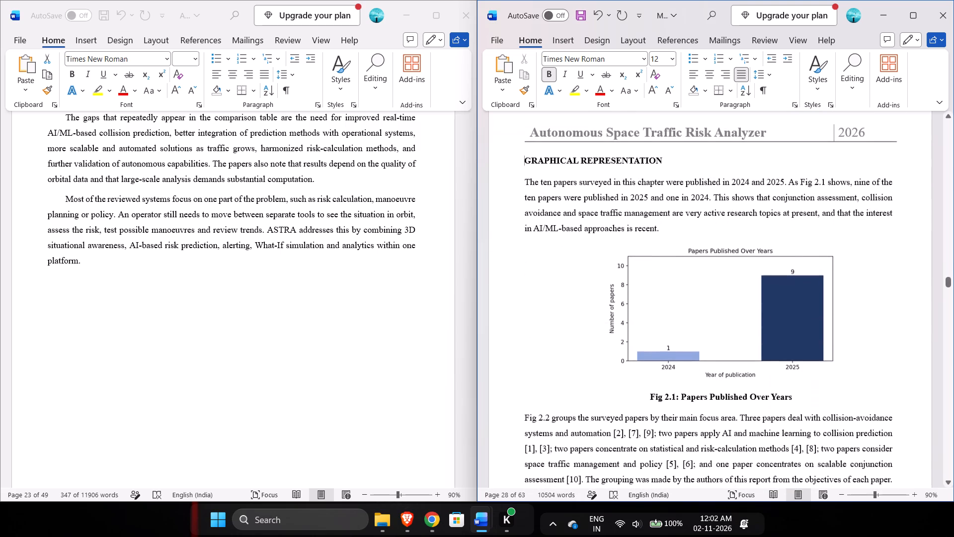
pyautogui.scroll(-4, 525, 327)
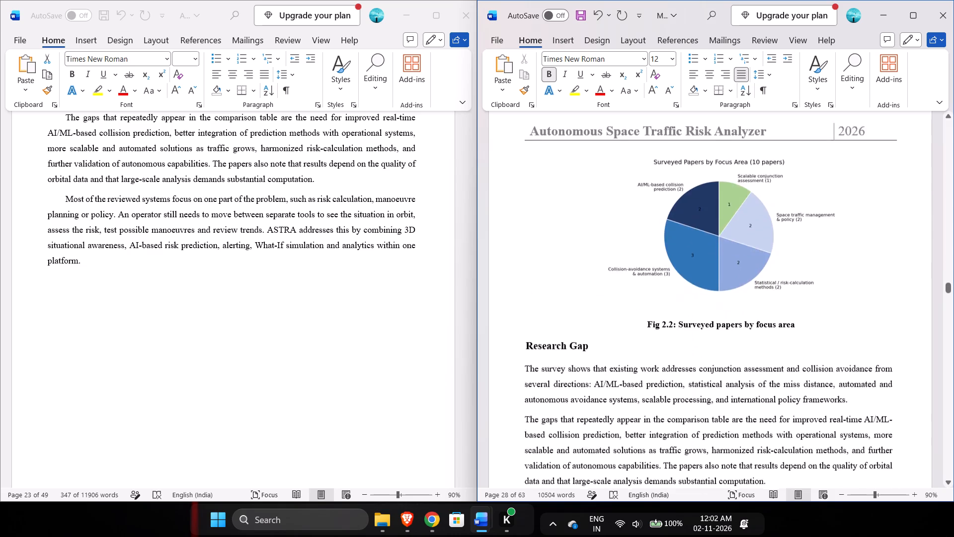
pyautogui.scroll(-5, 525, 327)
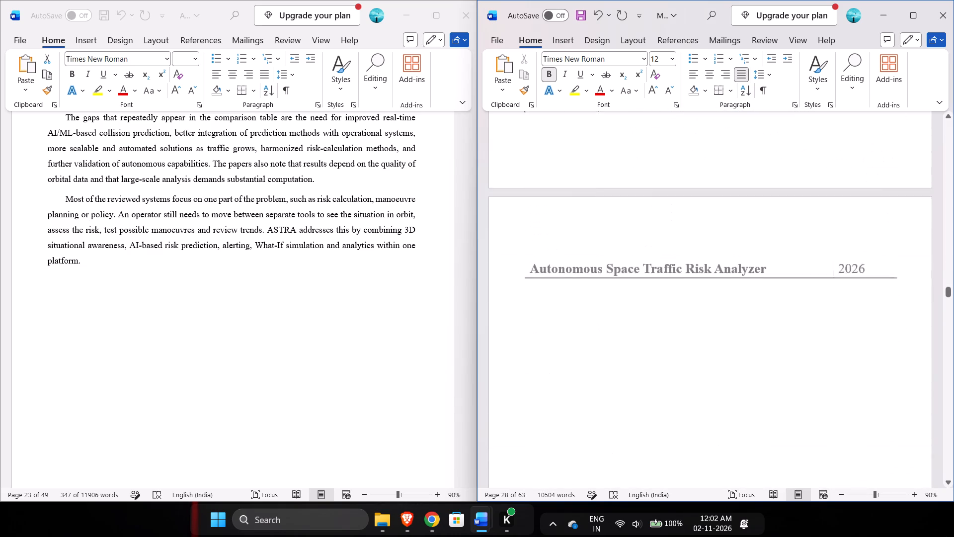
pyautogui.scroll(-4, 525, 327)
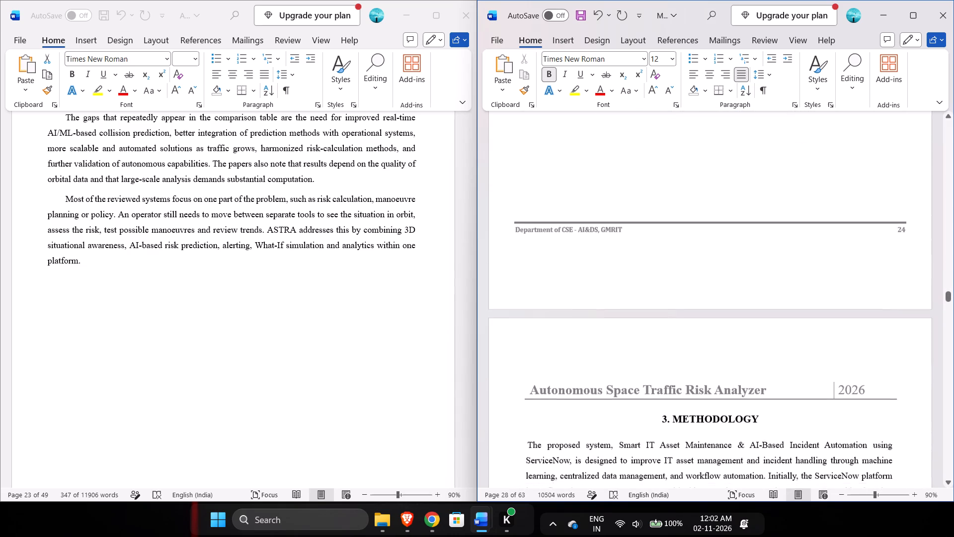
pyautogui.scroll(-2, 525, 327)
pyautogui.scroll(2, 211, 182)
pyautogui.scroll(-6, 211, 182)
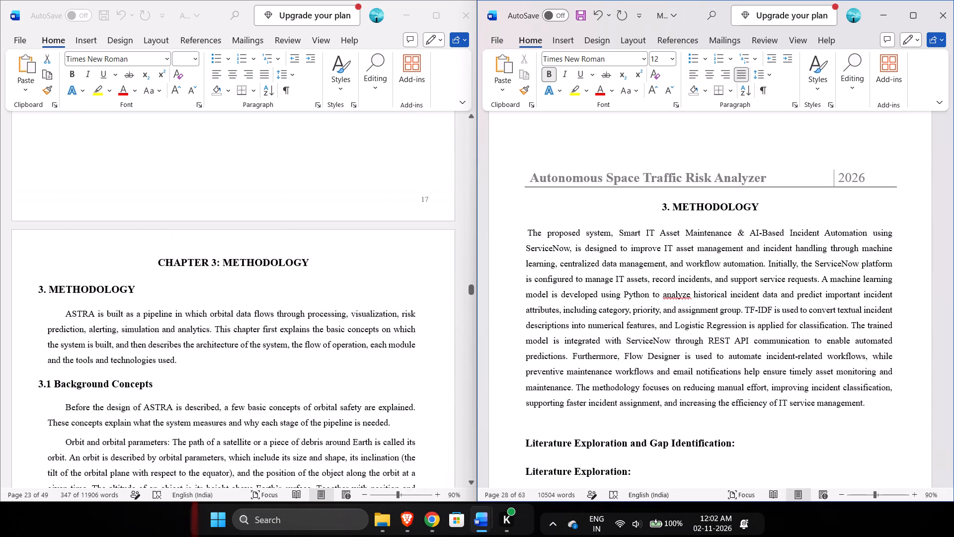
pyautogui.scroll(-1, 551, 340)
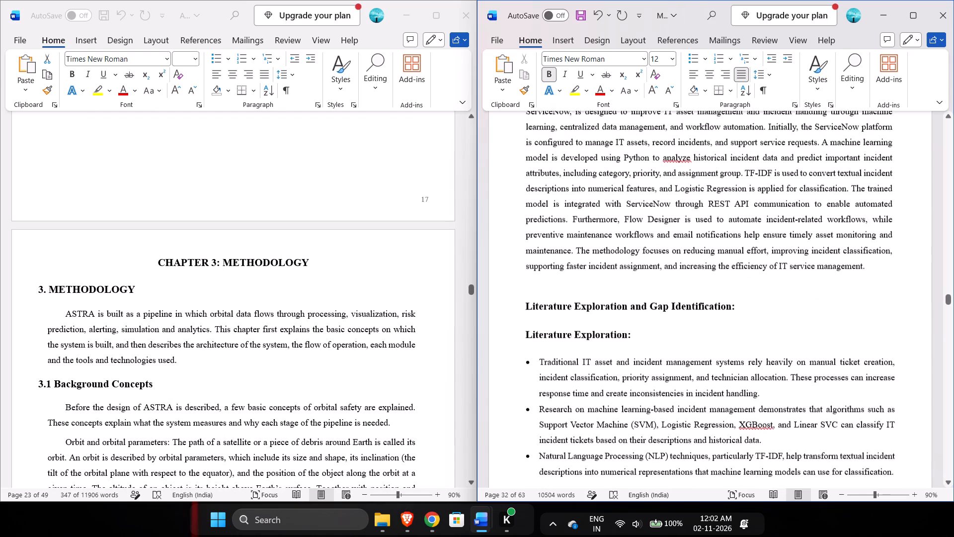
pyautogui.scroll(-1, 551, 340)
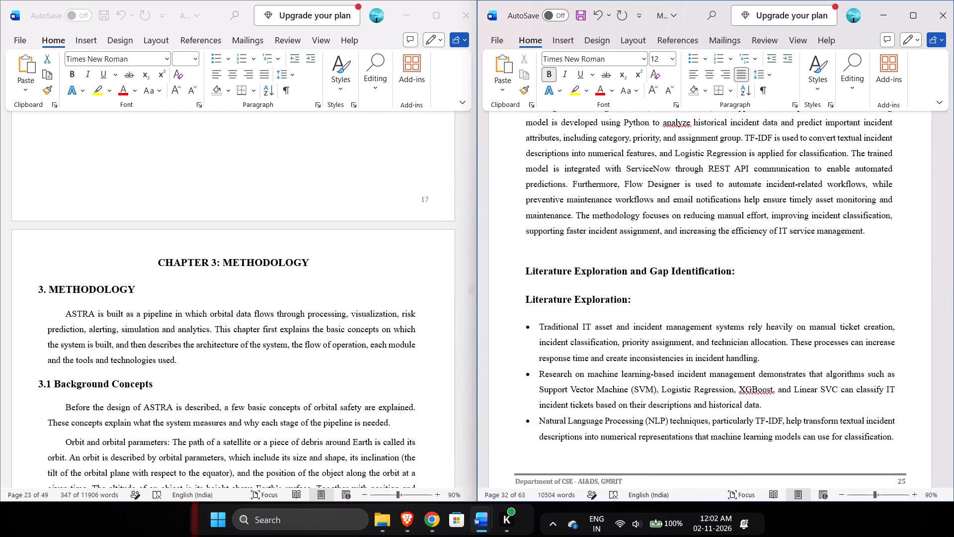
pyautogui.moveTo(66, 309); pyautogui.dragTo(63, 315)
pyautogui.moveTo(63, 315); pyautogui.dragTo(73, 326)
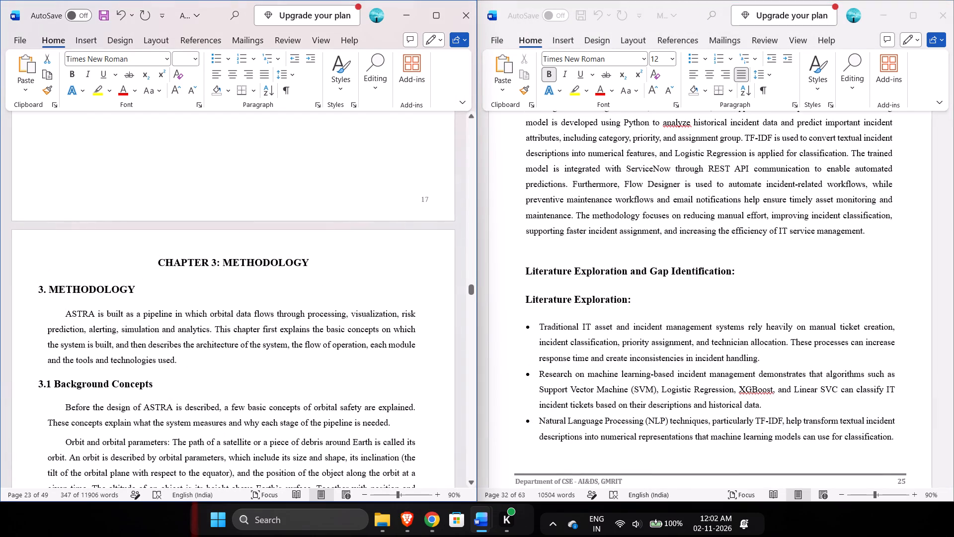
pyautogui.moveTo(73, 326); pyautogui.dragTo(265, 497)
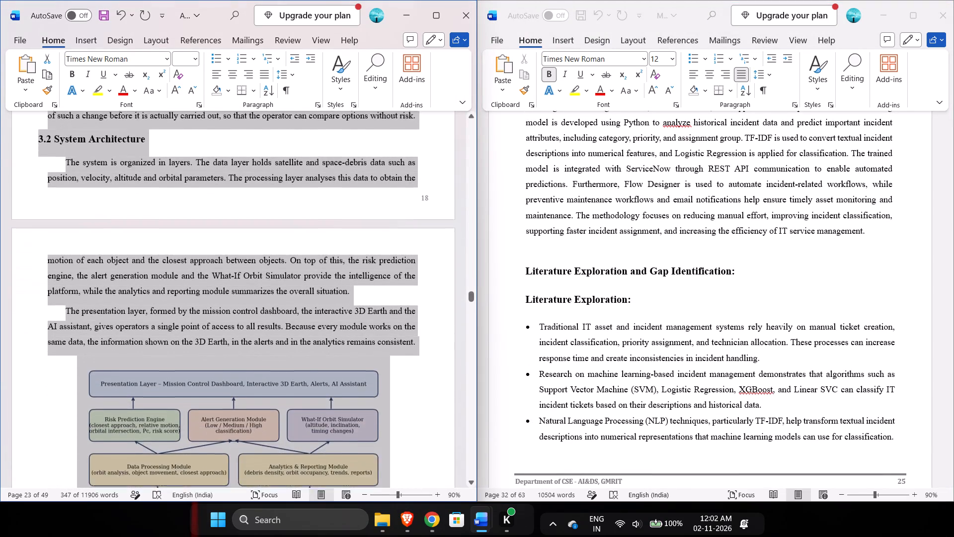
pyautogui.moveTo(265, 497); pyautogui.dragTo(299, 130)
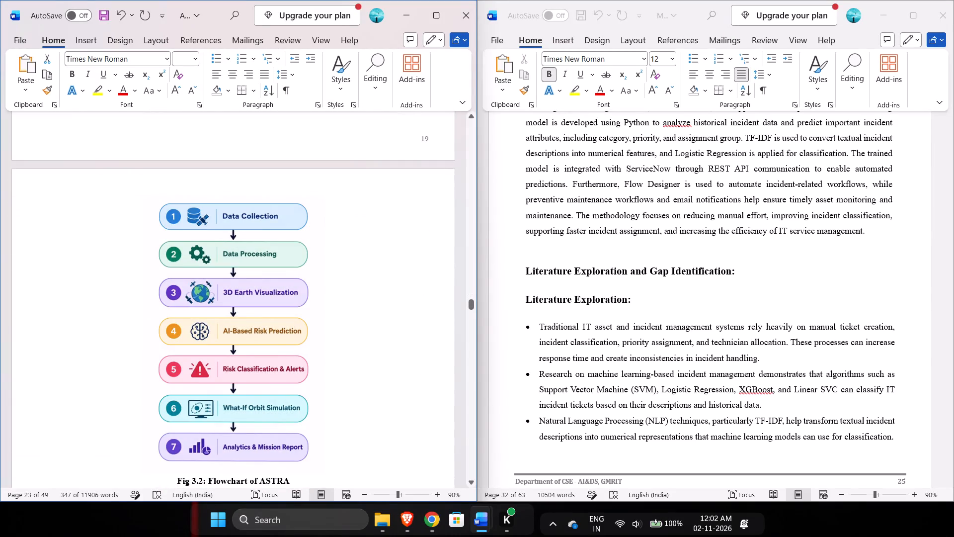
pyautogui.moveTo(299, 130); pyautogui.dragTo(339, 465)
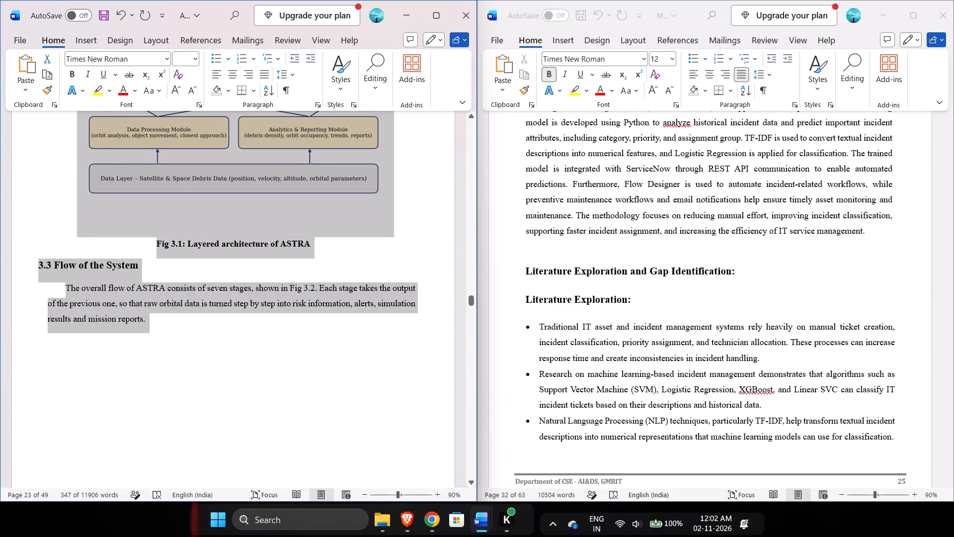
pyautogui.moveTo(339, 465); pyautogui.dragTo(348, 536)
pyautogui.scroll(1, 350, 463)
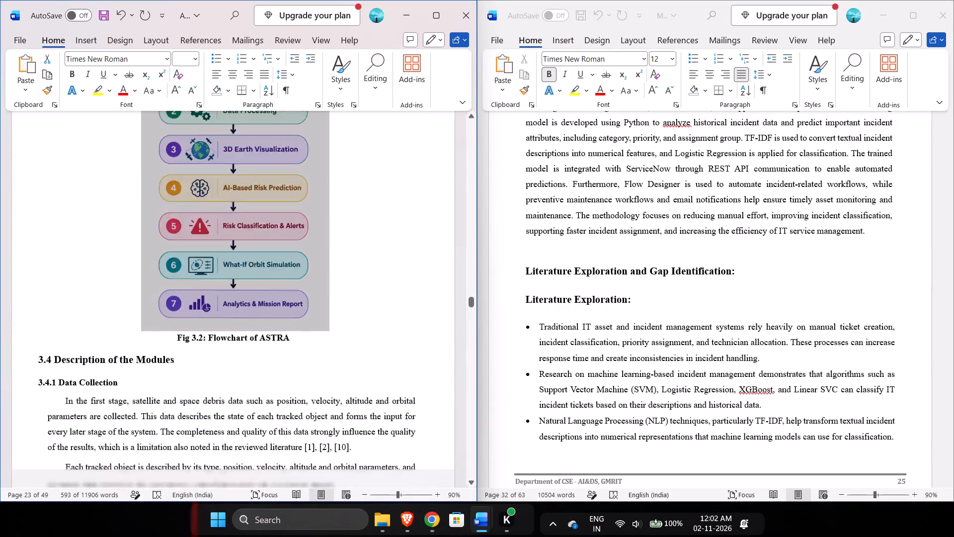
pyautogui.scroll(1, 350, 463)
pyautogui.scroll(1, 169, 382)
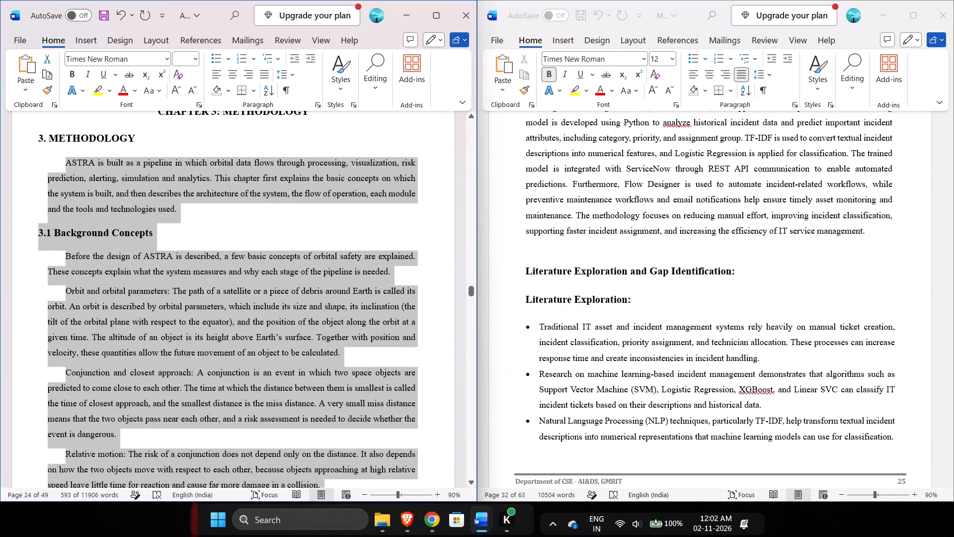
# Copy the reference document's Methodology content, from the paragraph starting "ASTRA is built as a pipeline" through the end of 3.10 Data Requirements.
pyautogui.click(64, 156)
pyautogui.moveTo(64, 156); pyautogui.dragTo(97, 225)
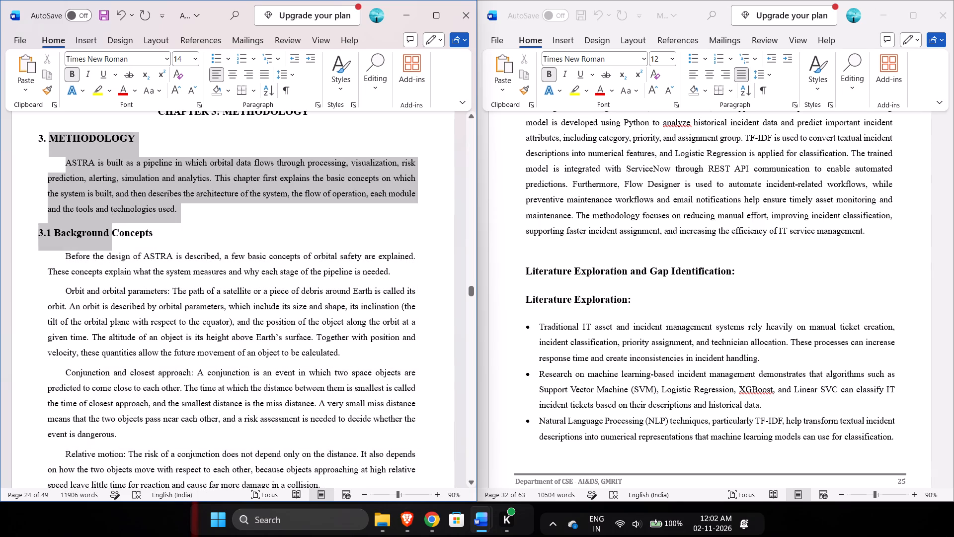
pyautogui.moveTo(97, 225); pyautogui.dragTo(77, 189)
pyautogui.click(61, 161)
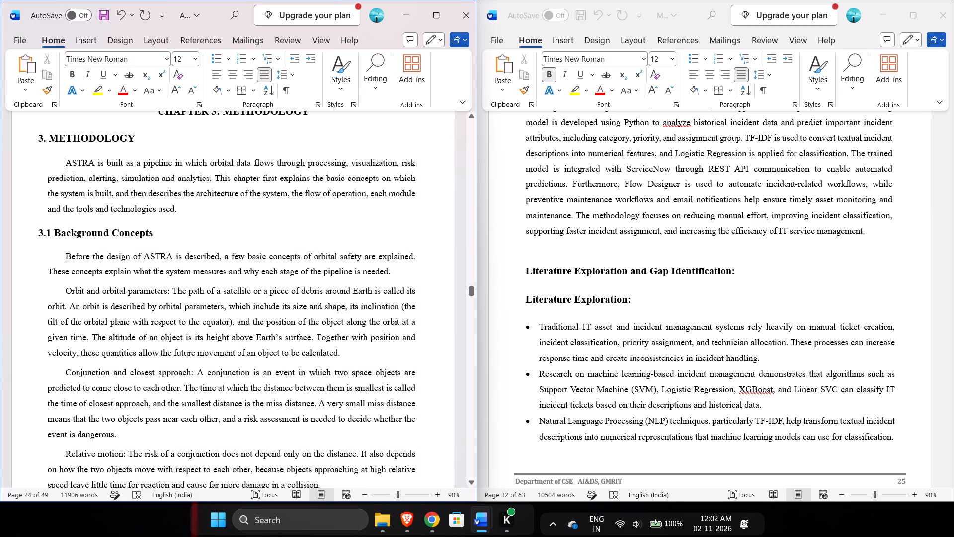
pyautogui.moveTo(63, 162); pyautogui.dragTo(289, 536)
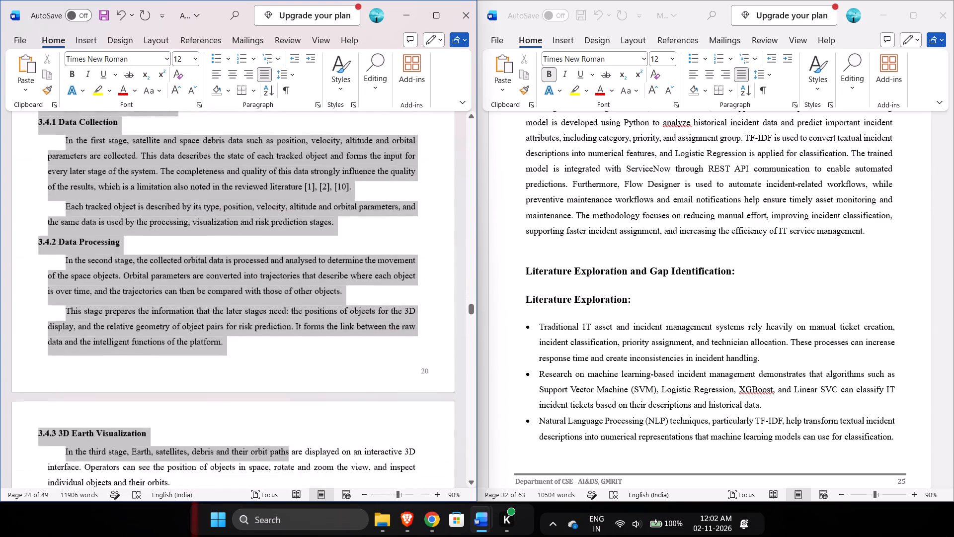
pyautogui.moveTo(289, 536); pyautogui.dragTo(341, 251)
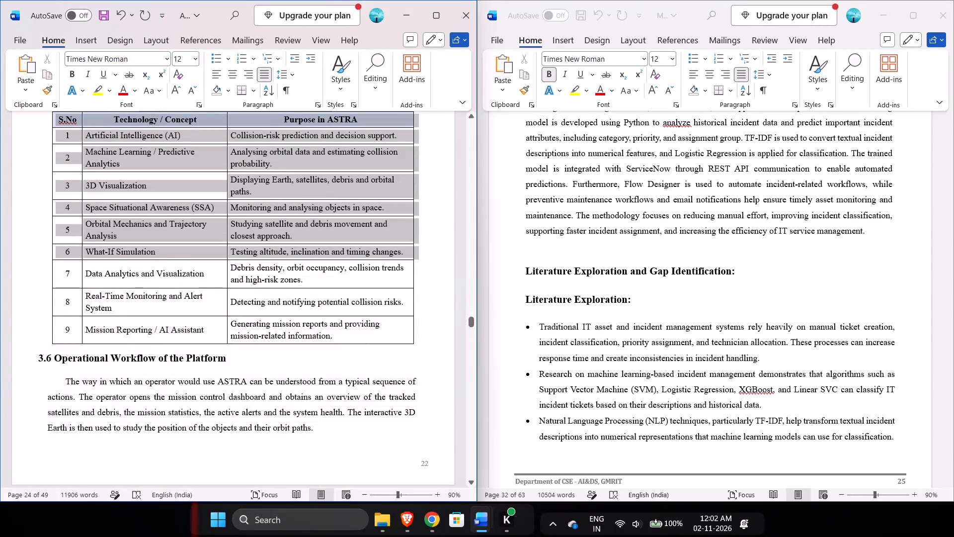
pyautogui.moveTo(341, 251); pyautogui.dragTo(351, 109)
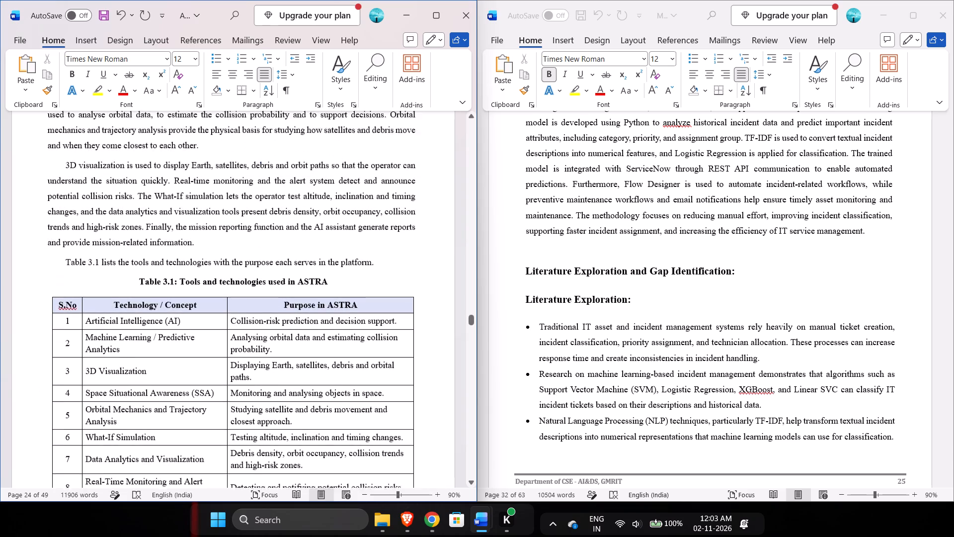
pyautogui.moveTo(351, 109); pyautogui.dragTo(388, 511)
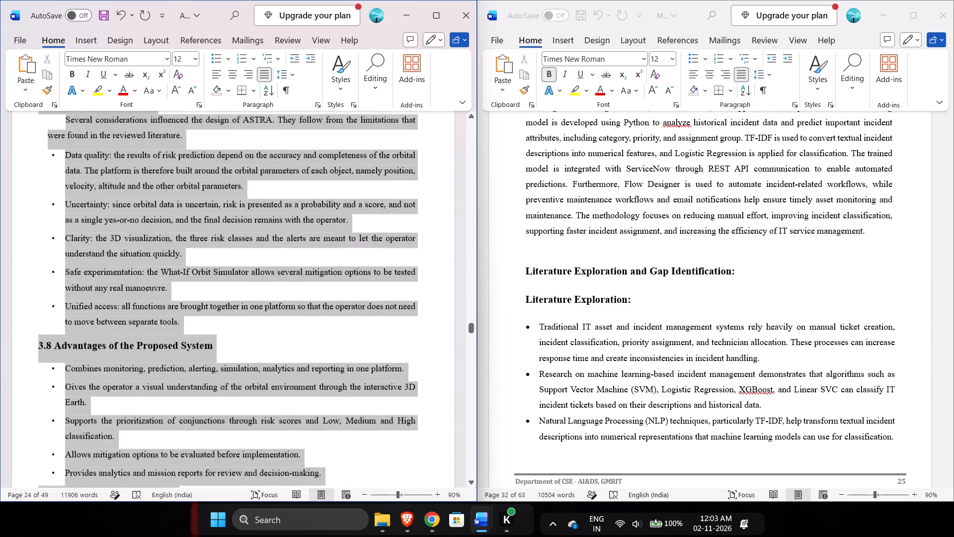
pyautogui.moveTo(388, 511); pyautogui.dragTo(330, 398)
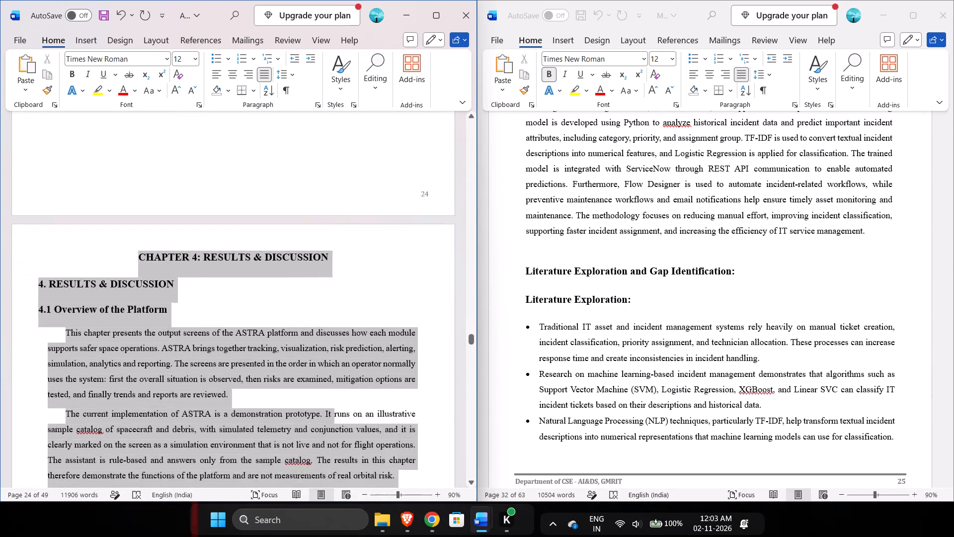
pyautogui.moveTo(330, 398); pyautogui.dragTo(358, 62)
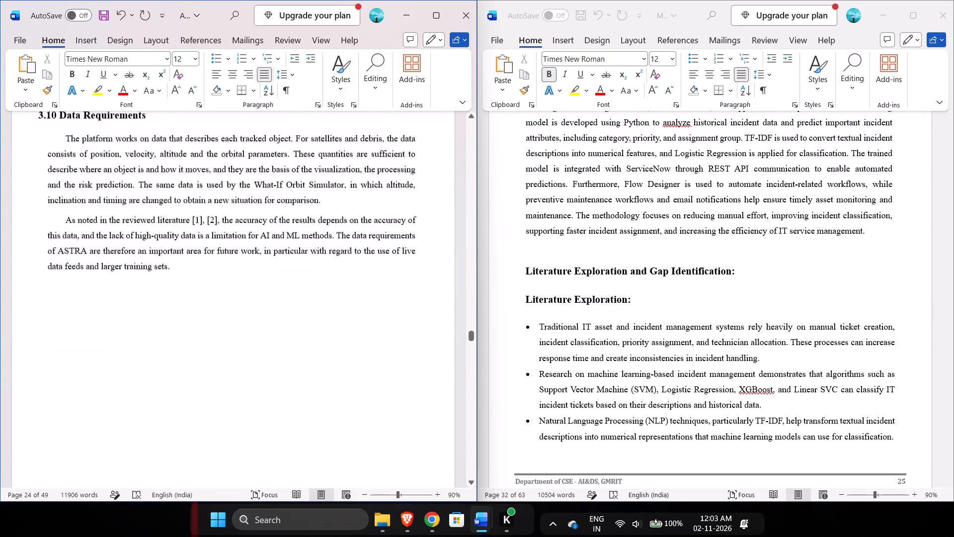
pyautogui.moveTo(358, 62); pyautogui.dragTo(287, 329)
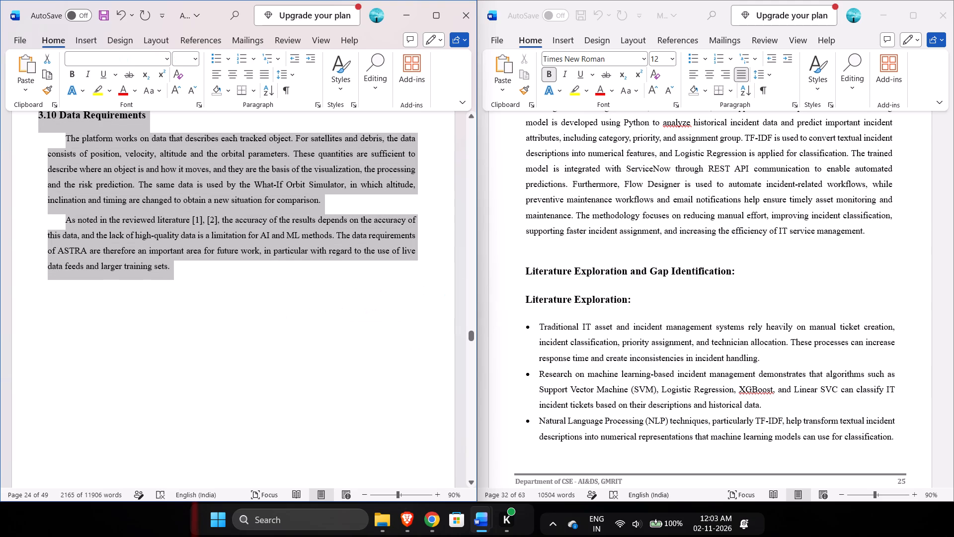
pyautogui.hotkey('ctrl', 'c')
# Replace the old Methodology content below the chapter heading, through the Table 3.1 incident management comparison, with the copied ASTRA content.
pyautogui.click(637, 306)
pyautogui.scroll(1, 637, 306)
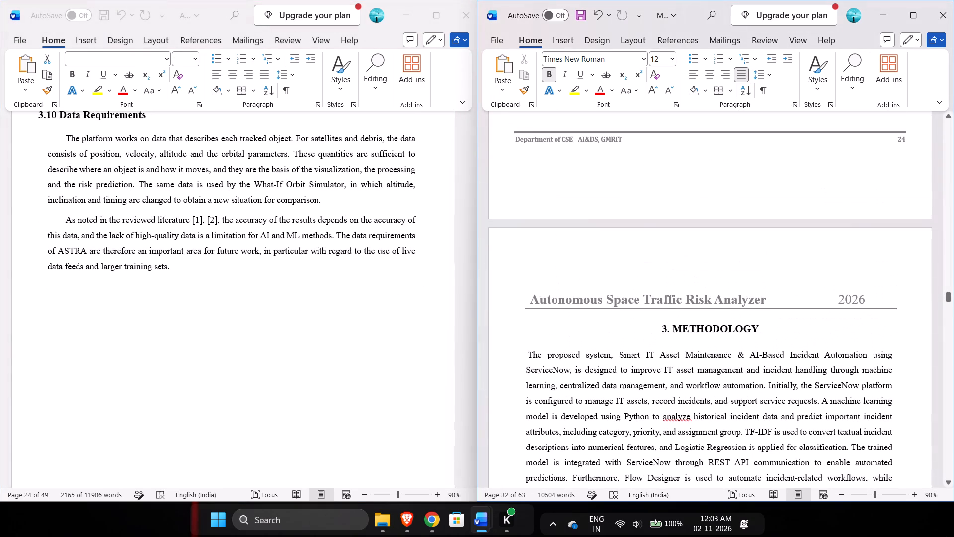
pyautogui.doubleClick(526, 353)
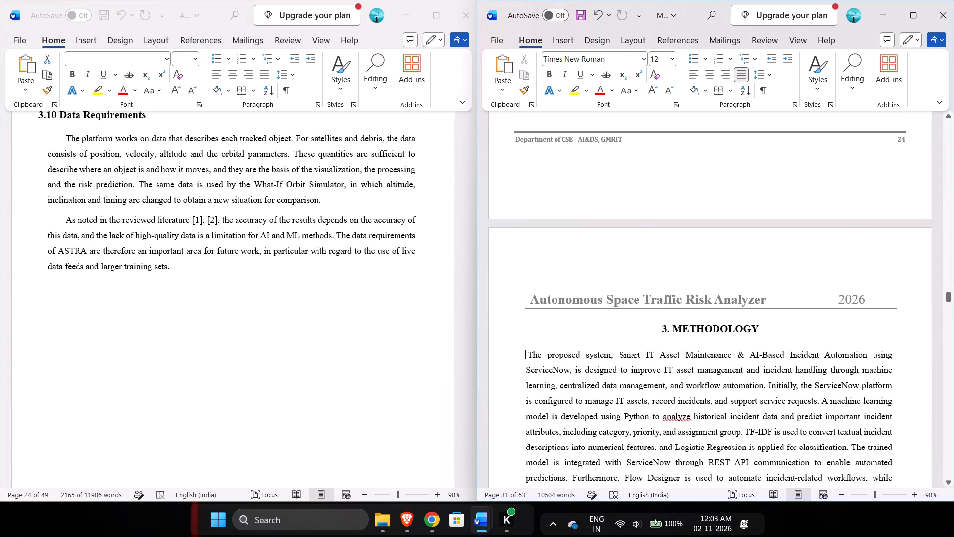
pyautogui.click(526, 353)
pyautogui.press('Right')
pyautogui.press('Down')
pyautogui.press('Up')
pyautogui.moveTo(528, 355); pyautogui.dragTo(601, 536)
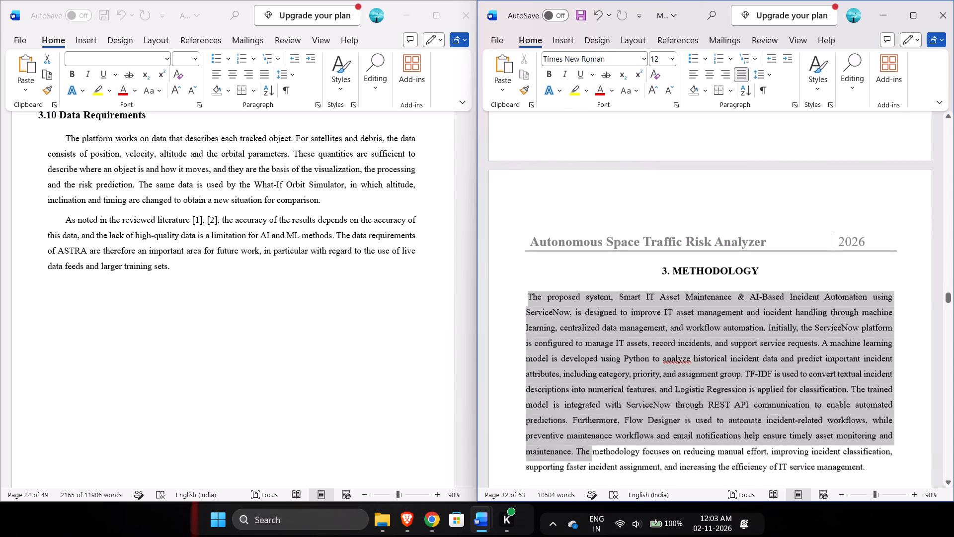
pyautogui.moveTo(601, 536); pyautogui.dragTo(601, 515)
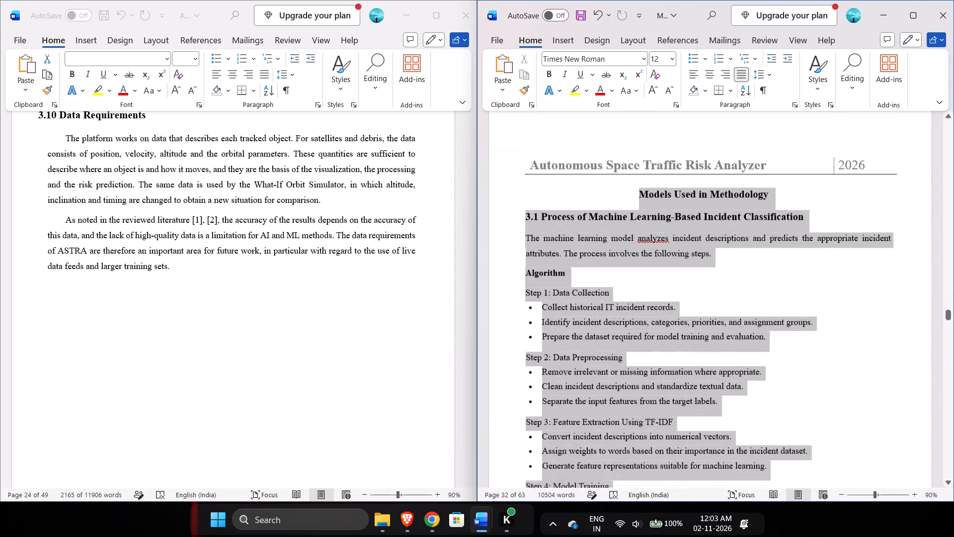
pyautogui.moveTo(601, 515); pyautogui.dragTo(700, 101)
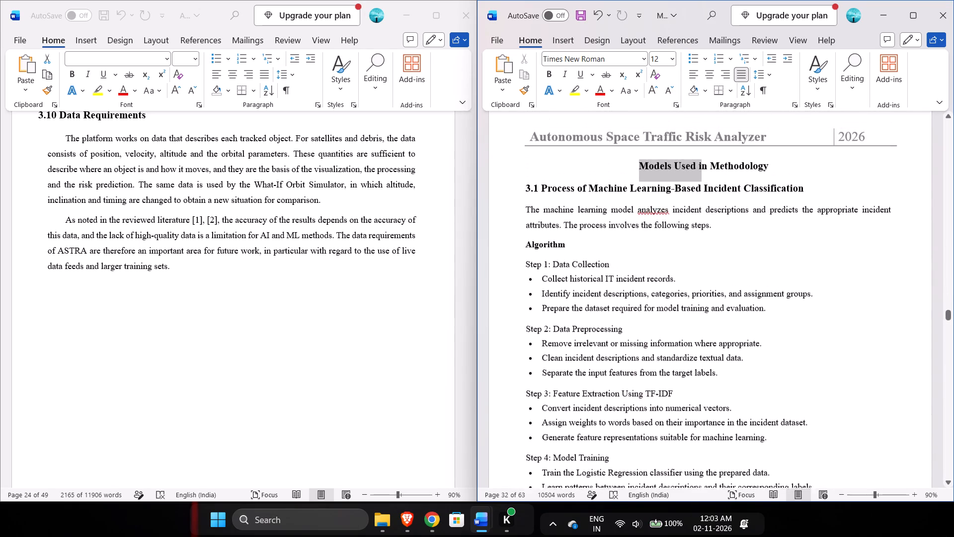
pyautogui.moveTo(700, 101); pyautogui.dragTo(788, 536)
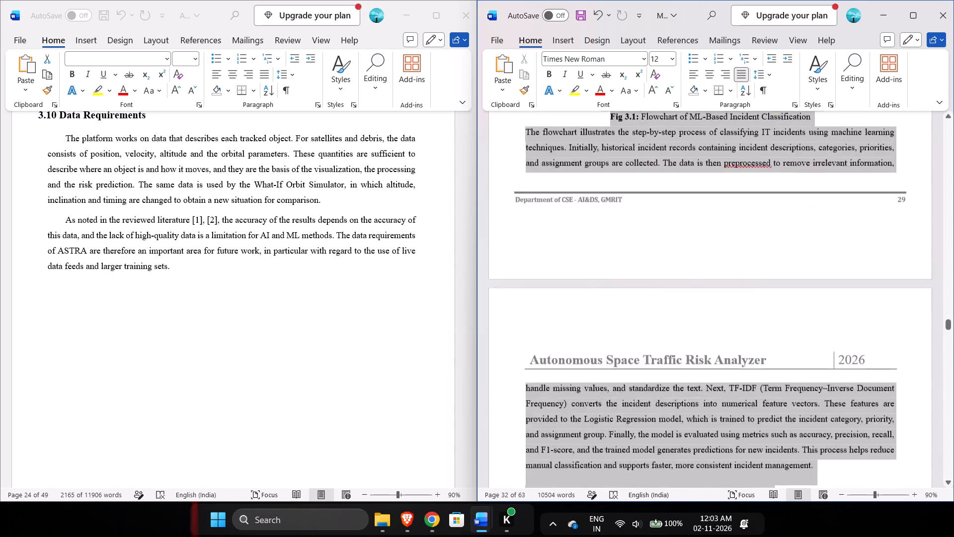
pyautogui.moveTo(788, 536); pyautogui.dragTo(788, 520)
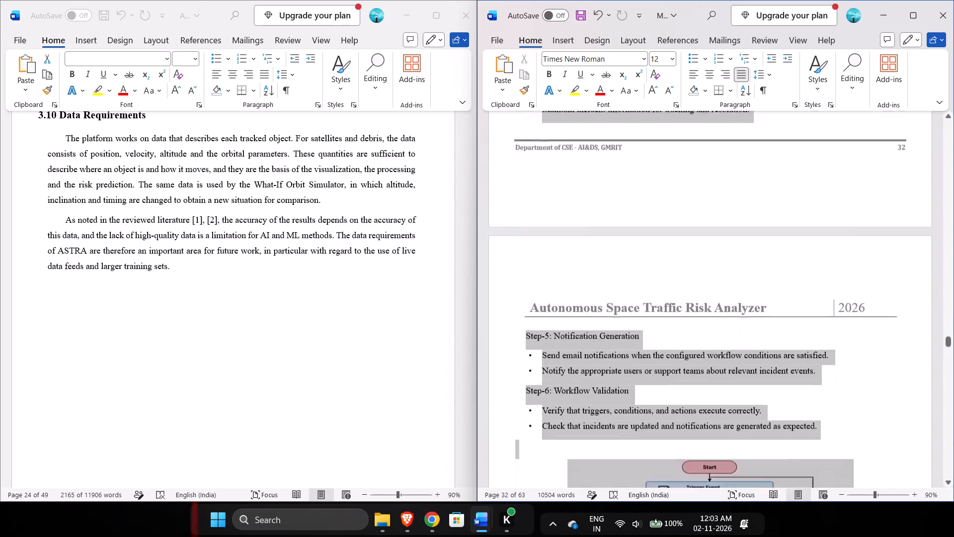
pyautogui.moveTo(788, 520); pyautogui.dragTo(788, 535)
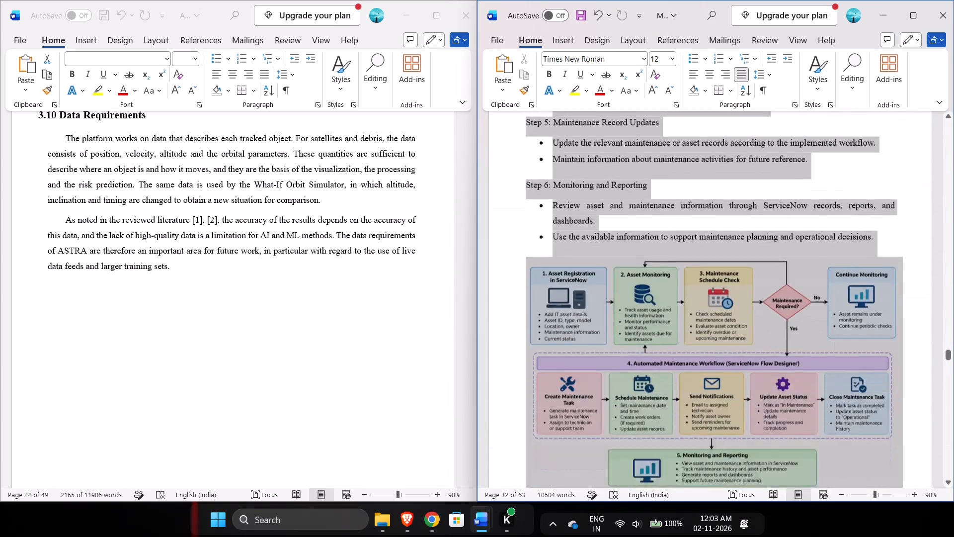
pyautogui.moveTo(788, 535); pyautogui.dragTo(779, 229)
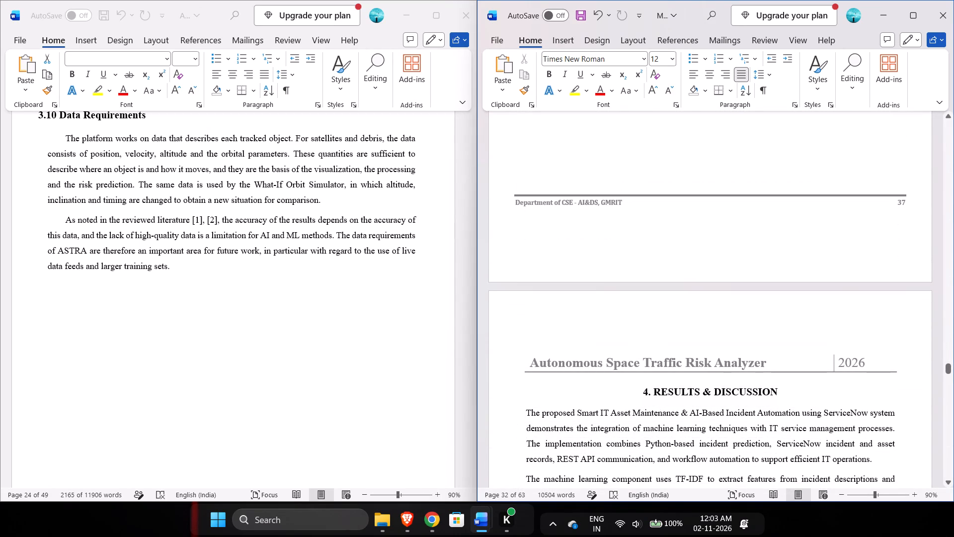
pyautogui.moveTo(779, 229); pyautogui.dragTo(812, 135)
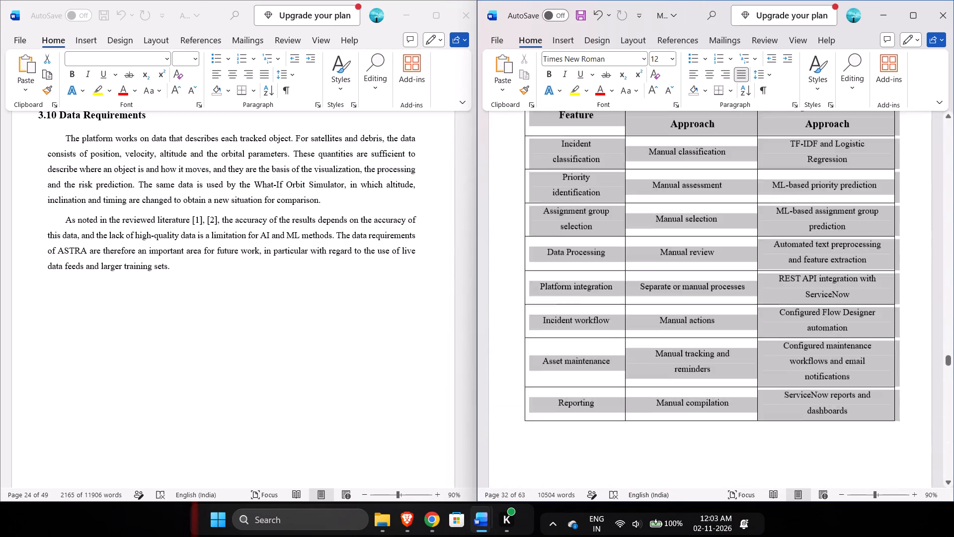
pyautogui.moveTo(812, 135); pyautogui.dragTo(912, 430)
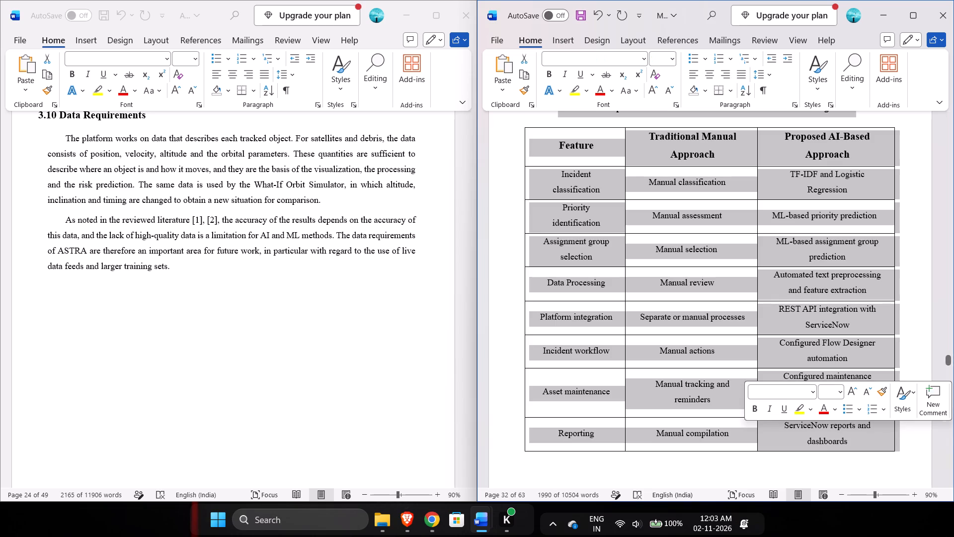
pyautogui.scroll(6, 350, 314)
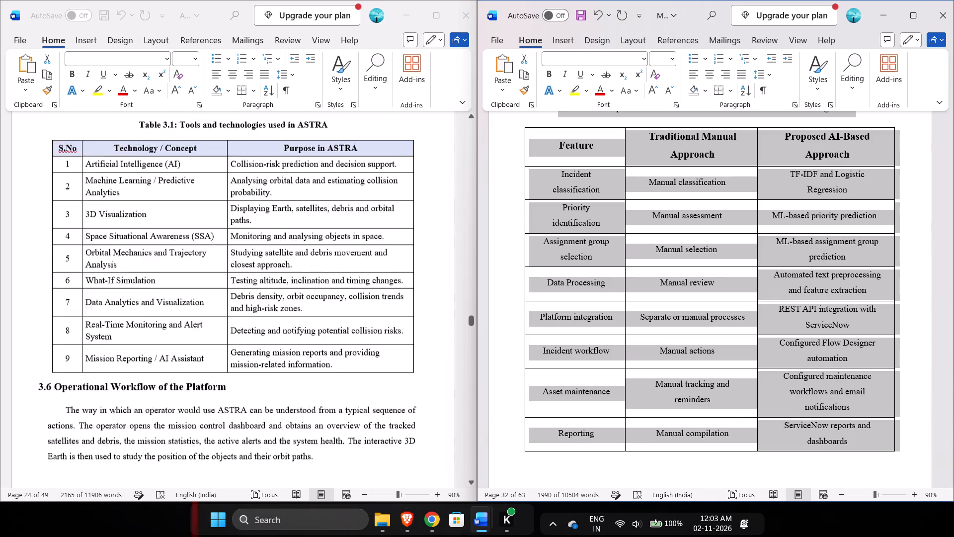
pyautogui.scroll(-1, 350, 314)
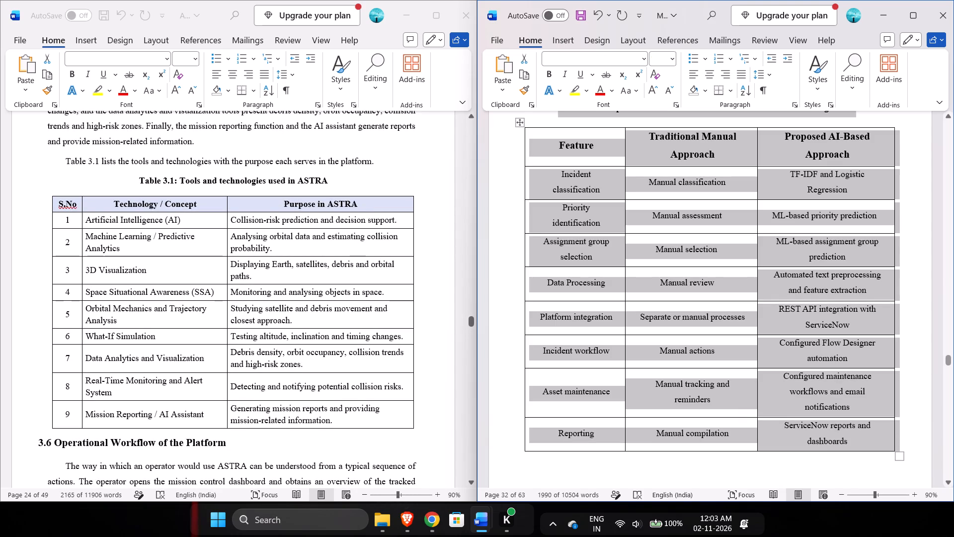
pyautogui.scroll(1, 739, 373)
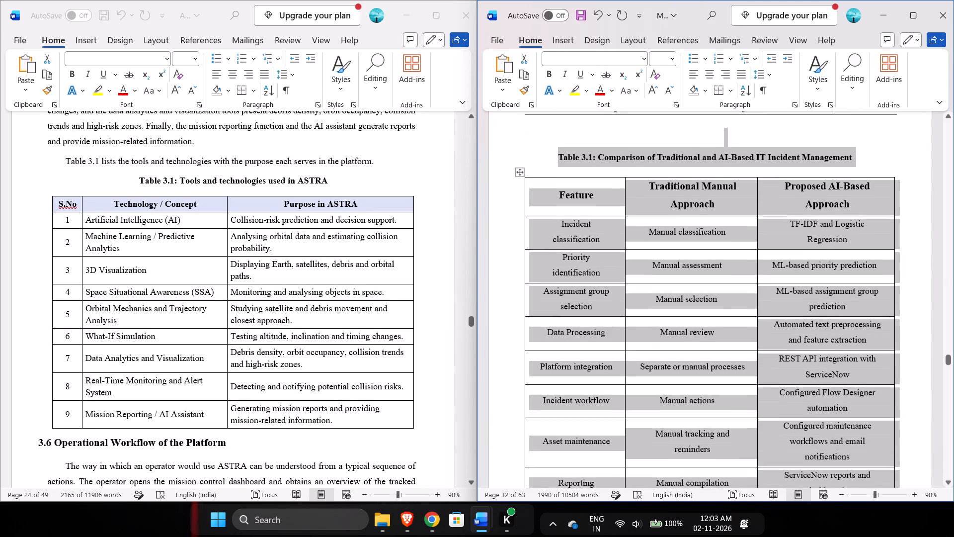
pyautogui.scroll(1, 739, 373)
pyautogui.hotkey('ctrl', 'v')
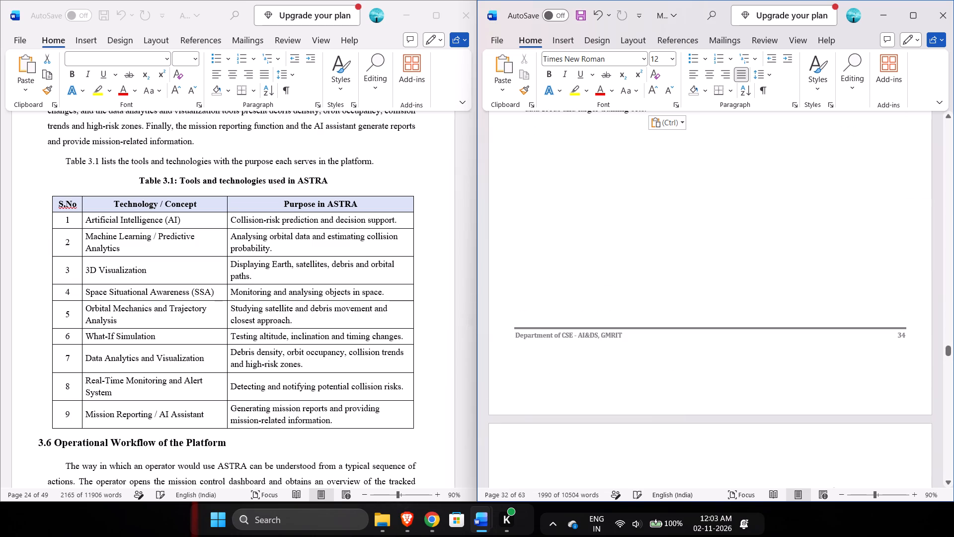
# Review the pasted Methodology chapter, checking the layout of its sections, Table 3.1 and the architecture figure.
pyautogui.scroll(2, 739, 373)
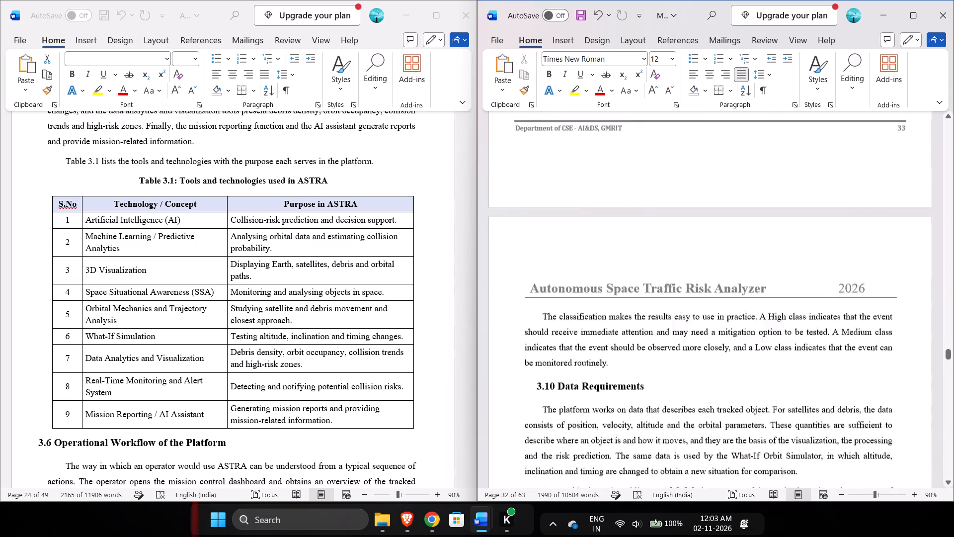
pyautogui.scroll(6, 739, 373)
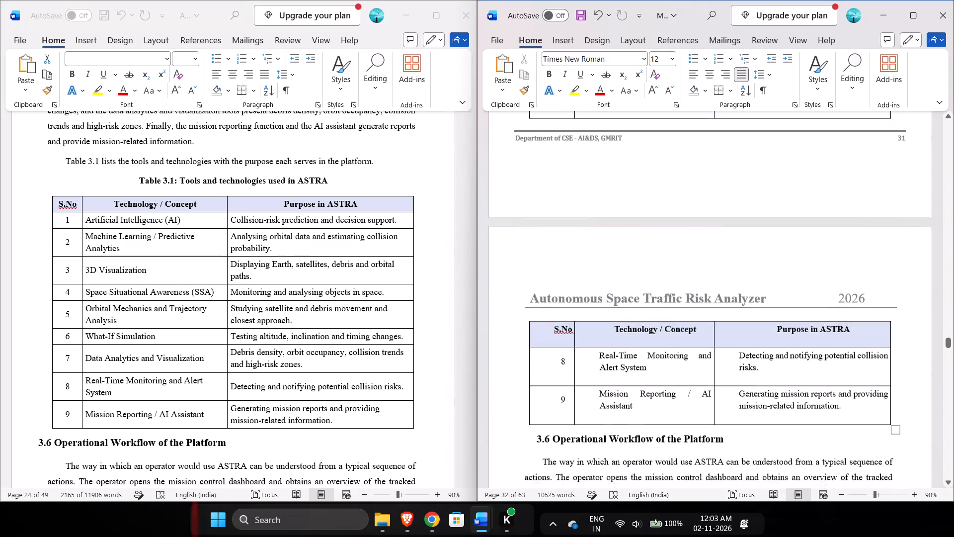
pyautogui.scroll(5, 739, 373)
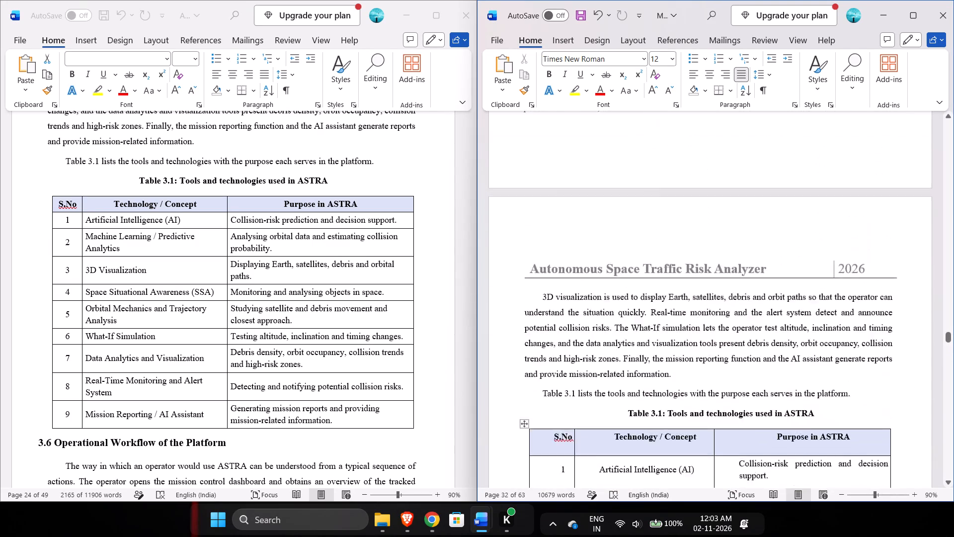
pyautogui.scroll(6, 739, 373)
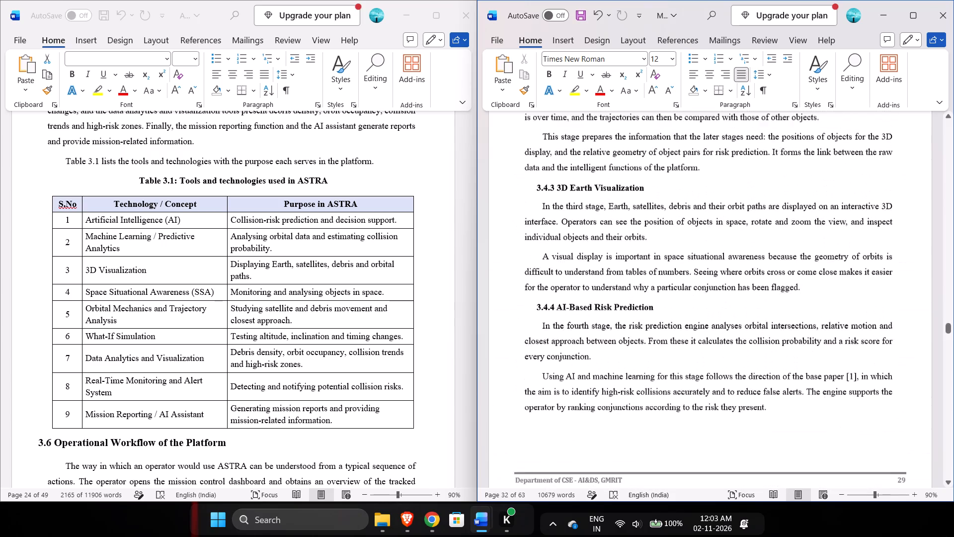
pyautogui.scroll(6, 739, 373)
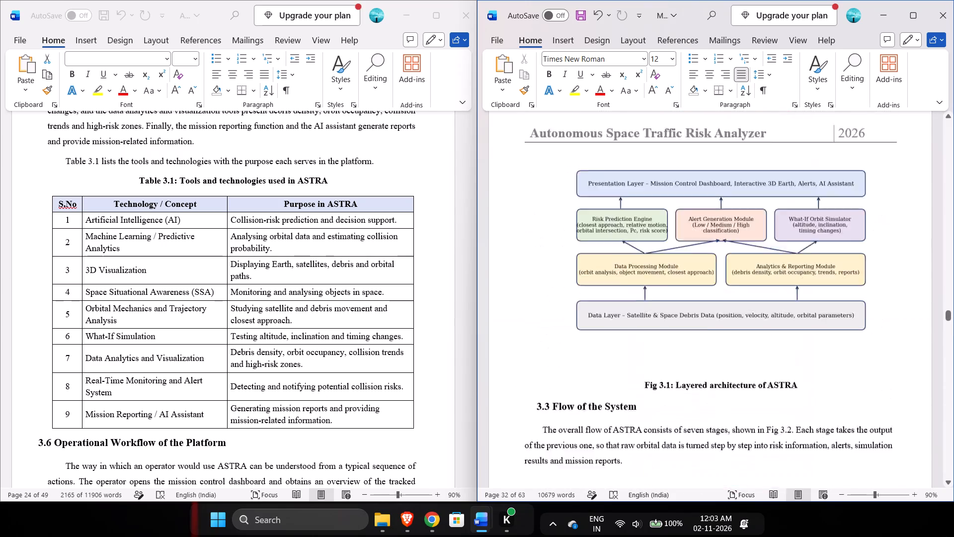
pyautogui.scroll(2, 739, 373)
# Remove the first-line indent from the opening Methodology paragraph starting "ASTRA is built as a pipeline".
pyautogui.scroll(-3, 739, 373)
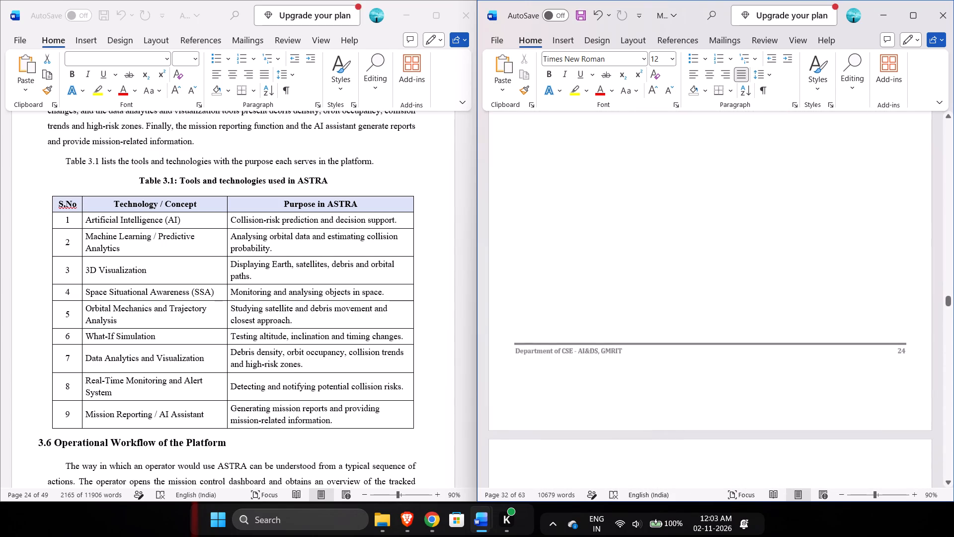
pyautogui.scroll(-1, 739, 373)
pyautogui.click(541, 146)
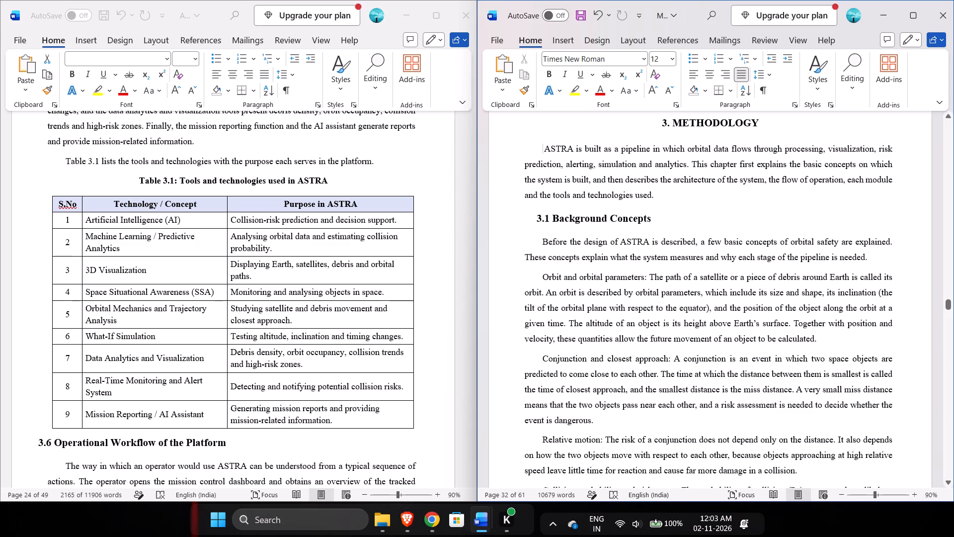
pyautogui.press('Delete')
pyautogui.press('BackSpace')
pyautogui.press('BackSpace')
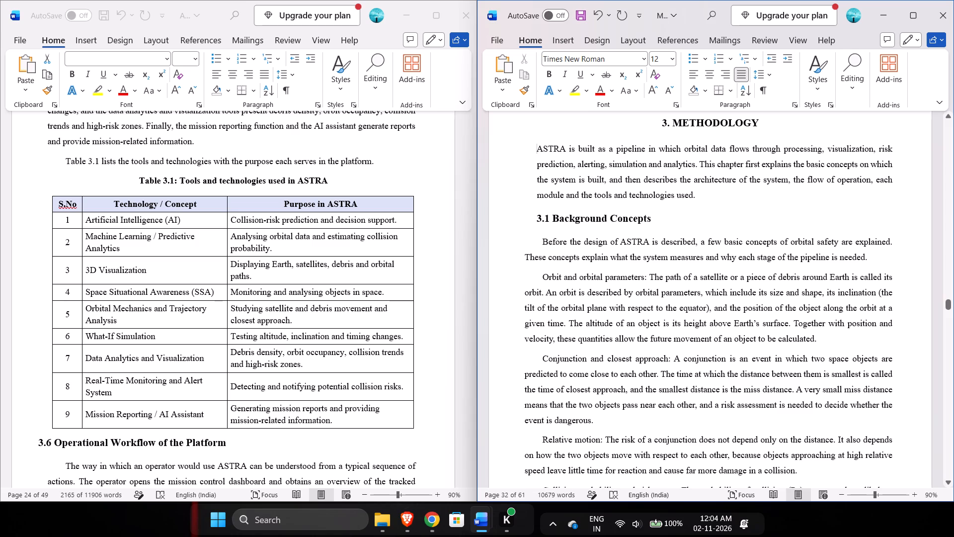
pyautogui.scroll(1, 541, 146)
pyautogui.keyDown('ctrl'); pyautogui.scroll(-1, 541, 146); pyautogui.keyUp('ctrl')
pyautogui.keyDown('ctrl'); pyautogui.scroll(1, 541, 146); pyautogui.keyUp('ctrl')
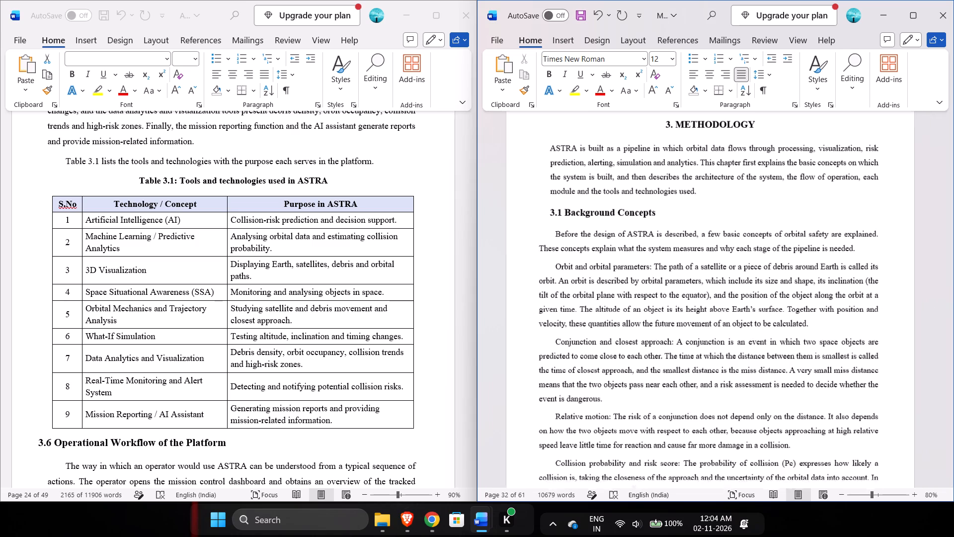
# Undo the last indent change on the opening Methodology paragraph starting "ASTRA is built as a pipeline".
pyautogui.keyDown('ctrl'); pyautogui.scroll(1, 541, 146); pyautogui.keyUp('ctrl')
pyautogui.scroll(1, 572, 192)
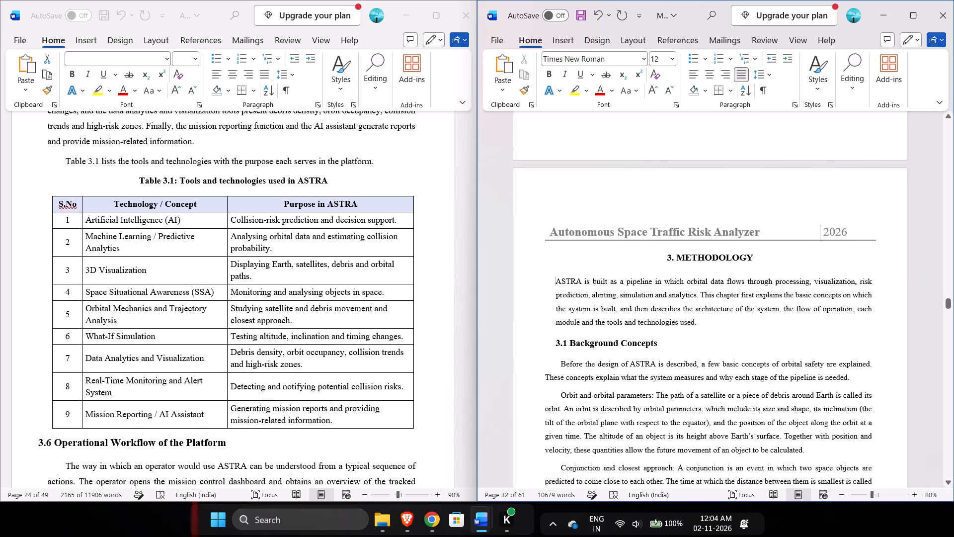
pyautogui.hotkey('ctrl', 'z')
# Remove the indents from the 3.1 Background Concepts heading and its first paragraph, starting "Before the design of ASTRA".
pyautogui.press('Down')
pyautogui.press('Up')
pyautogui.press('Down')
pyautogui.press('Down')
pyautogui.press('Down')
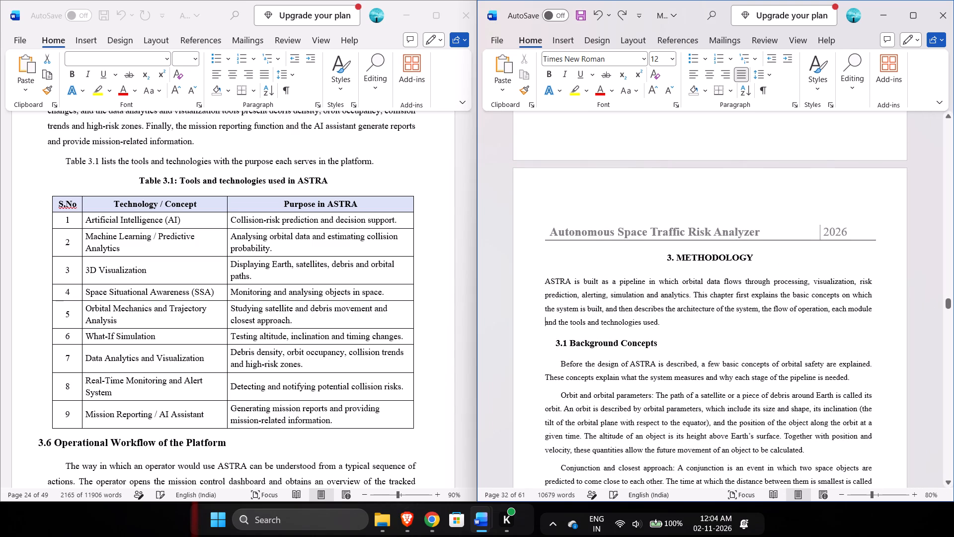
pyautogui.press('Down')
pyautogui.press('Down')
pyautogui.press('BackSpace')
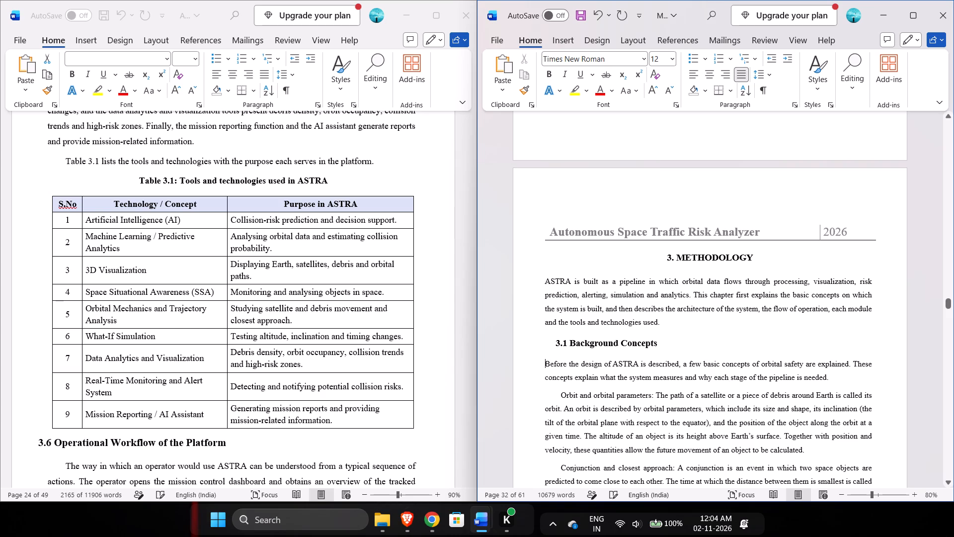
pyautogui.press('Up')
pyautogui.press('BackSpace')
pyautogui.press('BackSpace')
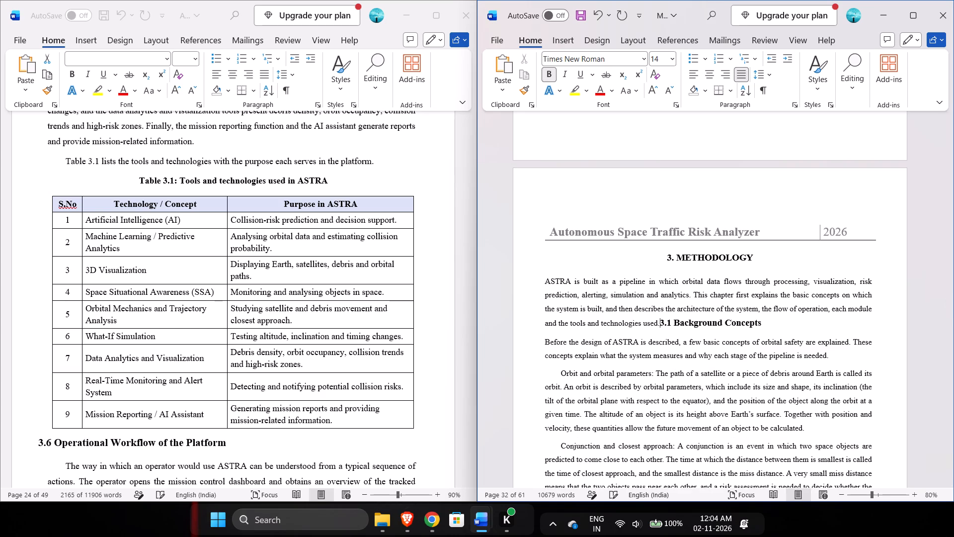
pyautogui.press('Return')
pyautogui.scroll(-1, 572, 192)
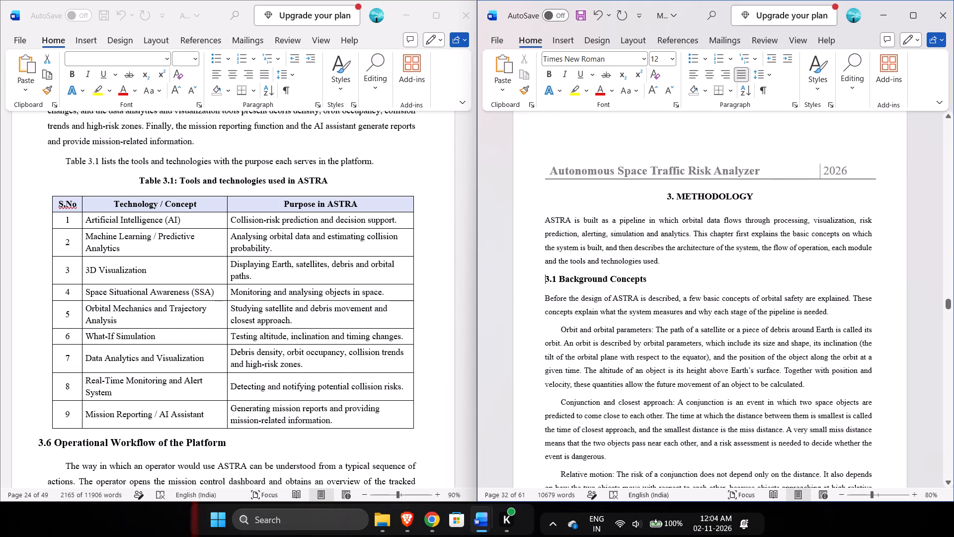
# Remove the first-line indents from the "Orbit and orbital parameters" and "Conjunction and closest approach" paragraphs, keeping their text intact.
pyautogui.click(559, 335)
pyautogui.press('BackSpace')
pyautogui.scroll(-1, 559, 335)
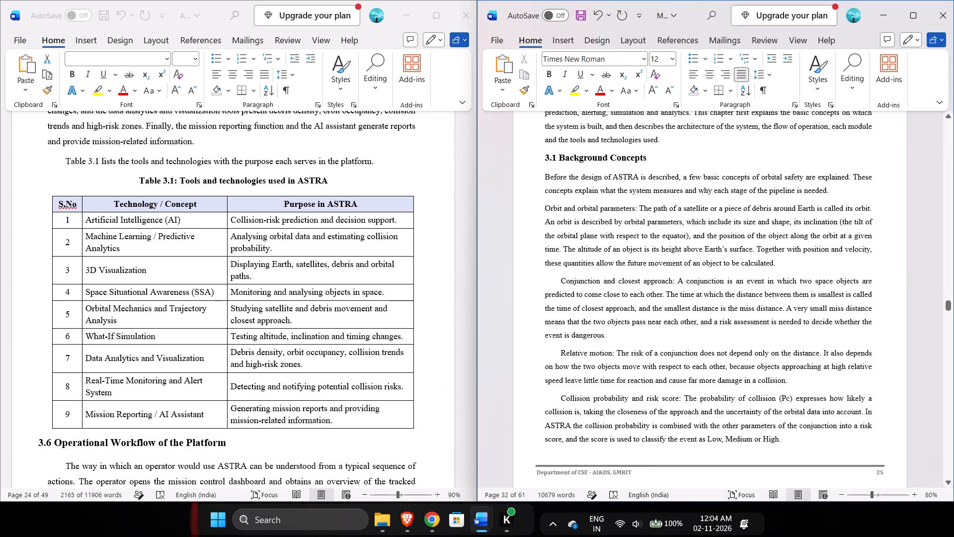
pyautogui.click(563, 280)
pyautogui.press('BackSpace')
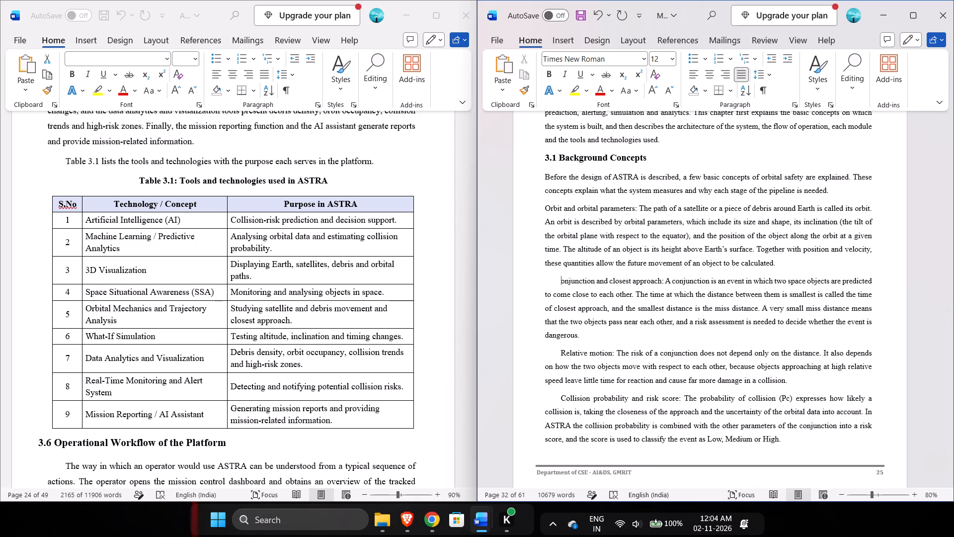
pyautogui.hotkey('ctrl', 'z')
pyautogui.press('Left')
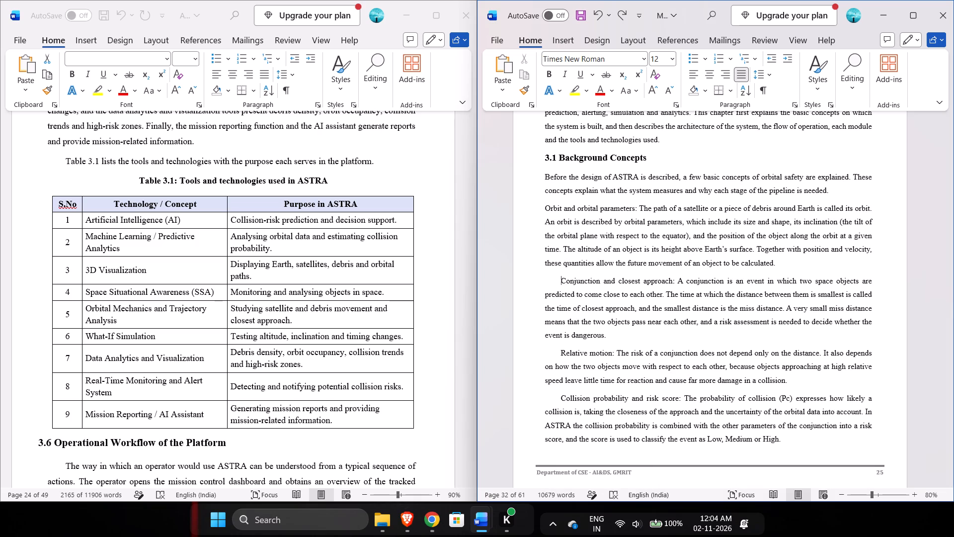
pyautogui.press('BackSpace')
# Remove the first-line indents from the "Relative motion", "Collision probability and risk score" and "What-if analysis" paragraphs.
pyautogui.press('Down')
pyautogui.press('Down')
pyautogui.press('Down')
pyautogui.press('Down')
pyautogui.press('Down')
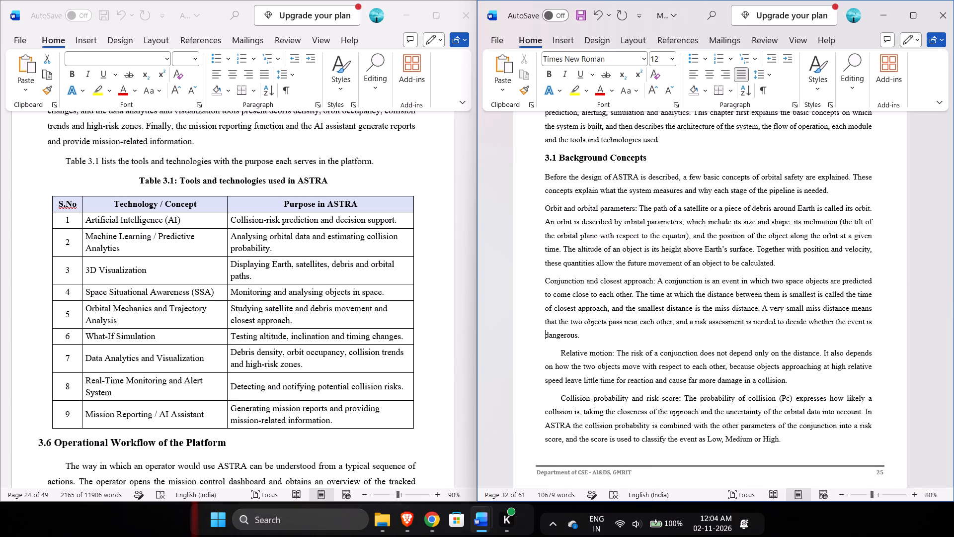
pyautogui.press('BackSpace')
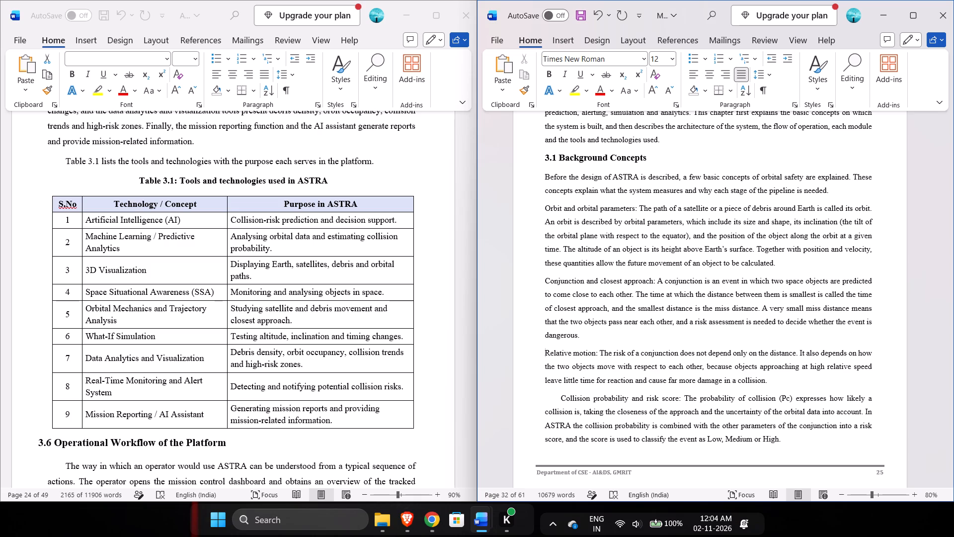
pyautogui.hotkey('ctrl', 'Down')
pyautogui.press('BackSpace')
pyautogui.press('Down')
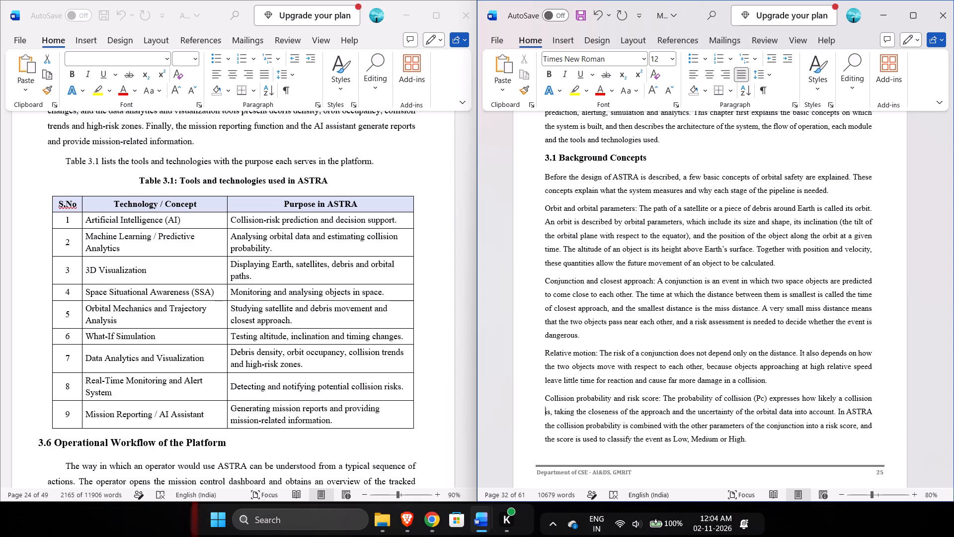
pyautogui.hotkey('ctrl', 'Down')
pyautogui.press('BackSpace')
# Remove the indents from the 3.2 System Architecture heading and from the two paragraphs below it.
pyautogui.hotkey('ctrl', 'Down')
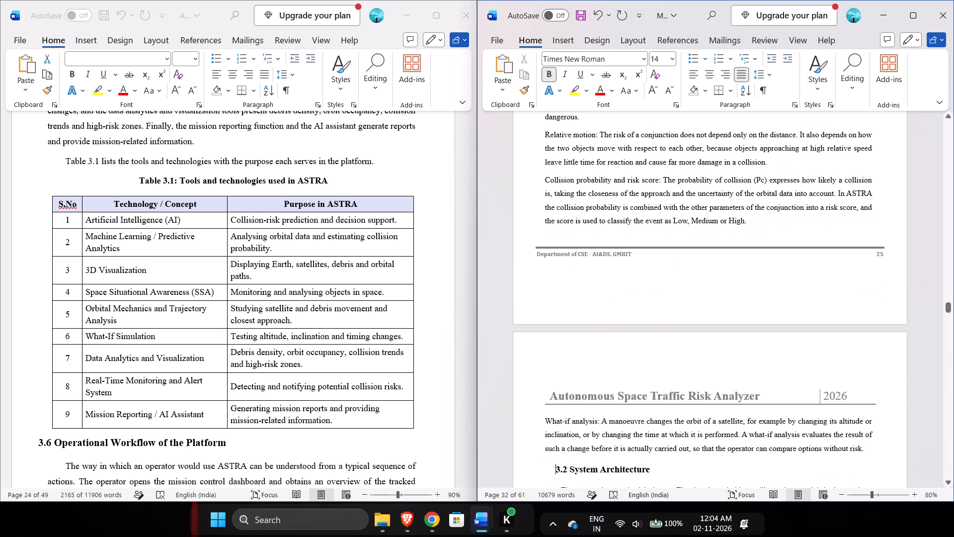
pyautogui.press('BackSpace')
pyautogui.press('BackSpace')
pyautogui.press('BackSpace')
pyautogui.press('Return')
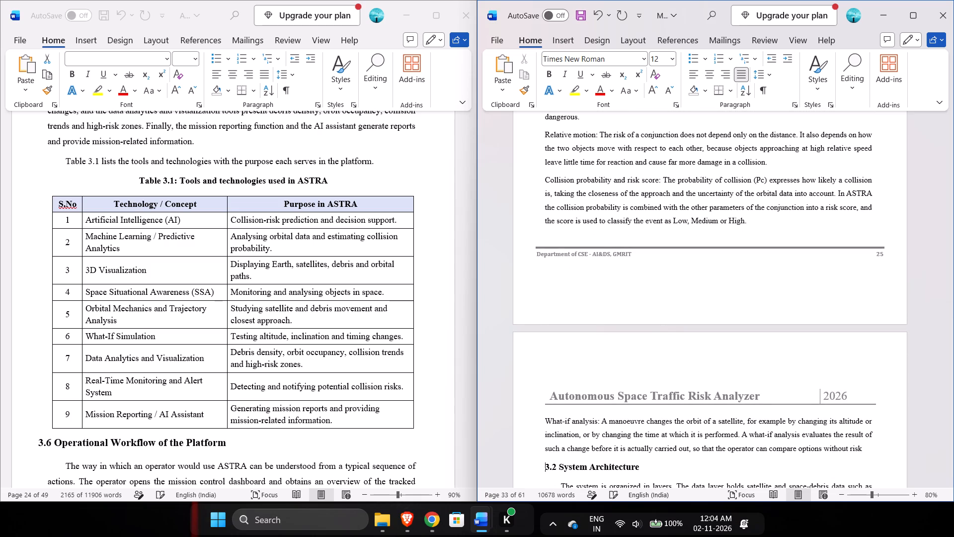
pyautogui.press('Down')
pyautogui.press('BackSpace')
pyautogui.hotkey('ctrl', 'Down')
pyautogui.press('BackSpace')
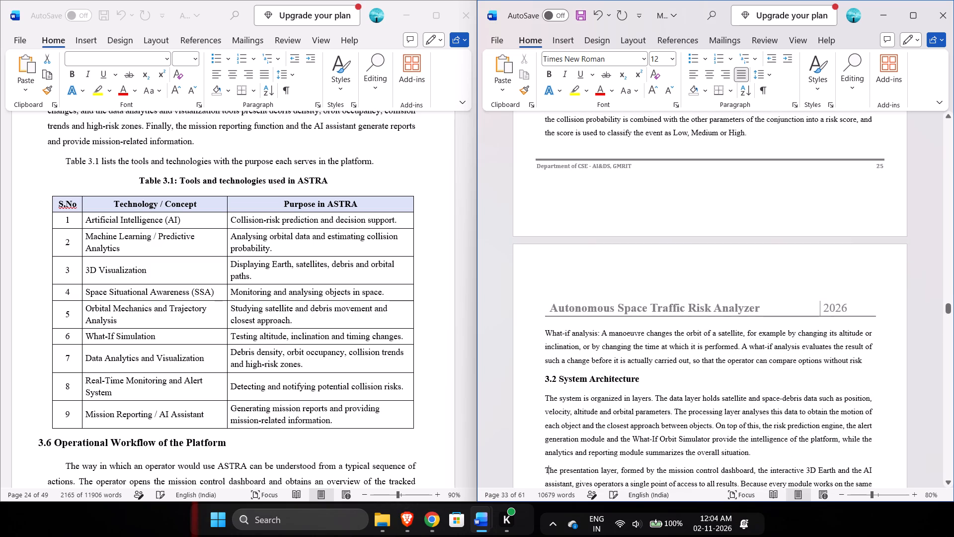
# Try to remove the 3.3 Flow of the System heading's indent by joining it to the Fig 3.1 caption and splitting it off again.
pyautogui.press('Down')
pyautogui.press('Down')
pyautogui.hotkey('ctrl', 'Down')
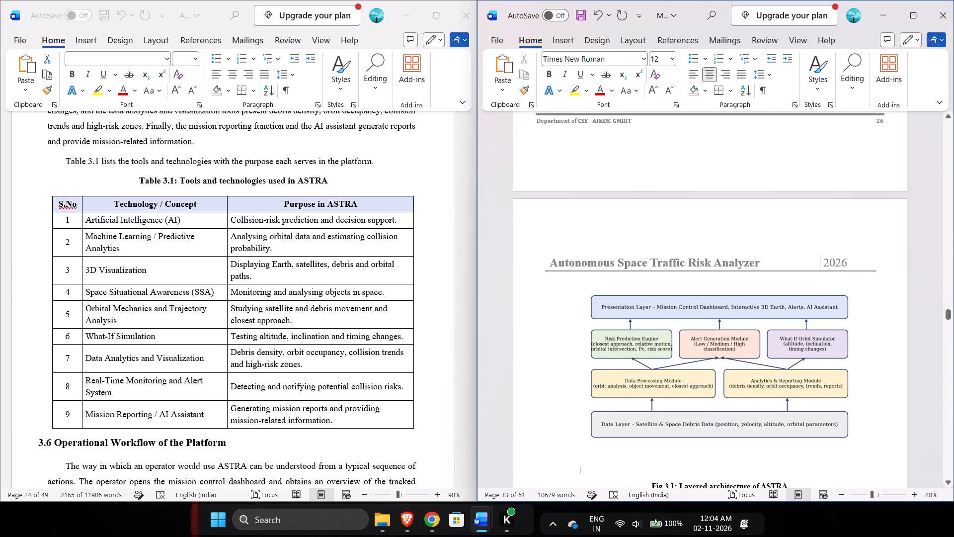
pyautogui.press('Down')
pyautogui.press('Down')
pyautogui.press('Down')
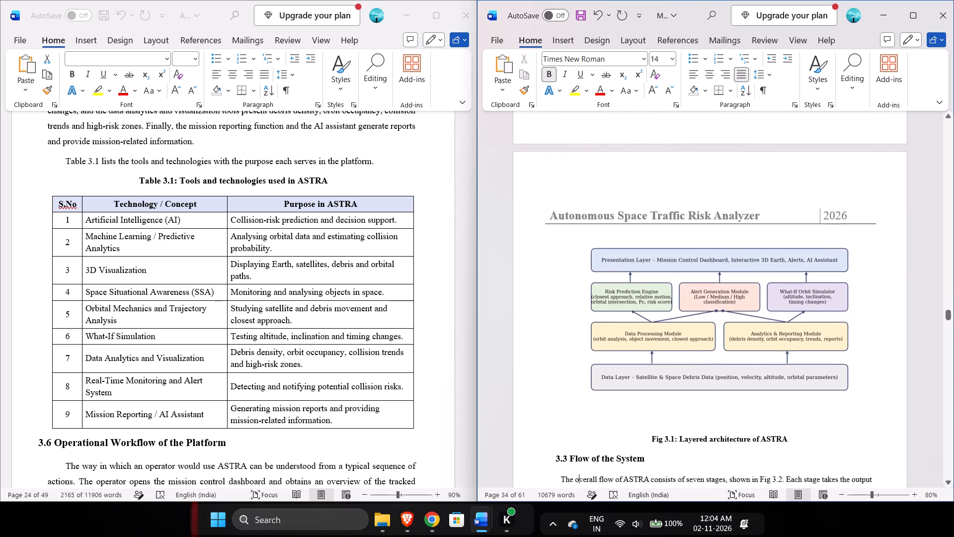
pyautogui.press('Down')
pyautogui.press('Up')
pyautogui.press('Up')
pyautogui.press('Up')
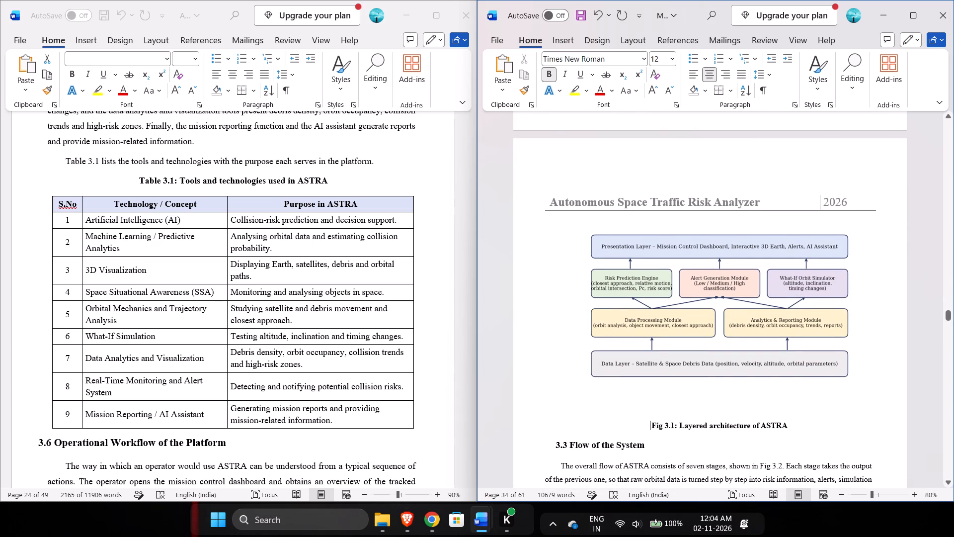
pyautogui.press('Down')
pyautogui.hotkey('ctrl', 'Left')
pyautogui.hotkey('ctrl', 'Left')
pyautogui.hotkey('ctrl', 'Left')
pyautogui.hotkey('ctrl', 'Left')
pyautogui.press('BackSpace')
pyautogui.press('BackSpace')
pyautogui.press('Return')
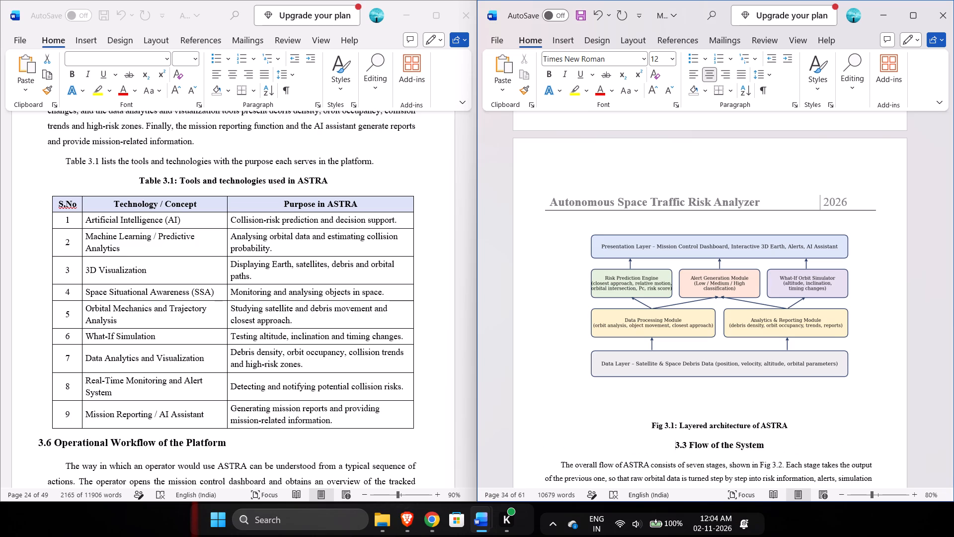
# Left-align the 3.3 Flow of the System heading and replace its indent with four leading spaces to line up with the body text.
pyautogui.moveTo(772, 447); pyautogui.dragTo(669, 446)
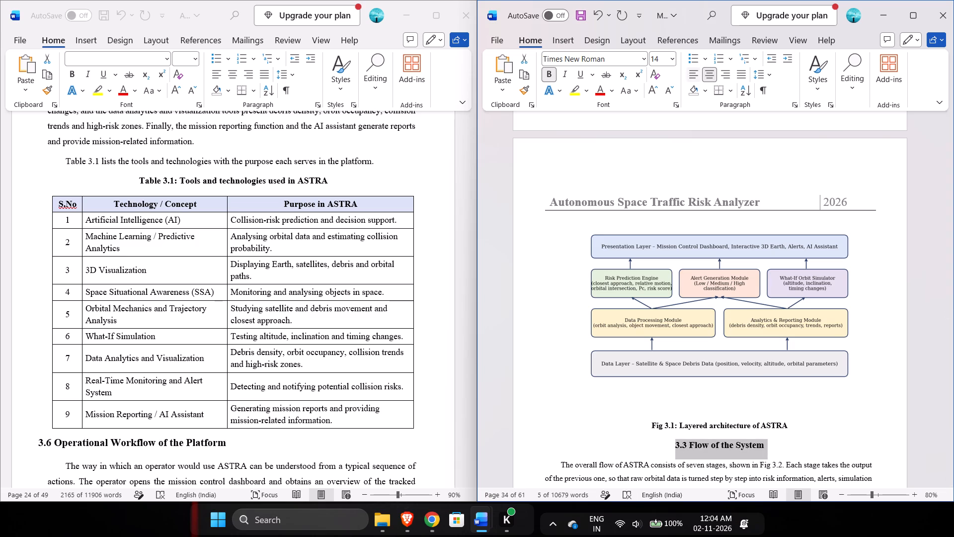
pyautogui.click(687, 74)
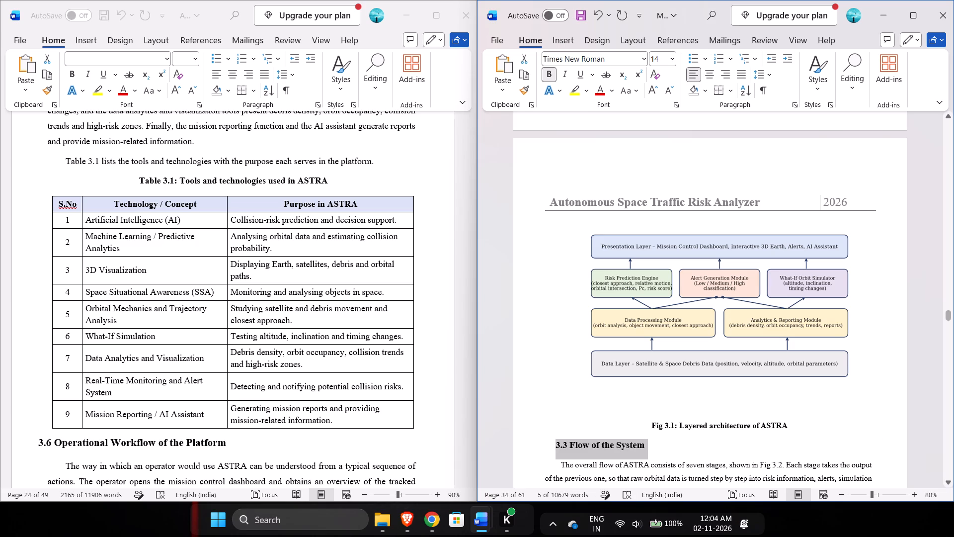
pyautogui.click(556, 443)
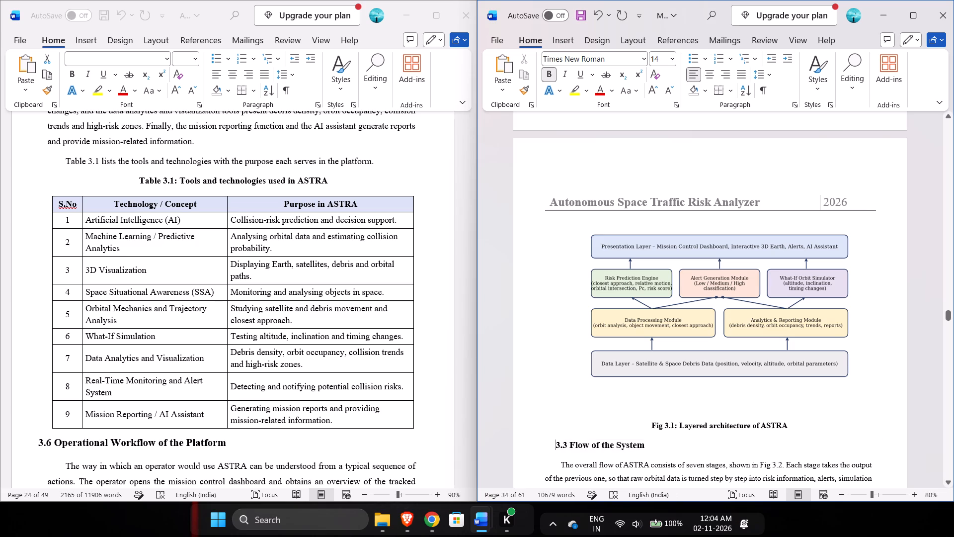
pyautogui.press('BackSpace')
pyautogui.press('space')
pyautogui.press('space')
pyautogui.press('space')
pyautogui.press('space')
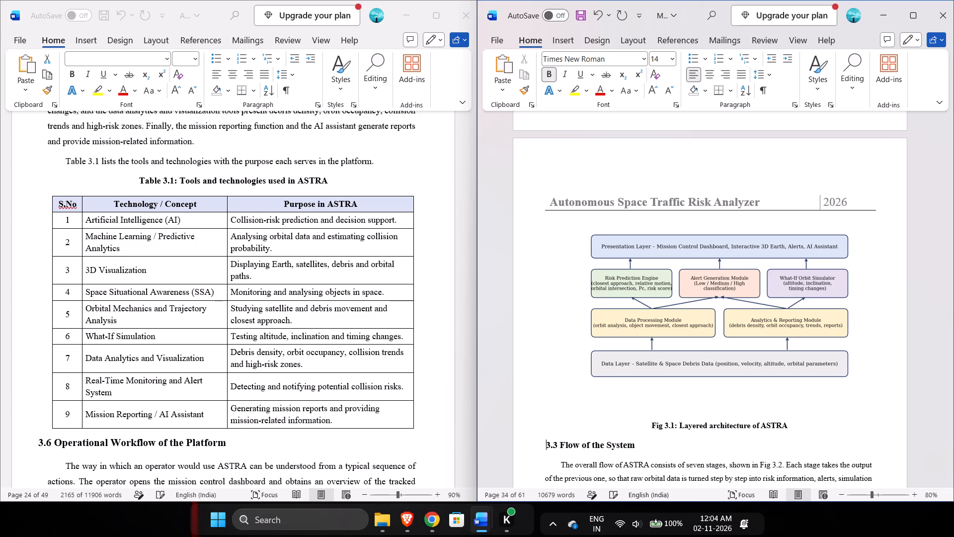
# Remove the first-line indent from the 3.3 paragraph starting "The overall flow of ASTRA".
pyautogui.press('Down')
pyautogui.press('BackSpace')
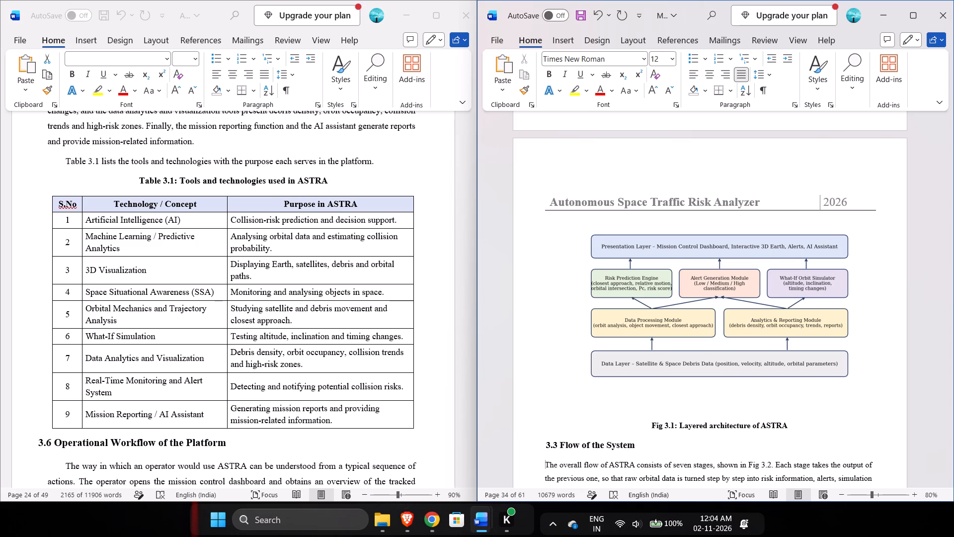
# Replace the indent of the 3.4 Description of the Modules heading with four leading spaces to line up with the body text.
pyautogui.press('Down')
pyautogui.press('Down')
pyautogui.hotkey('ctrl', 'Down')
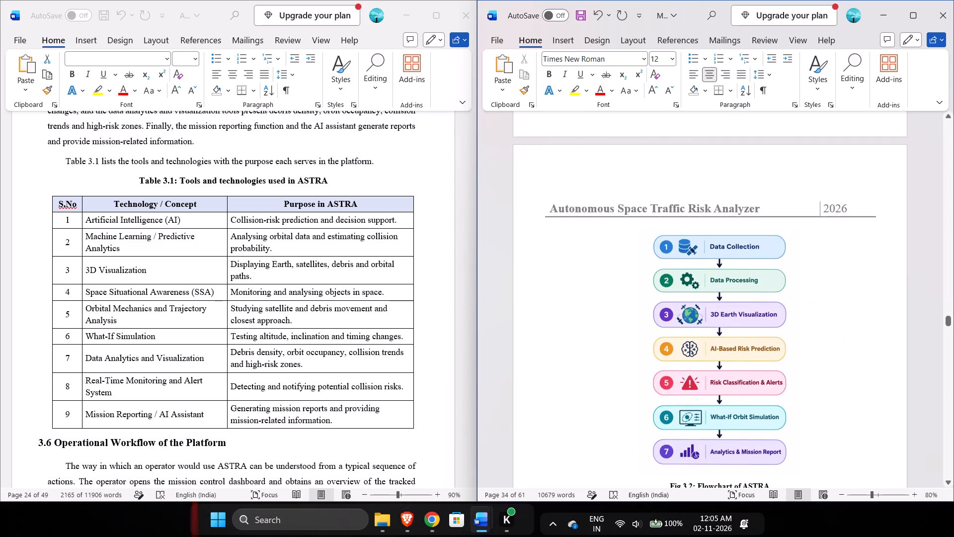
pyautogui.hotkey('ctrl', 'Up')
pyautogui.press('Up')
pyautogui.hotkey('ctrl', 'Down')
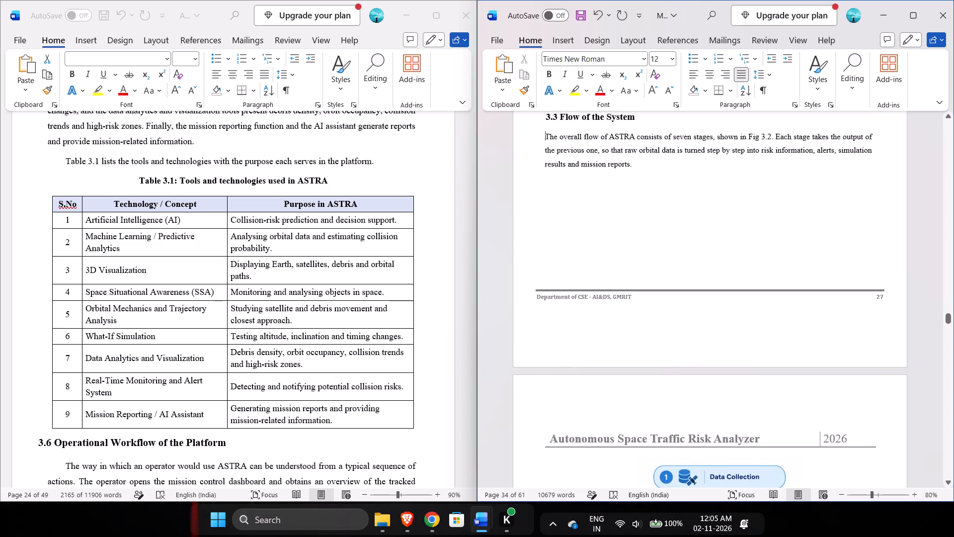
pyautogui.hotkey('ctrl', 'Down')
pyautogui.hotkey('ctrl', 'Down')
pyautogui.hotkey('ctrl', 'Down')
pyautogui.hotkey('ctrl', 'Down')
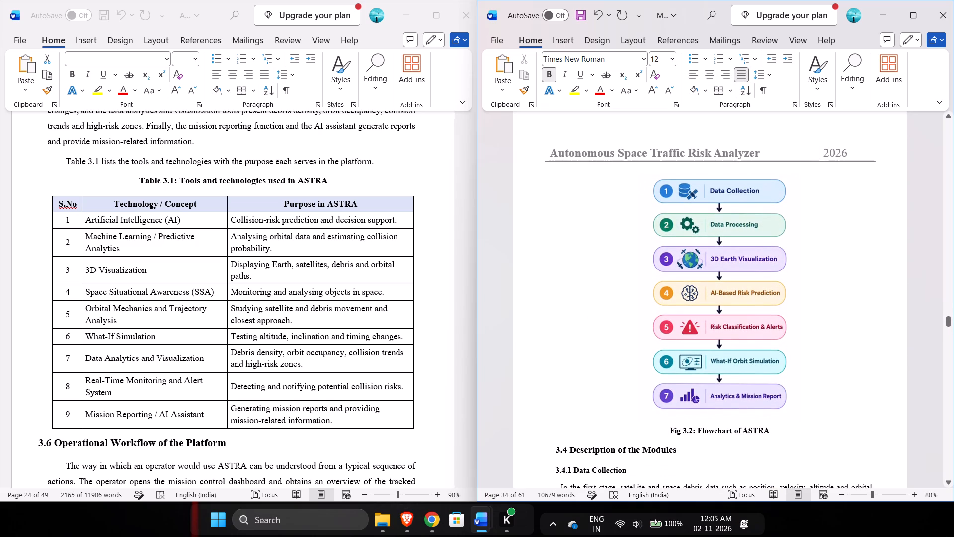
pyautogui.press('Up')
pyautogui.press('BackSpace')
pyautogui.press('space')
pyautogui.press('space')
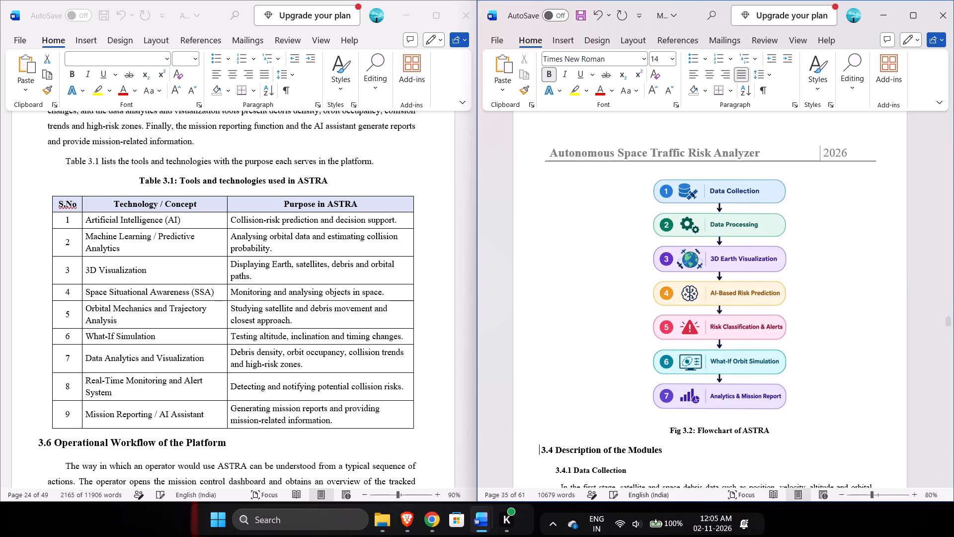
pyautogui.press('space')
pyautogui.press('space')
# Restore the 3.4.1 Data Collection heading to its own line, with four leading spaces in place of its original indent.
pyautogui.press('Down')
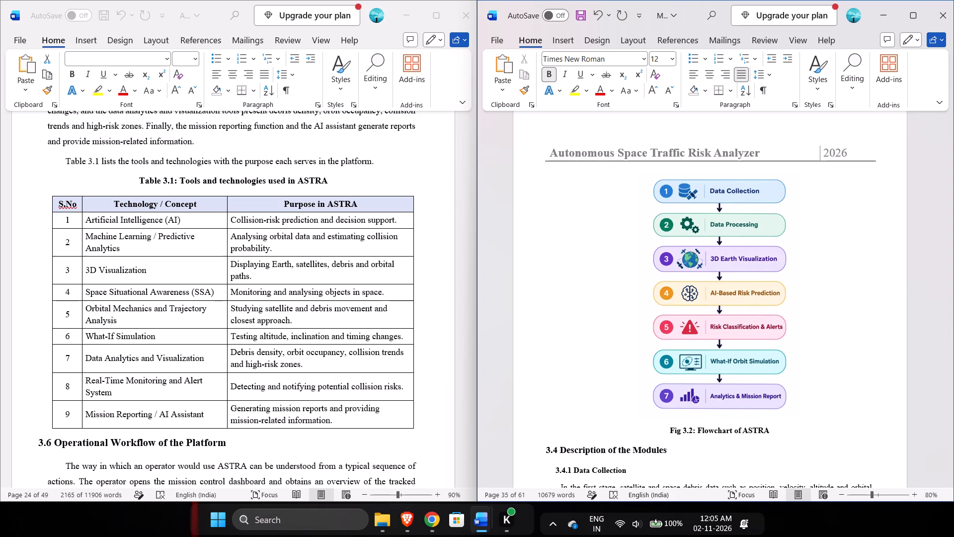
pyautogui.hotkey('ctrl', 'BackSpace')
pyautogui.press('Return')
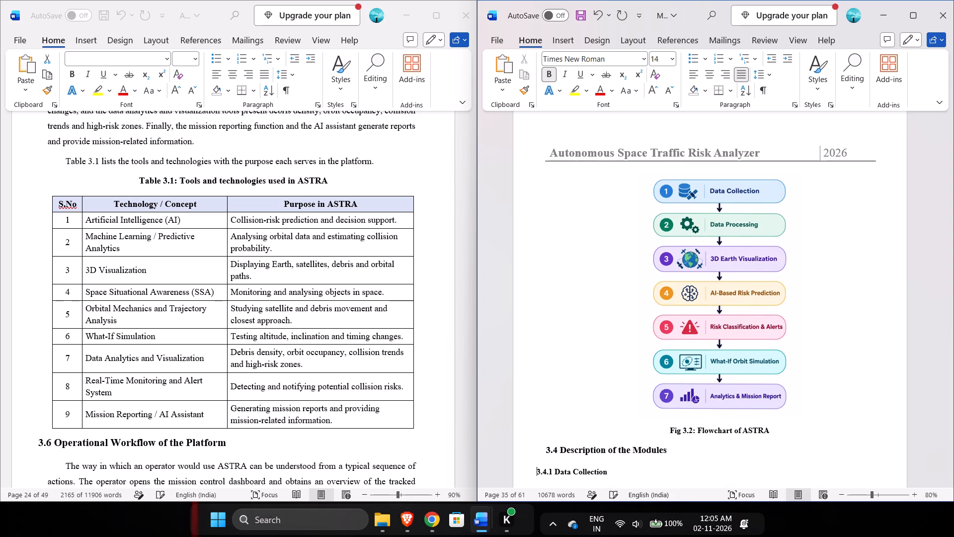
pyautogui.press('space')
pyautogui.press('space')
pyautogui.press('space')
pyautogui.press('space')
# Remove the first-line indent from the 3.4.1 Data Collection paragraph starting "In the first stage".
pyautogui.press('Down')
pyautogui.press('BackSpace')
pyautogui.press('Down')
pyautogui.press('Down')
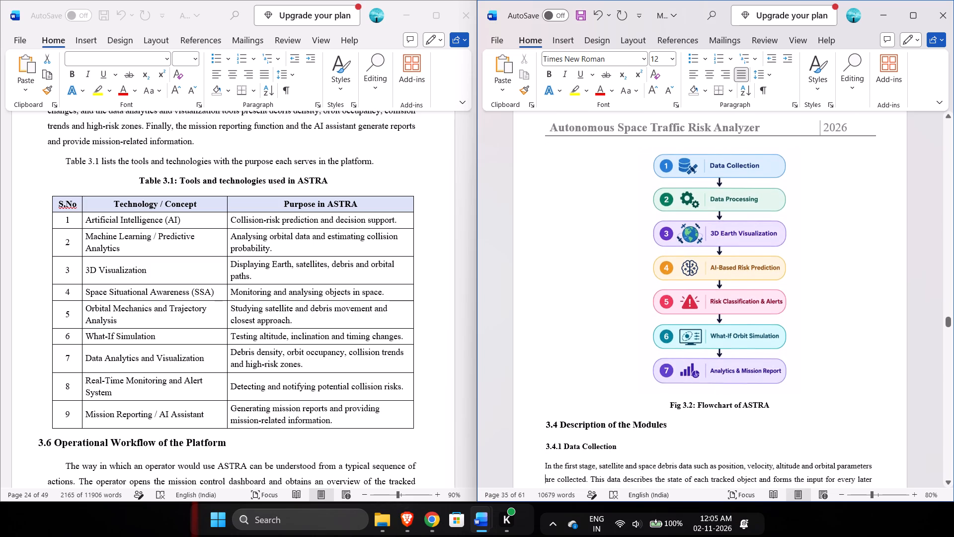
# Join the paragraph starting "Each tracked object" onto the end of the preceding 3.4.1 Data Collection paragraph.
pyautogui.press('Up')
pyautogui.press('Up')
pyautogui.hotkey('ctrl', 'shift', 'Right')
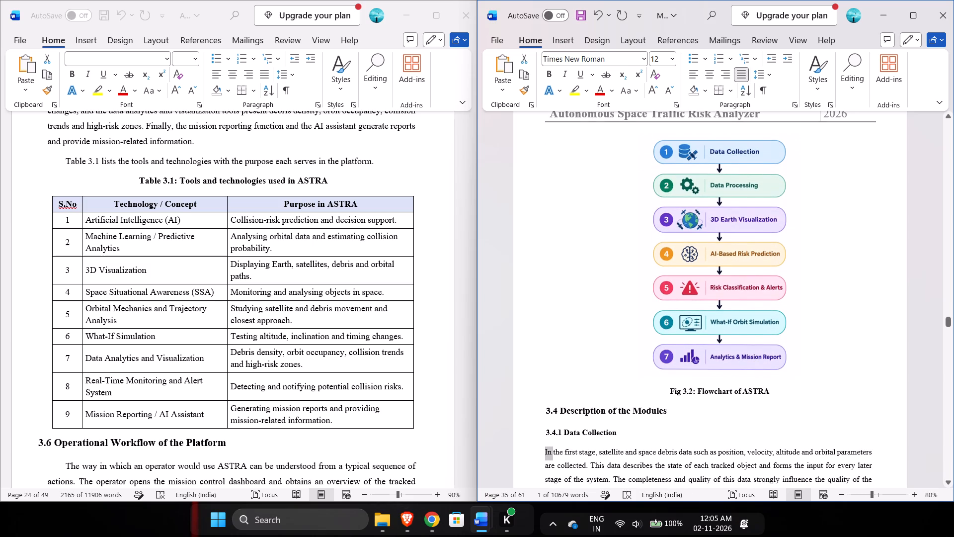
pyautogui.press('Down')
pyautogui.press('Down')
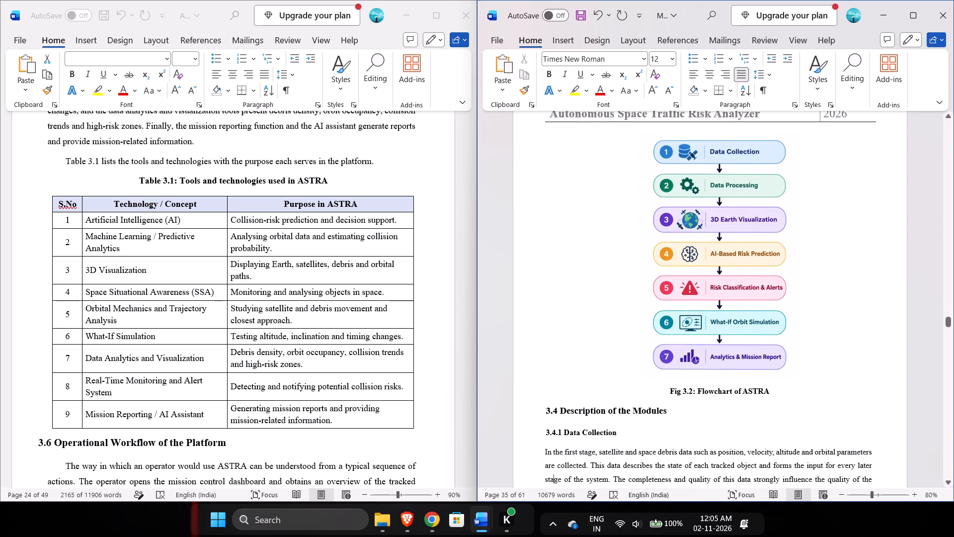
pyautogui.keyDown('ctrl'); pyautogui.scroll(2, 836, 286); pyautogui.keyUp('ctrl')
pyautogui.keyDown('ctrl'); pyautogui.scroll(-1, 836, 286); pyautogui.keyUp('ctrl')
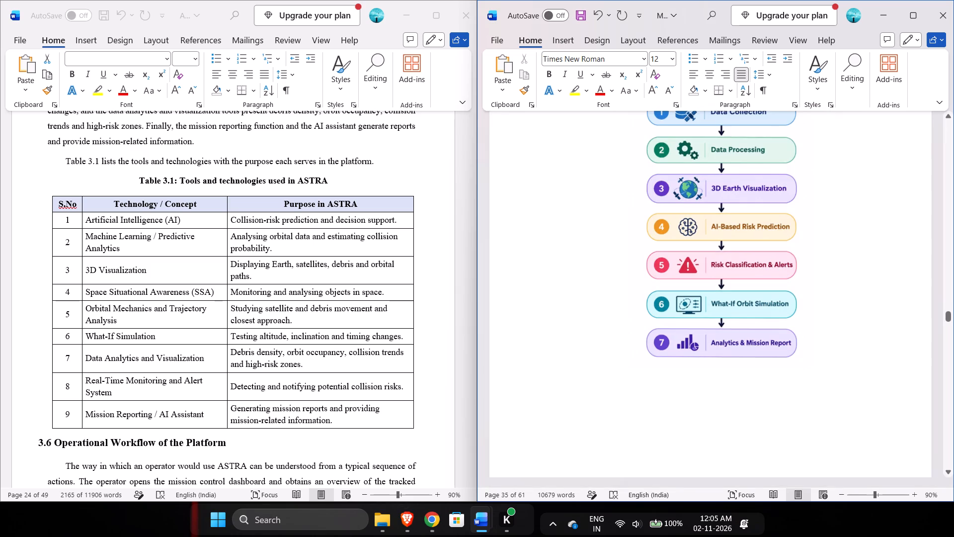
pyautogui.scroll(-1, 836, 286)
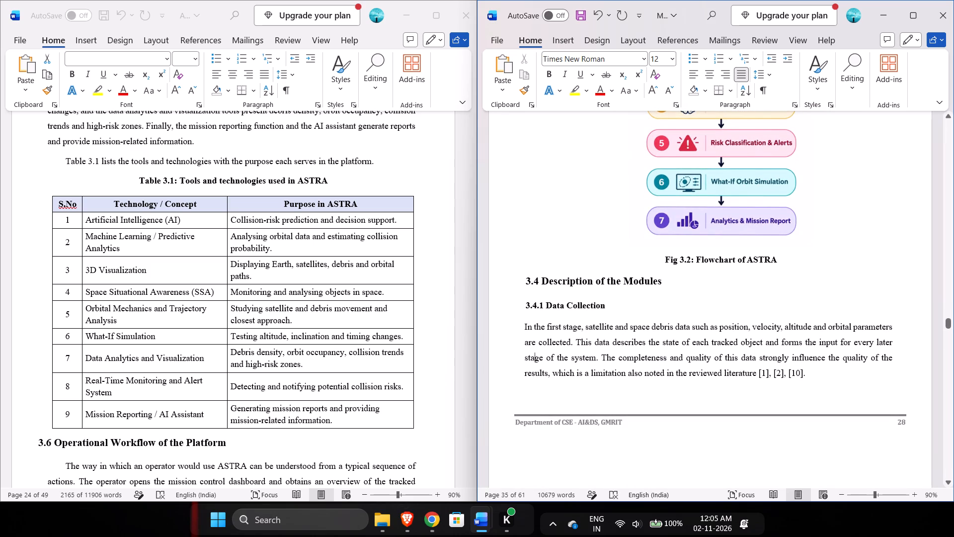
pyautogui.scroll(-2, 593, 326)
pyautogui.click(542, 376)
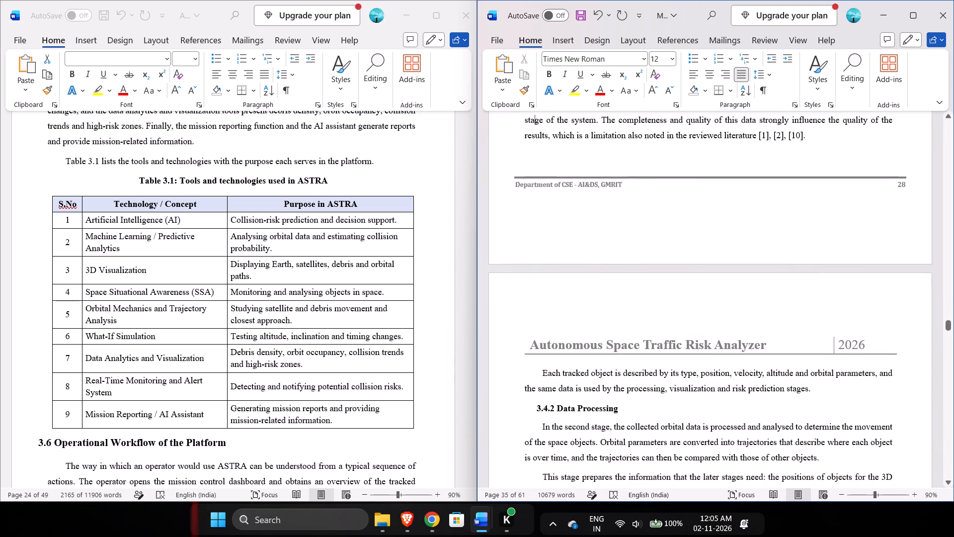
pyautogui.hotkey('ctrl', 'BackSpace')
# Remove the indents from the 3.4.2 Data Processing heading and its two paragraphs, keeping the heading on its own line.
pyautogui.hotkey('ctrl', 'Down')
pyautogui.hotkey('ctrl', 'Down')
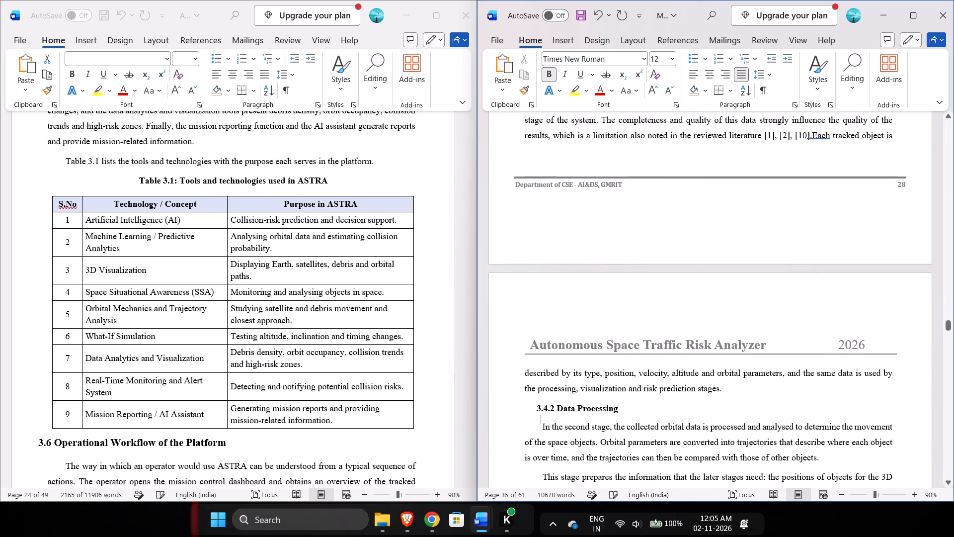
pyautogui.hotkey('ctrl', 'Up')
pyautogui.hotkey('ctrl', 'BackSpace')
pyautogui.write('\\\\')
pyautogui.press('BackSpace')
pyautogui.press('BackSpace')
pyautogui.press('BackSpace')
pyautogui.press('Return')
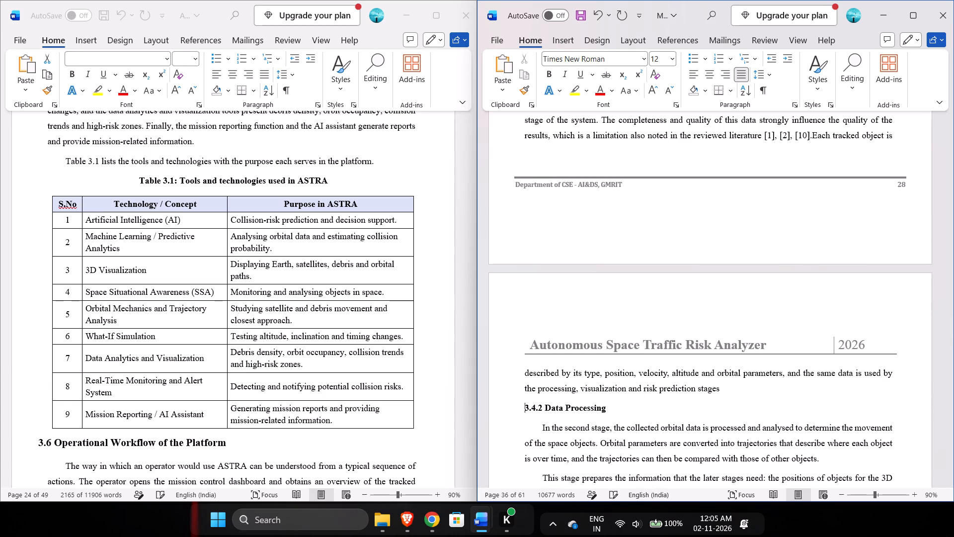
pyautogui.press('Down')
pyautogui.press('BackSpace')
pyautogui.press('Down')
pyautogui.hotkey('ctrl', 'Down')
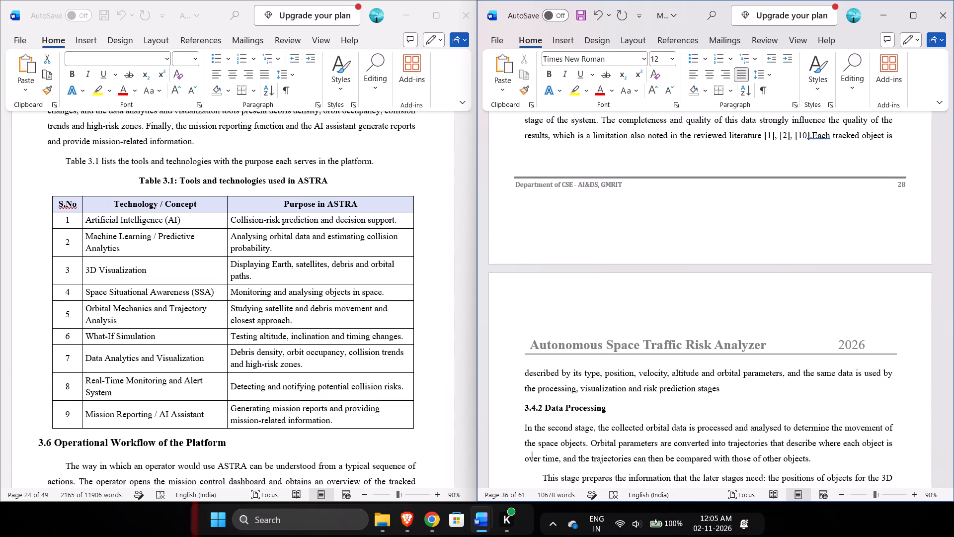
pyautogui.press('BackSpace')
# Remove the indents from the 3.4.3 3D Earth Visualization heading and its two paragraphs, keeping the heading on its own line.
pyautogui.hotkey('ctrl', 'Down')
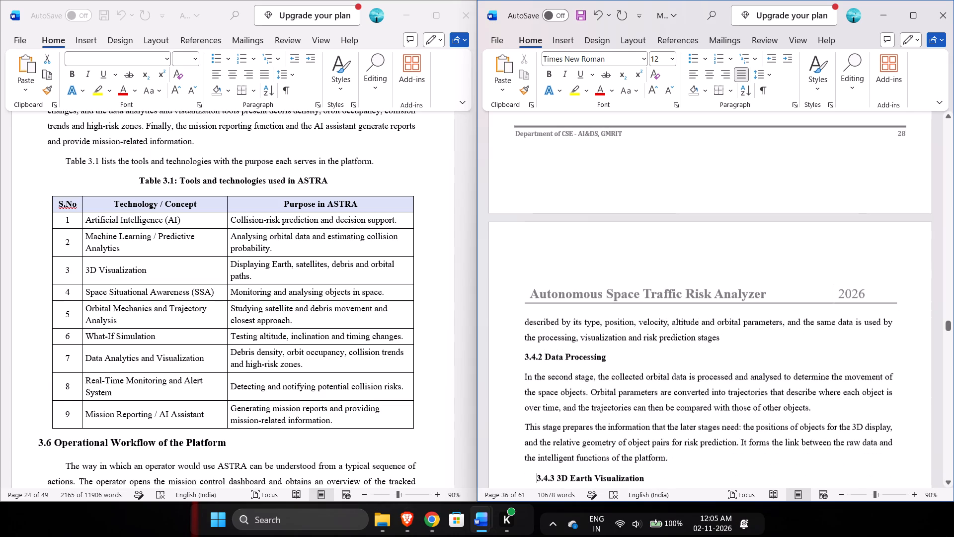
pyautogui.press('BackSpace')
pyautogui.press('BackSpace')
pyautogui.press('Return')
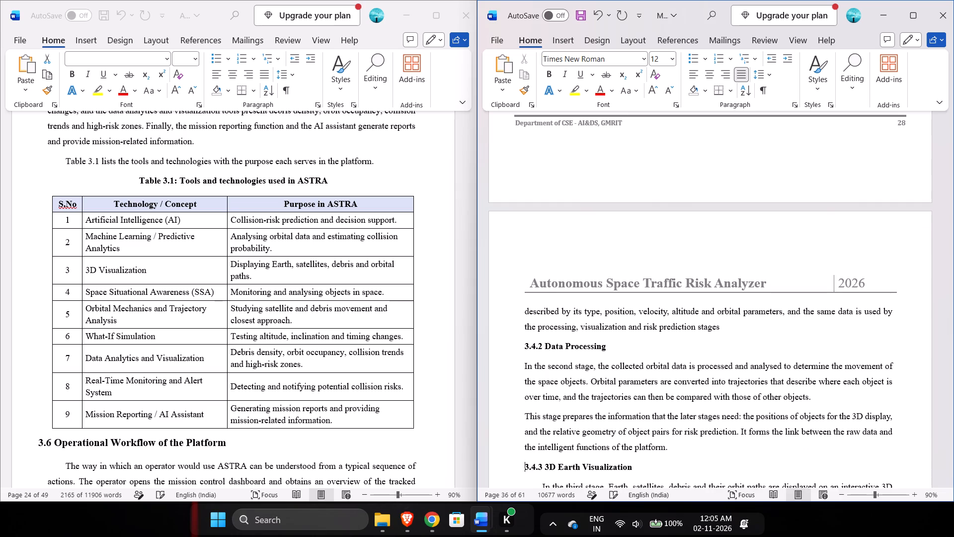
pyautogui.press('Down')
pyautogui.hotkey('ctrl', 'BackSpace')
pyautogui.press('Return')
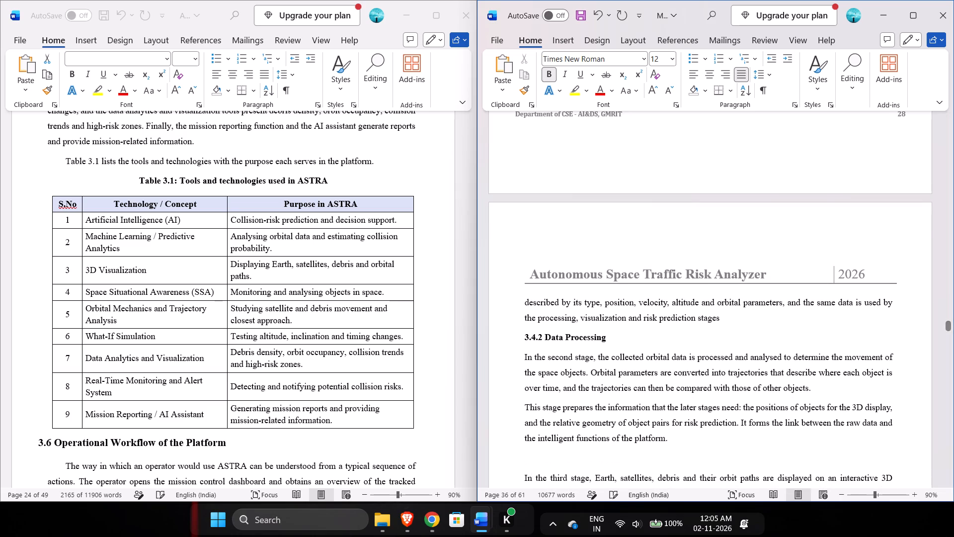
pyautogui.press('Down')
pyautogui.hotkey('ctrl', 'Down')
pyautogui.press('BackSpace')
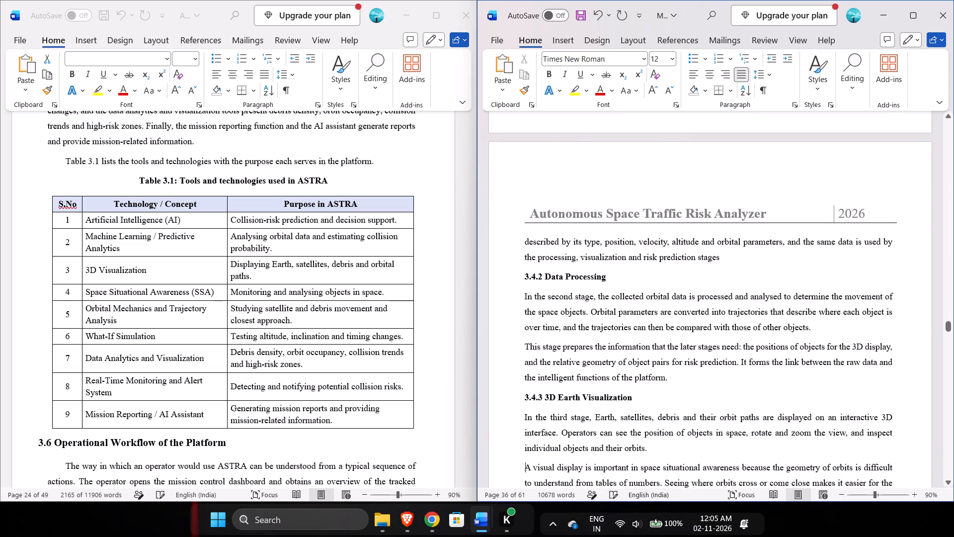
# Remove the indents from the 3.4.4 AI-Based Risk Prediction heading and its two paragraphs, keeping the heading on its own line.
pyautogui.press('Down')
pyautogui.hotkey('ctrl', 'Down')
pyautogui.press('BackSpace')
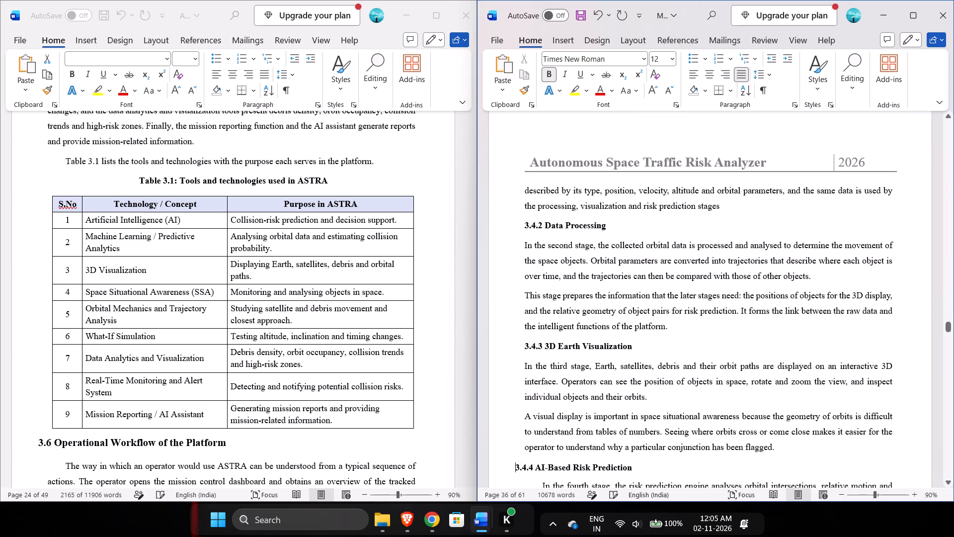
pyautogui.press('BackSpace')
pyautogui.press('Return')
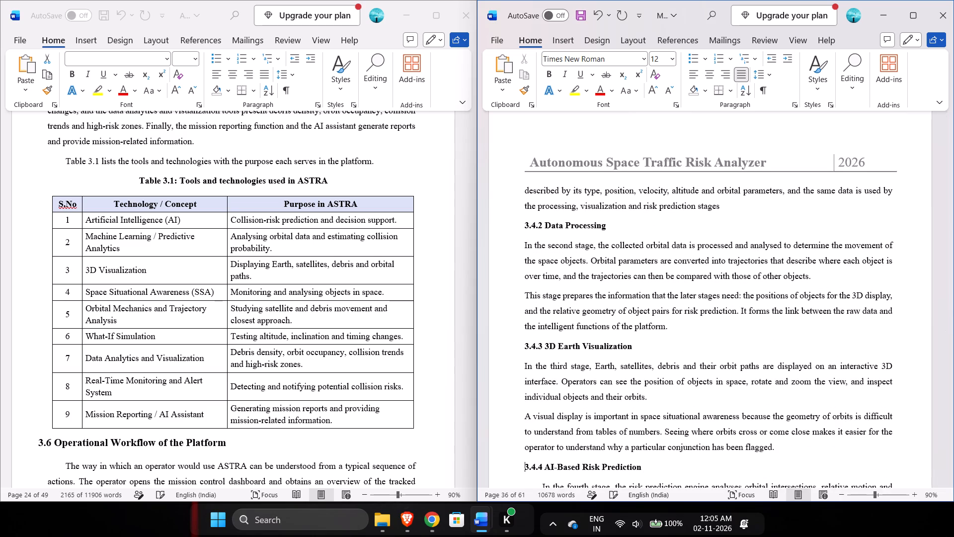
pyautogui.press('Down')
pyautogui.press('BackSpace')
pyautogui.hotkey('ctrl', 'Down')
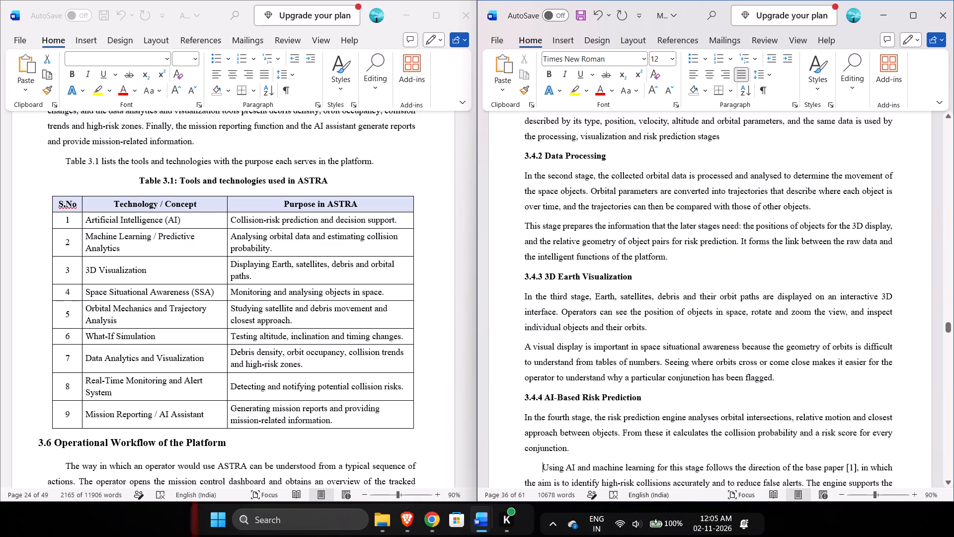
pyautogui.press('BackSpace')
# Remove the indents from the 3.4.5 Risk Classification and Alerts heading and its paragraph starting "In the fifth stage".
pyautogui.hotkey('ctrl', 'Down')
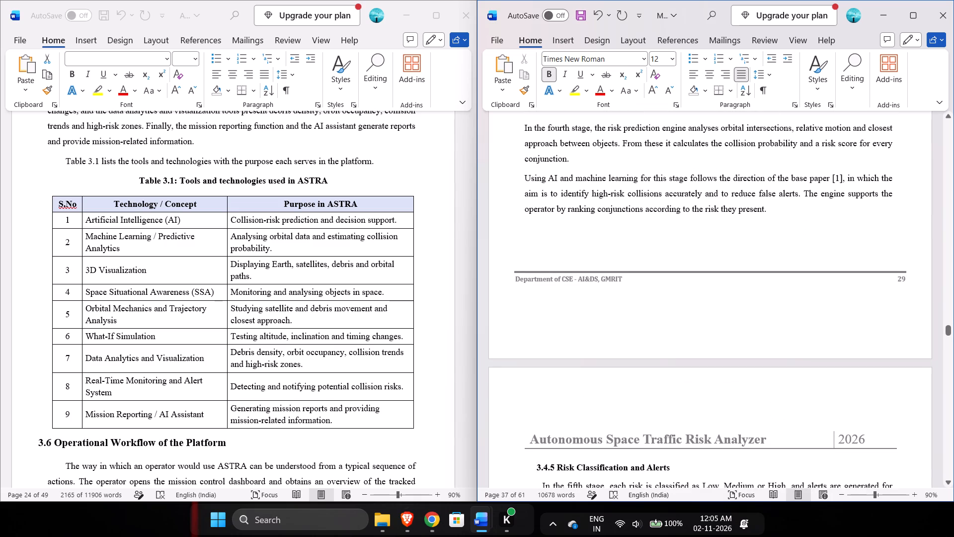
pyautogui.press('BackSpace')
pyautogui.press('BackSpace')
pyautogui.press('Return')
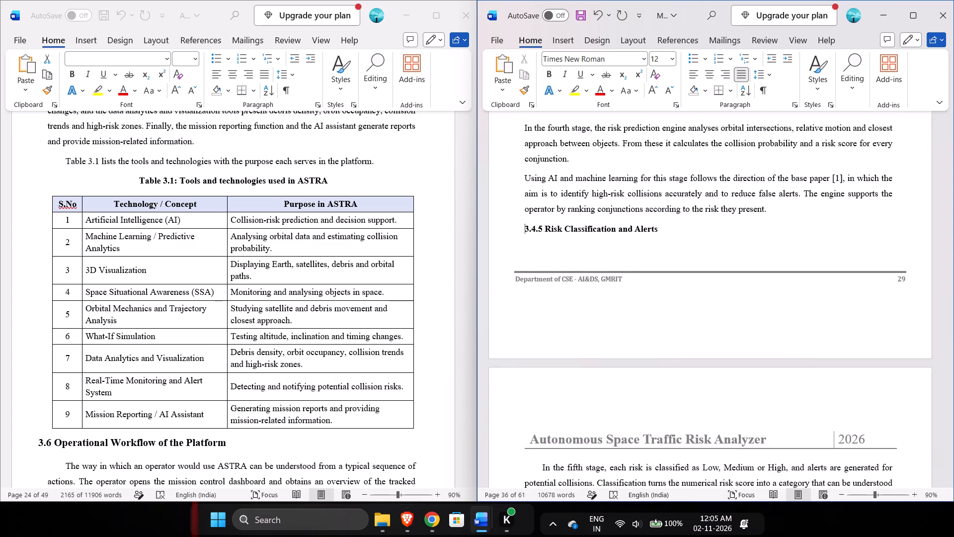
pyautogui.hotkey('ctrl', 'Down')
pyautogui.press('BackSpace')
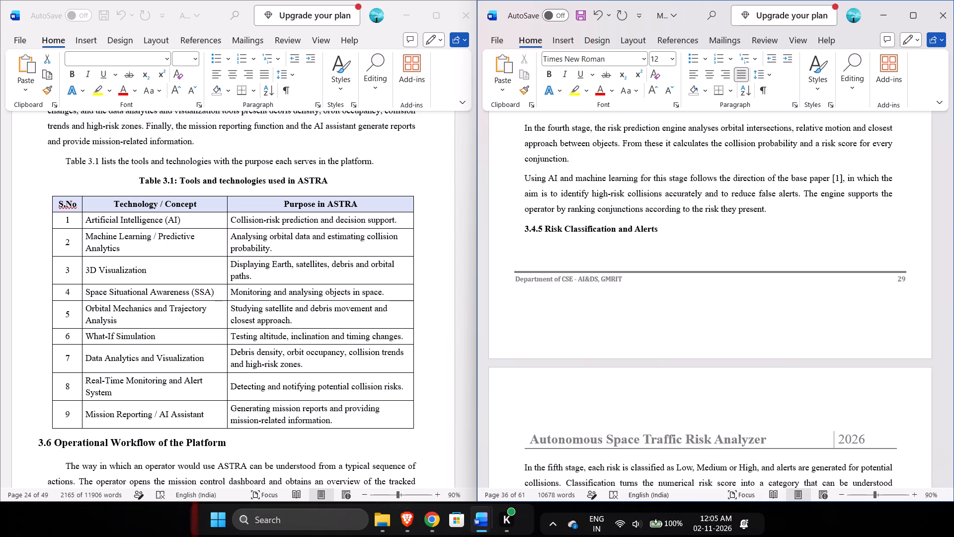
# Insert two blank lines after the last 3.4.4 paragraph to move the 3.4.5 heading onto the next page.
pyautogui.click(773, 205)
pyautogui.press('Return')
pyautogui.press('Return')
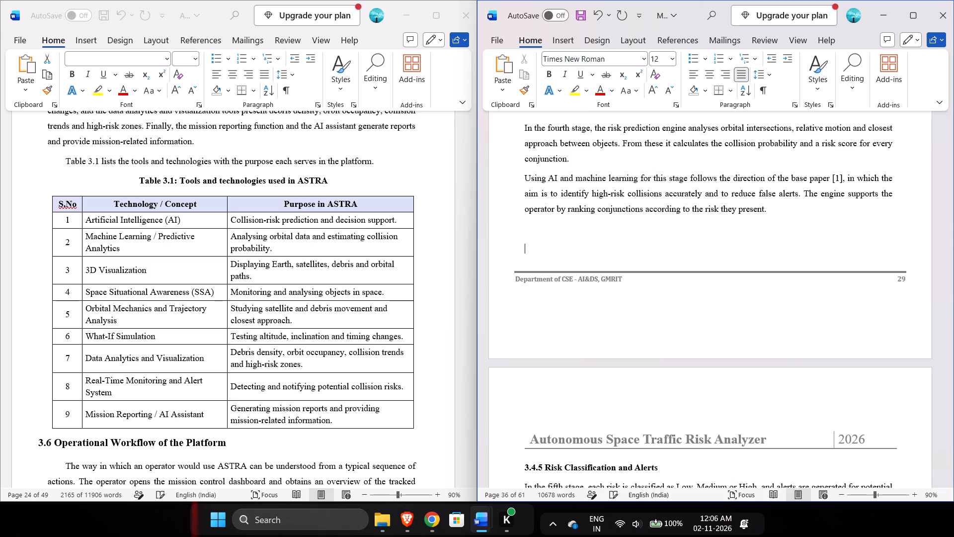
# Remove the first-line indent from the 3.4.5 paragraph starting "The alert system draws".
pyautogui.press('Down')
pyautogui.hotkey('ctrl', 'Down')
pyautogui.hotkey('ctrl', 'Down')
pyautogui.hotkey('ctrl', 'Down')
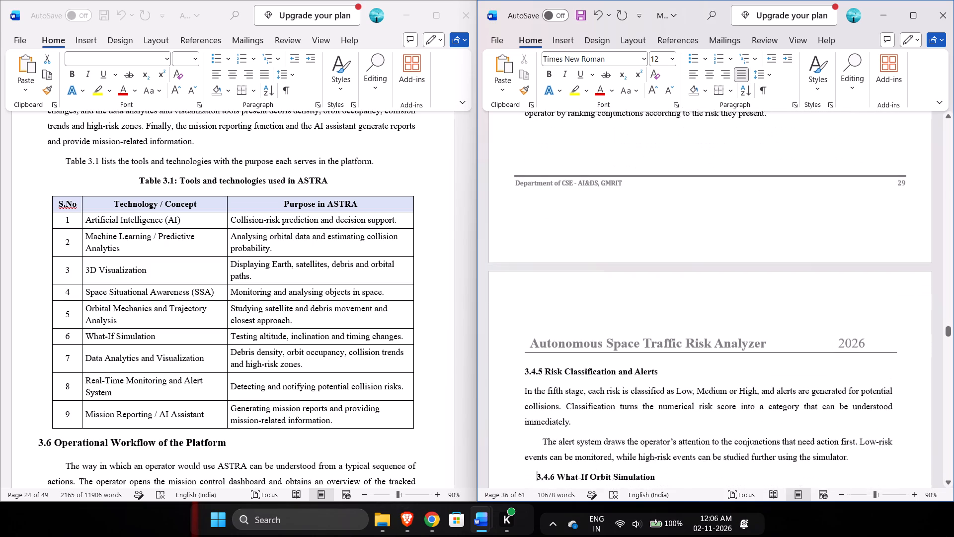
pyautogui.press('Up')
pyautogui.press('Up')
pyautogui.press('BackSpace')
# Remove the indents from the 3.4.6 What-If Orbit Simulation heading and its two paragraphs, keeping the heading on its own line.
pyautogui.press('Down')
pyautogui.press('Down')
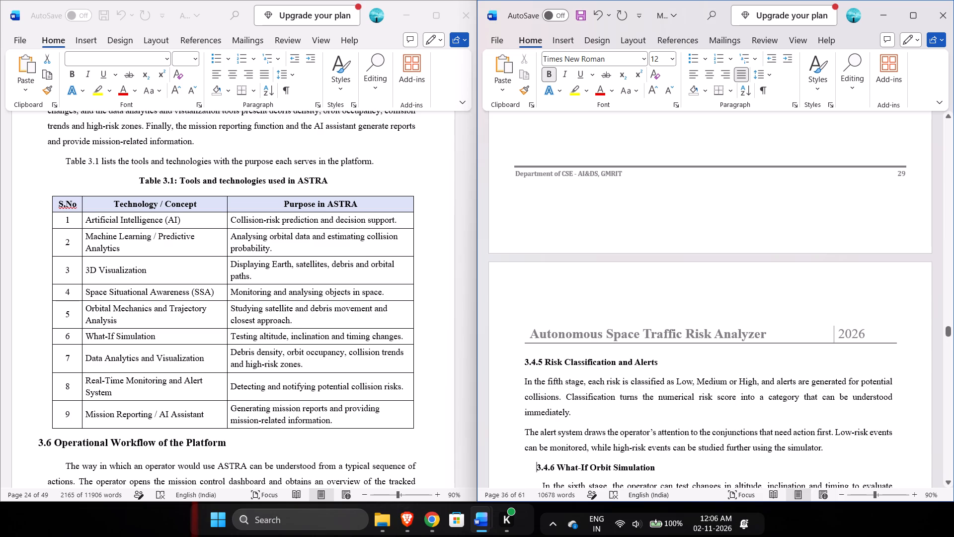
pyautogui.press('BackSpace')
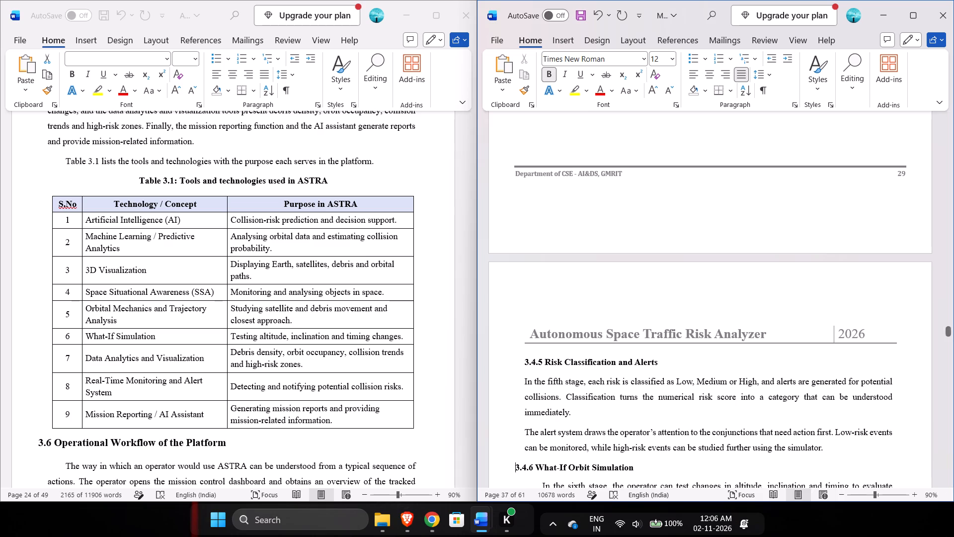
pyautogui.press('BackSpace')
pyautogui.press('Return')
pyautogui.press('Down')
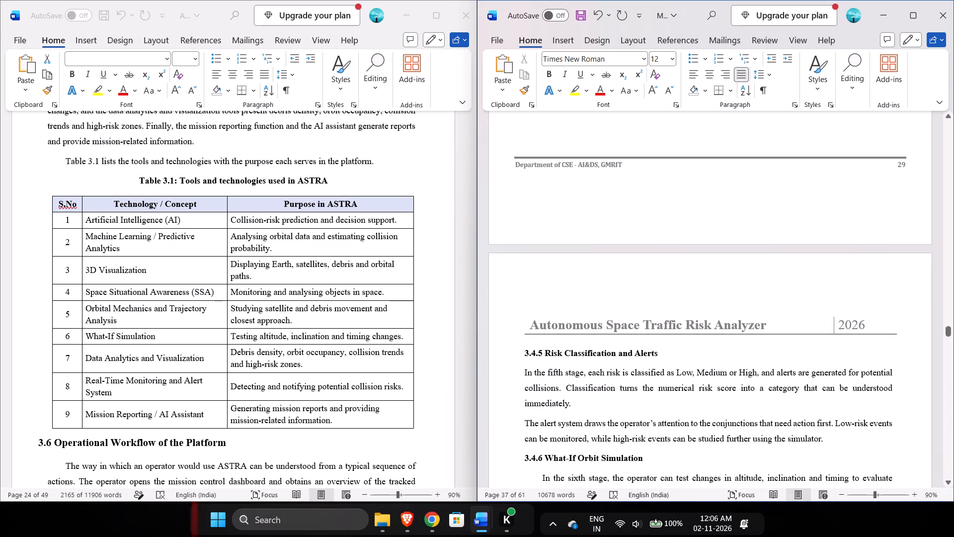
pyautogui.press('BackSpace')
pyautogui.press('Up')
pyautogui.press('Down')
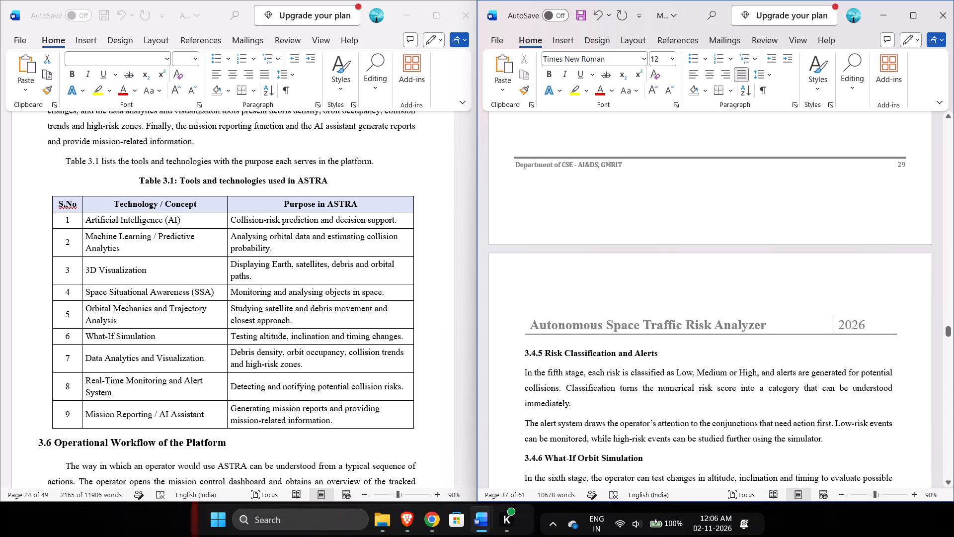
pyautogui.hotkey('ctrl', 'Down')
pyautogui.press('BackSpace')
# Remove the indents from the 3.4.7 Analytics and Mission Report heading and its two paragraphs, keeping the heading on its own line.
pyautogui.hotkey('ctrl', 'Down')
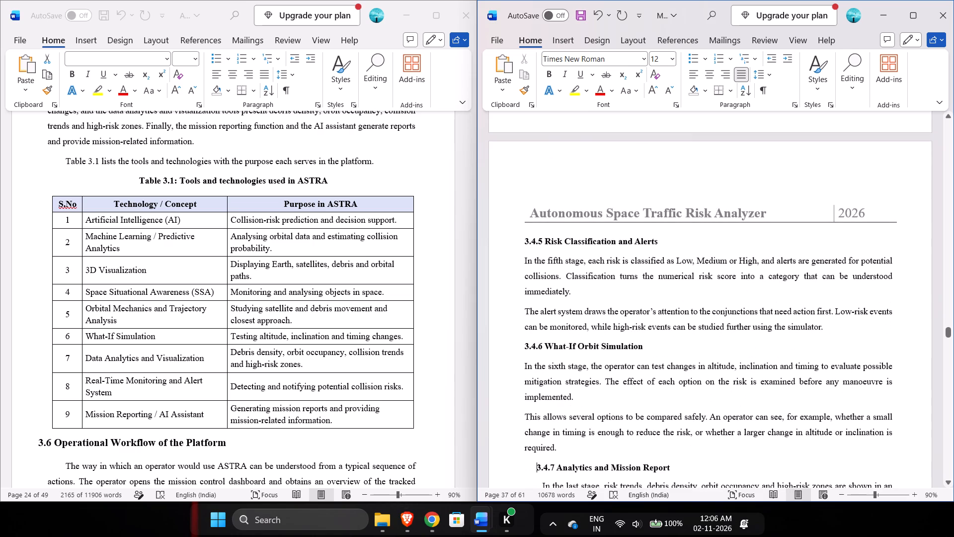
pyautogui.press('BackSpace')
pyautogui.press('BackSpace')
pyautogui.press('Return')
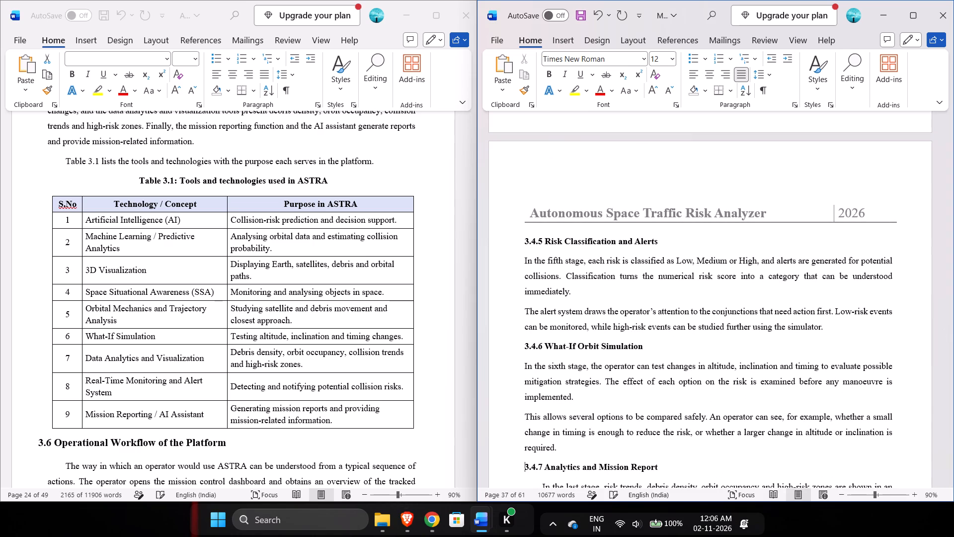
pyautogui.press('Down')
pyautogui.press('BackSpace')
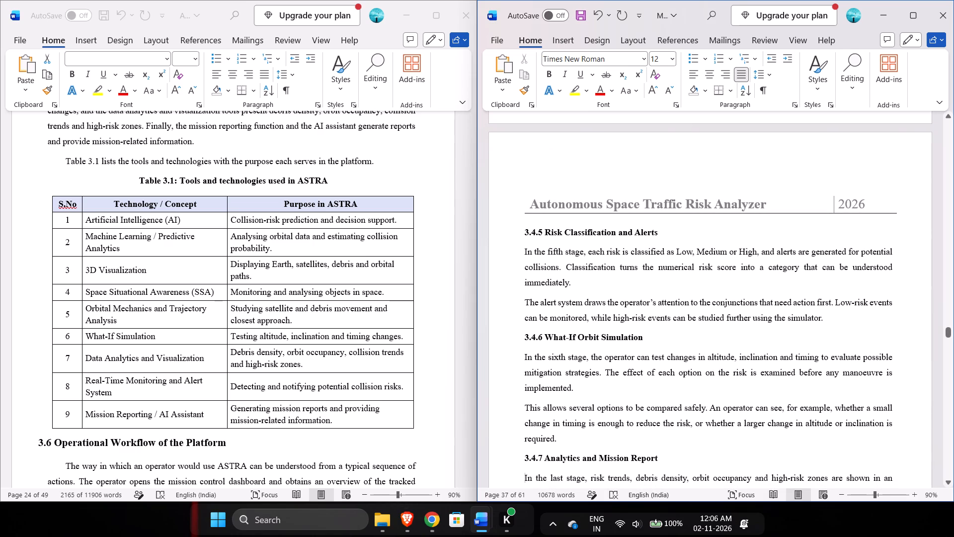
pyautogui.hotkey('ctrl', 'Down')
pyautogui.press('BackSpace')
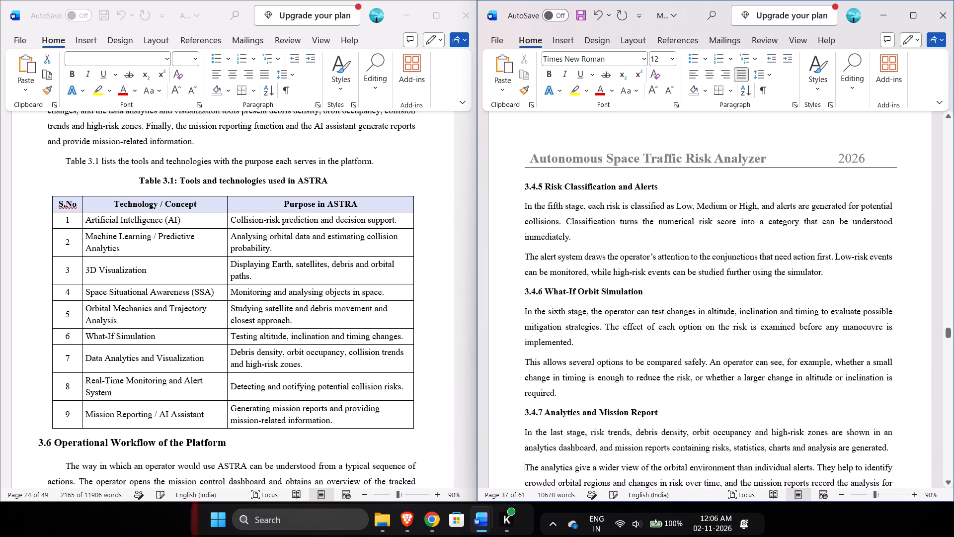
# Remove the indent from the 3.5 Tools and Technologies Used heading, keeping it on its own line.
pyautogui.hotkey('ctrl', 'Down')
pyautogui.press('BackSpace')
pyautogui.press('BackSpace')
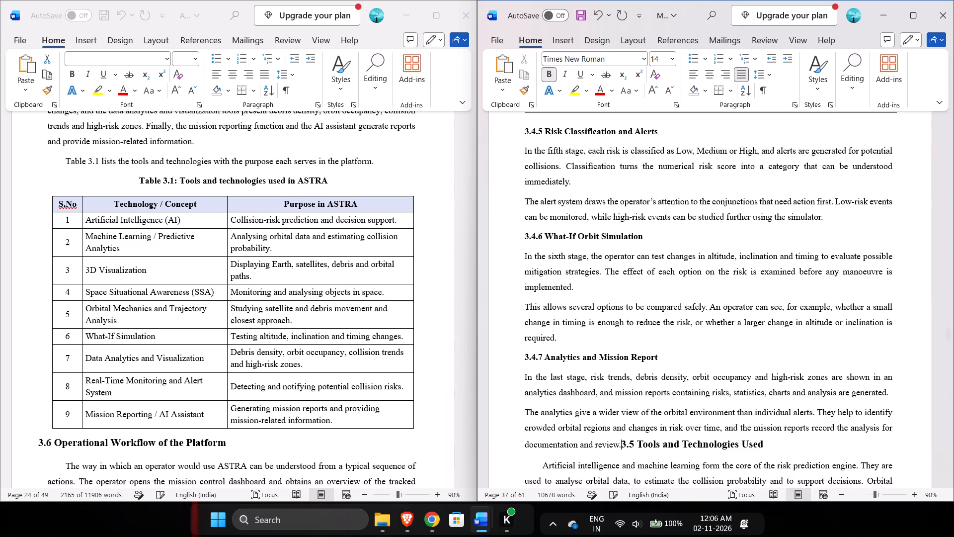
pyautogui.press('Return')
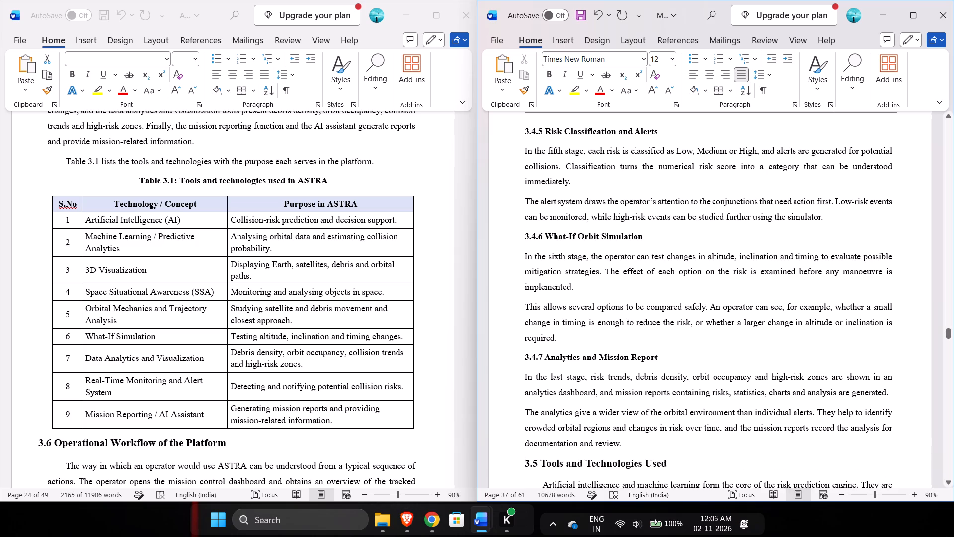
# Set the font size of the 3.5 Tools and Technologies Used heading to 12, matching the 3.4.7 heading.
pyautogui.moveTo(672, 357); pyautogui.dragTo(530, 351)
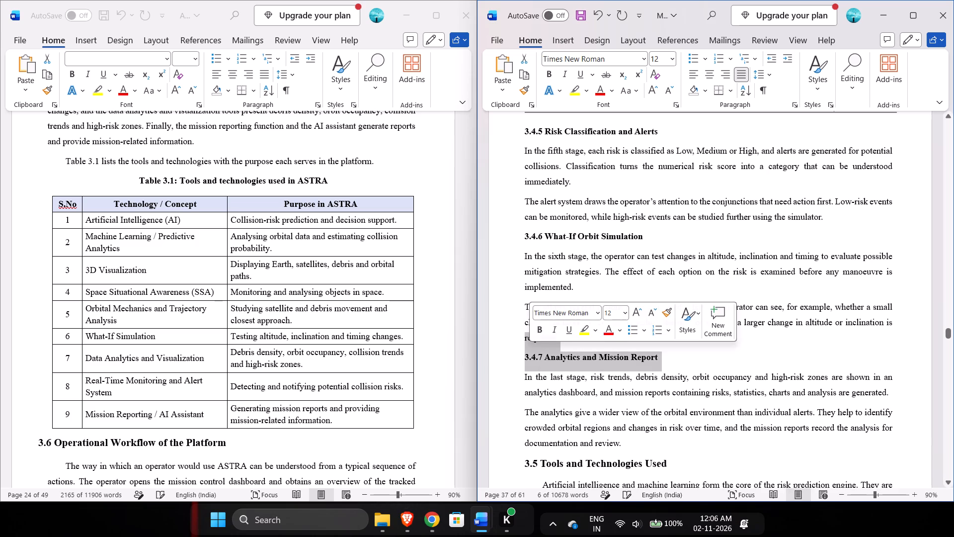
pyautogui.doubleClick(681, 468)
pyautogui.moveTo(681, 468); pyautogui.dragTo(530, 456)
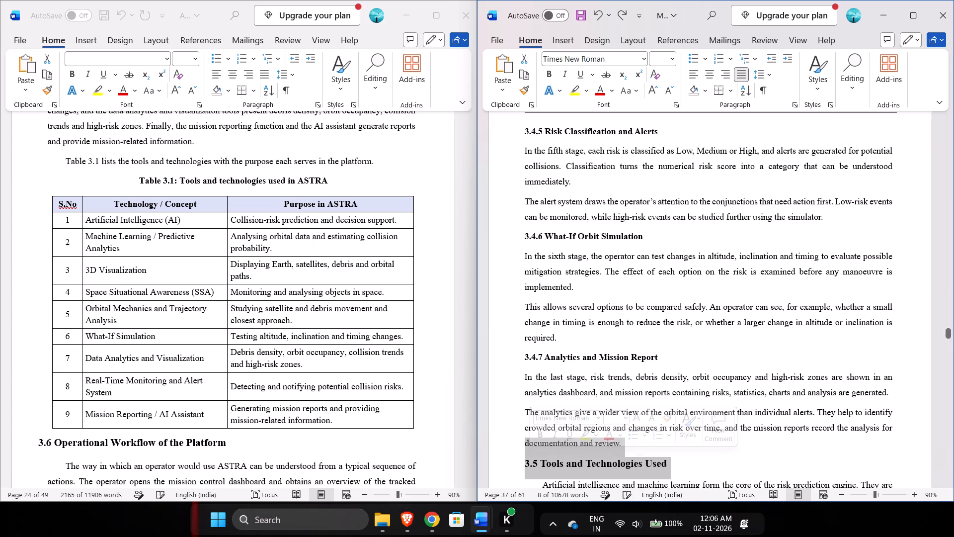
pyautogui.click(627, 419)
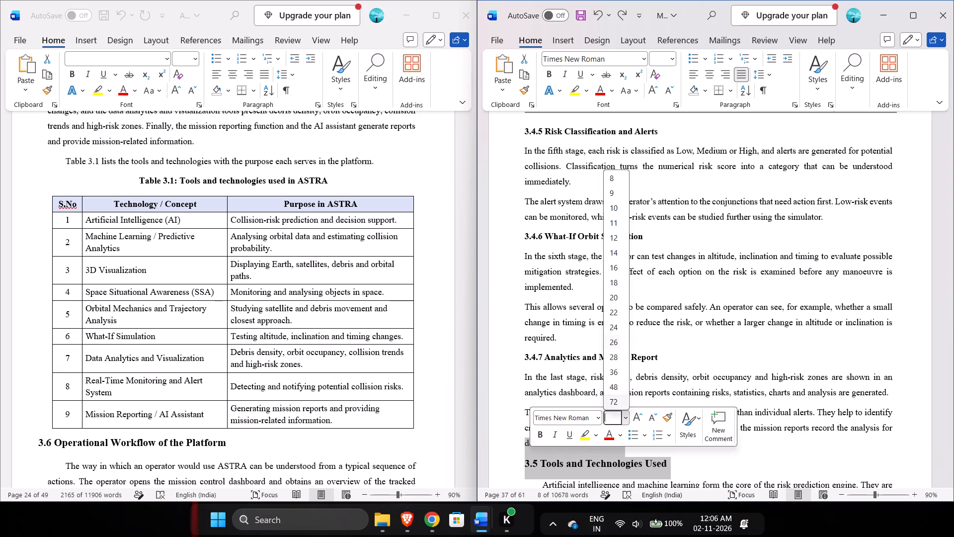
pyautogui.click(622, 243)
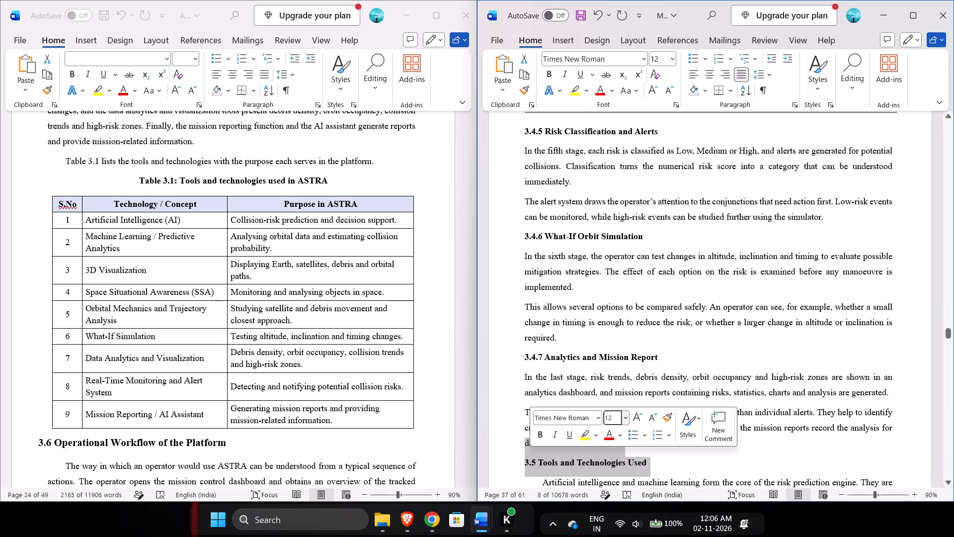
pyautogui.click(676, 473)
pyautogui.scroll(-2, 676, 473)
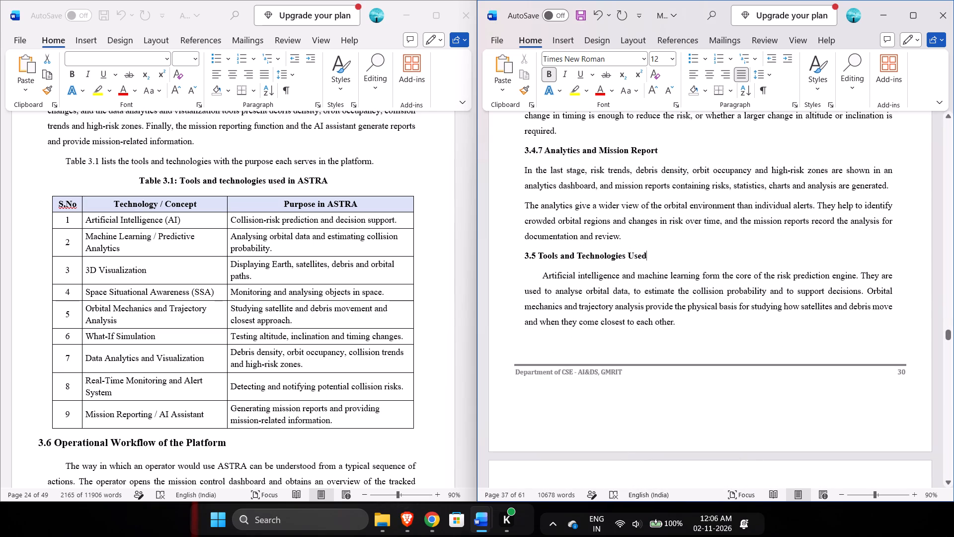
# Remove the first-line indents from the two paragraphs under the 3.5 Tools and Technologies Used heading.
pyautogui.click(544, 276)
pyautogui.press('BackSpace')
pyautogui.press('Down')
pyautogui.press('Up')
pyautogui.press('Down')
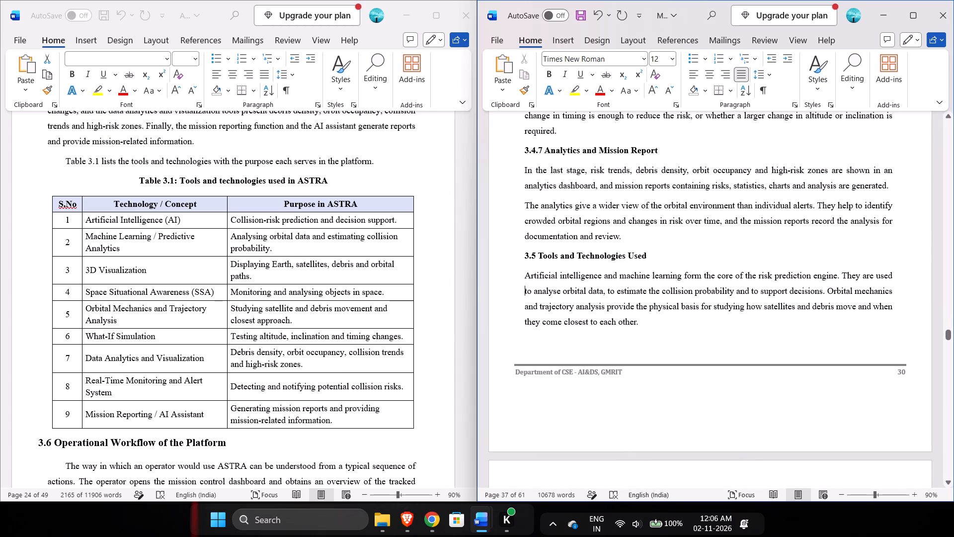
pyautogui.hotkey('ctrl', 'Down')
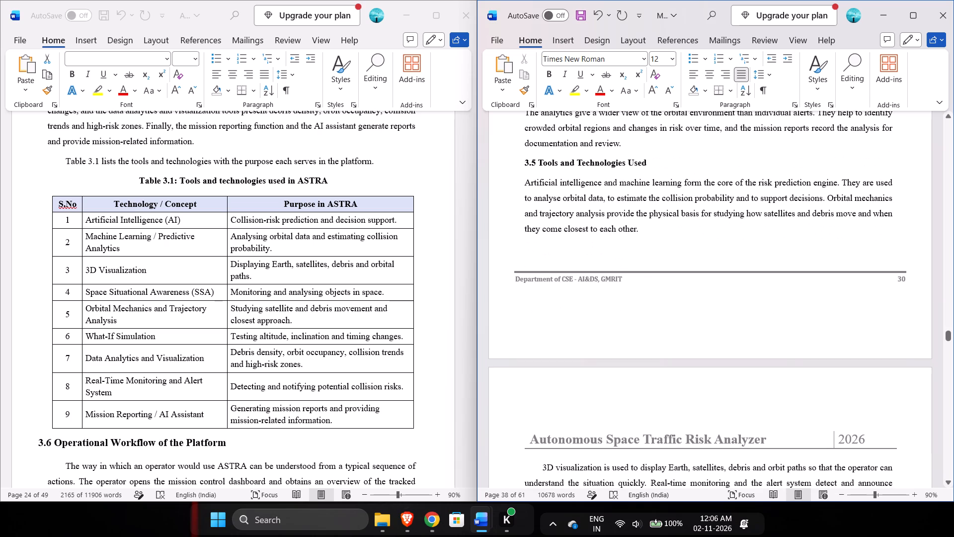
pyautogui.press('BackSpace')
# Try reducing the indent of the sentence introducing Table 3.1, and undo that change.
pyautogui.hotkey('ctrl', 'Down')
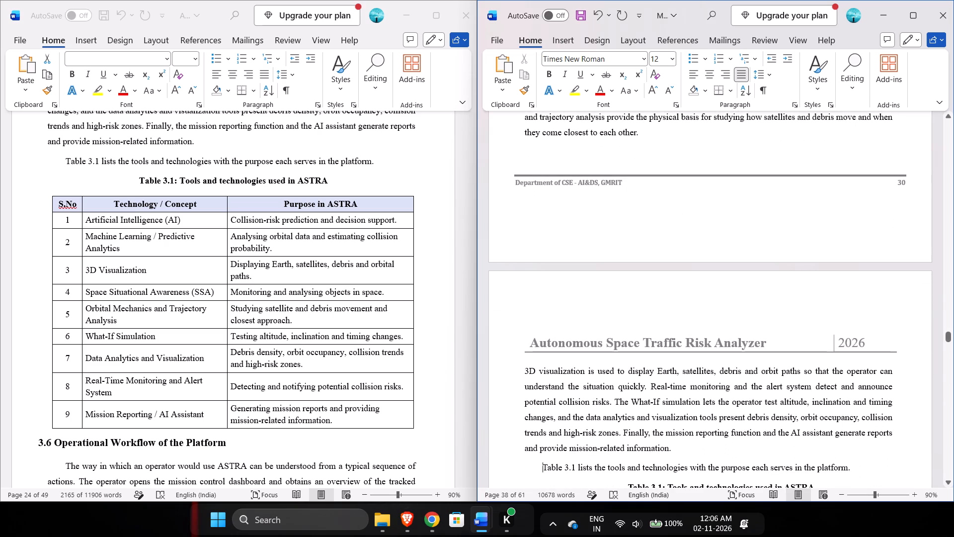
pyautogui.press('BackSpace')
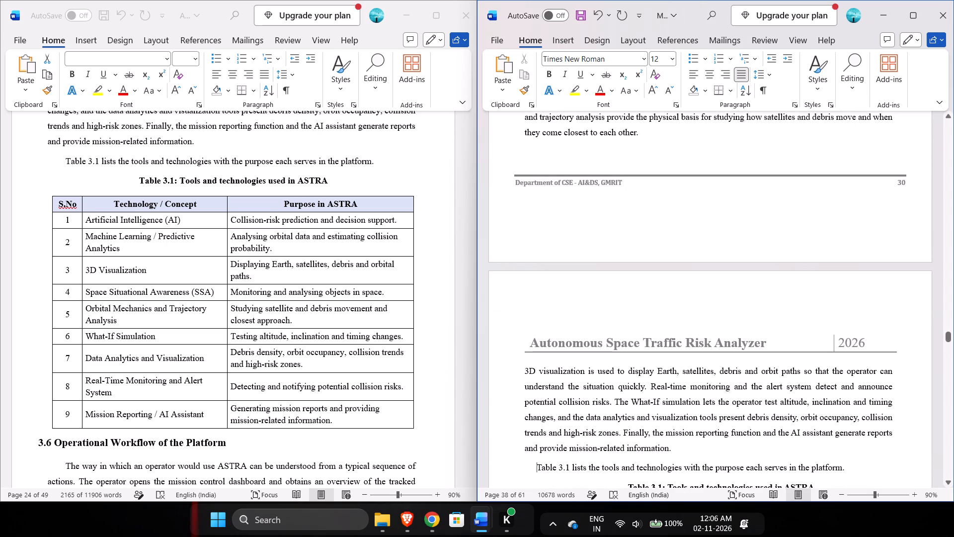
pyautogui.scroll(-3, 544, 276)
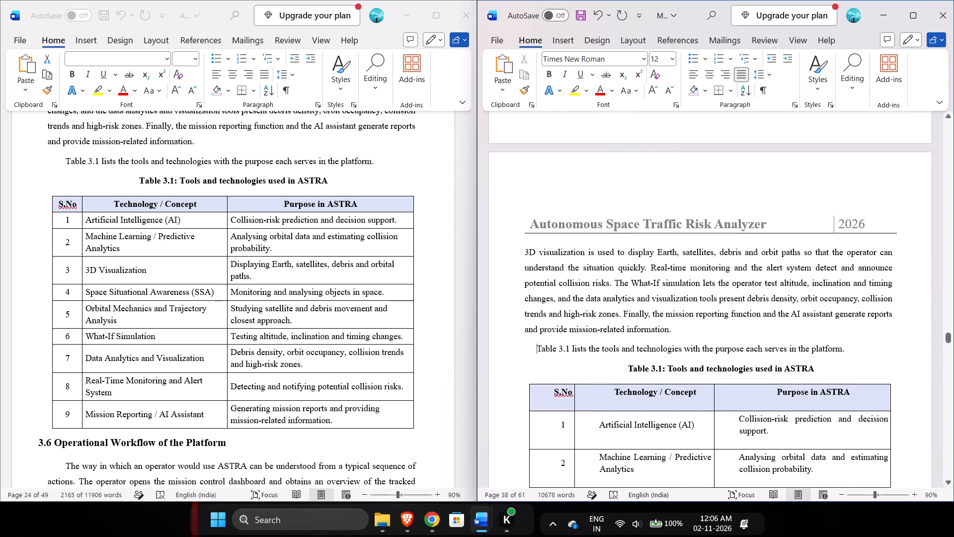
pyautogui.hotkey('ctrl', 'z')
# Left-align the text in all cells of Table 3.1, Tools and technologies used in ASTRA, including the header row.
pyautogui.press('Down')
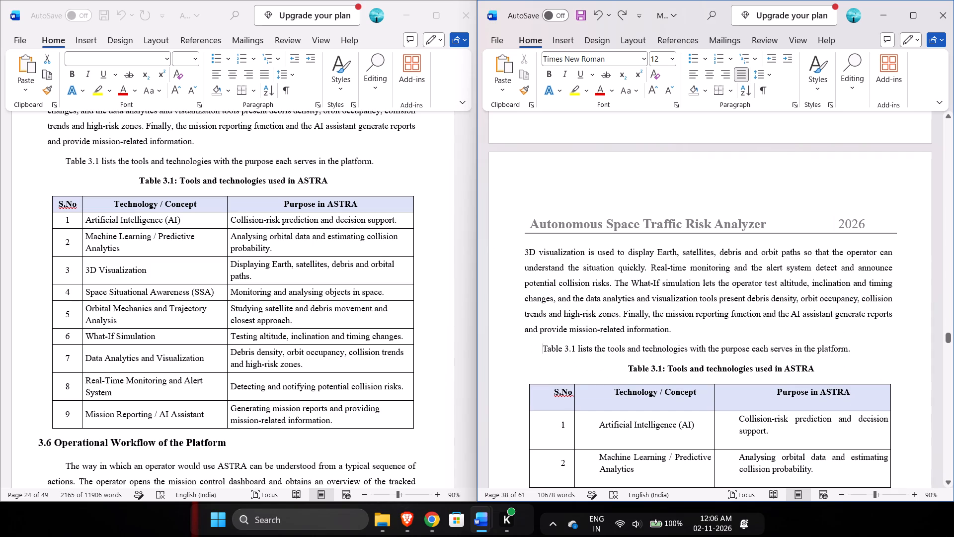
pyautogui.hotkey('ctrl', 'Down')
pyautogui.hotkey('ctrl', 'Down')
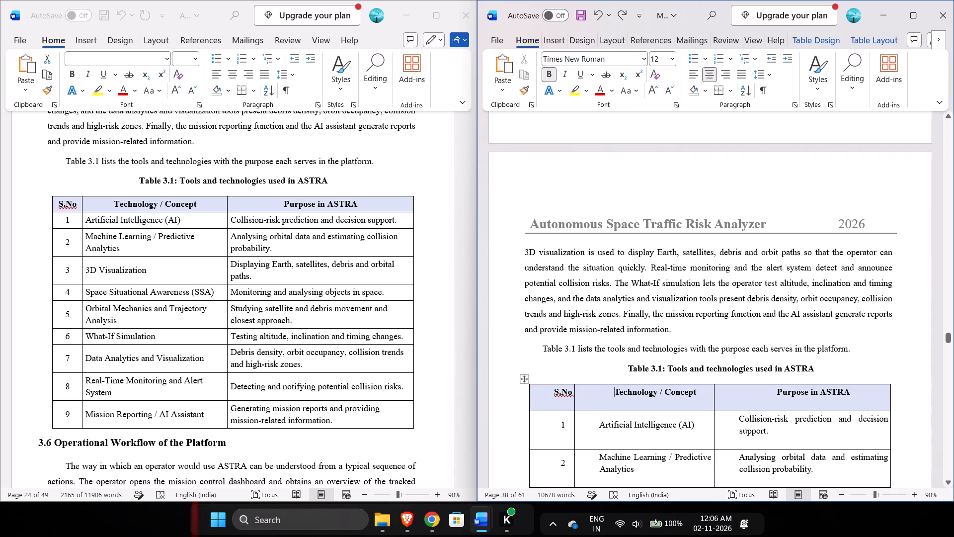
pyautogui.scroll(-2, 544, 276)
pyautogui.scroll(1, 544, 276)
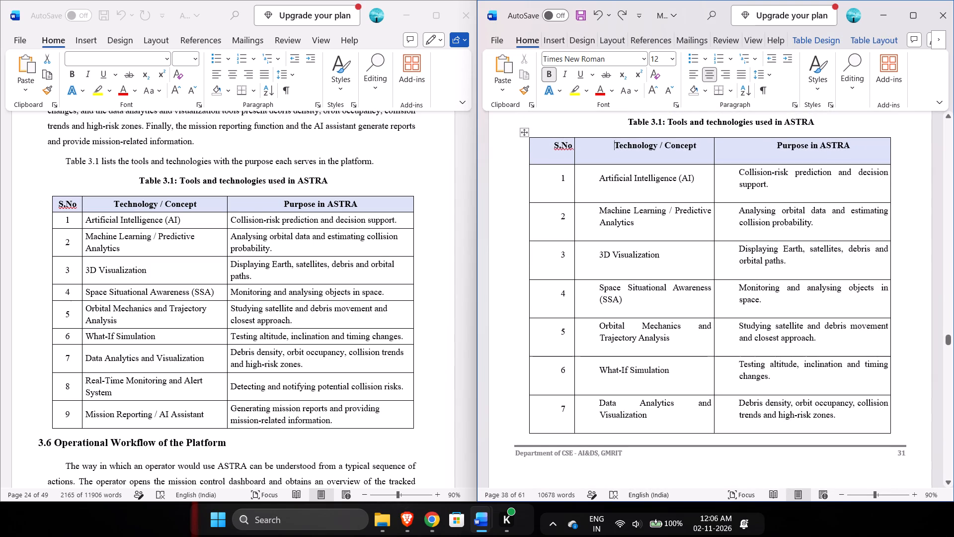
pyautogui.scroll(1, 776, 311)
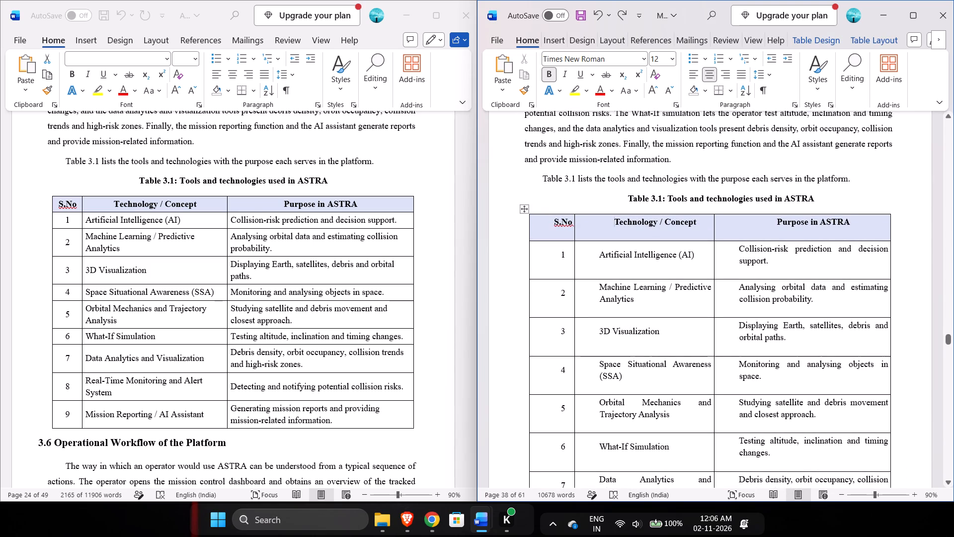
pyautogui.moveTo(551, 221); pyautogui.dragTo(795, 387)
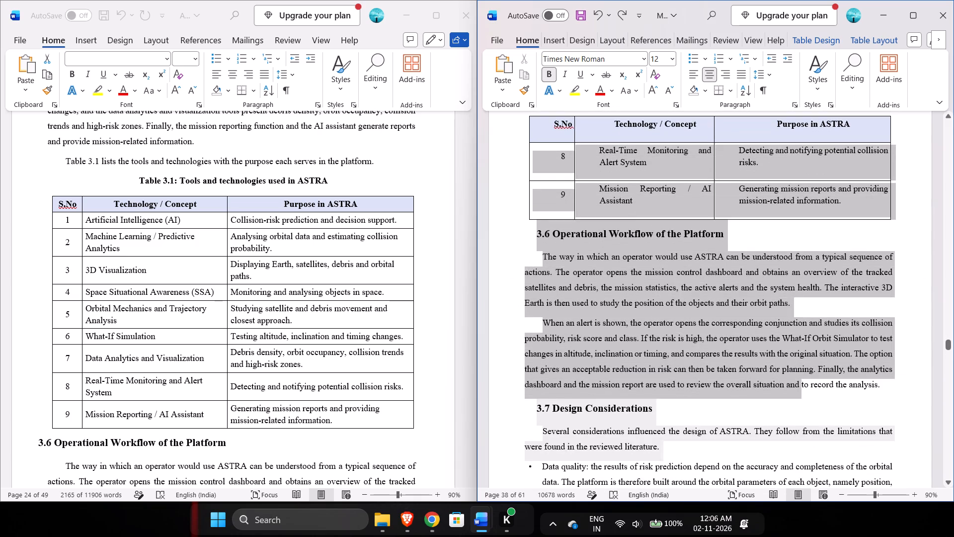
pyautogui.moveTo(795, 387); pyautogui.dragTo(867, 206)
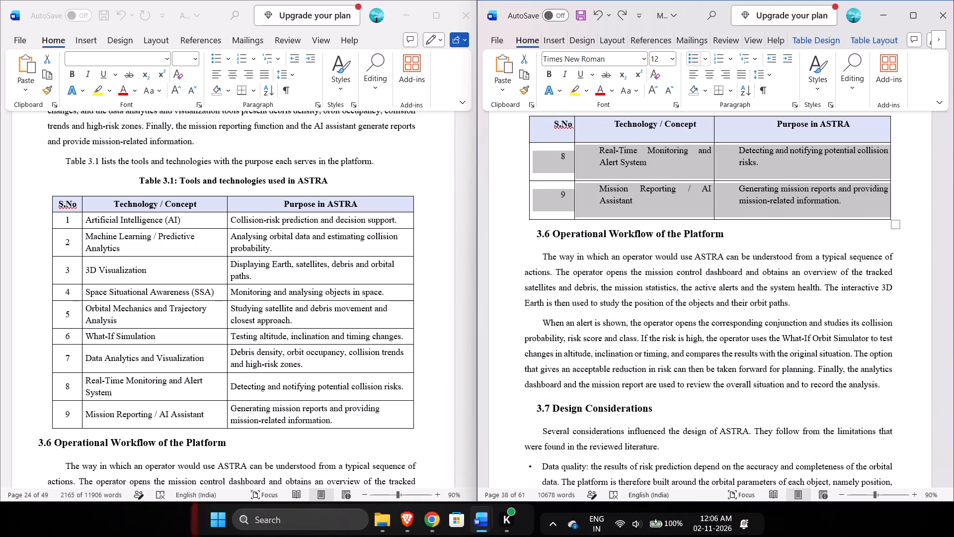
pyautogui.click(695, 77)
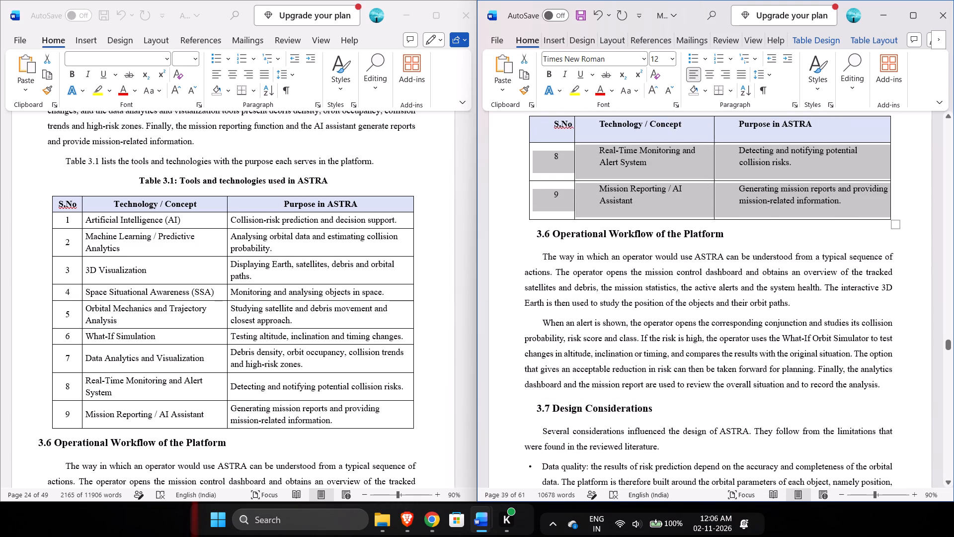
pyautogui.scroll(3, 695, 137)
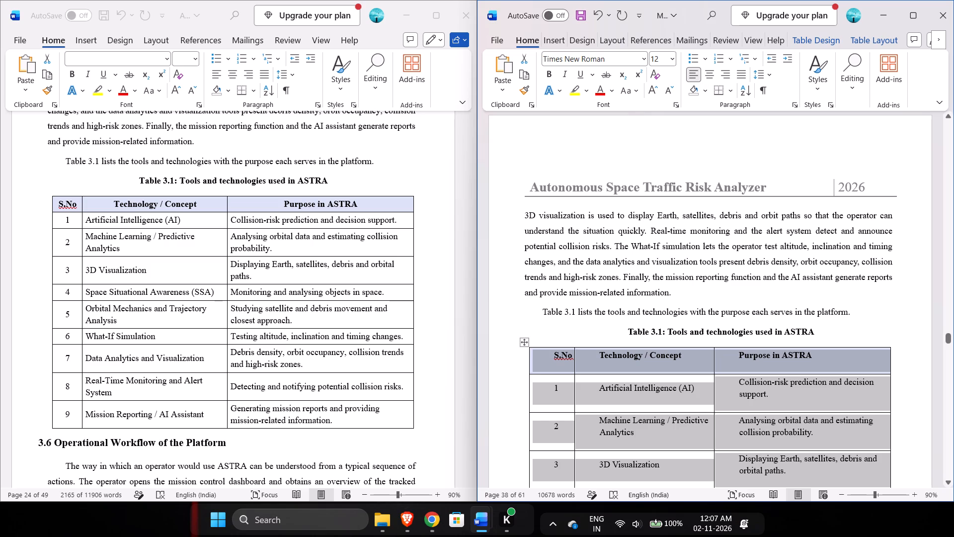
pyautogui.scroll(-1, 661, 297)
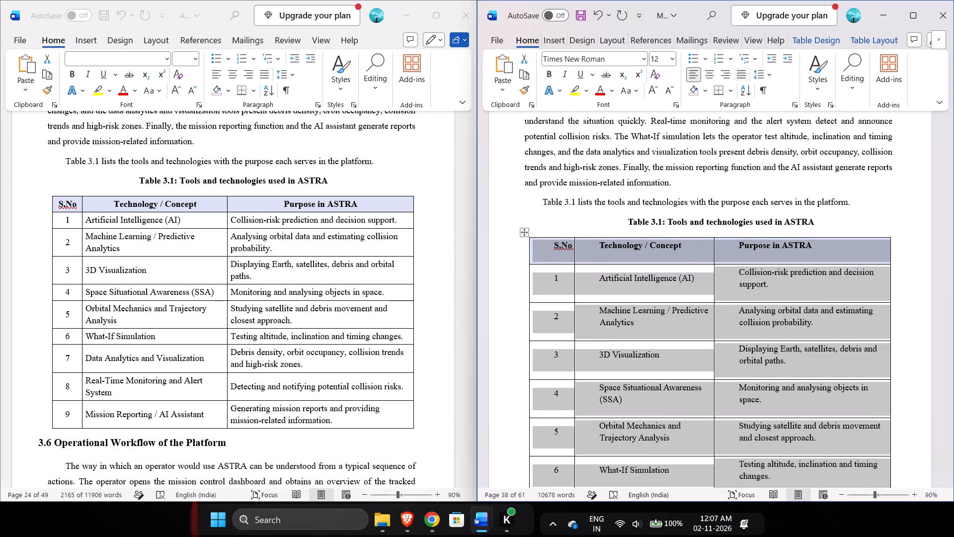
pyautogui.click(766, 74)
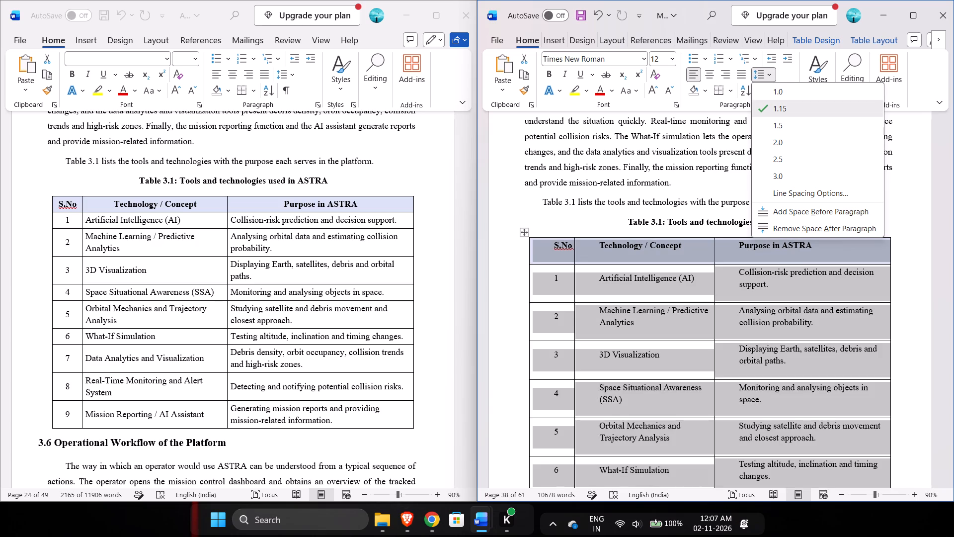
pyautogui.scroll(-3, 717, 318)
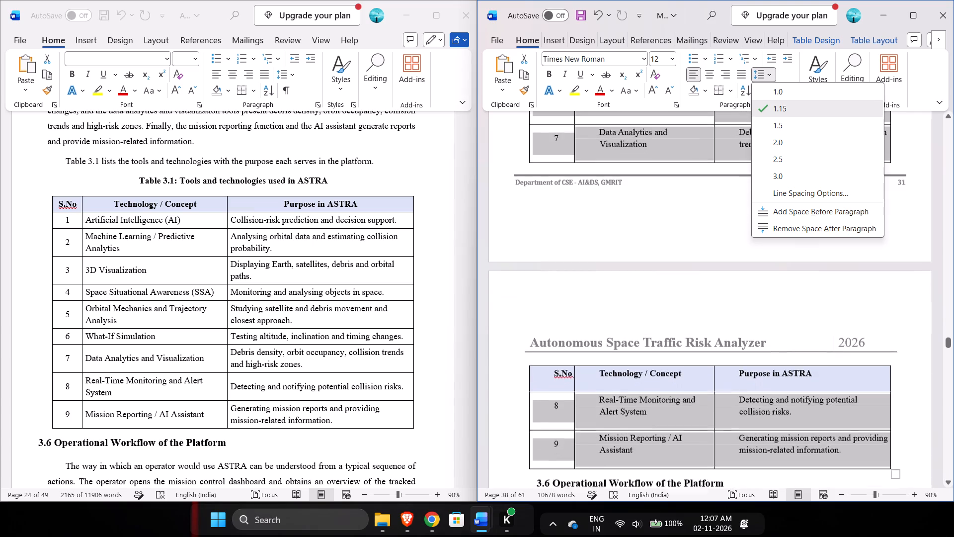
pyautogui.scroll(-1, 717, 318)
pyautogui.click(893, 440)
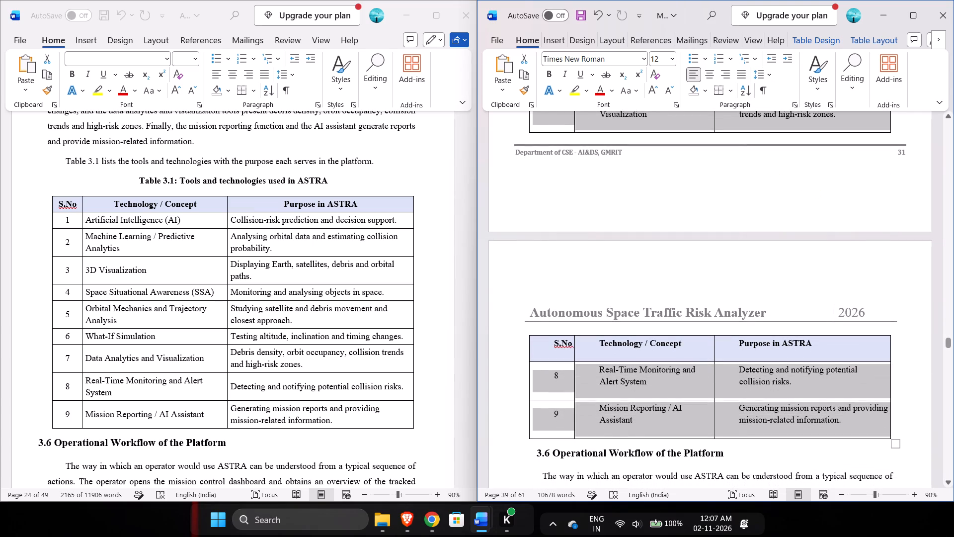
# Widen Table 3.1 slightly so that it extends past the text margins.
pyautogui.moveTo(893, 440); pyautogui.dragTo(914, 438)
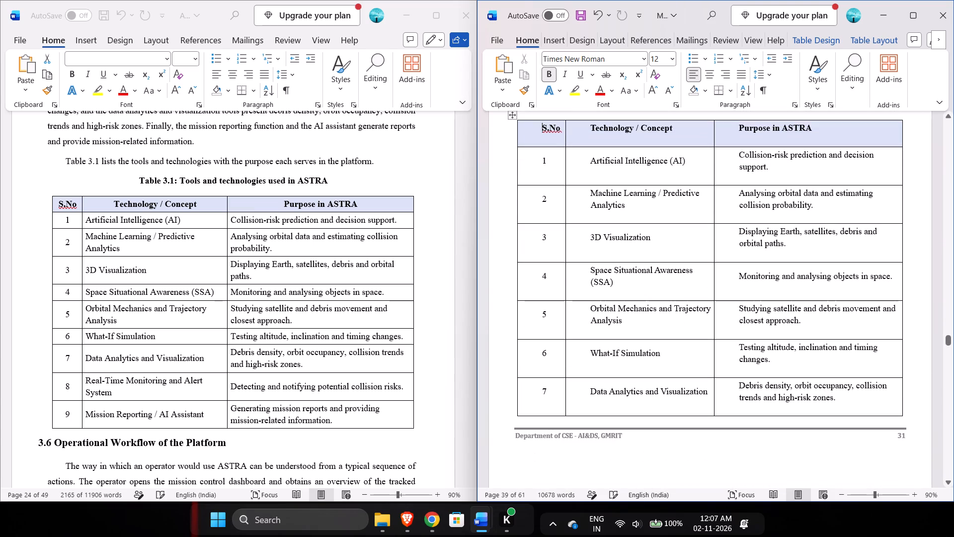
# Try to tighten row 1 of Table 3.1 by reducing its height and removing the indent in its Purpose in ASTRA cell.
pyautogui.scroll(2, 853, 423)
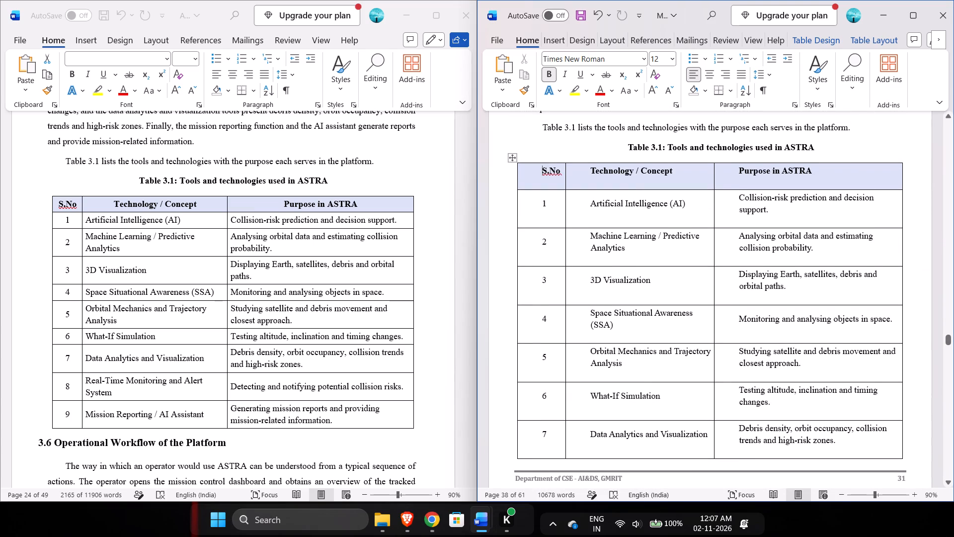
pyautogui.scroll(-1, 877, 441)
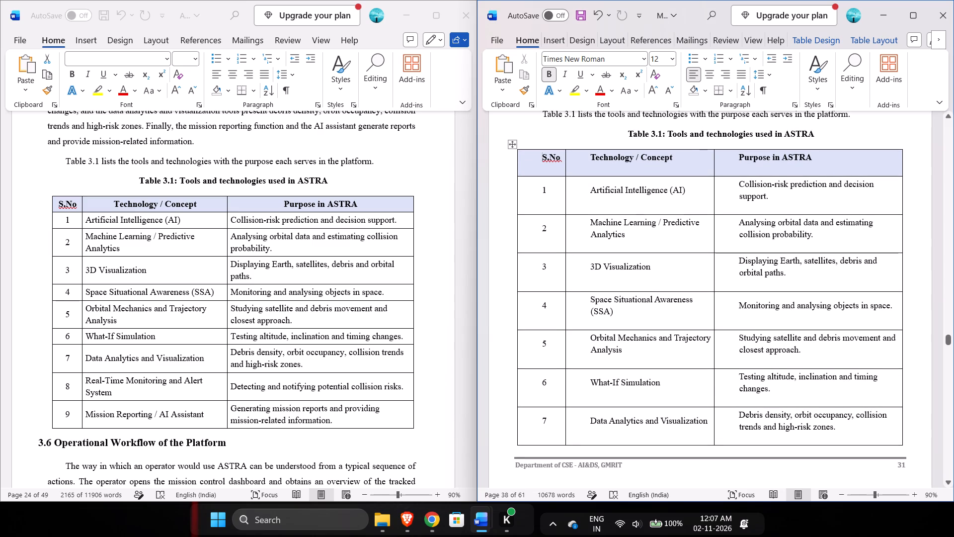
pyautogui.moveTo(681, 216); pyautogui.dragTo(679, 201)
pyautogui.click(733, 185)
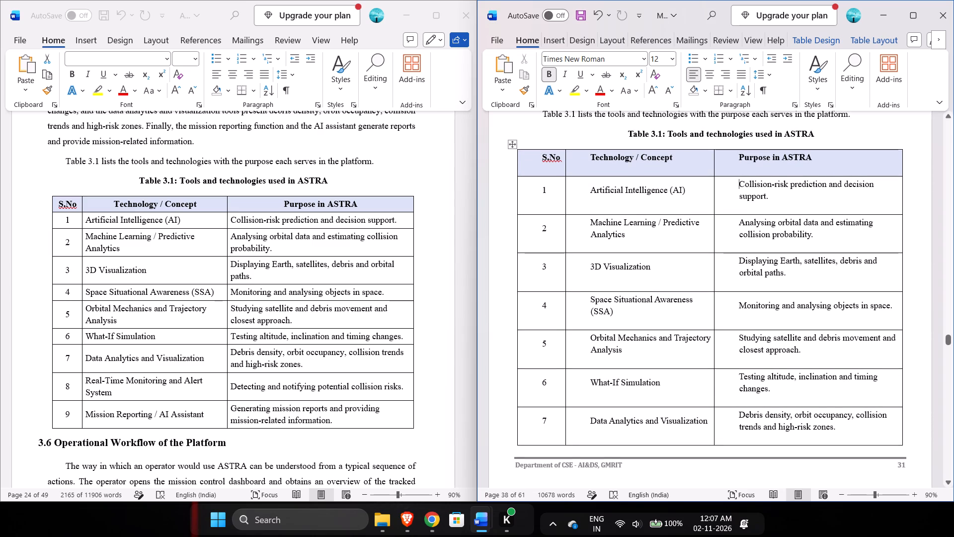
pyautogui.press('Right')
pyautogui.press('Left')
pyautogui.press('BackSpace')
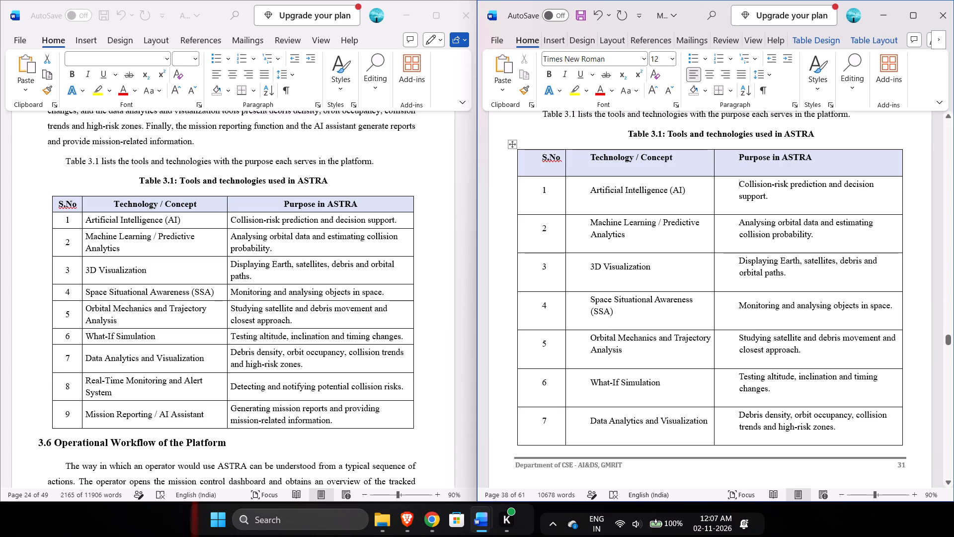
# Narrow the Technology / Concept column of Table 3.1 in favour of Purpose in ASTRA, so row 1's purpose fits on one line.
pyautogui.moveTo(715, 186); pyautogui.dragTo(723, 187)
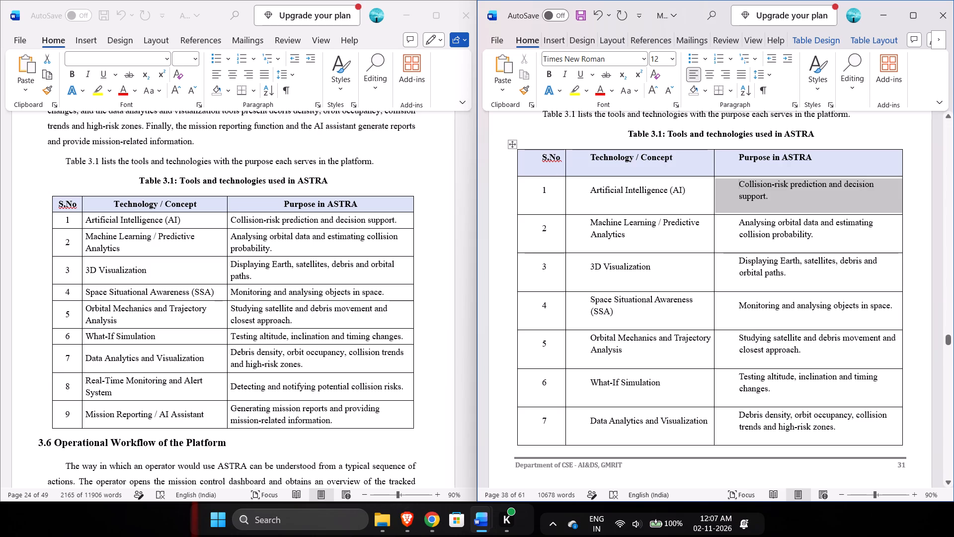
pyautogui.moveTo(723, 187); pyautogui.dragTo(735, 189)
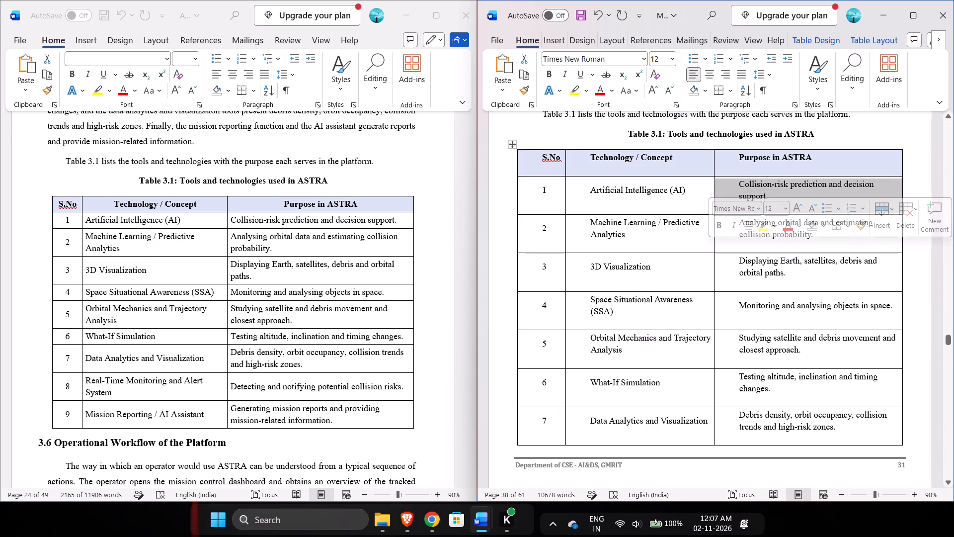
pyautogui.moveTo(713, 169); pyautogui.dragTo(679, 167)
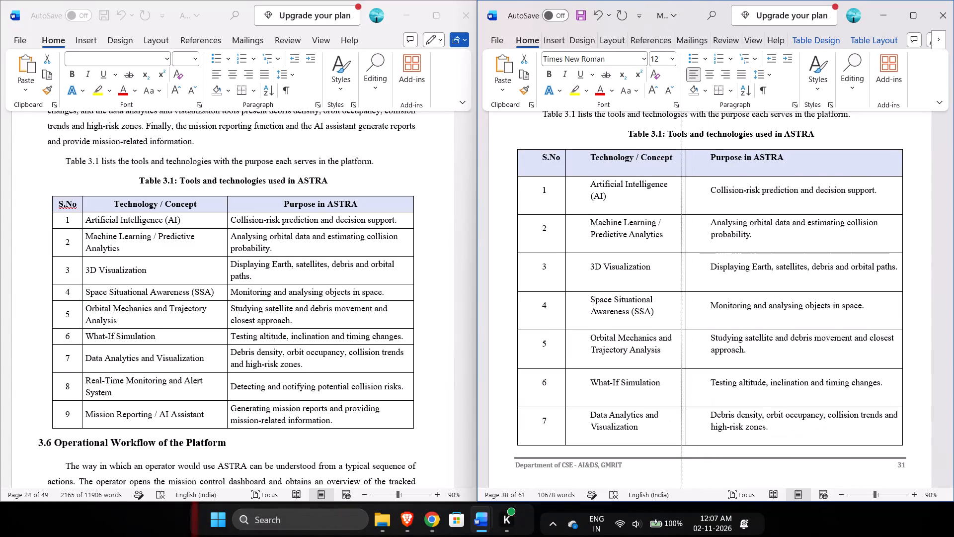
pyautogui.moveTo(679, 167); pyautogui.dragTo(690, 168)
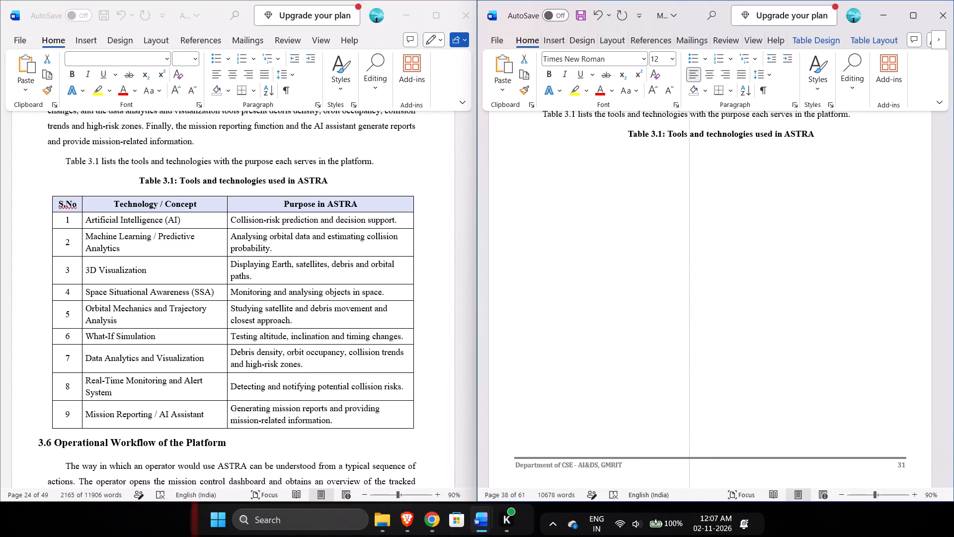
pyautogui.moveTo(690, 168); pyautogui.dragTo(695, 168)
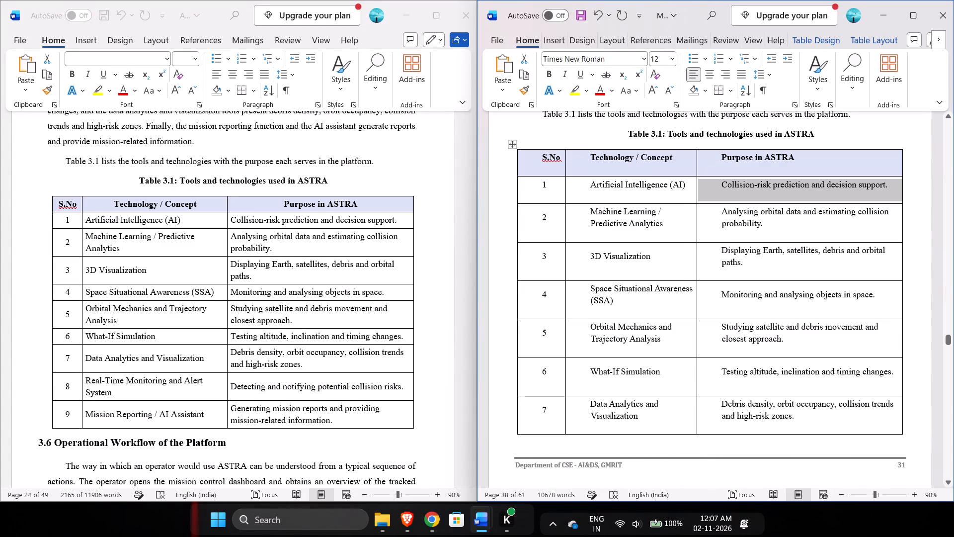
pyautogui.click(913, 241)
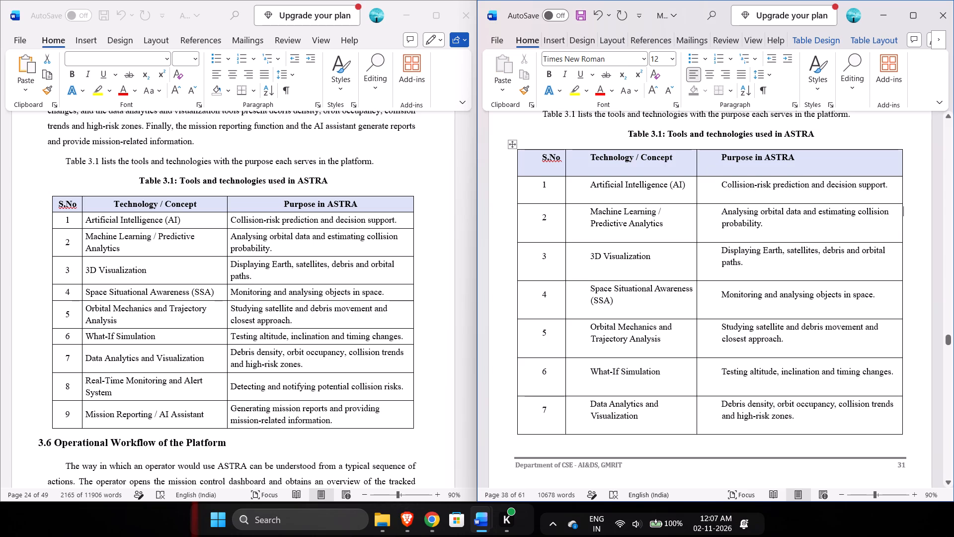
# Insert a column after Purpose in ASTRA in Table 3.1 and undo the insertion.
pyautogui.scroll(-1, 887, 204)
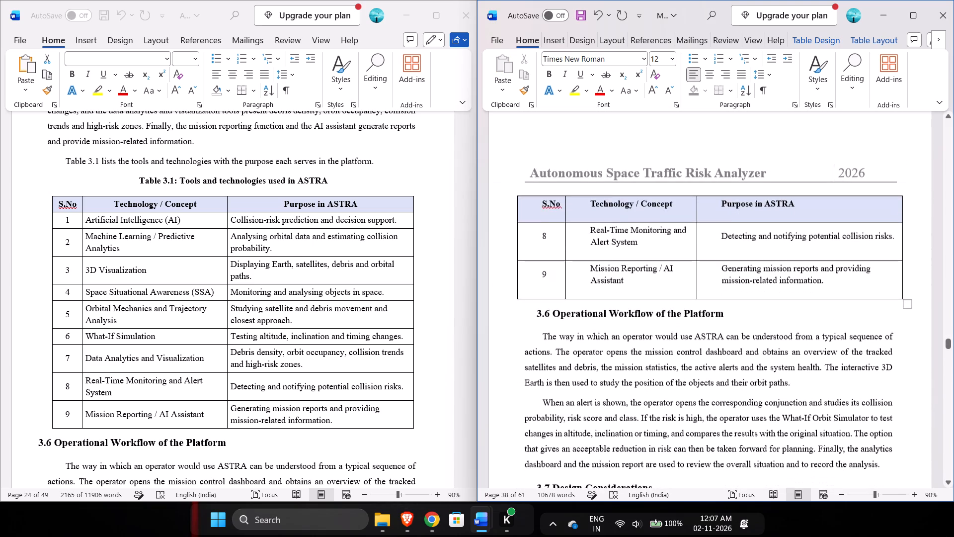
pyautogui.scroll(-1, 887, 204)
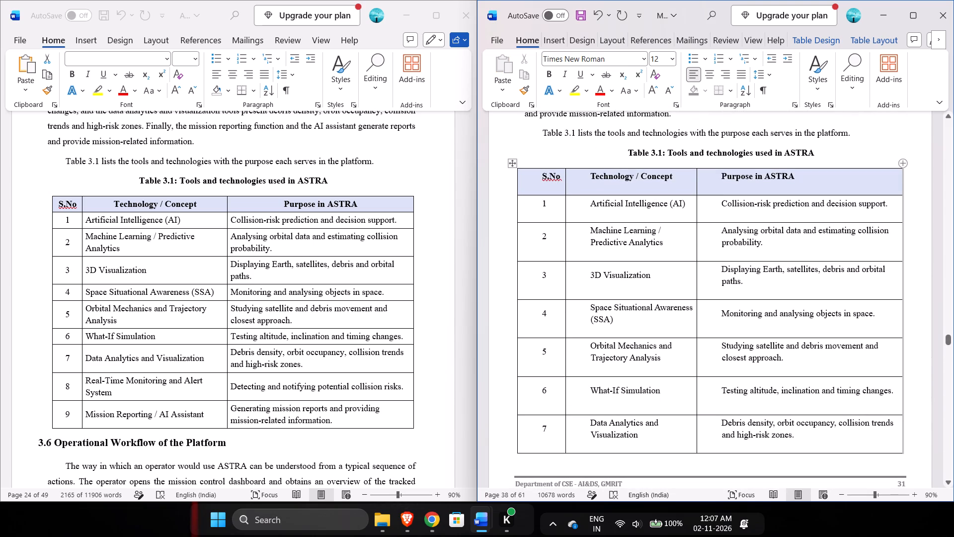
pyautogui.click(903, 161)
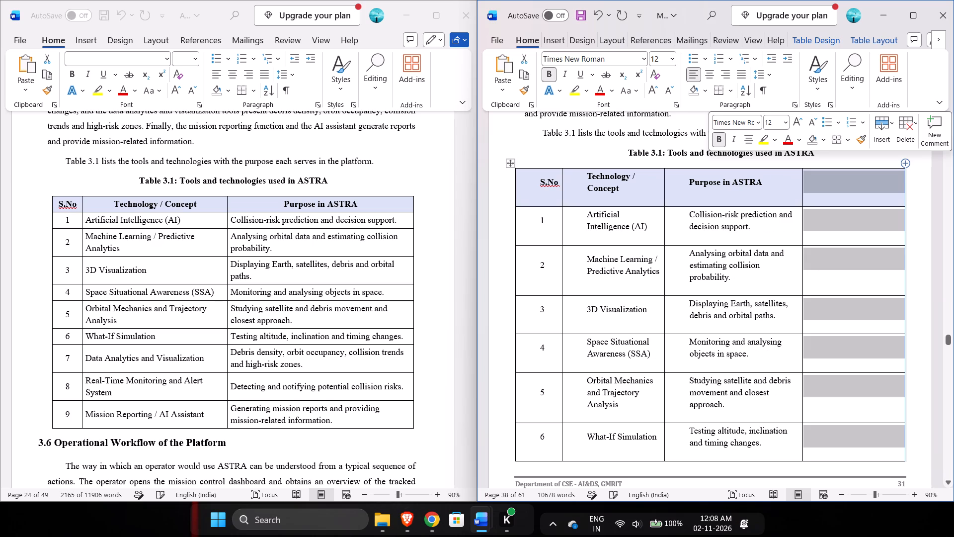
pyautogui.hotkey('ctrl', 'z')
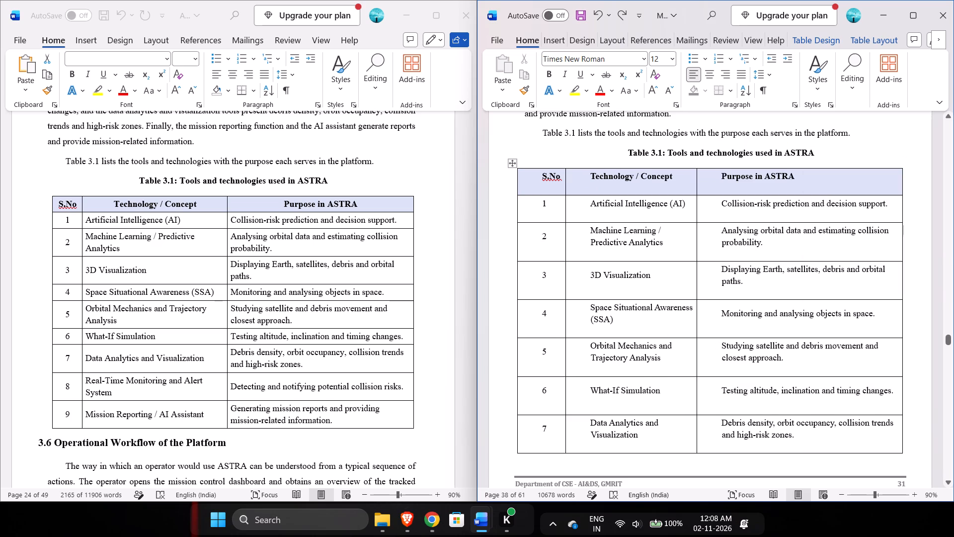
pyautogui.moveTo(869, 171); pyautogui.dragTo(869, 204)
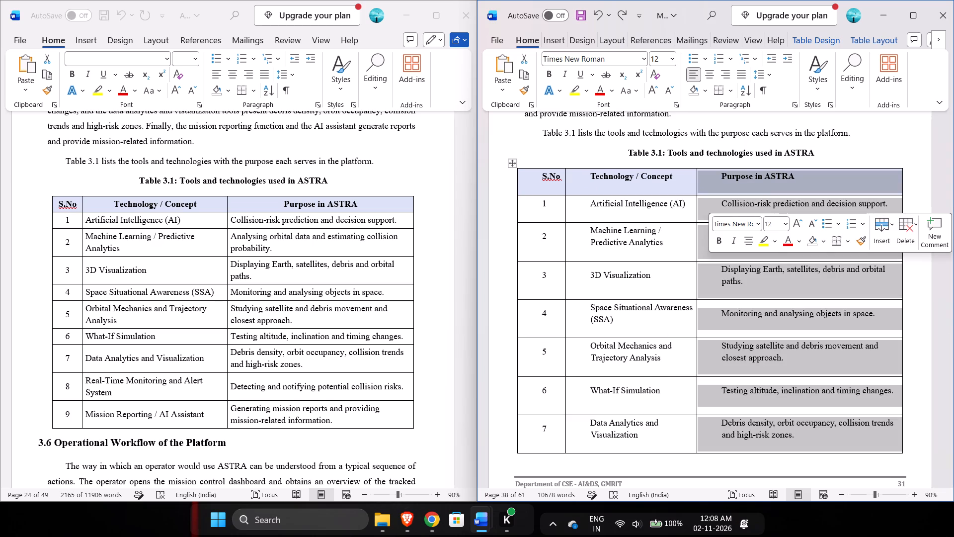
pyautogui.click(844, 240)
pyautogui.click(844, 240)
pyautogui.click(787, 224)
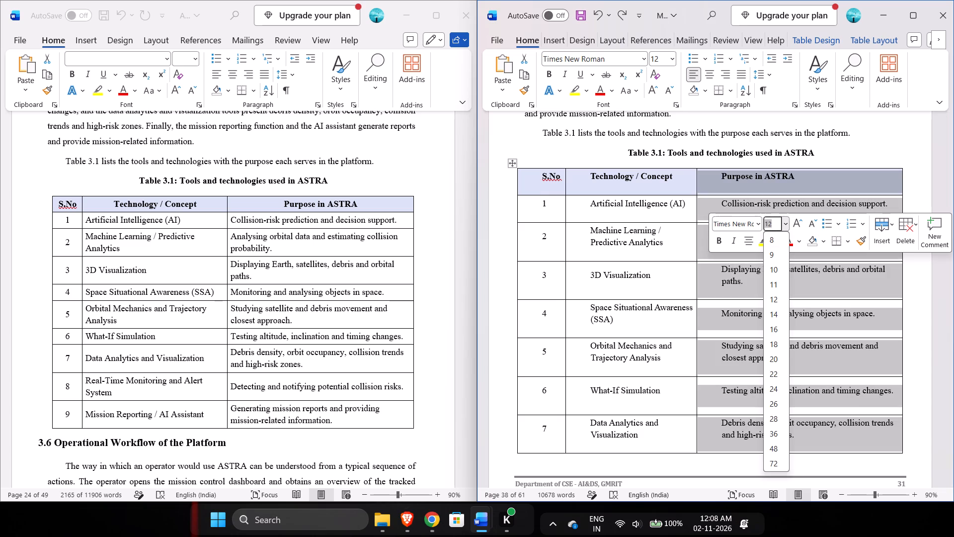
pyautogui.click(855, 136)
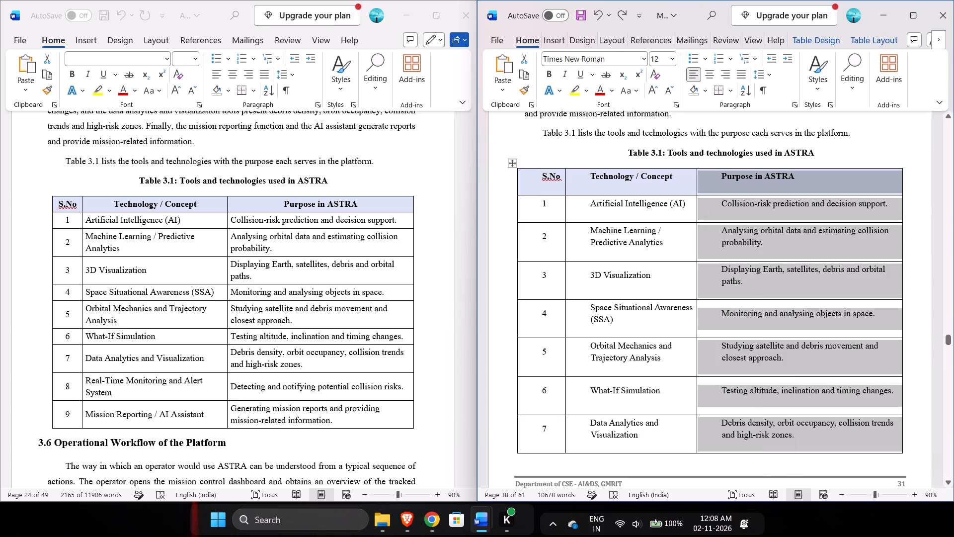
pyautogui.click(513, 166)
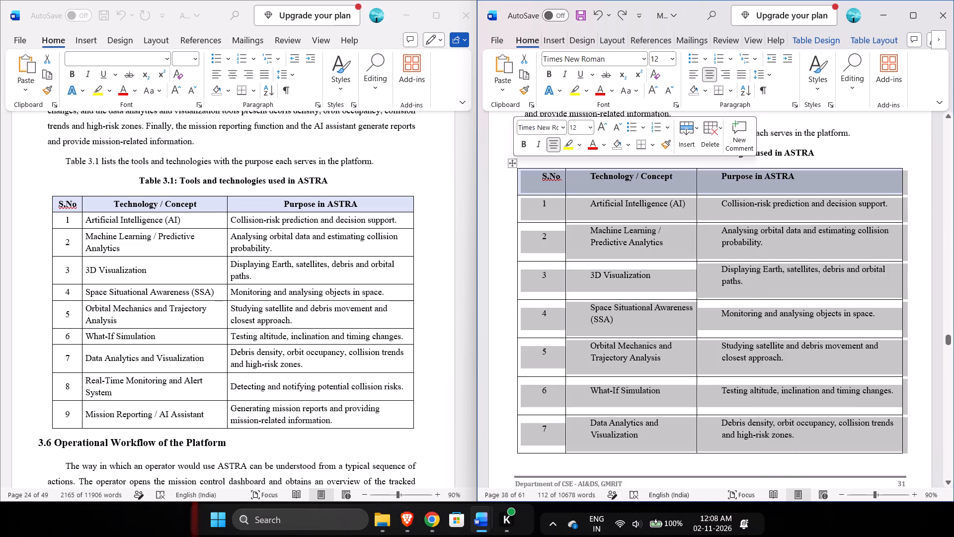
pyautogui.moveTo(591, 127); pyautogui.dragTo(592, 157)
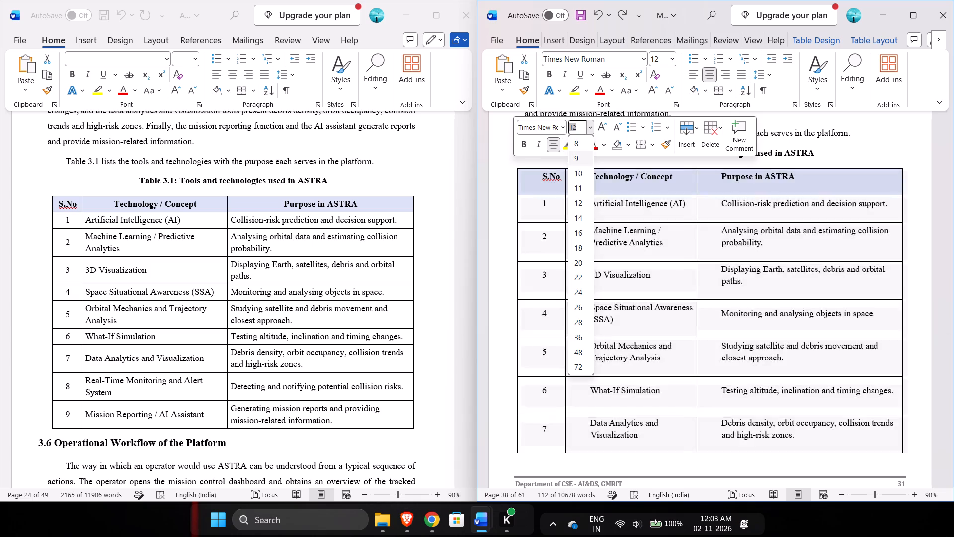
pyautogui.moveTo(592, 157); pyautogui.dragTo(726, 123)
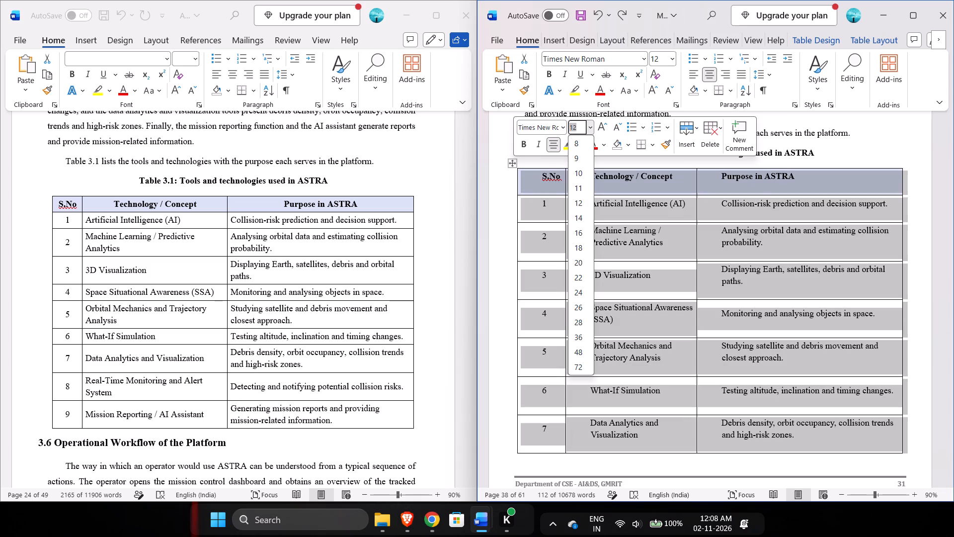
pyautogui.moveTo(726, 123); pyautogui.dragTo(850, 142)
# Maximise the Mainproject-final.docx window.
pyautogui.click(913, 17)
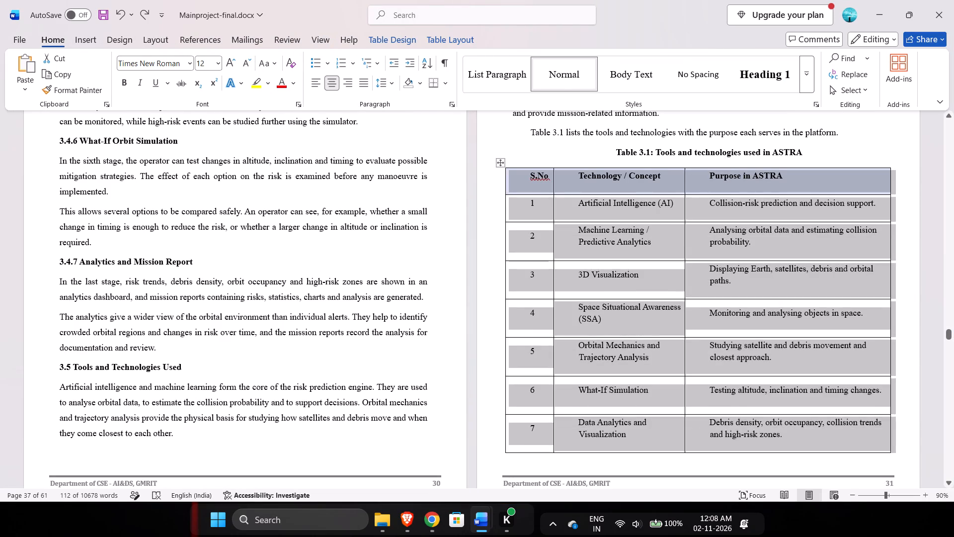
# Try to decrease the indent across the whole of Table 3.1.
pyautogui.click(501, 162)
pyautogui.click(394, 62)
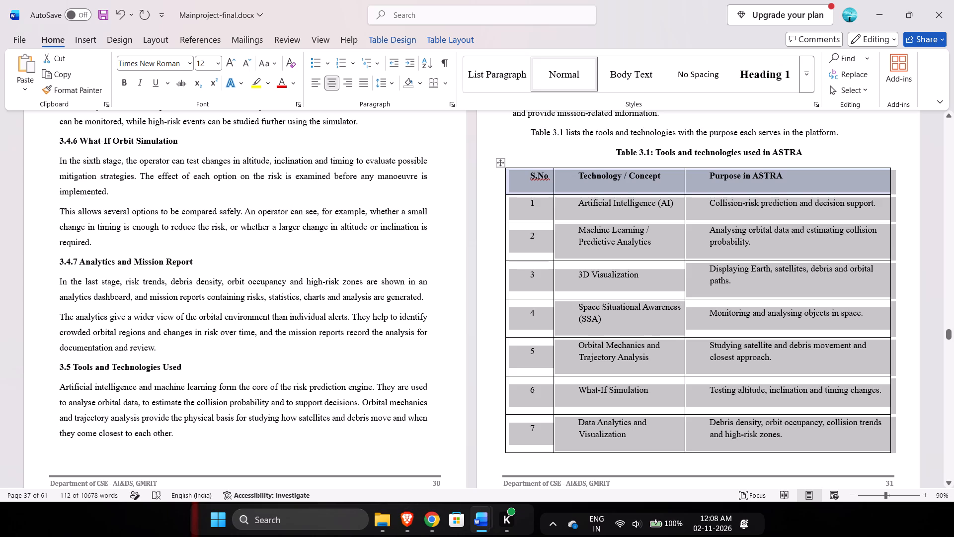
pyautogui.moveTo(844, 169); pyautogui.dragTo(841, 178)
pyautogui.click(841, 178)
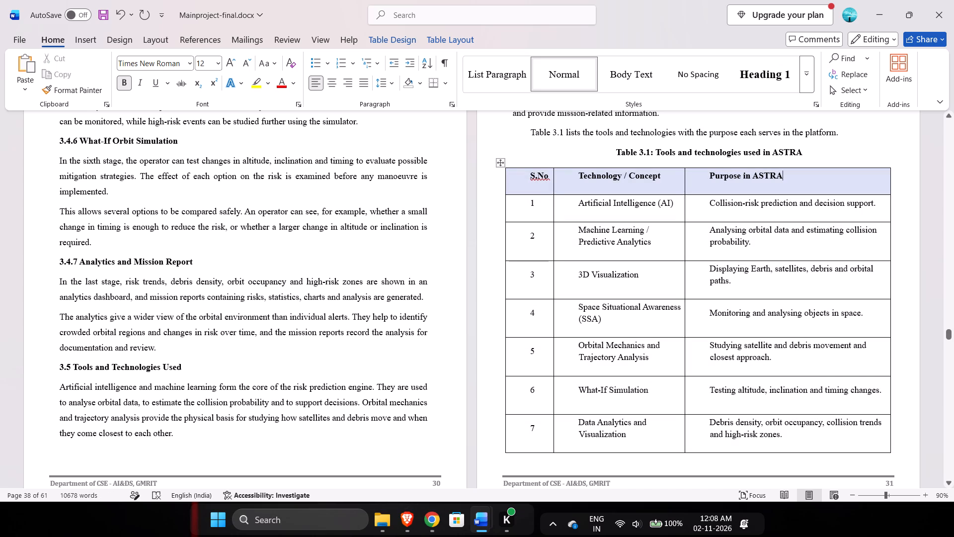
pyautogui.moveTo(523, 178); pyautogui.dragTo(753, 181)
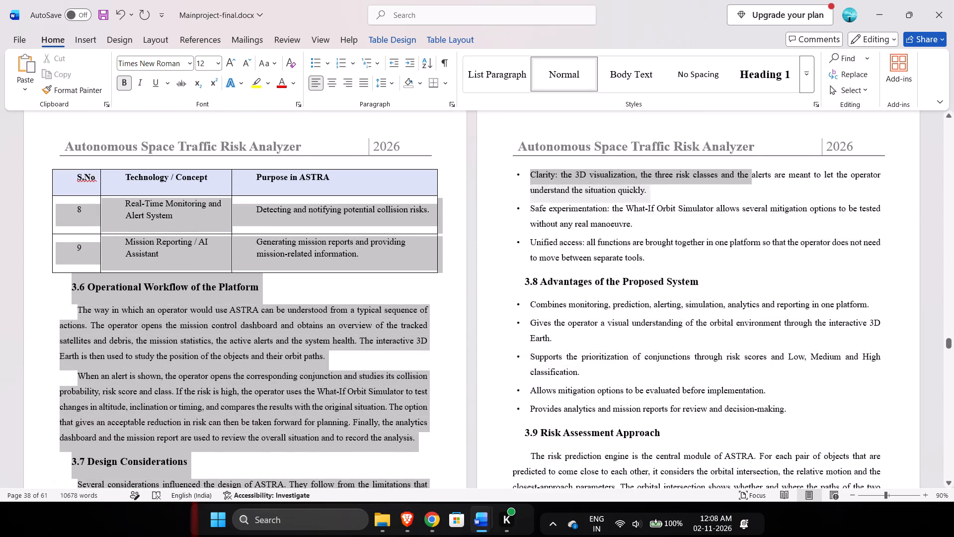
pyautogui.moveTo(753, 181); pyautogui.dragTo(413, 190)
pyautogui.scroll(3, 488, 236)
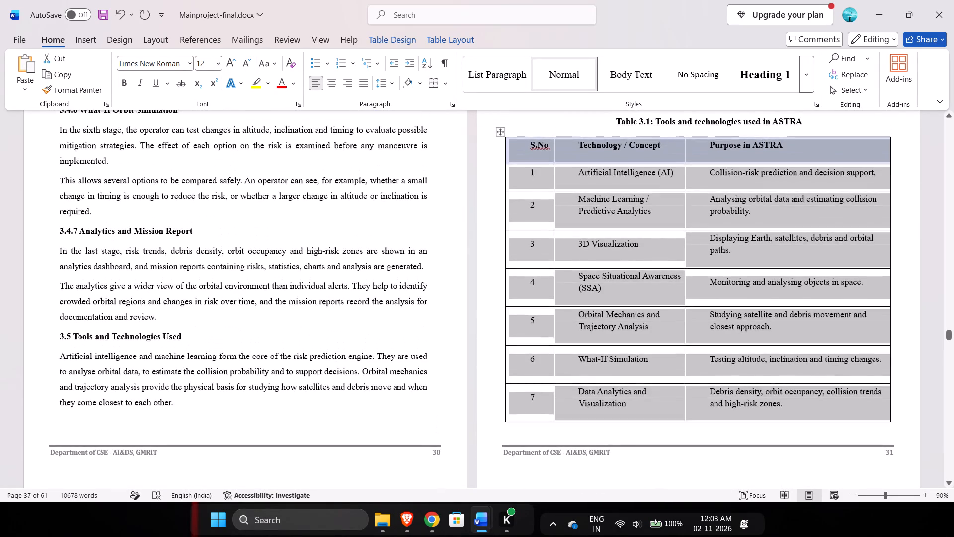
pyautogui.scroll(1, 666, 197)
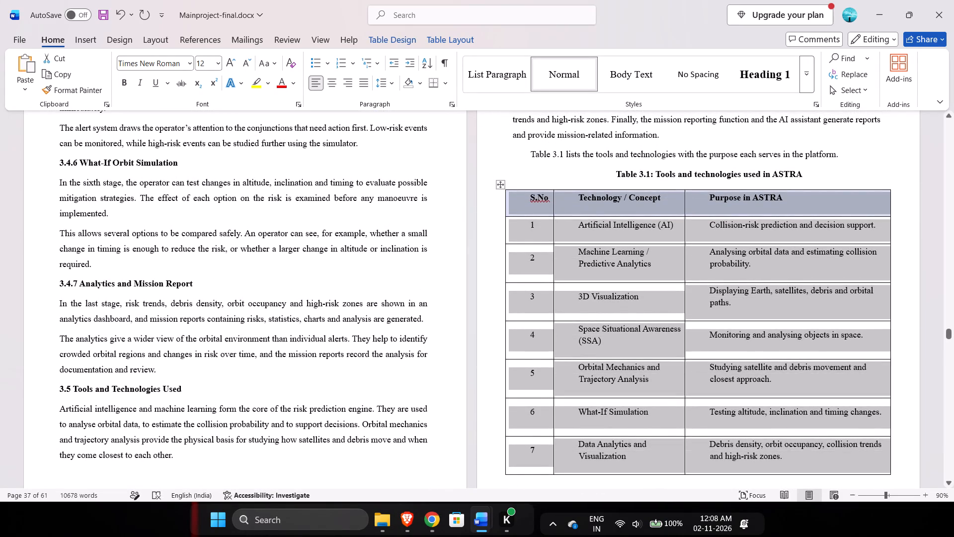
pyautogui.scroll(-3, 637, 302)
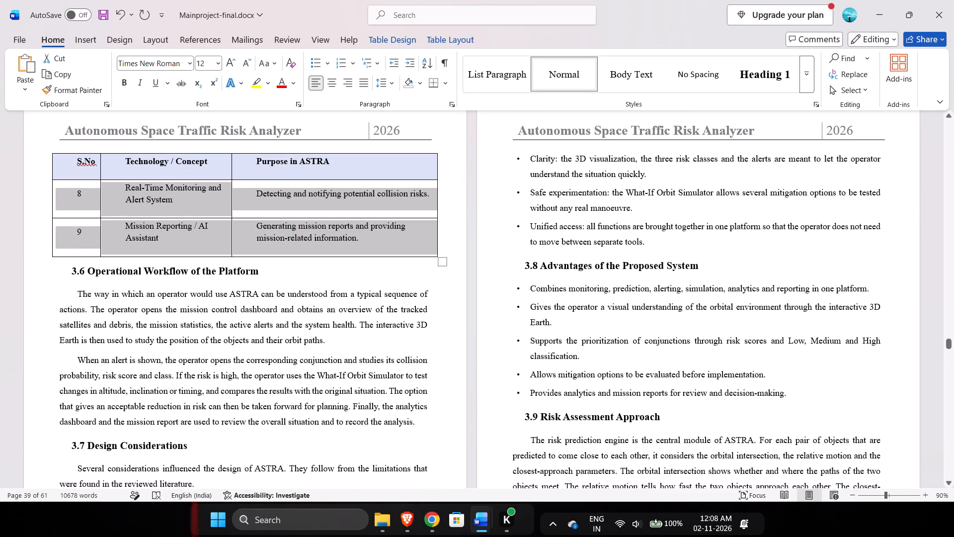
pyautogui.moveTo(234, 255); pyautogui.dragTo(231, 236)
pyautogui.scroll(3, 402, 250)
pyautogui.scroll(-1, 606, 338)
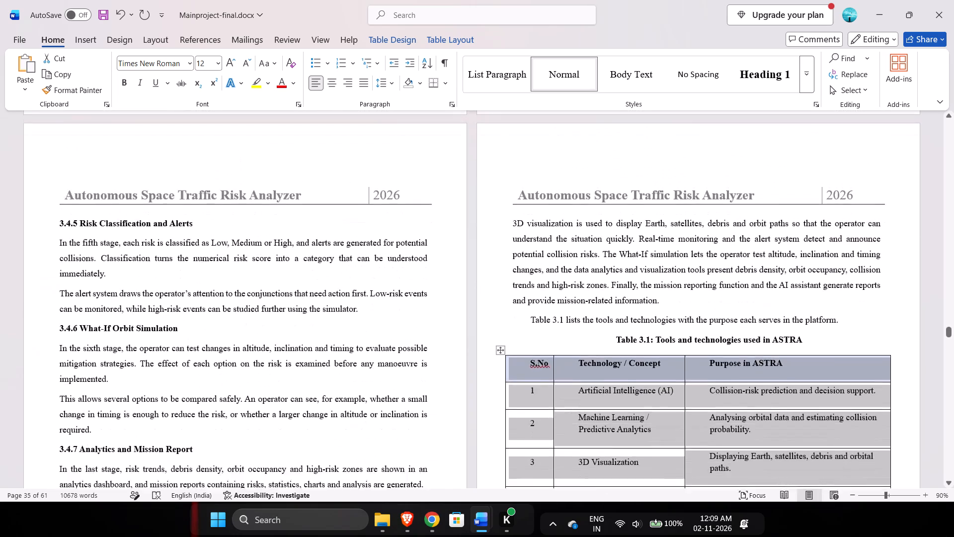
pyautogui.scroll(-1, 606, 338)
# Remove the indent from the S.No header and serial numbers 1 to 7 in the first column of Table 3.1.
pyautogui.click(528, 274)
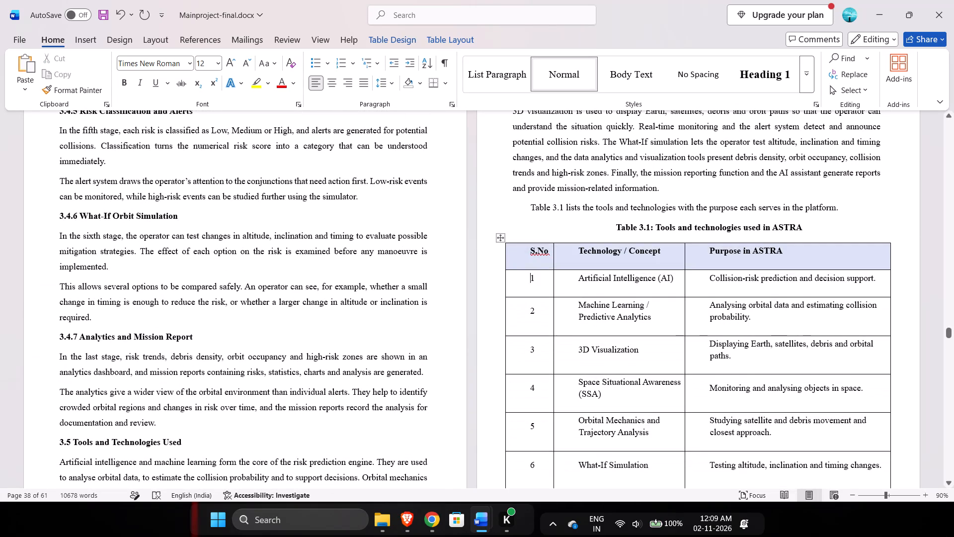
pyautogui.press('Up')
pyautogui.press('BackSpace')
pyautogui.press('Down')
pyautogui.press('BackSpace')
pyautogui.press('Down')
pyautogui.press('BackSpace')
pyautogui.press('Down')
pyautogui.press('BackSpace')
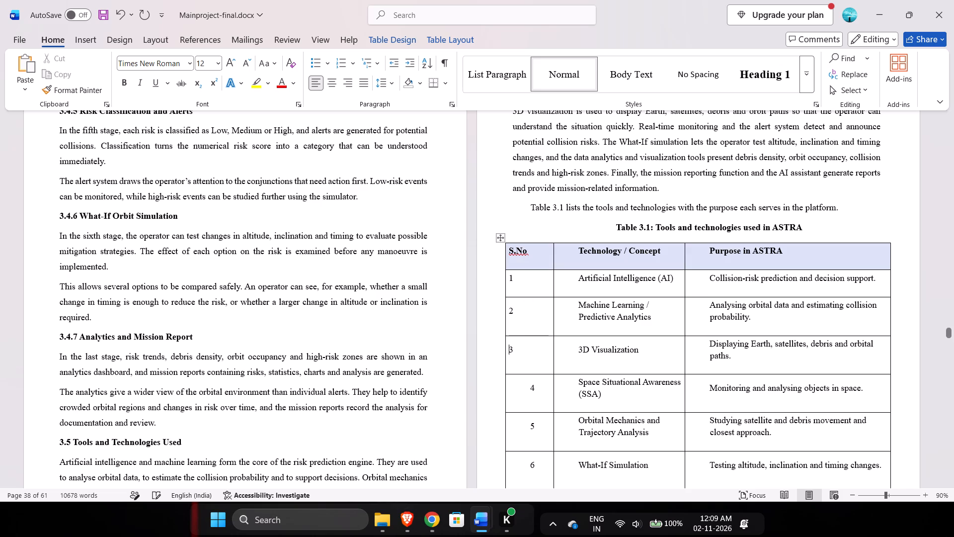
pyautogui.press('Down')
pyautogui.press('BackSpace')
pyautogui.press('Down')
pyautogui.press('BackSpace')
pyautogui.press('Down')
pyautogui.press('BackSpace')
pyautogui.press('Down')
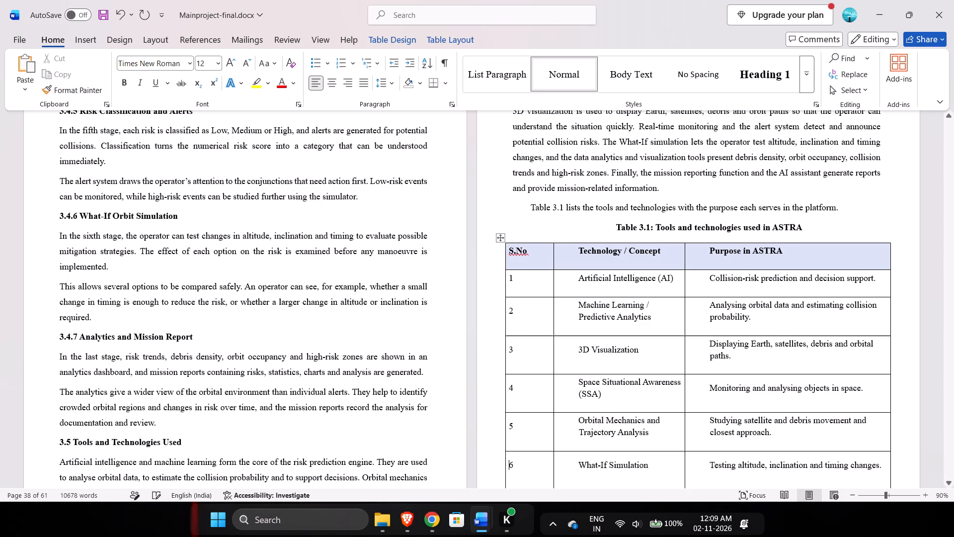
pyautogui.press('Down')
pyautogui.press('Up')
pyautogui.press('BackSpace')
# Remove the indent from serial numbers 8 and 9 in the continued part of Table 3.1.
pyautogui.press('Down')
pyautogui.press('Down')
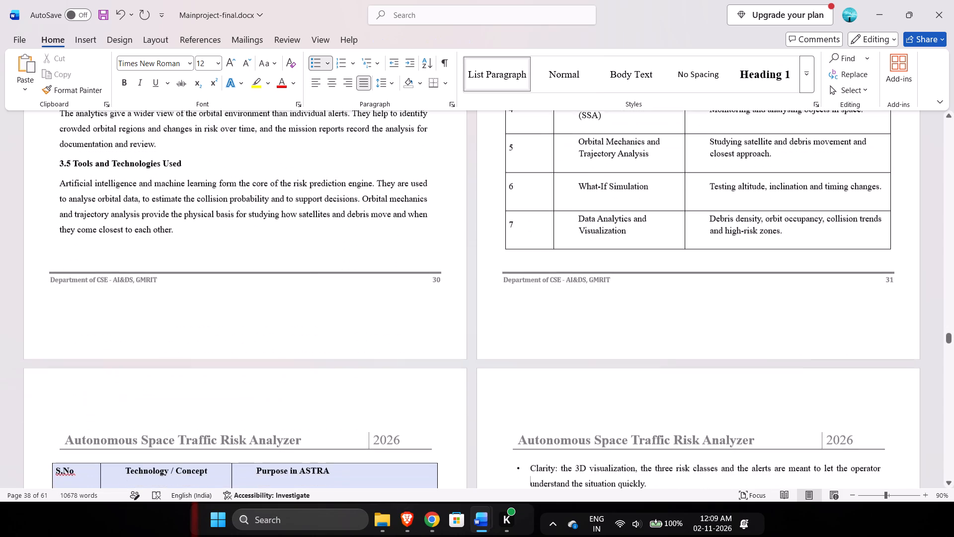
pyautogui.press('Down')
pyautogui.press('Down')
pyautogui.press('Up')
pyautogui.press('Up')
pyautogui.press('Down')
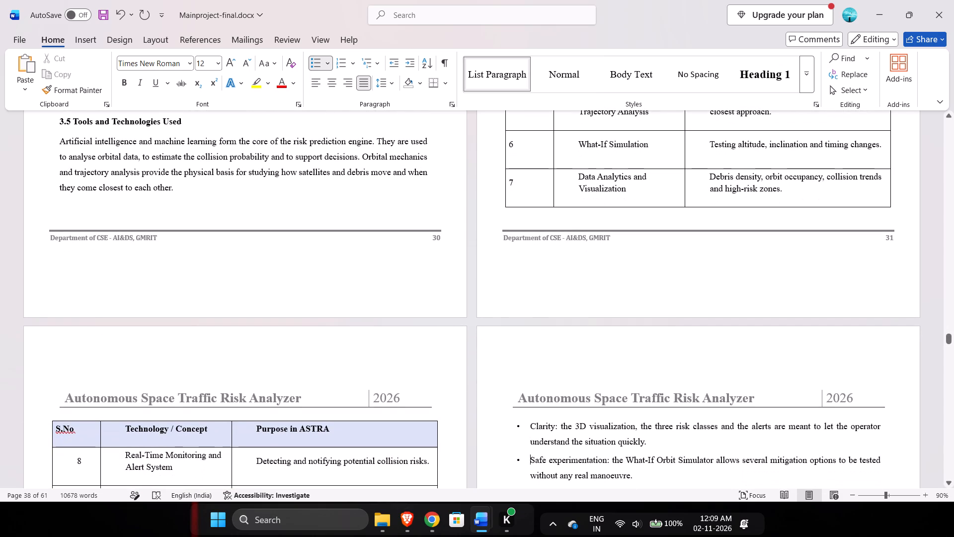
pyautogui.press('Down')
pyautogui.press('Down')
pyautogui.press('Down')
pyautogui.press('Down')
pyautogui.press('Down')
pyautogui.press('Down')
pyautogui.press('Left')
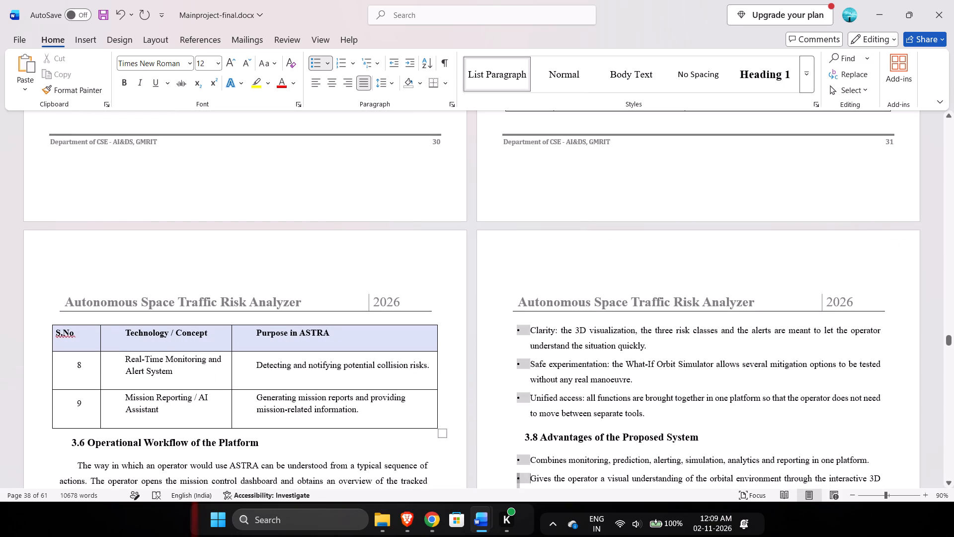
pyautogui.press('Left')
pyautogui.press('Left')
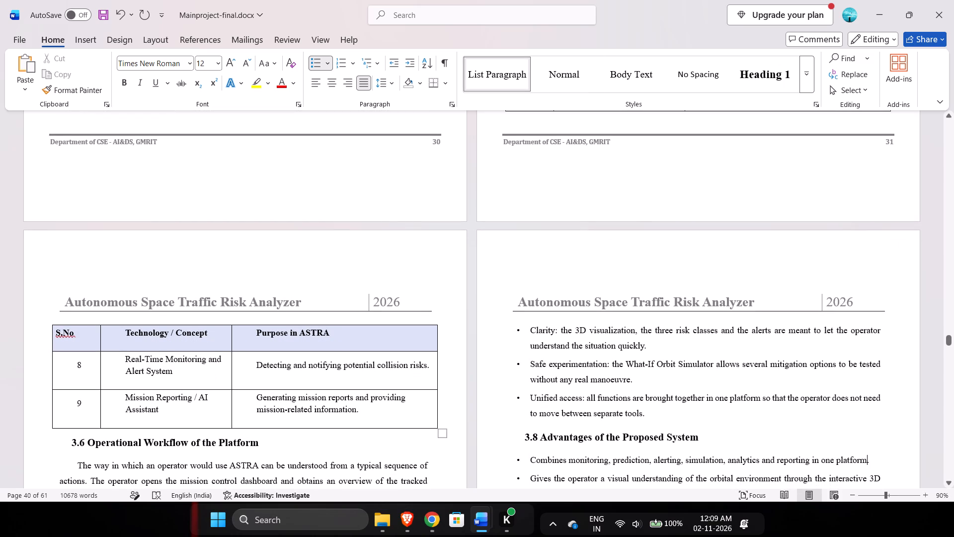
pyautogui.click(78, 366)
pyautogui.press('BackSpace')
pyautogui.press('Down')
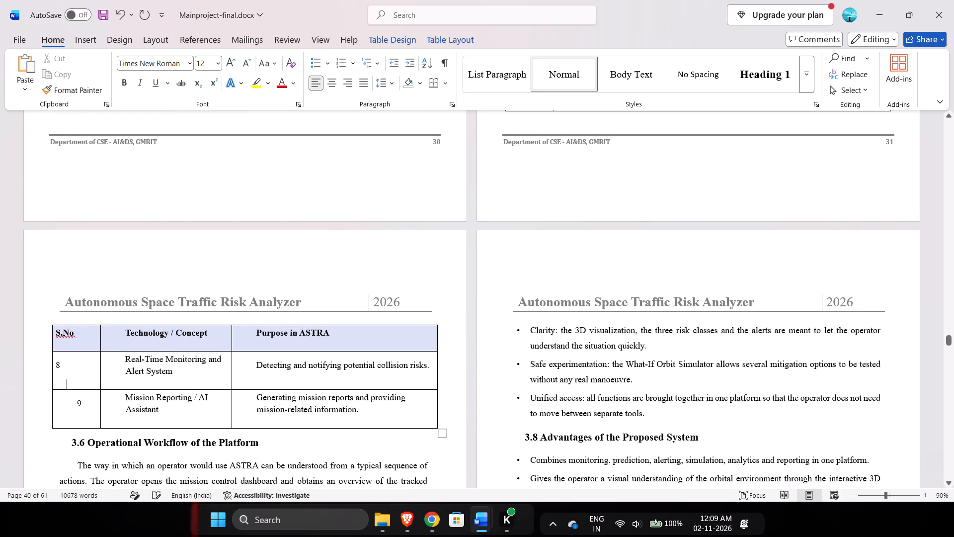
pyautogui.press('BackSpace')
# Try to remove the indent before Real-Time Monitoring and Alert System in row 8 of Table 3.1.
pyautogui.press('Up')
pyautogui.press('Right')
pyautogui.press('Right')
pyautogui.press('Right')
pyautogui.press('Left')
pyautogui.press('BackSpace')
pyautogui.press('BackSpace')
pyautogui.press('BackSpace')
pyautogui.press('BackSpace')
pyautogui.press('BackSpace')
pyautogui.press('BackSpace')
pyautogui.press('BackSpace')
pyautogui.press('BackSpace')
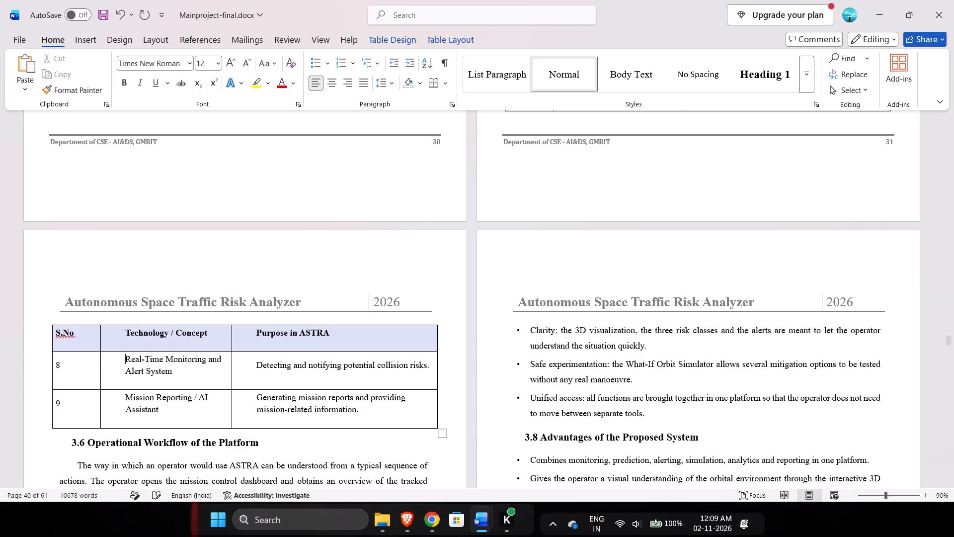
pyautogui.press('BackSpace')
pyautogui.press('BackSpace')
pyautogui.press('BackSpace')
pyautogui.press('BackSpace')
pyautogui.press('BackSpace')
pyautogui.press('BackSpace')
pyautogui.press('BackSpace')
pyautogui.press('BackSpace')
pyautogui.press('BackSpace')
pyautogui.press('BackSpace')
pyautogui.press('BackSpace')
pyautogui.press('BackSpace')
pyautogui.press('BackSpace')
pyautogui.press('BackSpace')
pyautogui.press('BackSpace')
pyautogui.press('Down')
pyautogui.press('Return')
pyautogui.press('BackSpace')
pyautogui.press('BackSpace')
pyautogui.press('Up')
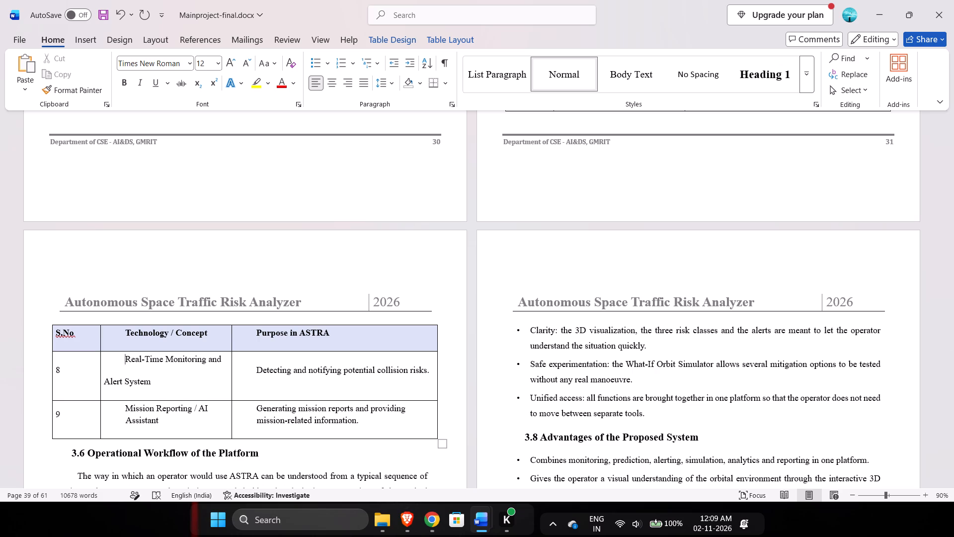
pyautogui.press('BackSpace')
pyautogui.press('Return')
pyautogui.press('BackSpace')
pyautogui.press('Up')
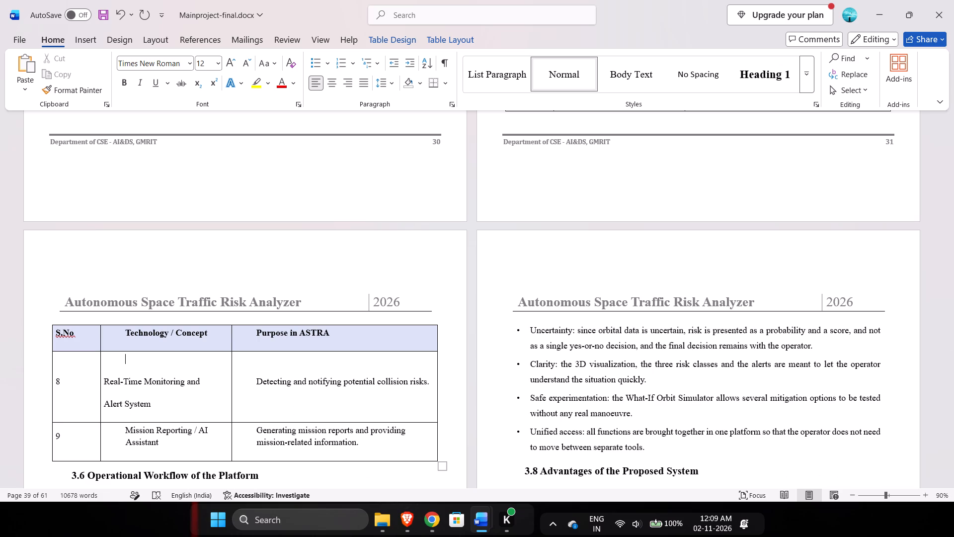
pyautogui.press('BackSpace')
pyautogui.press('BackSpace')
pyautogui.press('Delete')
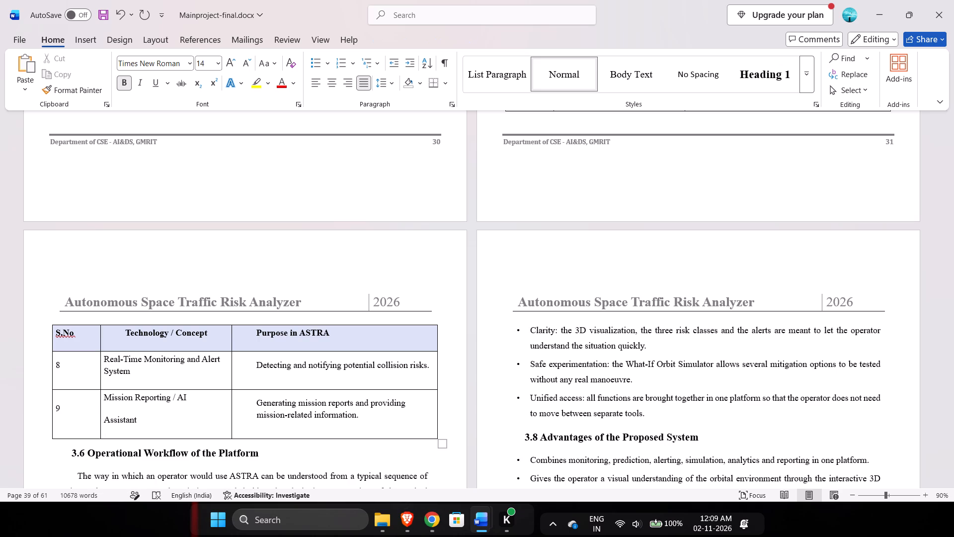
pyautogui.press('BackSpace')
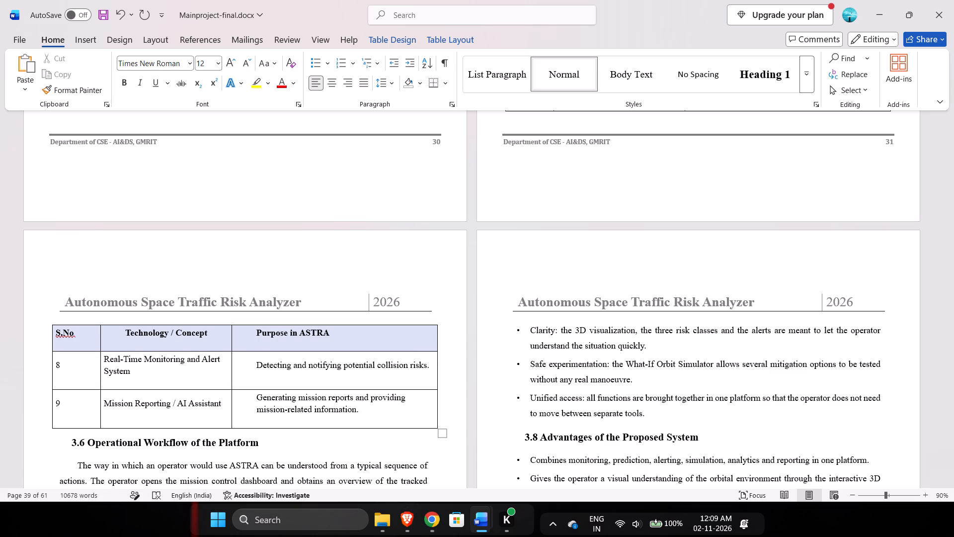
# Add a blank line below Artificial Intelligence (AI) in row 1 of Table 3.1 and remove that text's indent.
pyautogui.scroll(1, 503, 410)
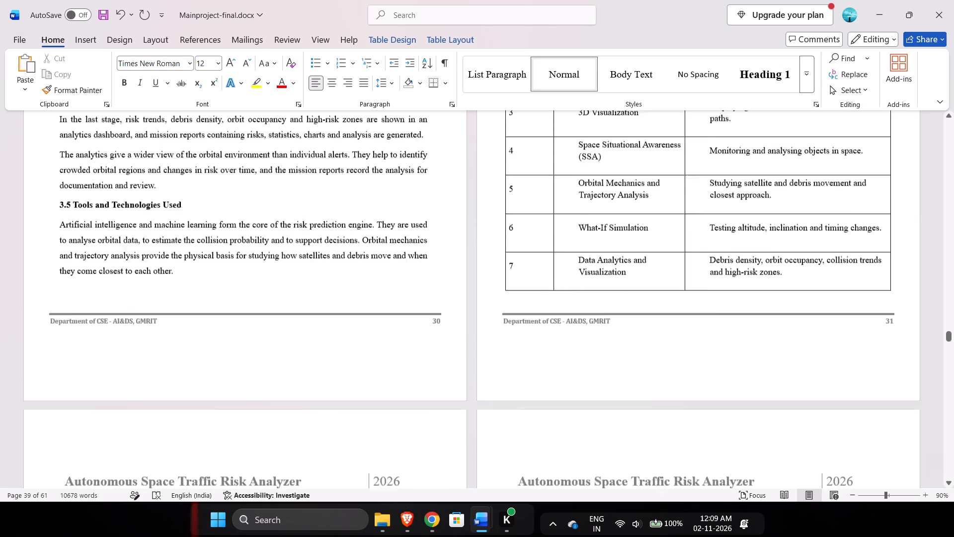
pyautogui.scroll(1, 503, 410)
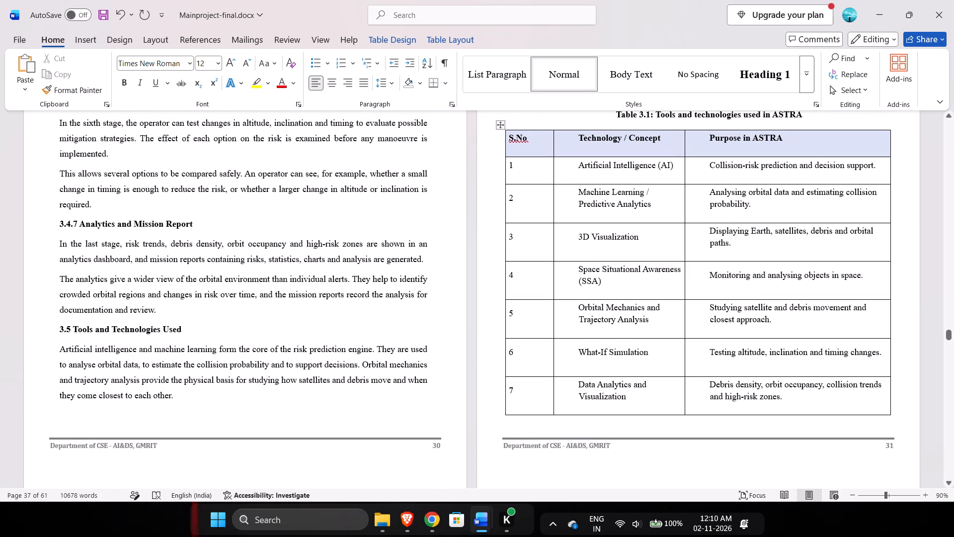
pyautogui.click(677, 166)
pyautogui.press('Return')
pyautogui.press('Up')
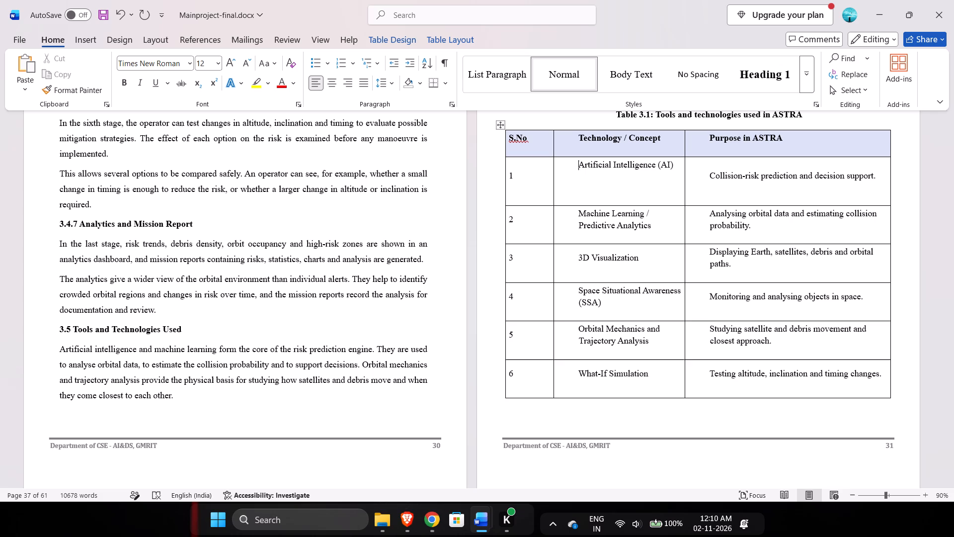
pyautogui.press('BackSpace')
pyautogui.press('Down')
pyautogui.press('Down')
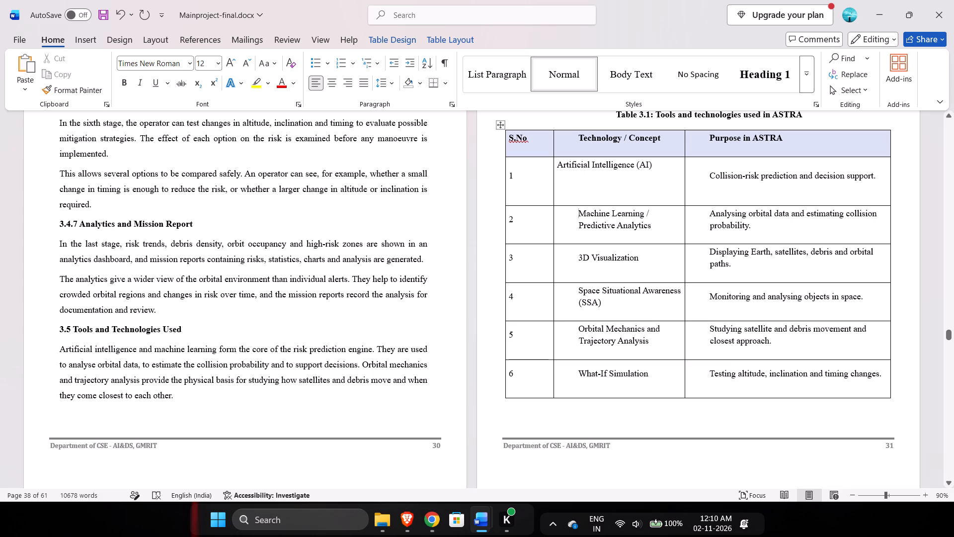
# Insert paragraph breaks after the first text line in the Technology / Concept cells of rows 2 to 5 in Table 3.1.
pyautogui.click(660, 216)
pyautogui.press('Return')
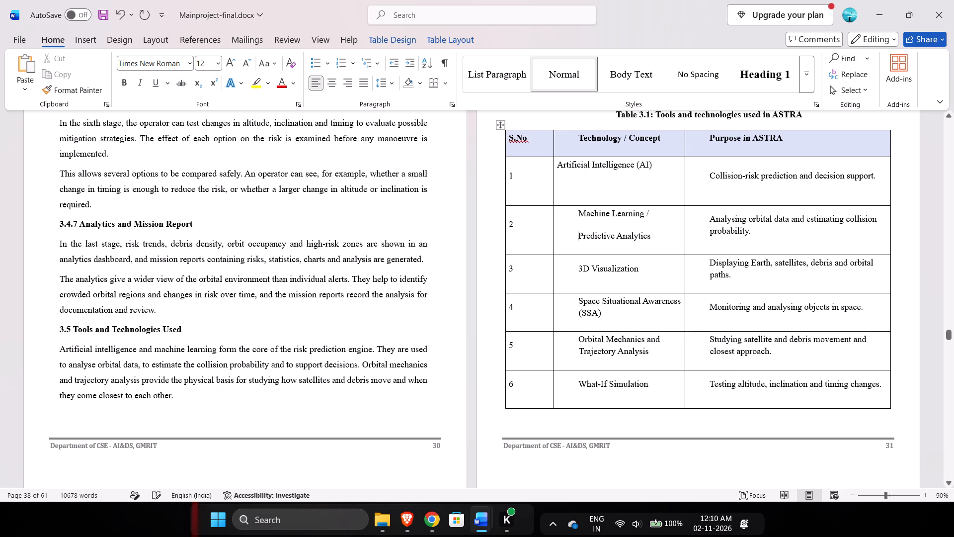
pyautogui.click(646, 271)
pyautogui.press('Return')
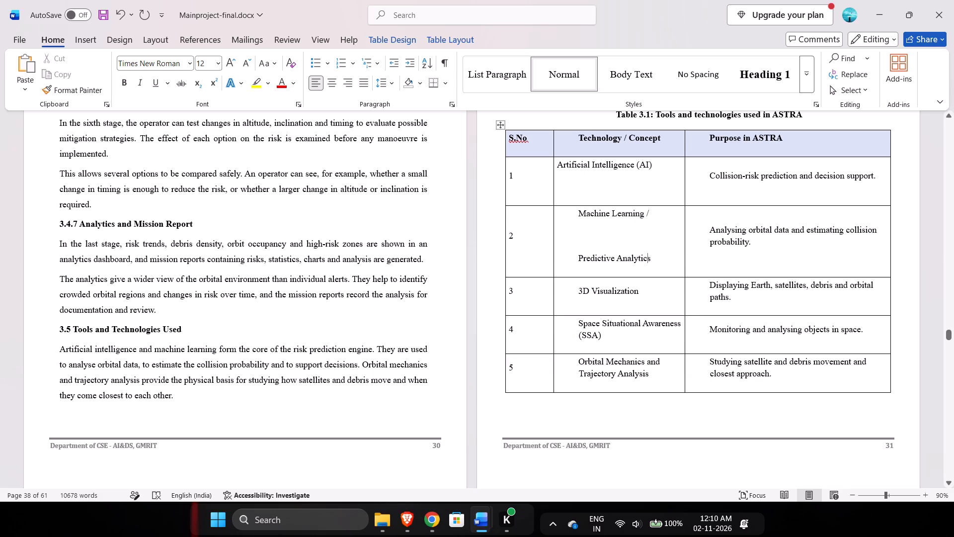
pyautogui.click(650, 289)
pyautogui.press('Return')
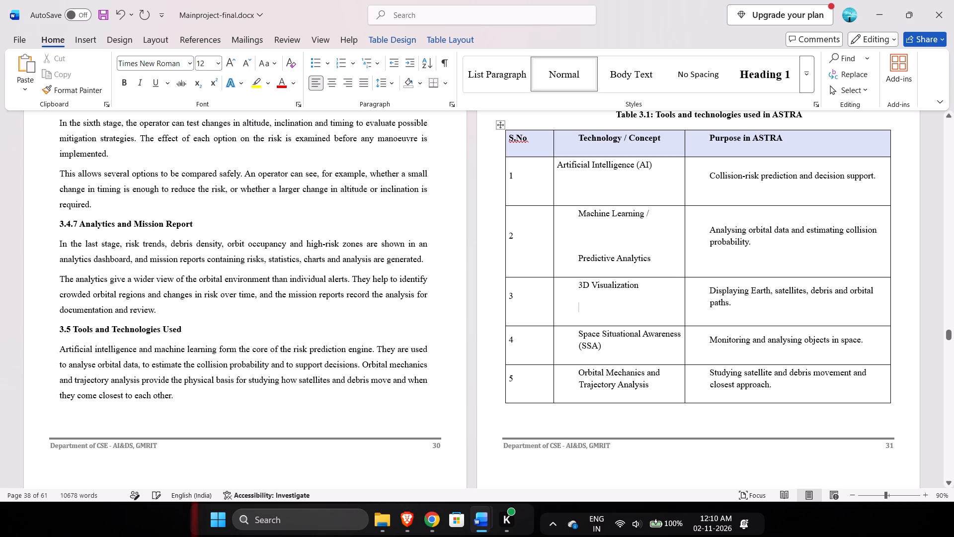
pyautogui.click(682, 337)
pyautogui.press('Return')
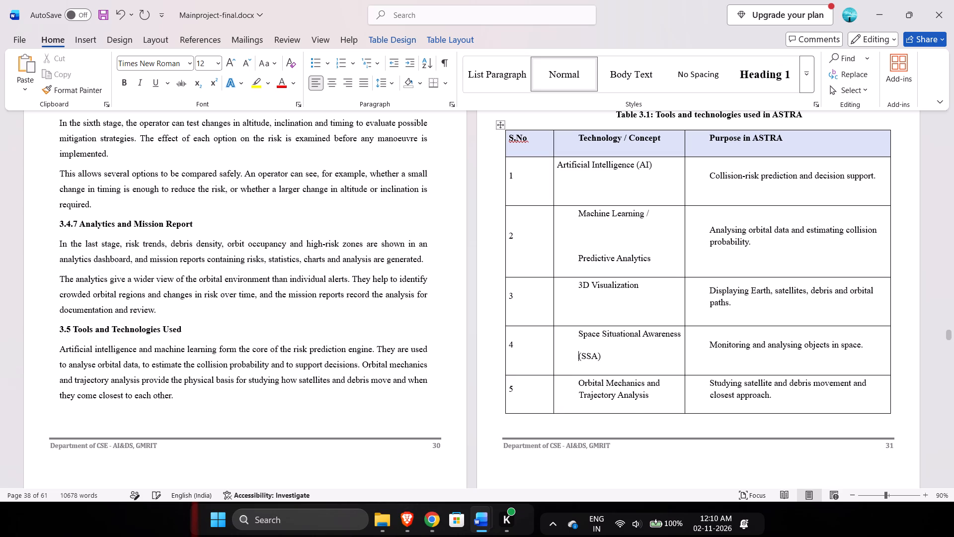
pyautogui.click(669, 380)
pyautogui.press('Return')
# Insert paragraph breaks after Orbital Mechanics and, What-If Simulation, and Data Analytics and in the Technology / Concept cells of rows 5 to 7.
pyautogui.scroll(-2, 669, 380)
pyautogui.scroll(-1, 463, 458)
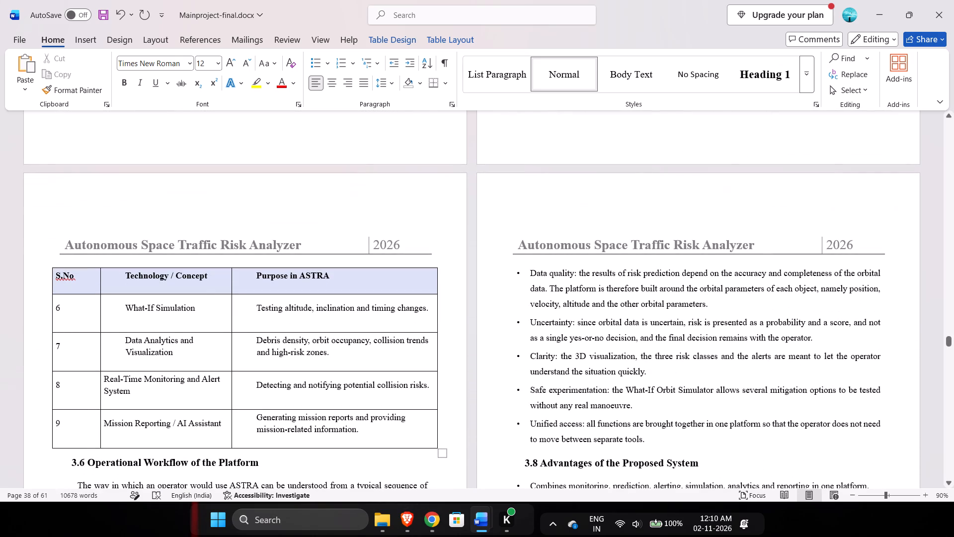
pyautogui.click(207, 308)
pyautogui.press('Return')
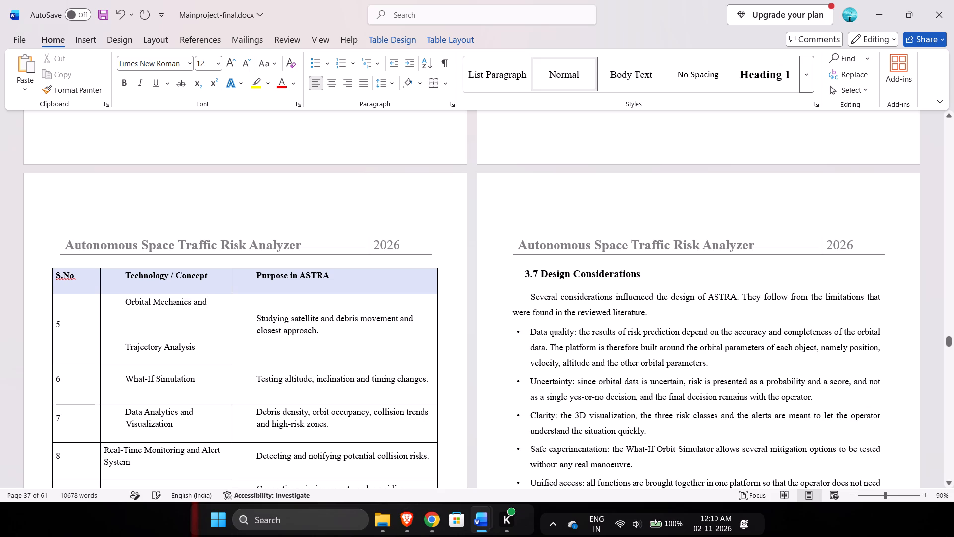
pyautogui.click(205, 385)
pyautogui.press('Return')
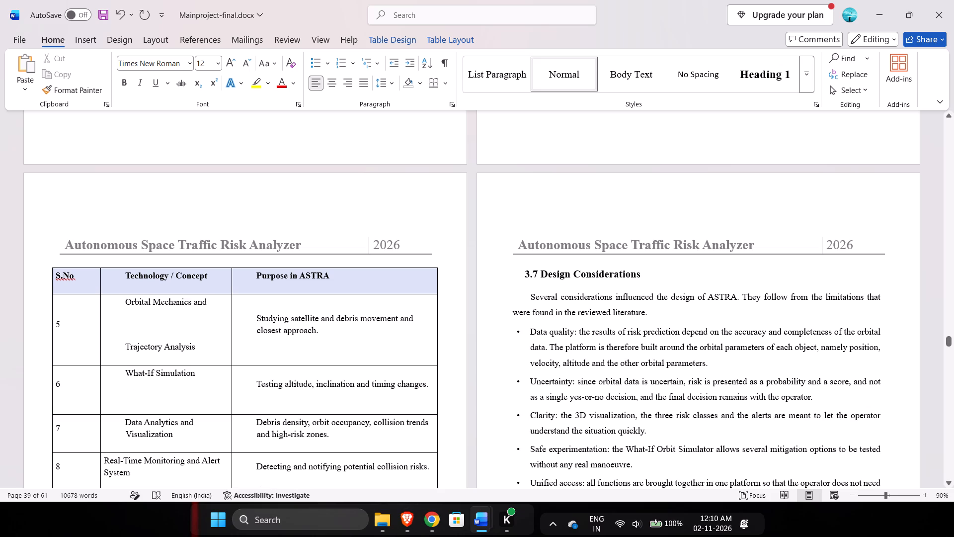
pyautogui.click(210, 425)
pyautogui.press('Return')
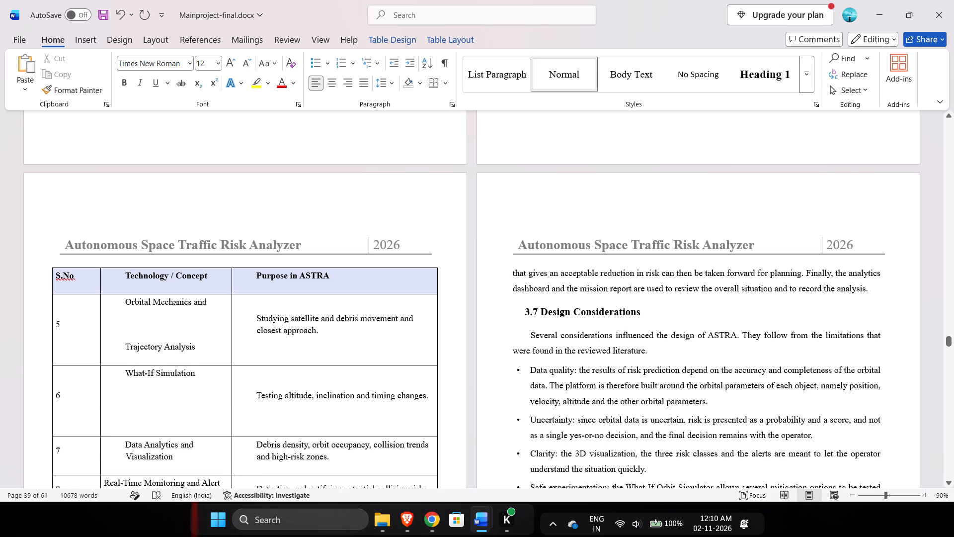
pyautogui.click(212, 442)
pyautogui.press('Return')
# Insert paragraph breaks after the first text line in the Purpose in ASTRA cells of rows 5 to 7.
pyautogui.scroll(-1, 212, 442)
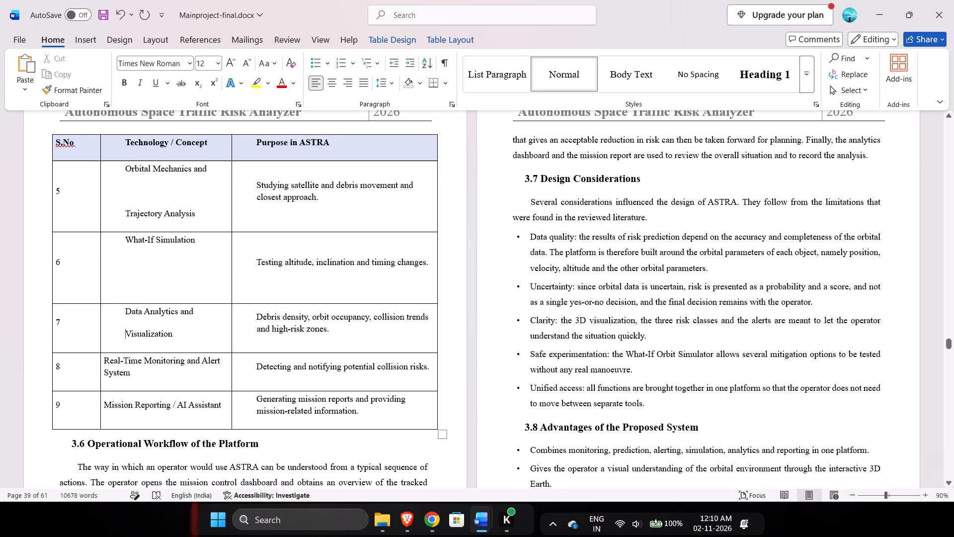
pyautogui.click(418, 188)
pyautogui.press('Return')
pyautogui.press('Return')
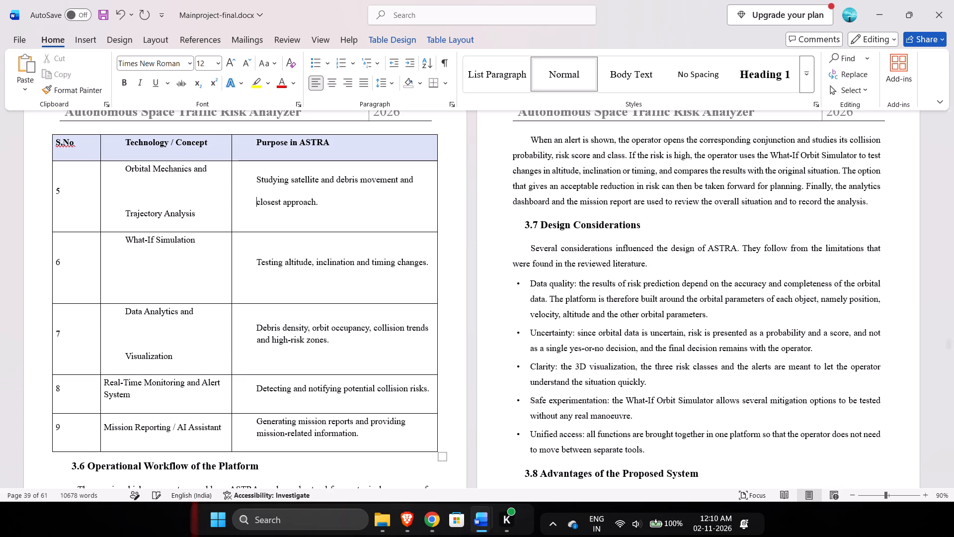
pyautogui.click(430, 266)
pyautogui.press('Return')
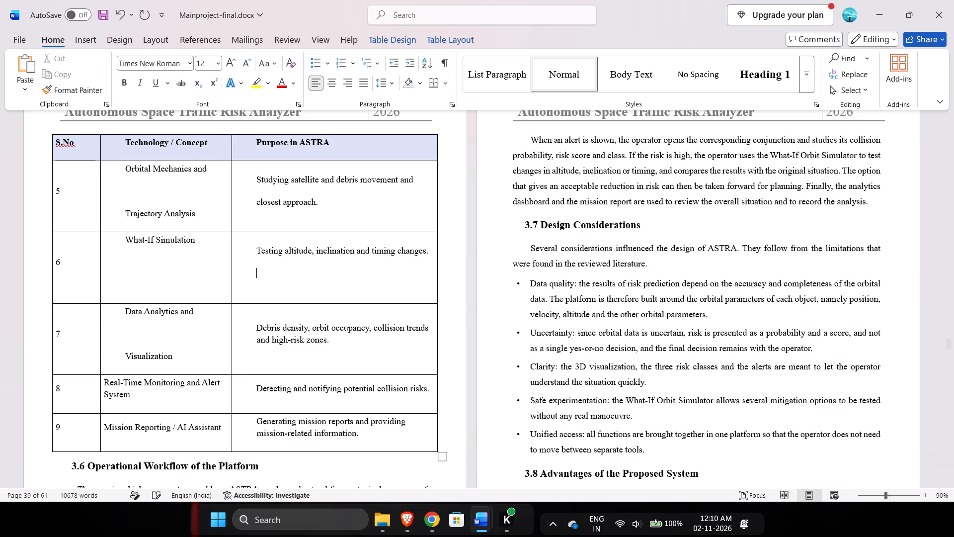
pyautogui.click(432, 330)
pyautogui.press('Return')
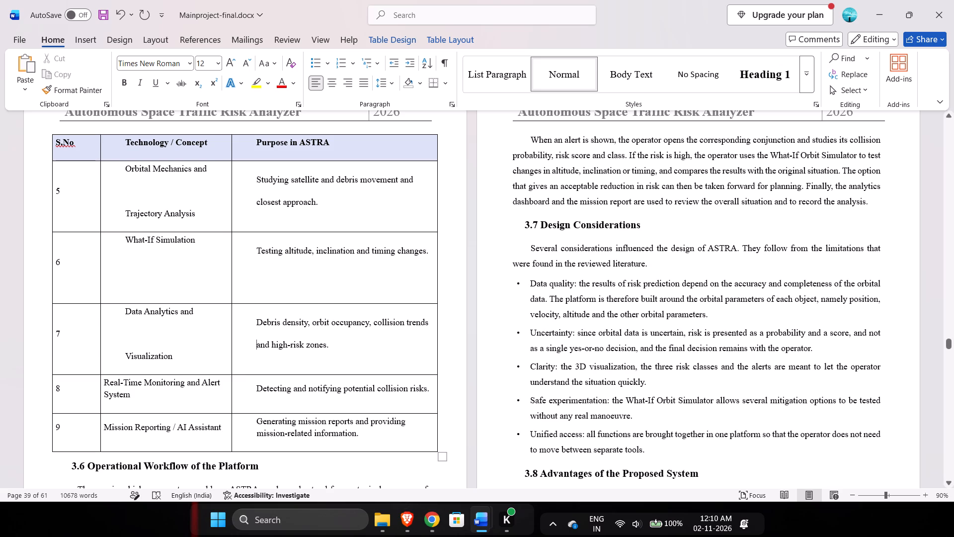
# Insert paragraph breaks after the first text line in both of row 9's text cells and in row 8's Purpose in ASTRA cell.
pyautogui.click(224, 429)
pyautogui.press('Return')
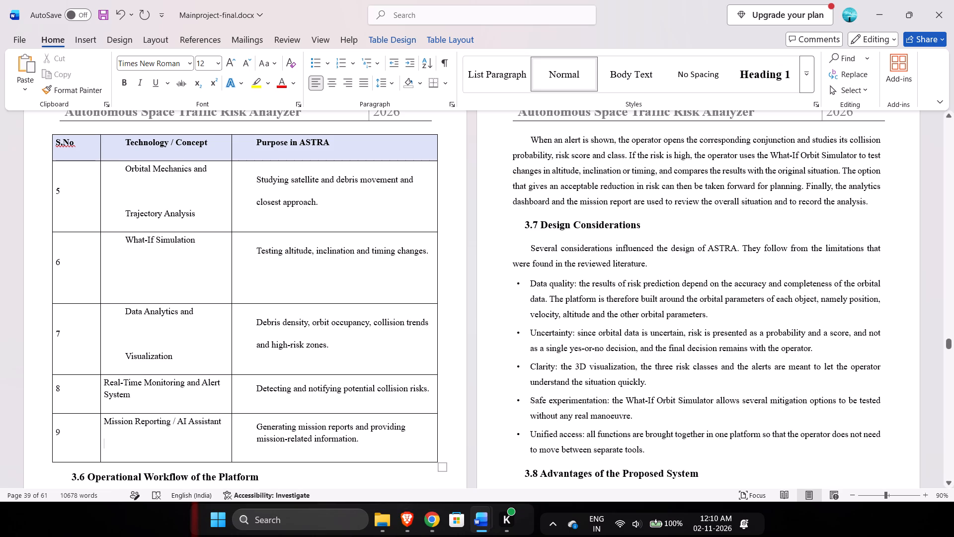
pyautogui.click(408, 430)
pyautogui.press('Return')
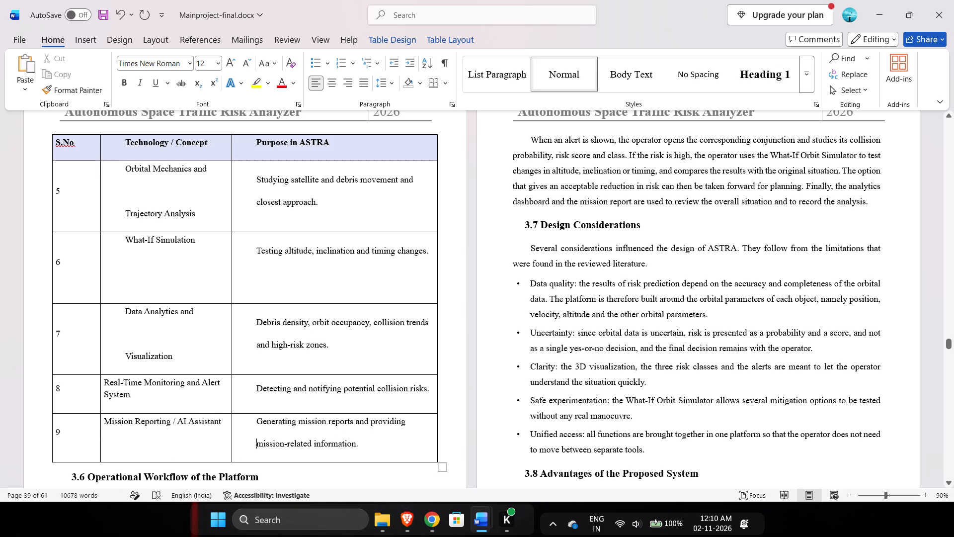
pyautogui.click(431, 390)
pyautogui.press('Return')
# Insert paragraph breaks after the first text line in the Purpose in ASTRA cells of rows 4 and 3.
pyautogui.scroll(1, 431, 390)
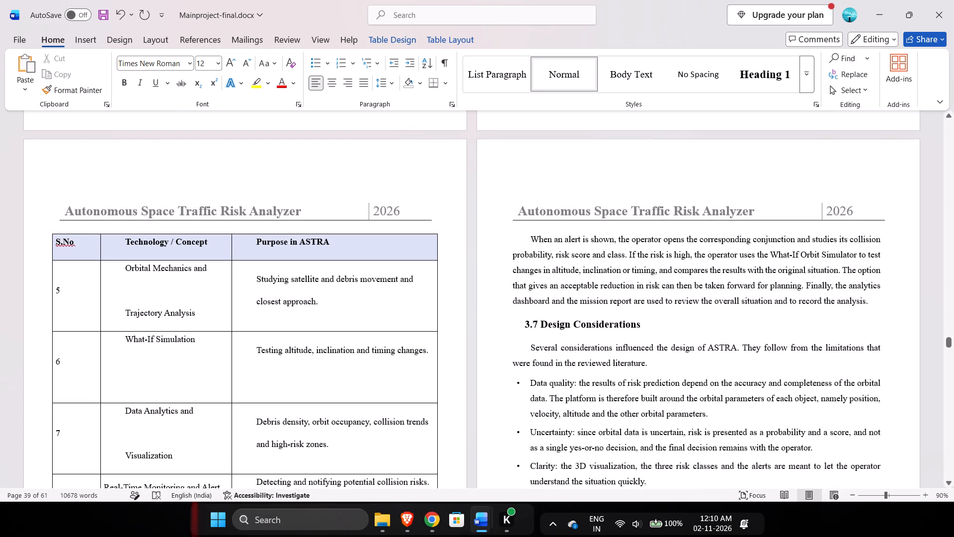
pyautogui.scroll(1, 427, 300)
pyautogui.click(870, 242)
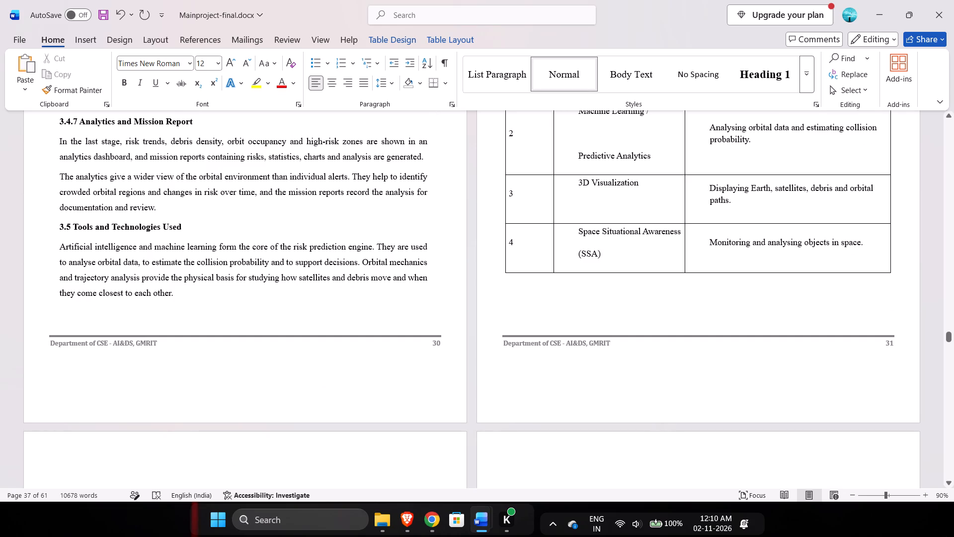
pyautogui.press('Return')
pyautogui.click(876, 187)
pyautogui.press('Return')
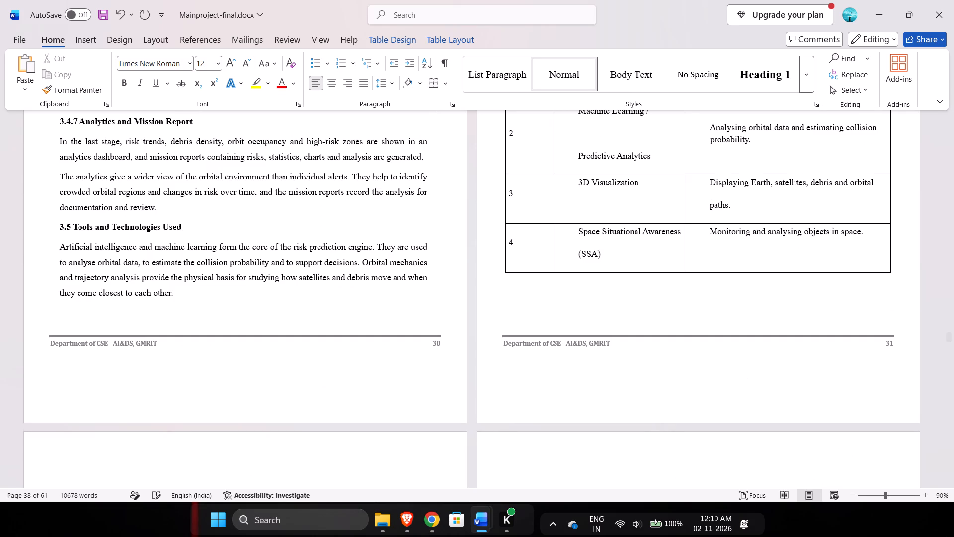
# Switch to the Brave browser window showing the YouTube video.
pyautogui.click(406, 509)
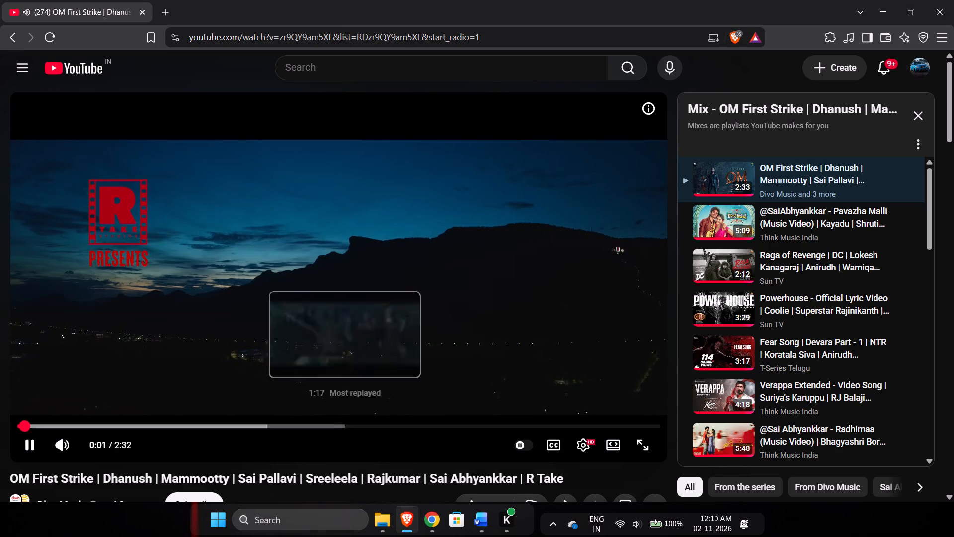
# Switch back to the Word window with Mainproject-final.docx.
pyautogui.hotkey('alt', 'Tab')
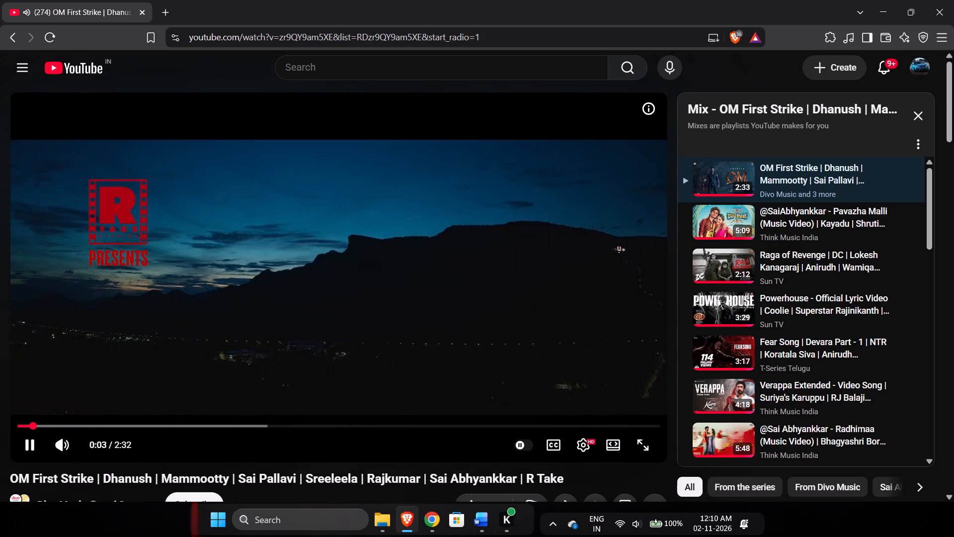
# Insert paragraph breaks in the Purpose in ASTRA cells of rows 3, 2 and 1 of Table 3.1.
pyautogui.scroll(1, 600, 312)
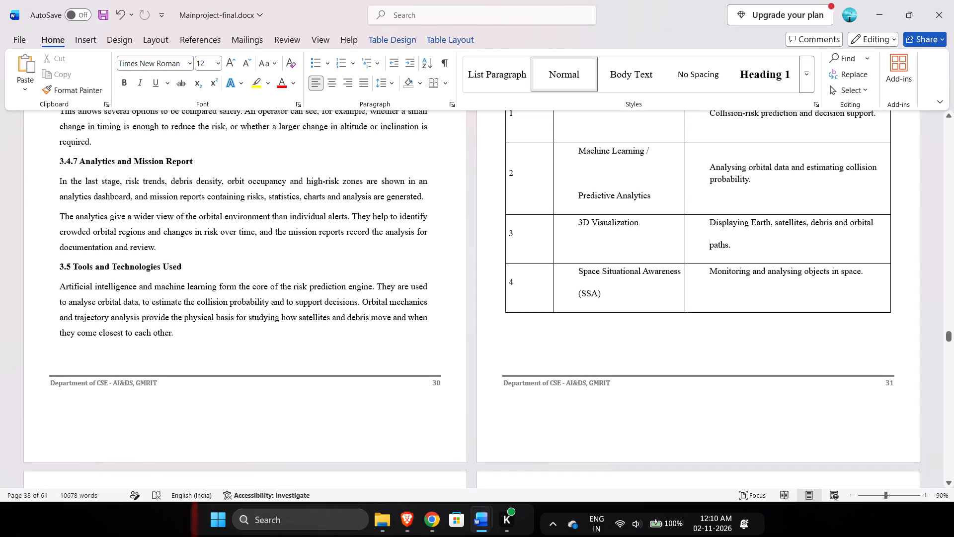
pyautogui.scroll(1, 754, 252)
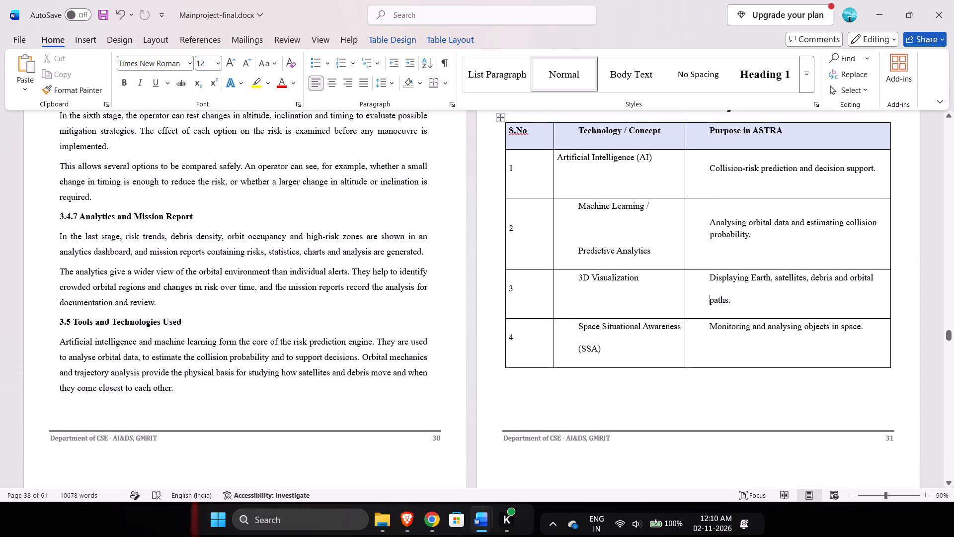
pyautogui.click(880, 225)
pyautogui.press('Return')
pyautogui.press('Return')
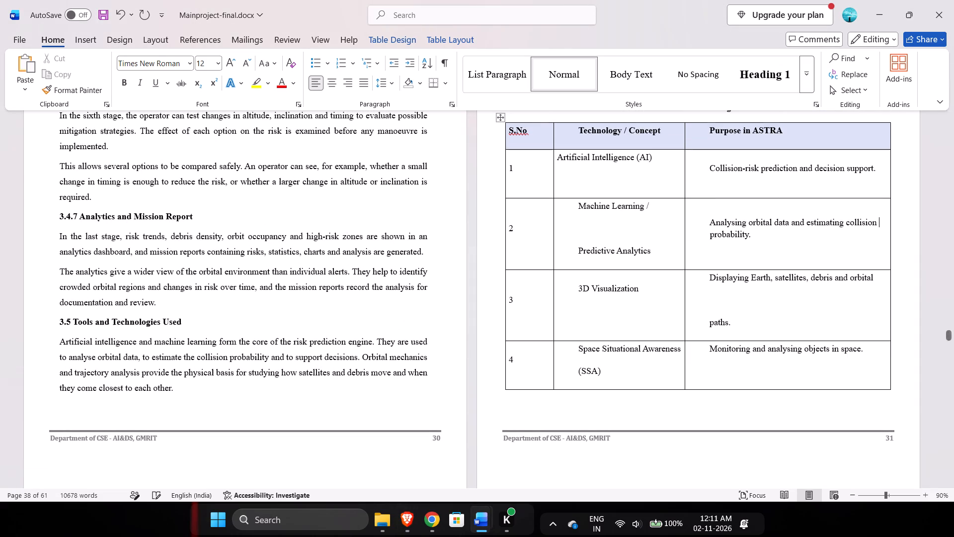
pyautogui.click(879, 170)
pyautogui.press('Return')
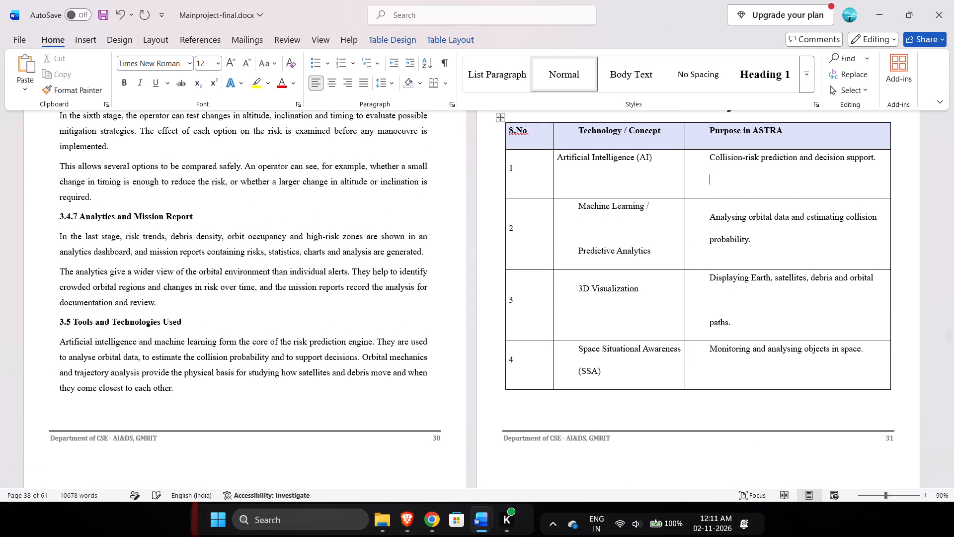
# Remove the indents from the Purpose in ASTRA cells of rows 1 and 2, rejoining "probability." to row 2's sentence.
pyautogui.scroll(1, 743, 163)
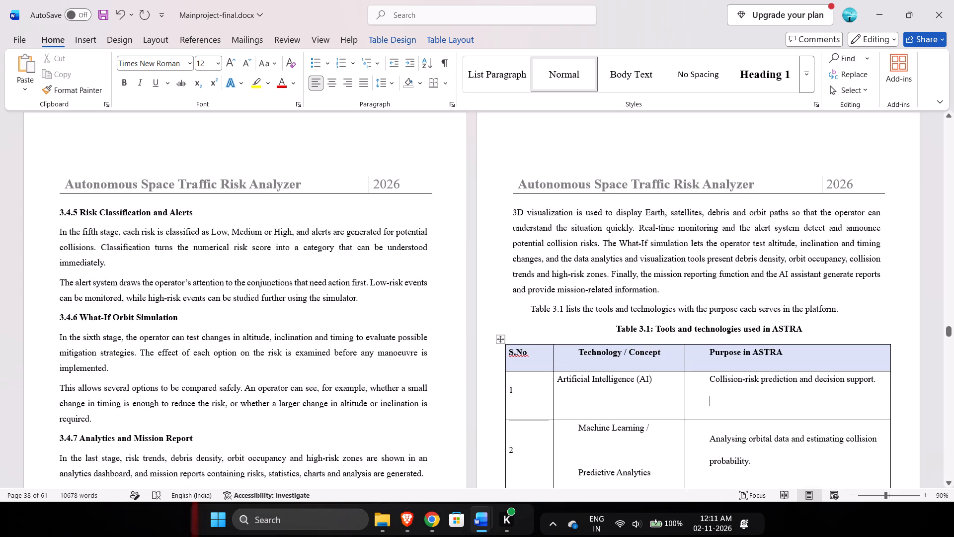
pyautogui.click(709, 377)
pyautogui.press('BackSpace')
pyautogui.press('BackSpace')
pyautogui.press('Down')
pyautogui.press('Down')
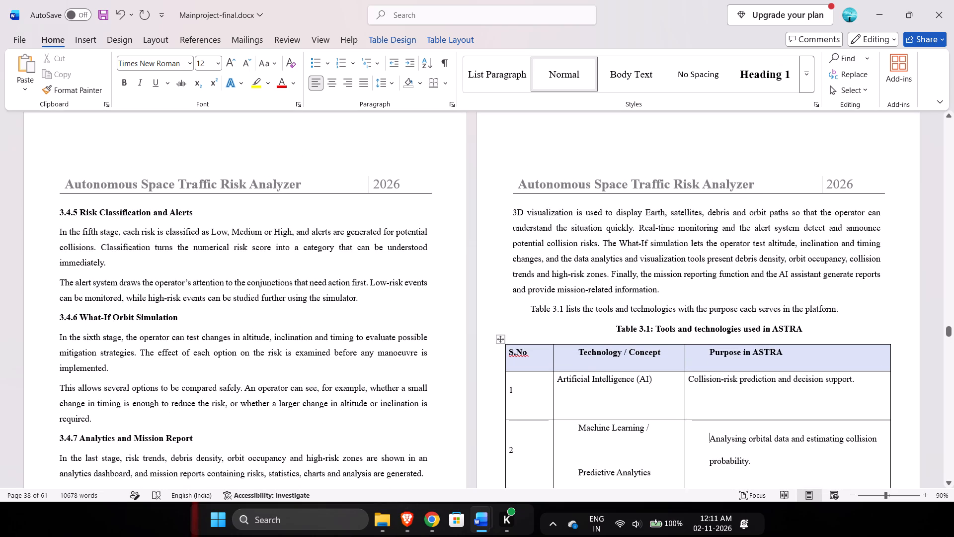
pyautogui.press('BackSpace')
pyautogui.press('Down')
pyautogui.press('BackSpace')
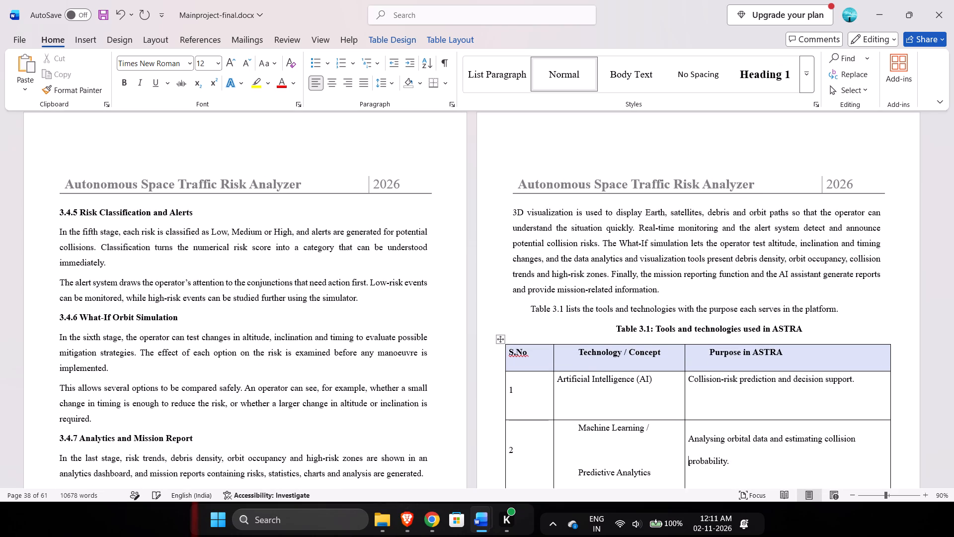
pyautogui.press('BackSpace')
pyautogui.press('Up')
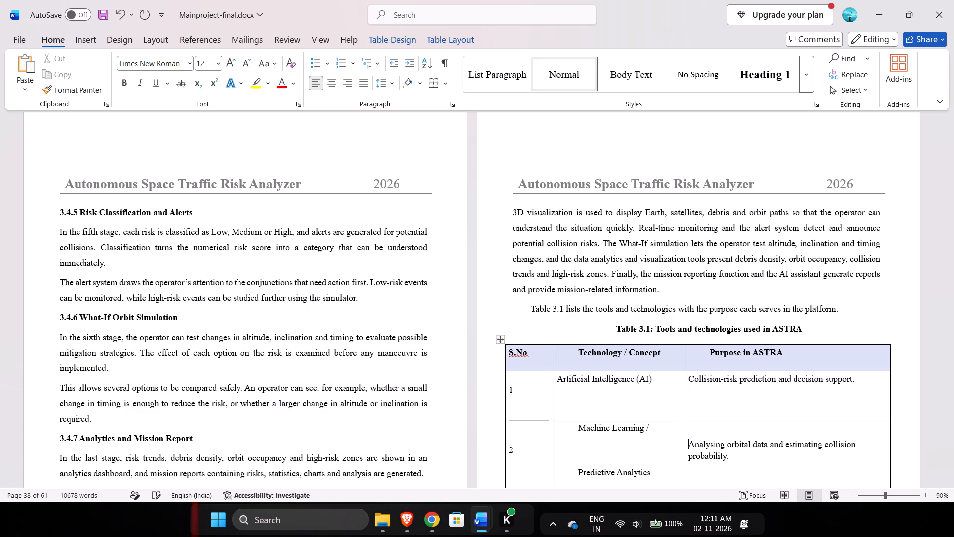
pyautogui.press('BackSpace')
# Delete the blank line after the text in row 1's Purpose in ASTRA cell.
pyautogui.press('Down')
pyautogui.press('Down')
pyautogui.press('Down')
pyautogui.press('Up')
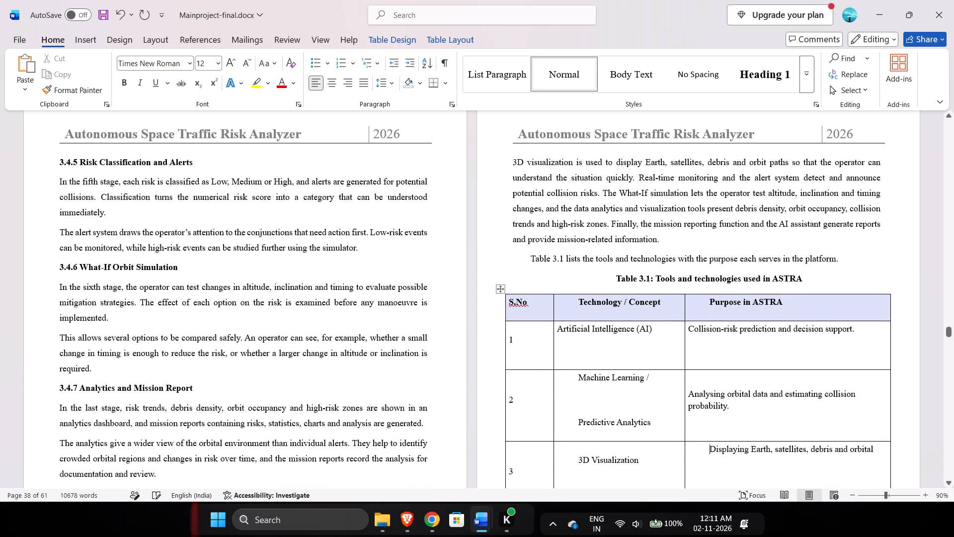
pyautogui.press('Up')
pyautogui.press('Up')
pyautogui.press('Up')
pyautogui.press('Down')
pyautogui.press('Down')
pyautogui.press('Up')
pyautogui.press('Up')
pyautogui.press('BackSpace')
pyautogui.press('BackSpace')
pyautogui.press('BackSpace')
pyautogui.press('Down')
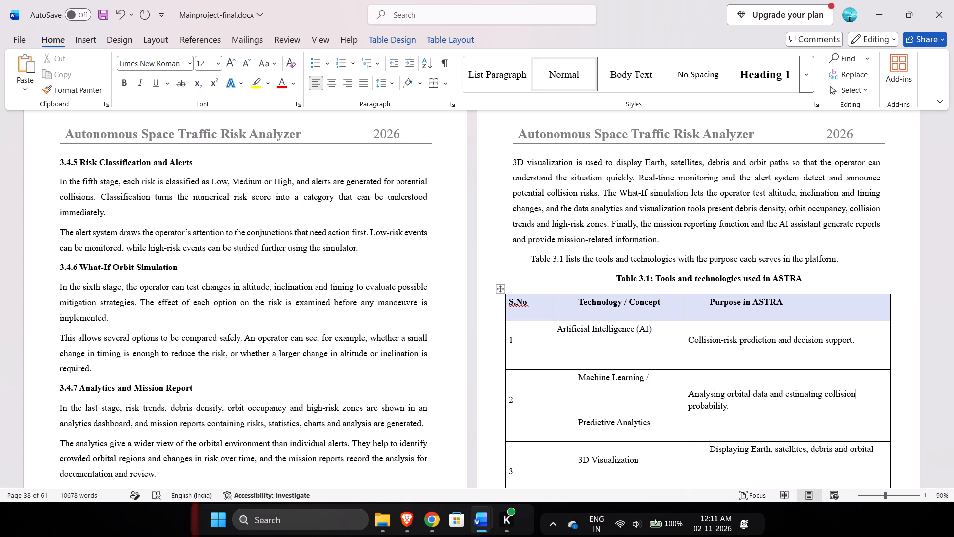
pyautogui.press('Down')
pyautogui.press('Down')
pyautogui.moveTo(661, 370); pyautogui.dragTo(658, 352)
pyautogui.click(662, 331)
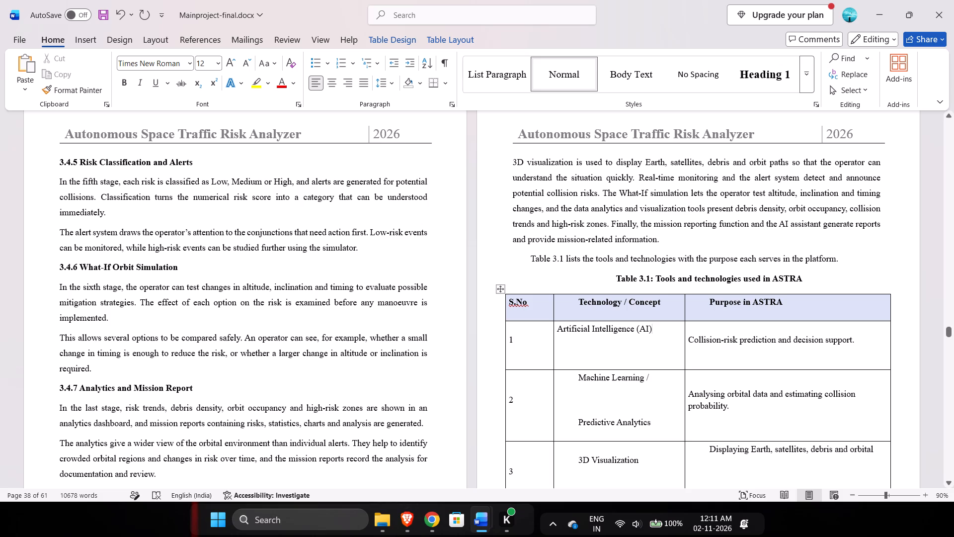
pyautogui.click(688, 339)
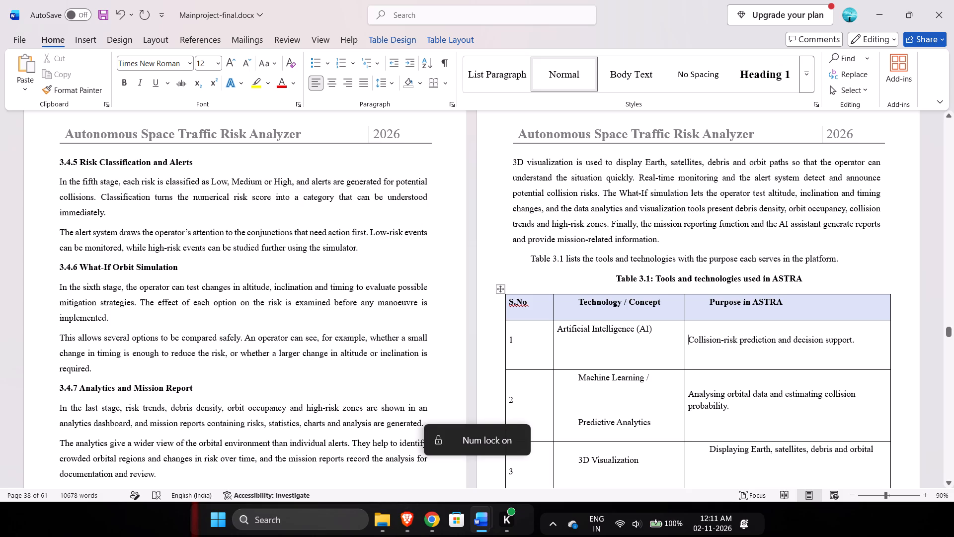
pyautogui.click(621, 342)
# Undo the paragraph-break and indent edits in the Purpose in ASTRA cells of rows 1 to 3.
pyautogui.hotkey('ctrl', 'z')
pyautogui.hotkey('ctrl', 'z')
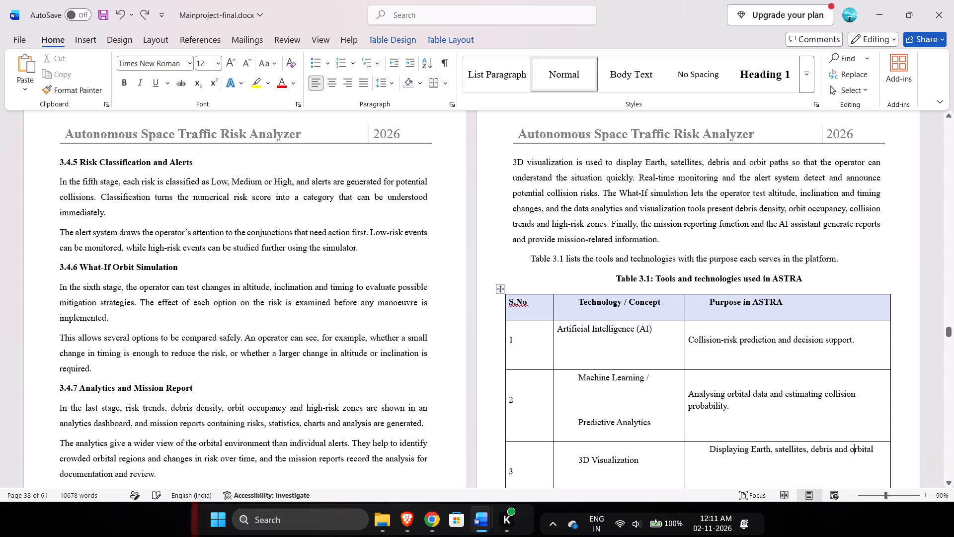
pyautogui.hotkey('ctrl', 'z')
pyautogui.hotkey('ctrl', 'z')
pyautogui.hotkey('ctrl', 'z')
pyautogui.hotkey('ctrl', 'z')
pyautogui.hotkey('ctrl', 'z')
pyautogui.hotkey('ctrl', 'z')
pyautogui.hotkey('ctrl', 'z')
pyautogui.hotkey('ctrl', 'z')
pyautogui.hotkey('ctrl', 'z')
pyautogui.hotkey('ctrl', 'z')
pyautogui.hotkey('ctrl', 'z')
pyautogui.hotkey('ctrl', 'z')
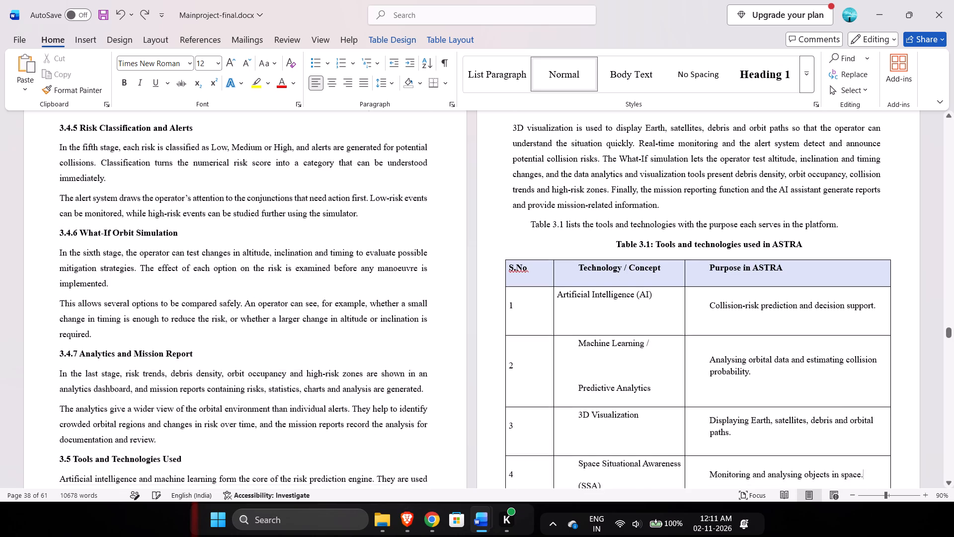
# Undo the remaining paragraph-break and indent edits in rows 1 to 7, back to row 1's original single-line layout.
pyautogui.hotkey('ctrl', 'z')
pyautogui.hotkey('ctrl', 'z')
pyautogui.hotkey('ctrl', 'z')
pyautogui.hotkey('ctrl', 'z')
pyautogui.hotkey('ctrl', 'z')
pyautogui.hotkey('ctrl', 'z')
pyautogui.hotkey('ctrl', 'z')
pyautogui.hotkey('ctrl', 'z')
pyautogui.hotkey('ctrl', 'z')
pyautogui.hotkey('ctrl', 'z')
pyautogui.hotkey('ctrl', 'z')
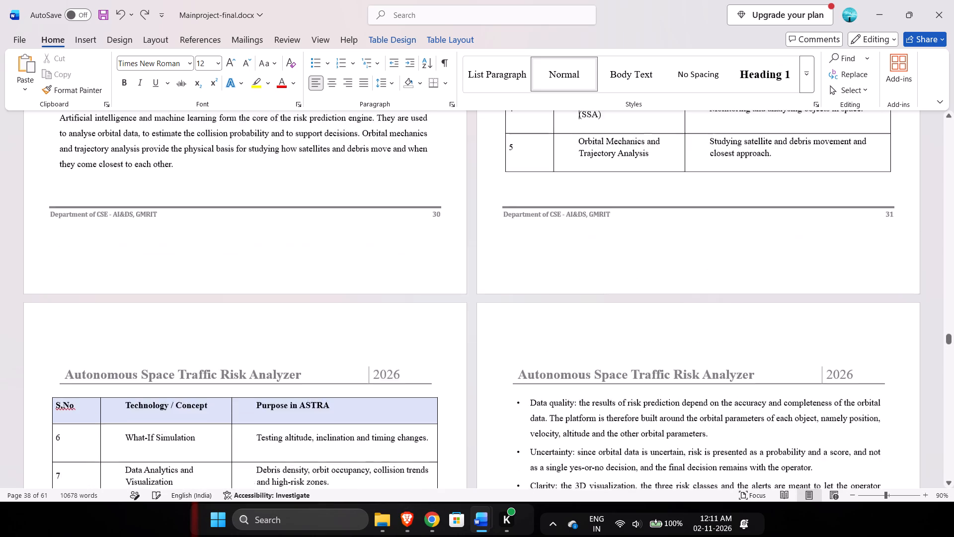
pyautogui.hotkey('ctrl', 'z')
pyautogui.scroll(3, 621, 342)
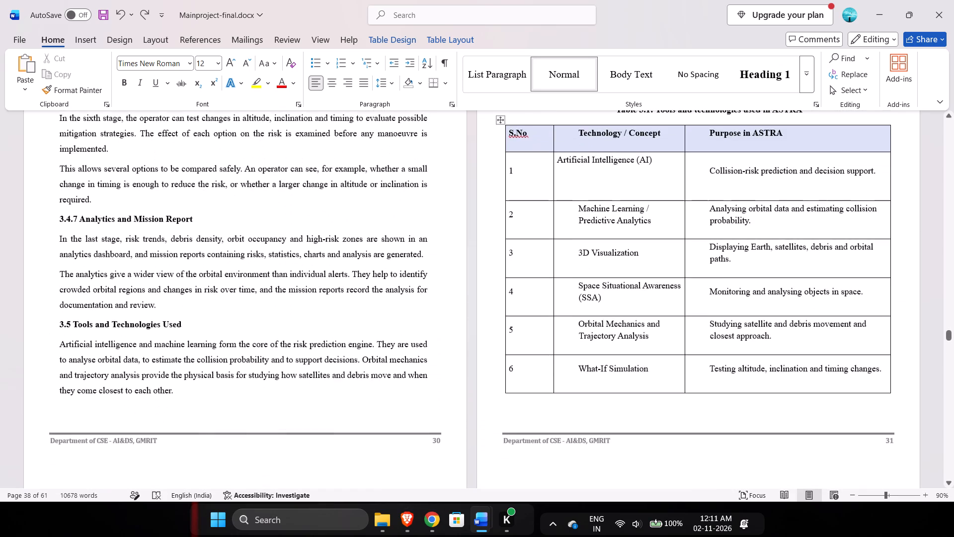
pyautogui.scroll(1, 621, 342)
pyautogui.hotkey('ctrl', 'z')
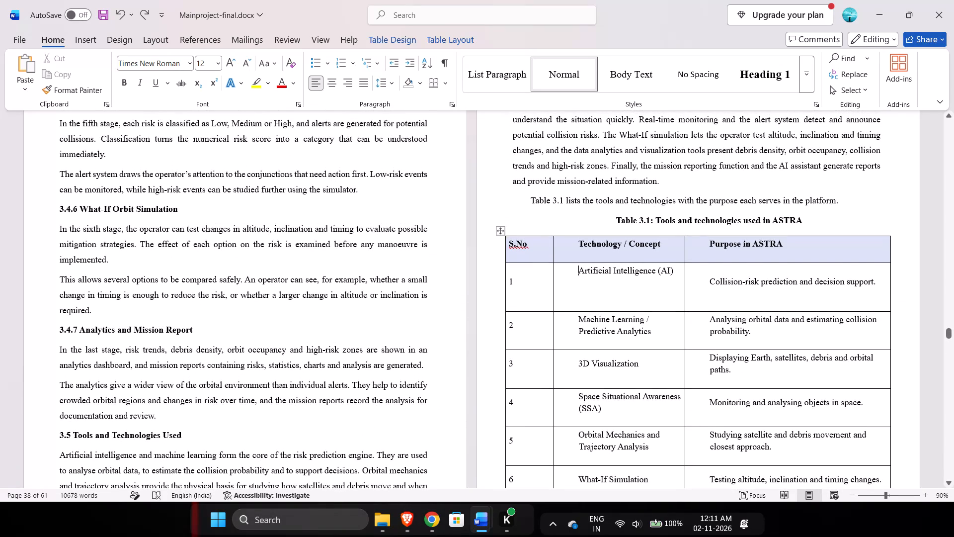
pyautogui.hotkey('ctrl', 'z')
# Undo the line-break and indent edits in row 9's Technology / Concept cell, "Mission Reporting / AI Assistant".
pyautogui.scroll(-1, 621, 342)
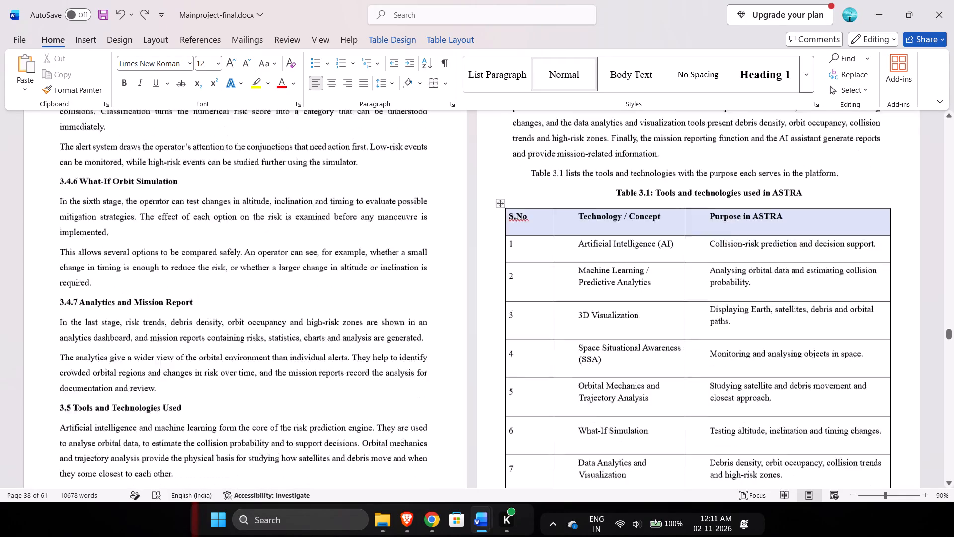
pyautogui.scroll(-3, 621, 342)
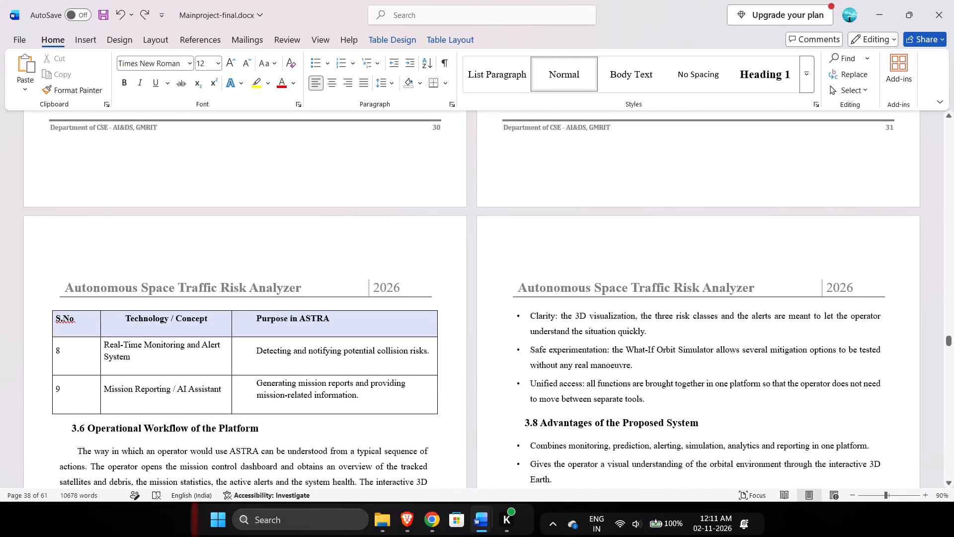
pyautogui.scroll(-1, 621, 342)
pyautogui.hotkey('ctrl', 'z')
pyautogui.hotkey('ctrl', 'z')
pyautogui.hotkey('ctrl', 'z')
pyautogui.hotkey('ctrl', 'z')
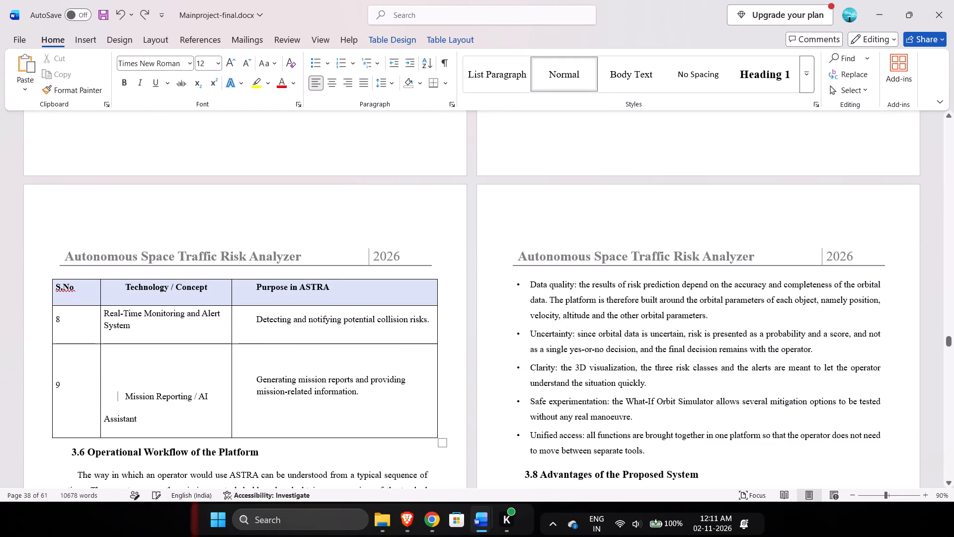
pyautogui.hotkey('ctrl', 'z')
pyautogui.hotkey('ctrl', 'z')
pyautogui.hotkey('ctrl', 'z')
pyautogui.hotkey('ctrl', 'z')
pyautogui.hotkey('ctrl', 'z')
pyautogui.hotkey('ctrl', 'z')
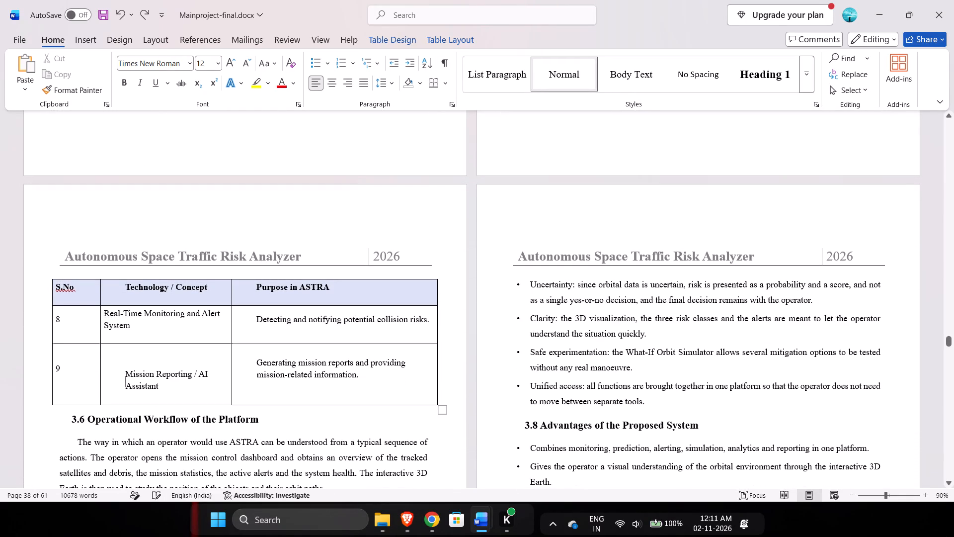
pyautogui.hotkey('ctrl', 'z')
pyautogui.hotkey('ctrl', 'z')
pyautogui.hotkey('ctrl', 'z')
pyautogui.hotkey('ctrl', 'z')
pyautogui.hotkey('ctrl', 'z')
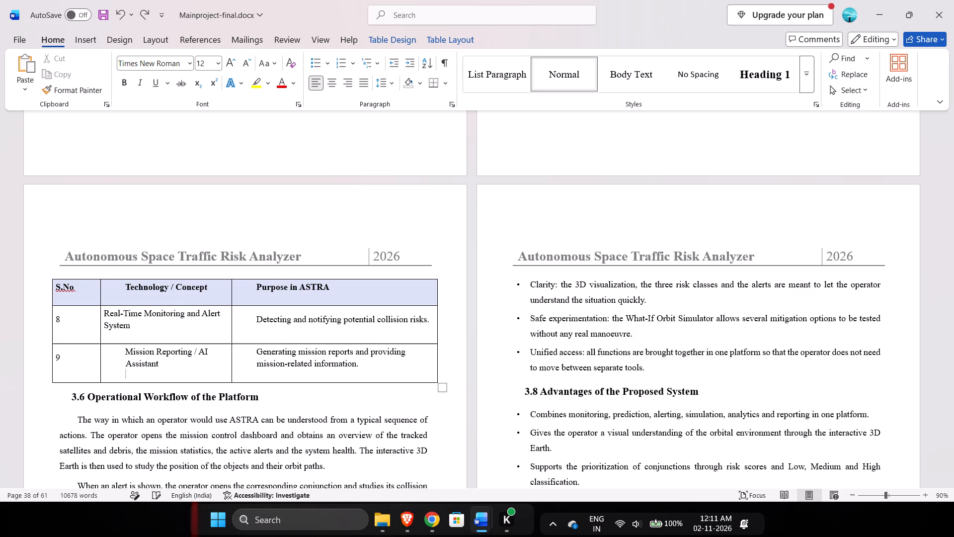
pyautogui.hotkey('ctrl', 'z')
# Undo the line-break and indent edits in row 8's Technology / Concept cell, "Real-Time Monitoring and Alert System".
pyautogui.hotkey('ctrl', 'z')
pyautogui.hotkey('ctrl', 'z')
pyautogui.hotkey('ctrl', 'z')
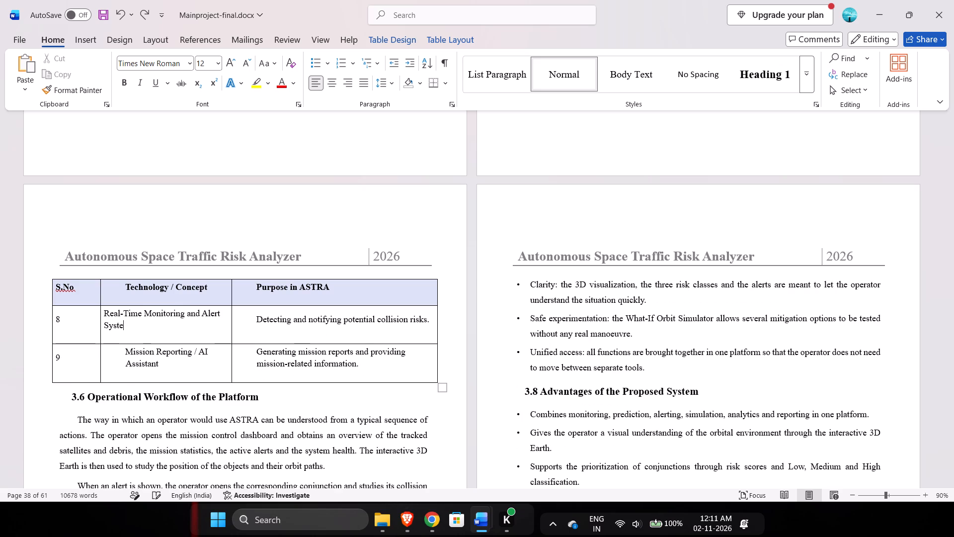
pyautogui.hotkey('ctrl', 'z')
pyautogui.hotkey('ctrl', 'z')
pyautogui.hotkey('ctrl', 'z')
pyautogui.hotkey('ctrl', 'z')
pyautogui.hotkey('ctrl', 'z')
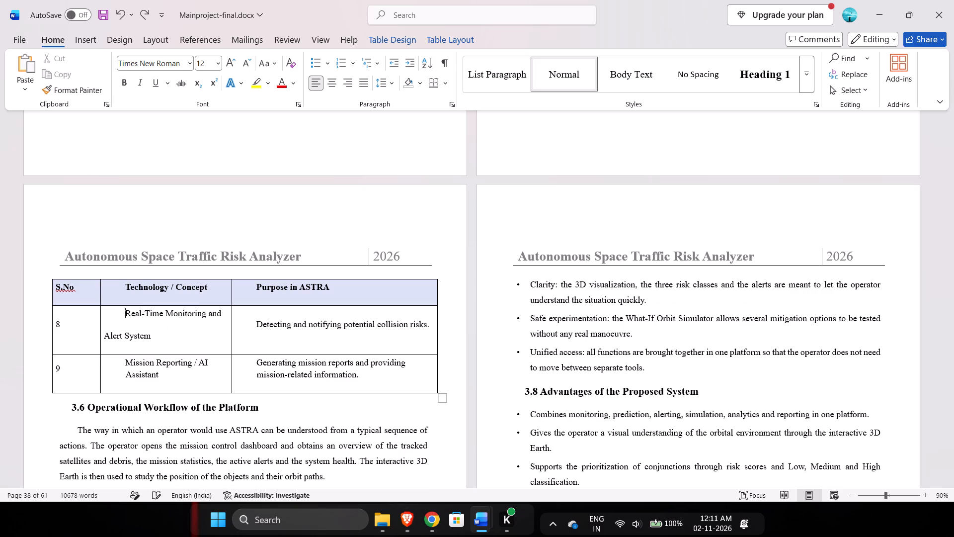
pyautogui.hotkey('ctrl', 'z')
pyautogui.hotkey('ctrl', 'z')
pyautogui.hotkey('ctrl', 'z')
pyautogui.hotkey('ctrl', 'z')
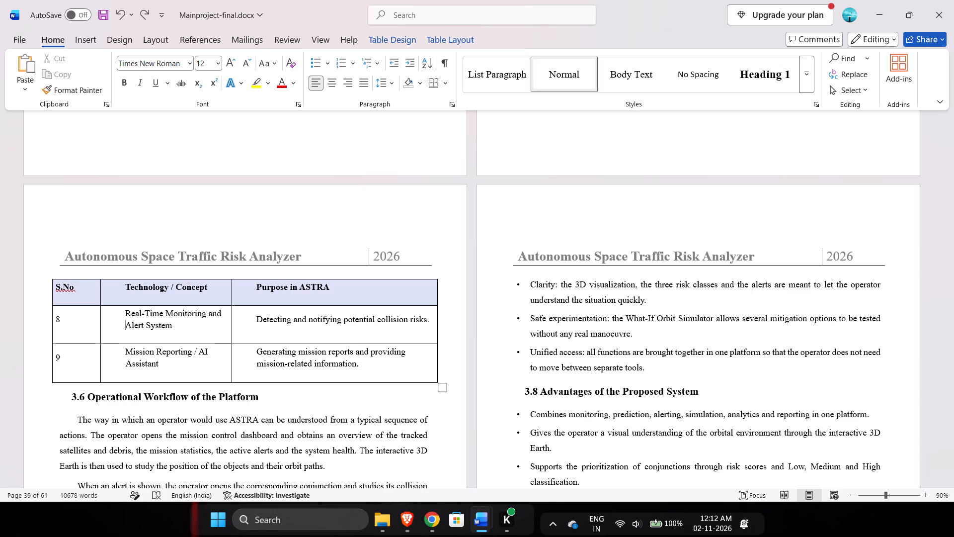
pyautogui.hotkey('ctrl', 'z')
pyautogui.hotkey('ctrl', 'z')
pyautogui.scroll(1, 621, 342)
pyautogui.hotkey('ctrl', 'z')
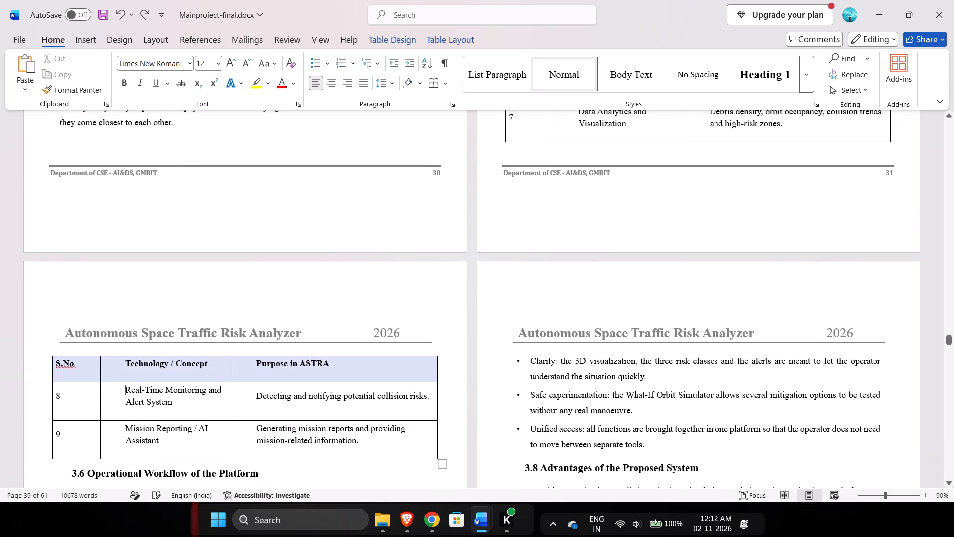
pyautogui.hotkey('ctrl', 'z')
pyautogui.hotkey('ctrl', 'z')
pyautogui.hotkey('ctrl', 'z')
pyautogui.hotkey('ctrl', 'z')
pyautogui.hotkey('ctrl', 'z')
pyautogui.hotkey('ctrl', 'z')
# Undo the indent removals in the S.No cells of rows 9, 8 and 7 of Table 3.1.
pyautogui.hotkey('ctrl', 'z')
pyautogui.hotkey('ctrl', 'z')
pyautogui.hotkey('ctrl', 'z')
pyautogui.hotkey('ctrl', 'z')
pyautogui.hotkey('ctrl', 'z')
pyautogui.hotkey('ctrl', 'z')
pyautogui.hotkey('ctrl', 'z')
pyautogui.hotkey('ctrl', 'z')
pyautogui.hotkey('ctrl', 'z')
pyautogui.hotkey('ctrl', 'z')
pyautogui.hotkey('ctrl', 'z')
pyautogui.hotkey('ctrl', 'z')
pyautogui.hotkey('ctrl', 'z')
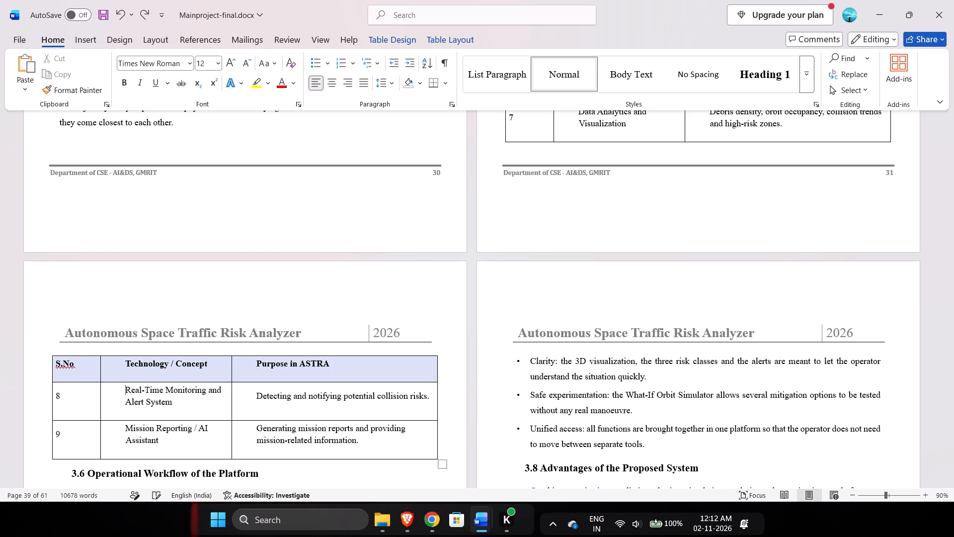
pyautogui.hotkey('ctrl', 'z')
pyautogui.hotkey('ctrl', 'z')
pyautogui.hotkey('ctrl', 'z')
pyautogui.hotkey('ctrl', 'z')
# Undo the remaining indent removals in Table 3.1's S.No column, from row 6 up through the header cell.
pyautogui.scroll(1, 621, 342)
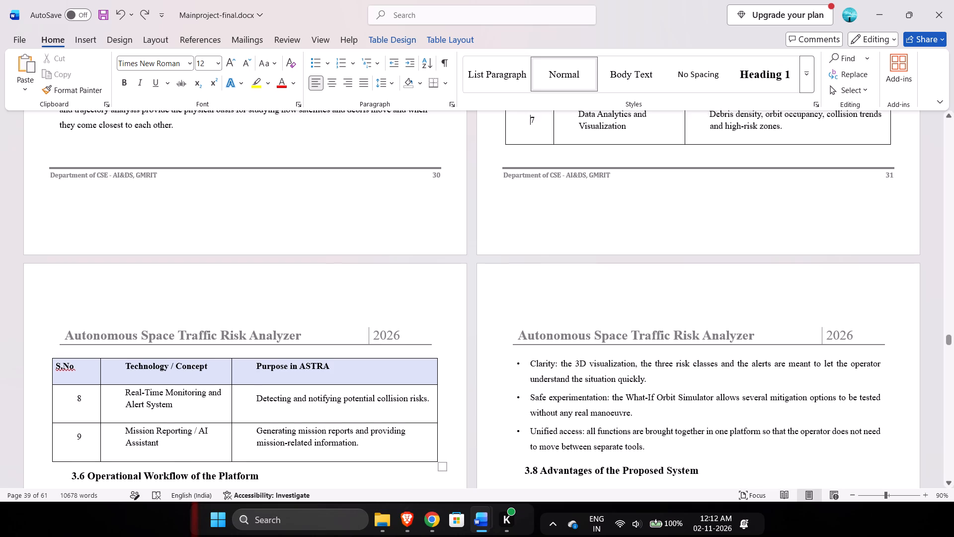
pyautogui.scroll(1, 621, 342)
pyautogui.hotkey('ctrl', 'z')
pyautogui.hotkey('ctrl', 'z')
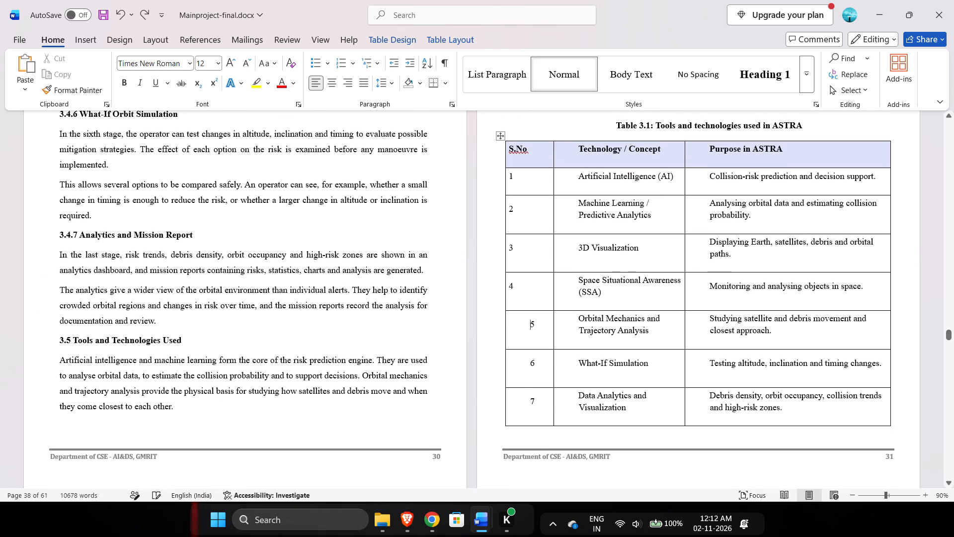
pyautogui.hotkey('ctrl', 'z')
pyautogui.hotkey('ctrl', 'z')
pyautogui.hotkey('ctrl', 'z')
pyautogui.hotkey('ctrl', 'z')
pyautogui.hotkey('ctrl', 'z')
pyautogui.hotkey('ctrl', 'z')
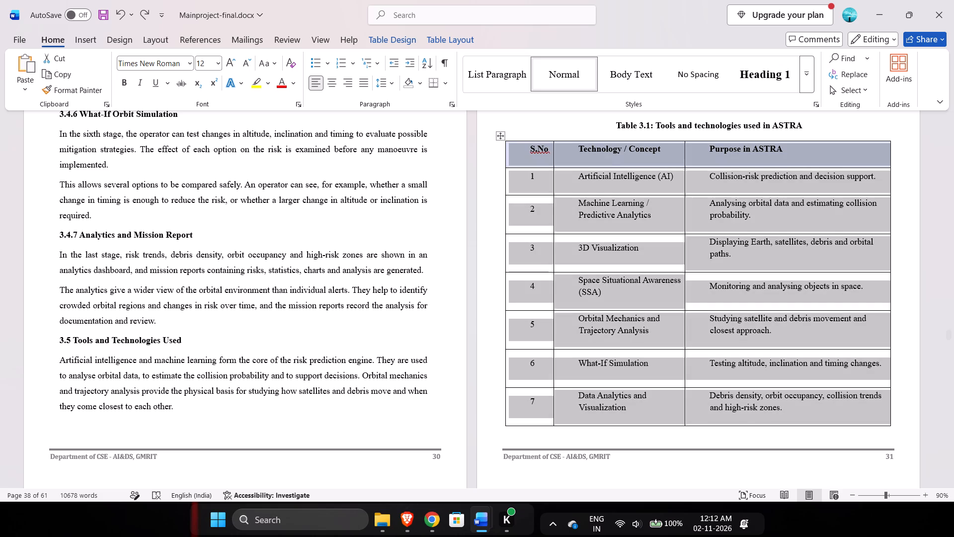
# Remove the first-line indents of both section 3.6 paragraphs and replace heading 3.6's indent with four leading spaces.
pyautogui.scroll(-2, 621, 342)
pyautogui.click(629, 274)
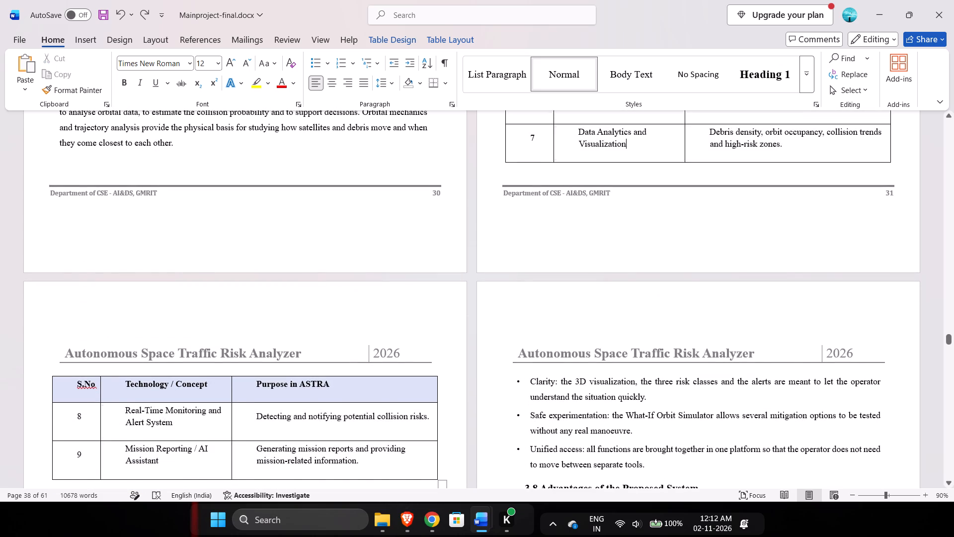
pyautogui.scroll(-2, 629, 274)
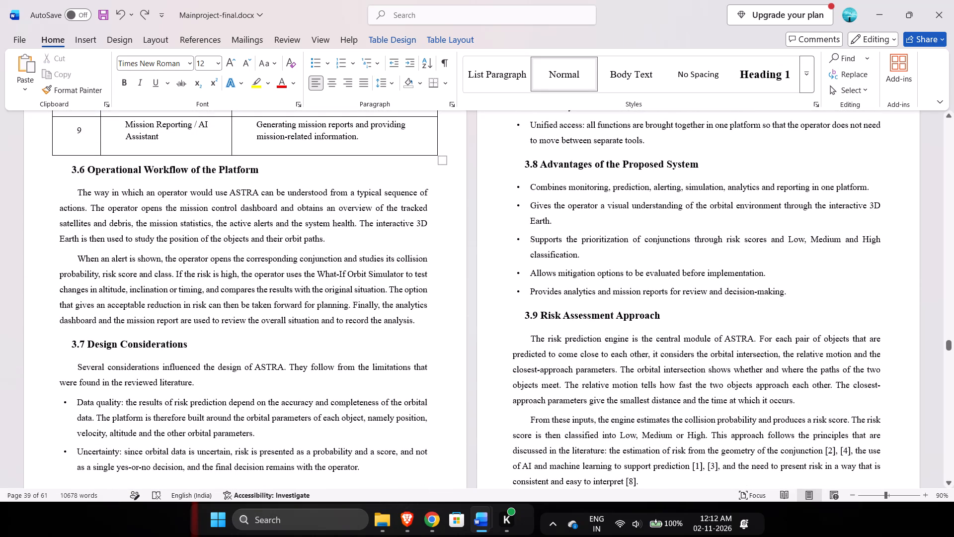
pyautogui.click(79, 193)
pyautogui.press('BackSpace')
pyautogui.press('Down')
pyautogui.press('Up')
pyautogui.press('Up')
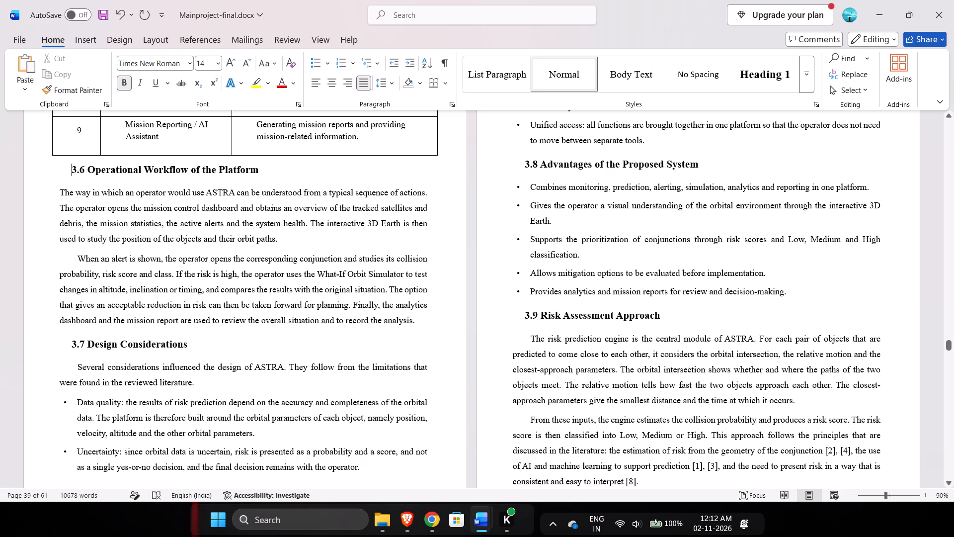
pyautogui.press('BackSpace')
pyautogui.press('space')
pyautogui.press('space')
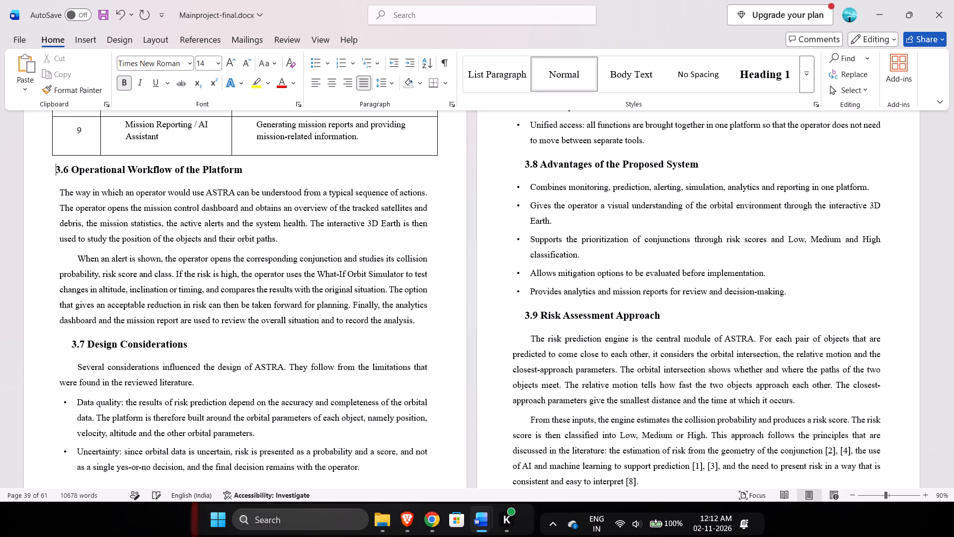
pyautogui.press('space')
pyautogui.press('space')
pyautogui.hotkey('ctrl', 'Down')
pyautogui.hotkey('ctrl', 'Down')
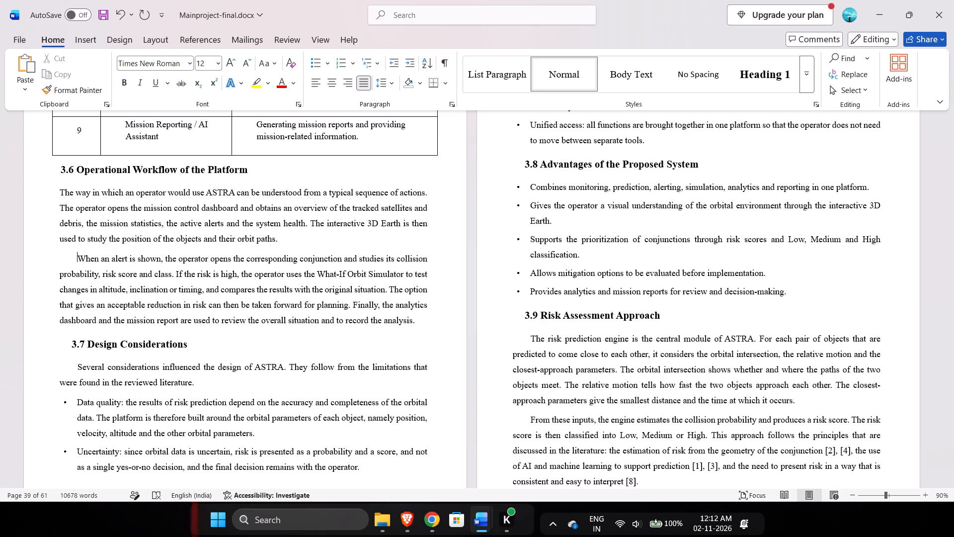
pyautogui.press('BackSpace')
# Replace heading 3.7's indent with three leading spaces and remove the first-line indent of the paragraph beneath it.
pyautogui.hotkey('ctrl', 'Down')
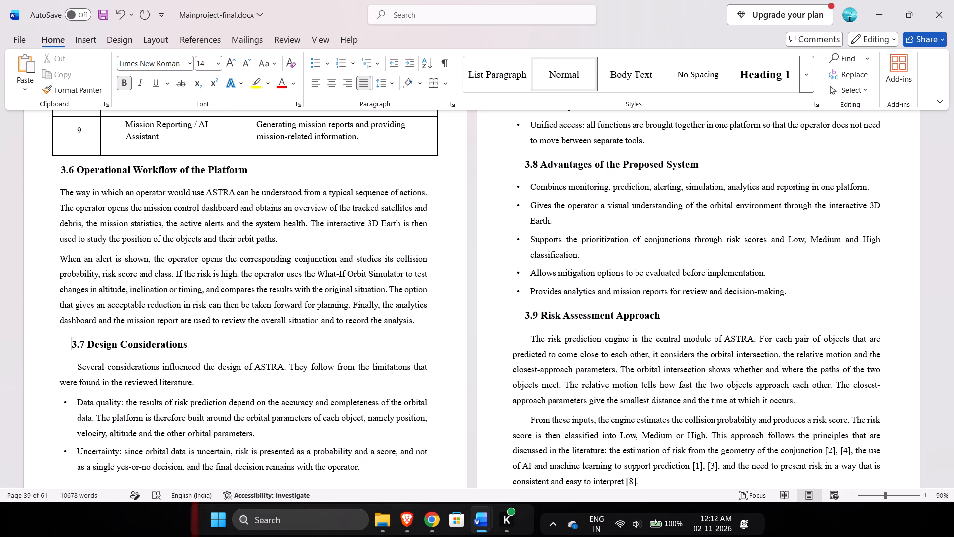
pyautogui.press('BackSpace')
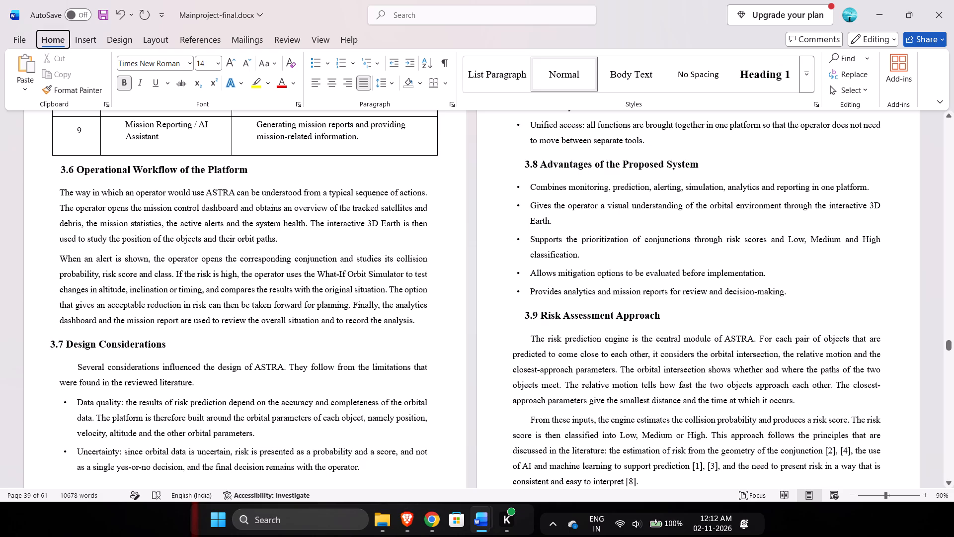
pyautogui.press('space')
pyautogui.press('space')
pyautogui.press('space')
pyautogui.hotkey('ctrl', 'Down')
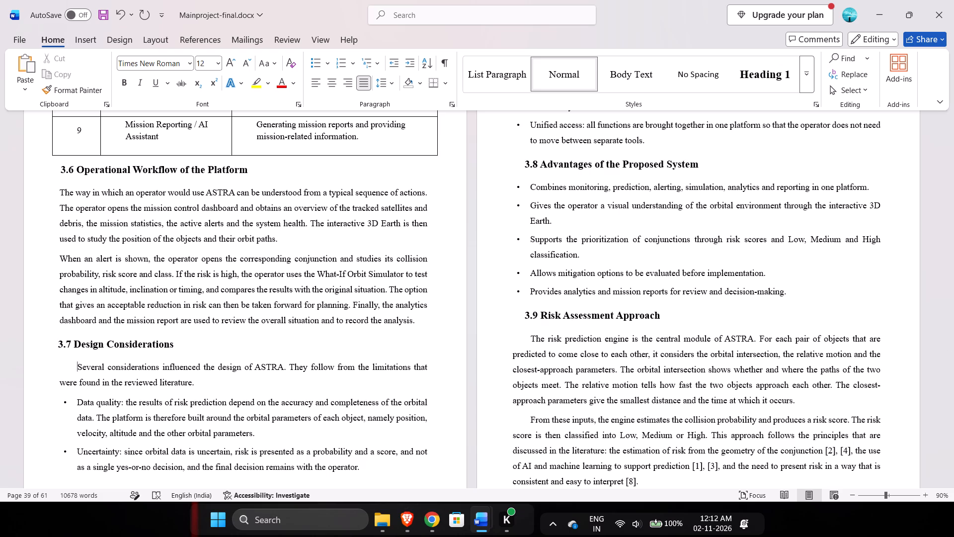
pyautogui.press('BackSpace')
# Reset heading "3.9 Risk Assessment Approach" as its own unbulleted line below the section 3.8 list and remove its indent.
pyautogui.hotkey('ctrl', 'Down')
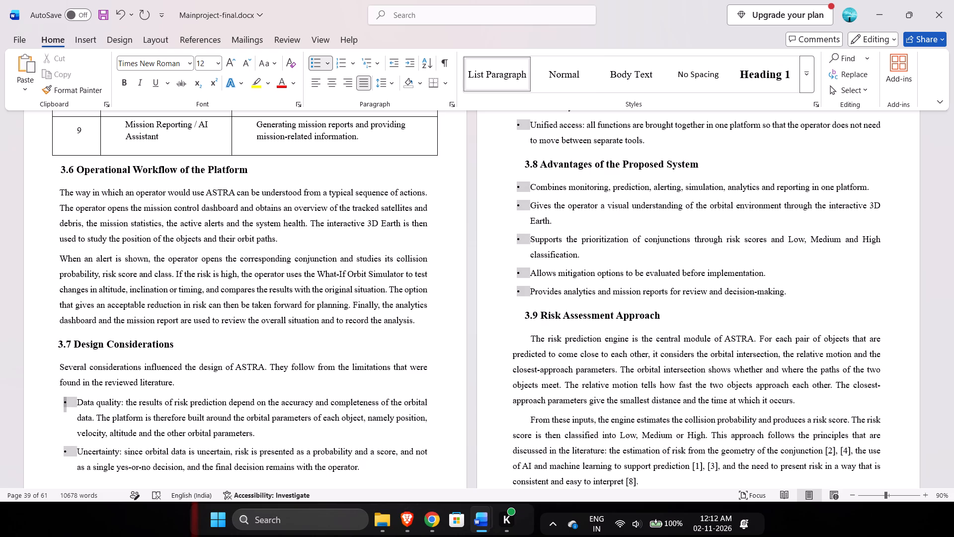
pyautogui.hotkey('ctrl', 'Down')
pyautogui.hotkey('ctrl', 'Down')
pyautogui.hotkey('ctrl', 'Down')
pyautogui.hotkey('ctrl', 'Down')
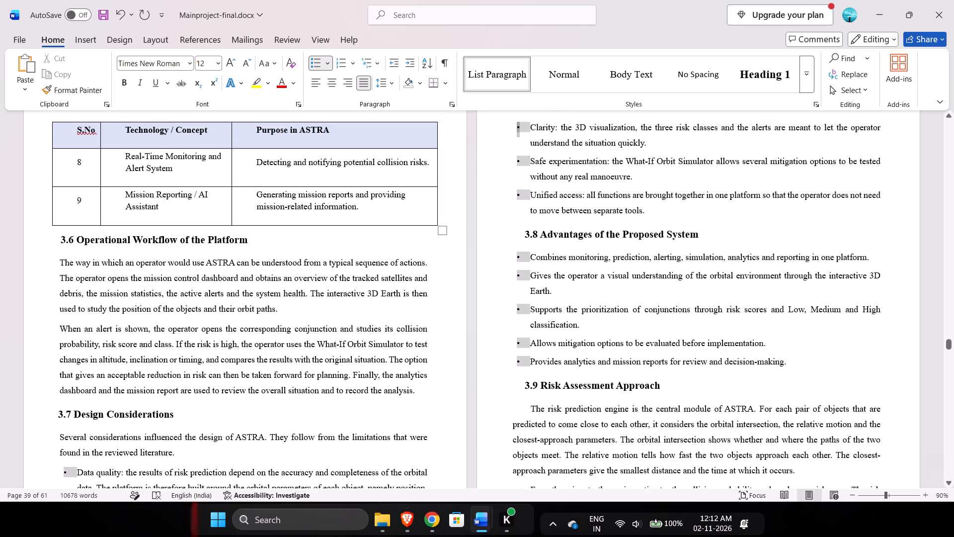
pyautogui.hotkey('ctrl', 'Down')
pyautogui.hotkey('ctrl', 'Down')
pyautogui.hotkey('ctrl', 'Down')
pyautogui.hotkey('ctrl', 'Down')
pyautogui.hotkey('ctrl', 'Down')
pyautogui.hotkey('ctrl', 'Down')
pyautogui.hotkey('ctrl', 'Down')
pyautogui.hotkey('ctrl', 'Down')
pyautogui.hotkey('ctrl', 'Down')
pyautogui.hotkey('ctrl', 'Down')
pyautogui.hotkey('ctrl', 'Down')
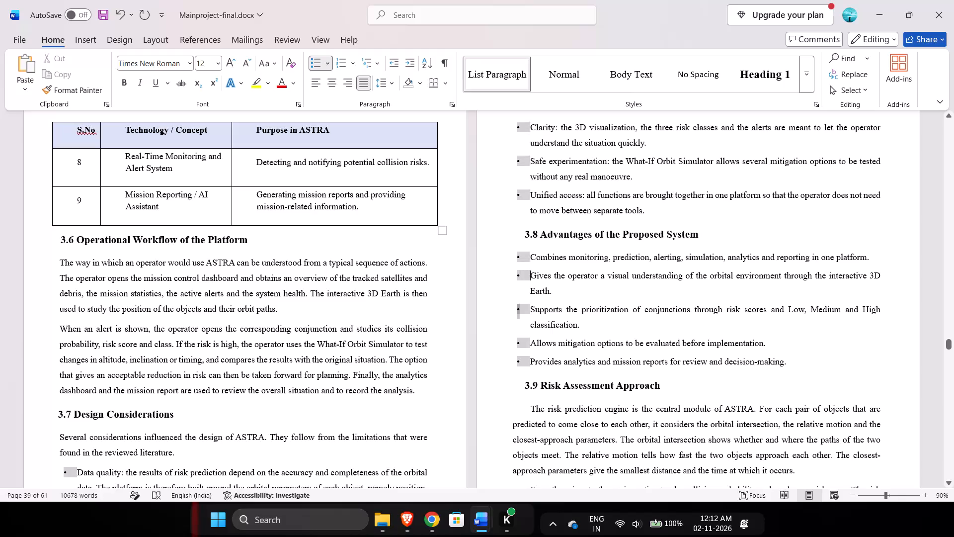
pyautogui.hotkey('ctrl', 'Down')
pyautogui.hotkey('ctrl', 'Down')
pyautogui.hotkey('ctrl', 'Down')
pyautogui.hotkey('ctrl', 'Down')
pyautogui.hotkey('ctrl', 'Down')
pyautogui.hotkey('ctrl', 'Down')
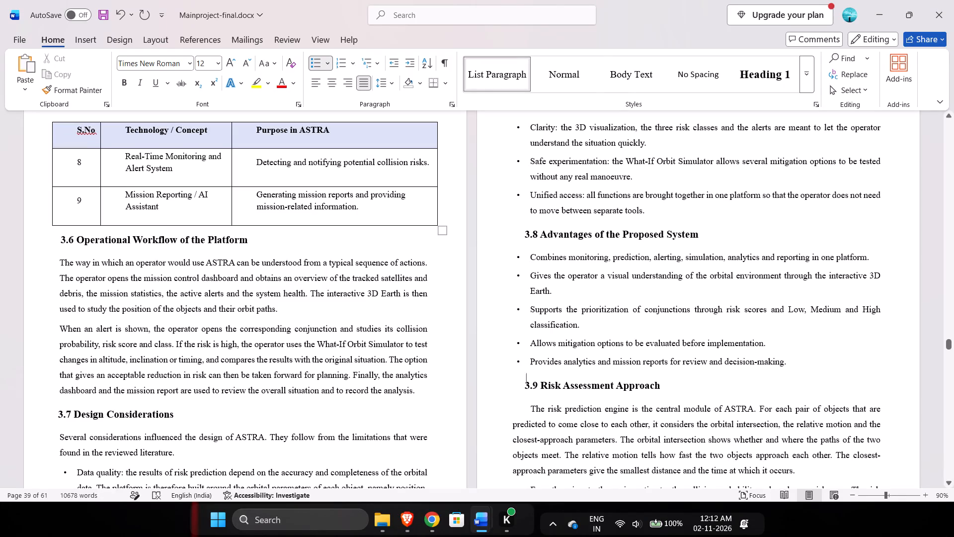
pyautogui.hotkey('ctrl', 'BackSpace')
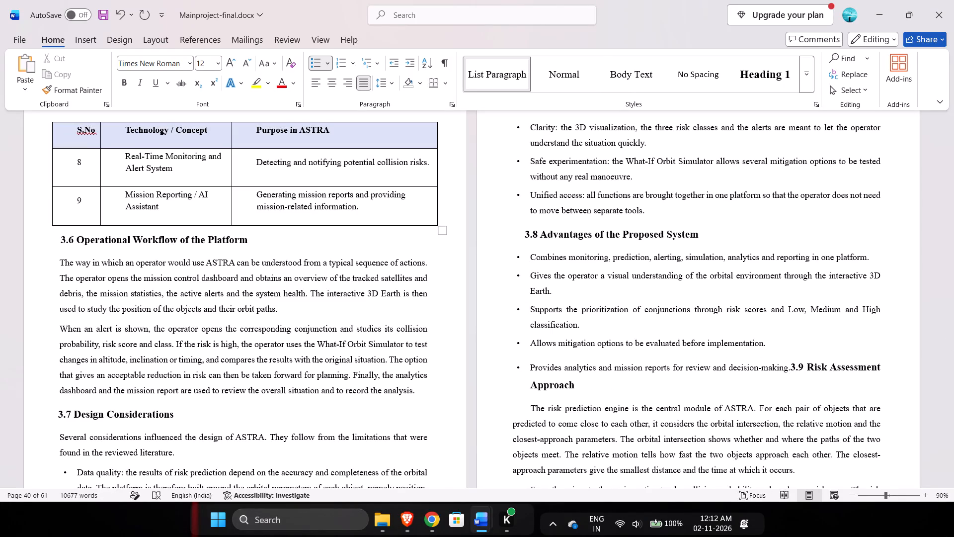
pyautogui.press('Return')
pyautogui.press('BackSpace')
pyautogui.press('Down')
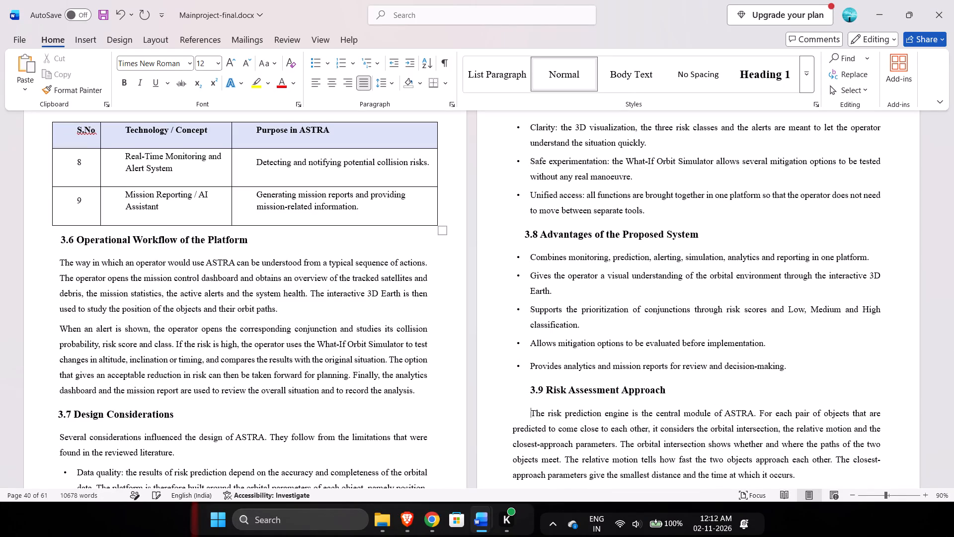
pyautogui.press('Up')
pyautogui.press('BackSpace')
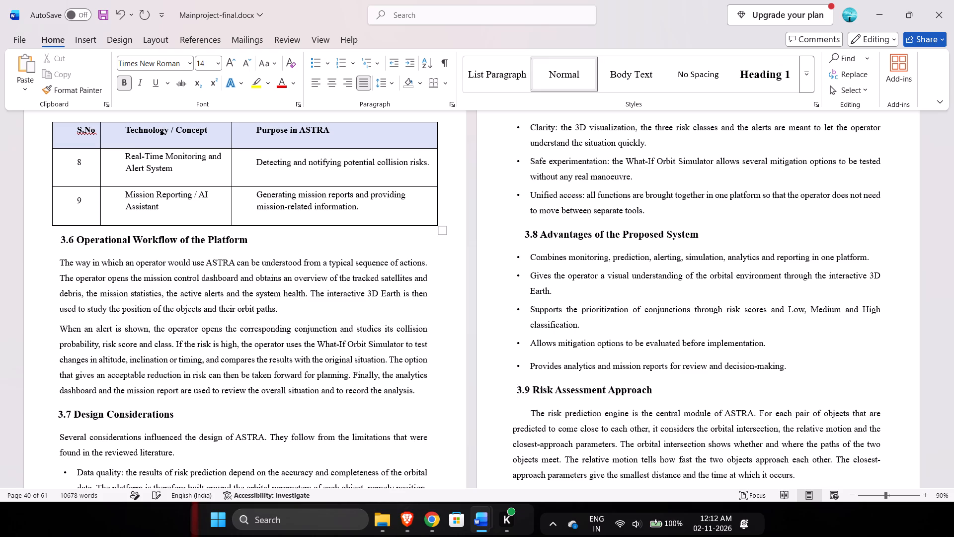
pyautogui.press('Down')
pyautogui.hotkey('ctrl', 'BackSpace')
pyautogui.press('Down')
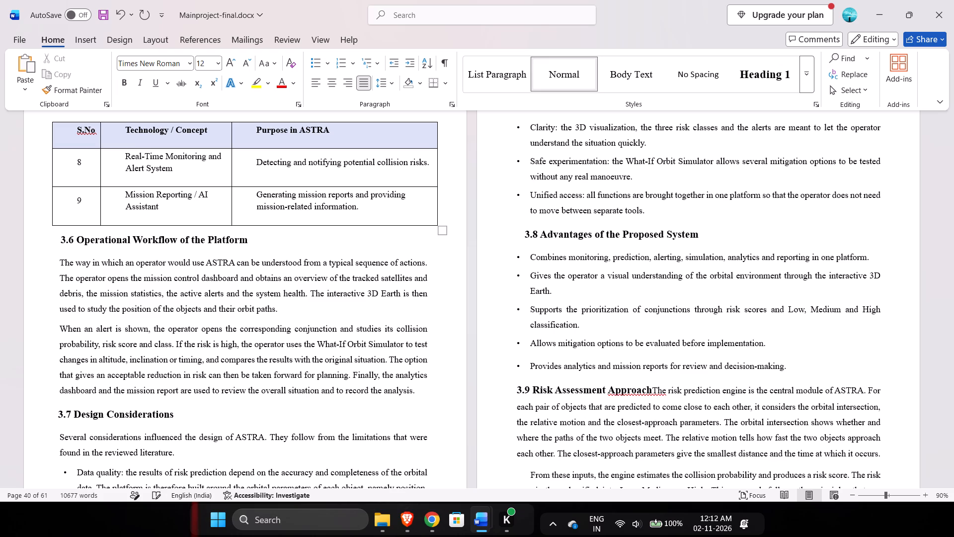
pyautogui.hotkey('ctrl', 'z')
# Remove the first-line indents from the three body paragraphs of section 3.9.
pyautogui.press('BackSpace')
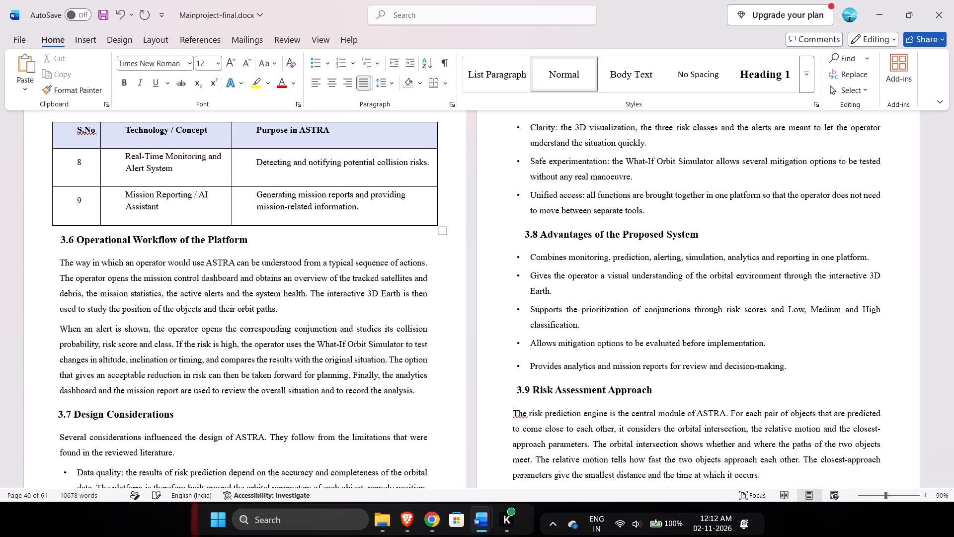
pyautogui.hotkey('ctrl', 'Down')
pyautogui.press('BackSpace')
pyautogui.hotkey('ctrl', 'Down')
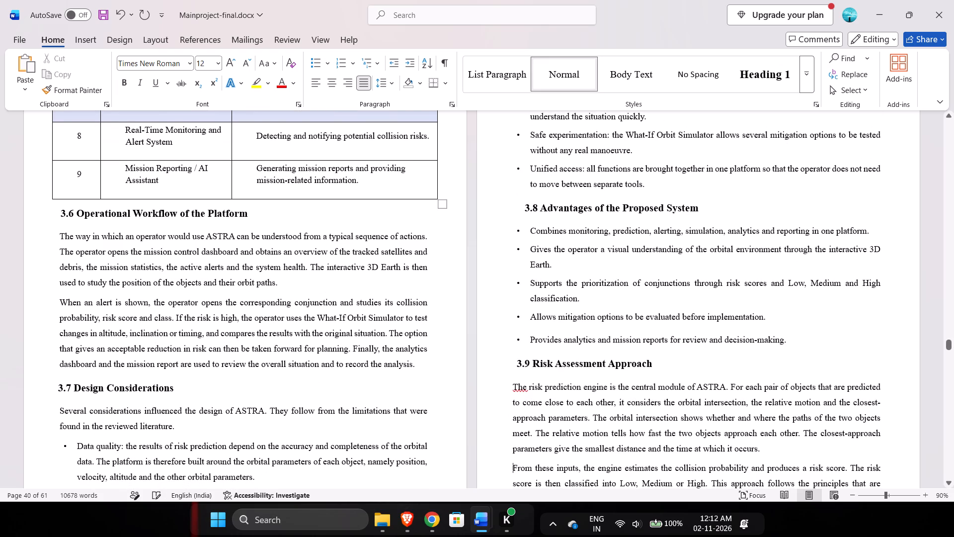
pyautogui.press('BackSpace')
# Remove the indent of heading "3.10 Data Requirements" and the first-line indents of its two paragraphs.
pyautogui.hotkey('ctrl', 'Down')
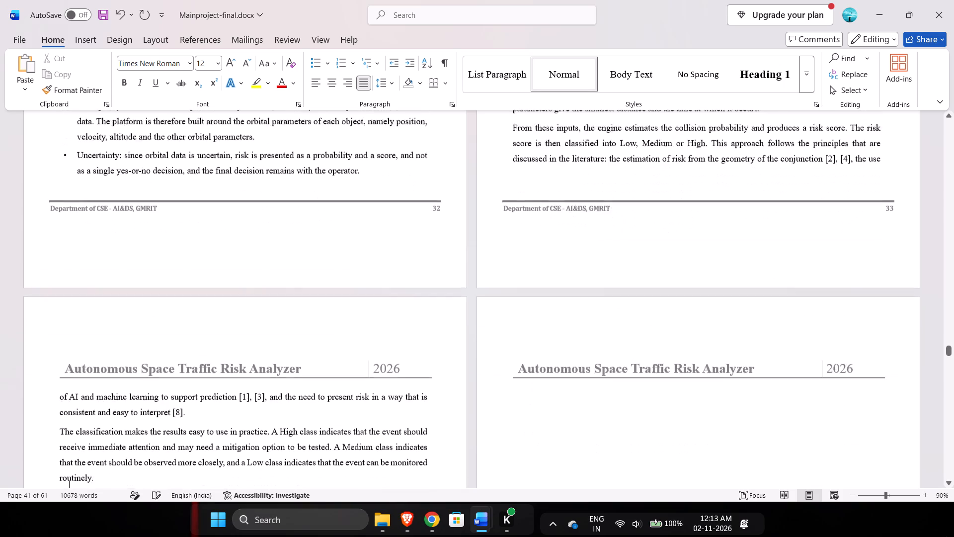
pyautogui.press('BackSpace')
pyautogui.press('BackSpace')
pyautogui.press('Return')
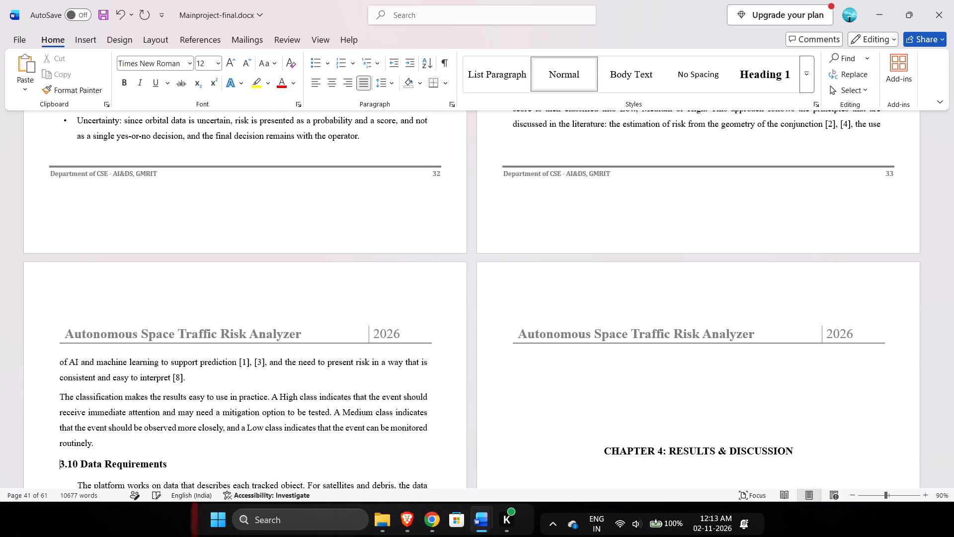
pyautogui.hotkey('ctrl', 'Down')
pyautogui.press('BackSpace')
pyautogui.hotkey('ctrl', 'Down')
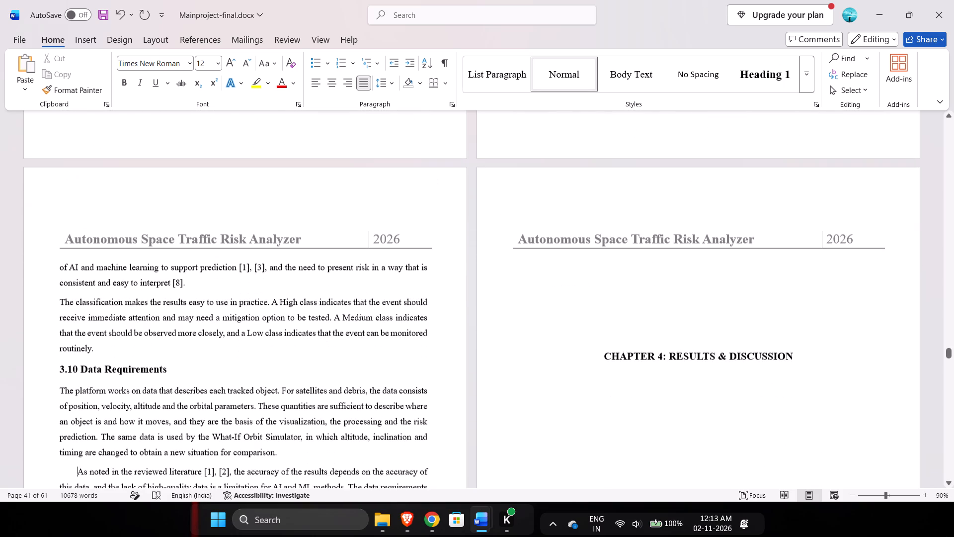
pyautogui.press('BackSpace')
pyautogui.hotkey('ctrl', 'Down')
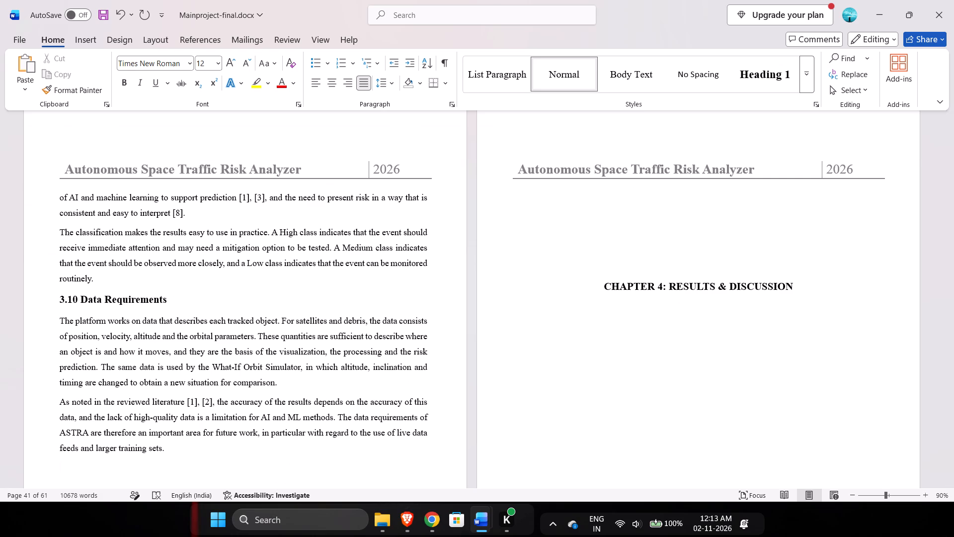
# Arrange Mainproject-final.docx and ASTRA_Project_Report (1).docx side by side, with the report in the left half.
pyautogui.click(646, 9)
pyautogui.moveTo(629, 10); pyautogui.dragTo(476, 31)
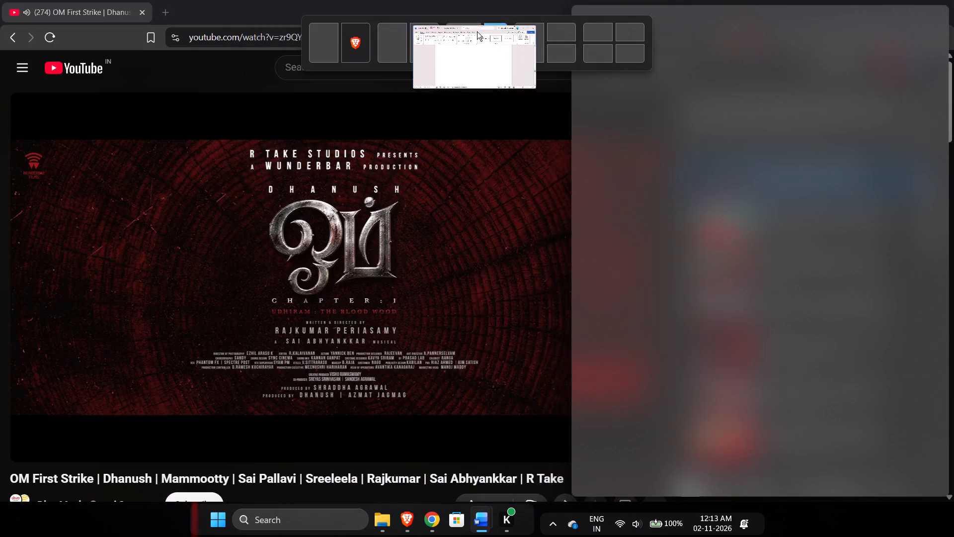
pyautogui.moveTo(476, 31); pyautogui.dragTo(492, 47)
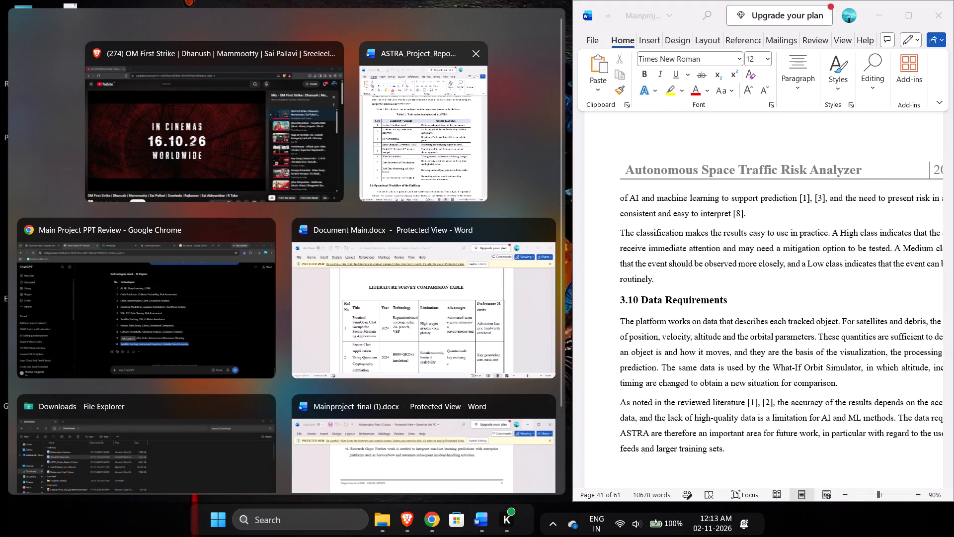
pyautogui.click(410, 164)
# Switch to the Brave browser and open the YouTube home page.
pyautogui.hotkey('alt', 'Tab')
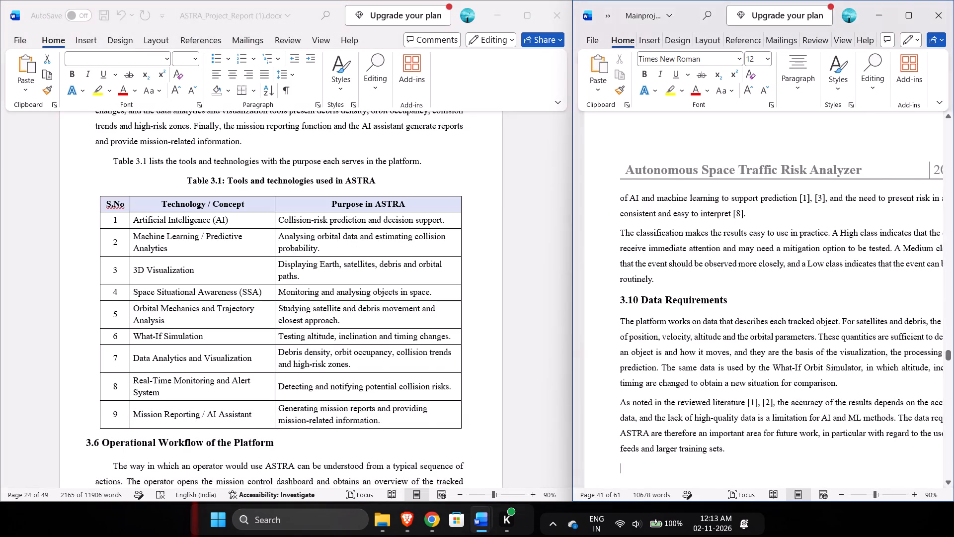
pyautogui.hotkey('alt', 'Tab')
pyautogui.hotkey('alt', 'Tab')
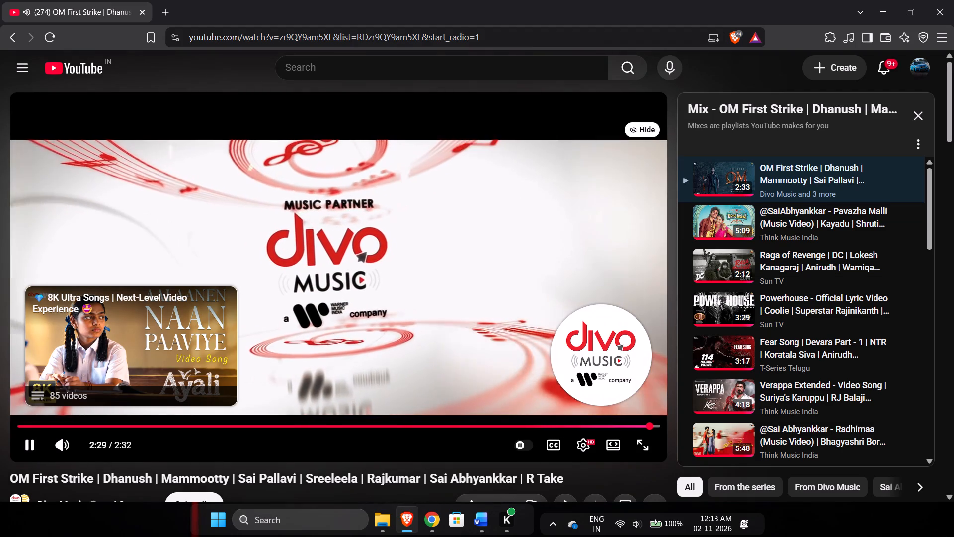
pyautogui.click(59, 61)
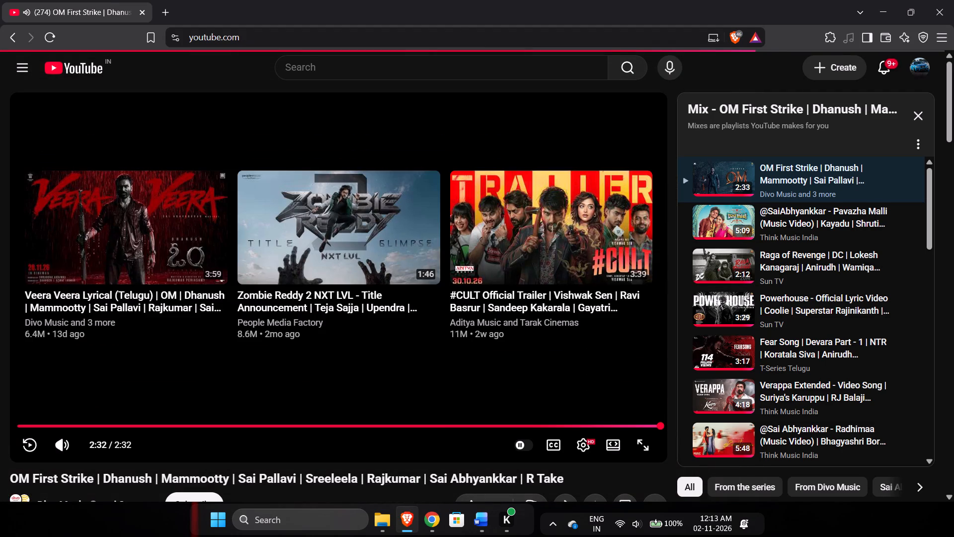
# Browse the recommended videos on the YouTube home page for something to play.
pyautogui.click(301, 209)
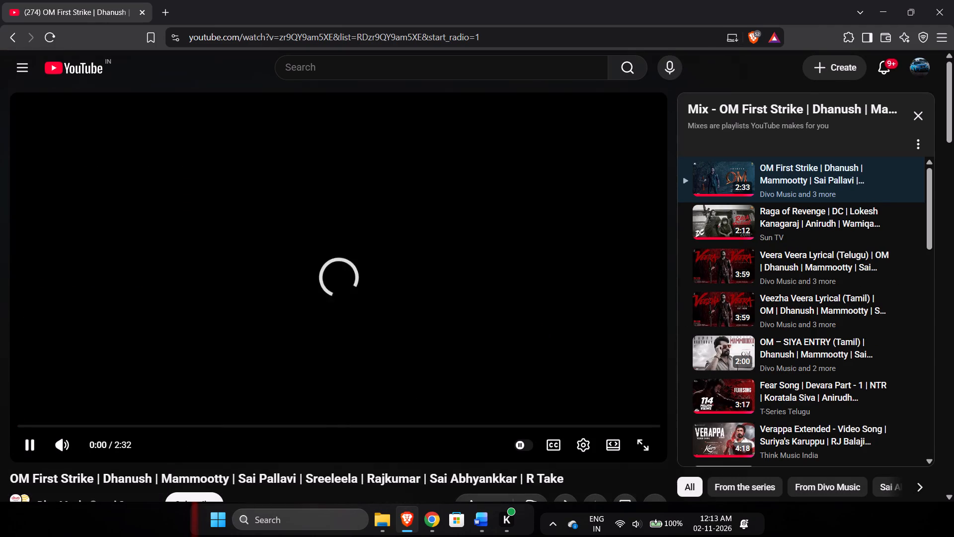
pyautogui.click(100, 67)
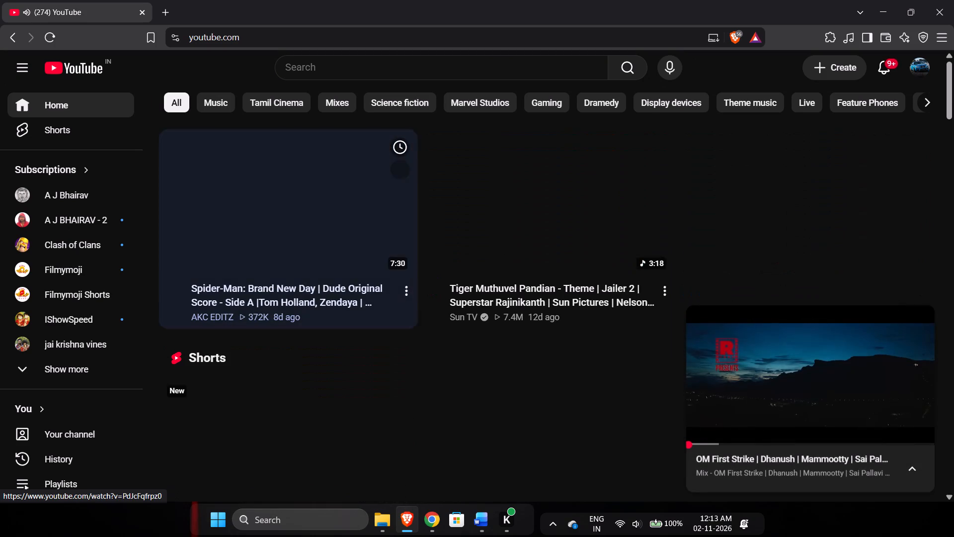
pyautogui.scroll(-4, 401, 312)
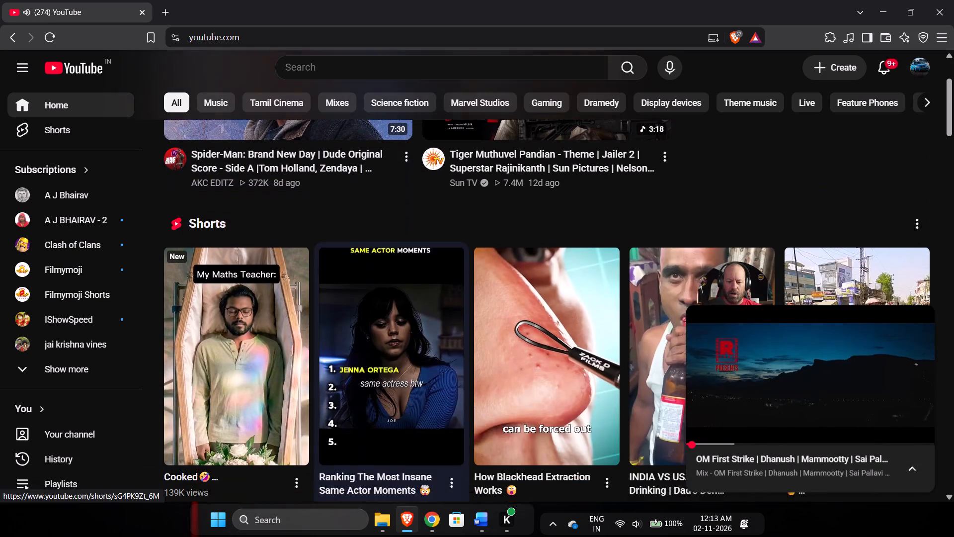
pyautogui.scroll(-8, 401, 312)
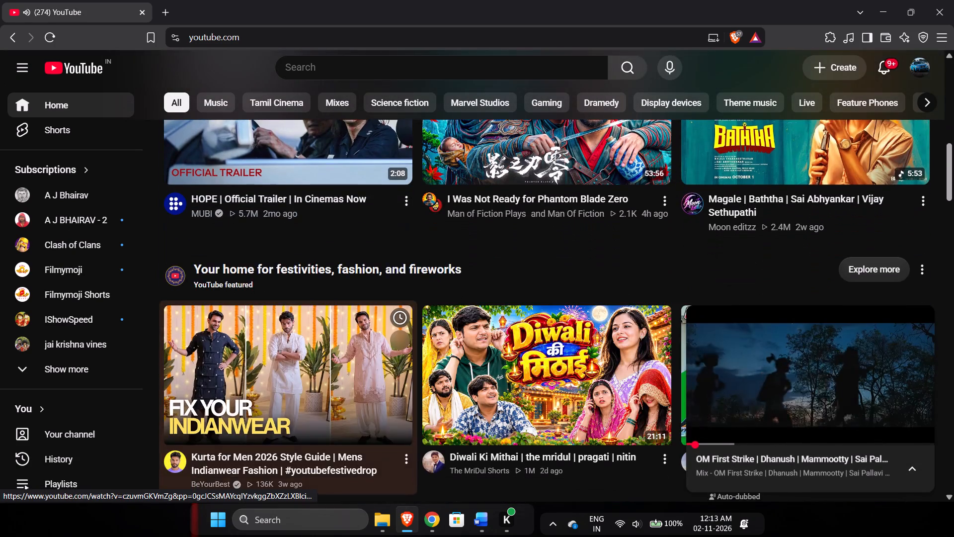
pyautogui.scroll(-7, 401, 312)
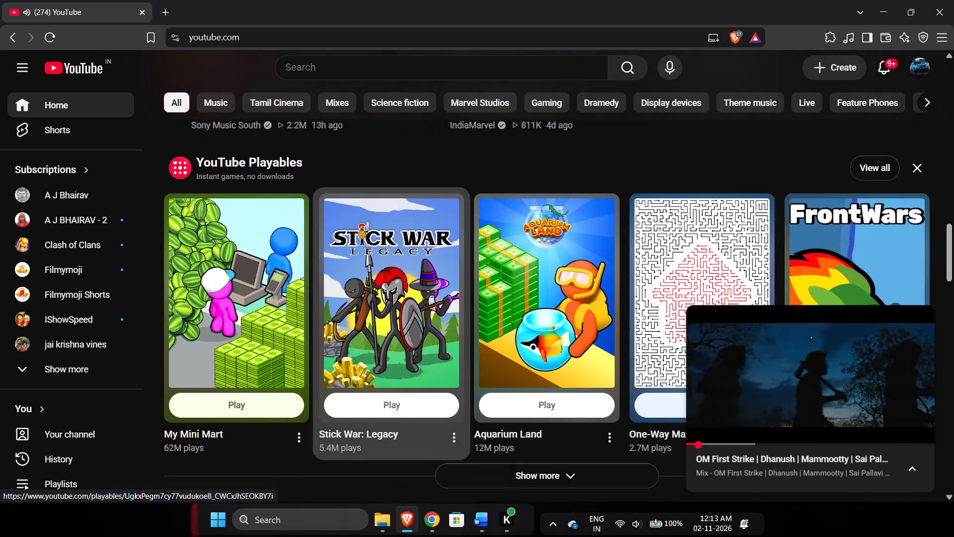
pyautogui.scroll(-7, 401, 312)
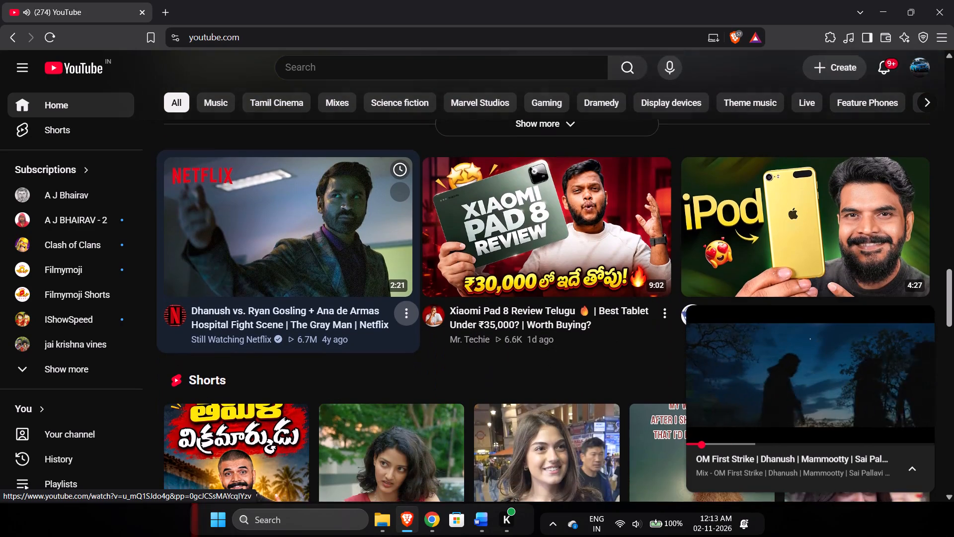
pyautogui.scroll(-7, 401, 312)
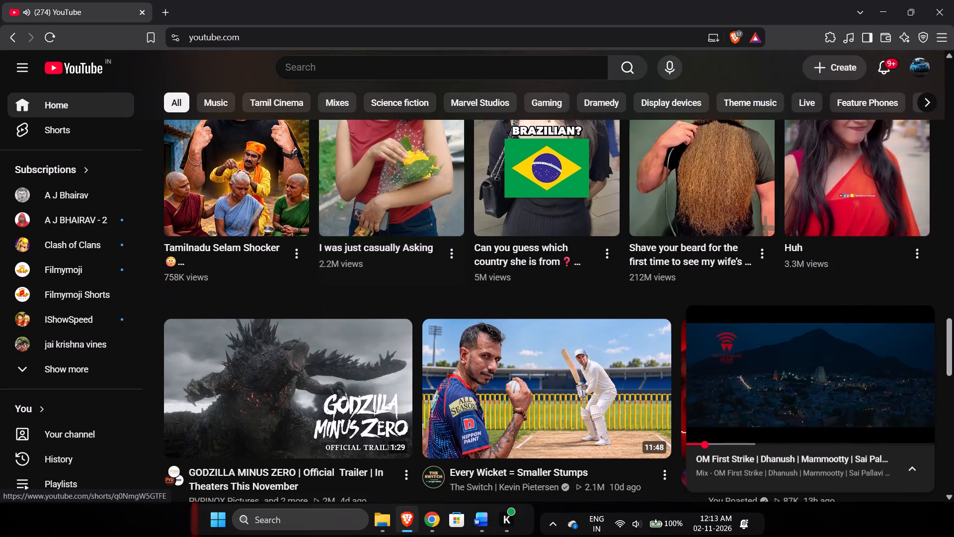
pyautogui.scroll(-7, 401, 312)
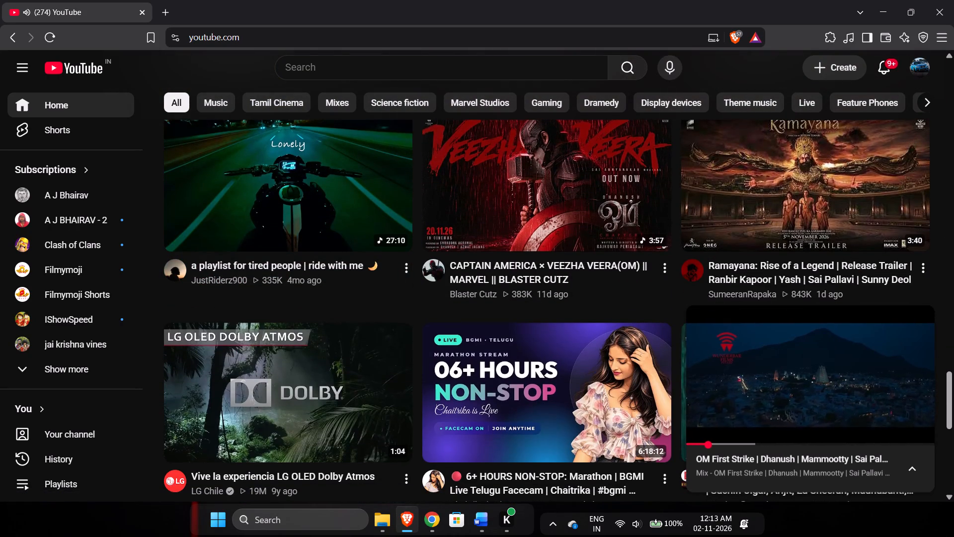
# Search YouTube for "veera veera song", refine it to "veera veera ve veera song bass boosted", and play the Veezha Veera Bass Boosted video.
pyautogui.click(430, 67)
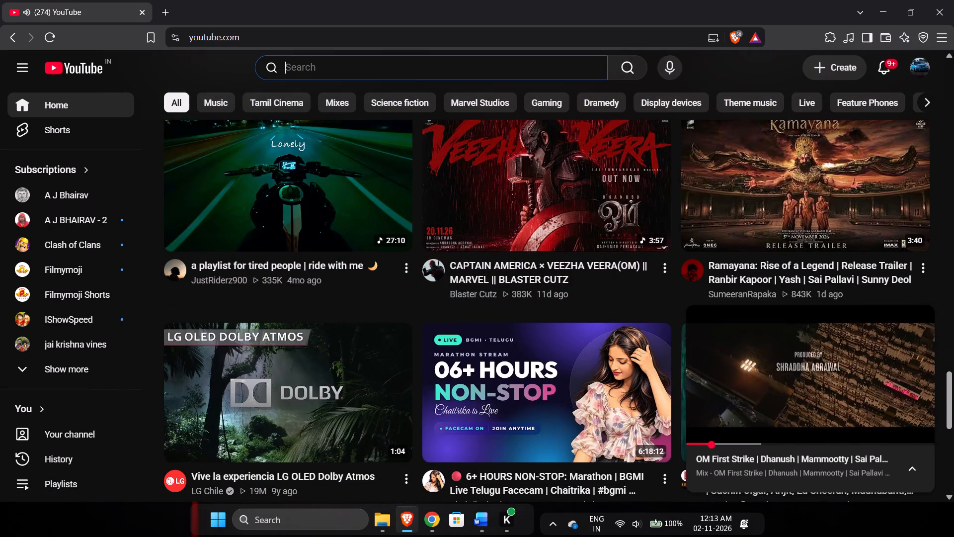
pyautogui.write('vee')
pyautogui.click(403, 109)
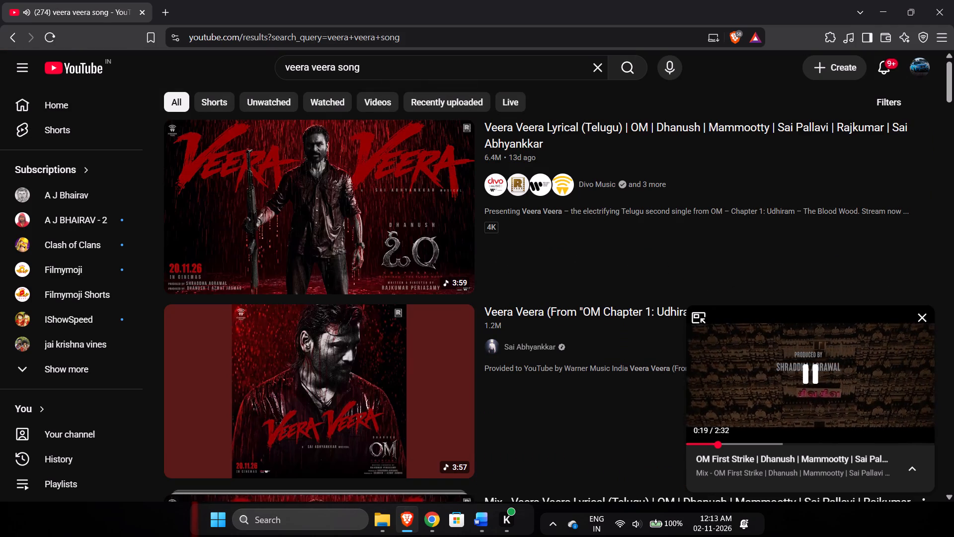
pyautogui.click(406, 71)
pyautogui.press('space')
pyautogui.press('space')
pyautogui.write('bass')
pyautogui.click(408, 101)
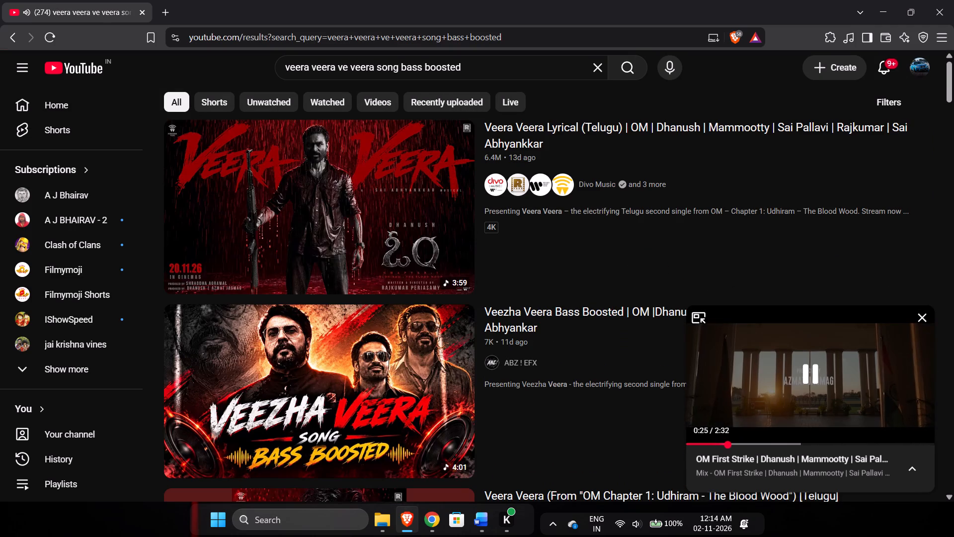
pyautogui.click(344, 362)
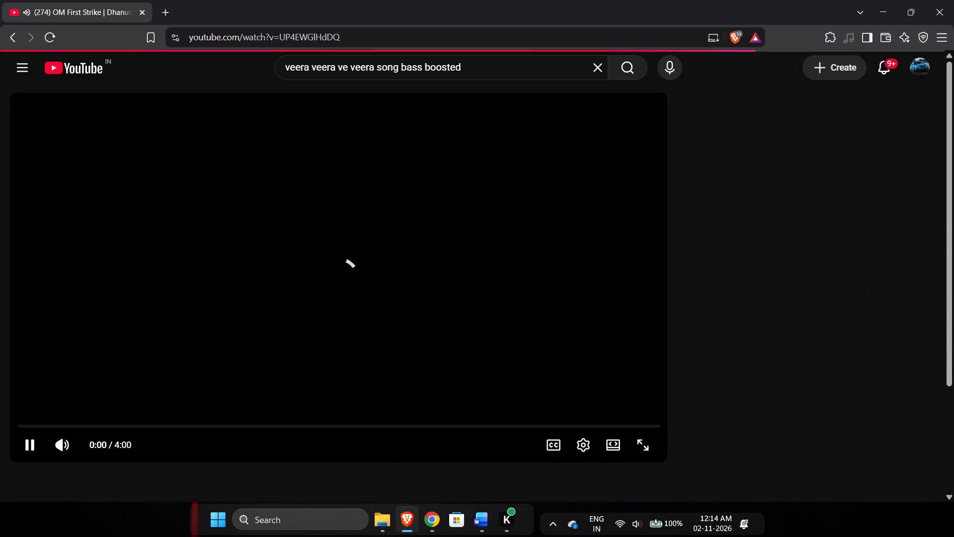
# Switch back to Word and resize the two side-by-side document windows to roughly equal widths.
pyautogui.hotkey('alt', 'Tab')
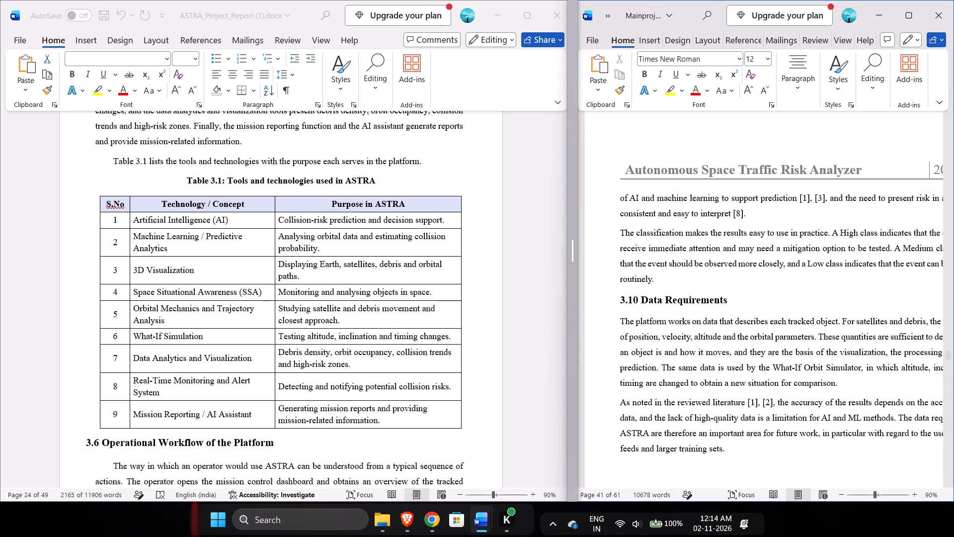
pyautogui.moveTo(570, 161); pyautogui.dragTo(506, 163)
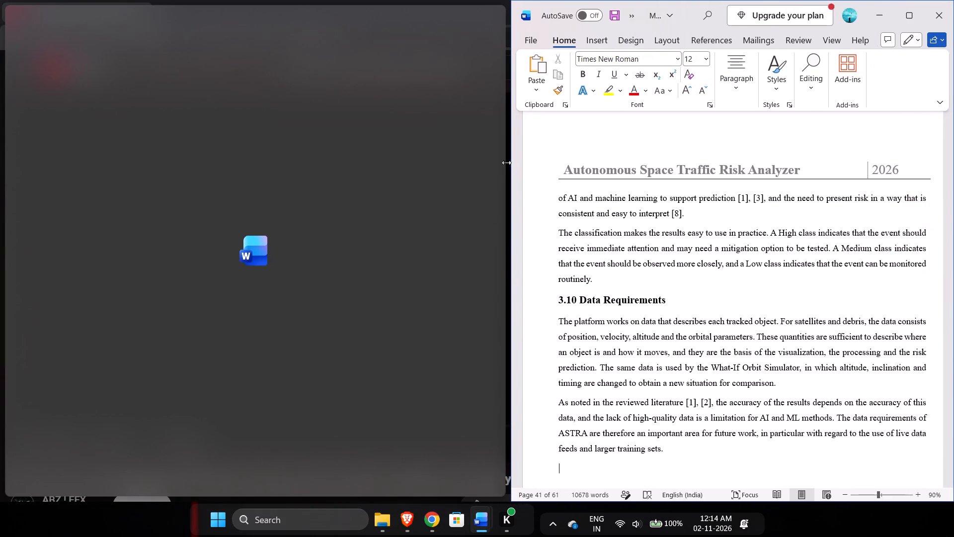
pyautogui.moveTo(506, 163); pyautogui.dragTo(497, 165)
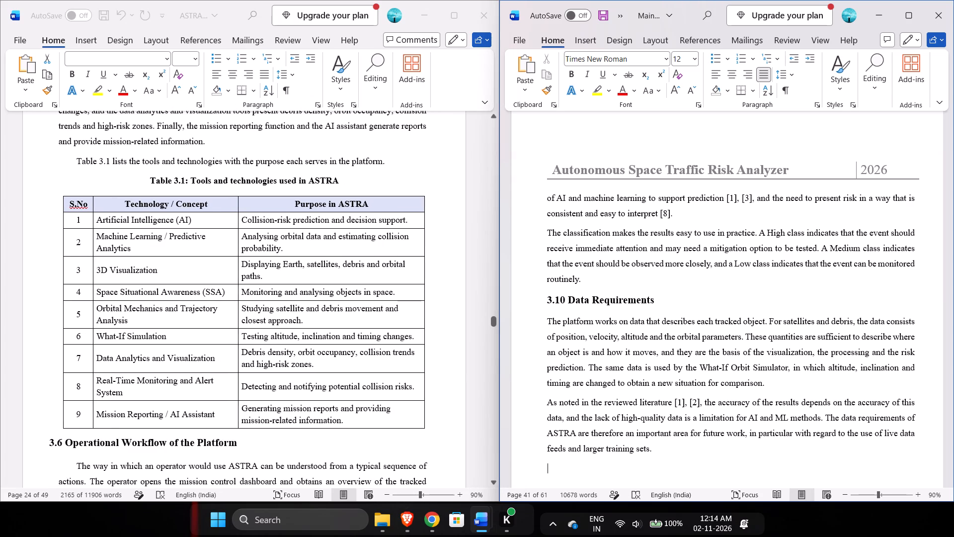
# Review ASTRA_Project_Report (1).docx from section 3.6 through section 3.10 to the start of Chapter 4.
pyautogui.keyDown('ctrl'); pyautogui.scroll(1, 425, 211); pyautogui.keyUp('ctrl')
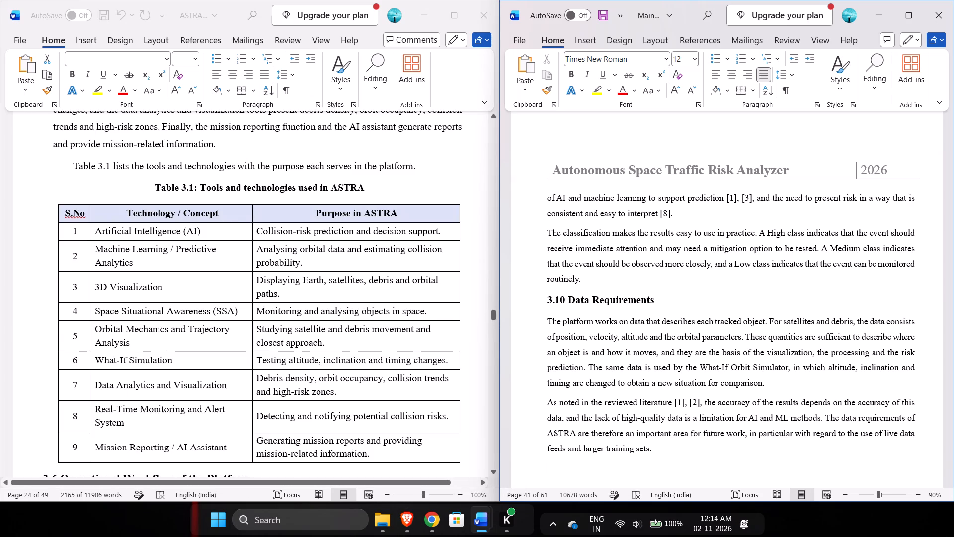
pyautogui.scroll(-3, 416, 378)
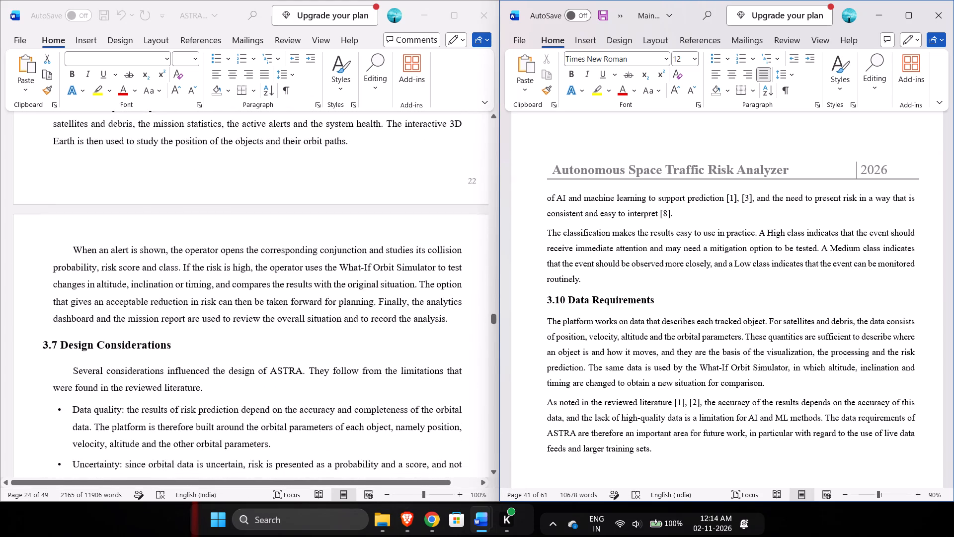
pyautogui.scroll(-4, 416, 378)
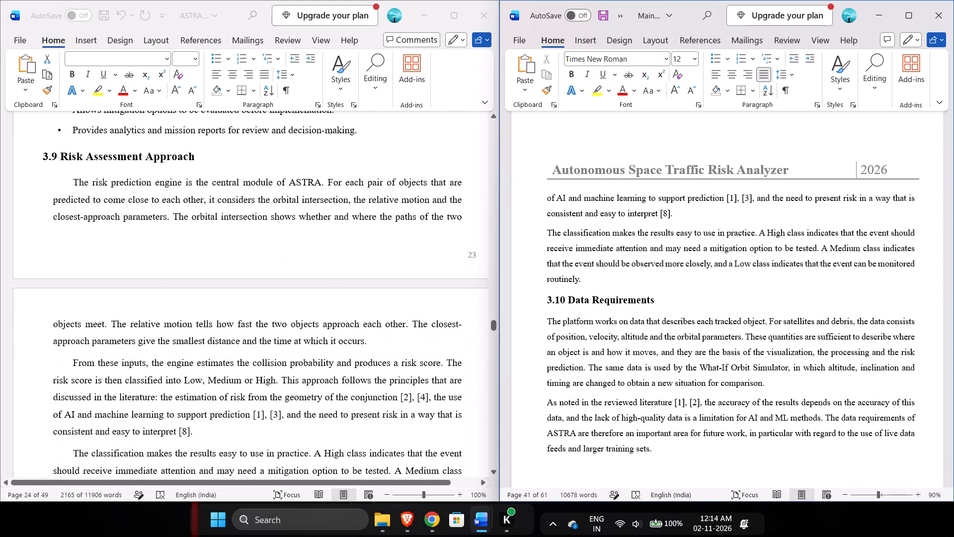
pyautogui.scroll(-5, 416, 378)
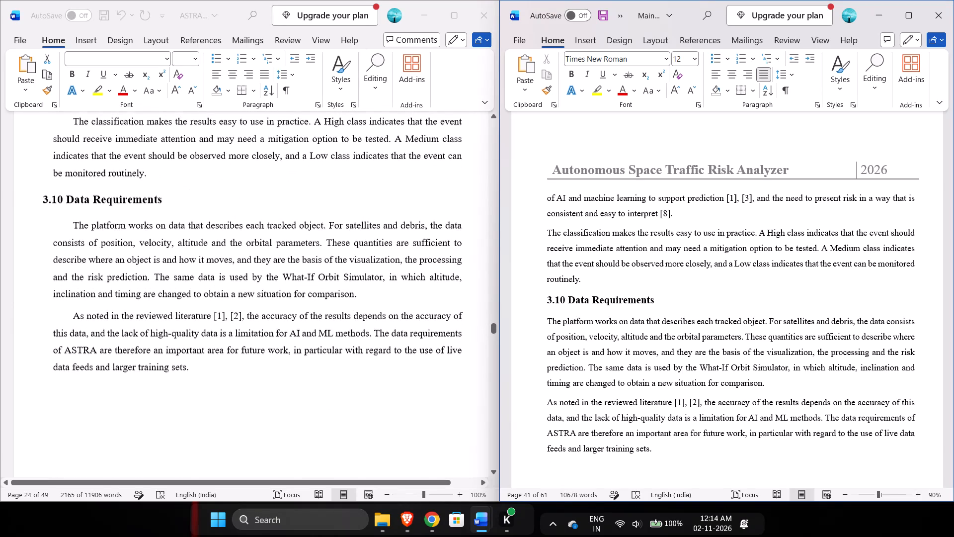
pyautogui.scroll(-1, 416, 378)
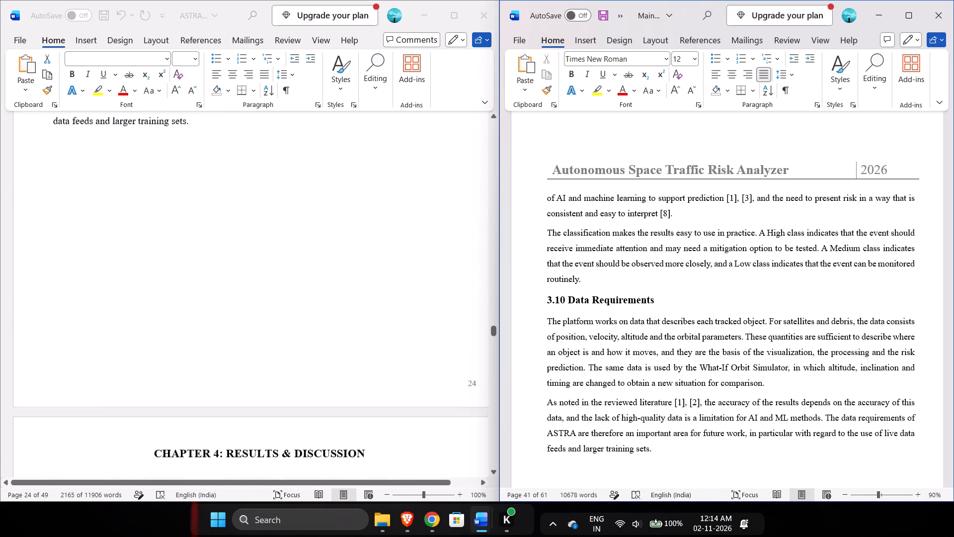
pyautogui.scroll(-2, 416, 378)
# Insert four blank lines above the "CHAPTER 4: RESULTS & DISCUSSION" title in Mainproject-final.docx.
pyautogui.scroll(-3, 642, 459)
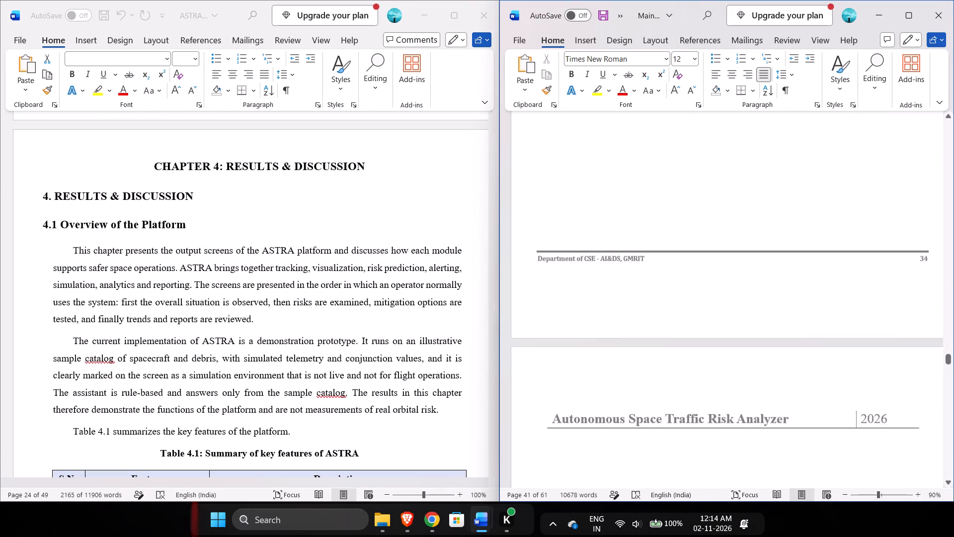
pyautogui.scroll(-2, 642, 459)
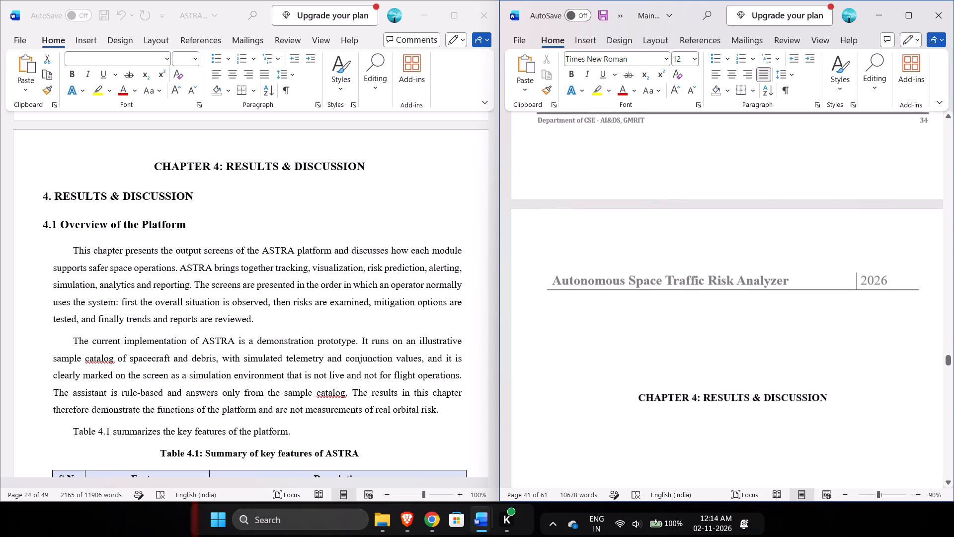
pyautogui.click(646, 356)
pyautogui.press('Return')
pyautogui.press('Return')
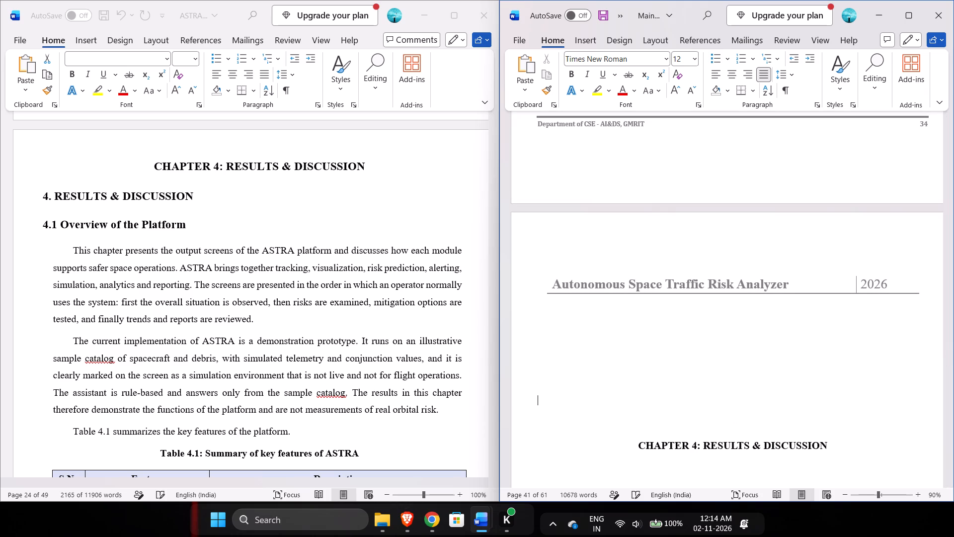
pyautogui.scroll(-2, 646, 356)
pyautogui.press('Return')
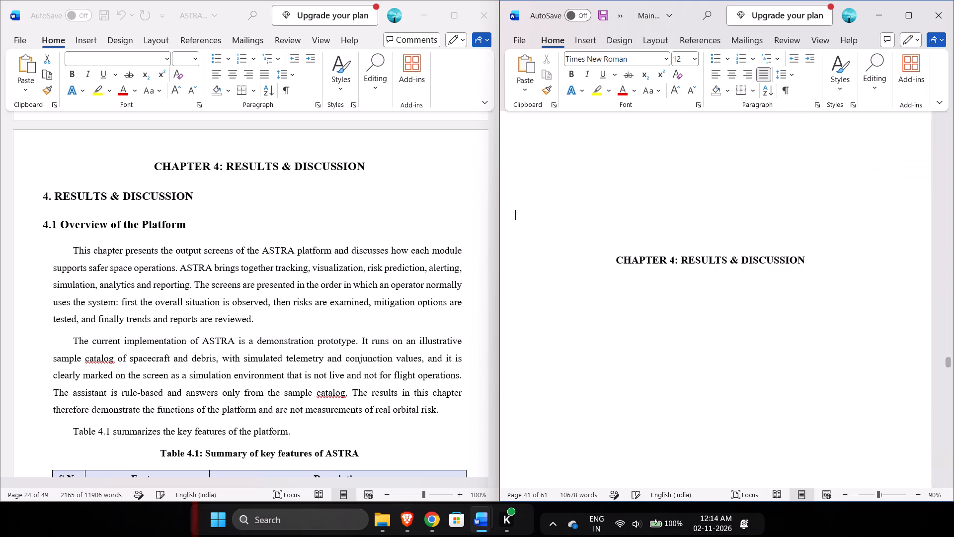
pyautogui.press('Return')
# Compare the opening Results & Discussion pages of Mainproject-final.docx with Chapter 4 of the ASTRA report.
pyautogui.scroll(-1, 646, 356)
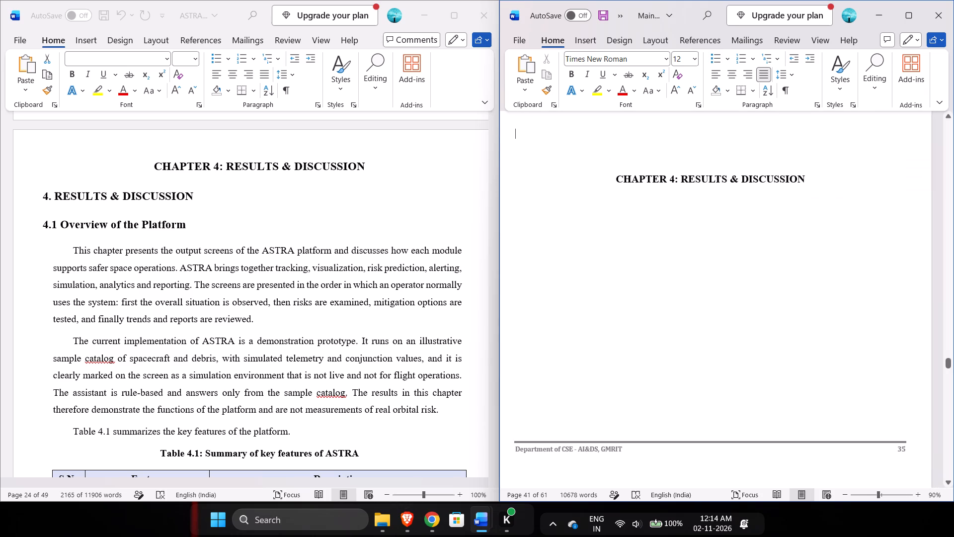
pyautogui.keyDown('ctrl'); pyautogui.scroll(-1, 720, 395); pyautogui.keyUp('ctrl')
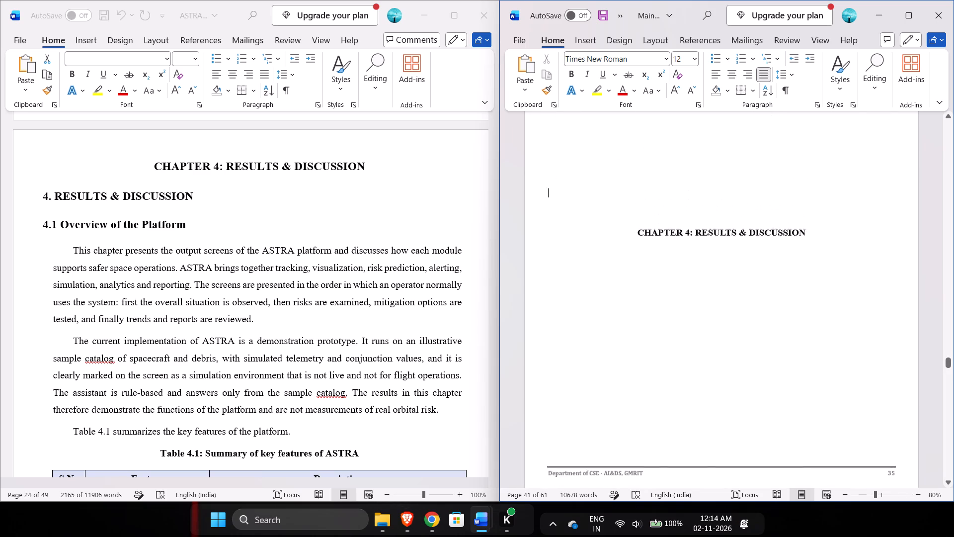
pyautogui.scroll(-2, 720, 395)
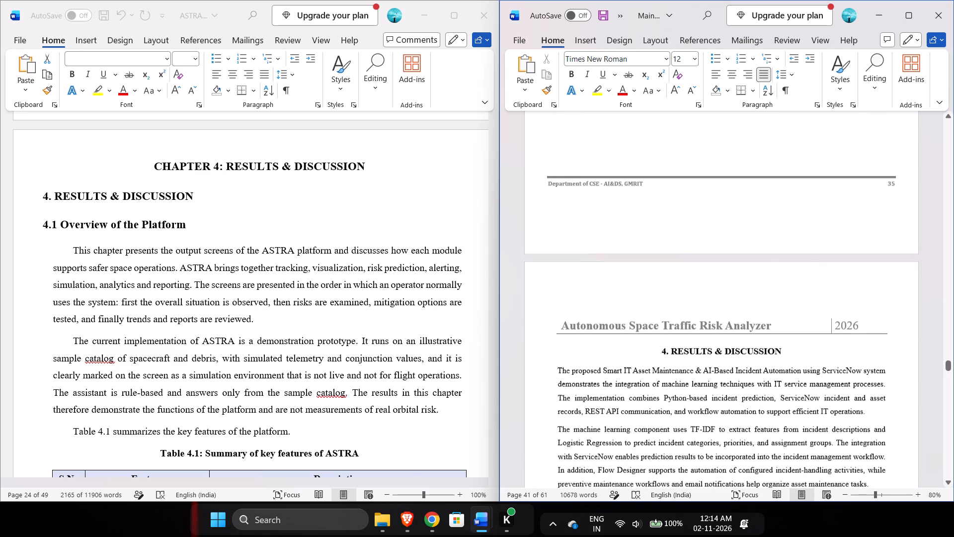
pyautogui.scroll(-1, 720, 395)
pyautogui.scroll(-2, 389, 406)
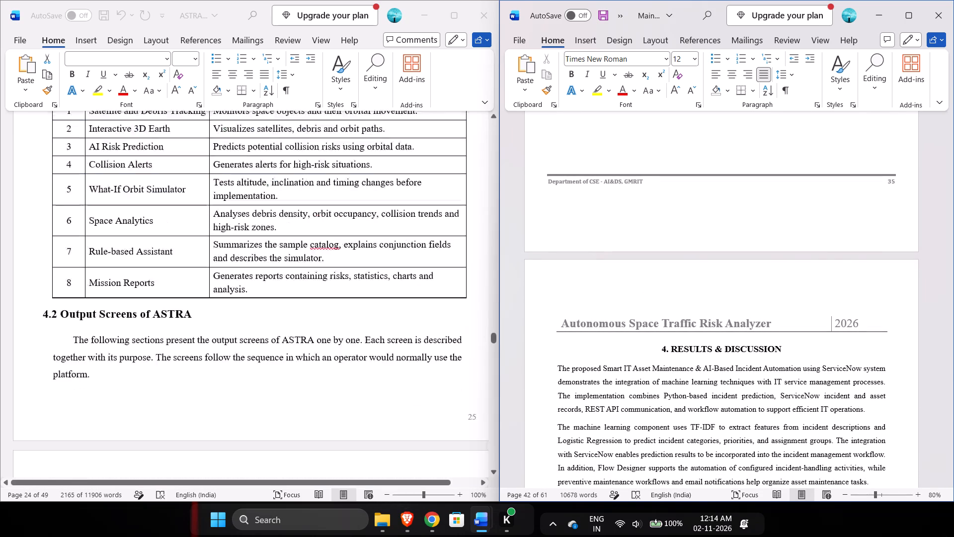
pyautogui.scroll(-3, 389, 406)
pyautogui.scroll(1, 389, 406)
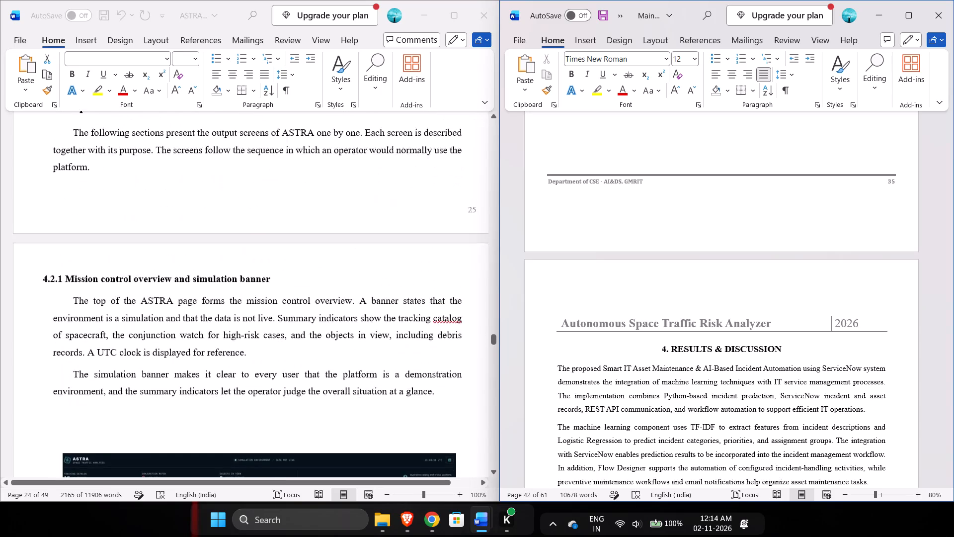
pyautogui.scroll(2, 389, 406)
pyautogui.scroll(-1, 389, 406)
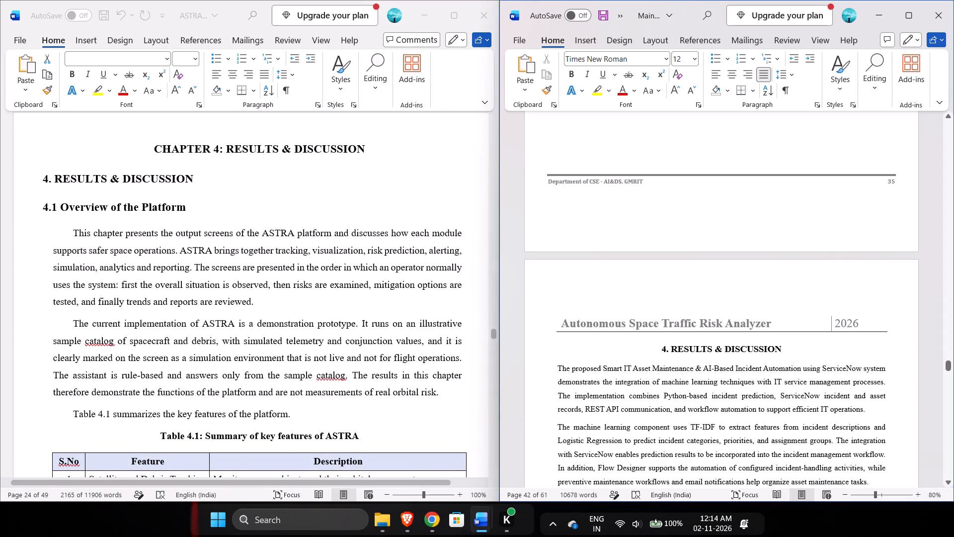
# Copy the ASTRA report's Chapter 4 content from "4.1 Overview of the Platform" through the end of "4.5 Advantages and Limitations".
pyautogui.click(42, 204)
pyautogui.moveTo(42, 204); pyautogui.dragTo(231, 495)
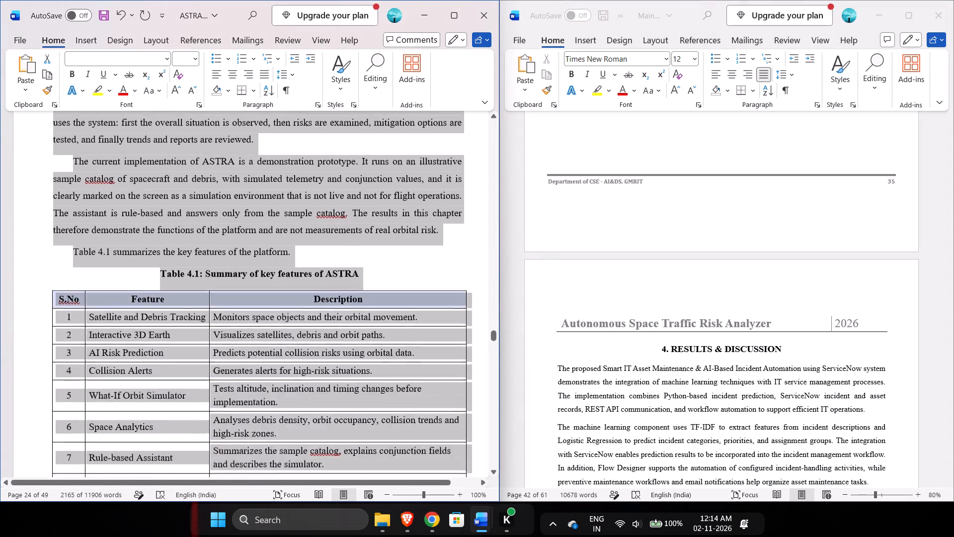
pyautogui.moveTo(231, 495); pyautogui.dragTo(261, 474)
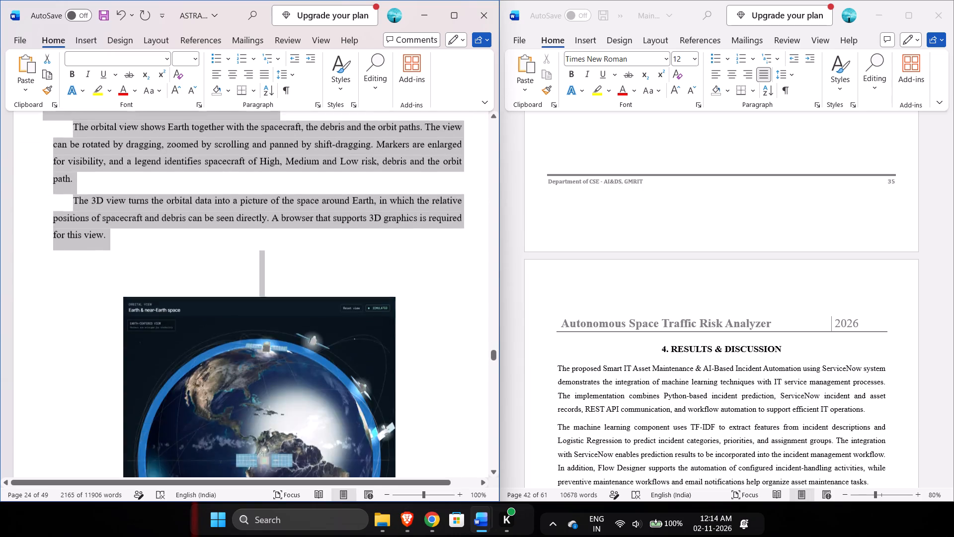
pyautogui.moveTo(261, 474); pyautogui.dragTo(298, 536)
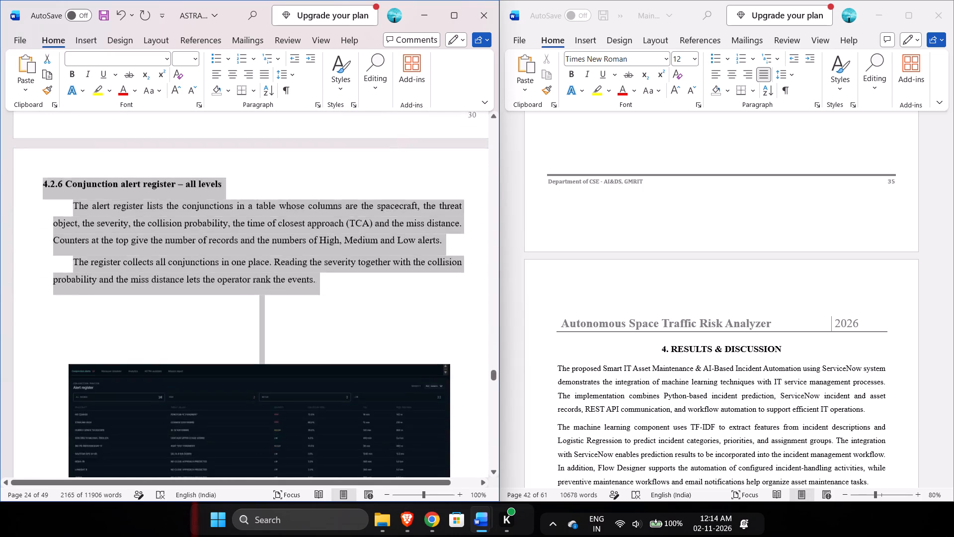
pyautogui.moveTo(298, 536); pyautogui.dragTo(348, 536)
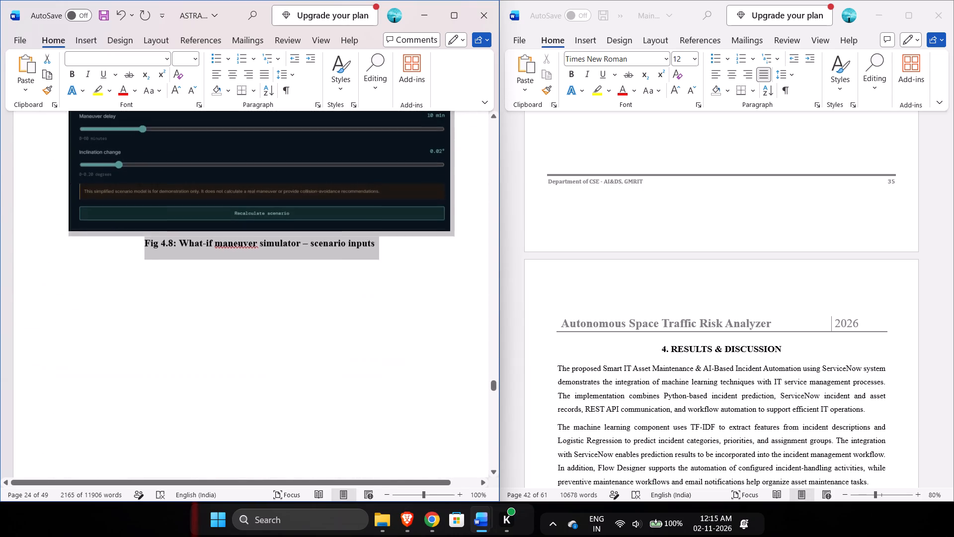
pyautogui.moveTo(348, 536); pyautogui.dragTo(355, 482)
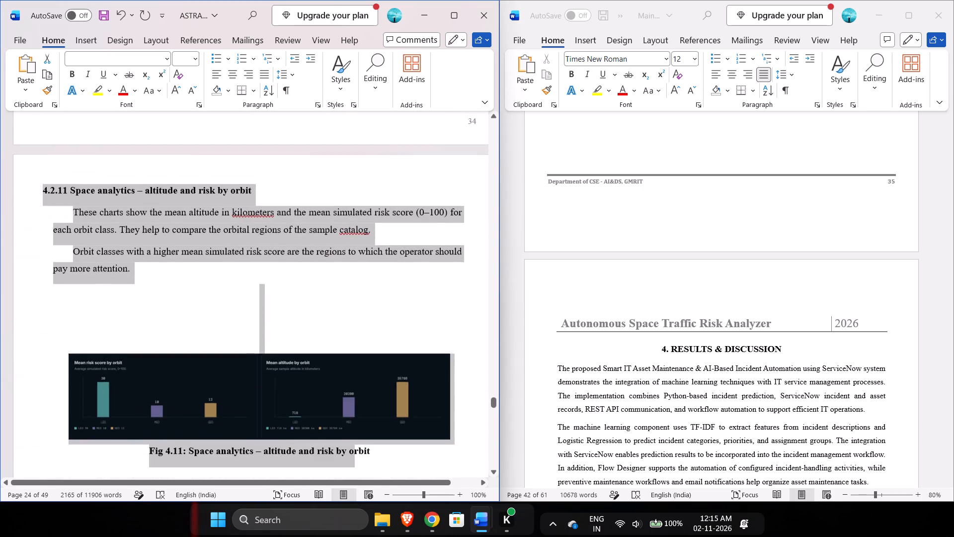
pyautogui.moveTo(355, 482); pyautogui.dragTo(405, 526)
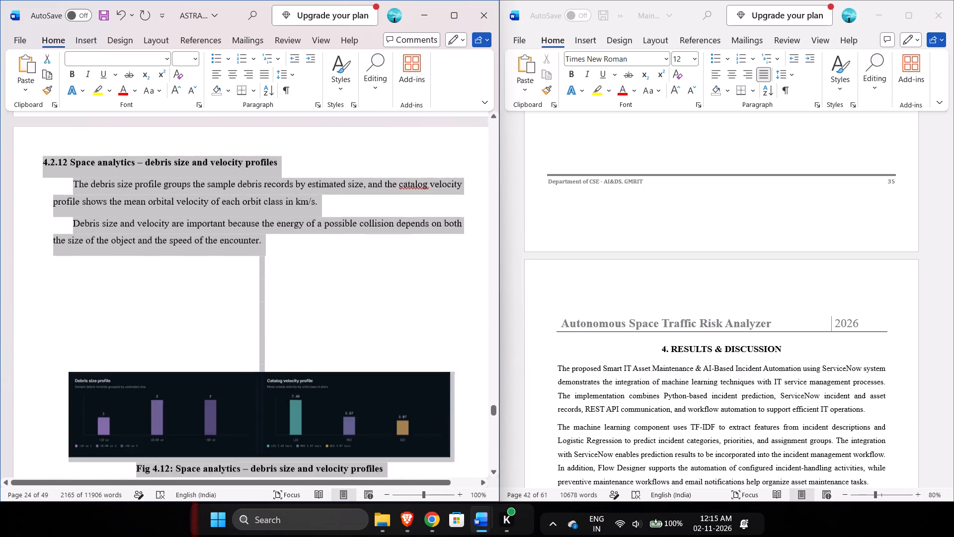
pyautogui.moveTo(405, 526); pyautogui.dragTo(378, 403)
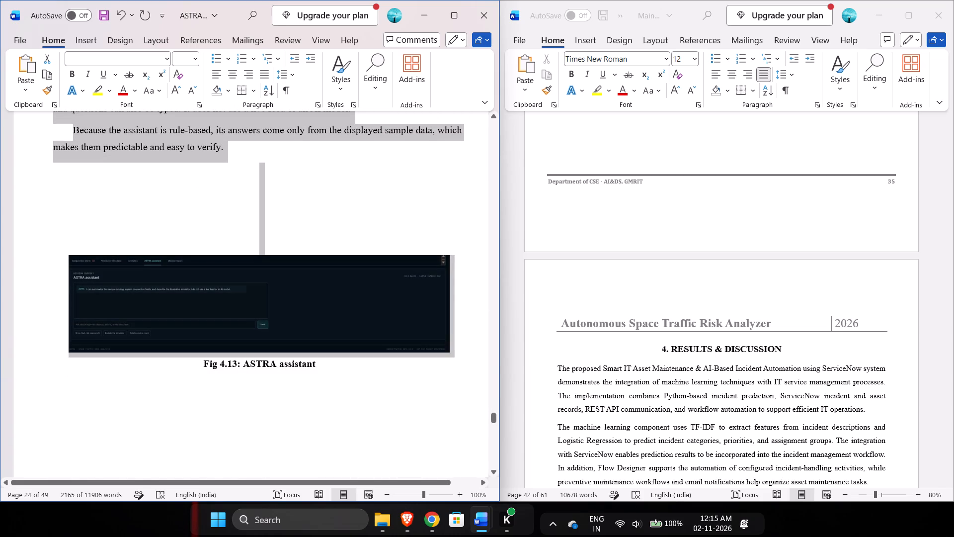
pyautogui.moveTo(378, 403); pyautogui.dragTo(388, 486)
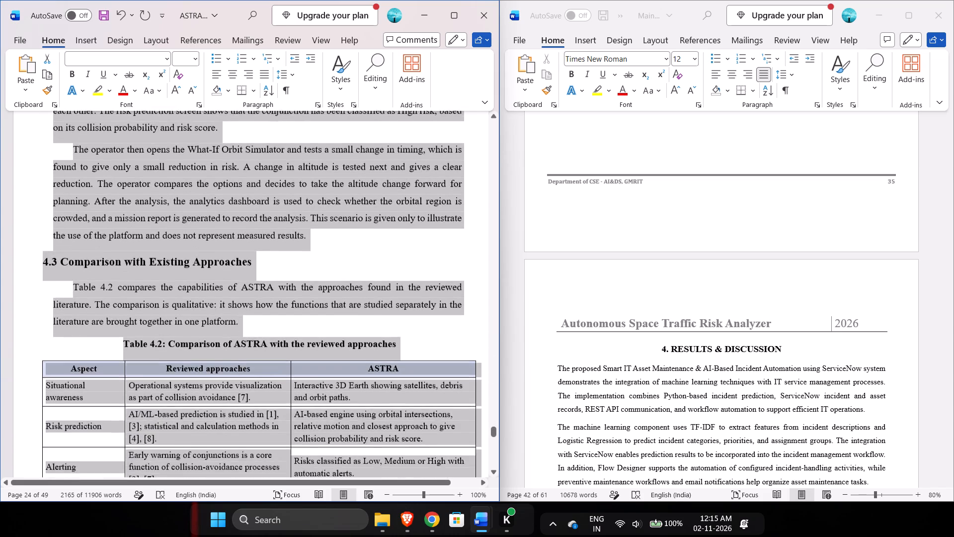
pyautogui.moveTo(388, 486); pyautogui.dragTo(393, 106)
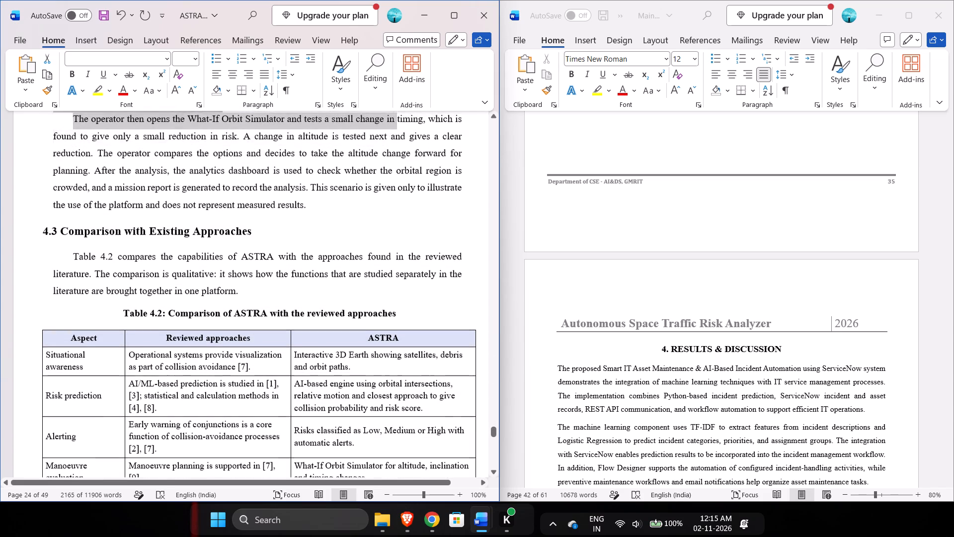
pyautogui.moveTo(393, 106); pyautogui.dragTo(405, 536)
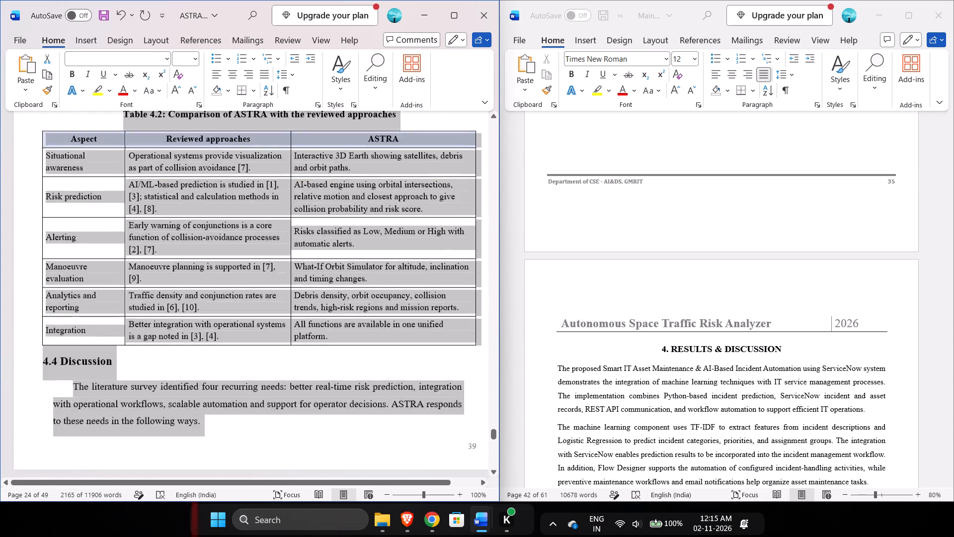
pyautogui.moveTo(405, 536); pyautogui.dragTo(416, 36)
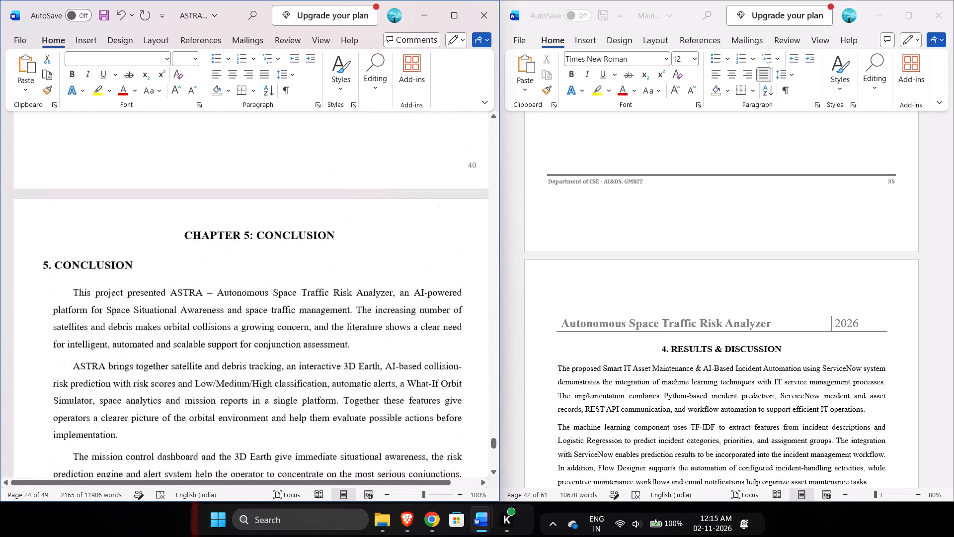
pyautogui.moveTo(416, 36); pyautogui.dragTo(352, 287)
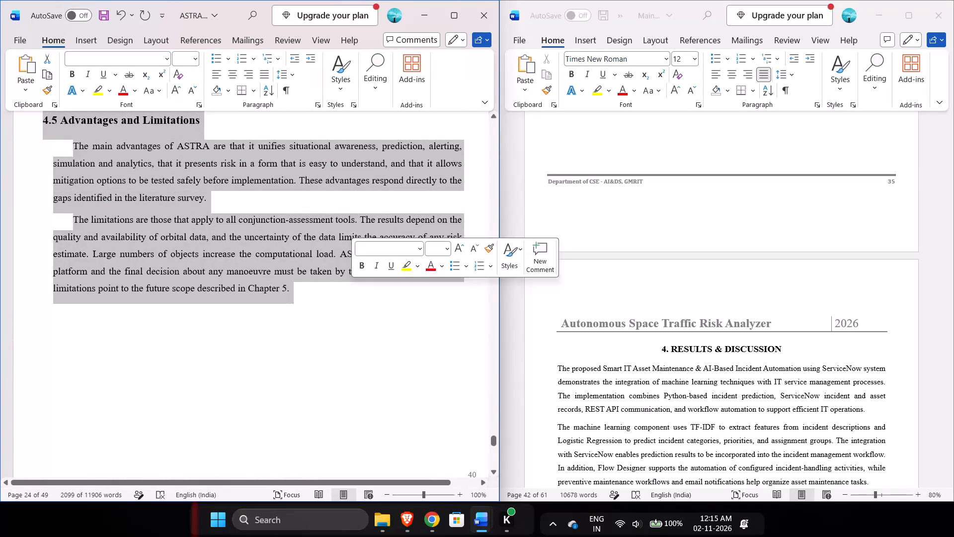
pyautogui.hotkey('ctrl', 'c')
# Replace all old ServiceNow text and figures under "4. RESULTS & DISCUSSION" in Mainproject-final.docx, up to Chapter 5, with the copied ASTRA content.
pyautogui.click(556, 363)
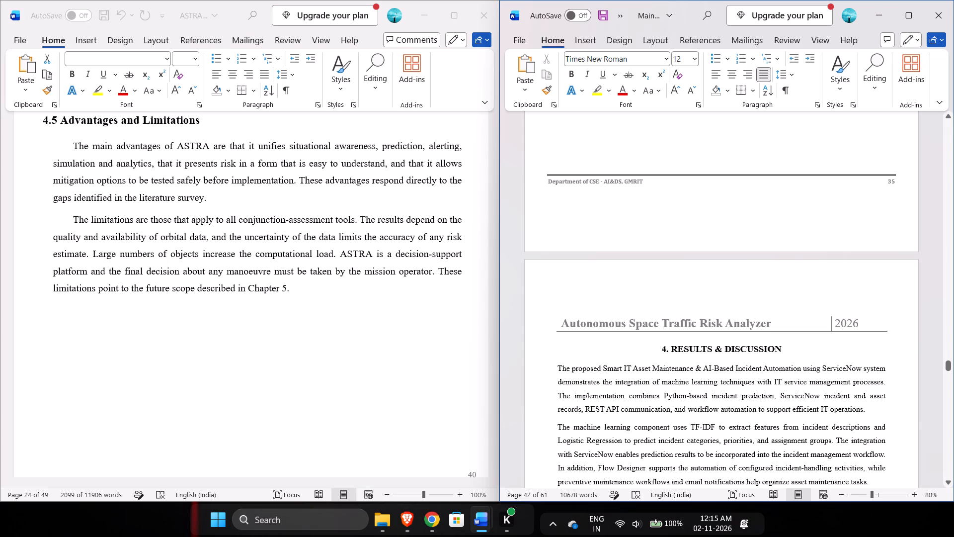
pyautogui.keyDown('ctrl'); pyautogui.scroll(2, 624, 283); pyautogui.keyUp('ctrl')
pyautogui.keyDown('ctrl'); pyautogui.scroll(-1, 624, 283); pyautogui.keyUp('ctrl')
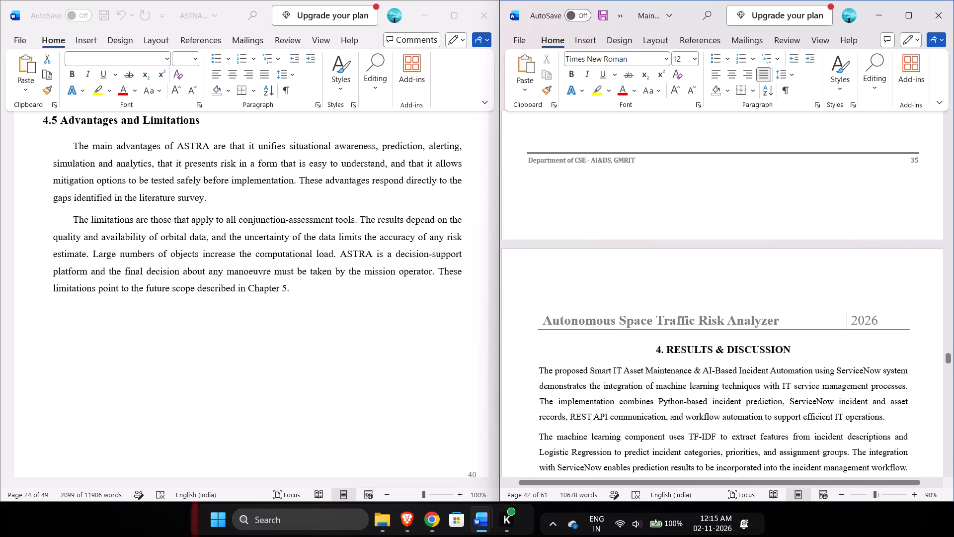
pyautogui.hscroll(-1, 412, 308)
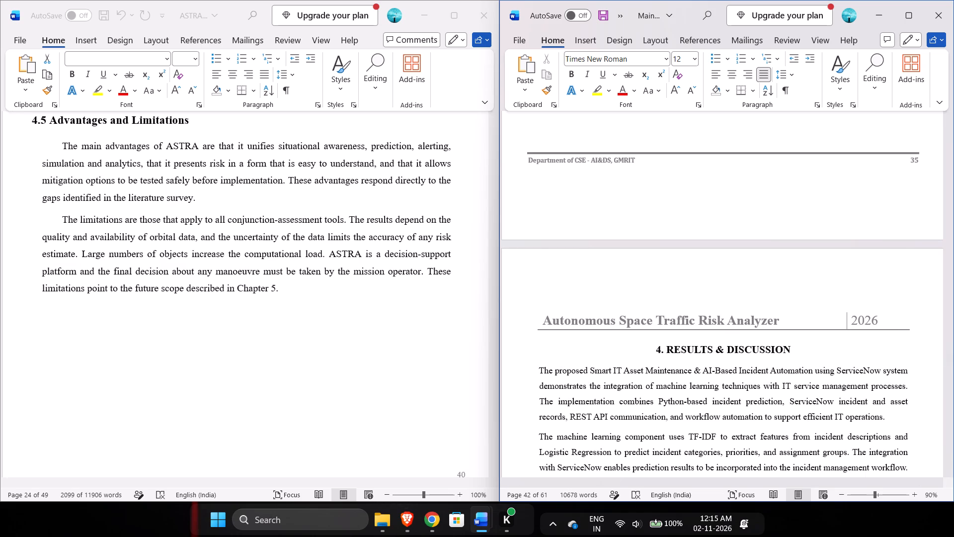
pyautogui.hscroll(-1, 412, 308)
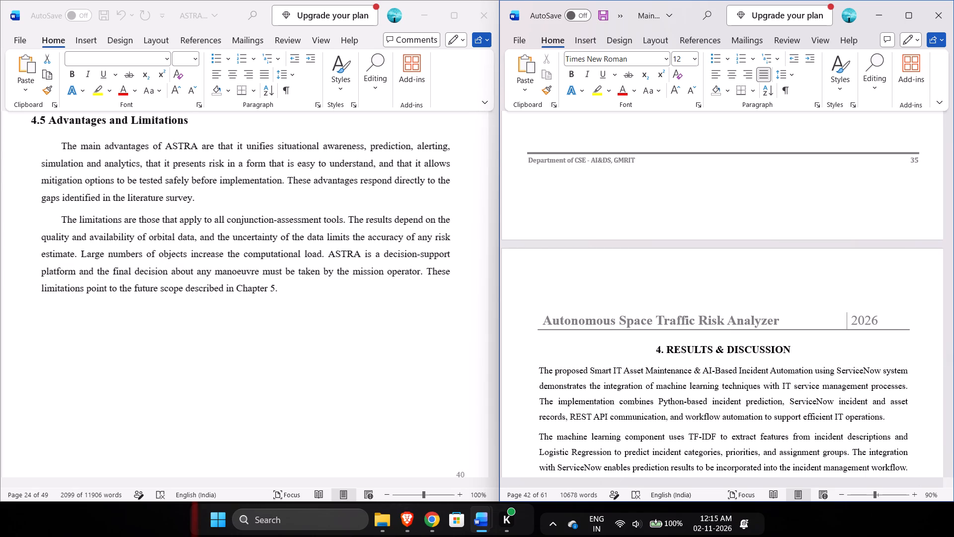
pyautogui.hscroll(-1, 412, 308)
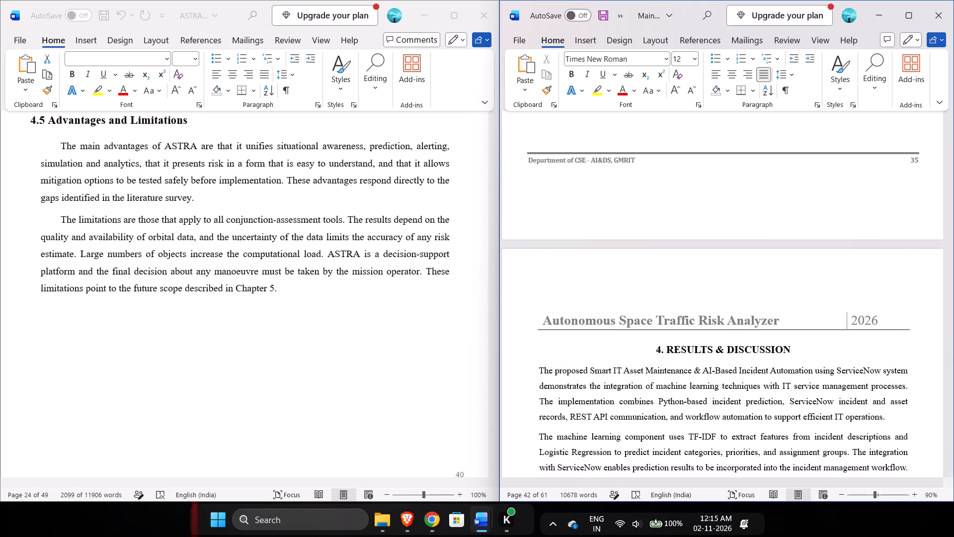
pyautogui.hscroll(-1, 412, 308)
pyautogui.scroll(-1, 681, 361)
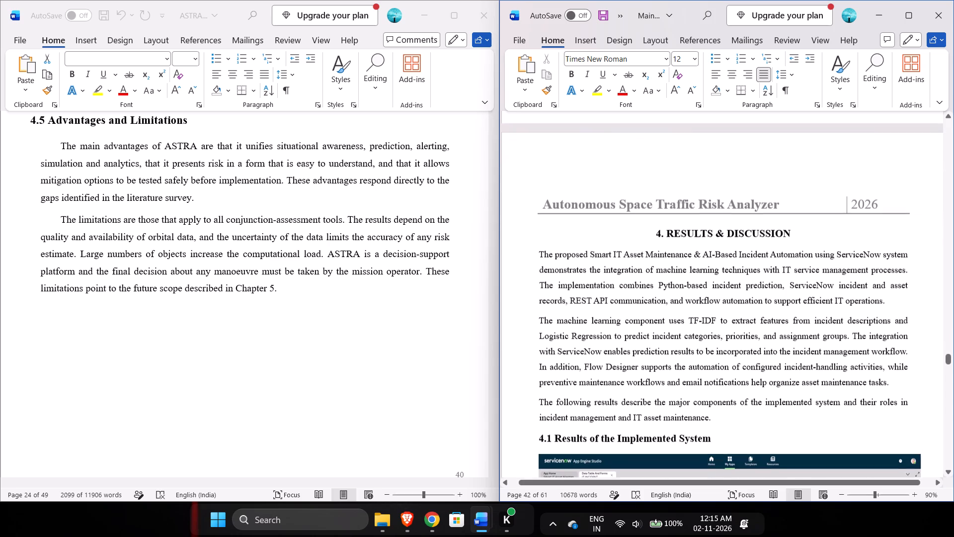
pyautogui.scroll(-1, 681, 361)
pyautogui.click(541, 247)
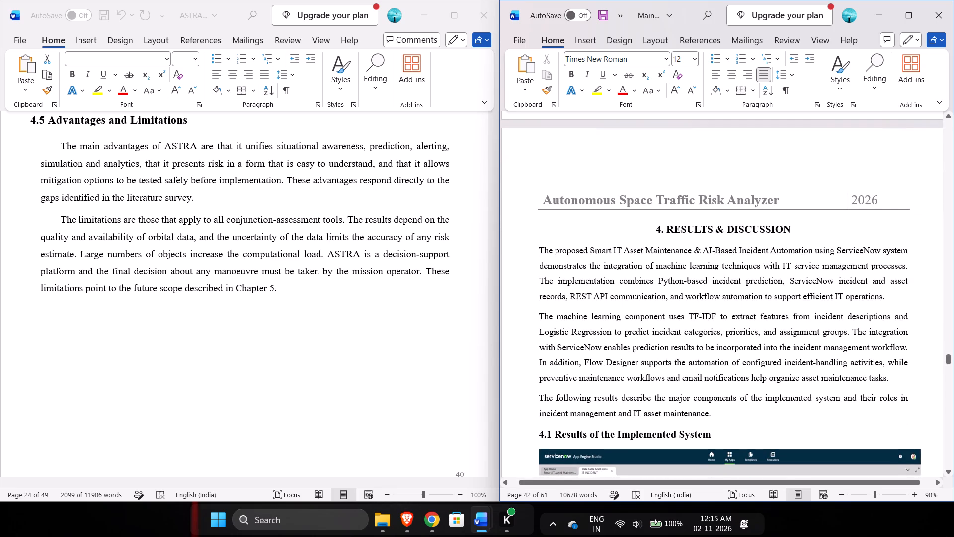
pyautogui.moveTo(541, 247); pyautogui.dragTo(694, 536)
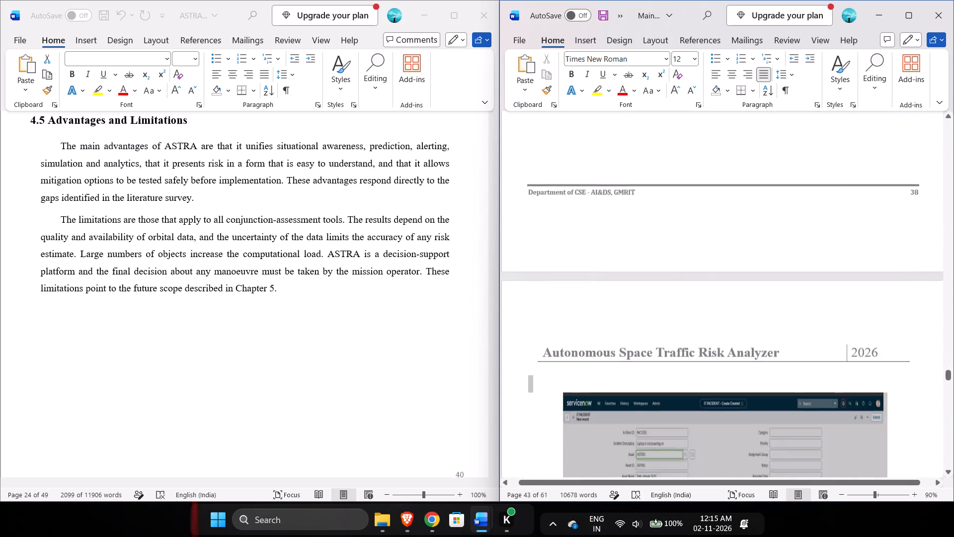
pyautogui.moveTo(694, 536); pyautogui.dragTo(696, 536)
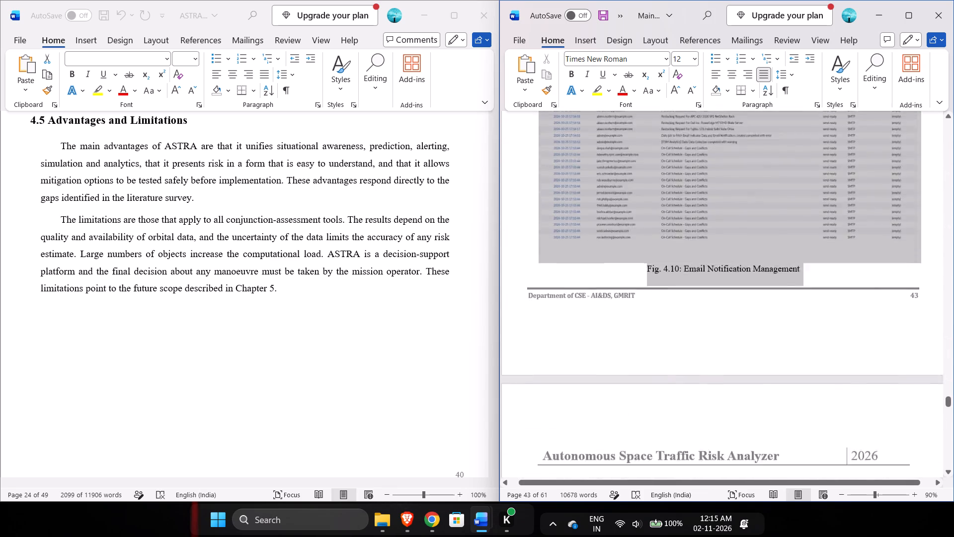
pyautogui.moveTo(696, 536); pyautogui.dragTo(720, 136)
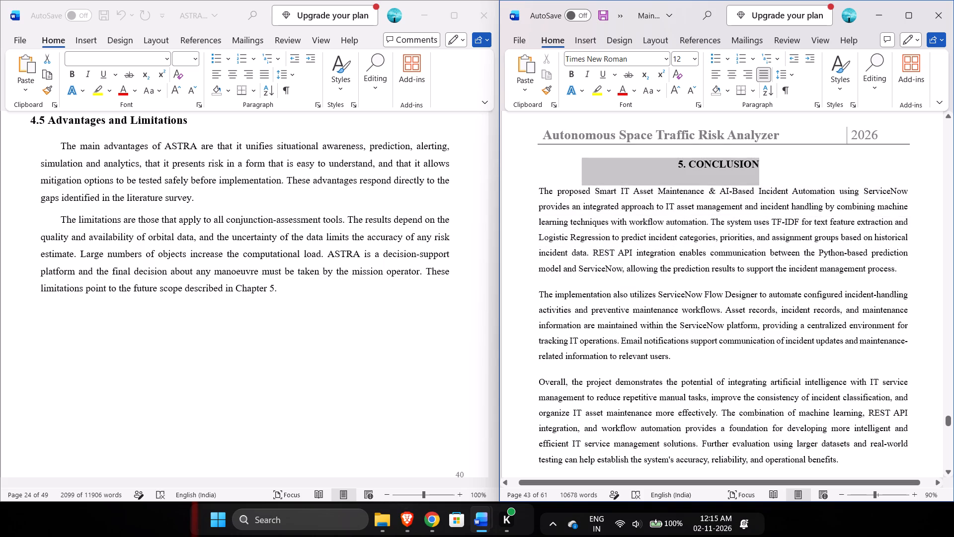
pyautogui.moveTo(720, 136); pyautogui.dragTo(728, 95)
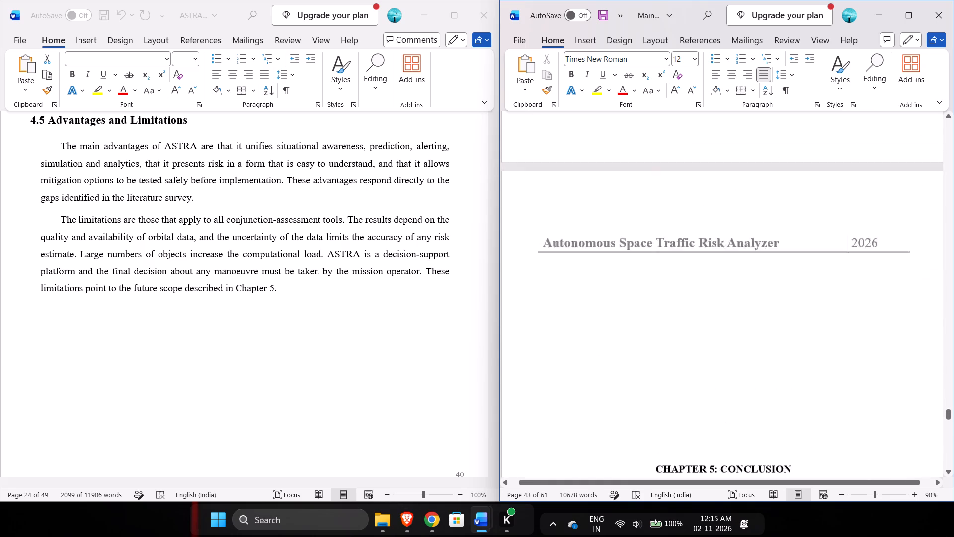
pyautogui.moveTo(728, 95); pyautogui.dragTo(739, 151)
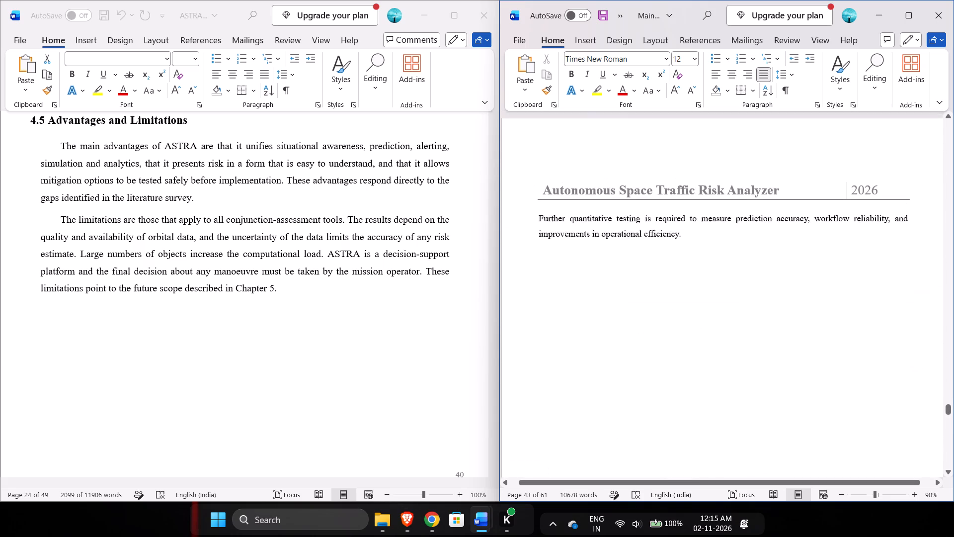
pyautogui.moveTo(739, 151); pyautogui.dragTo(722, 248)
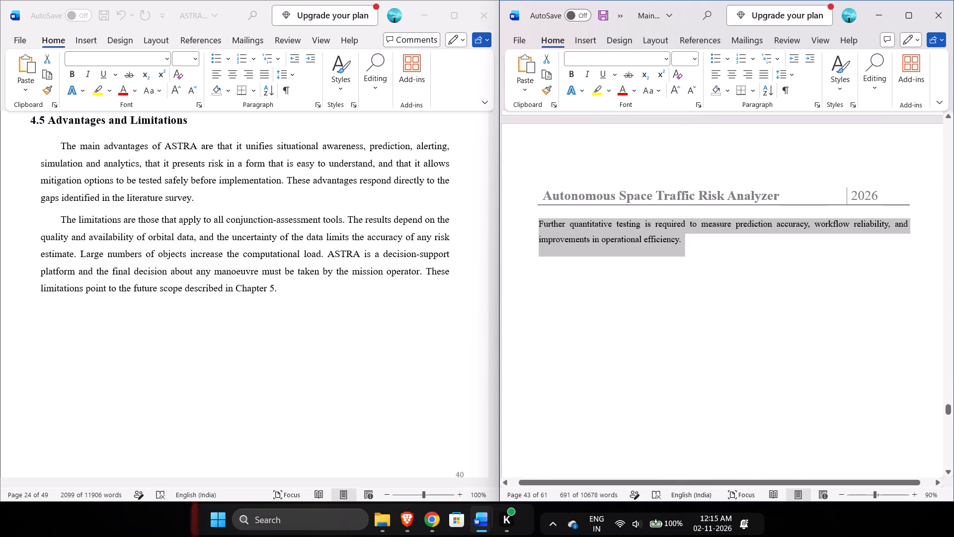
pyautogui.hotkey('ctrl', 'v')
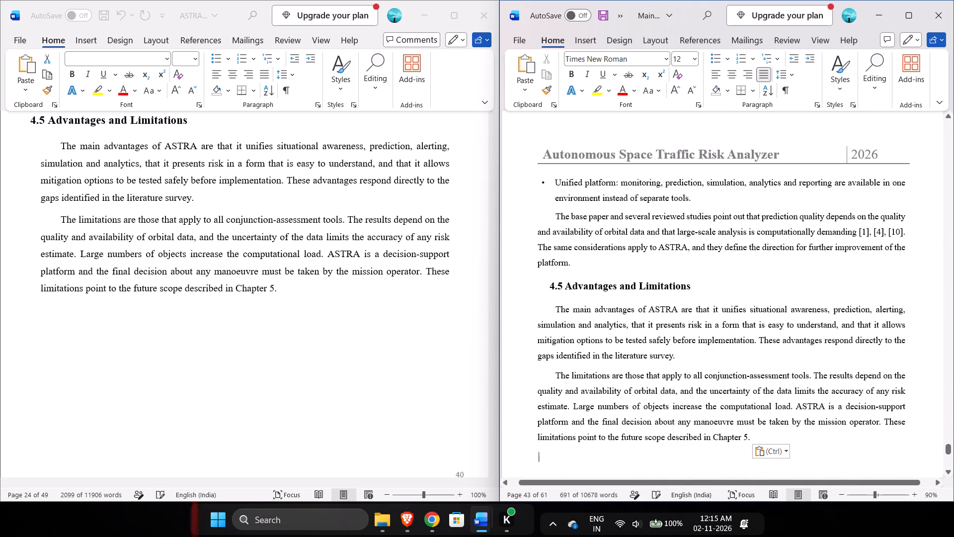
# Review the pasted Chapter 4 in Mainproject-final.docx from section 4.5 back to 4.1, checking figures, captions, Table 4.1 and page layout.
pyautogui.scroll(8, 634, 374)
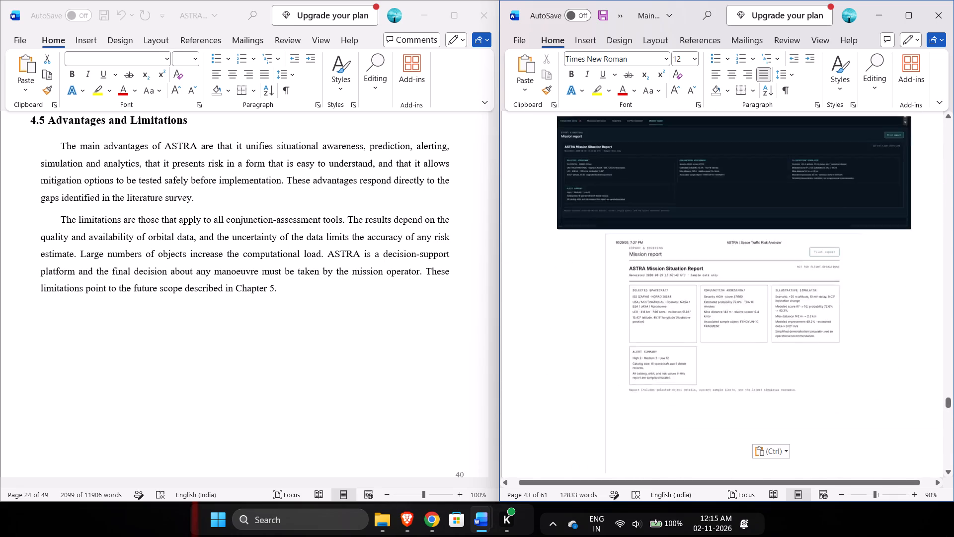
pyautogui.scroll(7, 634, 374)
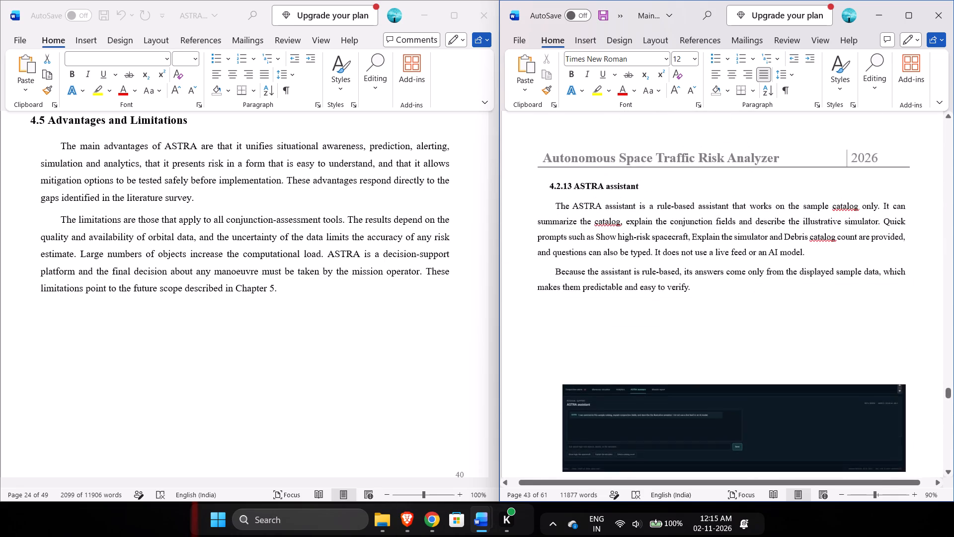
pyautogui.scroll(7, 634, 374)
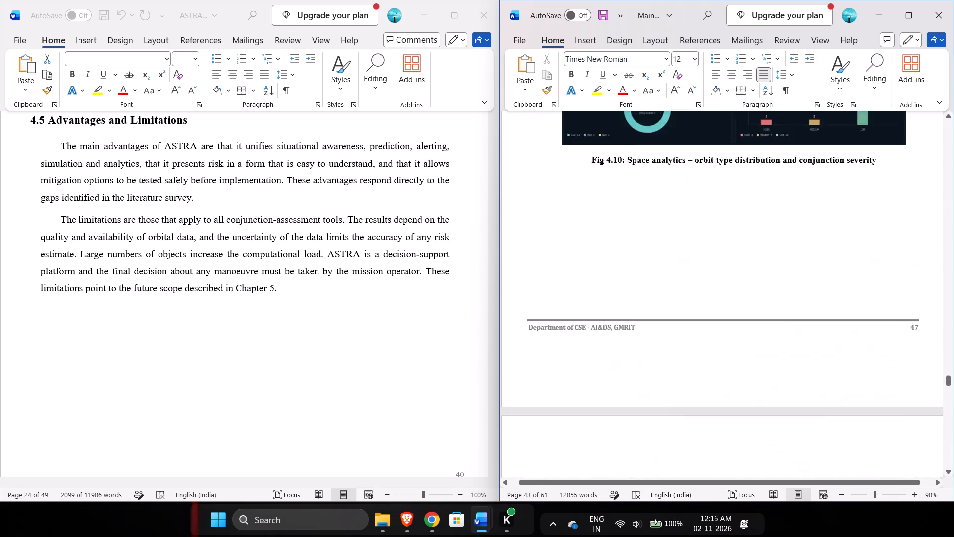
pyautogui.scroll(4, 634, 374)
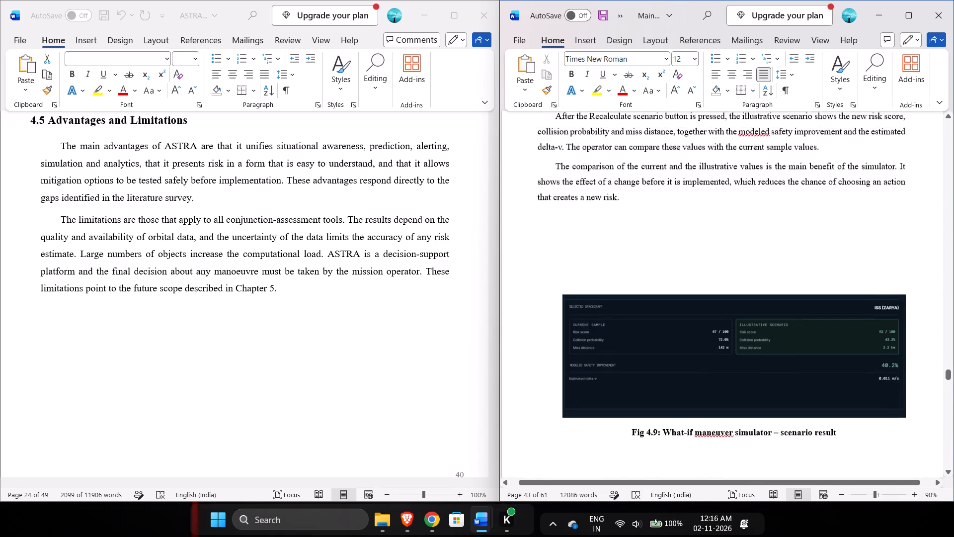
pyautogui.scroll(8, 634, 374)
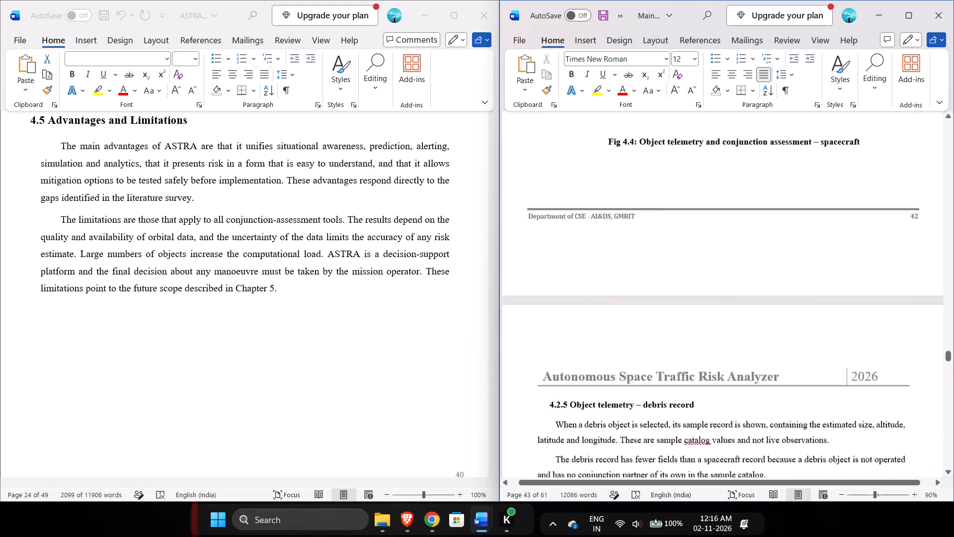
pyautogui.scroll(5, 634, 374)
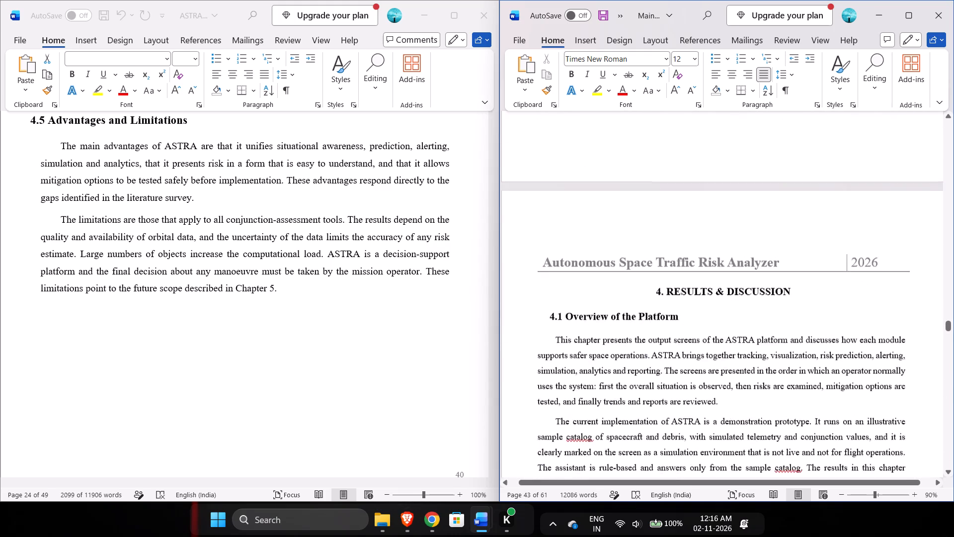
pyautogui.scroll(1, 634, 374)
pyautogui.scroll(-5, 634, 374)
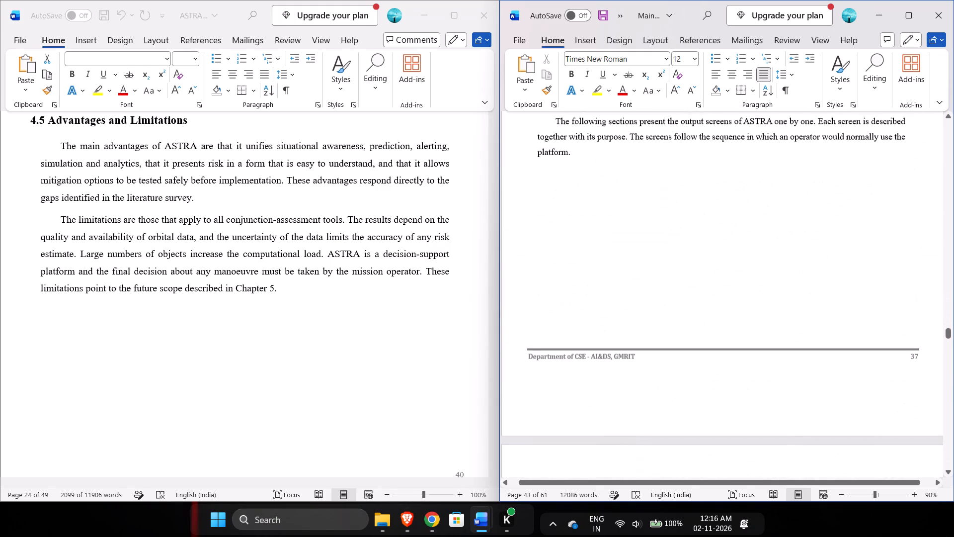
pyautogui.scroll(-2, 634, 374)
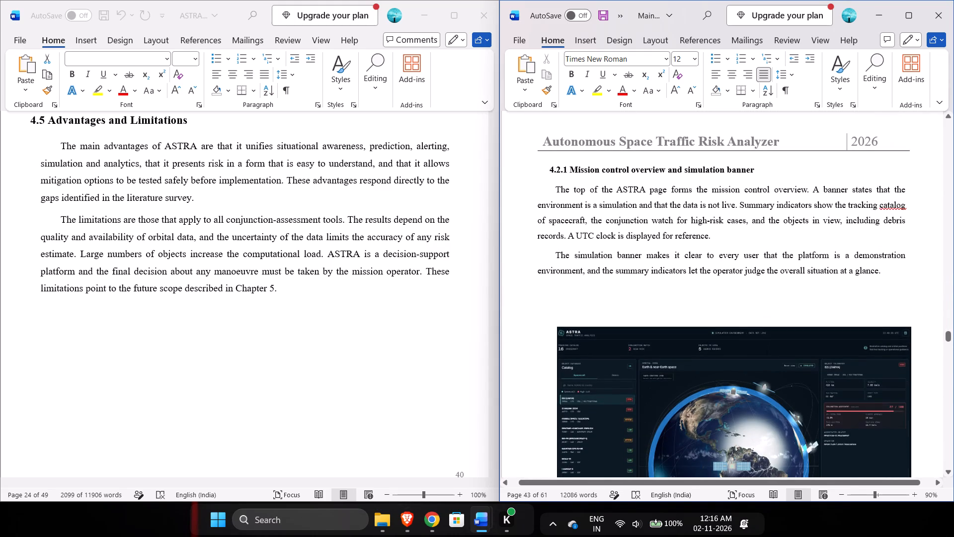
pyautogui.scroll(3, 634, 374)
pyautogui.scroll(-1, 634, 374)
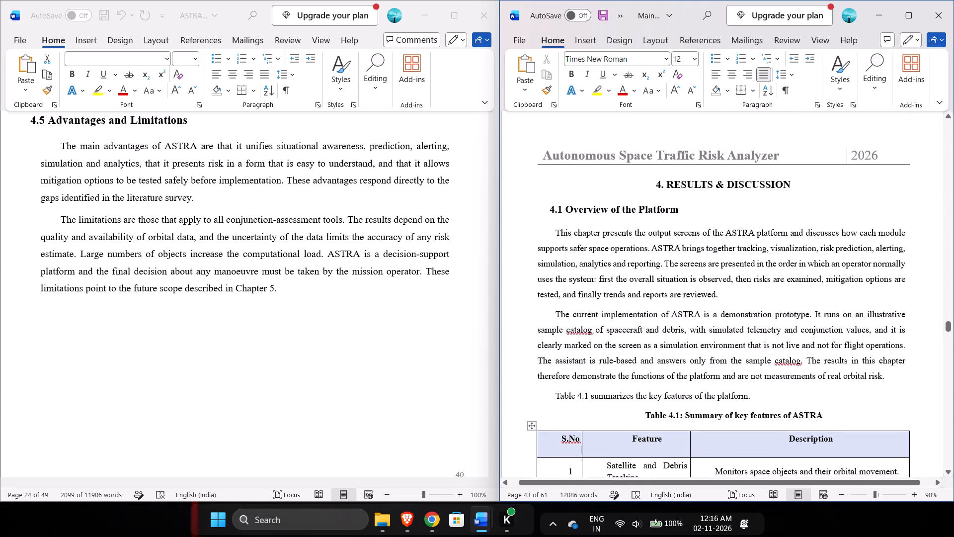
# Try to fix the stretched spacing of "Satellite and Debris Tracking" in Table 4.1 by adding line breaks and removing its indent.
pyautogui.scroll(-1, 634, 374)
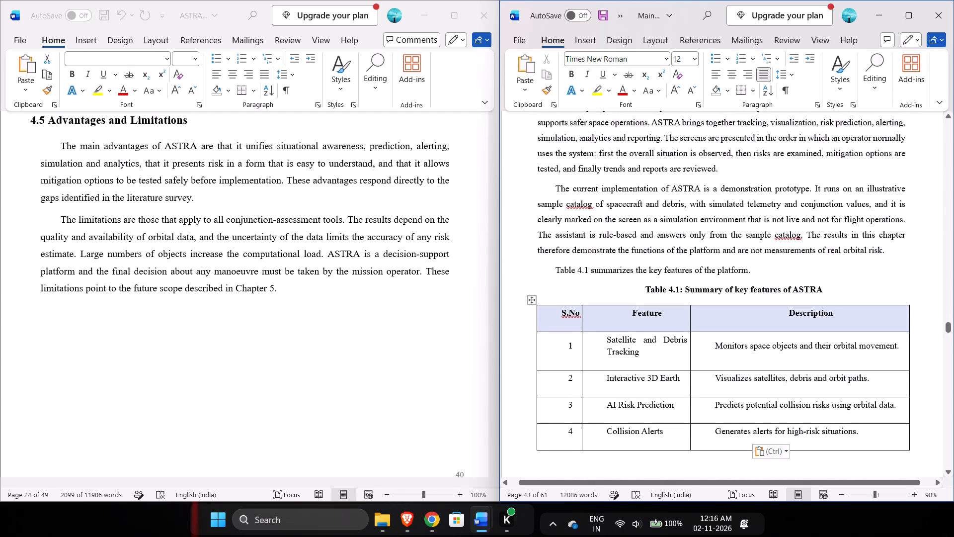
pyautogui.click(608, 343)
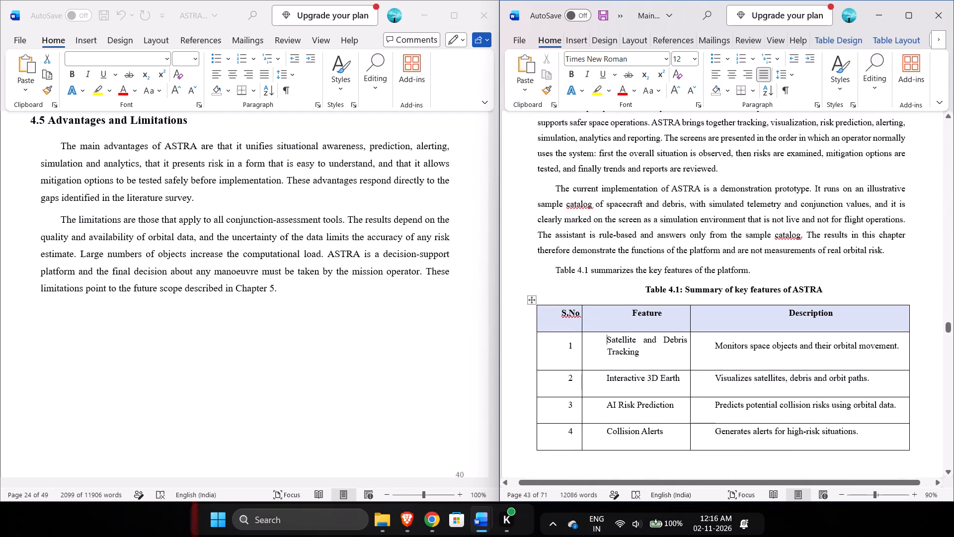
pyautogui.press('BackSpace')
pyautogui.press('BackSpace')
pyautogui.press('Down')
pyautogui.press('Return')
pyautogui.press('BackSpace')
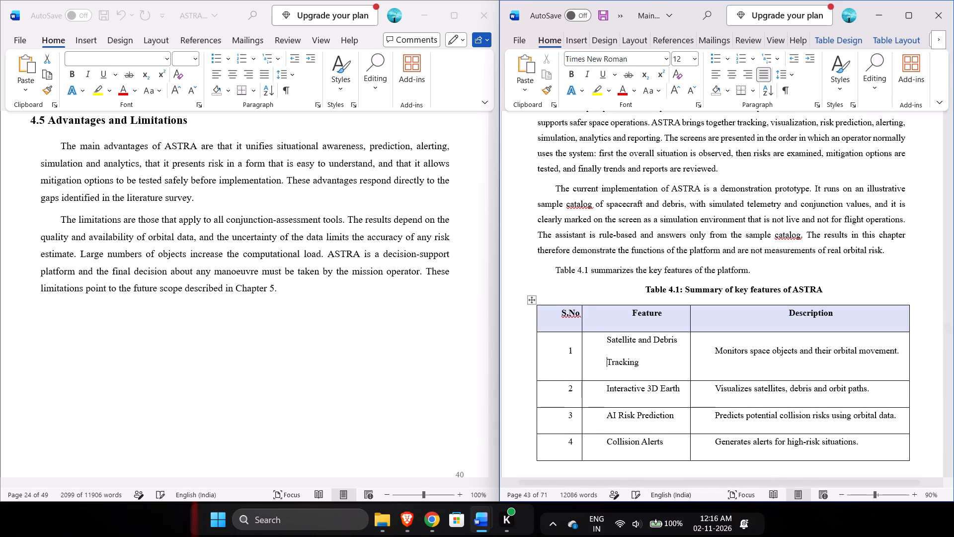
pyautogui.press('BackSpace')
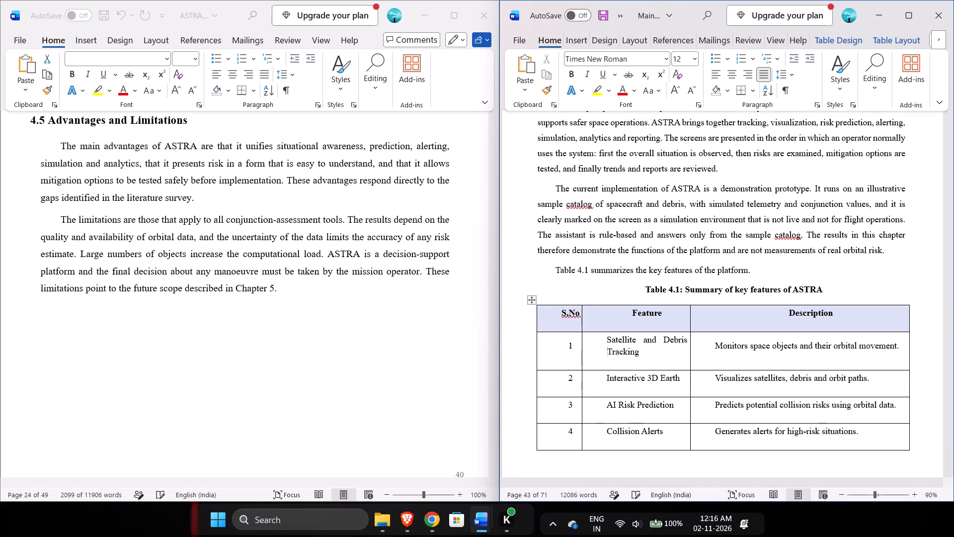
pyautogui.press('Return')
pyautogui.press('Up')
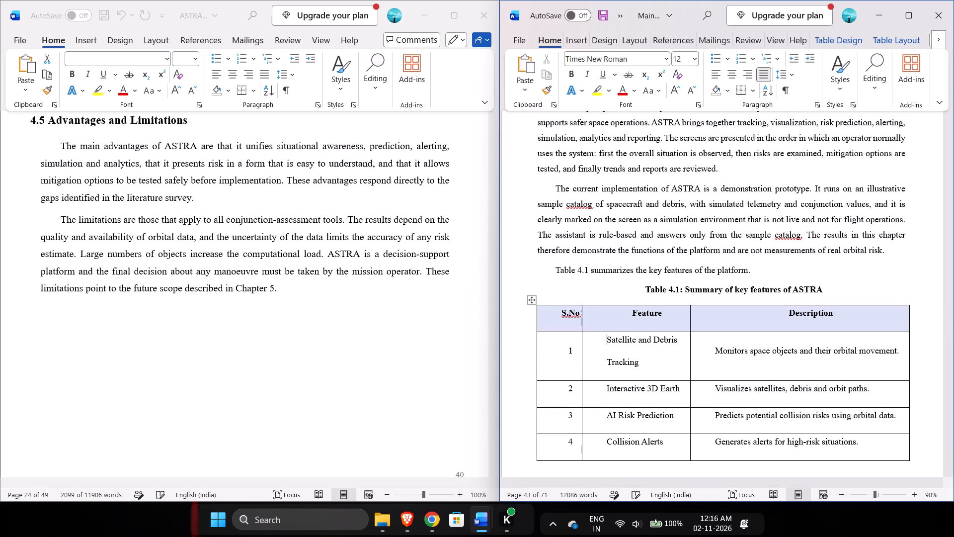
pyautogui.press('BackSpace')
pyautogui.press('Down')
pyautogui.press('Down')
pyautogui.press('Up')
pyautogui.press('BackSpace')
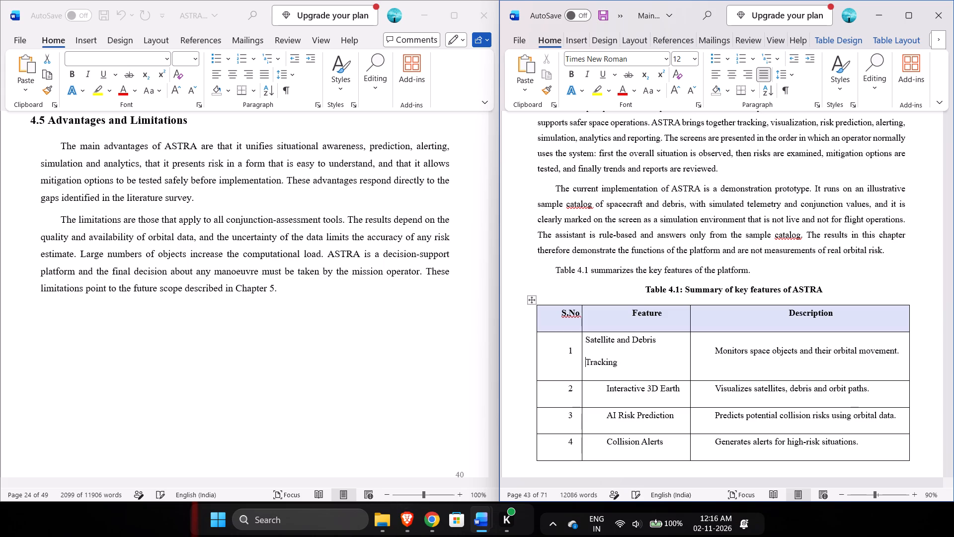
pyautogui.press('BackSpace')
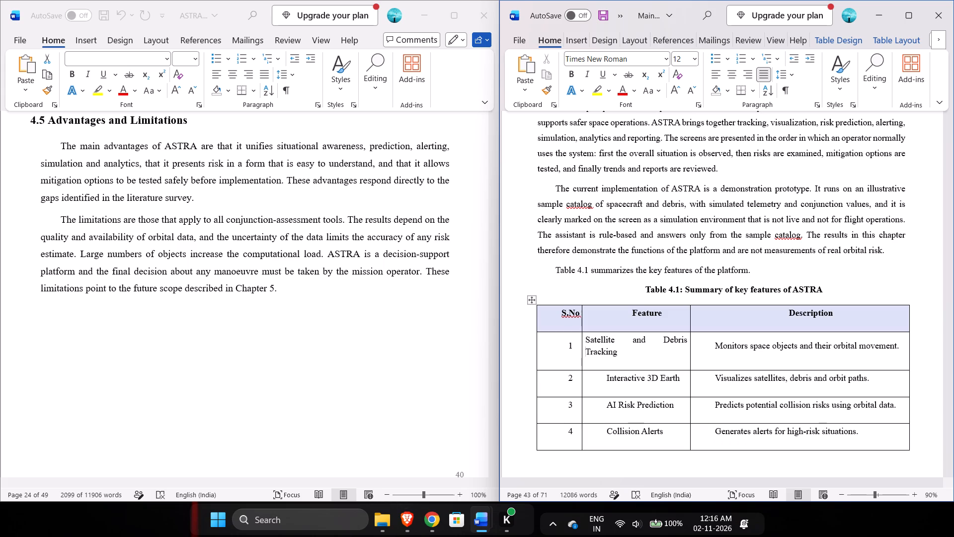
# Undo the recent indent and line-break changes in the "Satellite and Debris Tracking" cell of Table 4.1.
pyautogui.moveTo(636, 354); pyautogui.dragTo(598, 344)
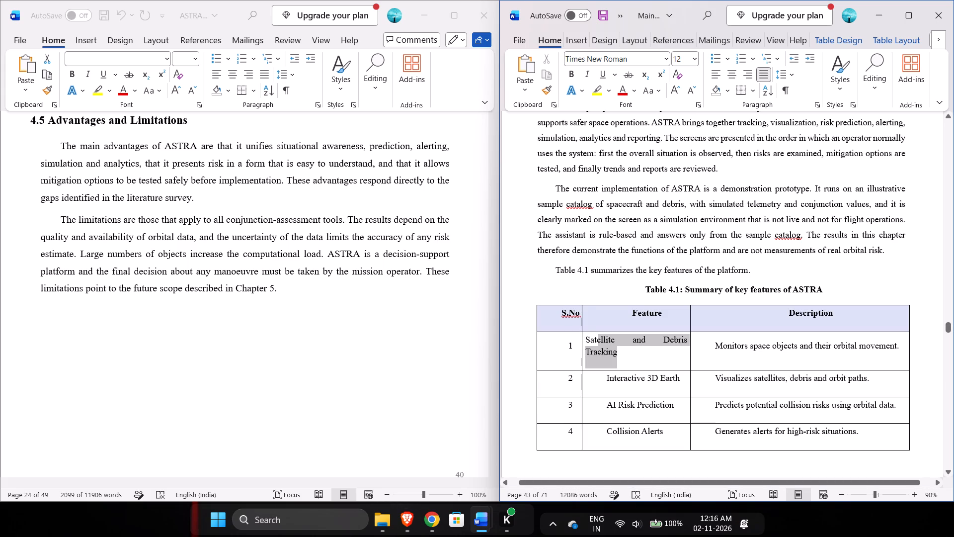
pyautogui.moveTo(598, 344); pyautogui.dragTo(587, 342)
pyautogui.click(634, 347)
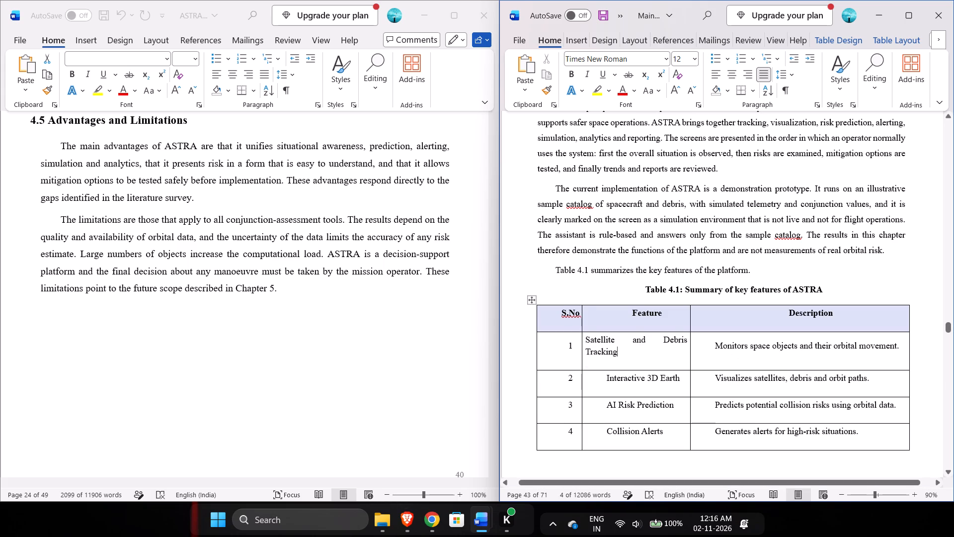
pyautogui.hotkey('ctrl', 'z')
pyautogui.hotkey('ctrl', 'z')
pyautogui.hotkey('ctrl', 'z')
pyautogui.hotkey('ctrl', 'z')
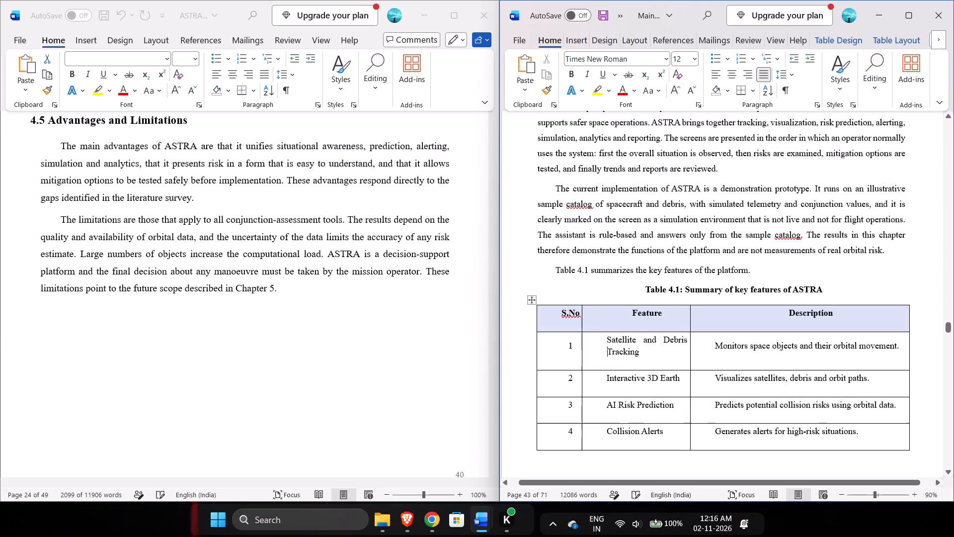
# Left-align the text in all rows of Table 4.1, from the header row through "Mission Reports", and check both pages.
pyautogui.click(604, 294)
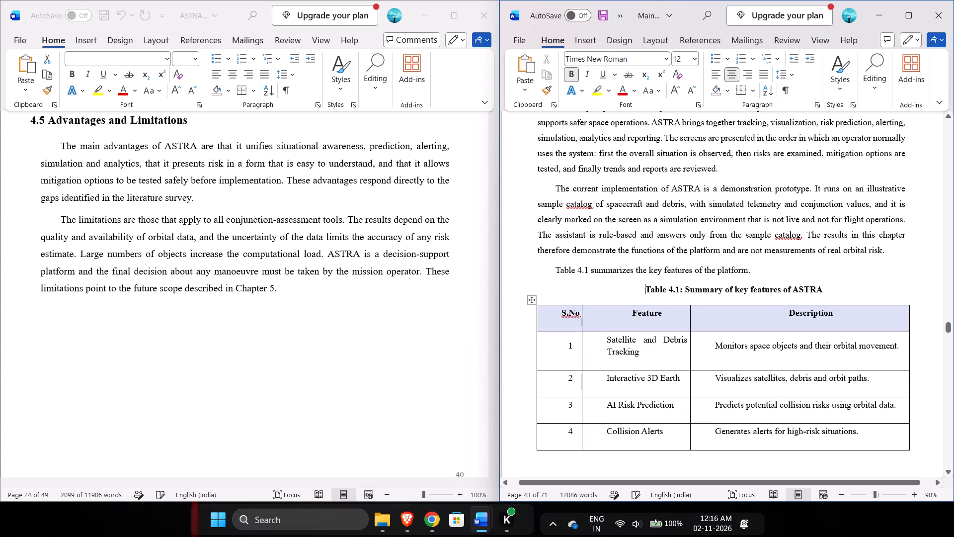
pyautogui.moveTo(556, 317); pyautogui.dragTo(891, 225)
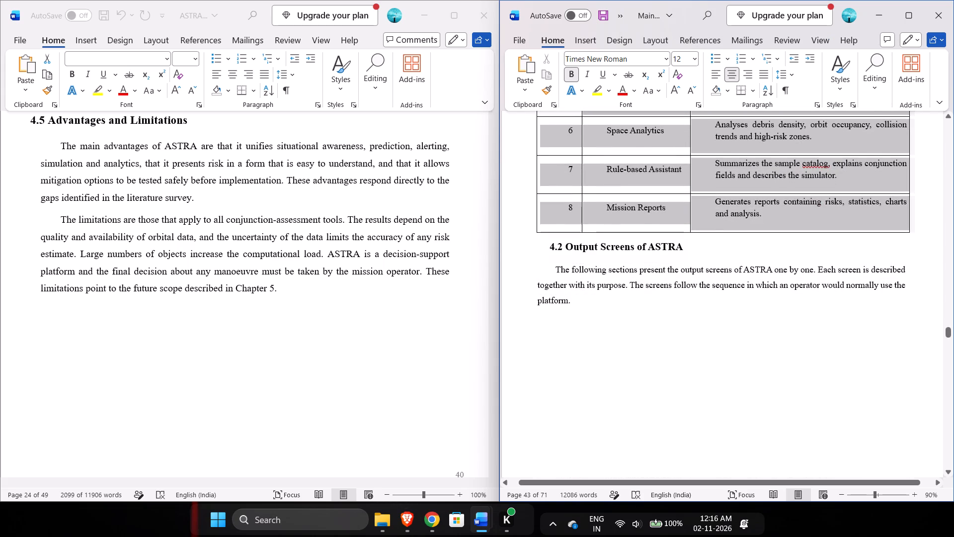
pyautogui.moveTo(891, 225); pyautogui.dragTo(891, 223)
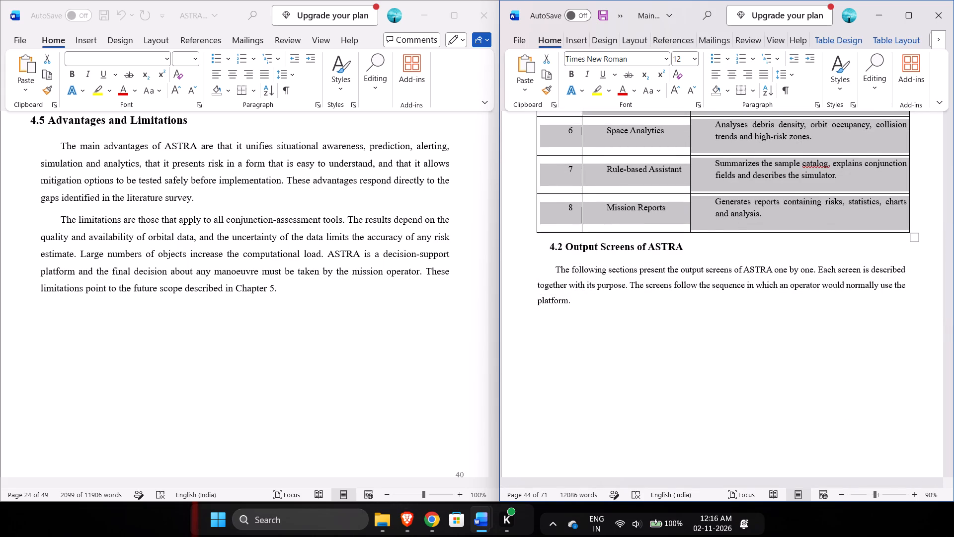
pyautogui.click(718, 74)
pyautogui.click(754, 303)
pyautogui.scroll(1, 754, 303)
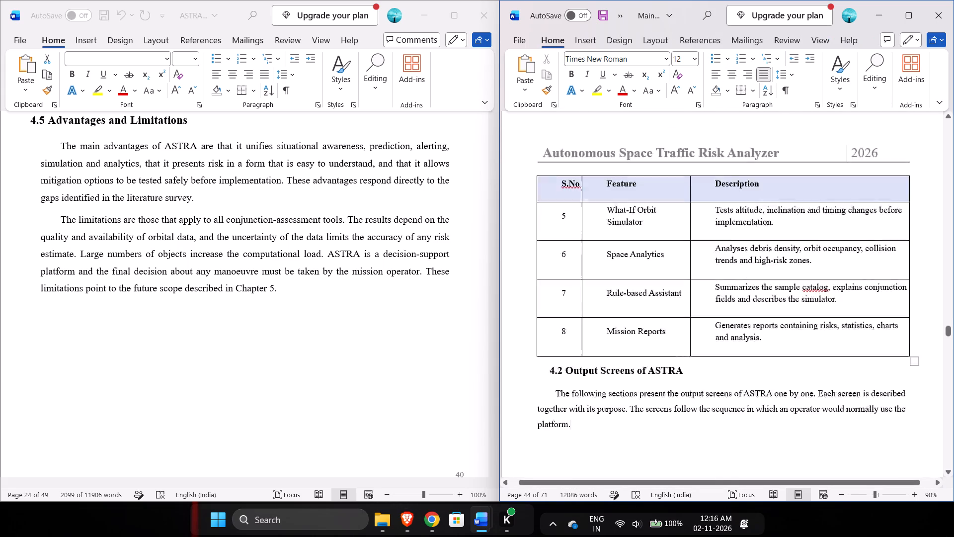
pyautogui.scroll(3, 754, 303)
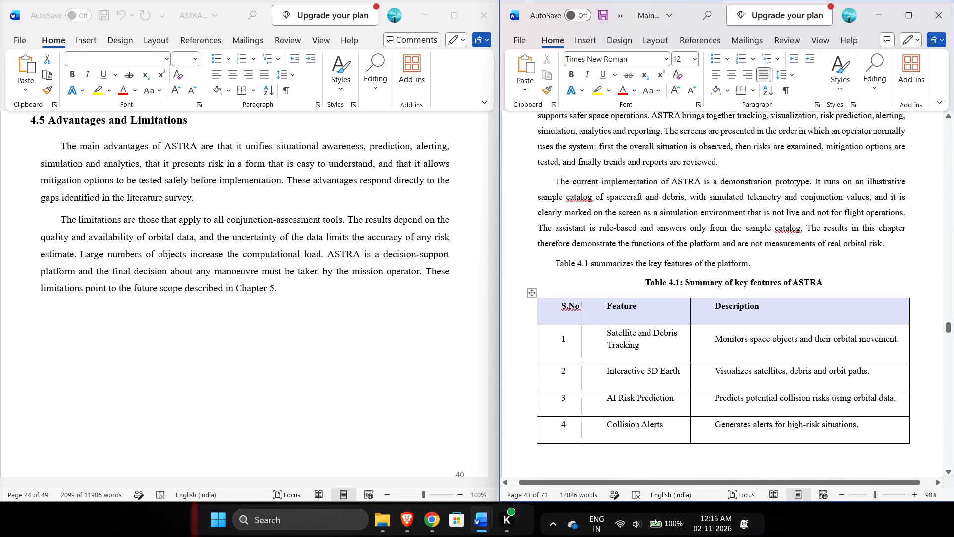
# Shift the heading "4.1 Overview of the Platform" to the body text's edge by removing its indent and adding four leading spaces.
pyautogui.scroll(1, 812, 237)
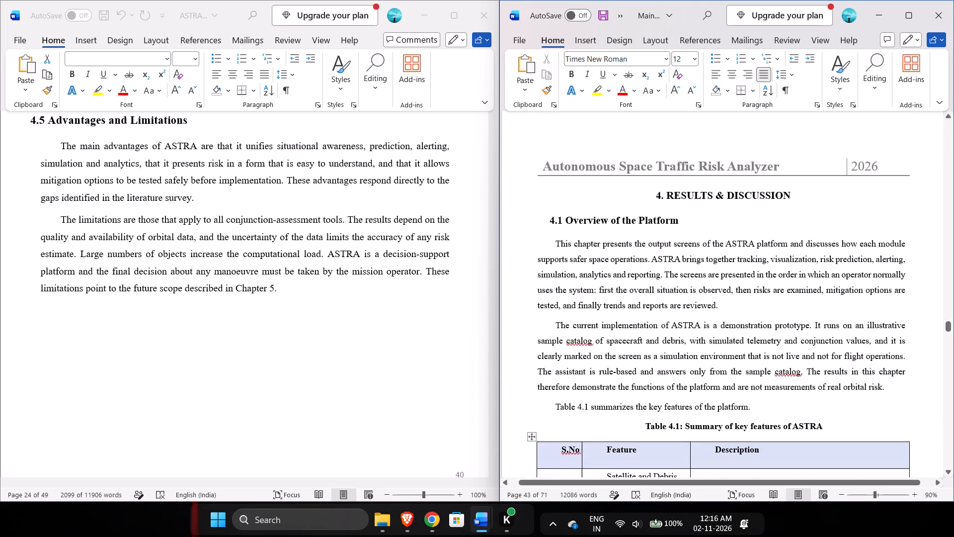
pyautogui.moveTo(555, 239); pyautogui.dragTo(749, 312)
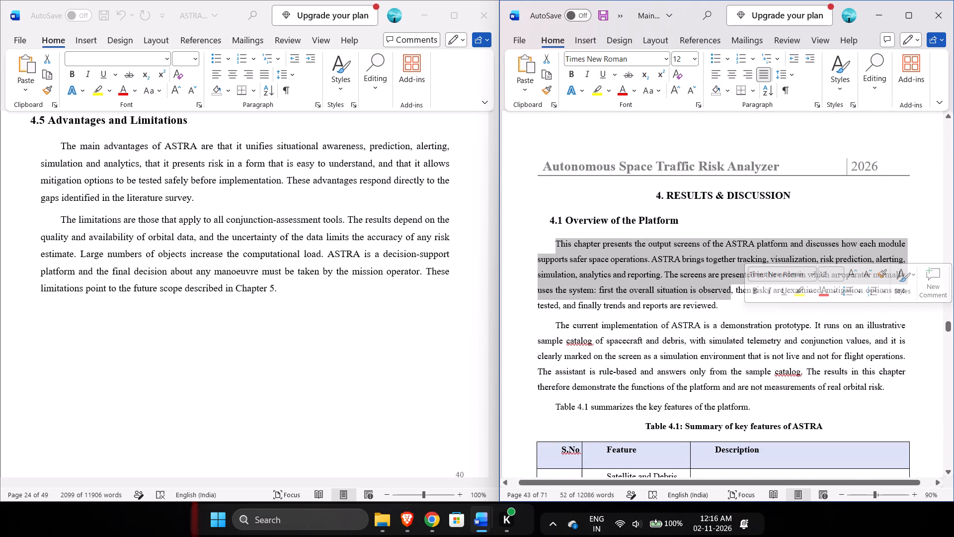
pyautogui.click(546, 227)
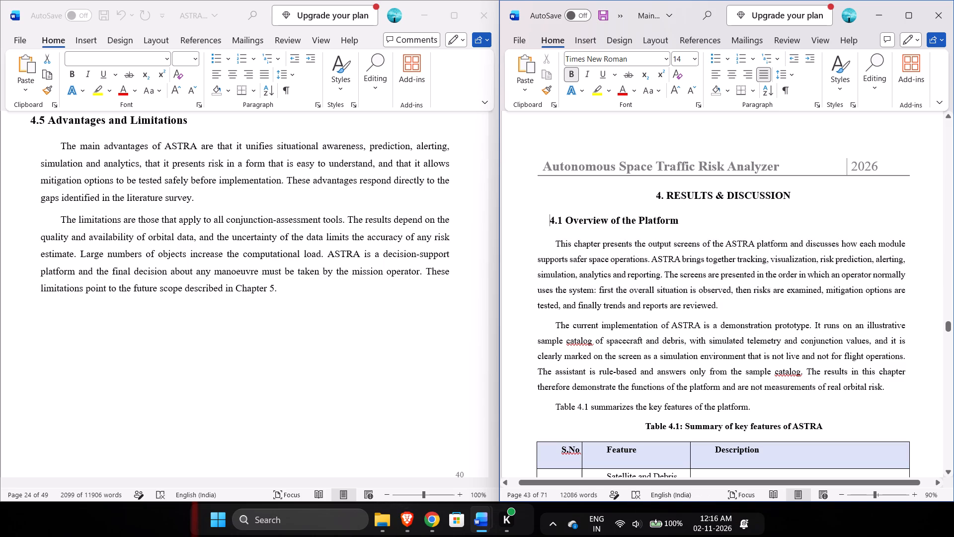
pyautogui.press('BackSpace')
pyautogui.press('space')
pyautogui.press('space')
pyautogui.press('space')
pyautogui.press('space')
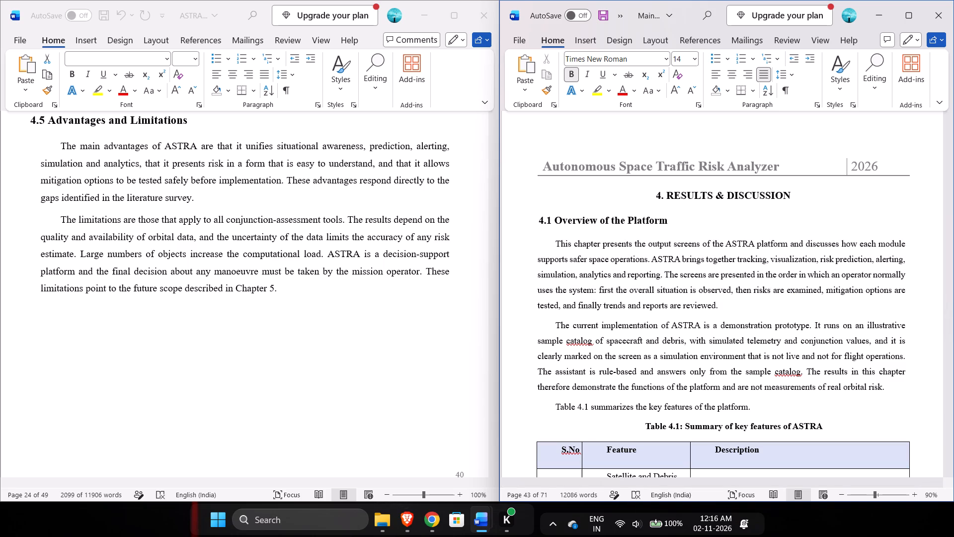
# Remove the first-line indents from the two body paragraphs under "4.1 Overview of the Platform", keeping them as separate paragraphs.
pyautogui.press('Up')
pyautogui.press('Down')
pyautogui.press('Down')
pyautogui.press('BackSpace')
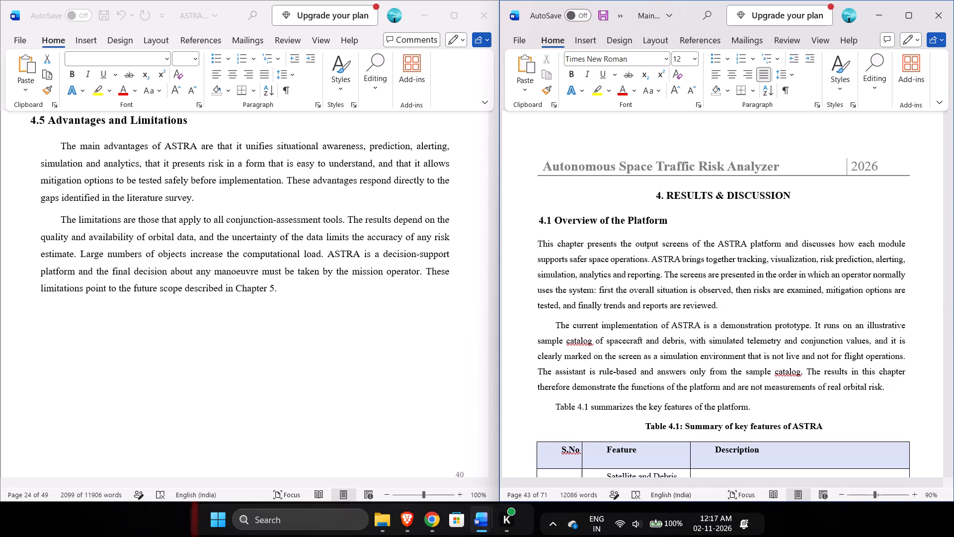
pyautogui.hotkey('shift', 'Down')
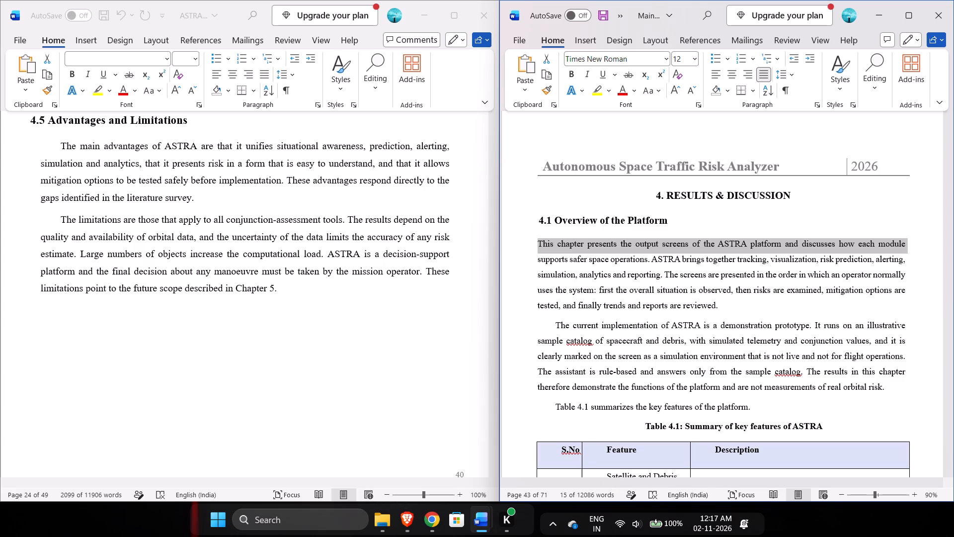
pyautogui.hotkey('ctrl', 'Down')
pyautogui.hotkey('ctrl', '\\')
pyautogui.hotkey('ctrl', 'BackSpace')
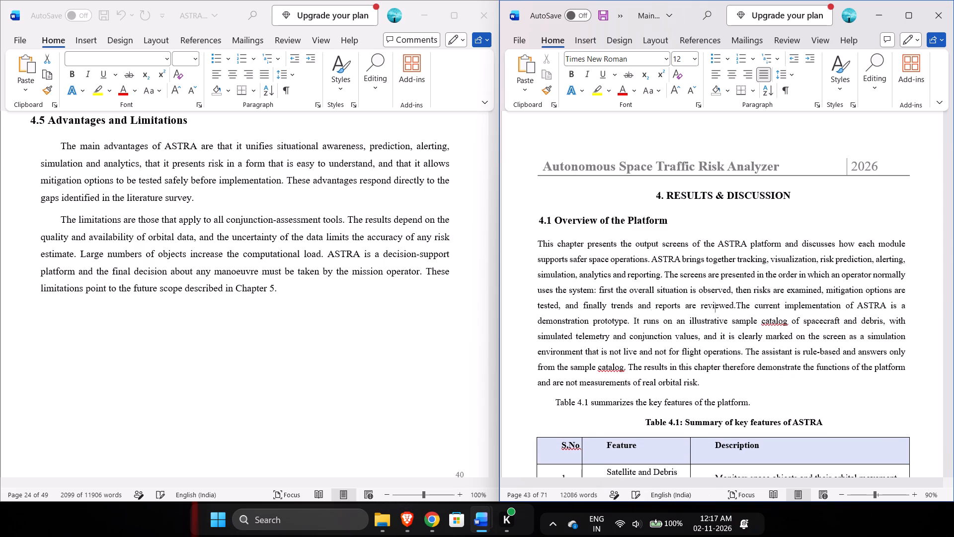
pyautogui.hotkey('ctrl', 'z')
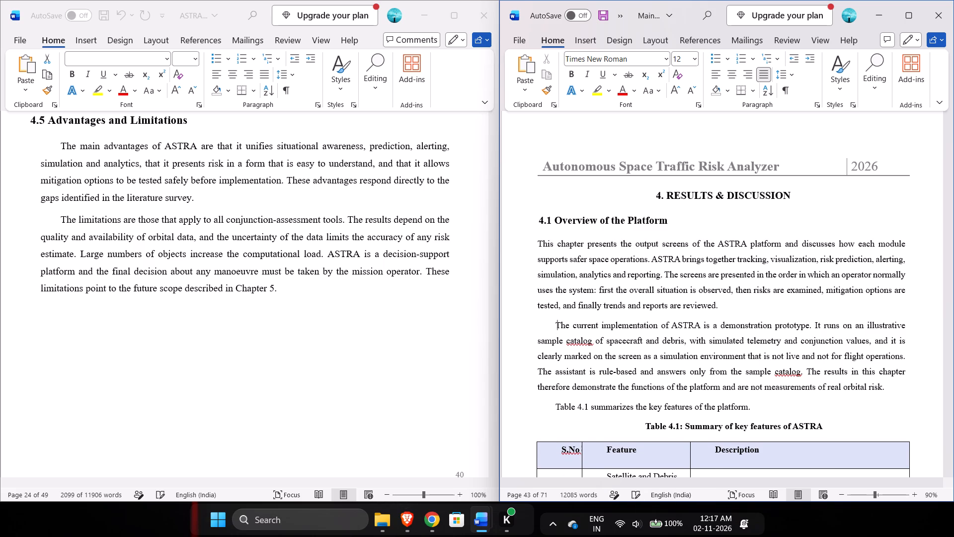
pyautogui.press('BackSpace')
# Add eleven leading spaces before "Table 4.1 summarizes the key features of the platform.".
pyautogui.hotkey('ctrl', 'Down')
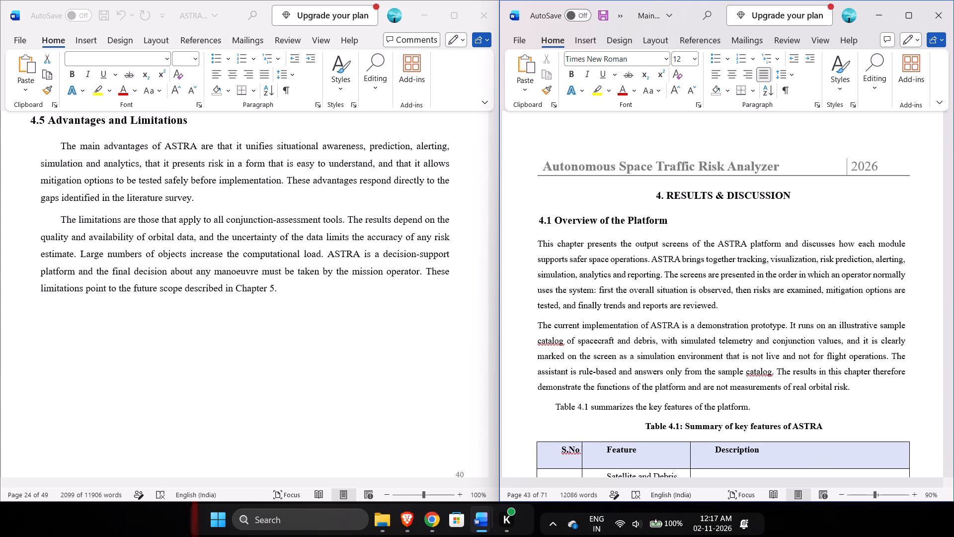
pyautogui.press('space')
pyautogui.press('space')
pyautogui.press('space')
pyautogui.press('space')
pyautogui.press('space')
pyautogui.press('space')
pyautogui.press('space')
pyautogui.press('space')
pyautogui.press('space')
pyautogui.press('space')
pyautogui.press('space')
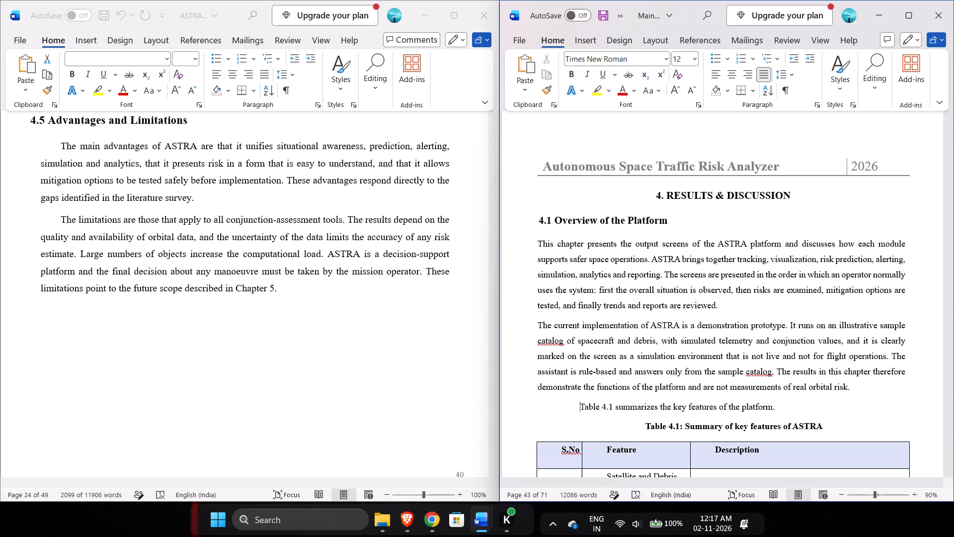
# Delete the sentence "Table 4.1 summarizes the key features of the platform.", keeping an empty line above the centred table caption.
pyautogui.hotkey('ctrl', 'Delete')
pyautogui.hotkey('ctrl', 'Delete')
pyautogui.hotkey('ctrl', 'Delete')
pyautogui.hotkey('ctrl', 'Delete')
pyautogui.hotkey('ctrl', 'Delete')
pyautogui.hotkey('ctrl', 'Delete')
pyautogui.hotkey('ctrl', 'Delete')
pyautogui.hotkey('ctrl', 'Delete')
pyautogui.hotkey('ctrl', 'Delete')
pyautogui.hotkey('ctrl', 'Delete')
pyautogui.hotkey('ctrl', 'Delete')
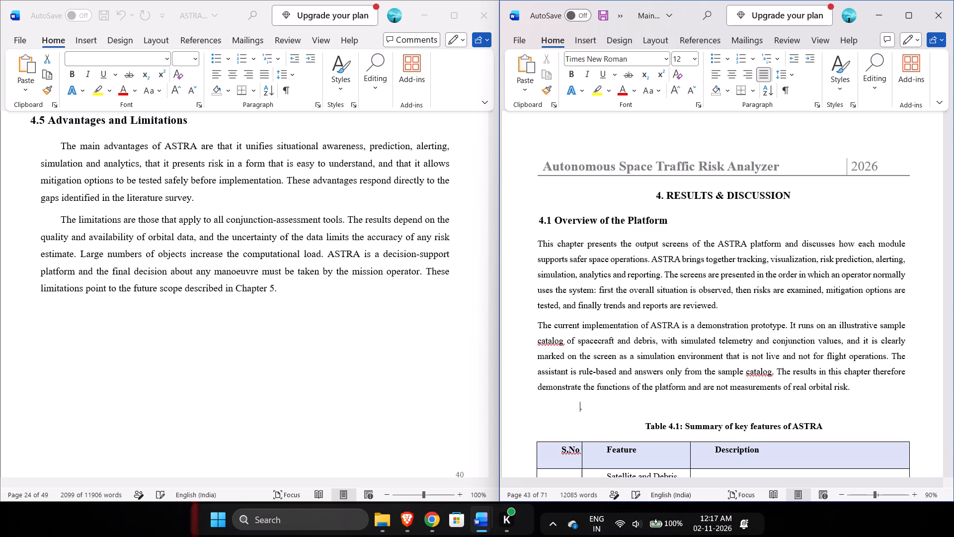
pyautogui.hotkey('ctrl', 'Delete')
pyautogui.hotkey('ctrl', 'Delete')
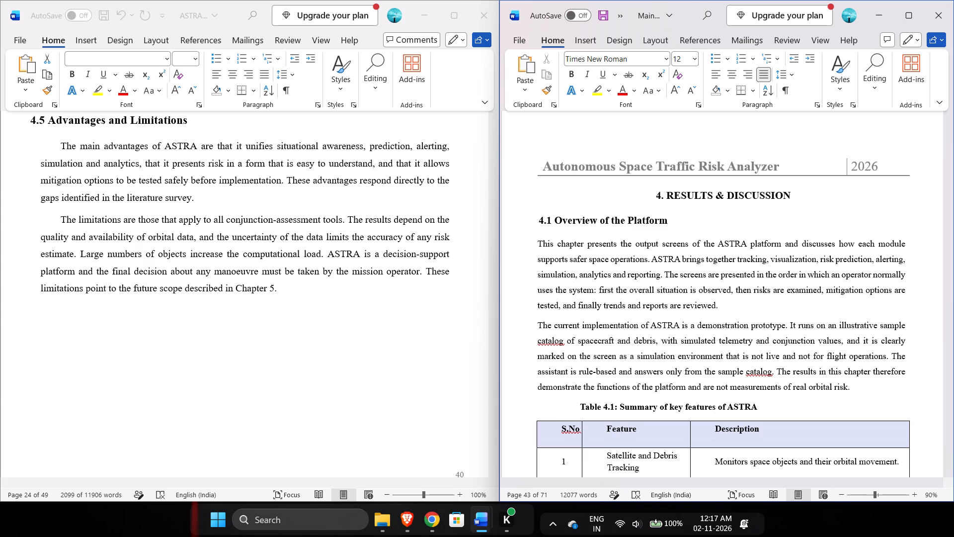
pyautogui.hotkey('ctrl', 'z')
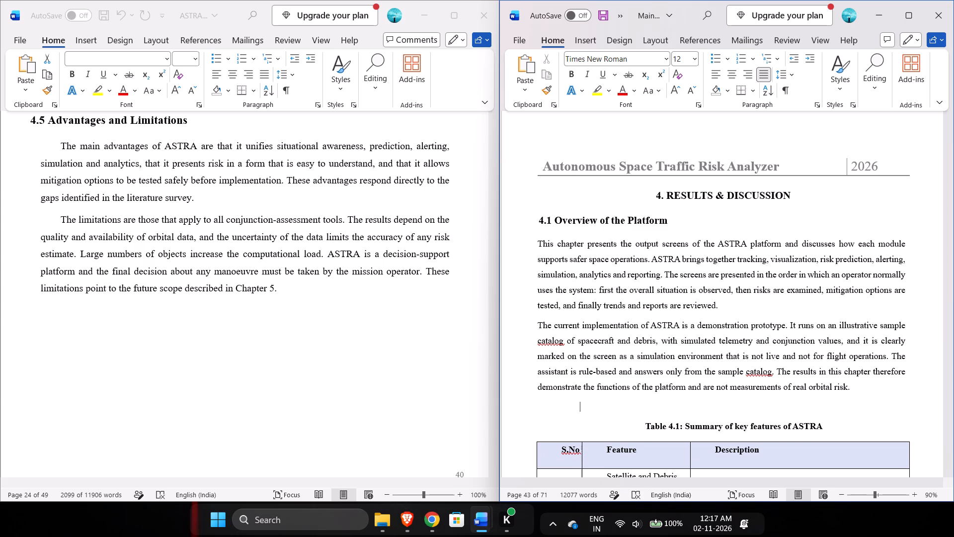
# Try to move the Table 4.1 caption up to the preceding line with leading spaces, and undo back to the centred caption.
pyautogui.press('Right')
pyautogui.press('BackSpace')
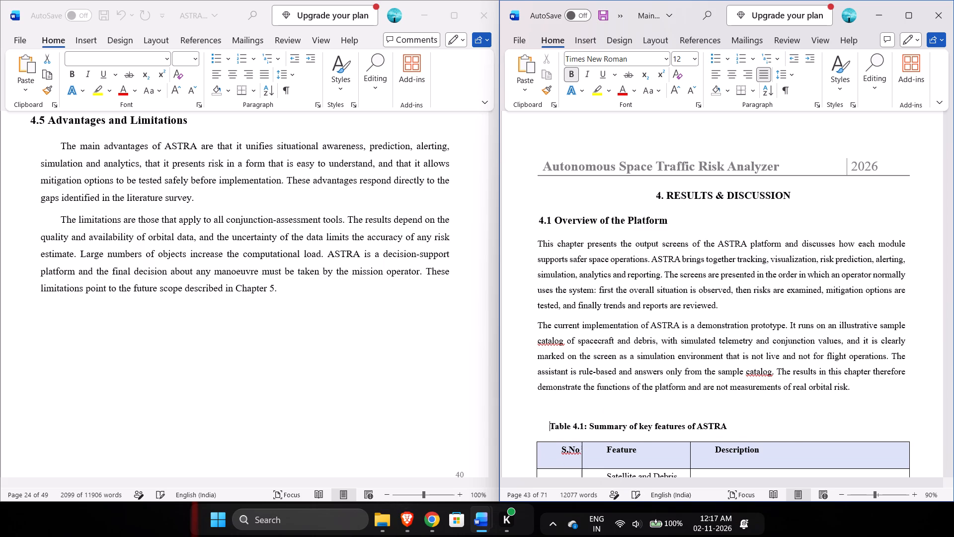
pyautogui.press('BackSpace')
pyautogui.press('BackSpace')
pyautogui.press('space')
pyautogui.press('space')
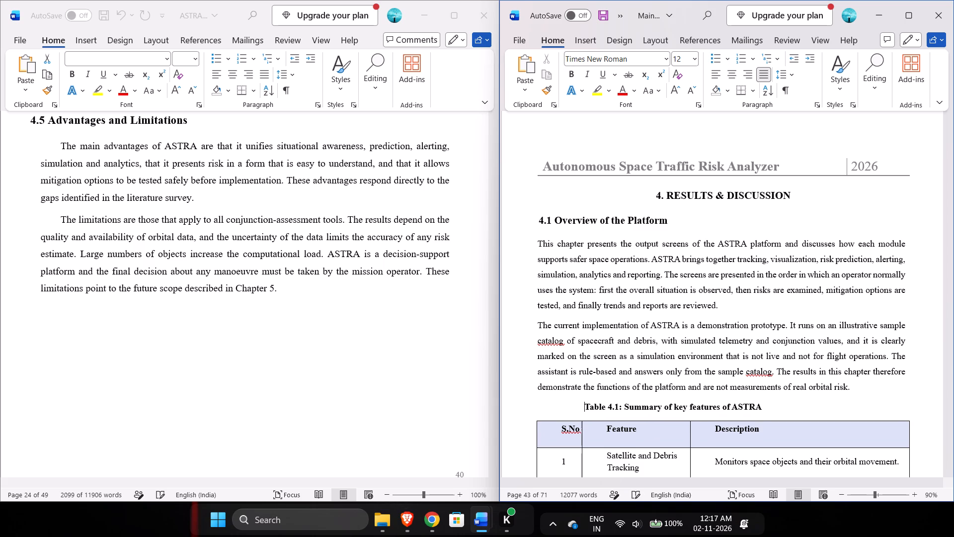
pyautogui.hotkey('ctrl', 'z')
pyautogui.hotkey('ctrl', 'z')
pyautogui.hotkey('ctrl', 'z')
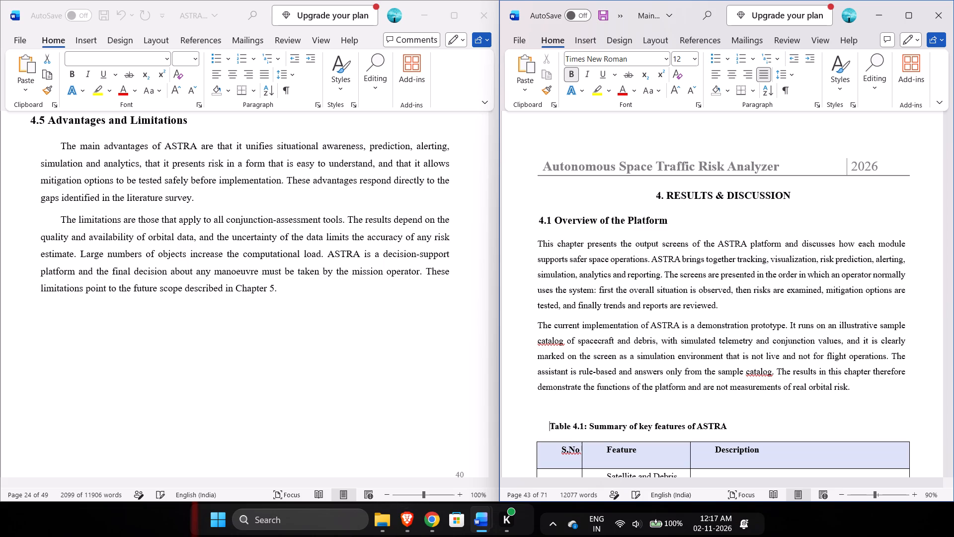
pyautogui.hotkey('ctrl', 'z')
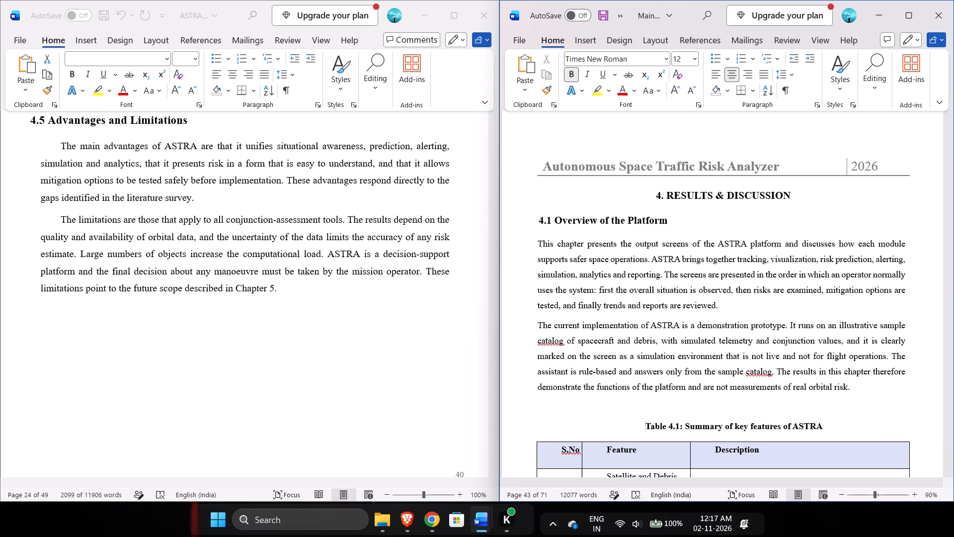
# Move the Table 4.1 caption up directly below the 4.1 body text and position it mid-page with 29 leading spaces.
pyautogui.press('BackSpace')
pyautogui.press('BackSpace')
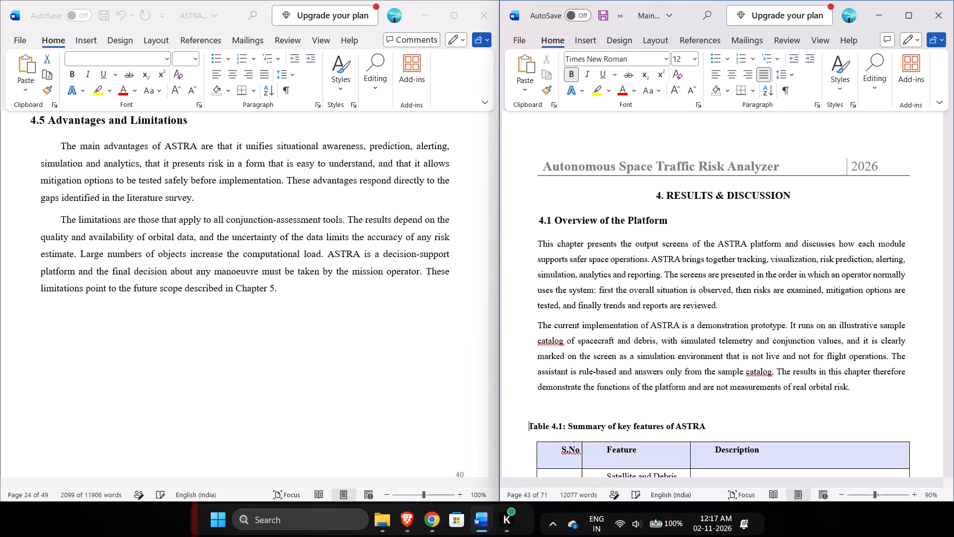
pyautogui.press('BackSpace')
pyautogui.press('space')
pyautogui.press('space')
pyautogui.press('space')
pyautogui.press('space')
pyautogui.press('space')
pyautogui.press('space')
pyautogui.press('space')
pyautogui.press('space')
pyautogui.press('space')
pyautogui.press('space')
pyautogui.press('space')
pyautogui.press('space')
pyautogui.press('space')
pyautogui.press('space')
pyautogui.press('space')
pyautogui.press('space')
pyautogui.press('space')
pyautogui.press('space')
pyautogui.press('space')
pyautogui.press('space')
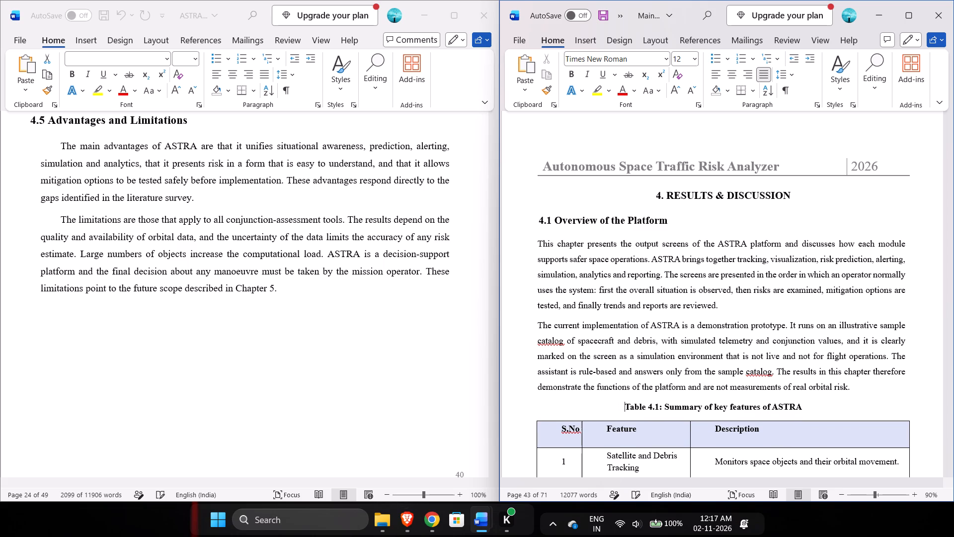
pyautogui.press('space')
pyautogui.press('space')
pyautogui.press('space')
pyautogui.press('space')
pyautogui.press('space')
pyautogui.press('space')
pyautogui.press('space')
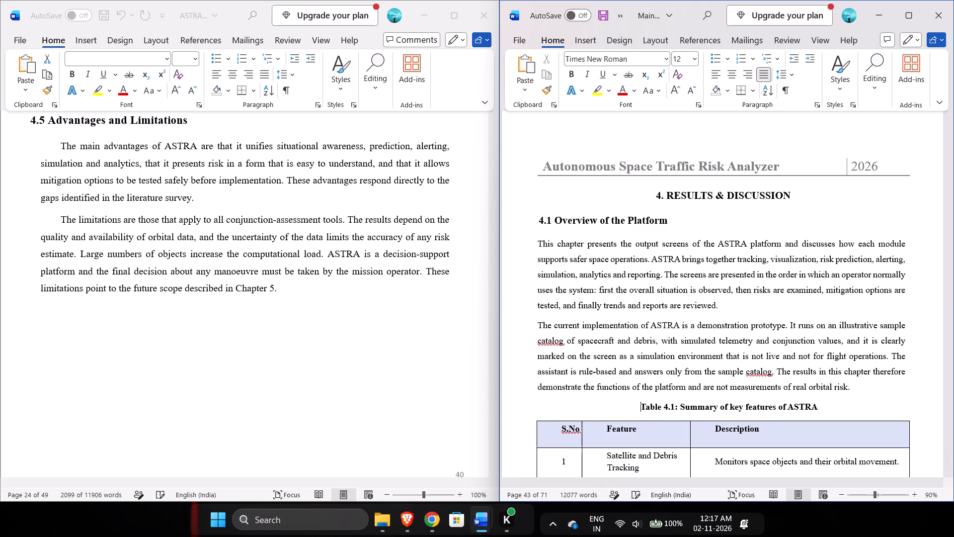
pyautogui.press('space')
pyautogui.press('space')
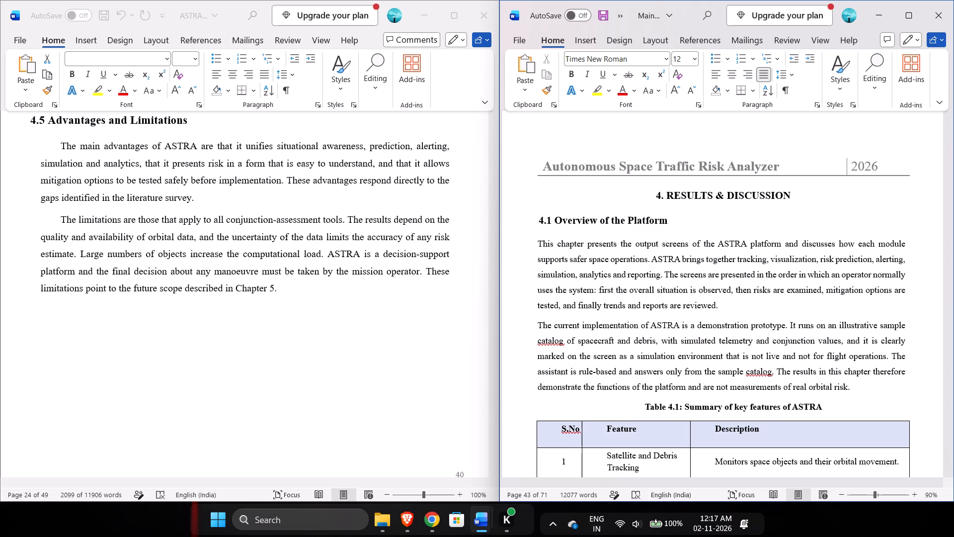
# Remove the indent from the "4.2 Output Screens of ASTRA" heading and add four leading spaces before it.
pyautogui.press('Down')
pyautogui.press('Down')
pyautogui.press('Down')
pyautogui.press('Down')
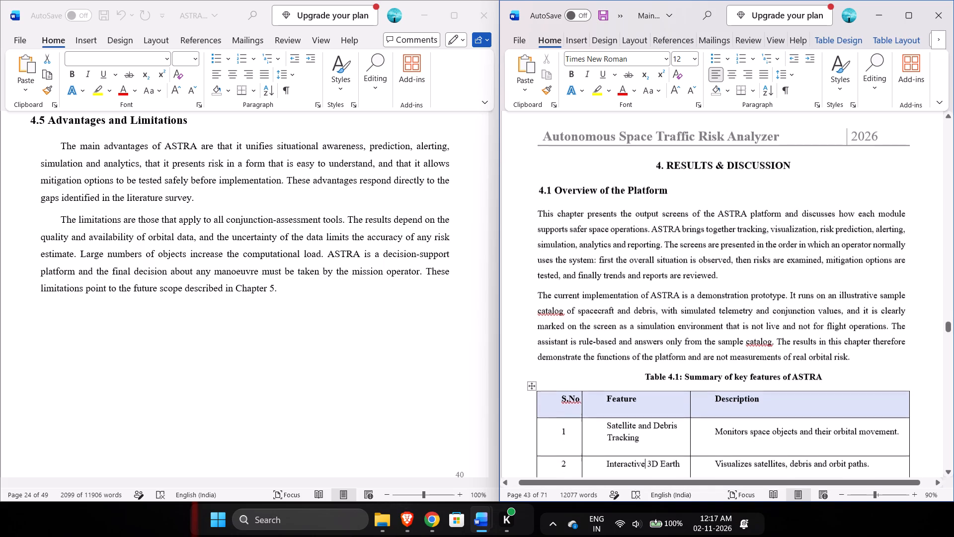
pyautogui.press('Down')
pyautogui.press('Down')
pyautogui.press('Down')
pyautogui.press('Down')
pyautogui.press('Down')
pyautogui.press('Down')
pyautogui.press('Down')
pyautogui.press('Down')
pyautogui.press('Down')
pyautogui.press('Down')
pyautogui.press('Down')
pyautogui.press('Down')
pyautogui.press('Down')
pyautogui.press('Up')
pyautogui.press('Up')
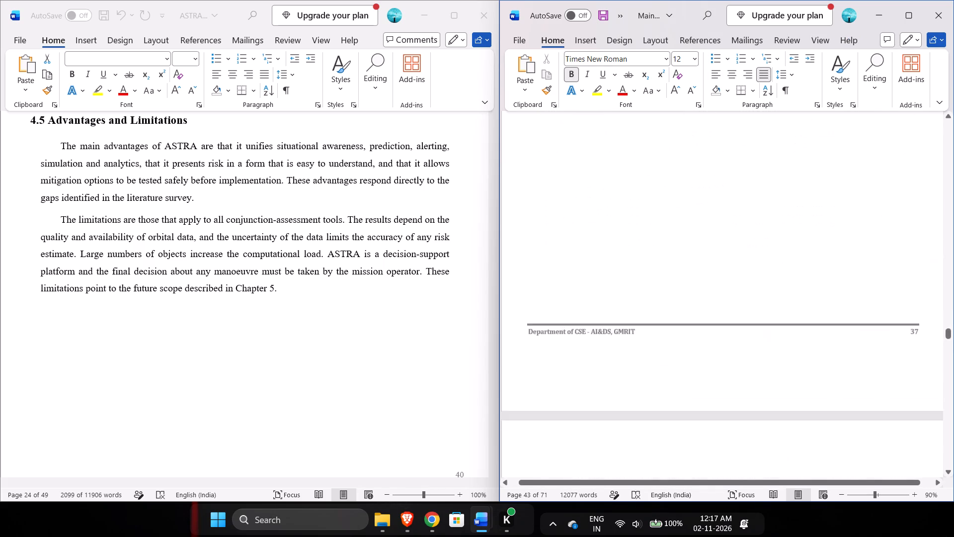
pyautogui.press('Up')
pyautogui.press('Up')
pyautogui.press('Up')
pyautogui.press('Up')
pyautogui.press('Up')
pyautogui.press('Up')
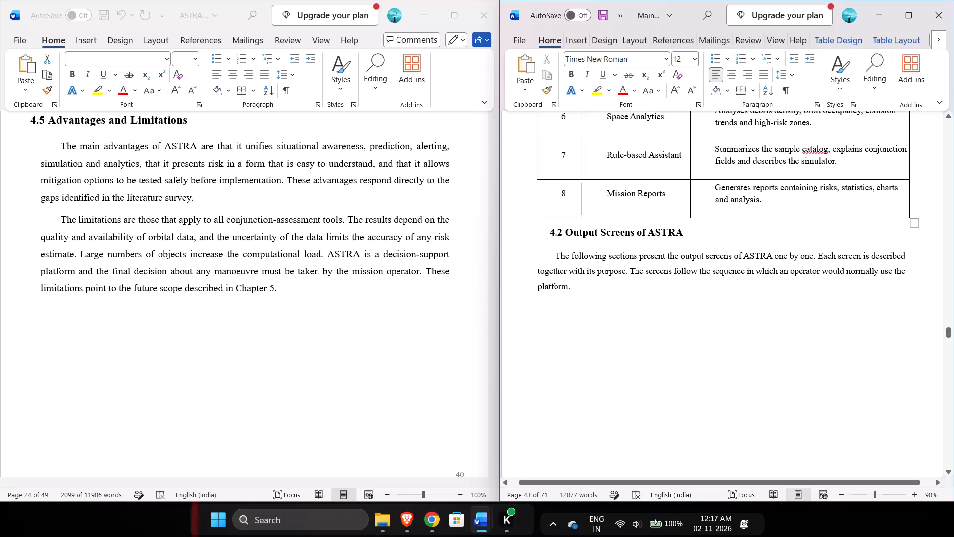
pyautogui.click(546, 227)
pyautogui.press('BackSpace')
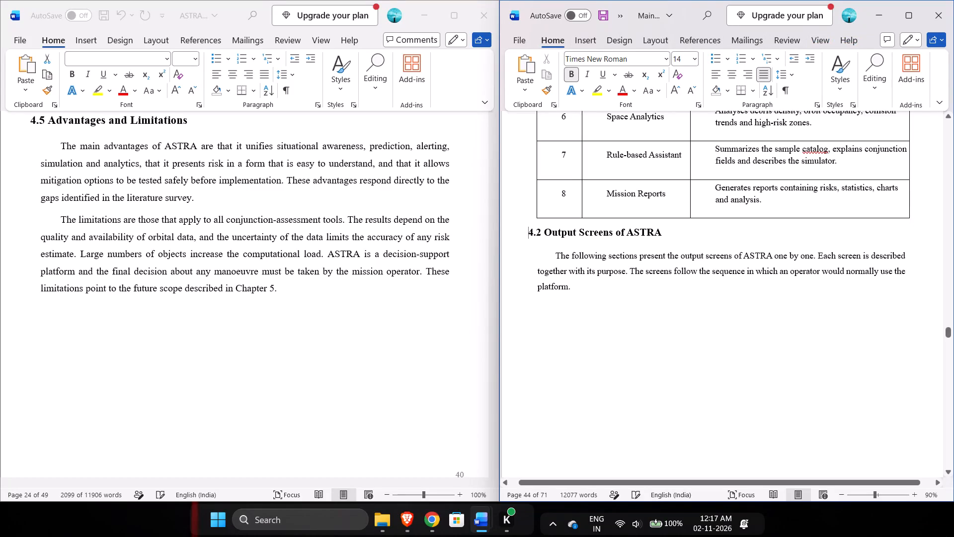
pyautogui.press('Return')
pyautogui.press('BackSpace')
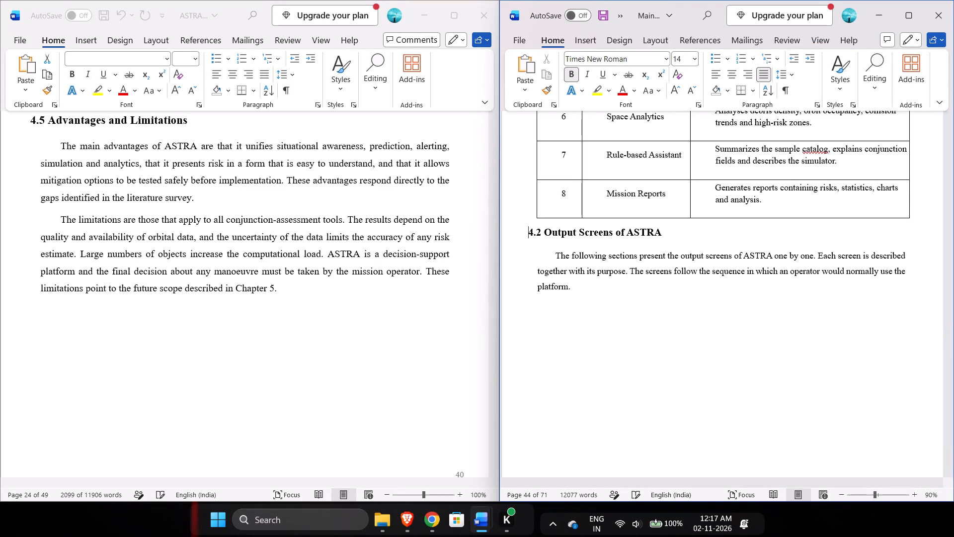
pyautogui.press('space')
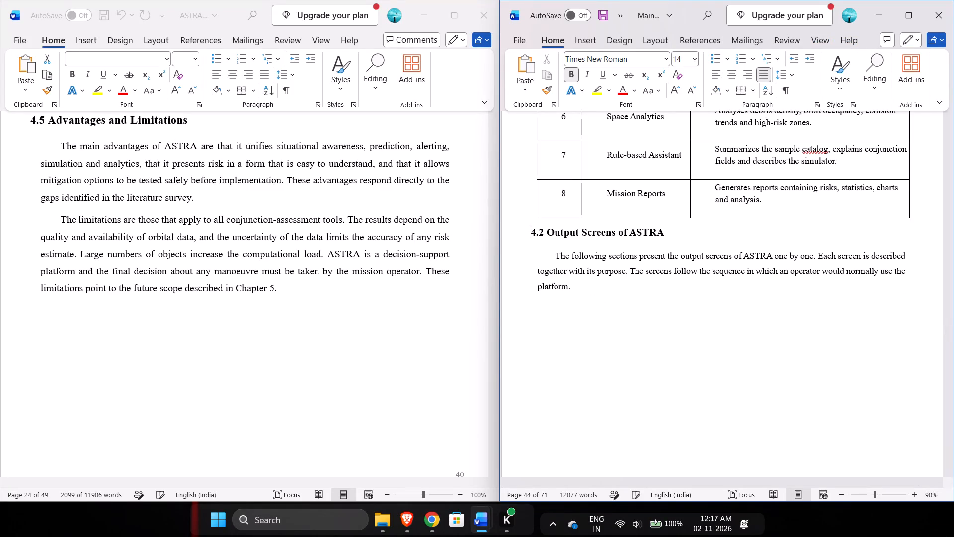
pyautogui.press('space')
pyautogui.press('space')
pyautogui.press('space')
# Remove the first-line indent from the paragraph under "4.2 Output Screens of ASTRA".
pyautogui.press('Down')
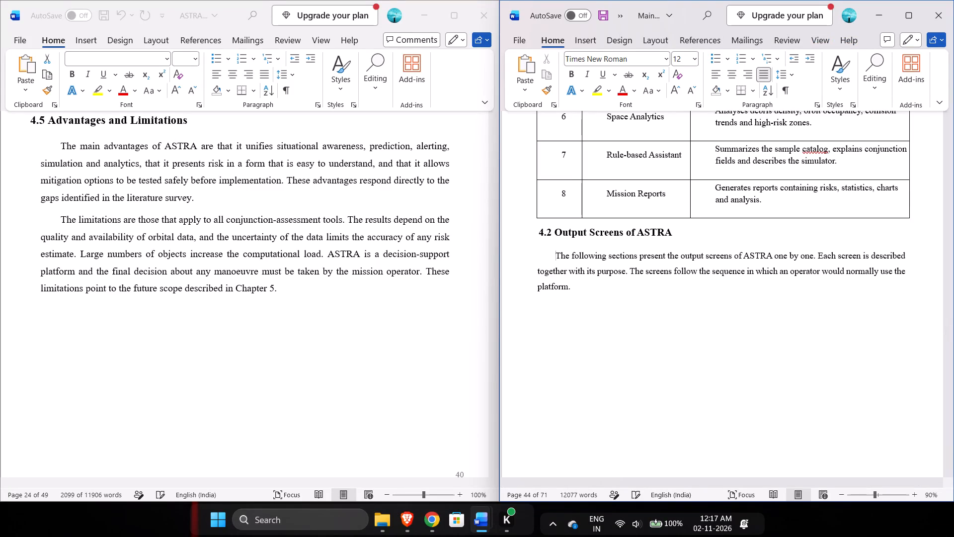
pyautogui.press('BackSpace')
# Remove the indent from the "4.2.1 Mission control overview and simulation banner" heading.
pyautogui.press('Down')
pyautogui.press('Down')
pyautogui.press('Down')
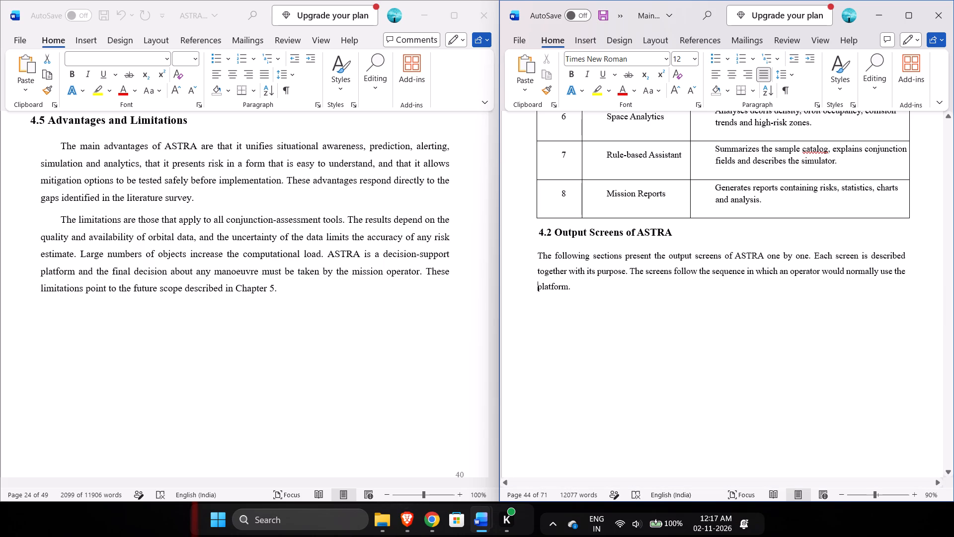
pyautogui.press('\\')
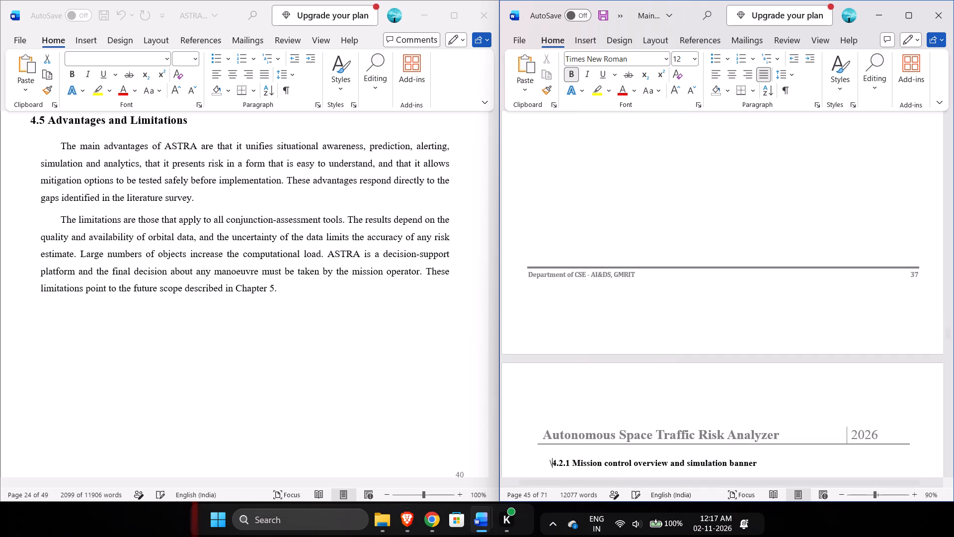
pyautogui.press('BackSpace')
pyautogui.press('BackSpace')
pyautogui.press('BackSpace')
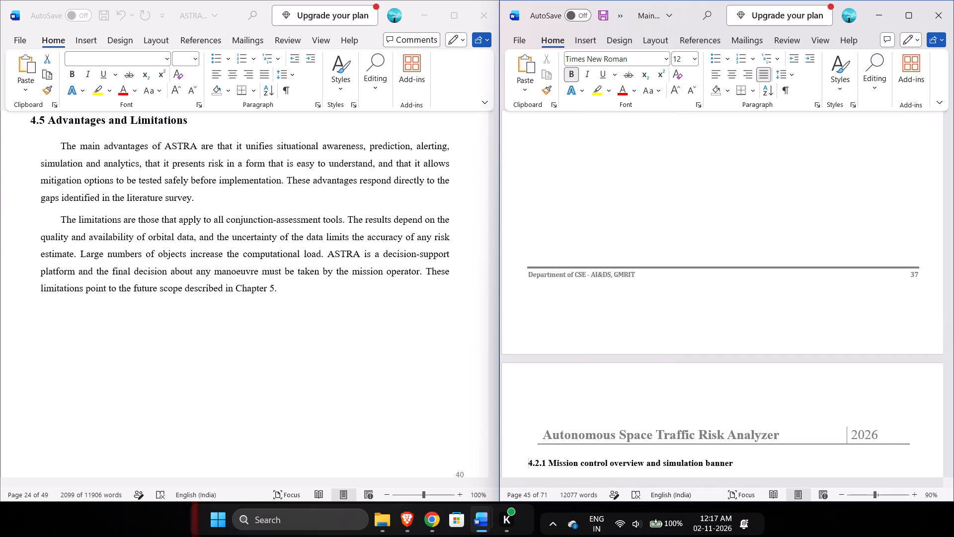
# Pull the 4.2.1 heading up from the following page onto its own line directly below the 4.2 paragraph.
pyautogui.press('BackSpace')
pyautogui.press('BackSpace')
pyautogui.press('BackSpace')
pyautogui.press('BackSpace')
pyautogui.scroll(2, 545, 144)
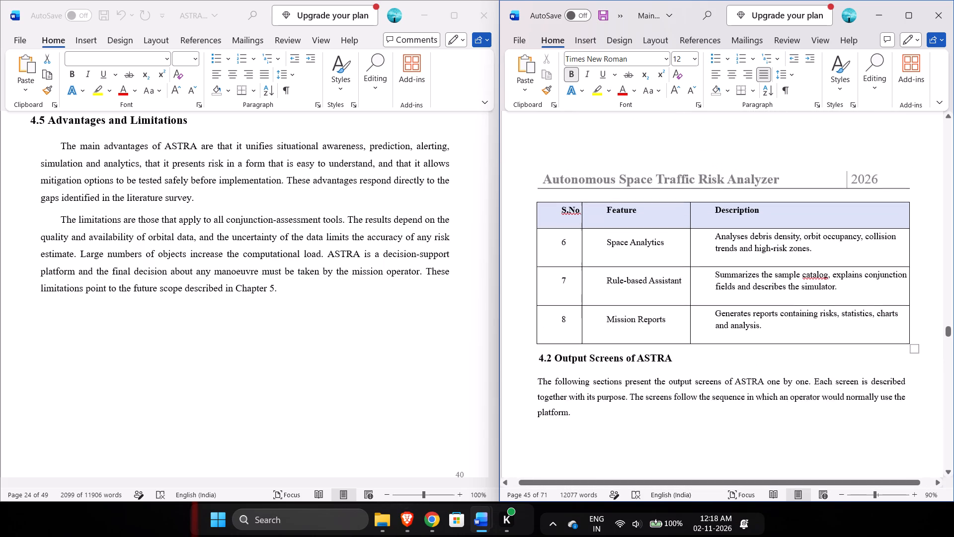
pyautogui.click(620, 439)
pyautogui.press('Delete')
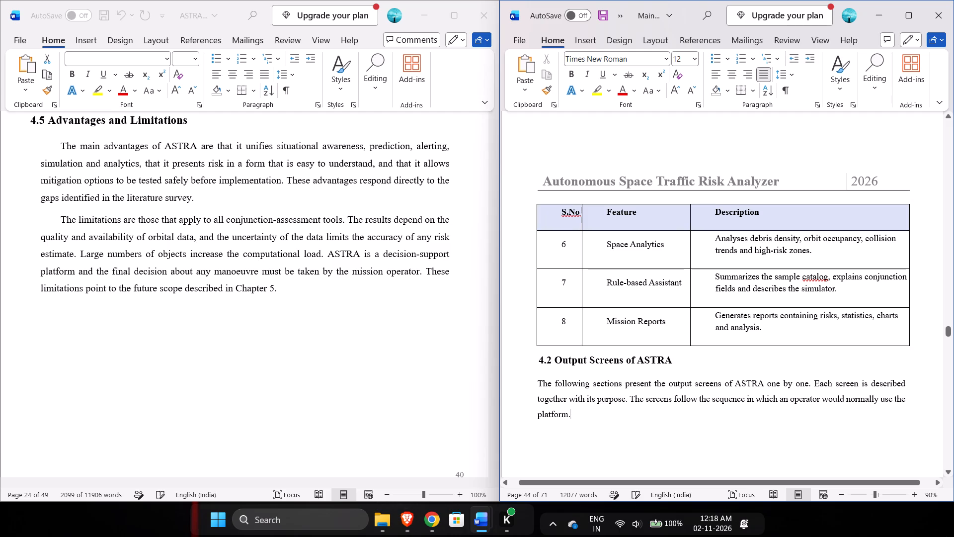
pyautogui.press('Return')
# Remove the first-line indents from the two body paragraphs under heading 4.2.1, keeping them as separate paragraphs.
pyautogui.press('Down')
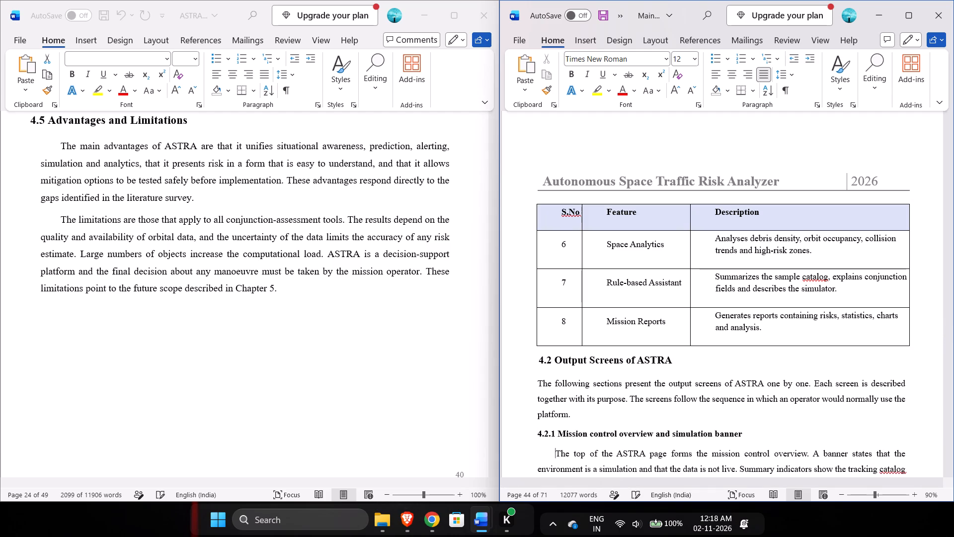
pyautogui.press('\\')
pyautogui.press('BackSpace')
pyautogui.press('BackSpace')
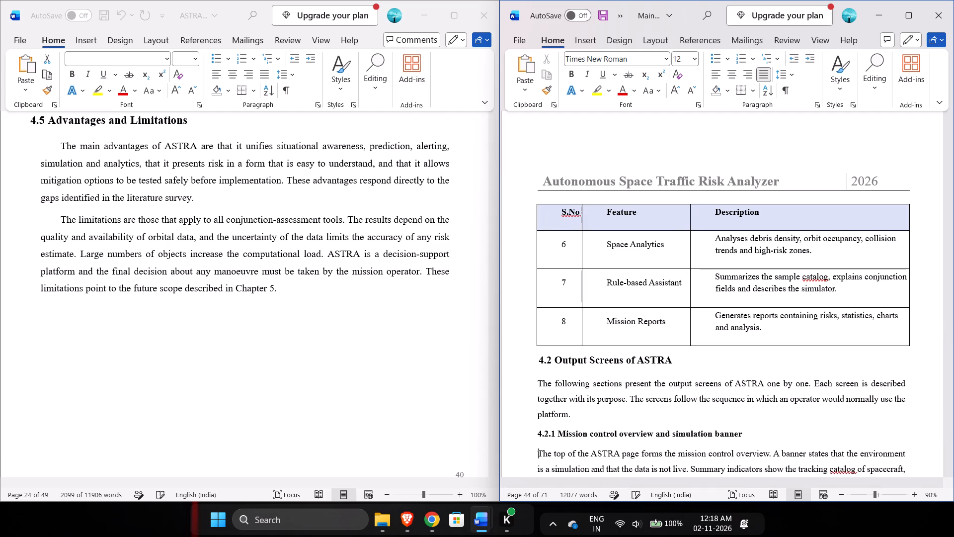
pyautogui.press('BackSpace')
pyautogui.hotkey('ctrl', 'z')
pyautogui.press('Down')
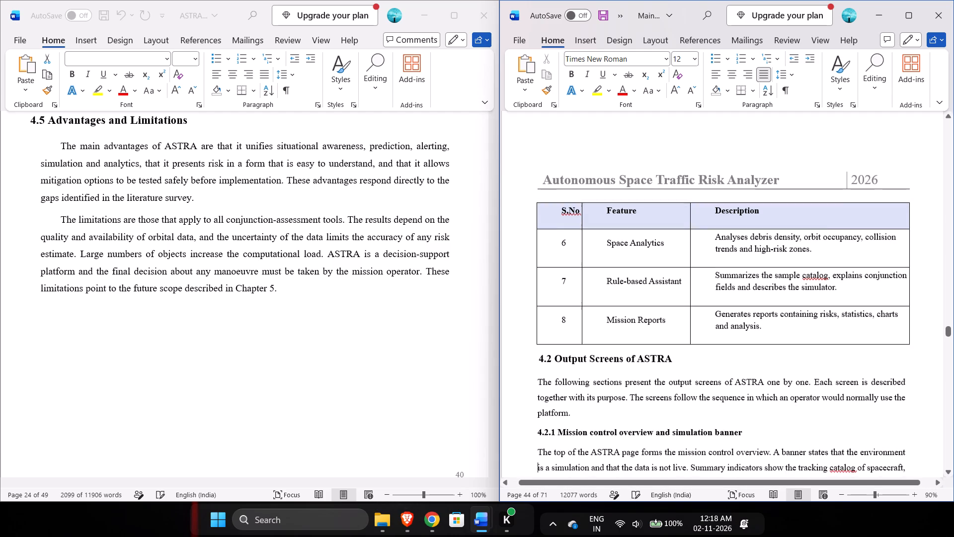
pyautogui.press('Down')
pyautogui.press('Down')
pyautogui.press('Down')
pyautogui.press('Down')
pyautogui.press('Up')
pyautogui.press('BackSpace')
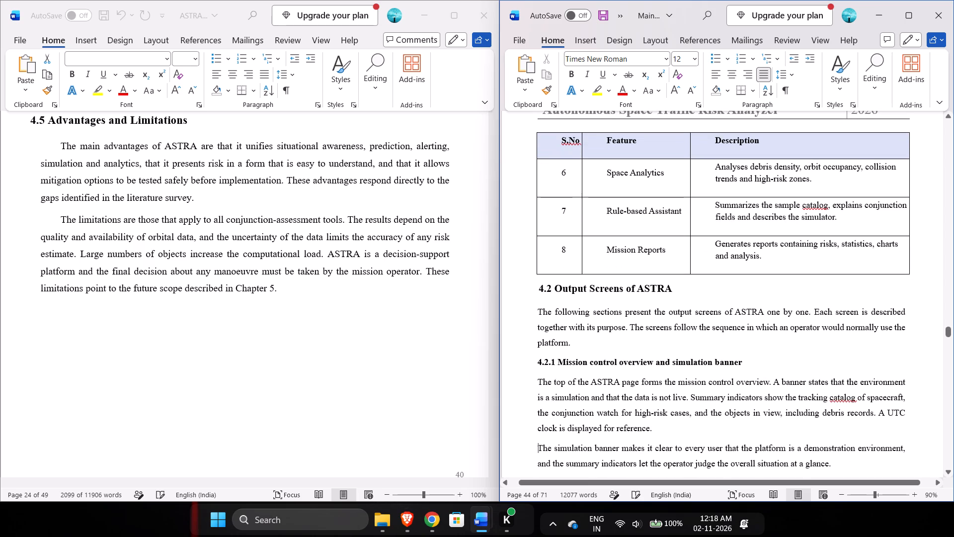
# Check the page layout from Table 4.1 through section 4.2.1 to the Fig 4.1 screenshot and caption.
pyautogui.hotkey('ctrl', 'Down')
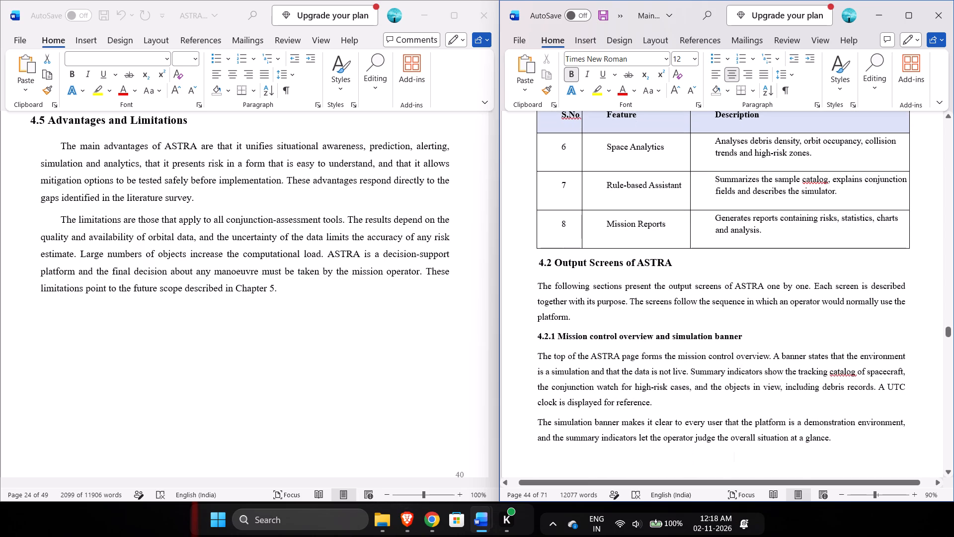
pyautogui.hotkey('ctrl', 'BackSpace')
pyautogui.press('Down')
pyautogui.press('Down')
pyautogui.press('Down')
pyautogui.press('Down')
pyautogui.press('Down')
pyautogui.press('Down')
pyautogui.press('Down')
pyautogui.press('Down')
pyautogui.press('Down')
pyautogui.press('Down')
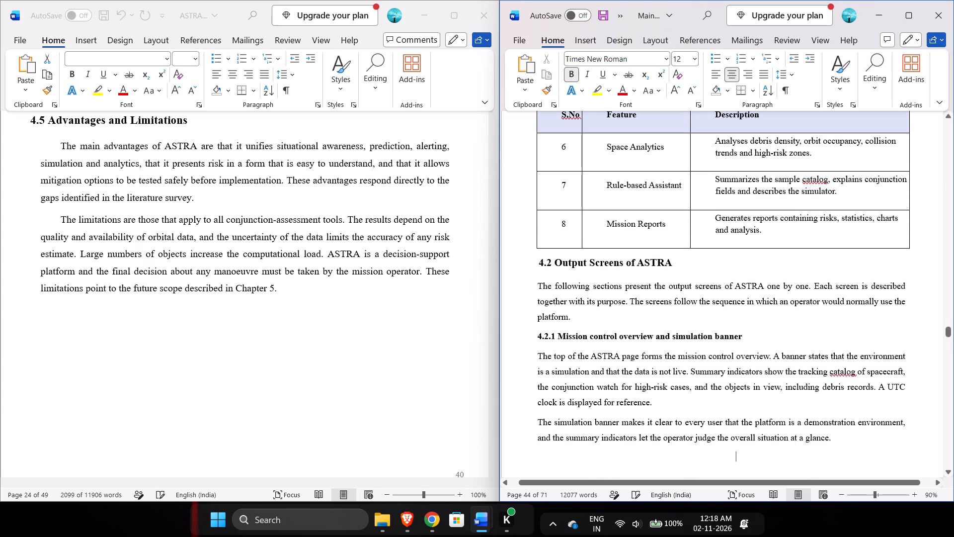
pyautogui.press('Up')
pyautogui.press('Up')
pyautogui.scroll(2, 620, 439)
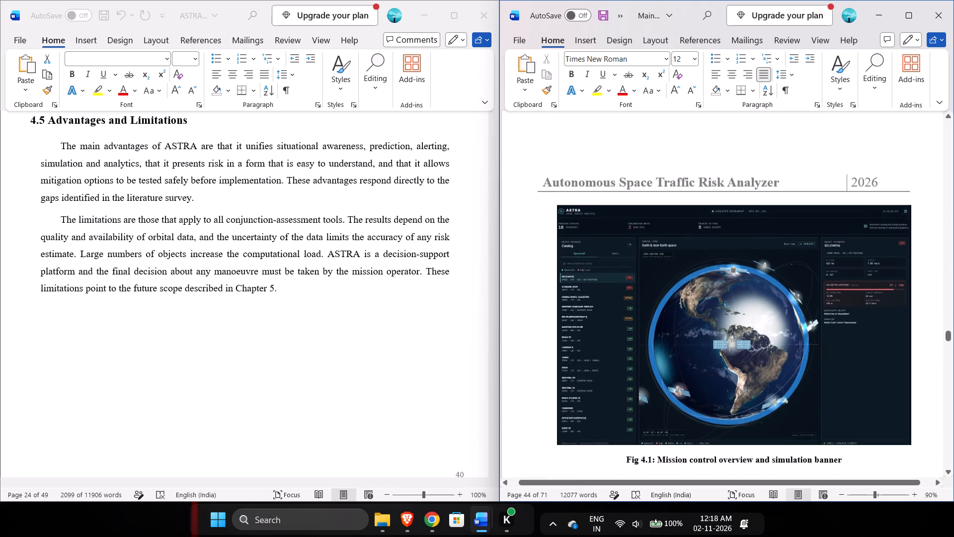
pyautogui.scroll(2, 620, 439)
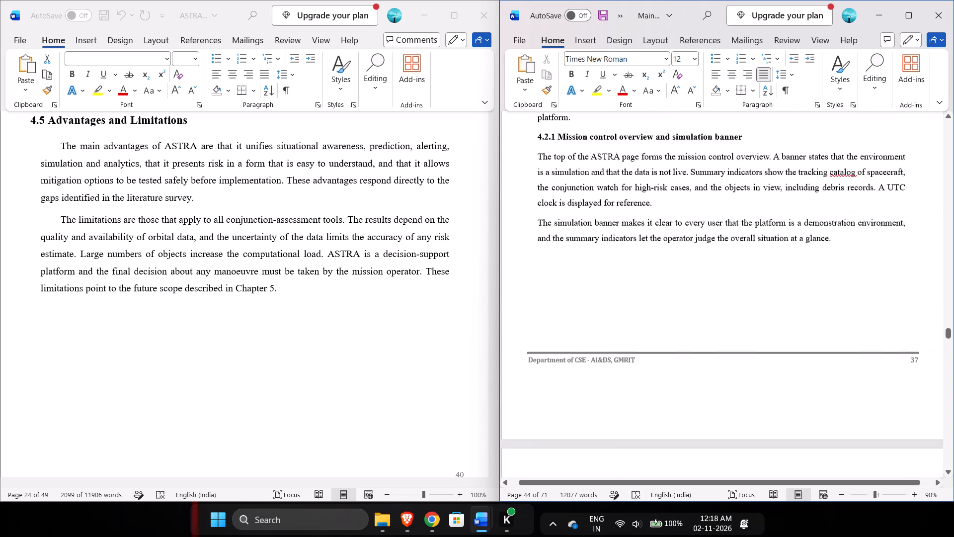
pyautogui.scroll(-1, 620, 439)
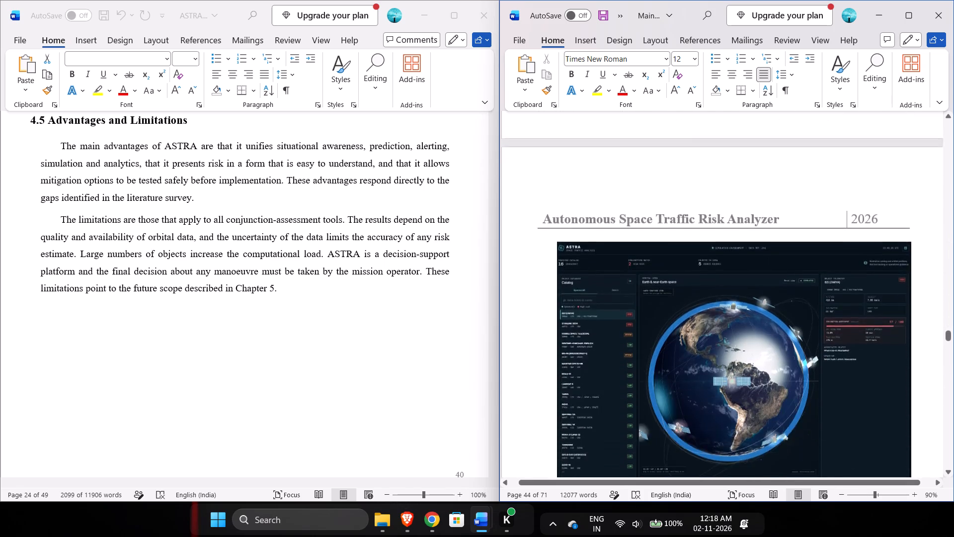
pyautogui.scroll(-1, 620, 439)
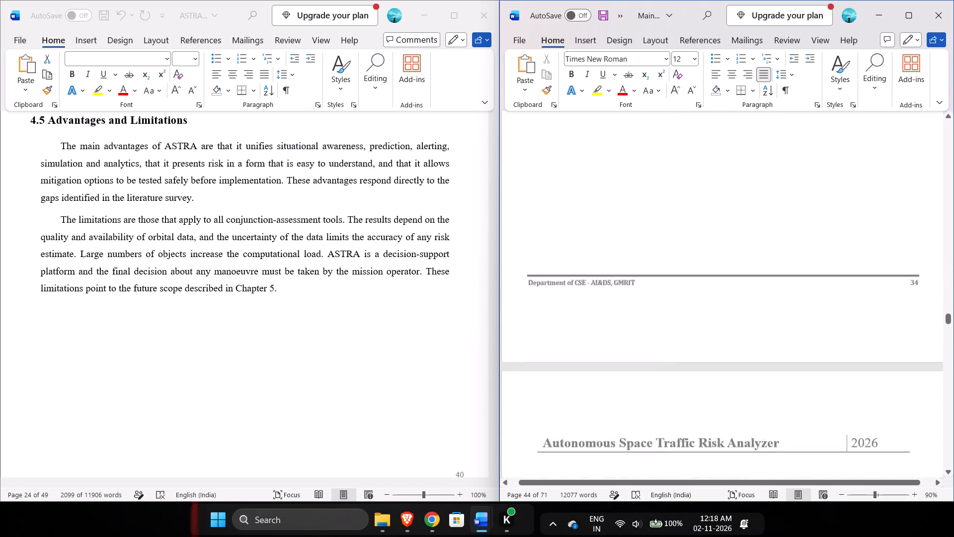
pyautogui.scroll(-3, 620, 439)
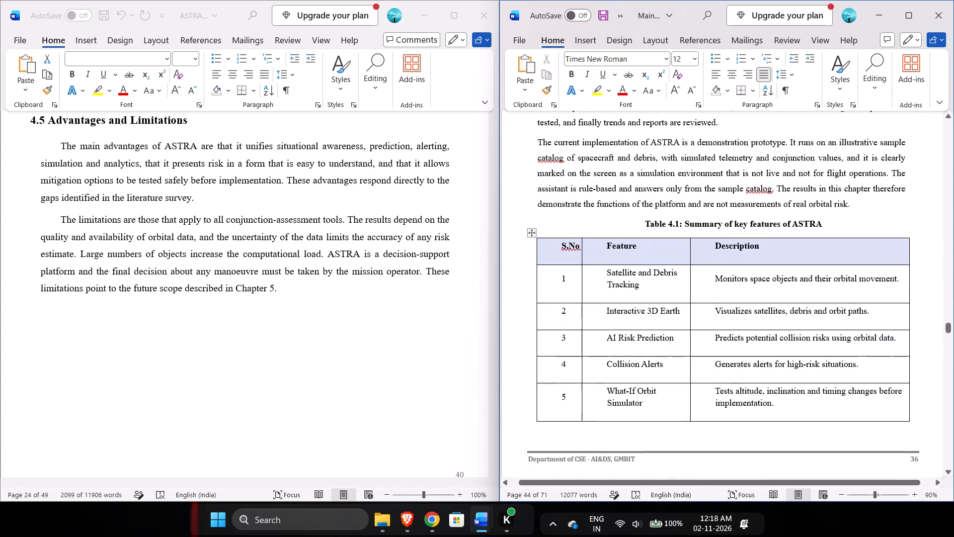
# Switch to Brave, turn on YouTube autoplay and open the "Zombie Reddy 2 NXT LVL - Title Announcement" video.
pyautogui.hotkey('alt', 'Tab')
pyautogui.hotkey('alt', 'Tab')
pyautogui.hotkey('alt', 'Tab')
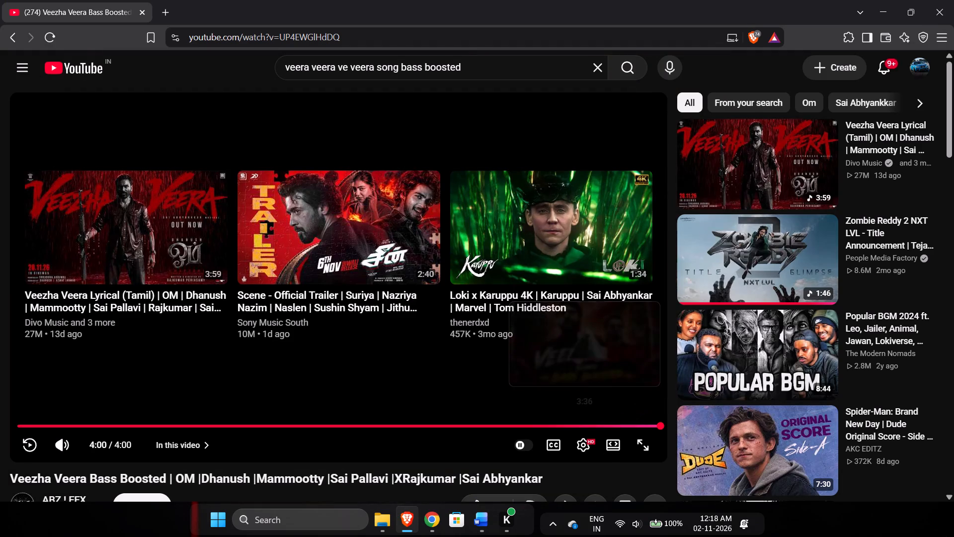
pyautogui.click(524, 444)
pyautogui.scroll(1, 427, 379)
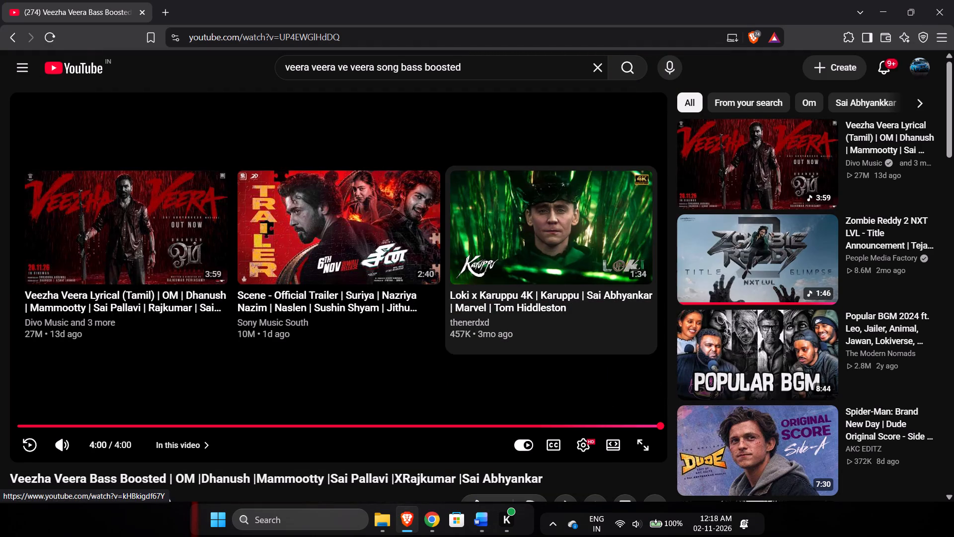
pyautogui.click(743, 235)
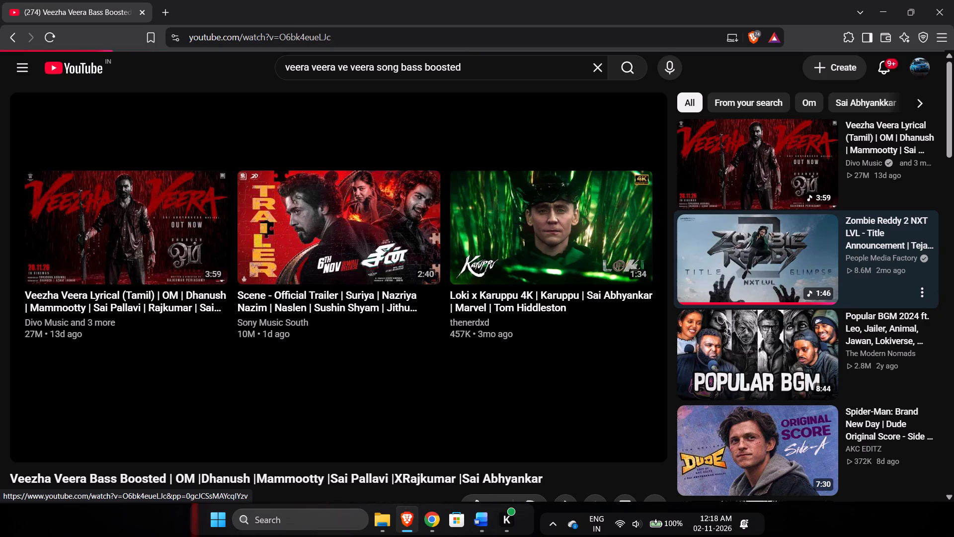
# Return to the Word document and centre the Fig 4.1 mission control screenshot.
pyautogui.hotkey('alt', 'Tab')
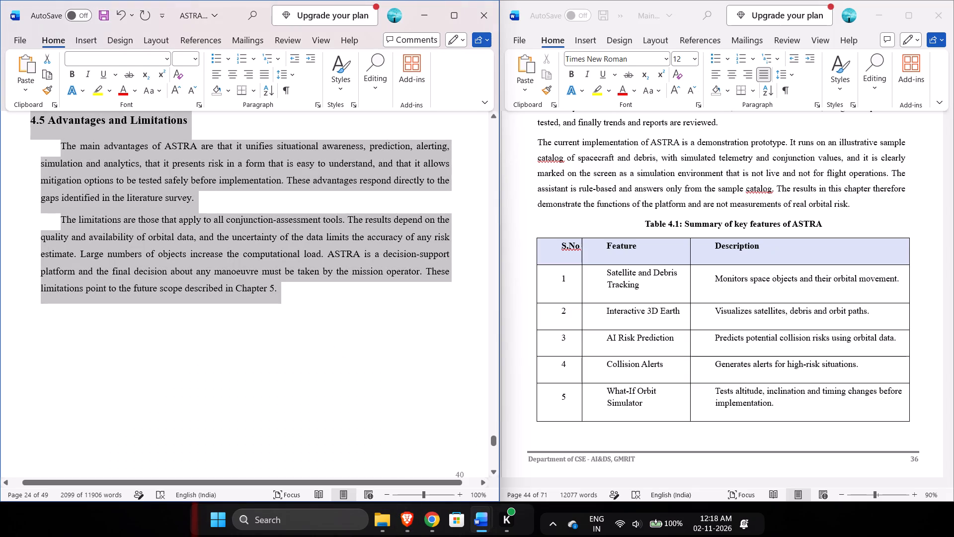
pyautogui.scroll(-4, 743, 235)
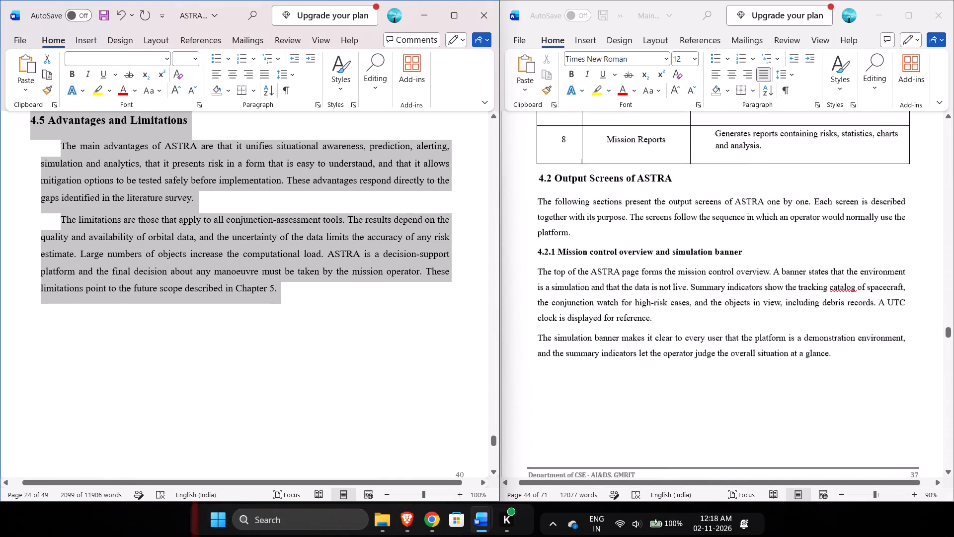
pyautogui.scroll(-4, 743, 235)
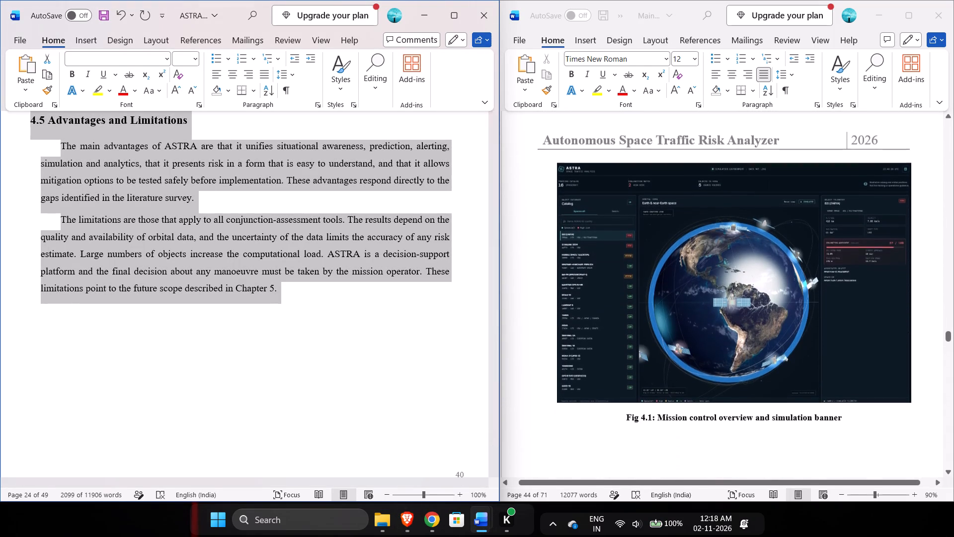
pyautogui.click(790, 271)
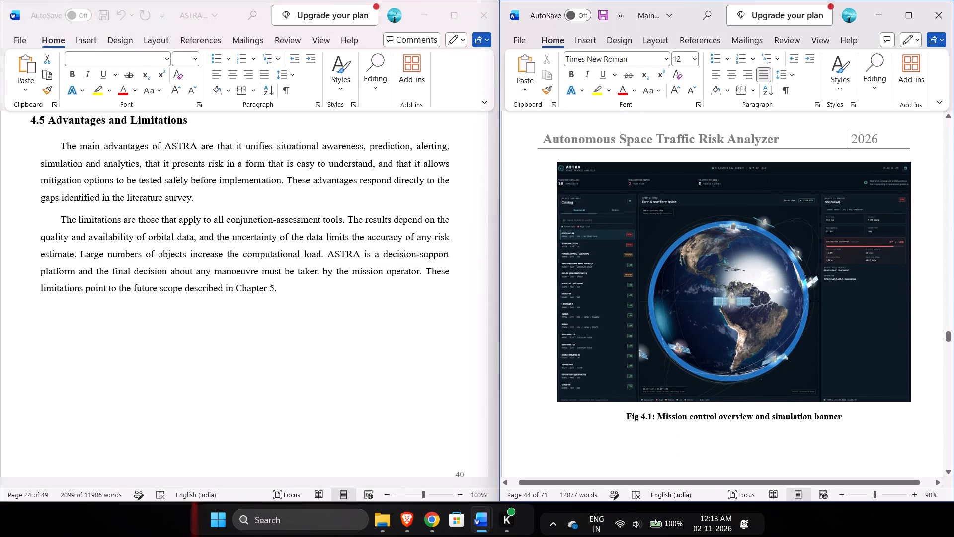
pyautogui.click(732, 76)
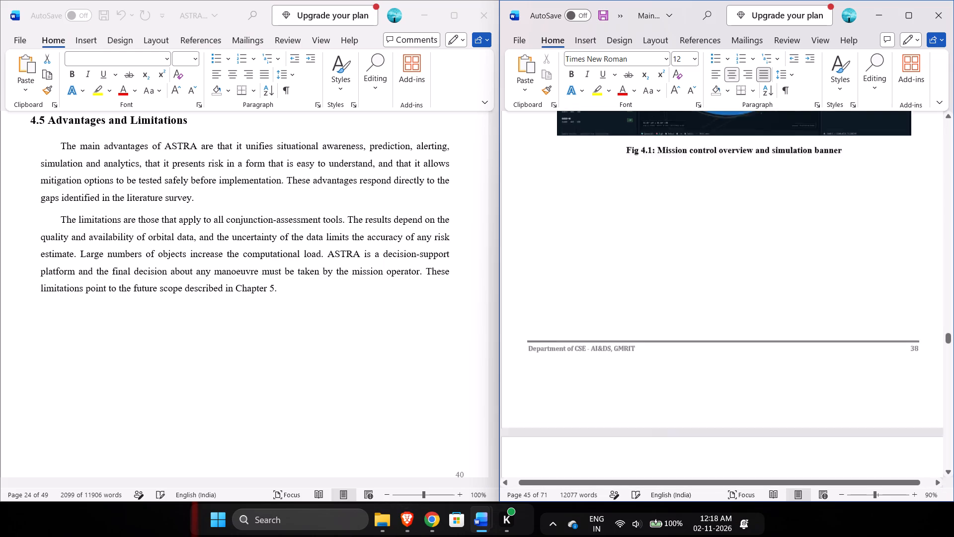
# Shrink the Fig 4.1 mission control screenshot slightly in proportion and remove its centred alignment.
pyautogui.scroll(2, 740, 173)
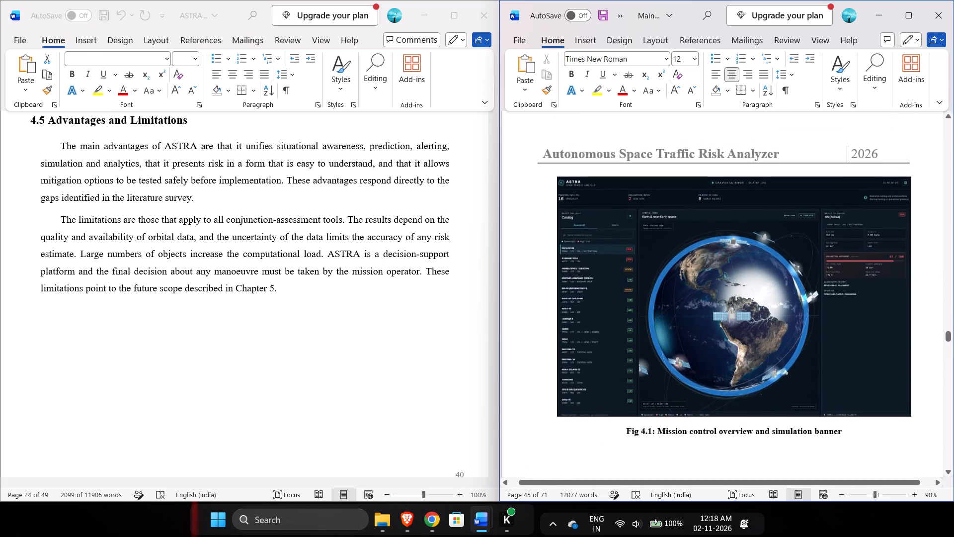
pyautogui.scroll(1, 740, 173)
pyautogui.click(823, 323)
pyautogui.scroll(-1, 823, 323)
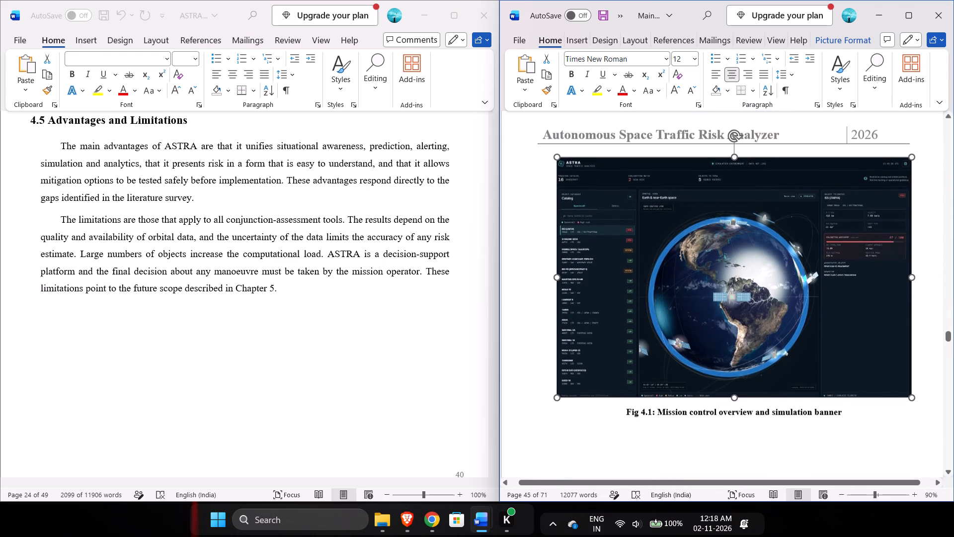
pyautogui.moveTo(912, 397); pyautogui.dragTo(909, 396)
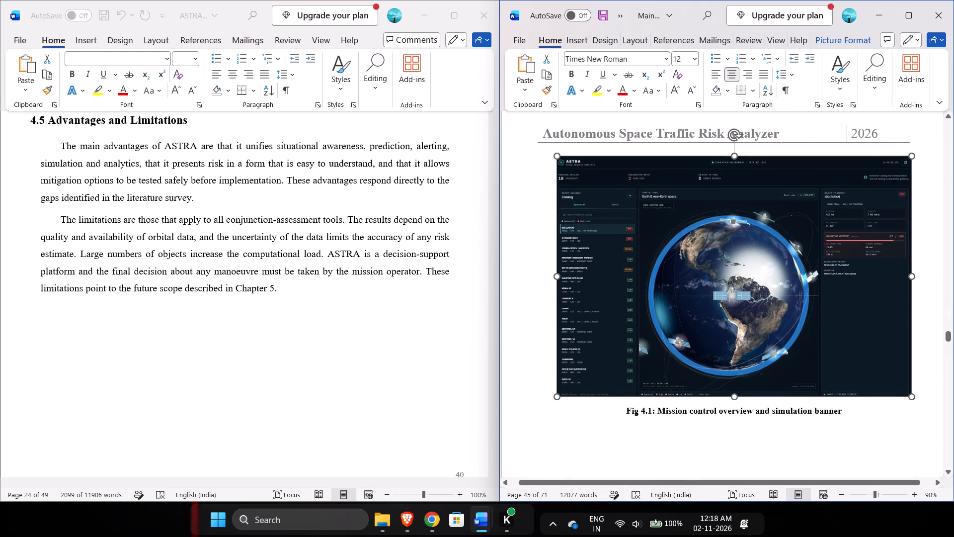
pyautogui.moveTo(909, 396); pyautogui.dragTo(893, 389)
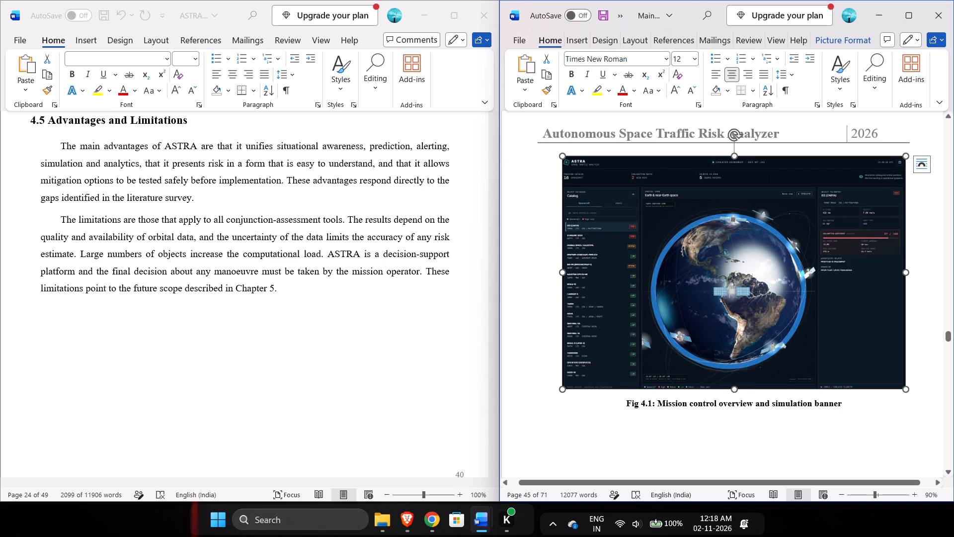
pyautogui.moveTo(747, 157); pyautogui.dragTo(734, 157)
pyautogui.click(539, 175)
pyautogui.press('BackSpace')
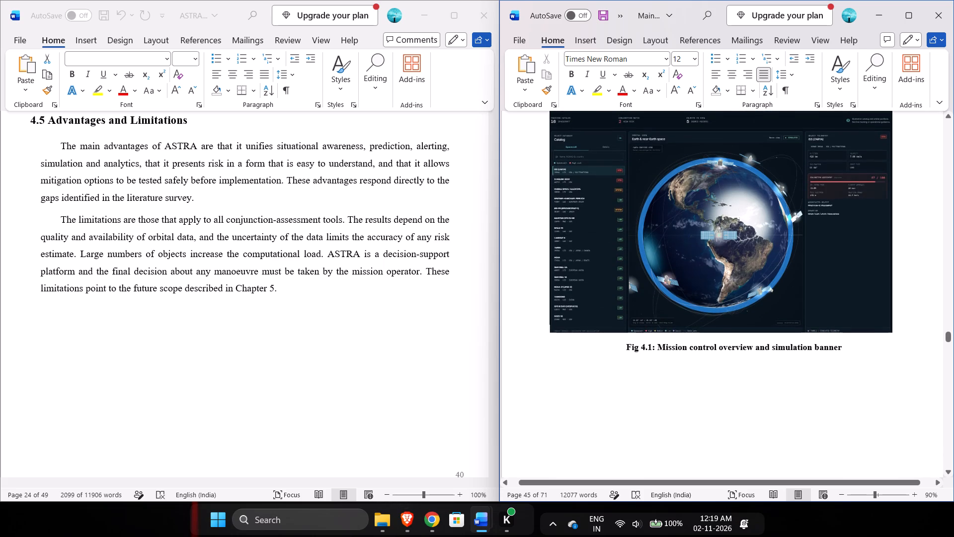
# Shrink the Fig 4.1 screenshot a little further and insert one space before it.
pyautogui.click(687, 306)
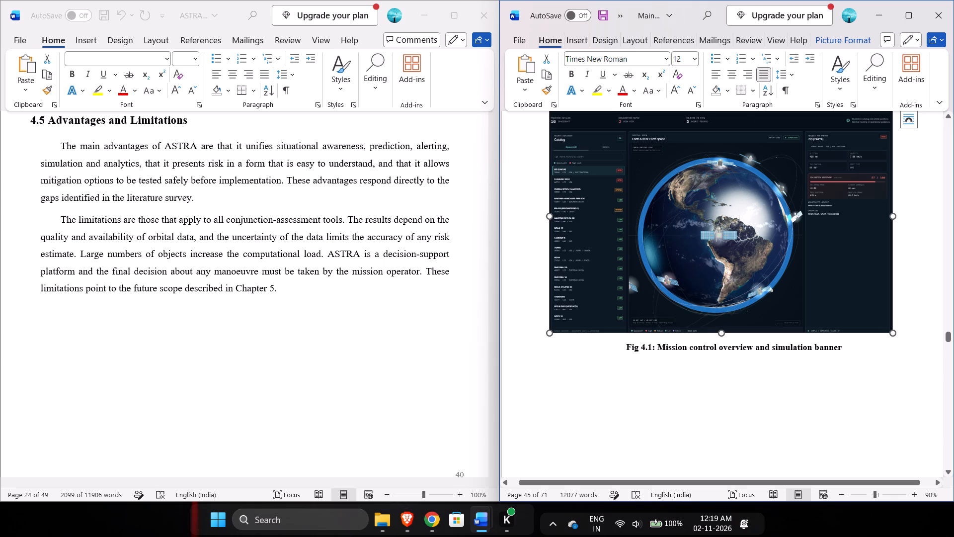
pyautogui.moveTo(893, 332); pyautogui.dragTo(878, 315)
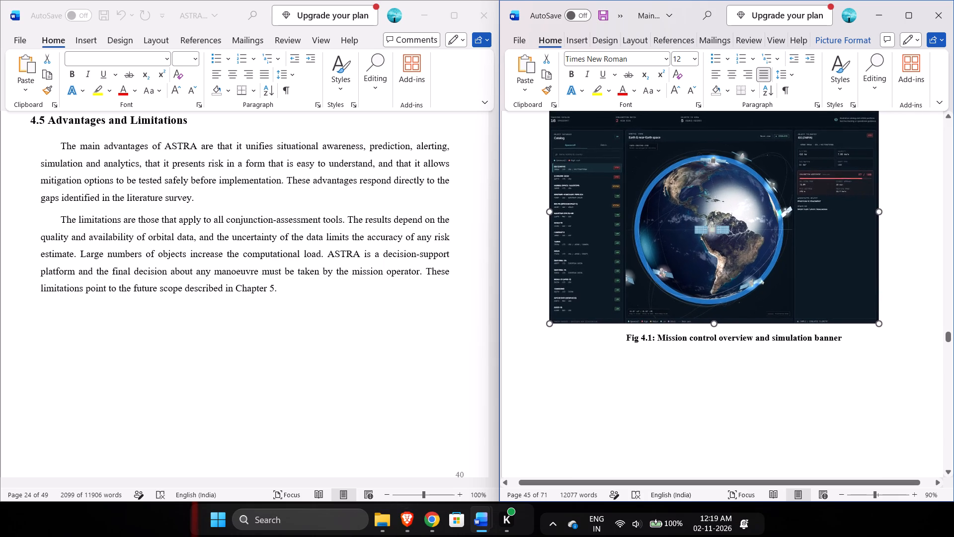
pyautogui.moveTo(878, 315); pyautogui.dragTo(878, 315)
pyautogui.click(878, 315)
pyautogui.scroll(1, 878, 315)
pyautogui.click(533, 221)
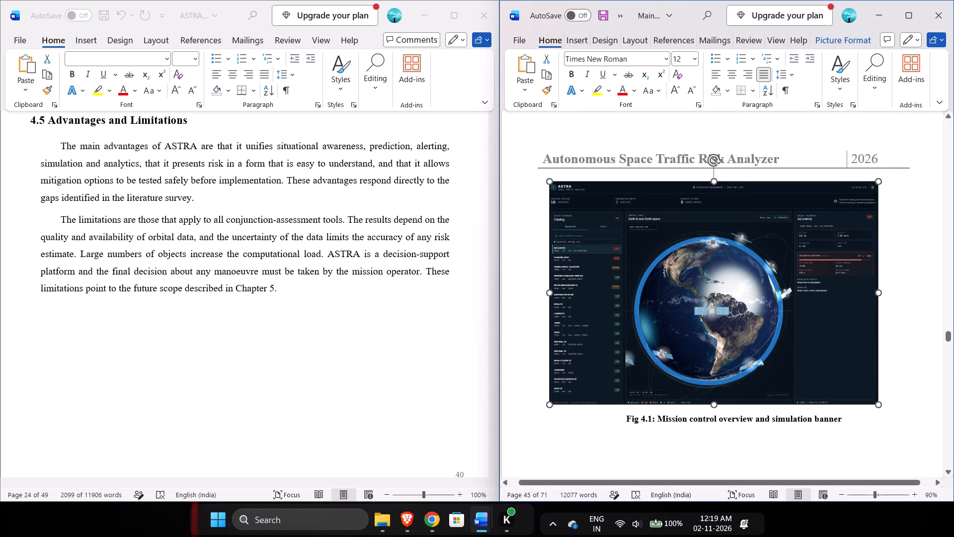
pyautogui.press('space')
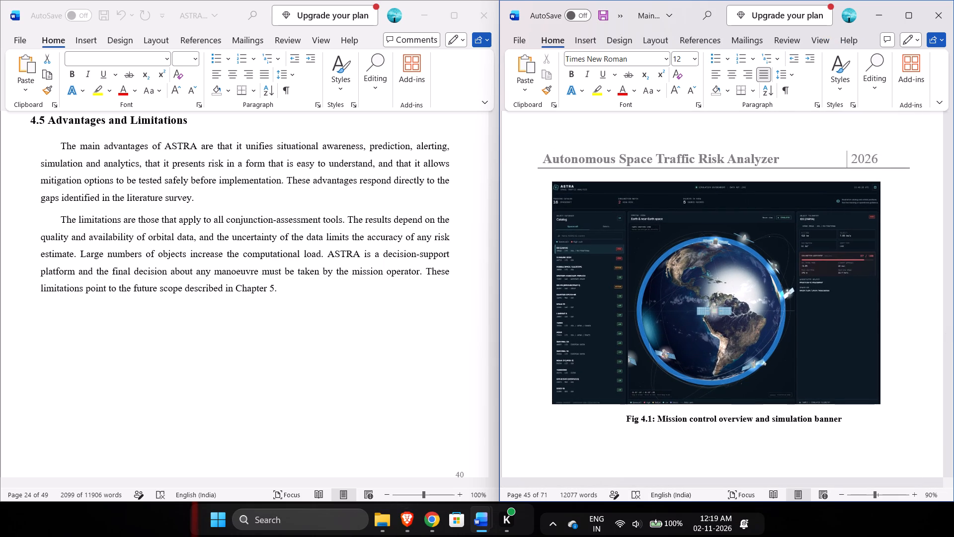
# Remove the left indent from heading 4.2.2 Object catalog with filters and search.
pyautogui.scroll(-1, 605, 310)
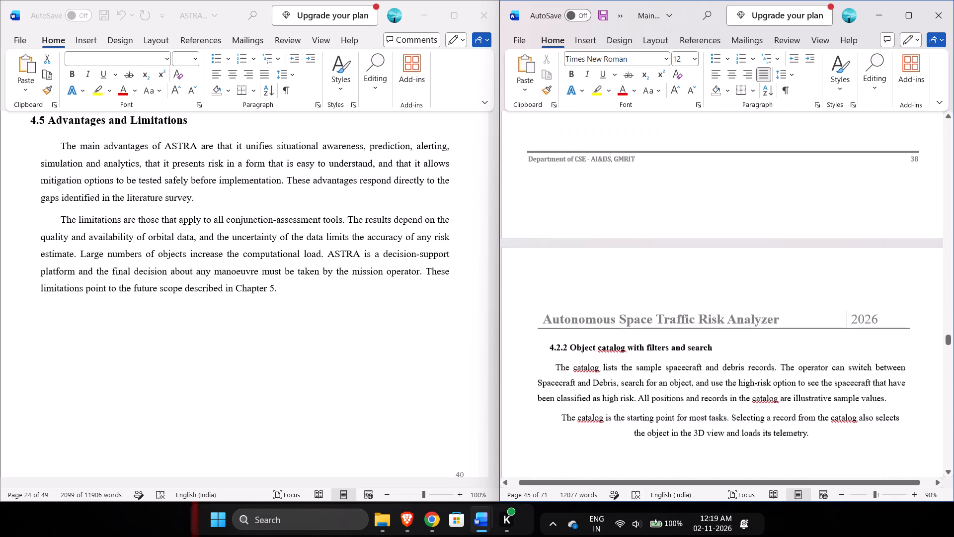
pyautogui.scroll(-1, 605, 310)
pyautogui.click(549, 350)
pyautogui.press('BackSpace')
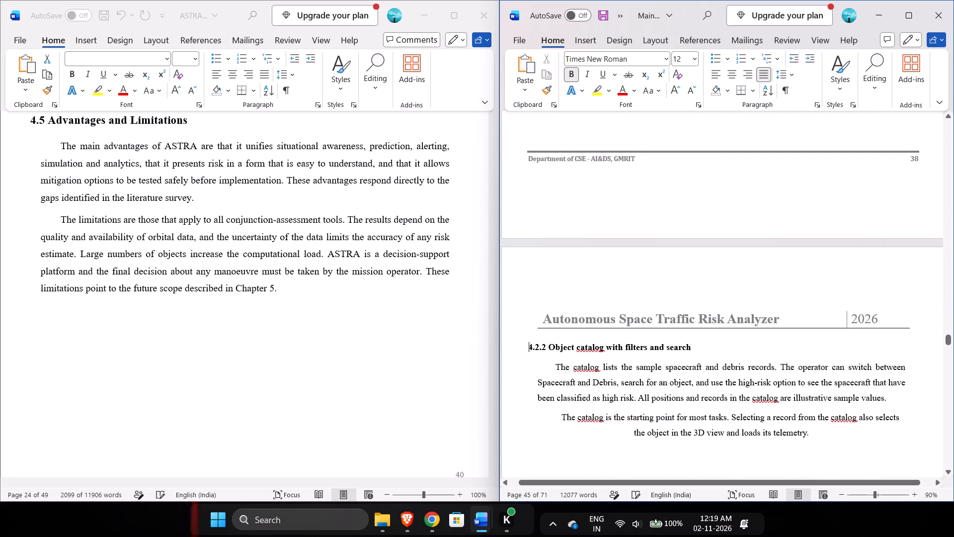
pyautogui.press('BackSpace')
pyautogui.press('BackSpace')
# Remove the page gap after the Fig 4.1 caption so heading 4.2.2 follows directly below it as a separate, left-aligned line.
pyautogui.scroll(2, 549, 350)
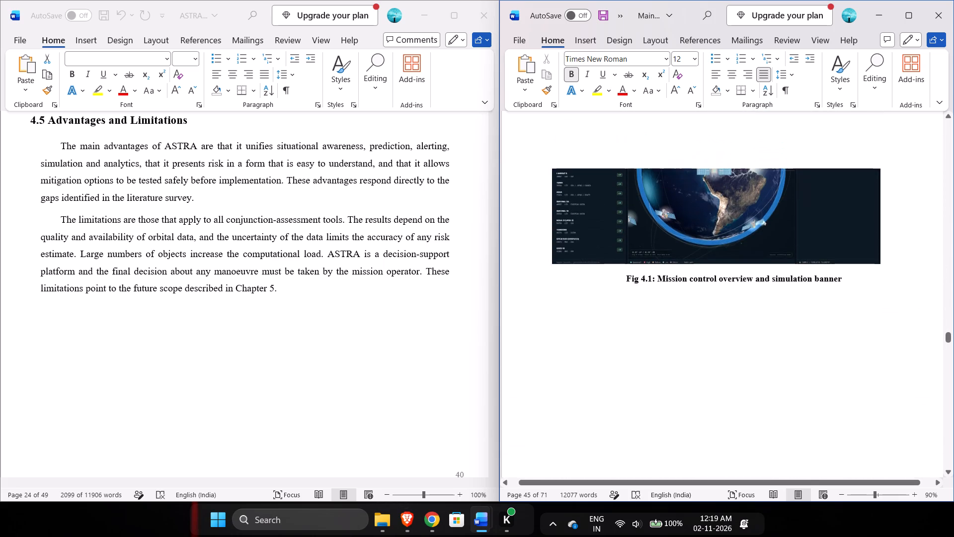
pyautogui.click(587, 364)
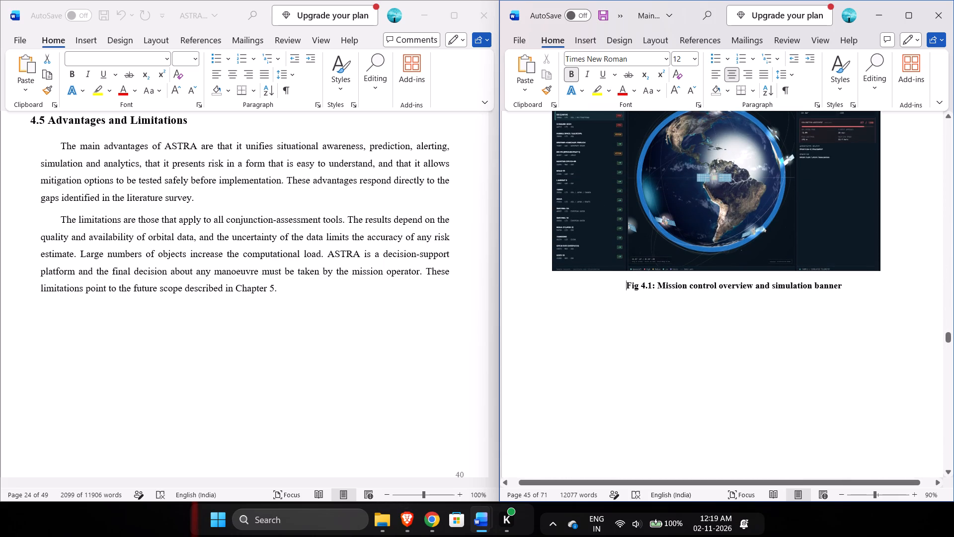
pyautogui.hotkey('ctrl', 'Right')
pyautogui.hotkey('ctrl', 'Right')
pyautogui.hotkey('ctrl', 'Right')
pyautogui.hotkey('ctrl', 'Right')
pyautogui.hotkey('ctrl', 'Right')
pyautogui.hotkey('ctrl', 'Right')
pyautogui.hotkey('ctrl', 'Right')
pyautogui.hotkey('ctrl', 'Right')
pyautogui.hotkey('ctrl', 'Right')
pyautogui.hotkey('ctrl', 'Right')
pyautogui.hotkey('ctrl', 'Right')
pyautogui.hotkey('ctrl', 'Right')
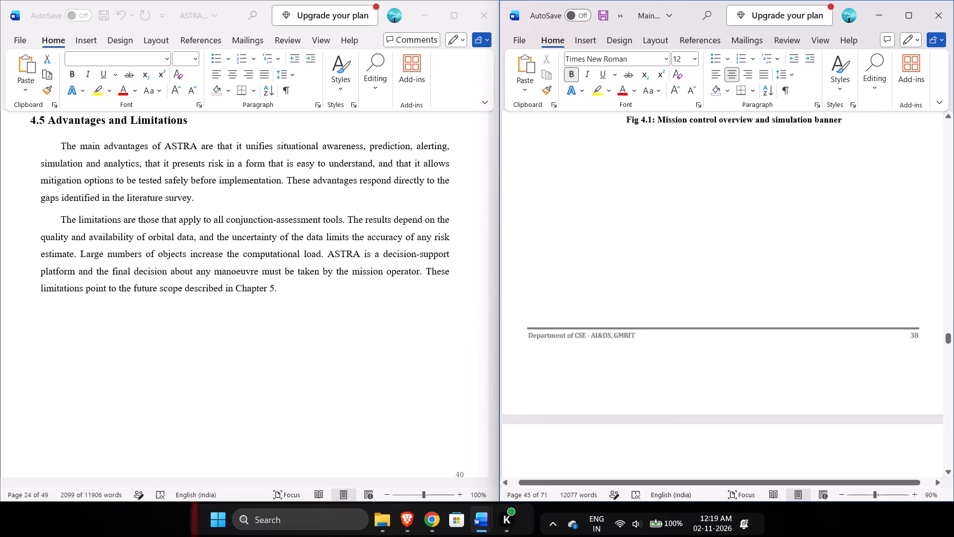
pyautogui.hotkey('ctrl', 'Left')
pyautogui.press('Delete')
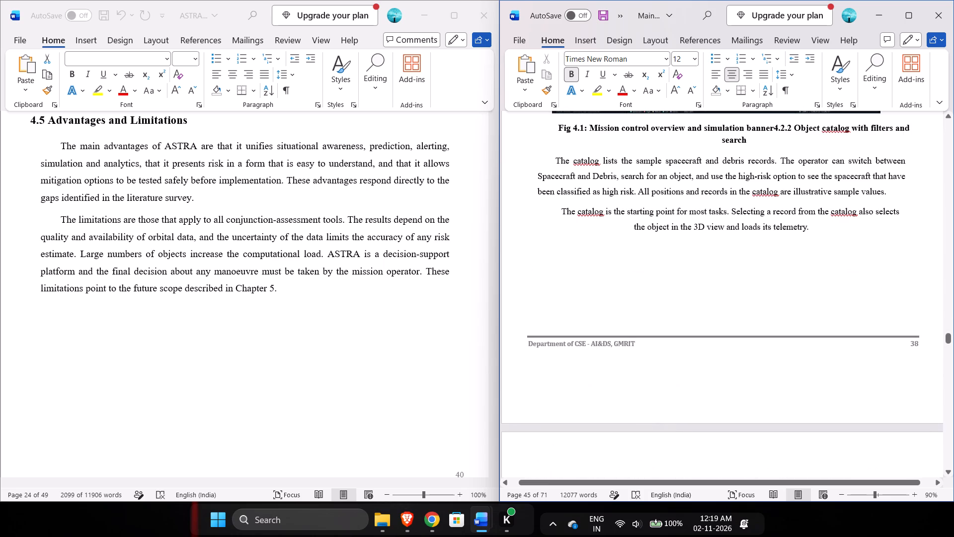
pyautogui.press('Return')
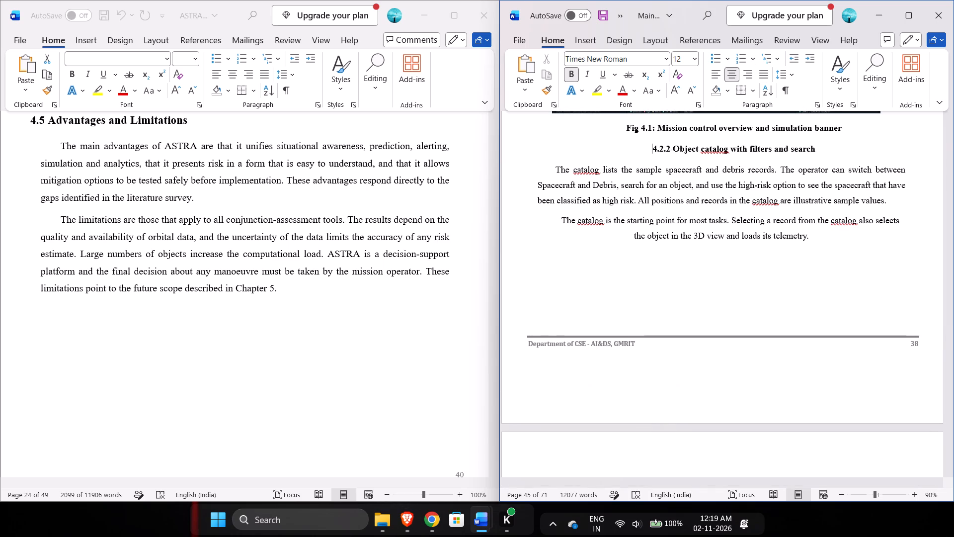
pyautogui.hotkey('ctrl', 'BackSpace')
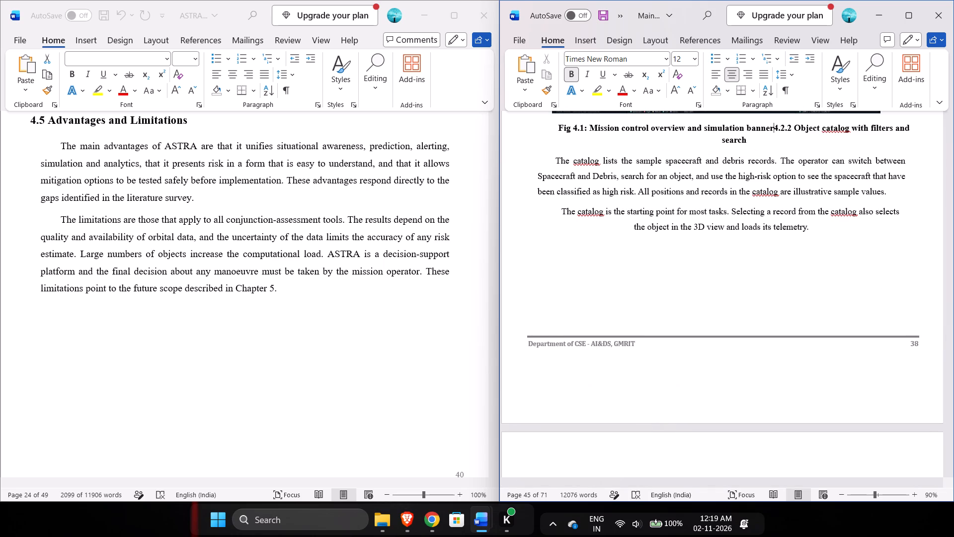
pyautogui.press('Return')
pyautogui.press('BackSpace')
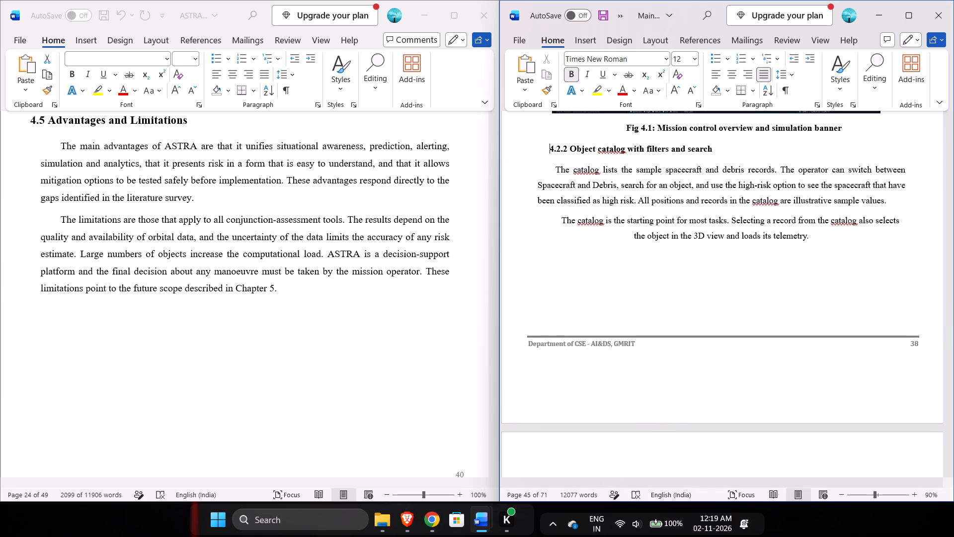
# Remove the indent from heading 4.2.2 and put four spaces before it to line it up with the body text.
pyautogui.scroll(1, 587, 364)
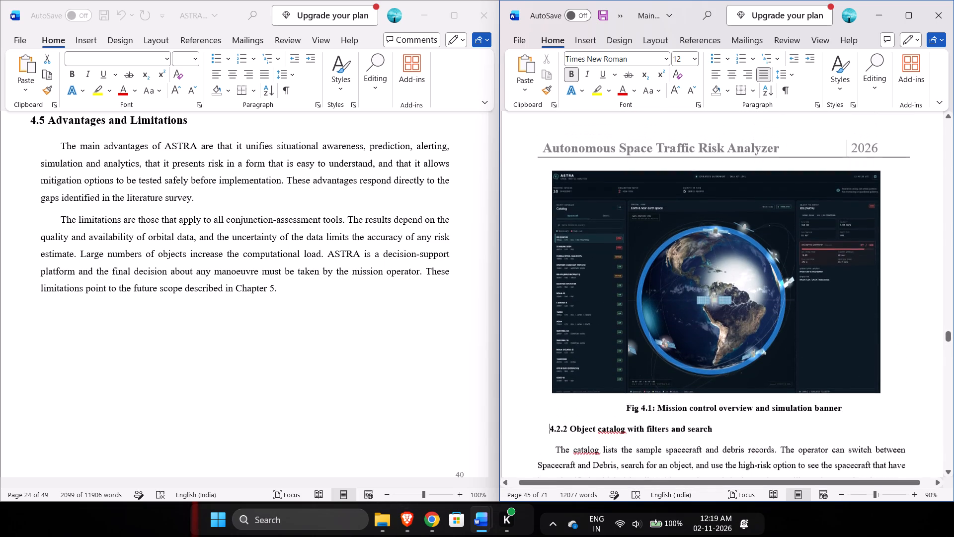
pyautogui.scroll(1, 587, 364)
pyautogui.press('BackSpace')
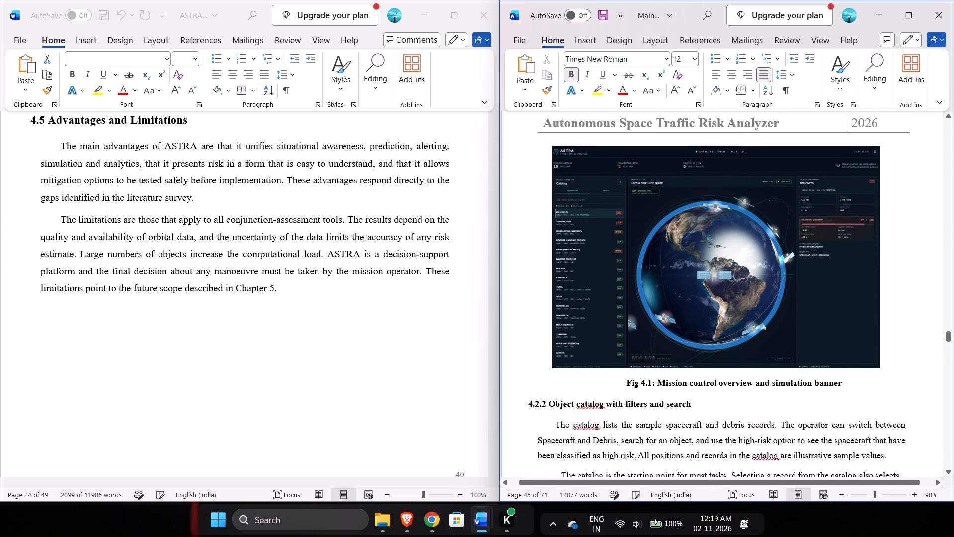
pyautogui.press('space')
pyautogui.press('space')
pyautogui.press('space')
pyautogui.press('space')
pyautogui.press('Down')
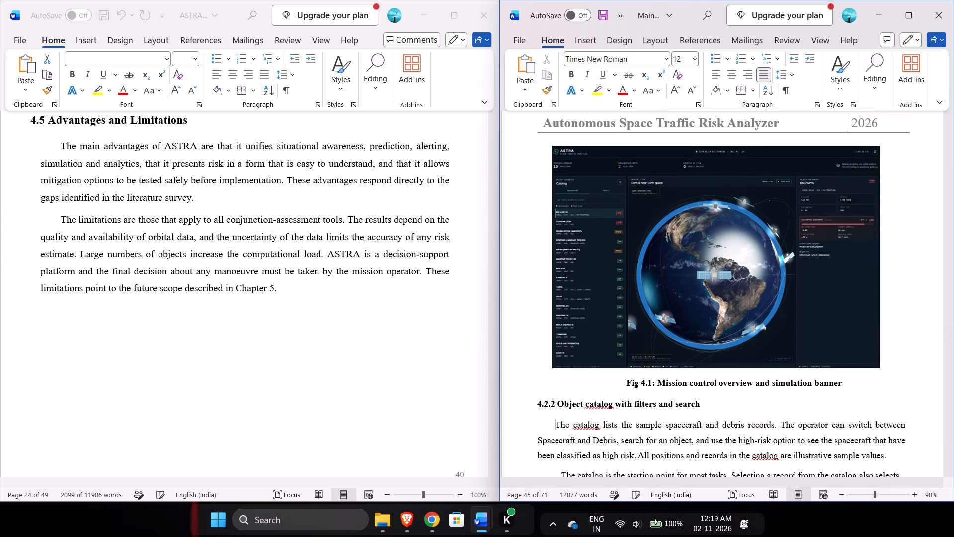
# Remove the first-line indent from the first body paragraph under heading 4.2.2.
pyautogui.press('BackSpace')
# Switch to Brave and look at the playback settings of the Zombie Reddy 2 video.
pyautogui.hotkey('alt', 'Tab')
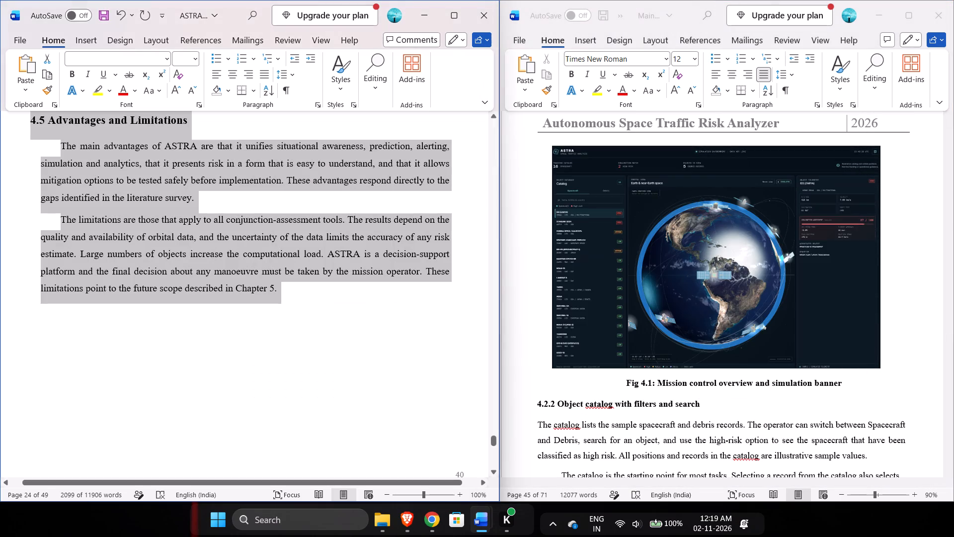
pyautogui.hotkey('alt', 'Tab')
pyautogui.hotkey('alt', 'Tab')
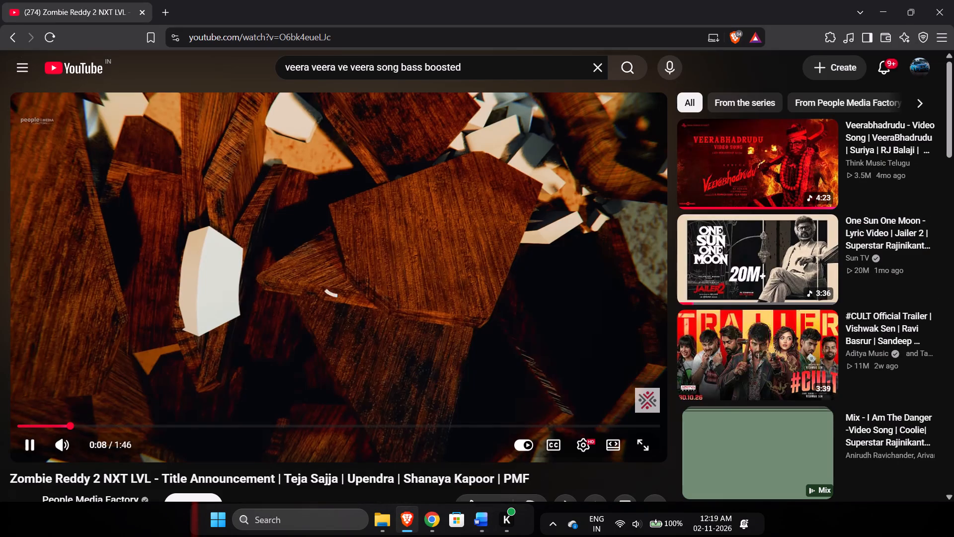
pyautogui.click(584, 438)
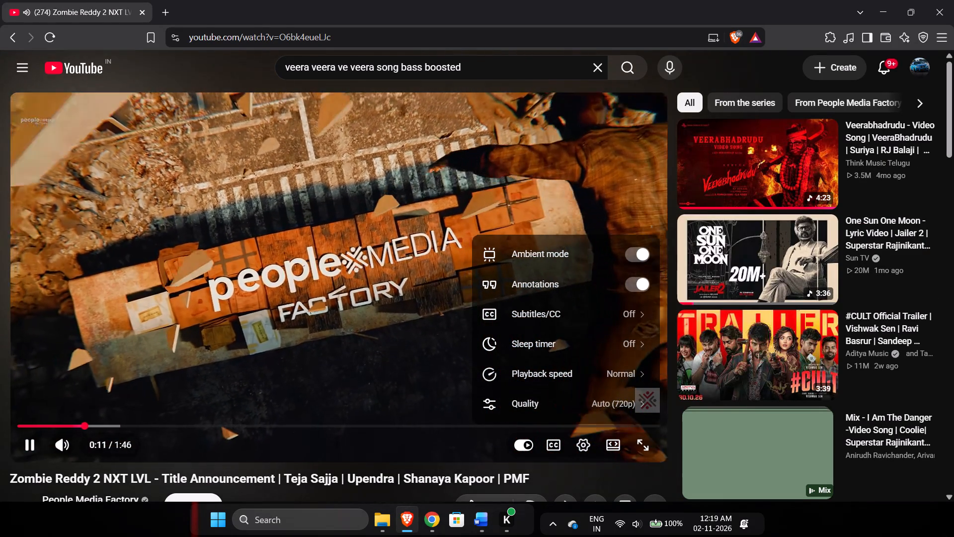
pyautogui.click(556, 151)
pyautogui.hotkey('alt', 'Tab')
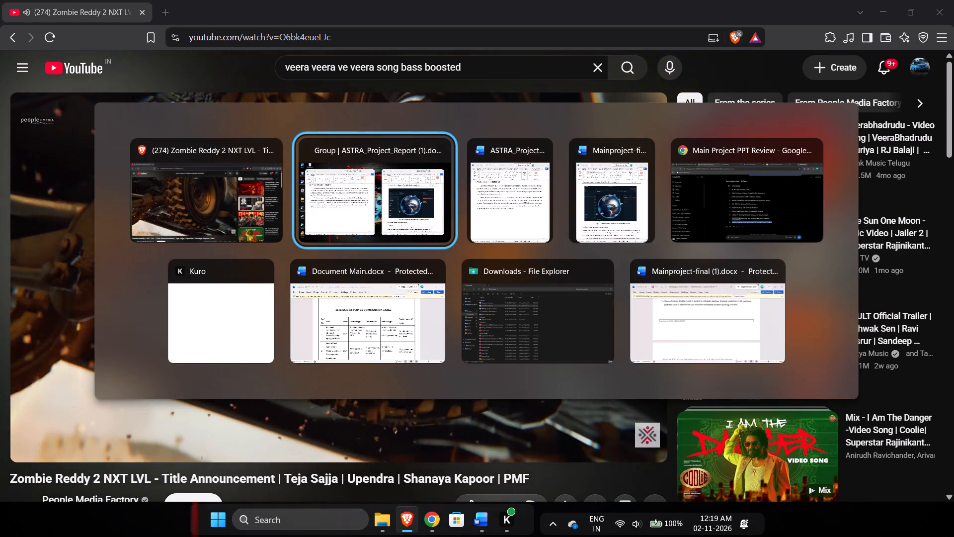
# Return to Word, left-align the second paragraph under heading 4.2.2 and remove its first-line indent.
pyautogui.scroll(-1, 619, 383)
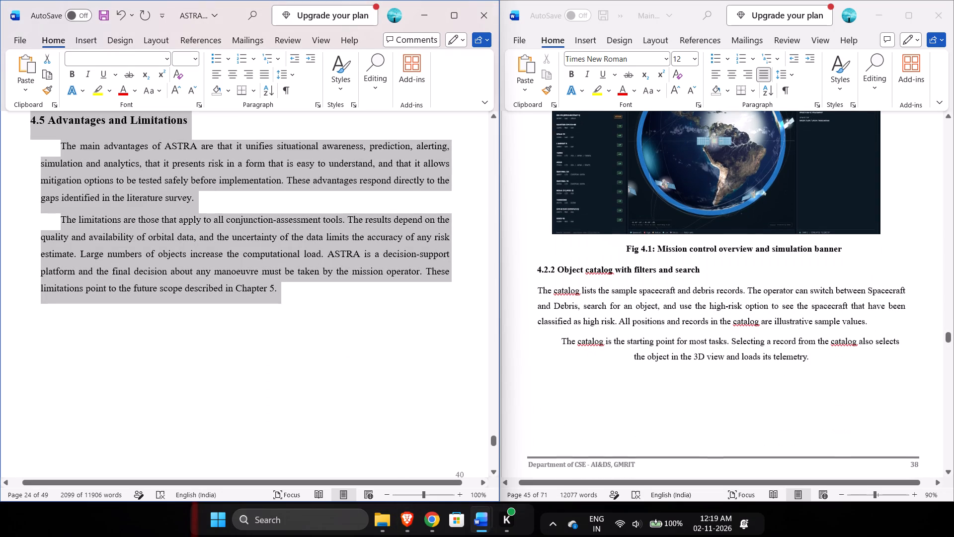
pyautogui.click(561, 338)
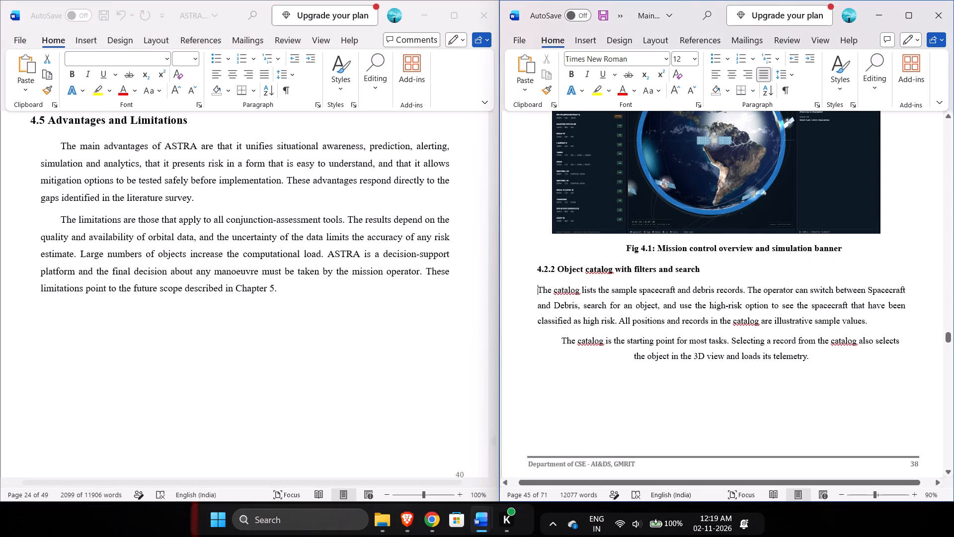
pyautogui.moveTo(561, 338); pyautogui.dragTo(806, 358)
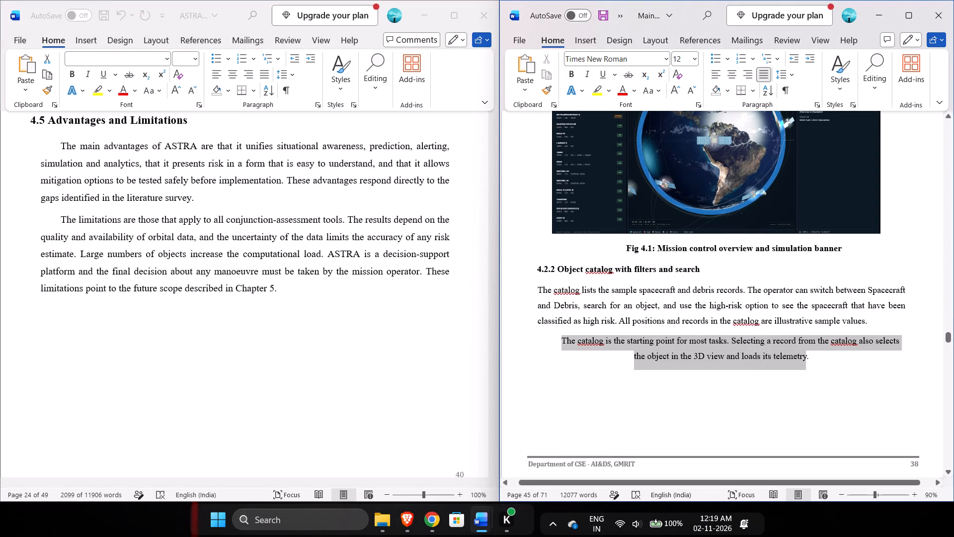
pyautogui.moveTo(806, 358); pyautogui.dragTo(814, 358)
pyautogui.click(719, 72)
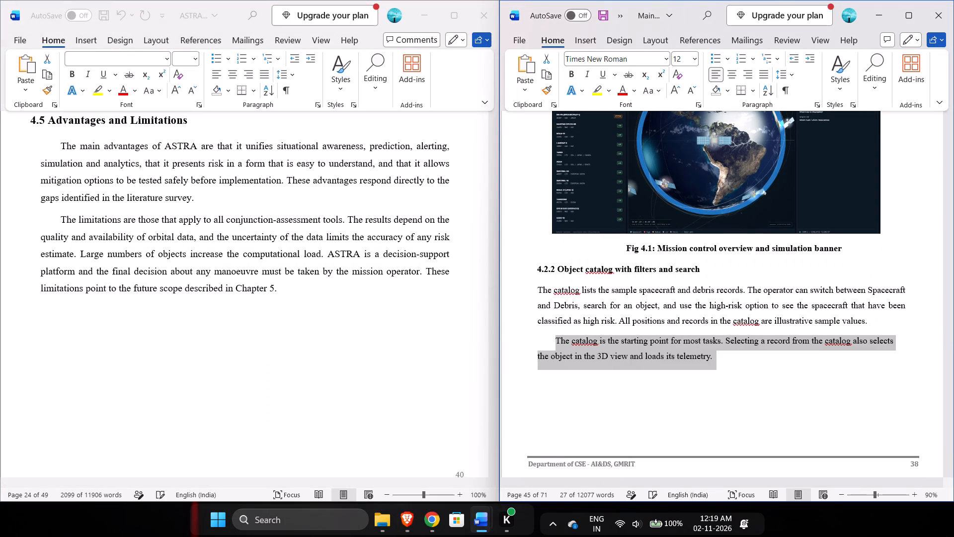
pyautogui.click(553, 341)
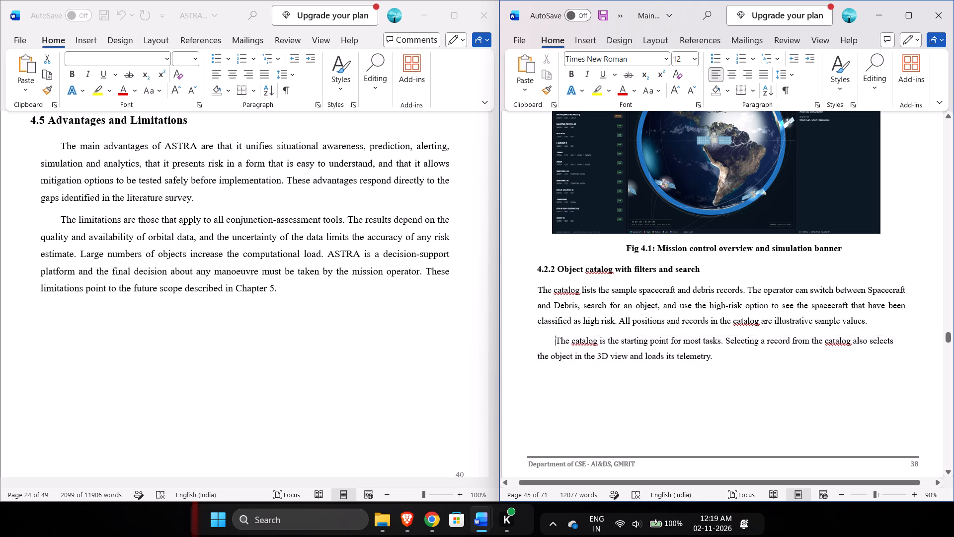
pyautogui.press('BackSpace')
# Put spaces before the Fig 4.2 caption to centre it beneath the object catalog picture.
pyautogui.press('Down')
pyautogui.press('Down')
pyautogui.press('Down')
pyautogui.press('Down')
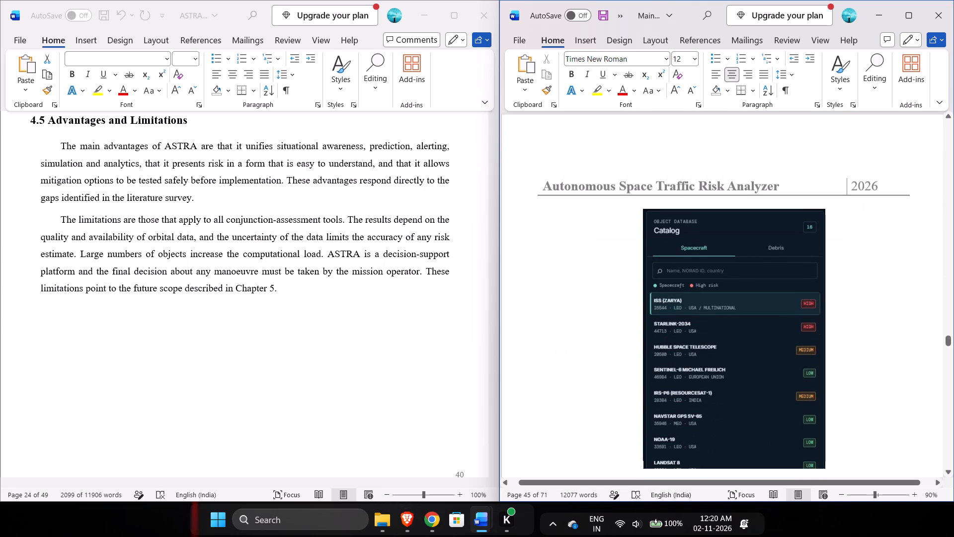
pyautogui.press('Up')
pyautogui.press('Up')
pyautogui.press('Up')
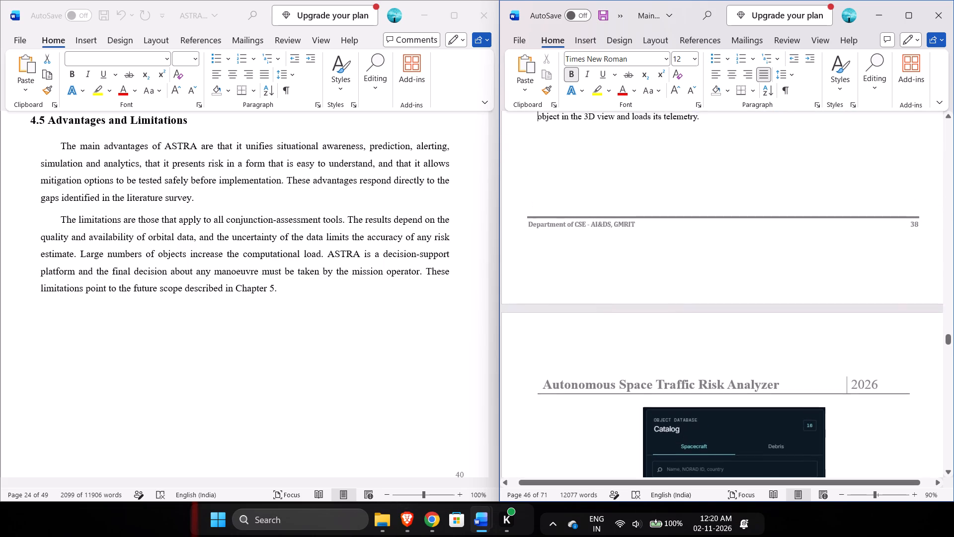
pyautogui.press('Up')
pyautogui.press('Down')
pyautogui.press('Down')
pyautogui.press('Down')
pyautogui.press('Down')
pyautogui.press('Down')
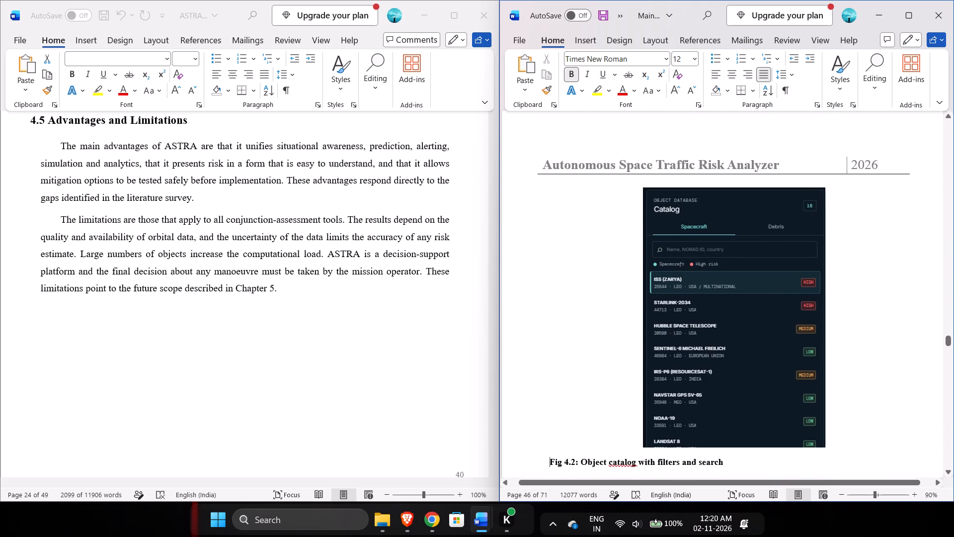
pyautogui.click(735, 354)
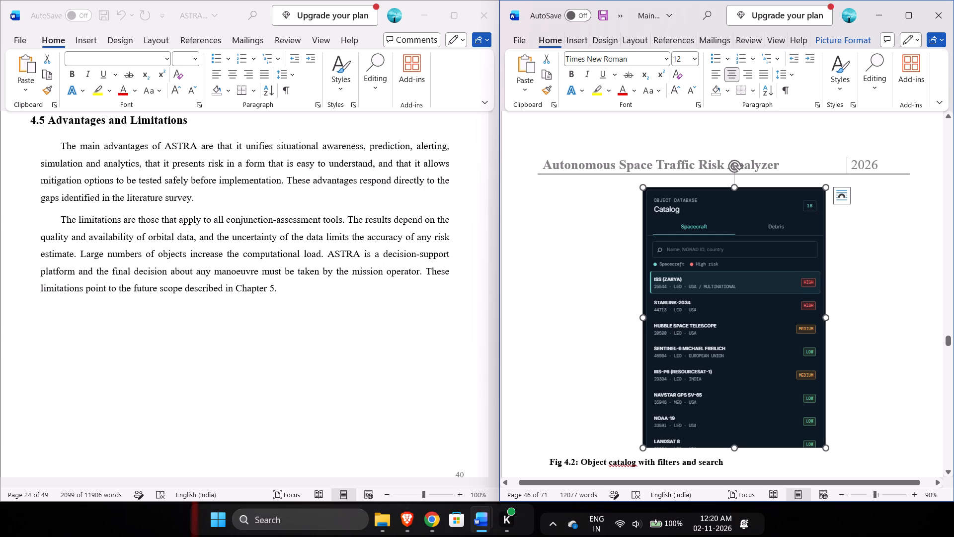
pyautogui.click(828, 452)
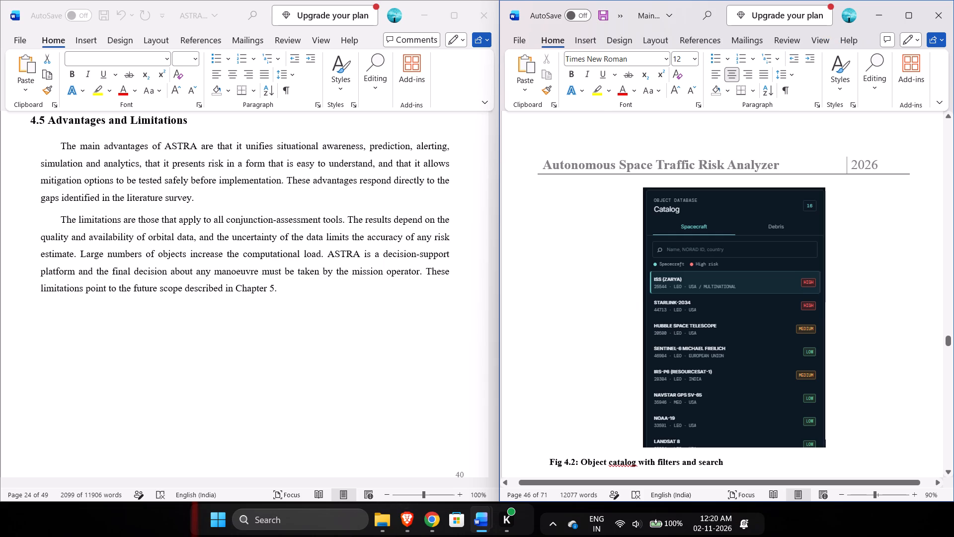
pyautogui.scroll(5, 528, 400)
pyautogui.scroll(-7, 528, 400)
pyautogui.scroll(2, 528, 400)
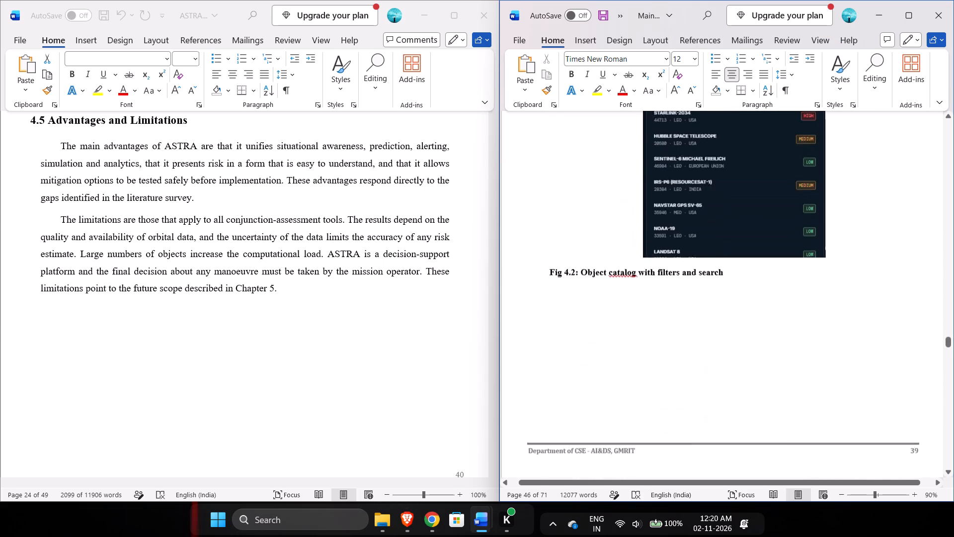
pyautogui.click(546, 307)
pyautogui.press('space')
pyautogui.press('space')
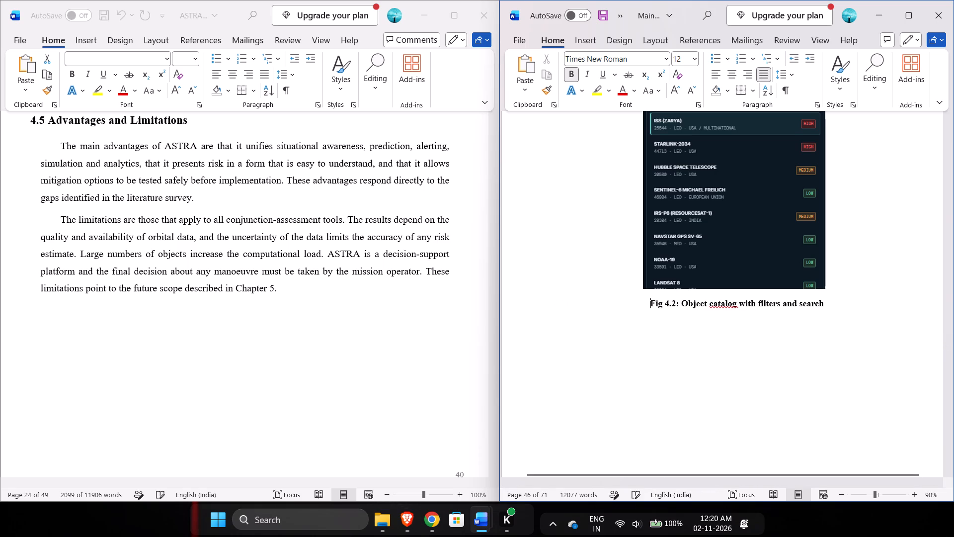
# Remove the page gap after the Fig 4.2 caption so heading 4.2.3 follows directly on its own line.
pyautogui.scroll(2, 546, 307)
pyautogui.scroll(1, 711, 284)
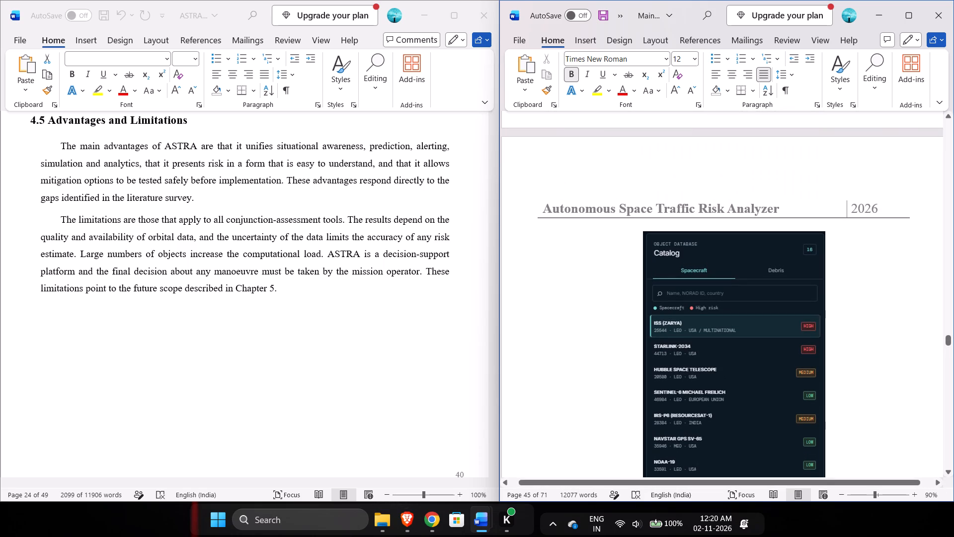
pyautogui.scroll(-1, 630, 264)
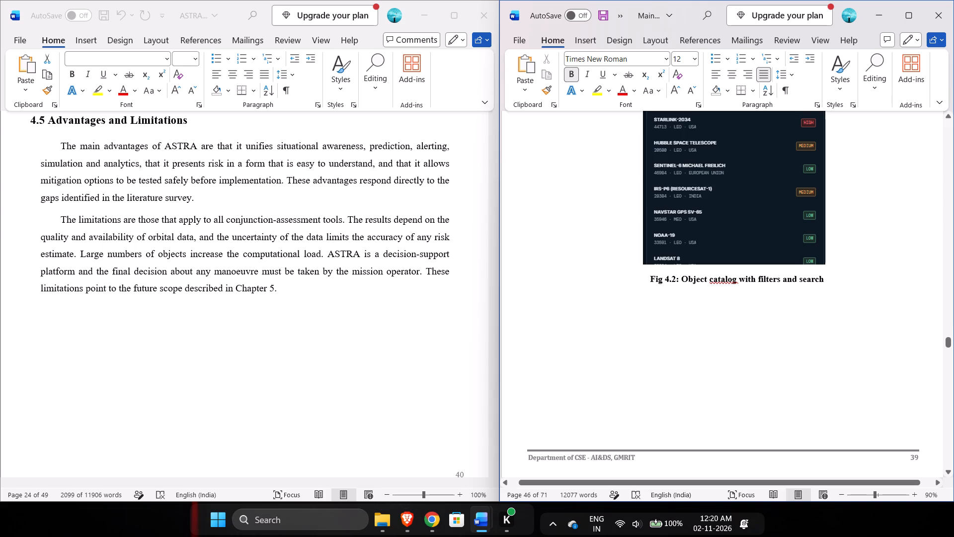
pyautogui.click(840, 196)
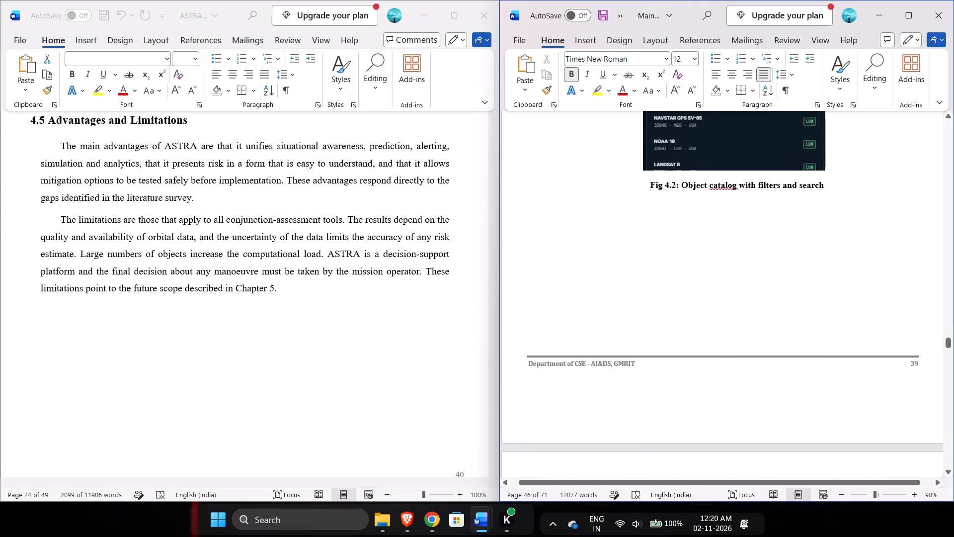
pyautogui.press('Delete')
pyautogui.press('Return')
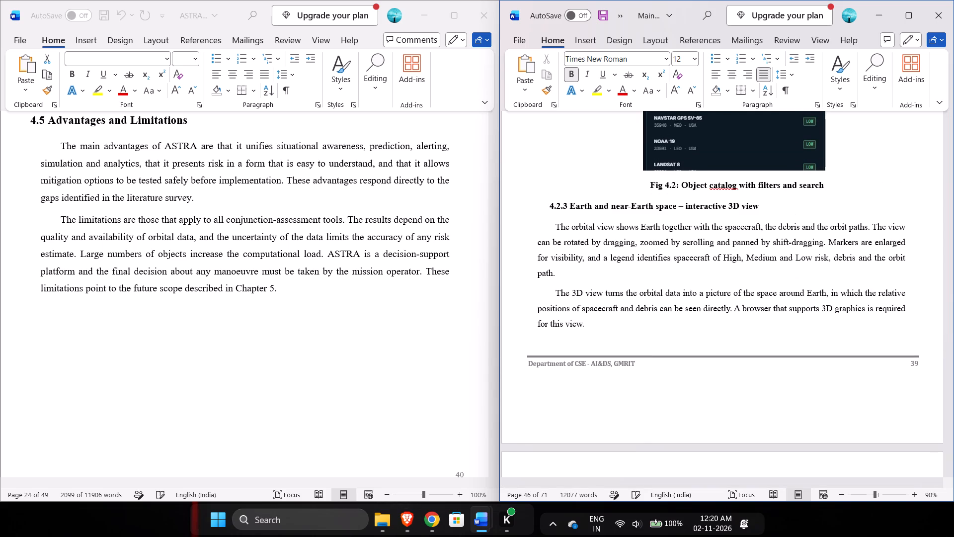
# Remove the indent from heading 4.2.3 and put four spaces before it to line it up with the body text.
pyautogui.press('BackSpace')
pyautogui.press('space')
pyautogui.press('space')
pyautogui.press('space')
pyautogui.press('space')
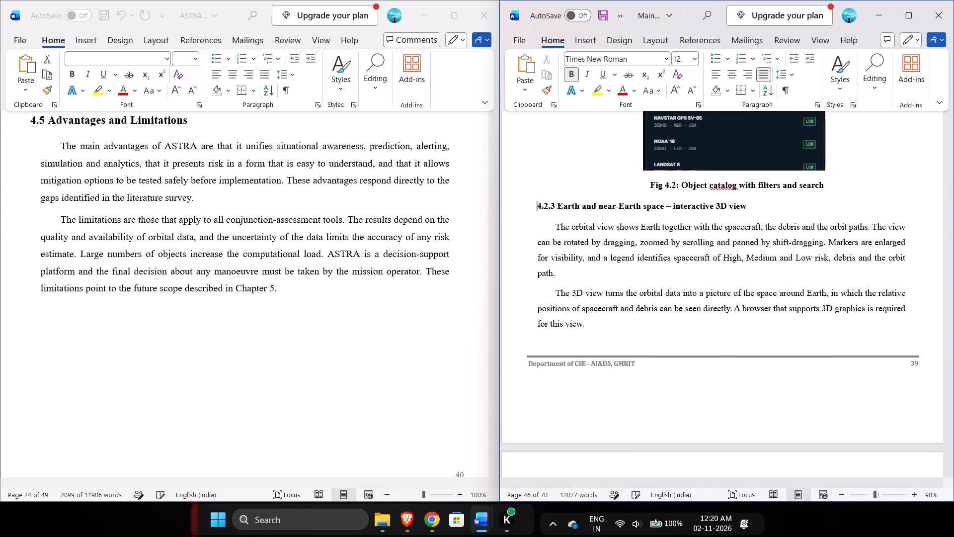
# Remove the first-line indent from both body paragraphs under heading 4.2.3.
pyautogui.press('Down')
pyautogui.press('BackSpace')
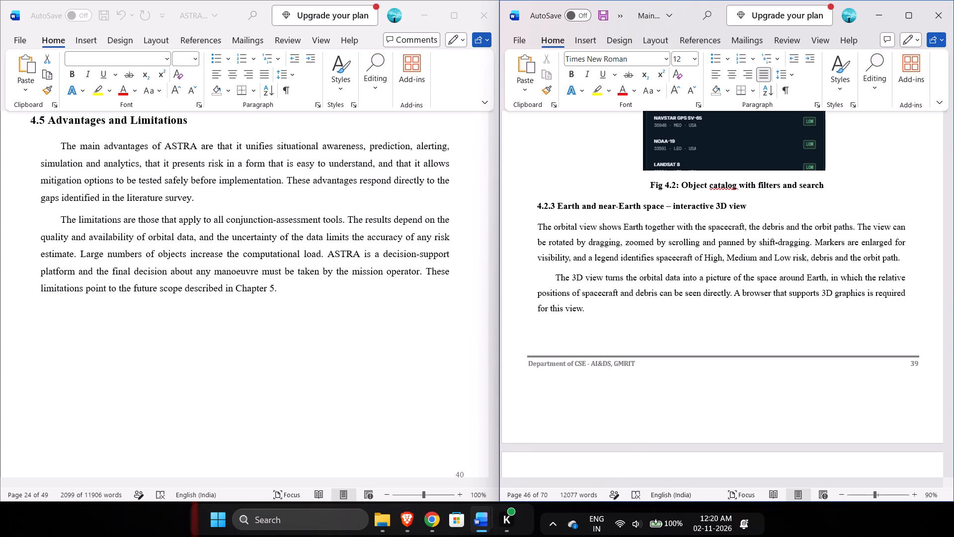
pyautogui.press('Down')
pyautogui.hotkey('ctrl', 'Down')
pyautogui.press('BackSpace')
pyautogui.press('Down')
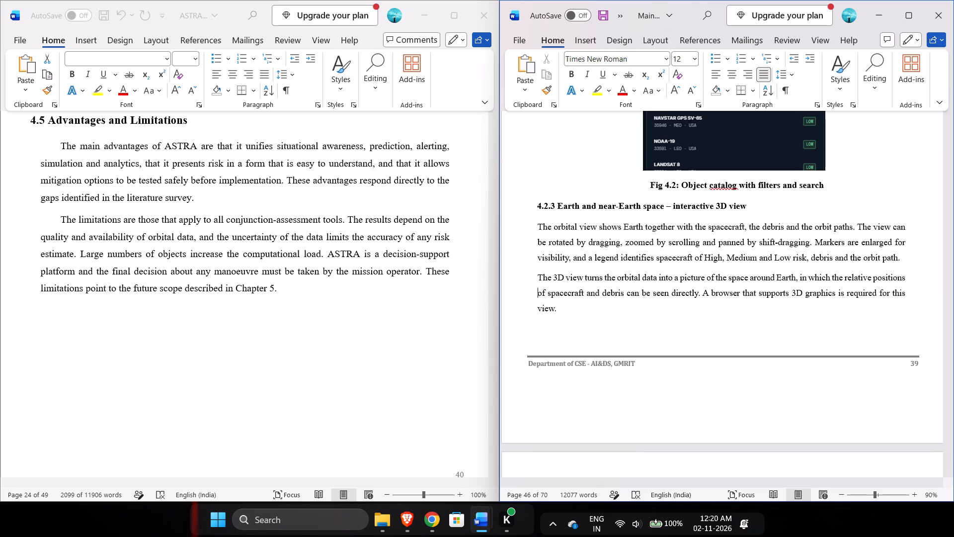
# Remove the page gap after the Fig 4.3 caption so heading 4.2.4 follows directly on its own line.
pyautogui.press('Down')
pyautogui.press('Down')
pyautogui.press('Down')
pyautogui.press('Down')
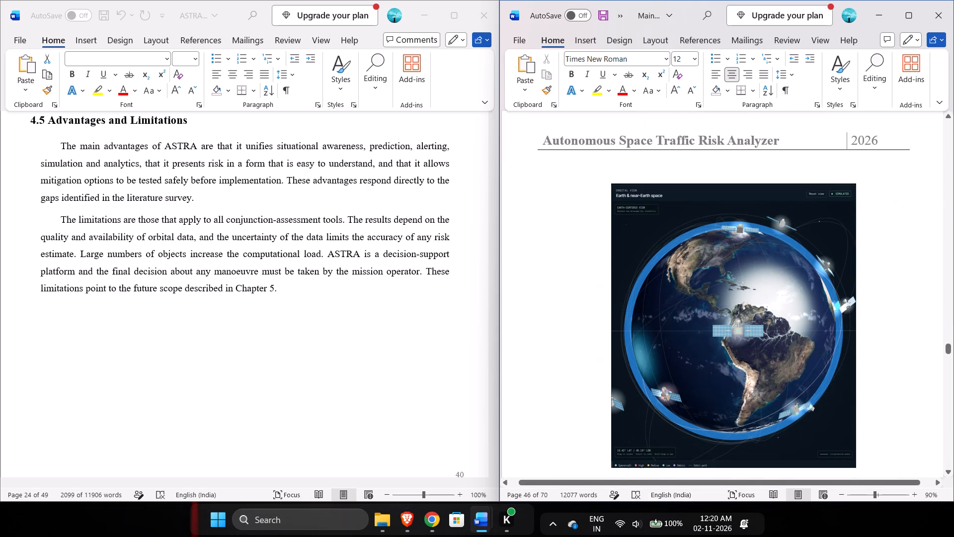
pyautogui.scroll(-1, 840, 196)
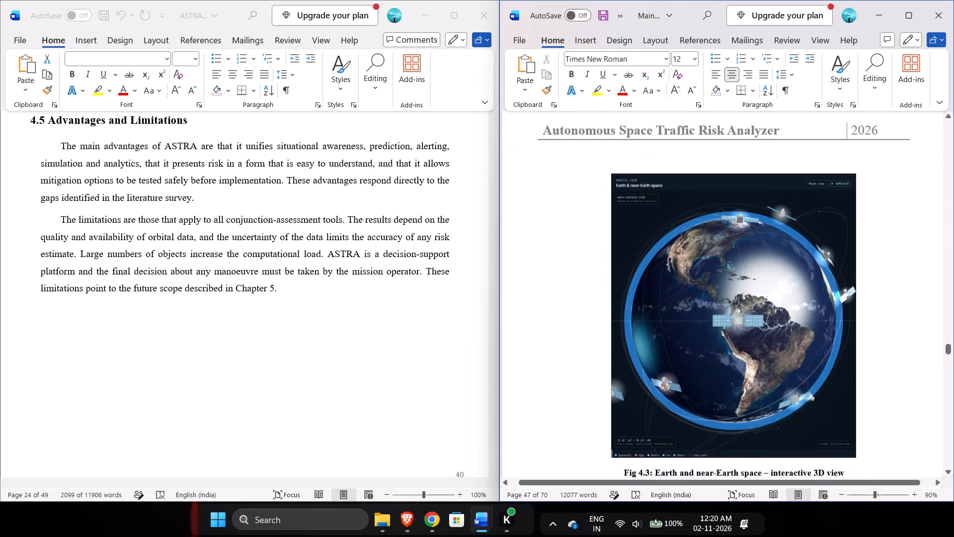
pyautogui.scroll(-1, 840, 196)
pyautogui.click(823, 225)
pyautogui.scroll(-1, 802, 323)
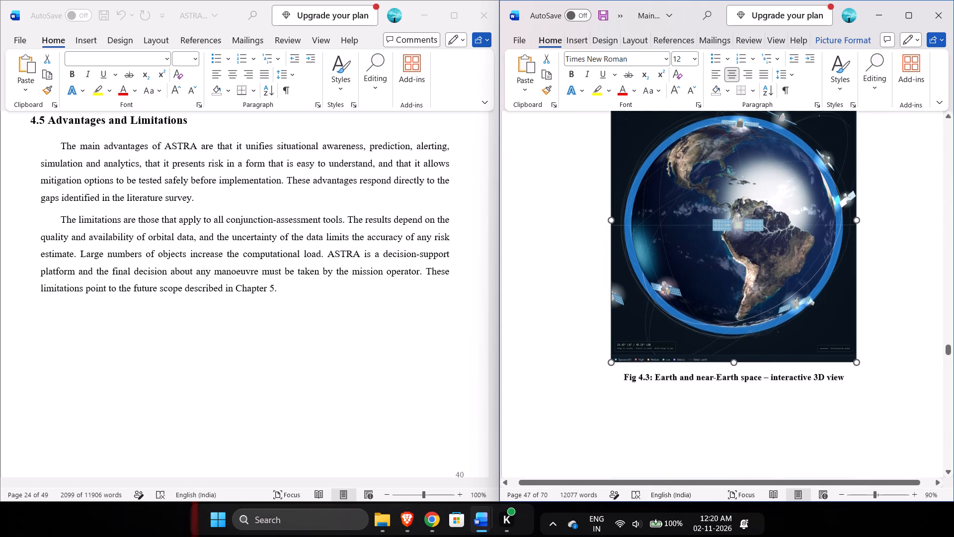
pyautogui.scroll(-3, 802, 323)
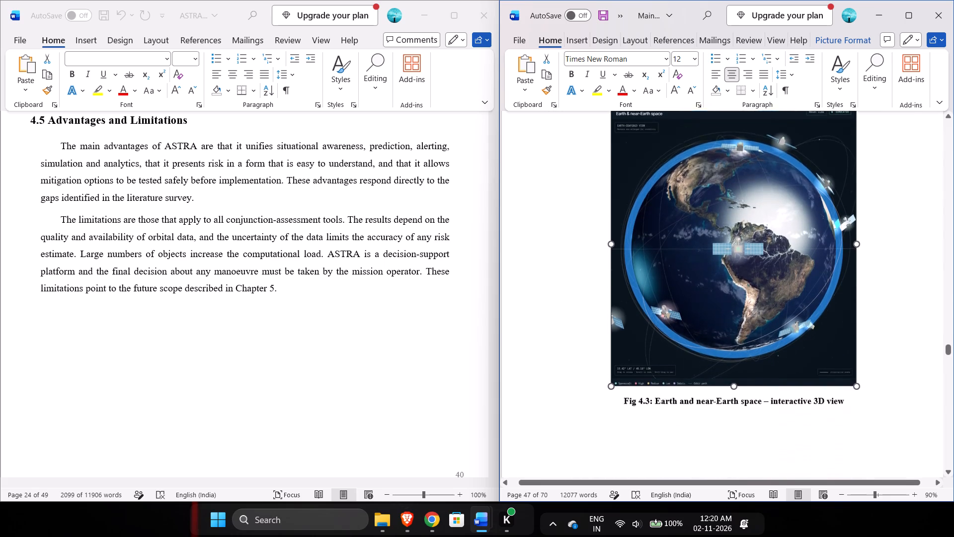
pyautogui.scroll(-1, 802, 323)
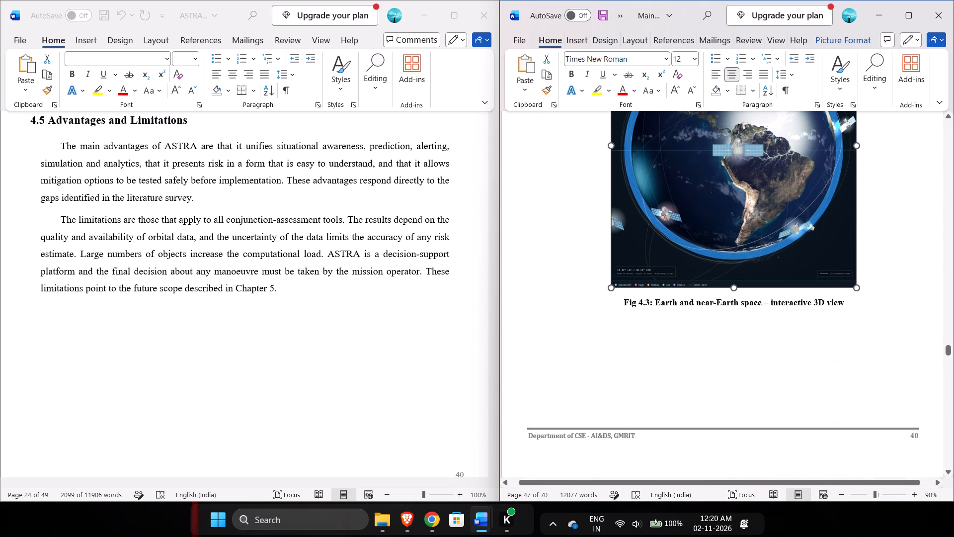
pyautogui.scroll(-5, 802, 323)
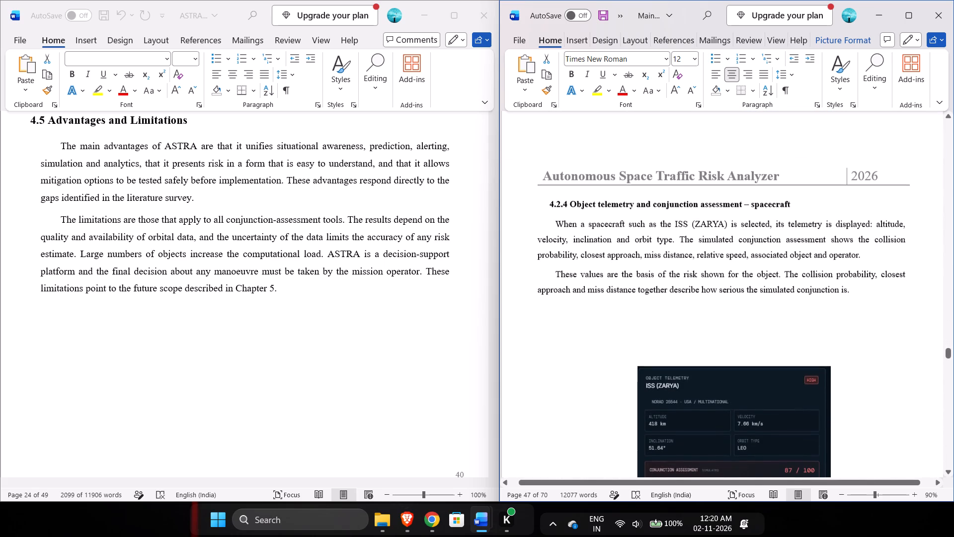
pyautogui.scroll(3, 554, 201)
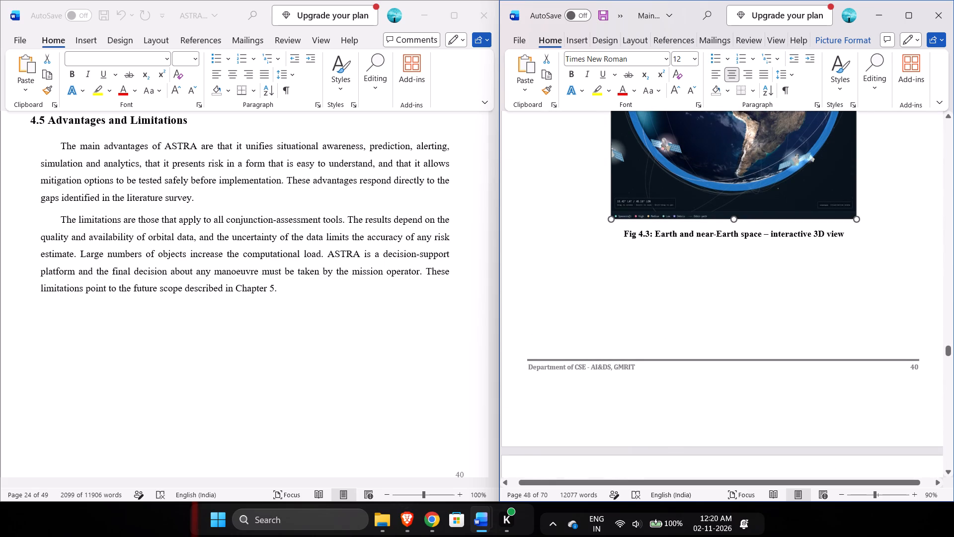
pyautogui.click(865, 242)
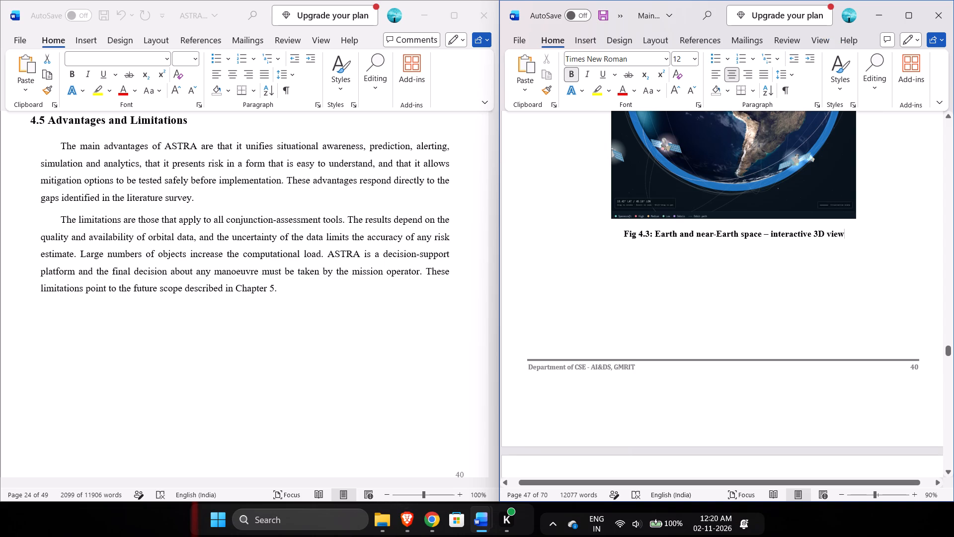
pyautogui.press('Delete')
pyautogui.press('Return')
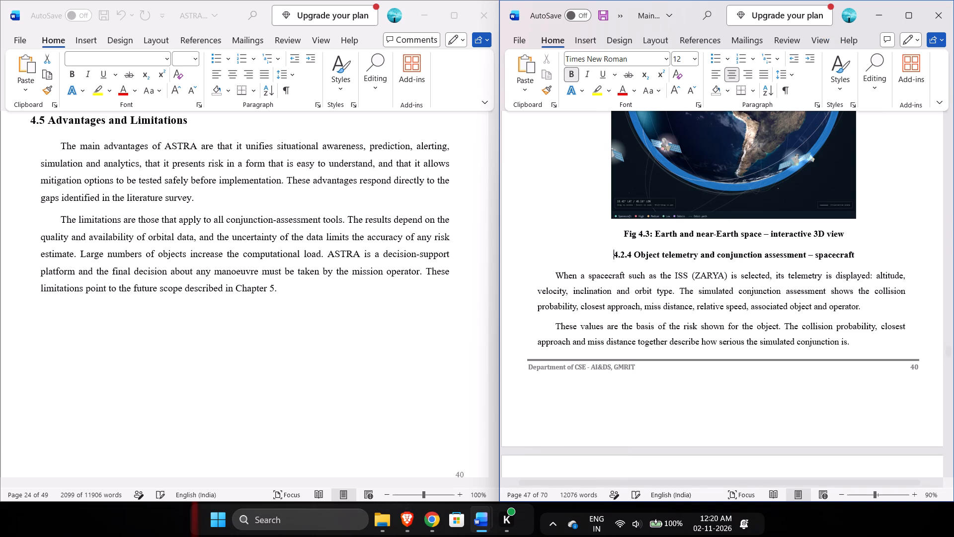
# Remove the centring and indent from heading 4.2.4 and put four spaces before it to line it up with the body text.
pyautogui.press('BackSpace')
pyautogui.press('BackSpace')
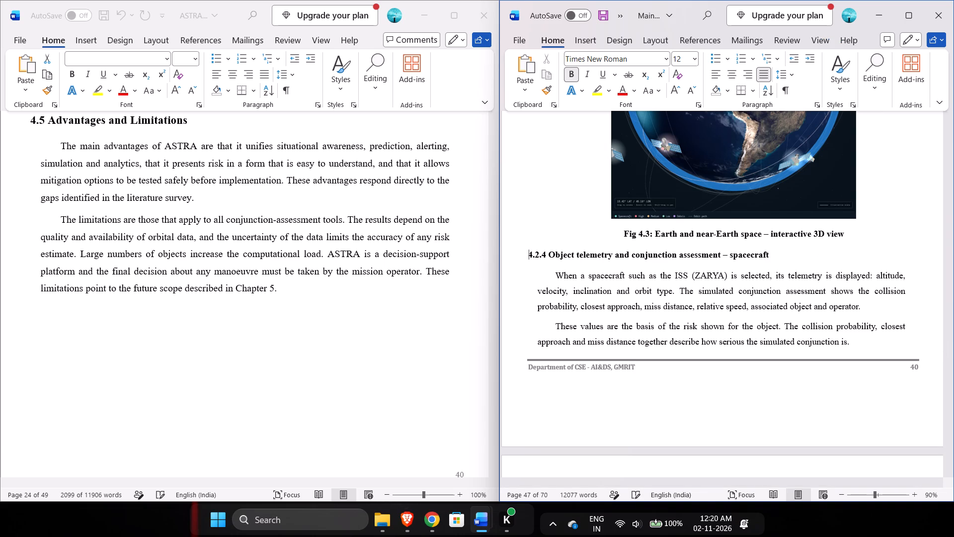
pyautogui.press('space')
pyautogui.press('space')
pyautogui.press('space')
pyautogui.press('space')
pyautogui.press('Down')
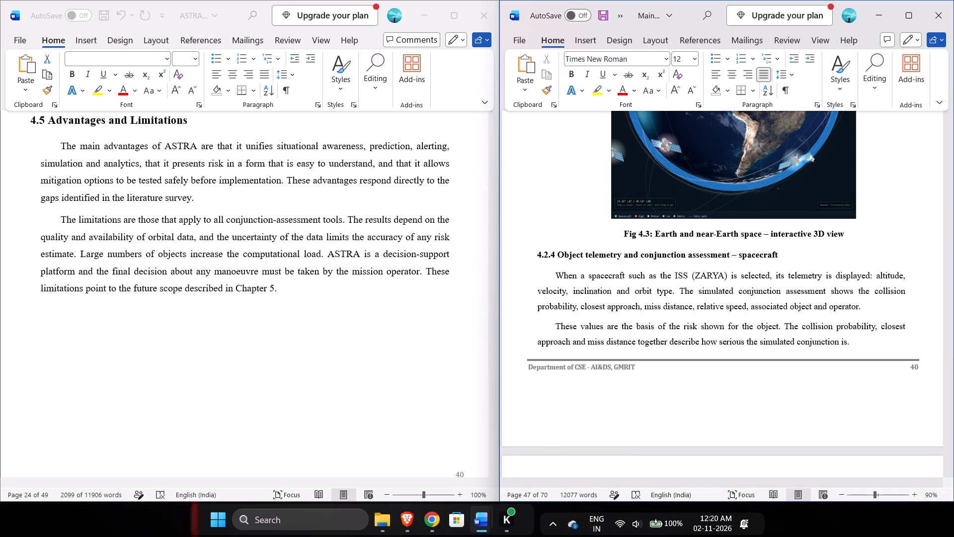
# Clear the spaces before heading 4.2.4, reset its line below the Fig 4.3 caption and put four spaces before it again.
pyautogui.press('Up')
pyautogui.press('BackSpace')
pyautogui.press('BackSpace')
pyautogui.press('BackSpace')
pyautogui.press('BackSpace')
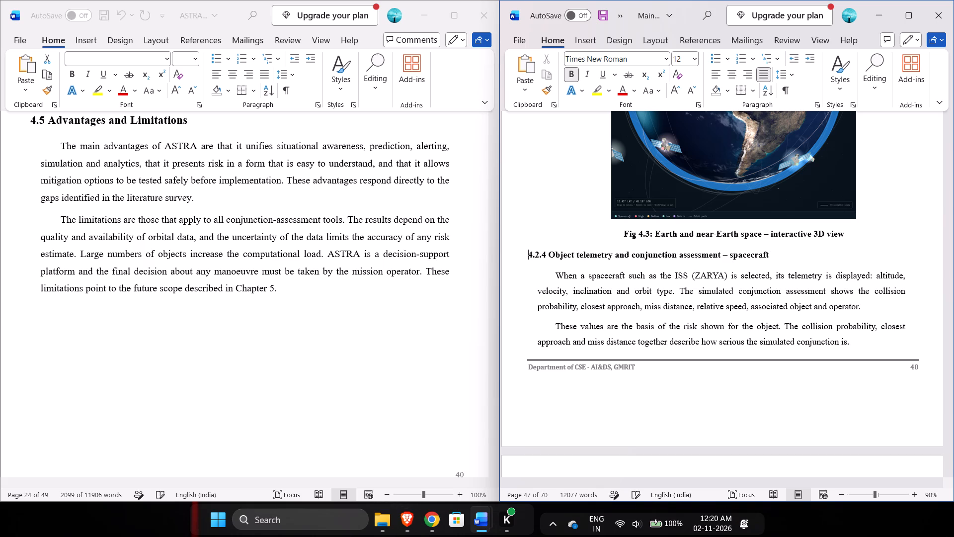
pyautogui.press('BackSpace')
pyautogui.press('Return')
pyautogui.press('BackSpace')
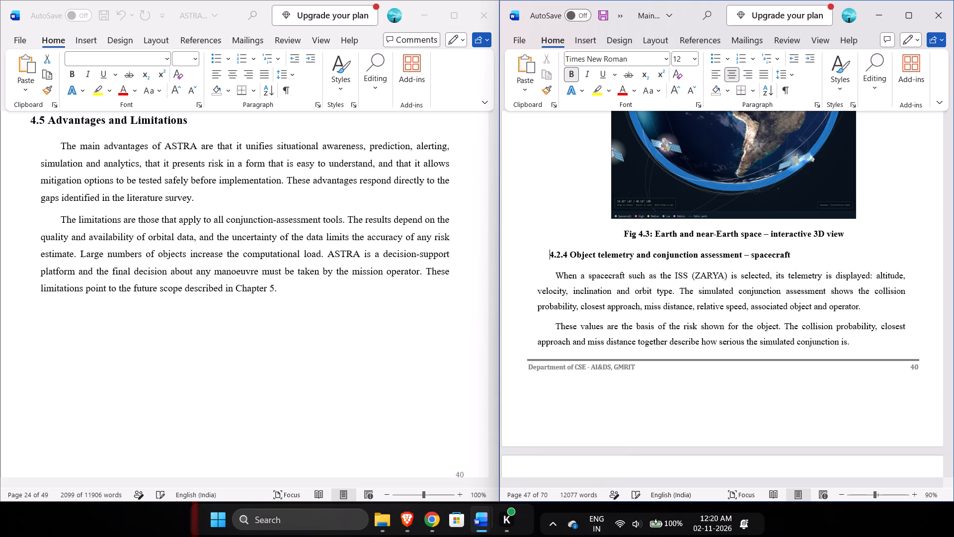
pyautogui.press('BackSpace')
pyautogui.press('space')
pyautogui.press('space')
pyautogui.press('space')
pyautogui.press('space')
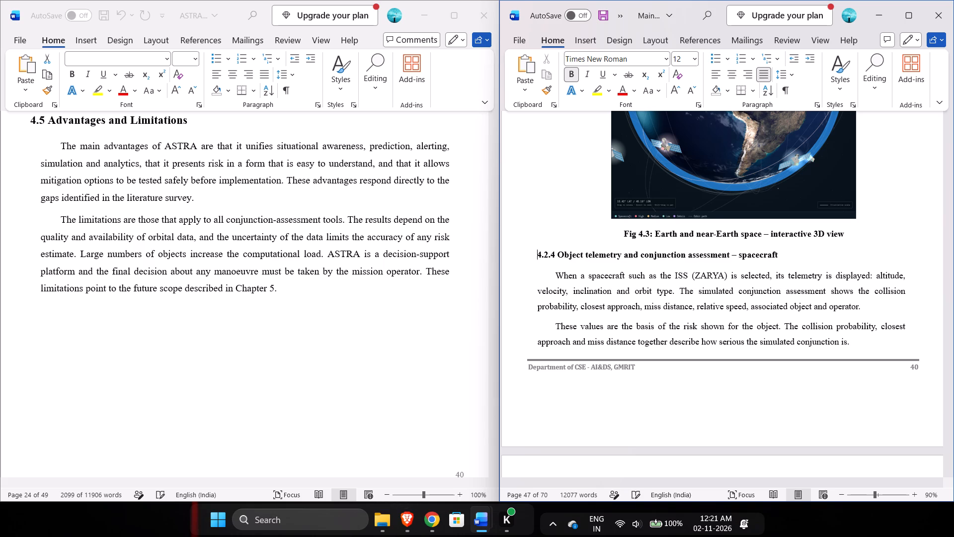
# Remove the first-line indent from both body paragraphs under heading 4.2.4.
pyautogui.press('Down')
pyautogui.press('BackSpace')
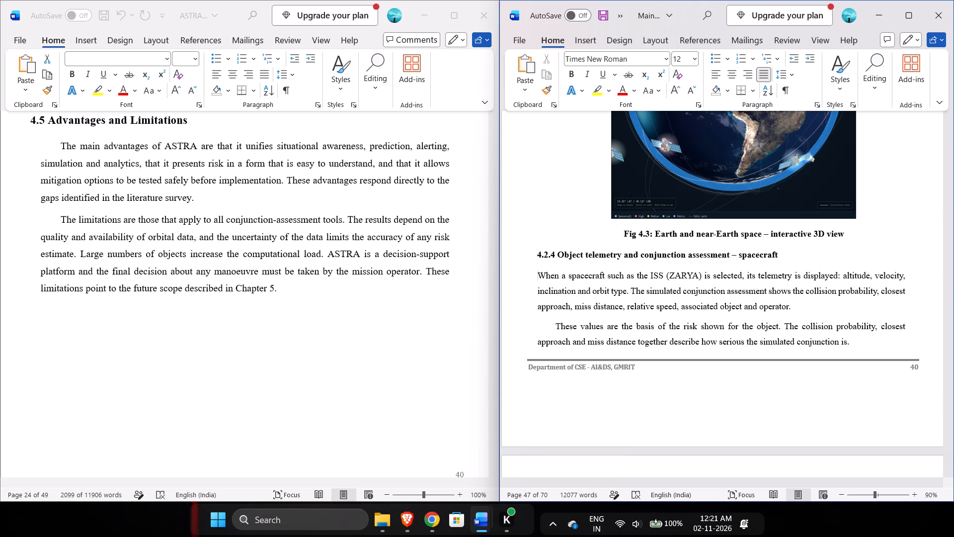
pyautogui.hotkey('ctrl', 'Down')
pyautogui.press('BackSpace')
# Delete the blank line above the ISS (ZARYA) telemetry figure so the picture starts at the top of its page.
pyautogui.press('Down')
pyautogui.press('Down')
pyautogui.press('Down')
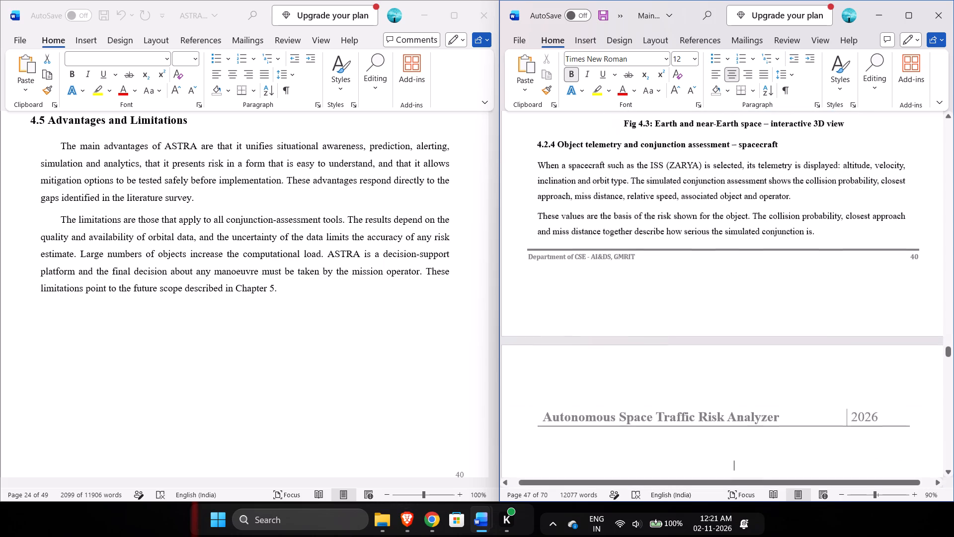
pyautogui.press('Down')
pyautogui.press('Down')
pyautogui.press('Up')
pyautogui.press('Up')
pyautogui.press('Up')
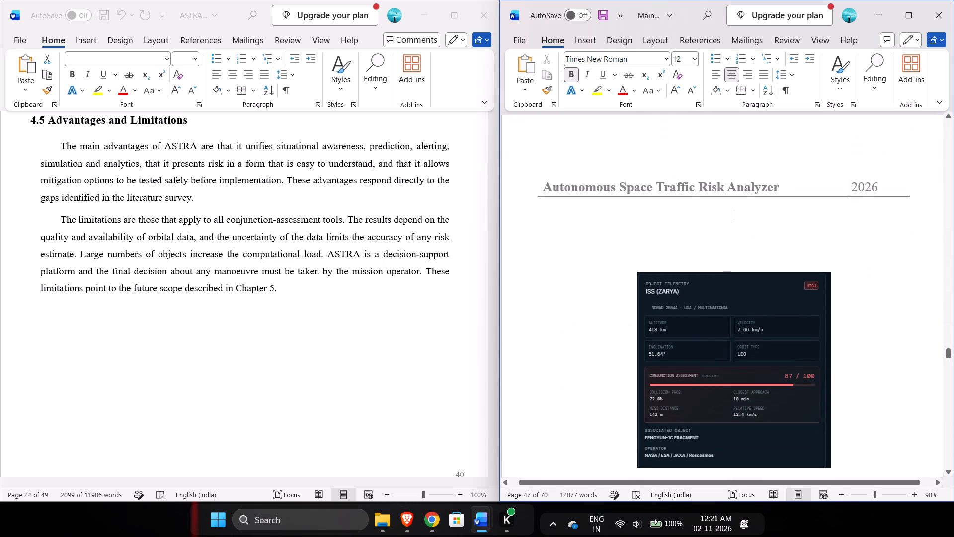
pyautogui.press('Down')
pyautogui.press('Up')
pyautogui.press('Up')
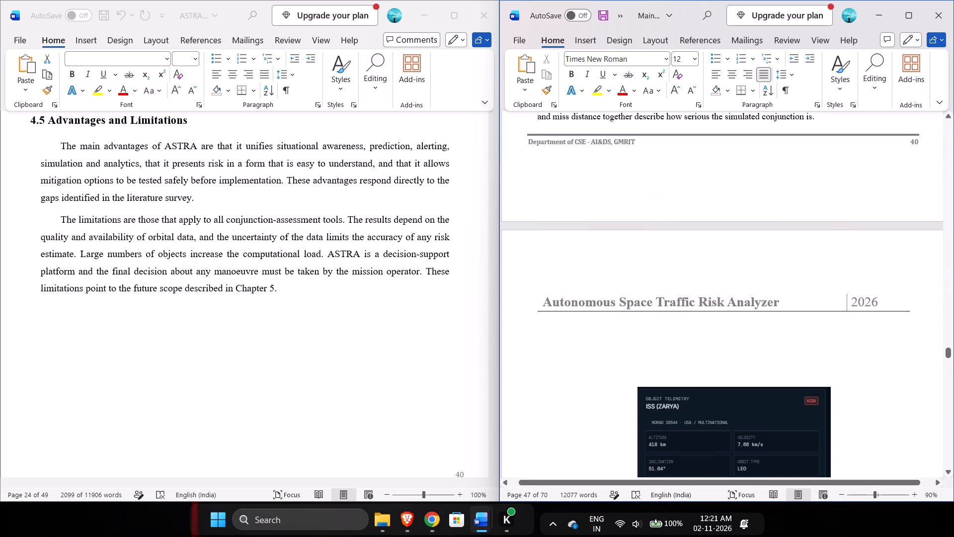
pyautogui.press('Down')
pyautogui.press('Down')
pyautogui.press('BackSpace')
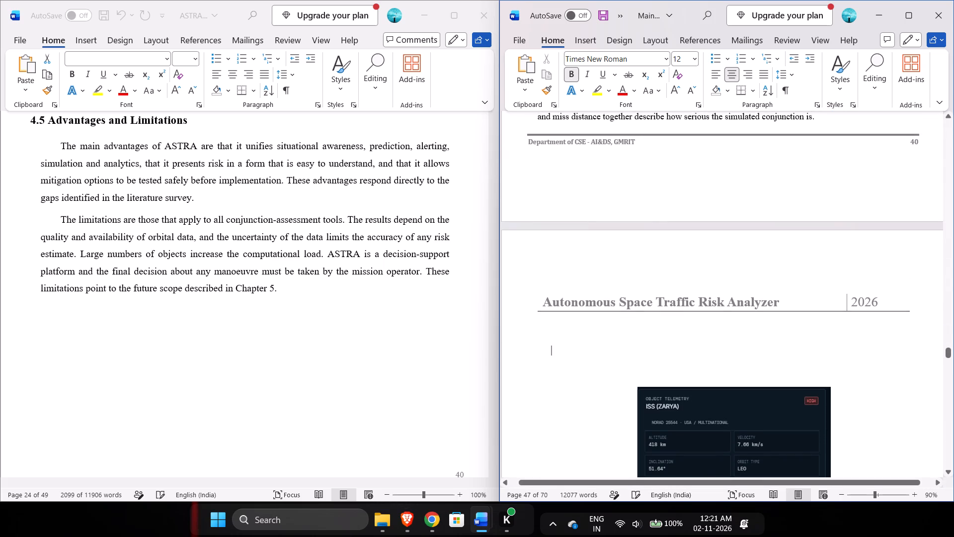
pyautogui.press('BackSpace')
pyautogui.press('BackSpace')
pyautogui.press('BackSpace')
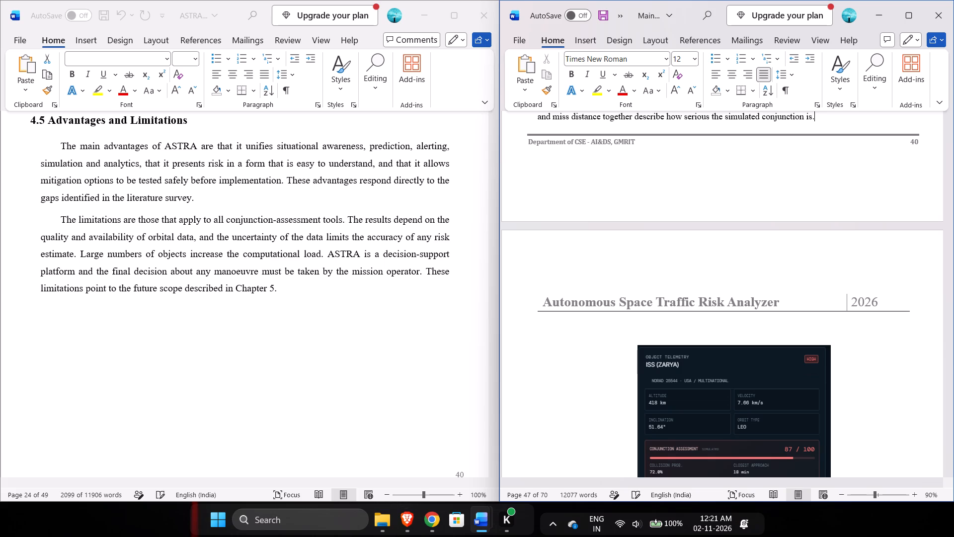
pyautogui.press('BackSpace')
# Undo the last deletion at the end of the second paragraph under heading 4.2.4.
pyautogui.hotkey('ctrl', 'z')
# Go back through the ASTRA report to section 4.2.4 and examine how its text and figure are laid out.
pyautogui.scroll(8, 357, 268)
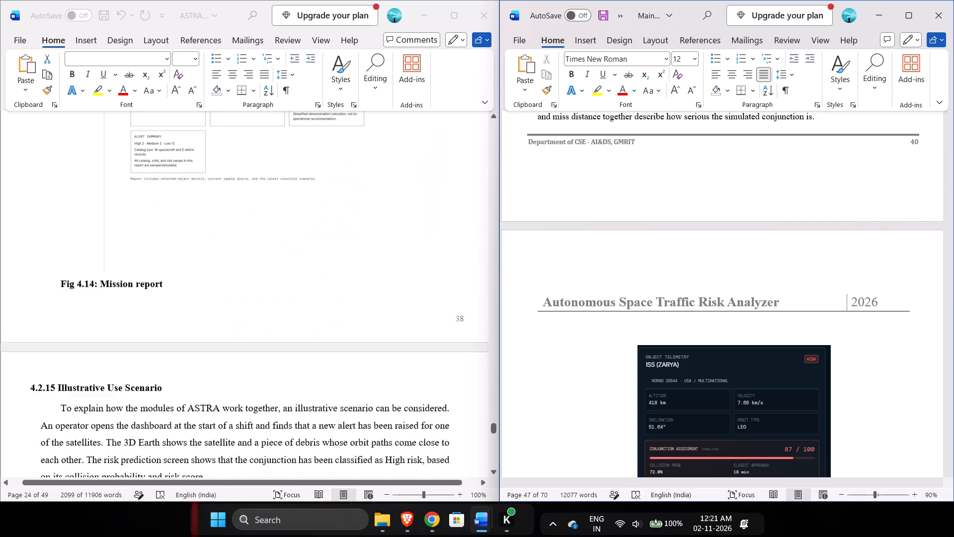
pyautogui.scroll(7, 357, 268)
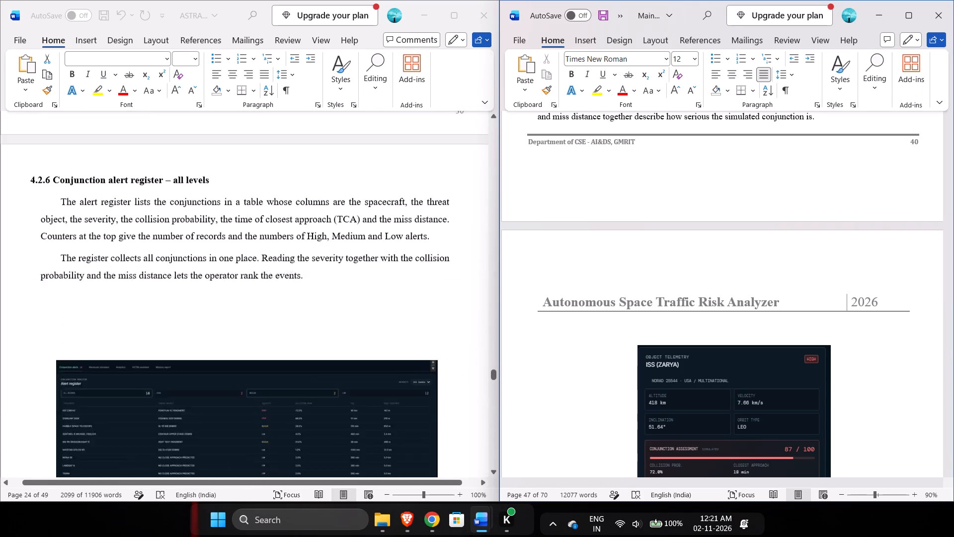
pyautogui.scroll(3, 357, 268)
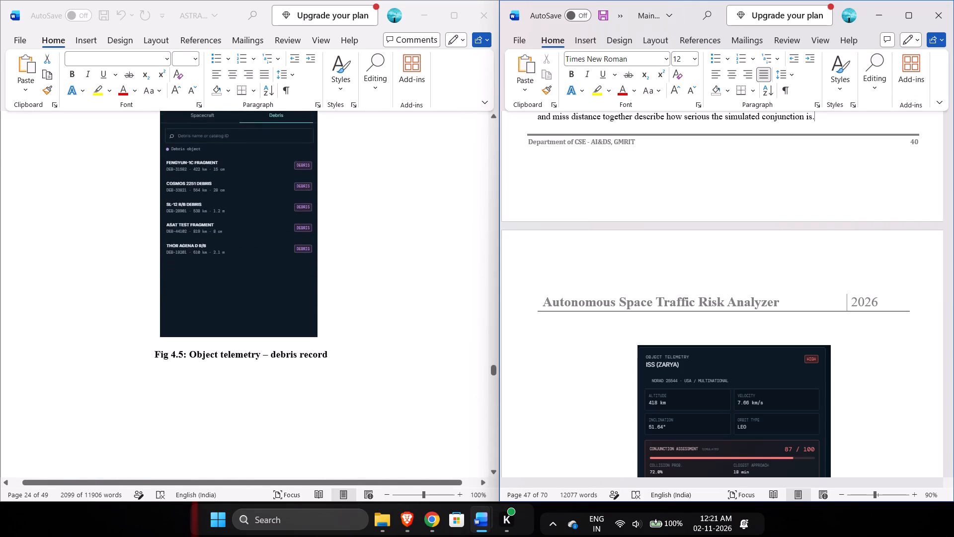
pyautogui.scroll(3, 357, 268)
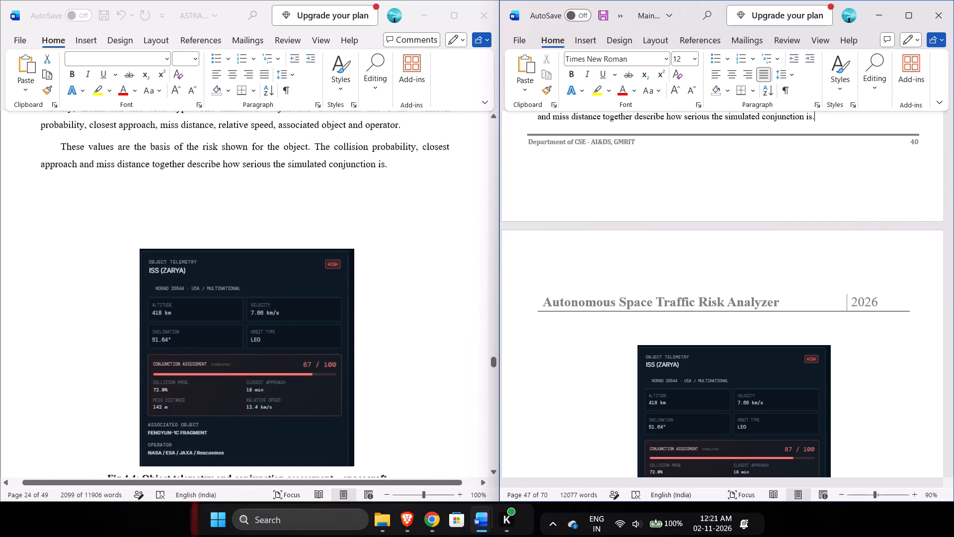
pyautogui.scroll(1, 357, 268)
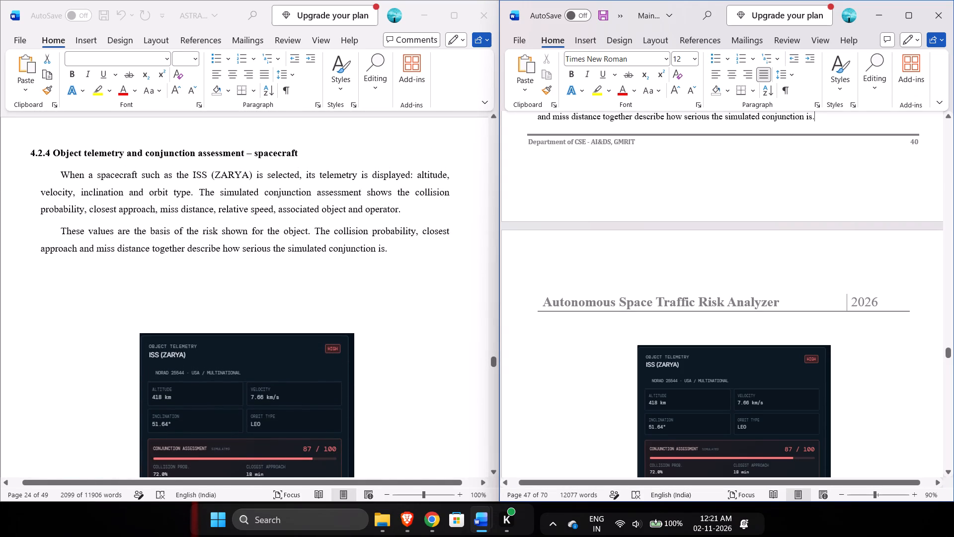
# Delete the last few characters before the final full stop of the second paragraph under heading 4.2.4.
pyautogui.scroll(1, 693, 285)
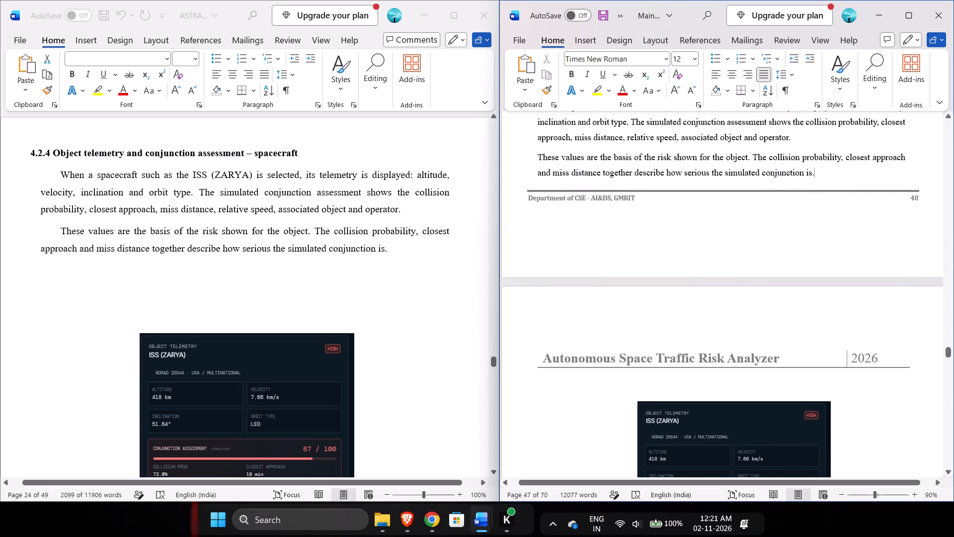
pyautogui.click(813, 177)
pyautogui.press('Left')
pyautogui.press('BackSpace')
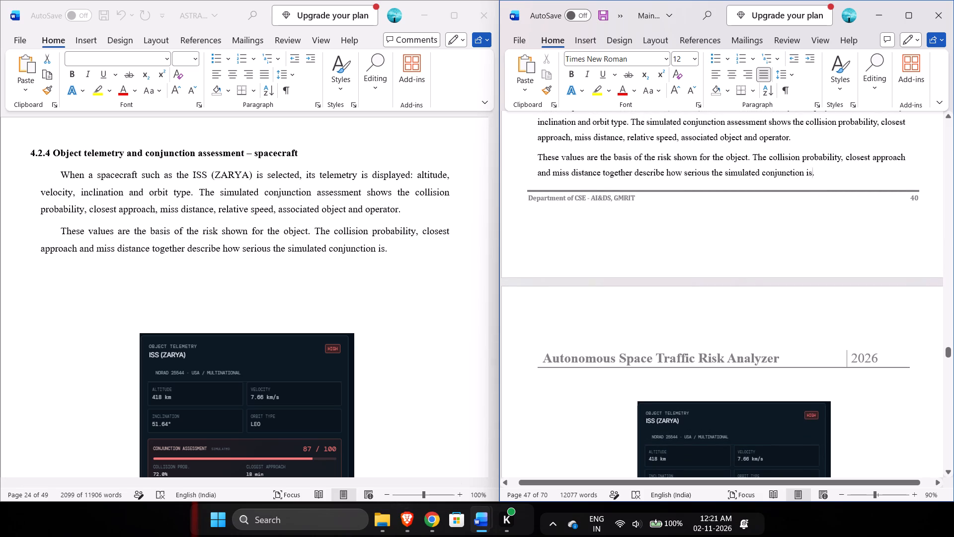
pyautogui.press('BackSpace')
pyautogui.press('BackSpace')
# Delete the blank line above the Fig 4.4 telemetry picture so it starts directly below the page header.
pyautogui.scroll(-1, 813, 177)
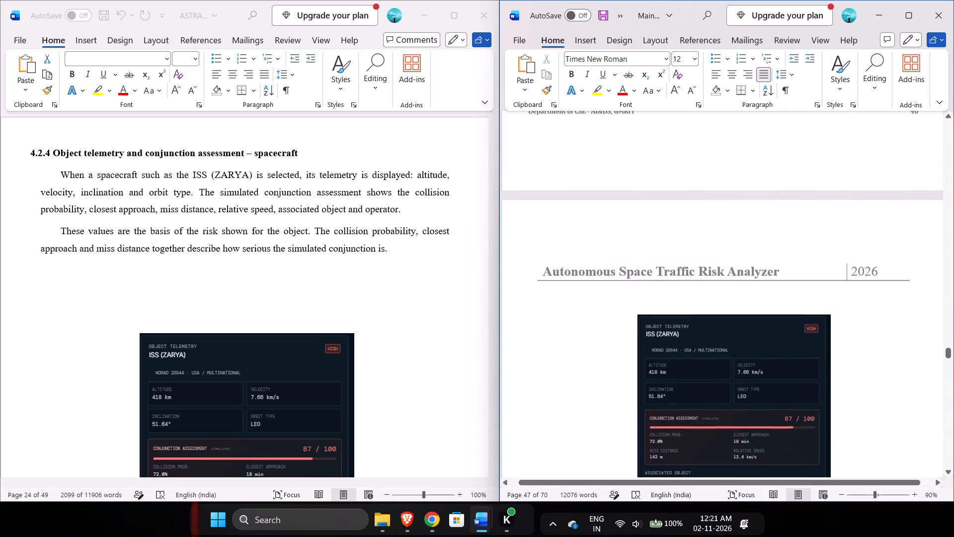
pyautogui.scroll(-1, 813, 177)
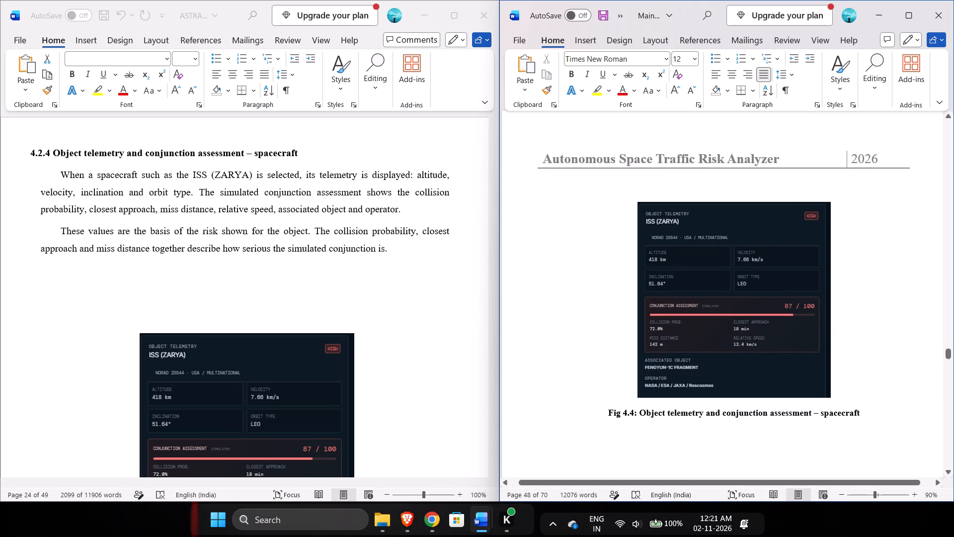
pyautogui.click(668, 187)
pyautogui.press('Delete')
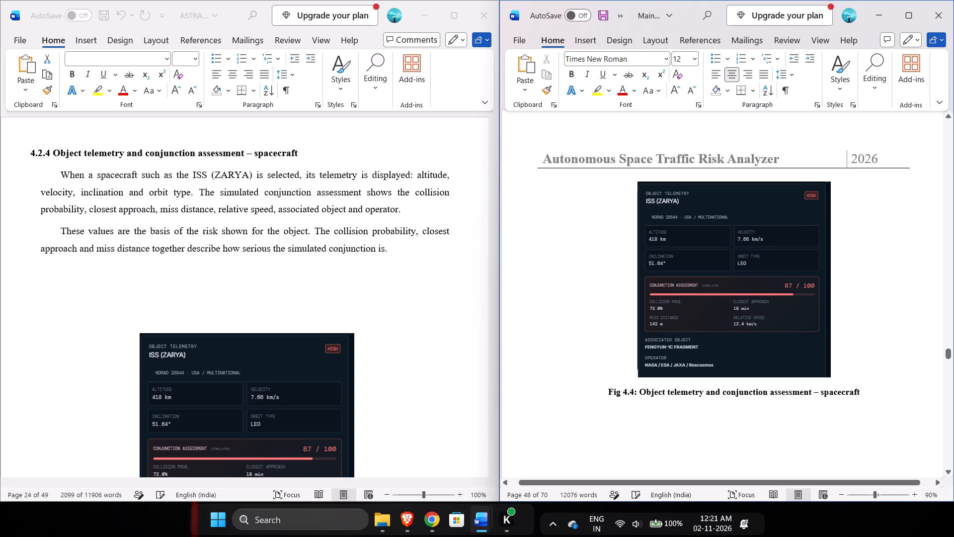
# Remove the gap after the Fig 4.4 caption and place heading 4.2.5 on its own line directly below it.
pyautogui.click(705, 275)
pyautogui.scroll(-1, 713, 341)
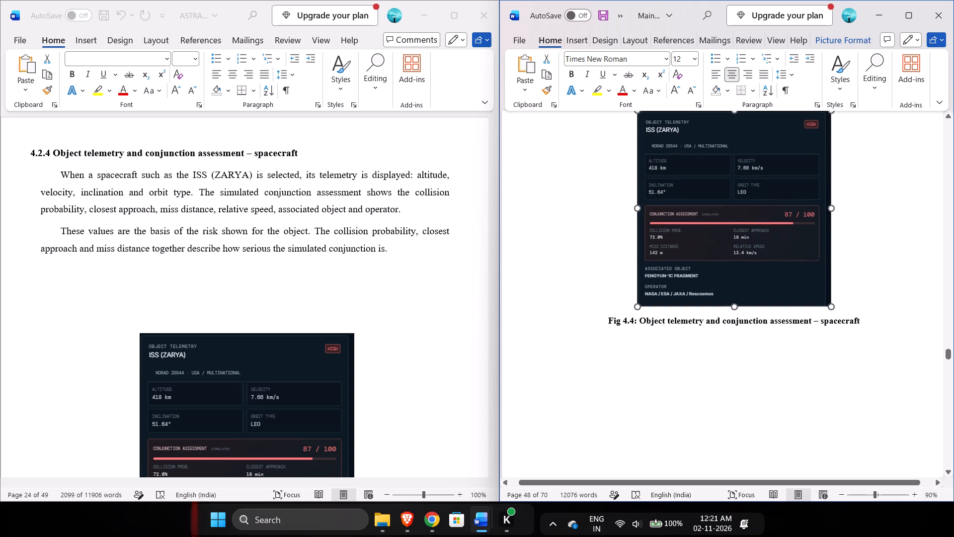
pyautogui.scroll(-1, 713, 341)
pyautogui.click(670, 282)
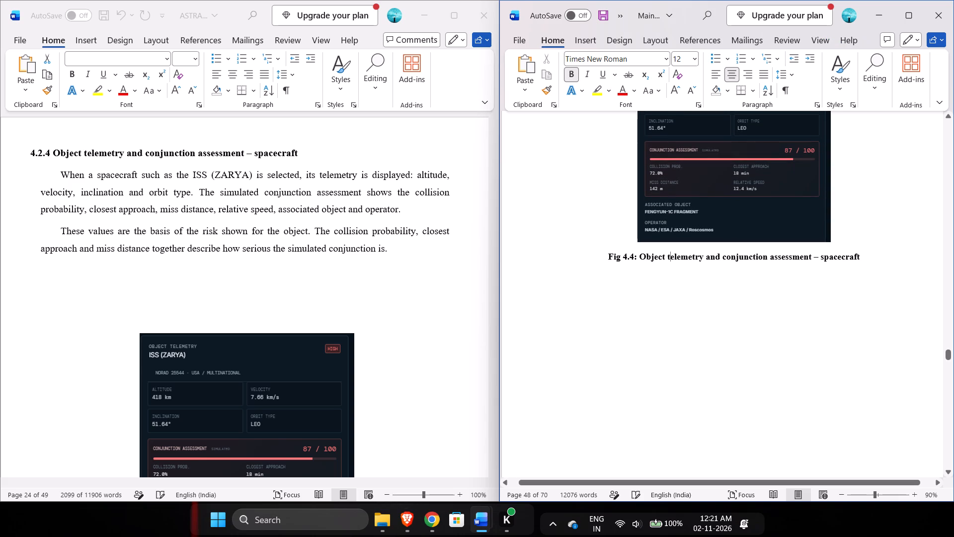
pyautogui.click(868, 253)
pyautogui.press('Delete')
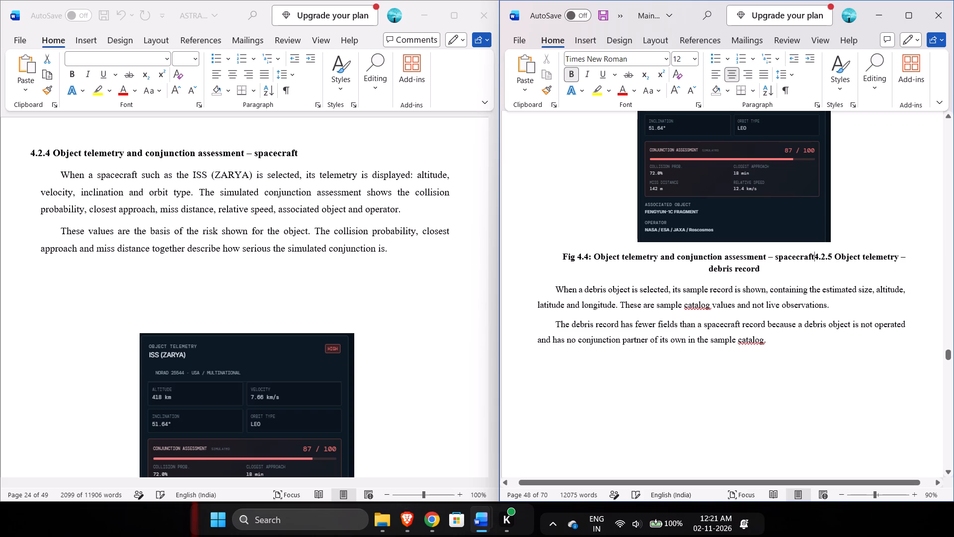
pyautogui.press('Return')
# Remove the centring and indent from heading 4.2.5 and put four spaces before it to line it up with the body text.
pyautogui.press('BackSpace')
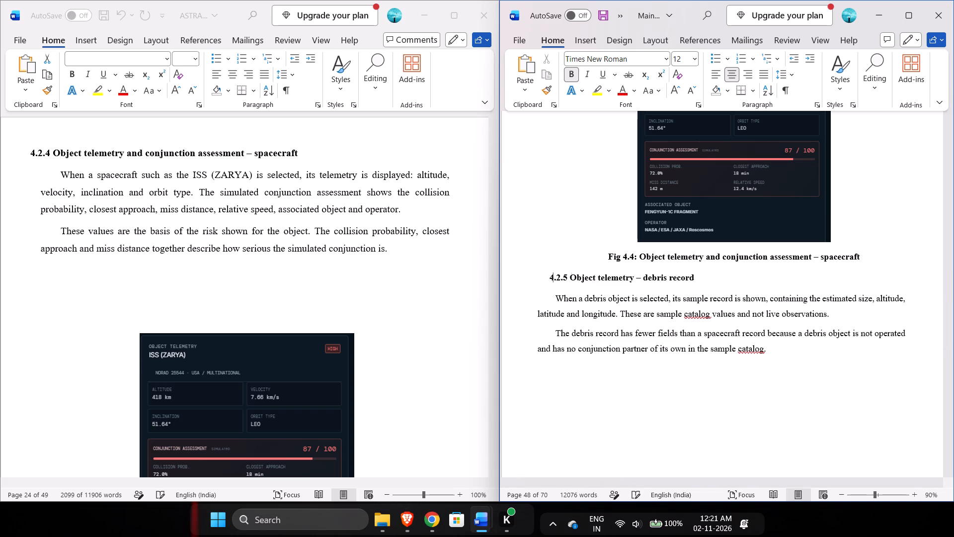
pyautogui.press('BackSpace')
pyautogui.press('space')
pyautogui.press('space')
pyautogui.press('space')
pyautogui.press('space')
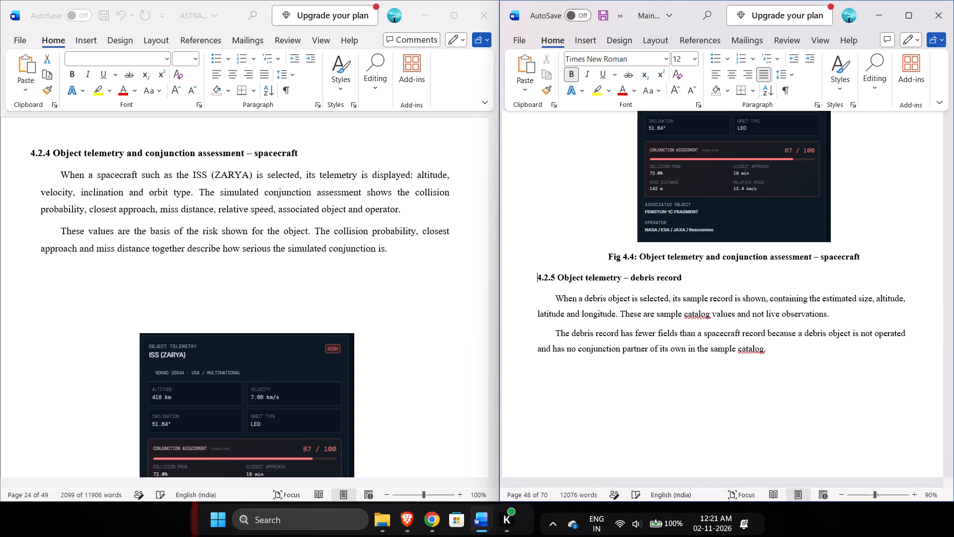
# Remove the first-line indent from both body paragraphs under heading 4.2.5.
pyautogui.press('Down')
pyautogui.press('BackSpace')
pyautogui.press('Down')
pyautogui.press('Down')
pyautogui.press('BackSpace')
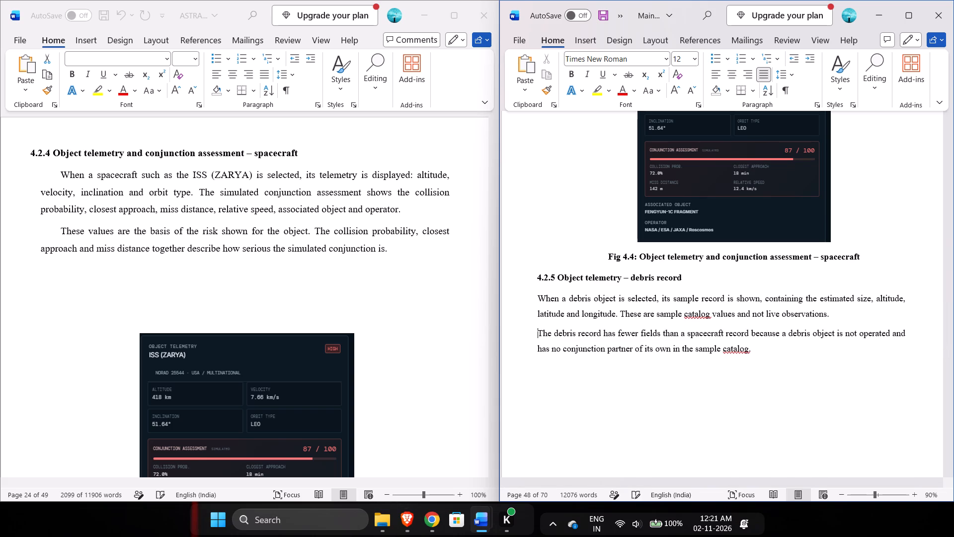
pyautogui.press('Down')
pyautogui.press('Down')
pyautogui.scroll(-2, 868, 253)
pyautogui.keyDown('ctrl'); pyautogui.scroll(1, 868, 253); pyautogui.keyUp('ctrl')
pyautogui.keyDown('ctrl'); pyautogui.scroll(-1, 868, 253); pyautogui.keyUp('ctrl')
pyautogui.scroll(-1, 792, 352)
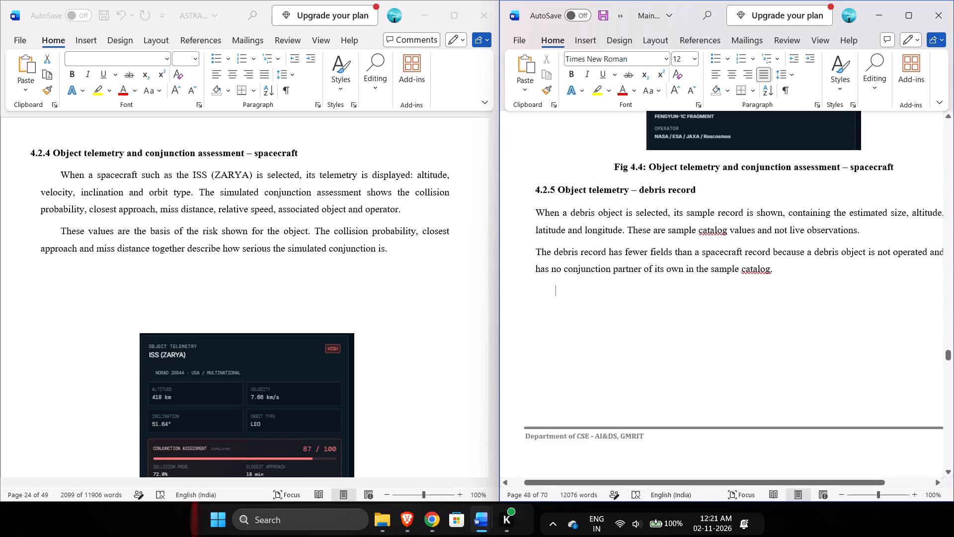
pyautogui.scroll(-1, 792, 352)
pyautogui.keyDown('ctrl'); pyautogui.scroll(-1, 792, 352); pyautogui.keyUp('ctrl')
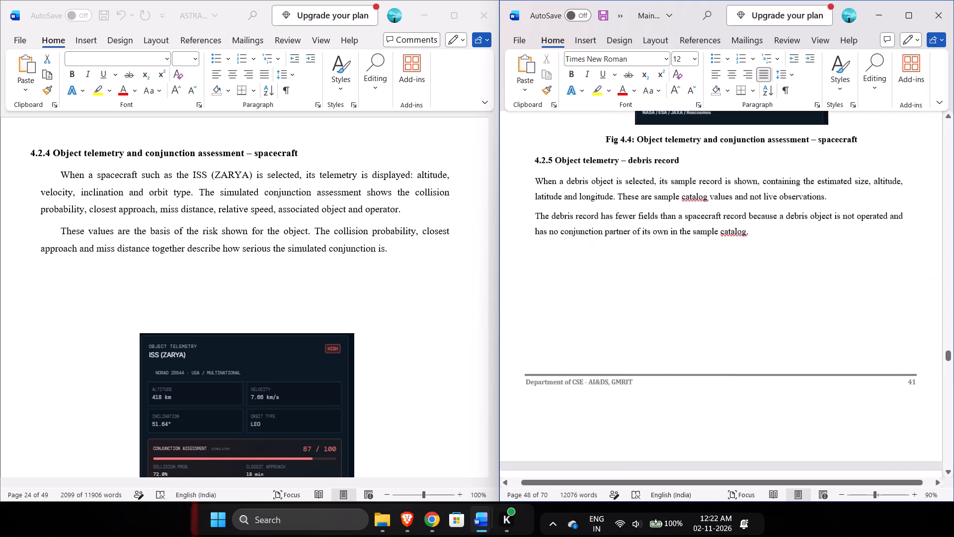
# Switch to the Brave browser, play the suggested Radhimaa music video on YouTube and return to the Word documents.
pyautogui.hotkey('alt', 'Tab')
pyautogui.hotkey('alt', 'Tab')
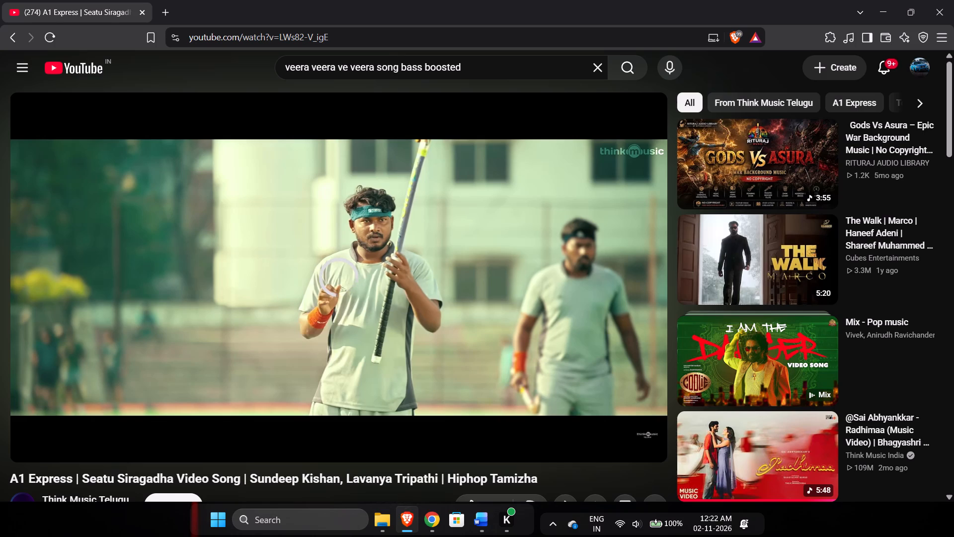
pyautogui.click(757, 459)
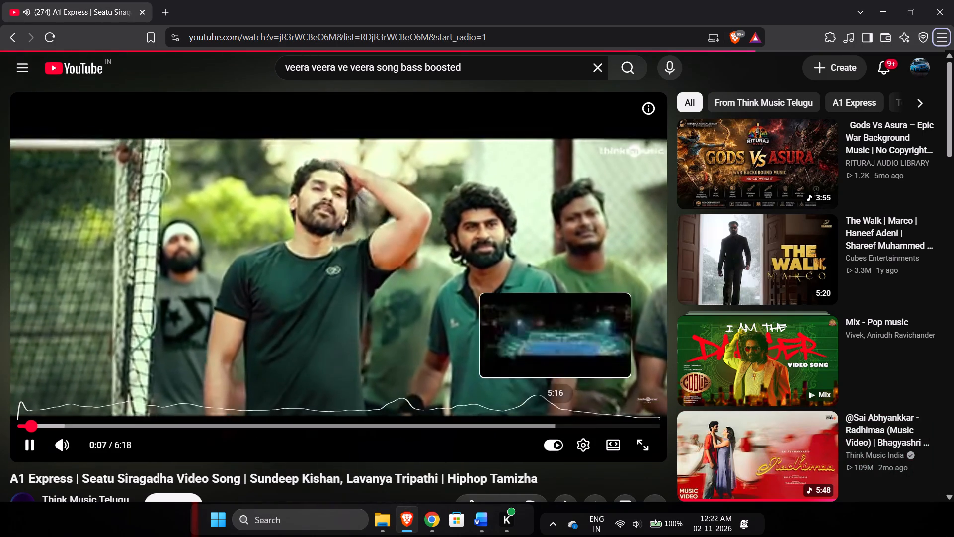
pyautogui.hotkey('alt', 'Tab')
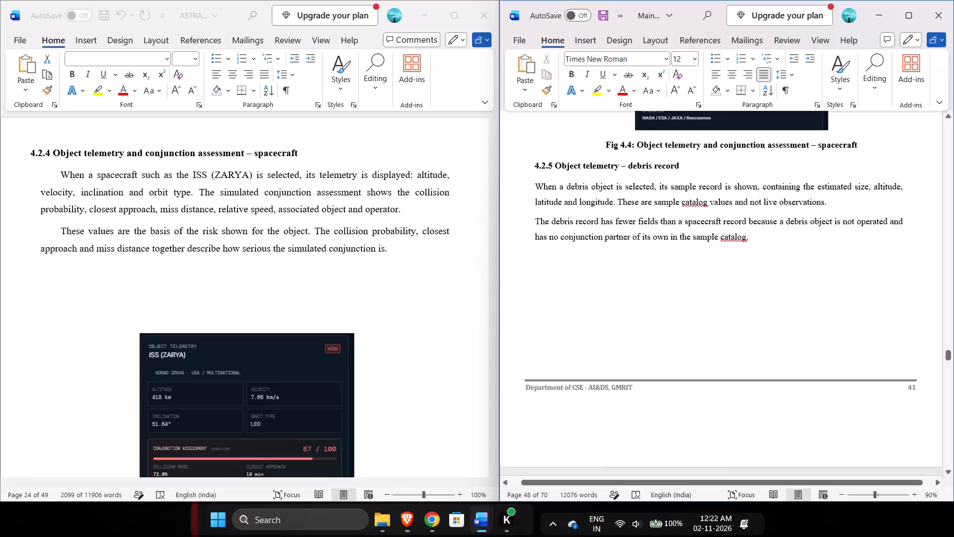
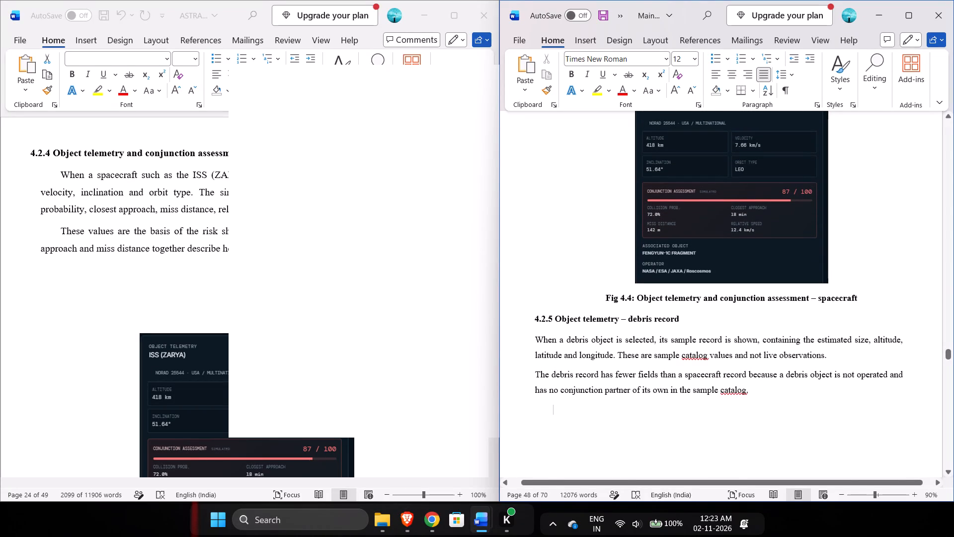
# Shift the debris catalog picture above the Fig 4.5 caption to the right by inserting six spaces before it.
pyautogui.scroll(-1, 754, 387)
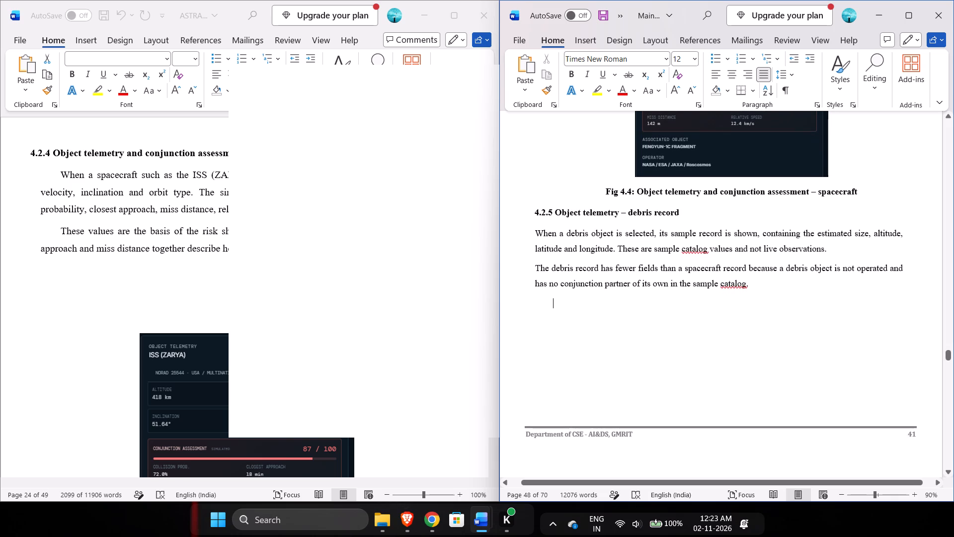
pyautogui.scroll(-5, 753, 380)
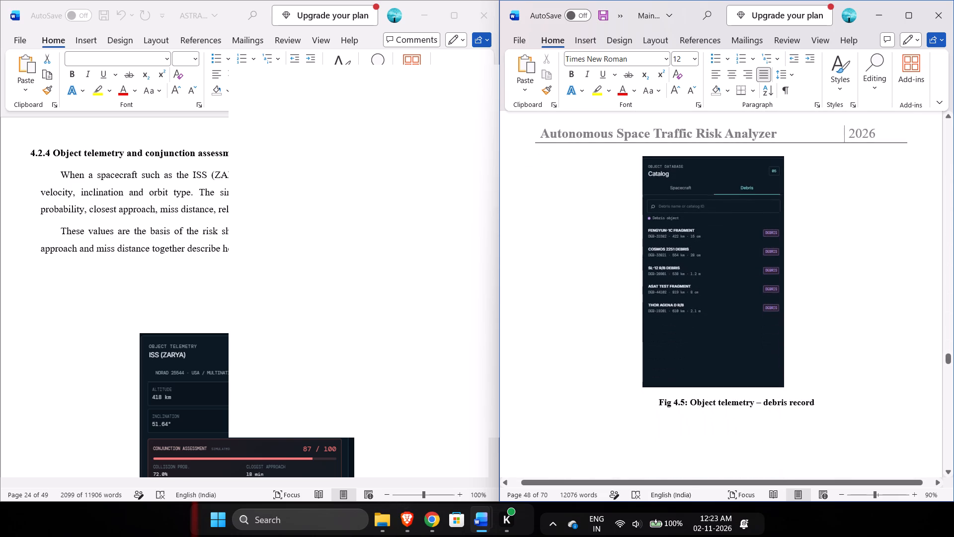
pyautogui.click(734, 316)
pyautogui.scroll(1, 734, 316)
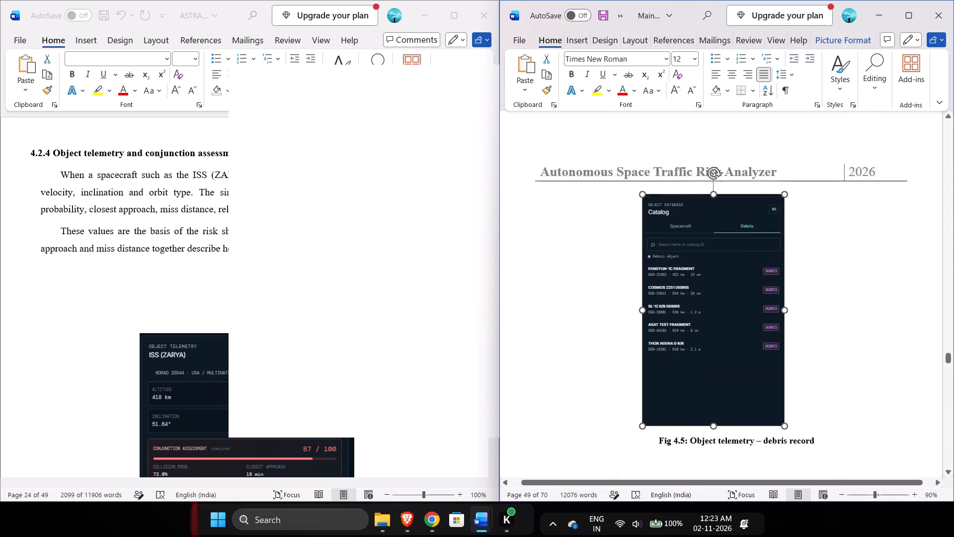
pyautogui.scroll(1, 734, 316)
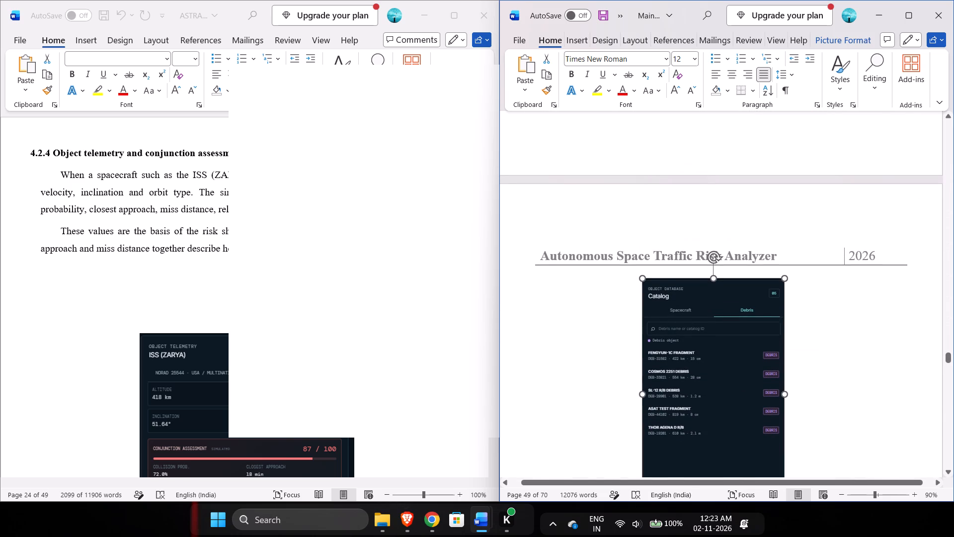
pyautogui.click(616, 310)
pyautogui.press('space')
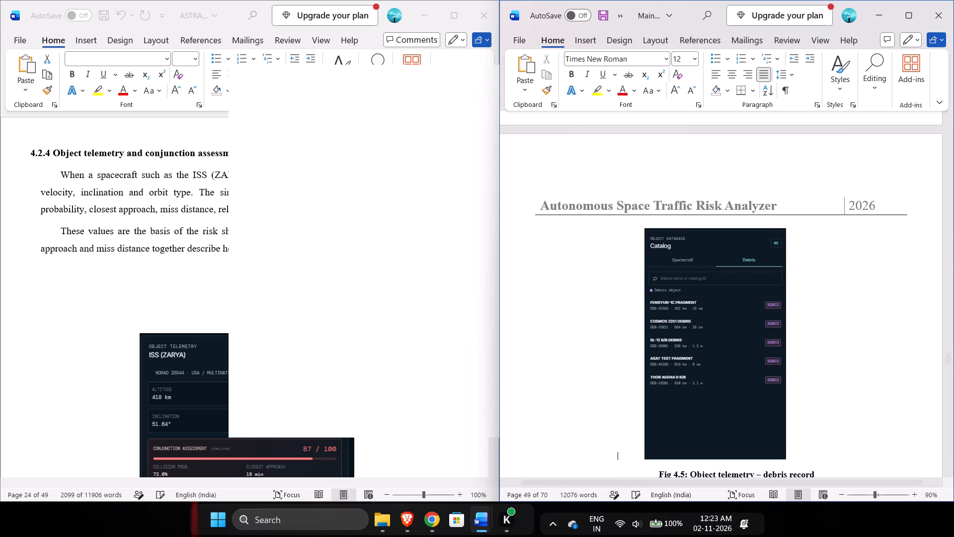
pyautogui.press('space')
pyautogui.press('space')
pyautogui.press('space')
pyautogui.press('space')
pyautogui.press('space')
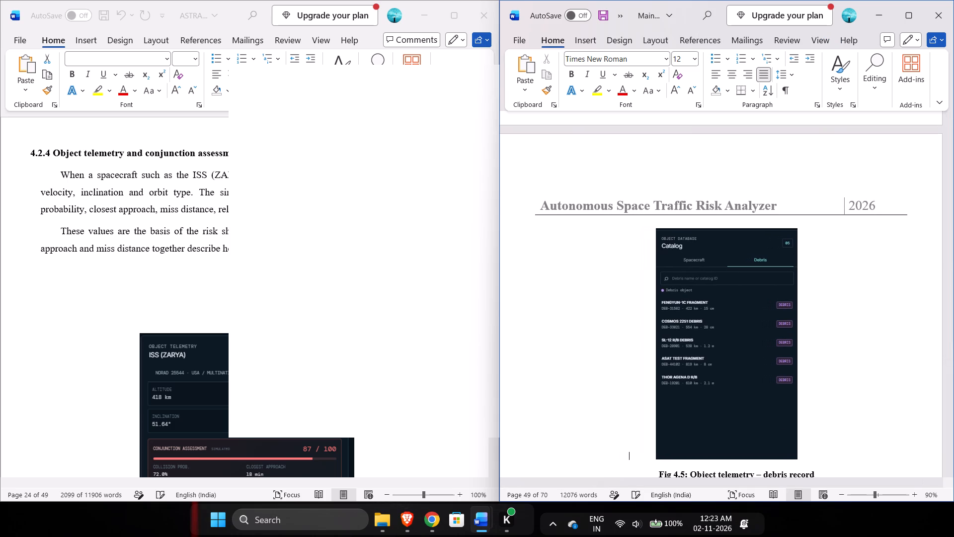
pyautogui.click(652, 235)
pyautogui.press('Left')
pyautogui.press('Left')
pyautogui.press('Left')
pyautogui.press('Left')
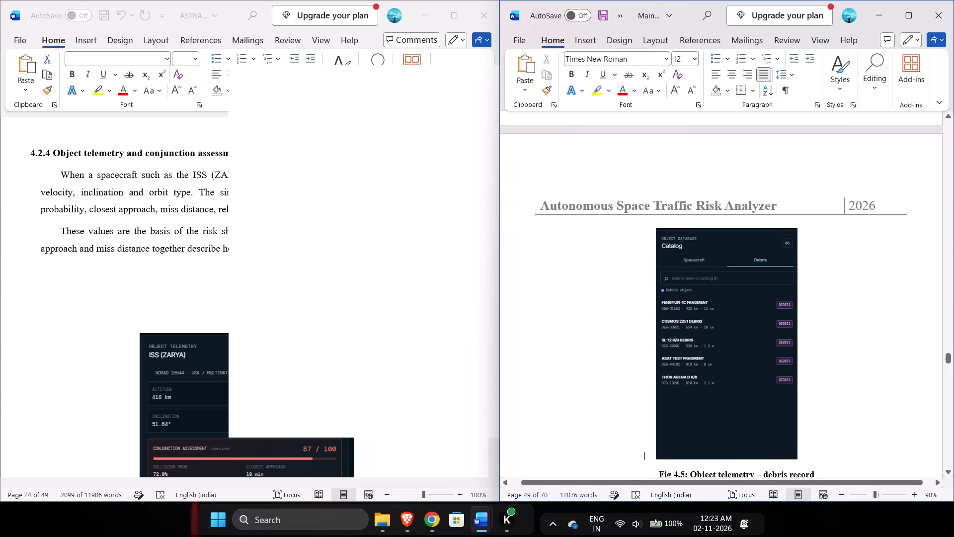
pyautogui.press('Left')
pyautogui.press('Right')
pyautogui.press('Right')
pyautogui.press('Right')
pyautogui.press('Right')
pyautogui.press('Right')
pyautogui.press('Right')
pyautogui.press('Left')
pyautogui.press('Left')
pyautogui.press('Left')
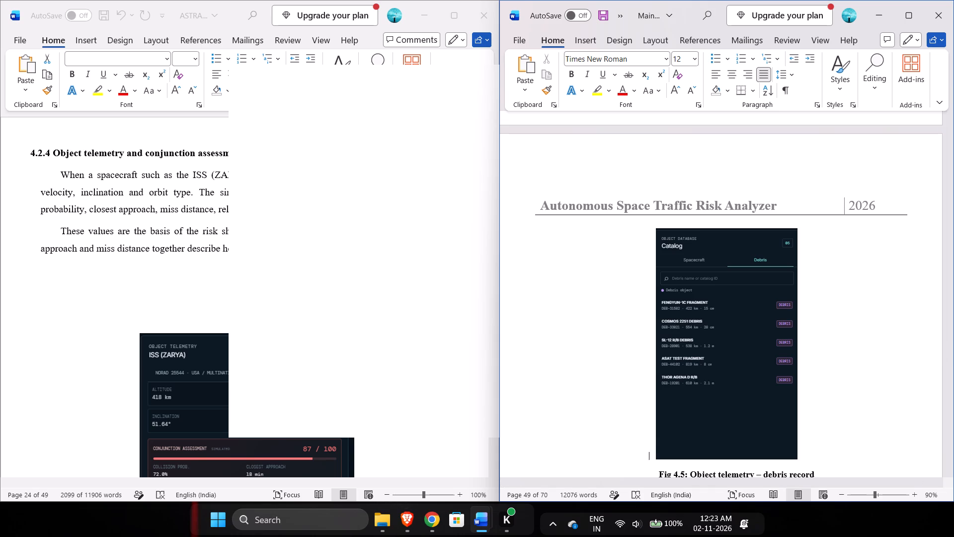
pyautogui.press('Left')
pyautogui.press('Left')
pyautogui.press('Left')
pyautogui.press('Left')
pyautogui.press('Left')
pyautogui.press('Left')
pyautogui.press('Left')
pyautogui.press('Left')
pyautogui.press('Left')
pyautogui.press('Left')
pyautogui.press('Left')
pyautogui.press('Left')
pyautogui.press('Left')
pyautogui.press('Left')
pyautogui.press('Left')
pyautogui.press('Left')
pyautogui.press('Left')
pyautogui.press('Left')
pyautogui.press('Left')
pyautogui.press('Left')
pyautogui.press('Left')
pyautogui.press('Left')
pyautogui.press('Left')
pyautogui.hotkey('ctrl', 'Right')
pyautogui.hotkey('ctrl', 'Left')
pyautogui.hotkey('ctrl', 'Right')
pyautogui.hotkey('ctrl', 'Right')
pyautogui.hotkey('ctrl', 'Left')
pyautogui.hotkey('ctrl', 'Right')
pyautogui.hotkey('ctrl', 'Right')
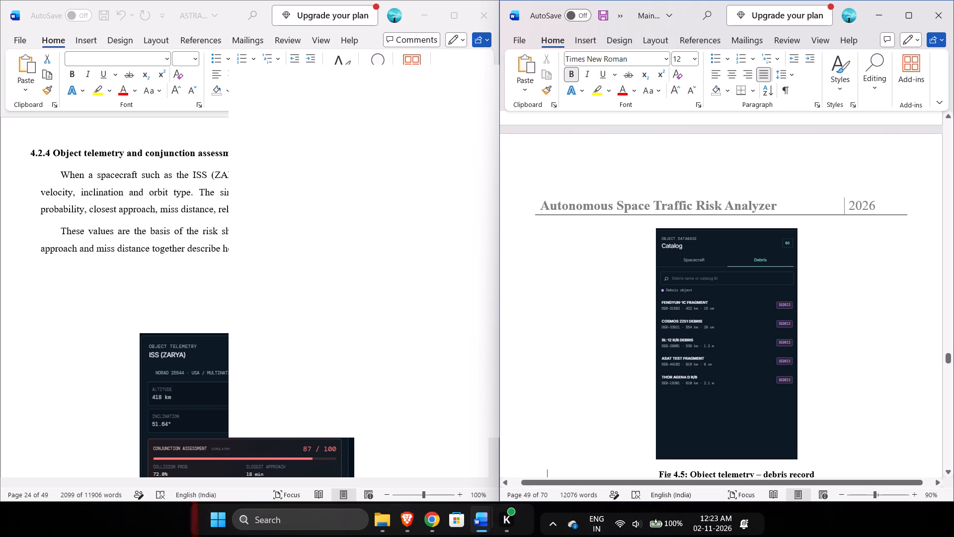
# Center the debris catalog picture above the Fig 4.5 caption.
pyautogui.moveTo(728, 270); pyautogui.dragTo(747, 272)
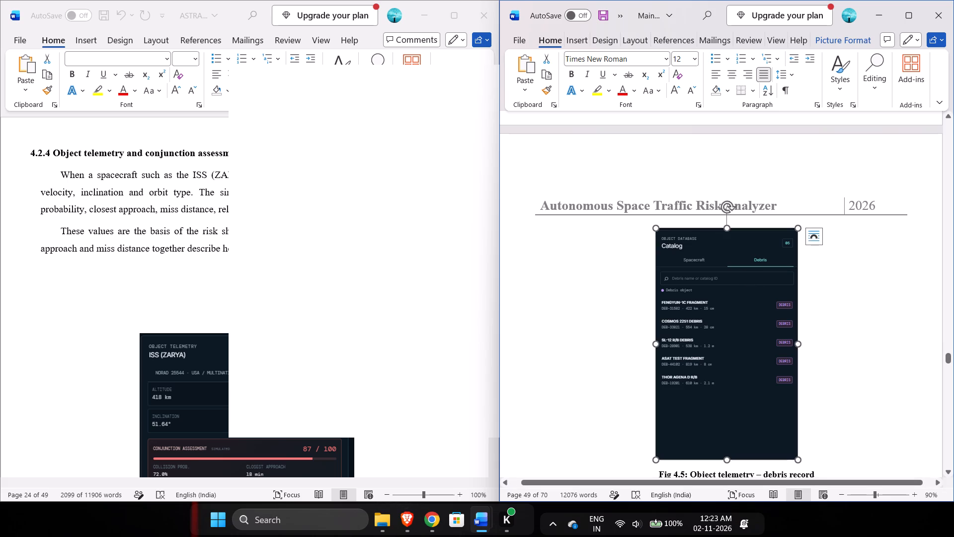
pyautogui.click(742, 271)
pyautogui.click(733, 76)
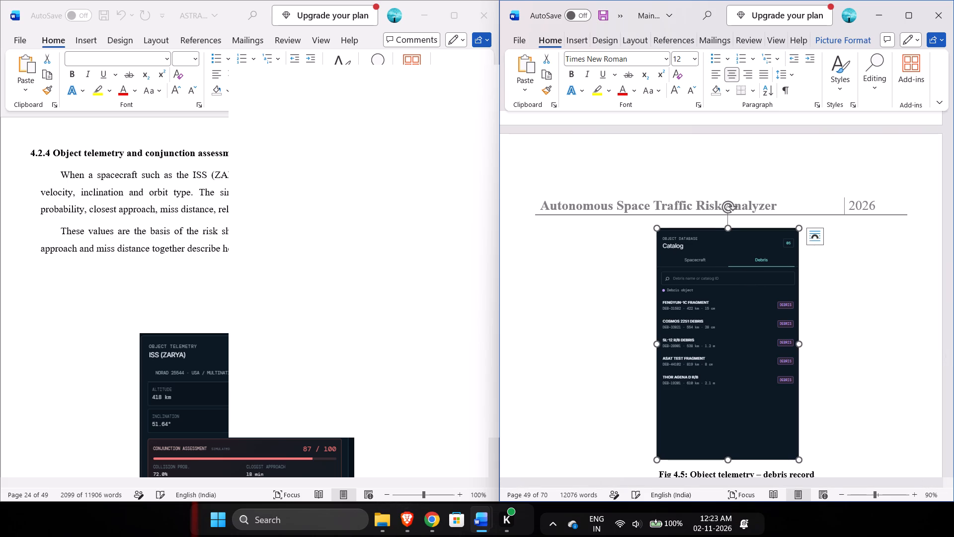
pyautogui.click(722, 440)
# Delete four leading spaces before the caption "Fig 4.5: Object telemetry – debris record".
pyautogui.scroll(-1, 722, 440)
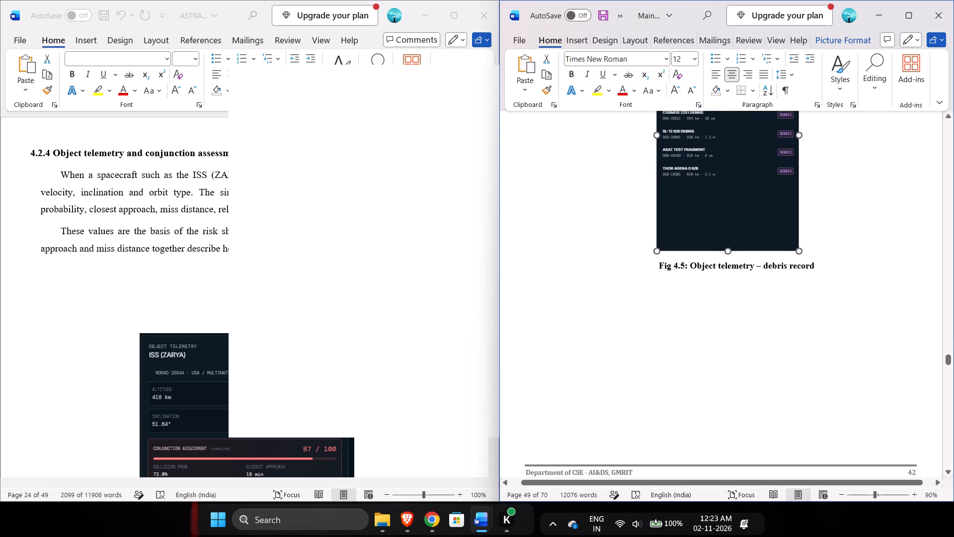
pyautogui.click(659, 262)
pyautogui.press('BackSpace')
pyautogui.press('BackSpace')
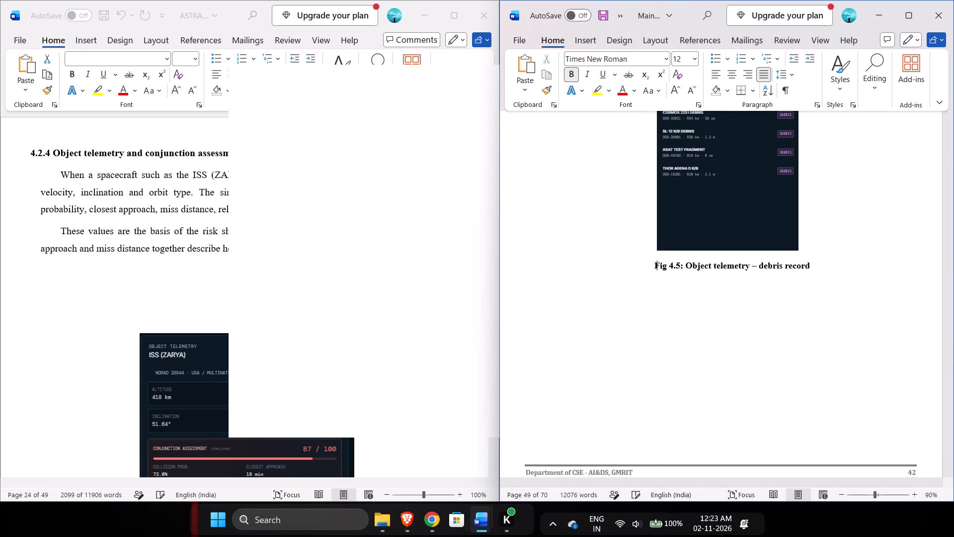
pyautogui.press('BackSpace')
pyautogui.press('BackSpace')
# Compare the alignment of the Earth orbital view and ISS (ZARYA) telemetry pictures with the Fig 4.5 debris picture and caption.
pyautogui.scroll(4, 659, 262)
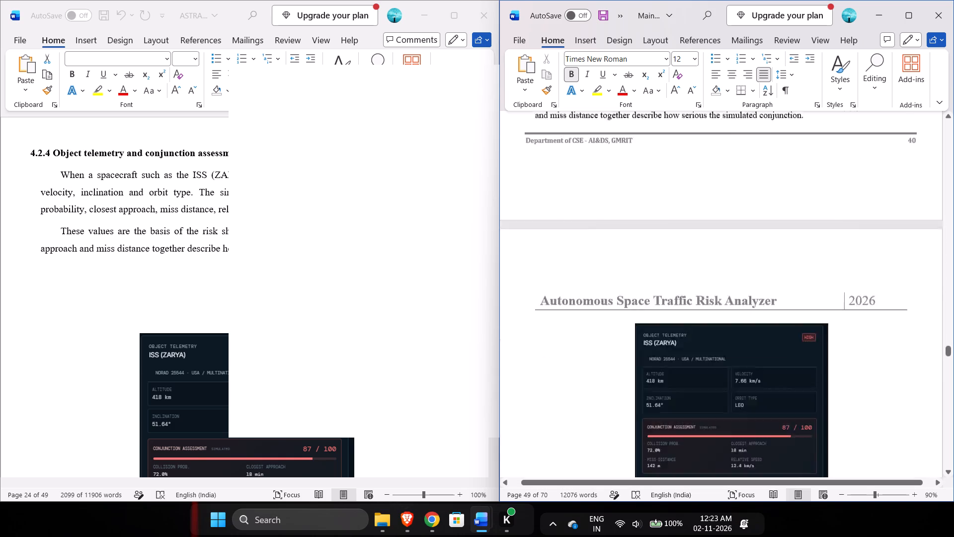
pyautogui.scroll(1, 659, 262)
pyautogui.click(684, 167)
pyautogui.scroll(-3, 684, 167)
pyautogui.click(711, 220)
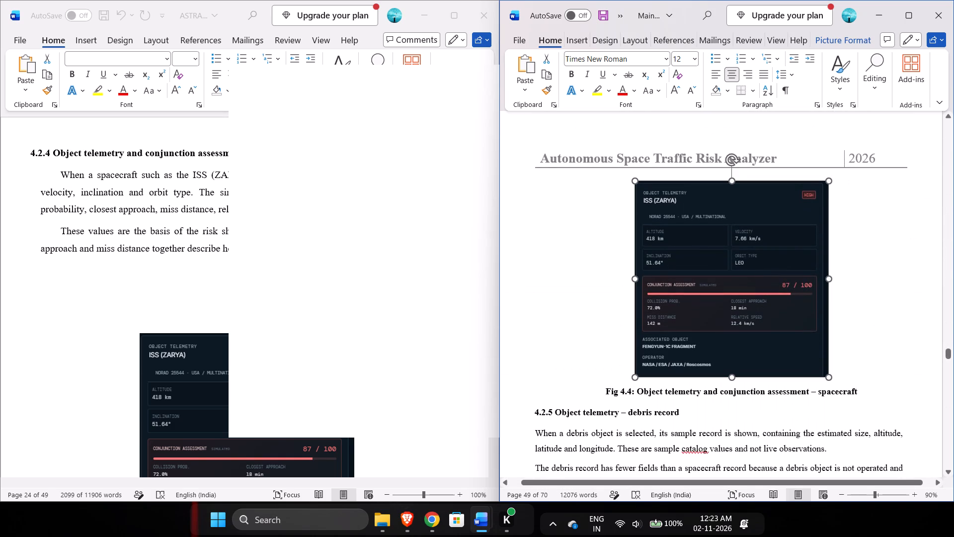
pyautogui.scroll(5, 738, 106)
pyautogui.scroll(-1, 740, 145)
pyautogui.click(737, 234)
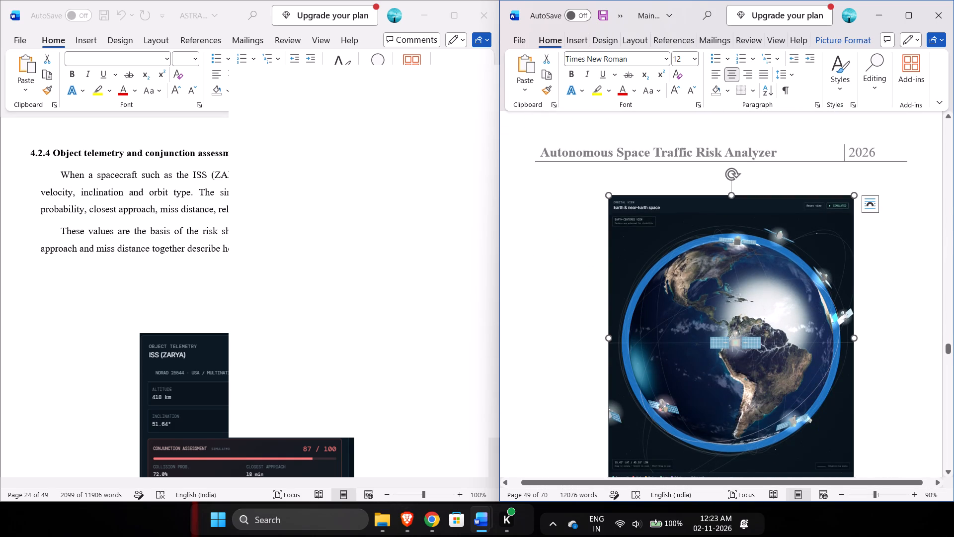
pyautogui.scroll(-6, 743, 292)
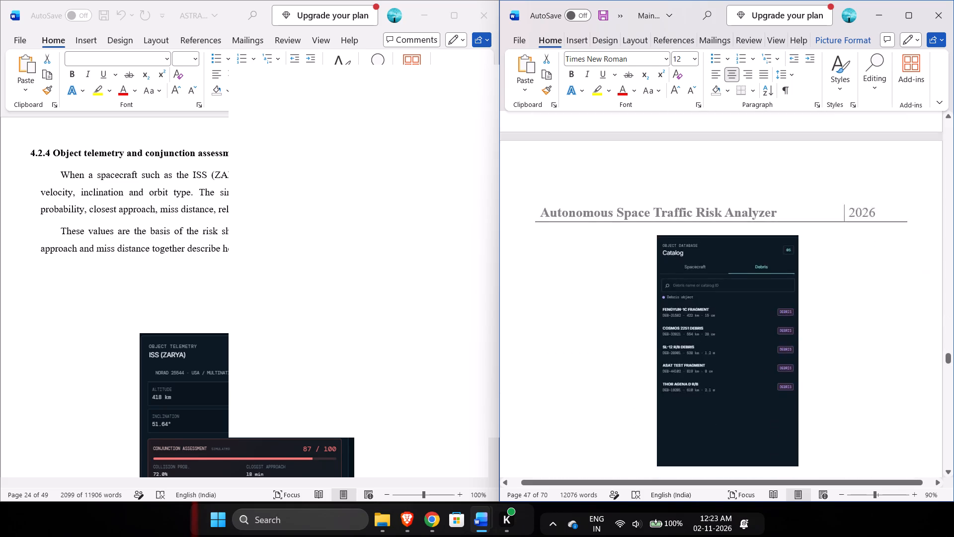
pyautogui.scroll(-2, 743, 292)
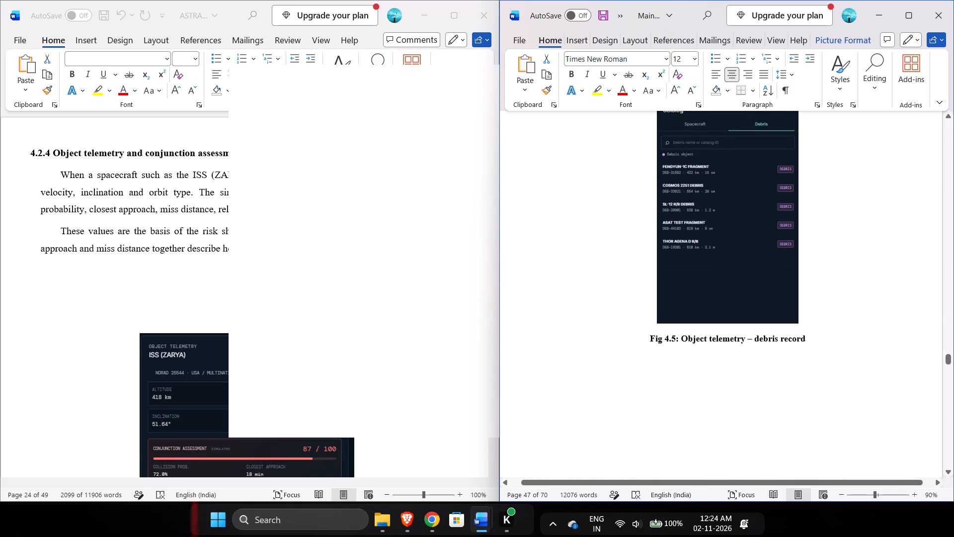
pyautogui.scroll(1, 741, 289)
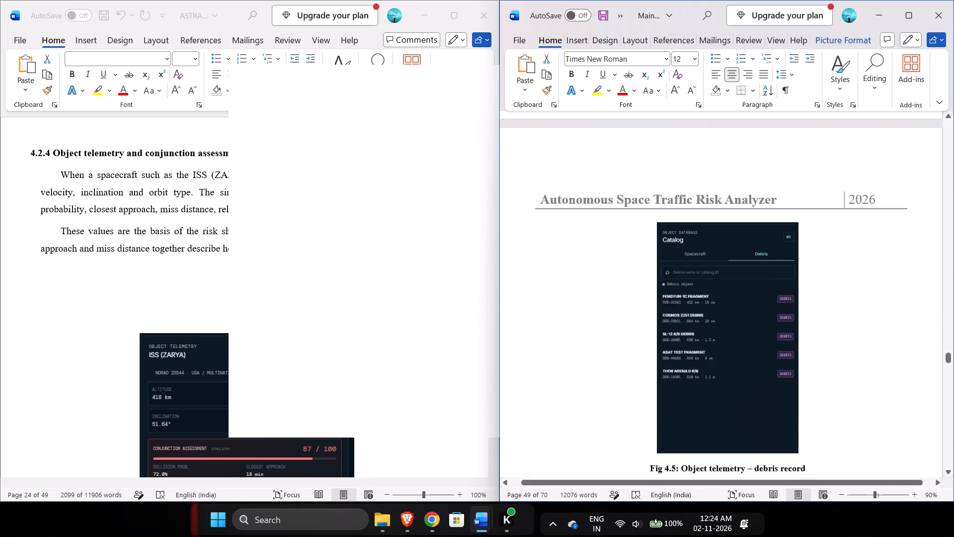
pyautogui.scroll(1, 741, 289)
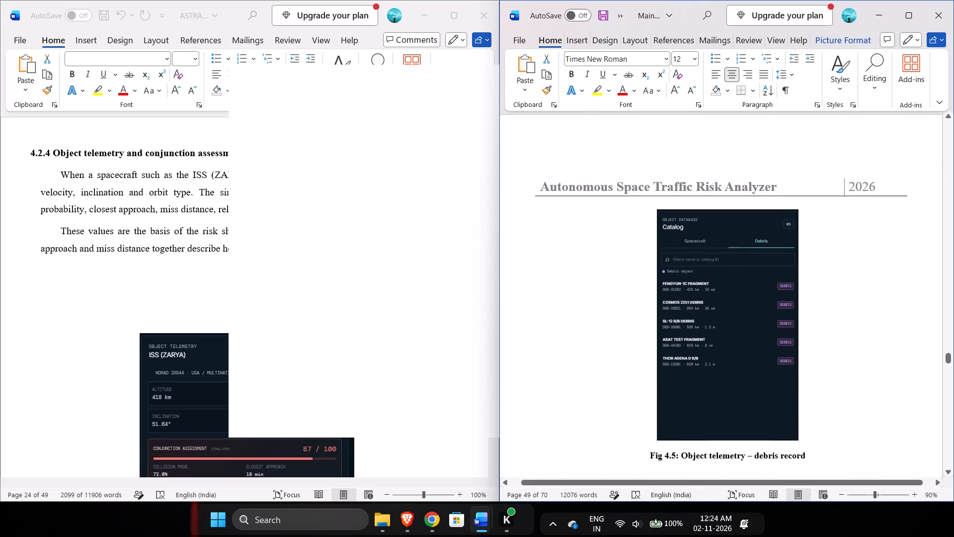
pyautogui.scroll(1, 741, 289)
# Inspect the size, text wrapping and position settings of the Fig 4.5 debris catalog picture, leaving them as they are.
pyautogui.click(741, 289)
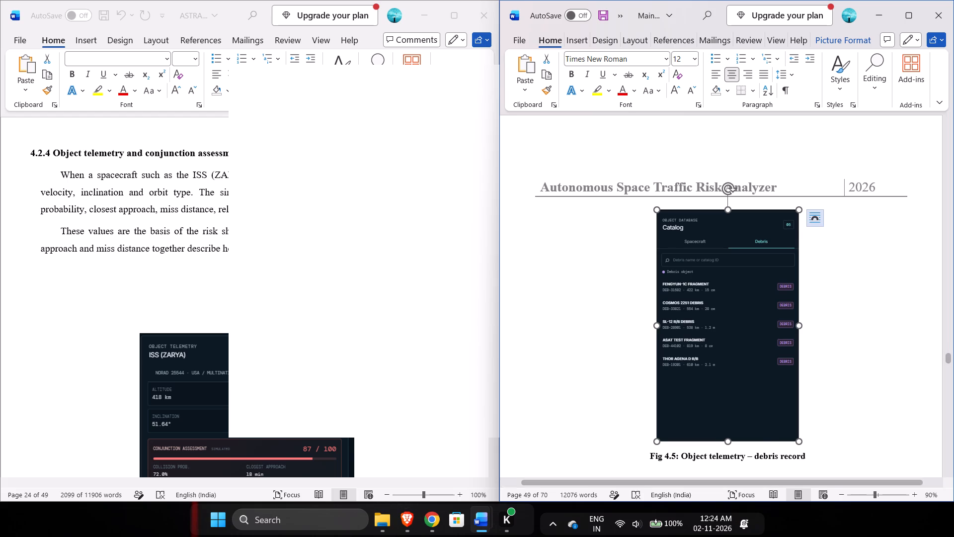
pyautogui.rightClick(762, 238)
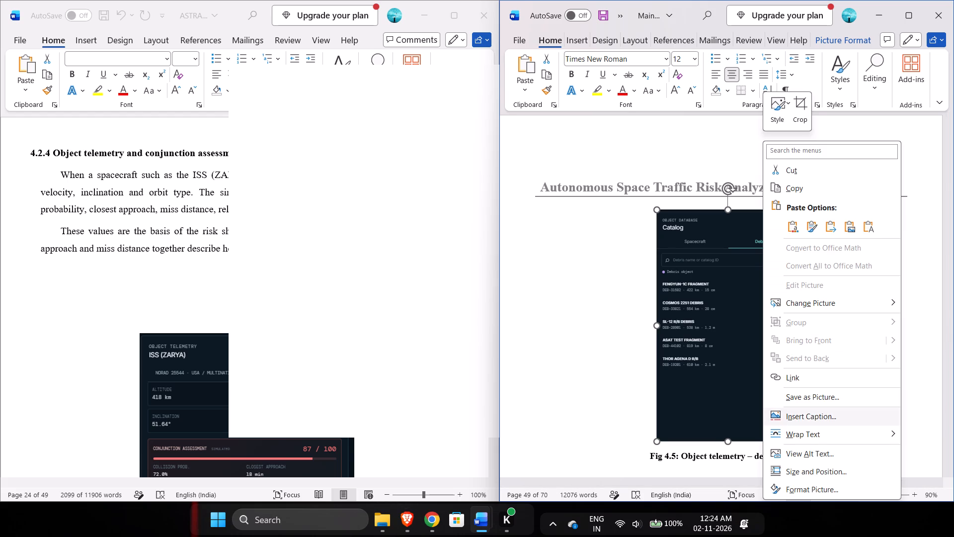
pyautogui.click(816, 465)
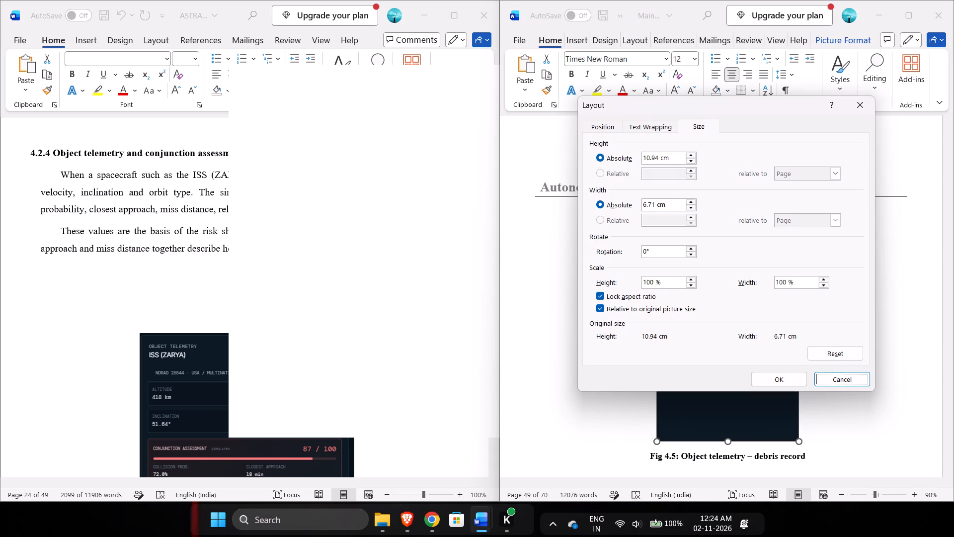
pyautogui.click(675, 124)
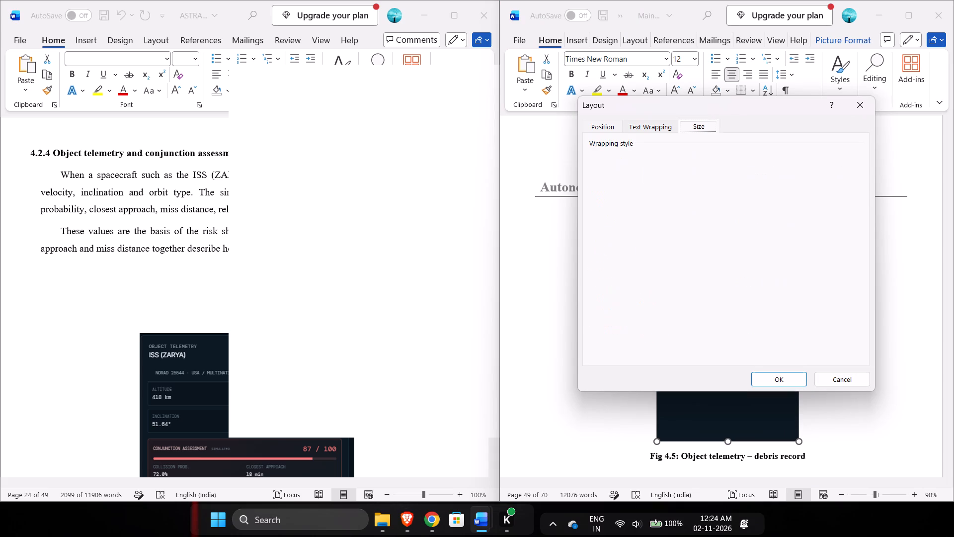
pyautogui.click(610, 129)
pyautogui.click(861, 97)
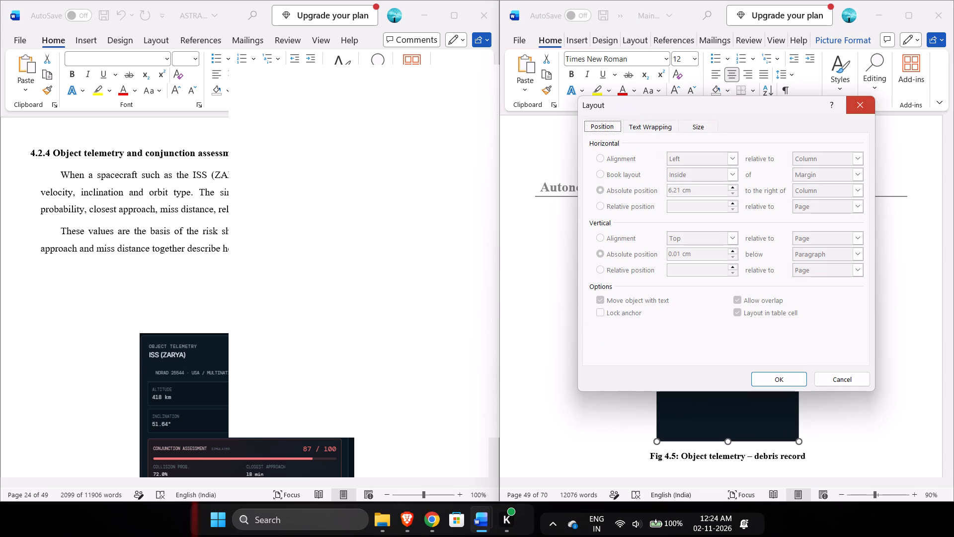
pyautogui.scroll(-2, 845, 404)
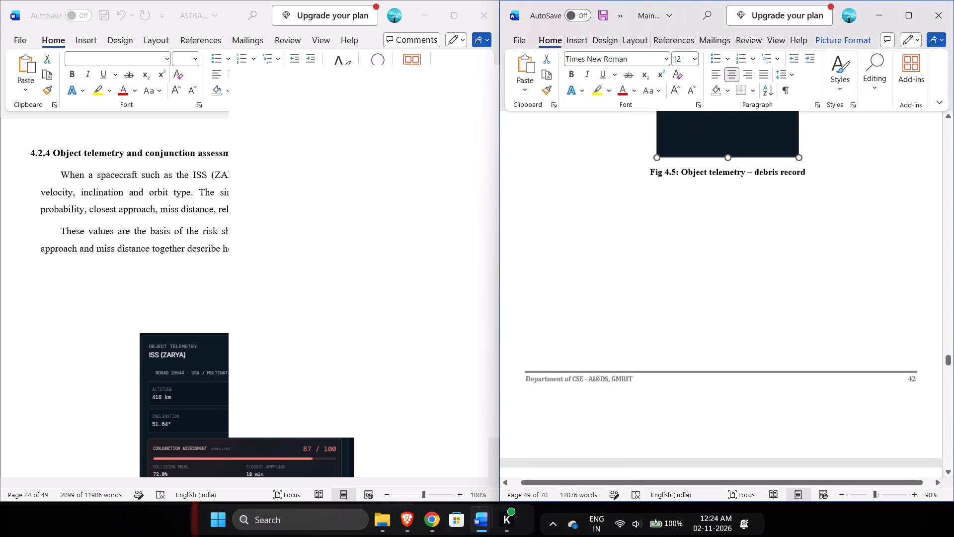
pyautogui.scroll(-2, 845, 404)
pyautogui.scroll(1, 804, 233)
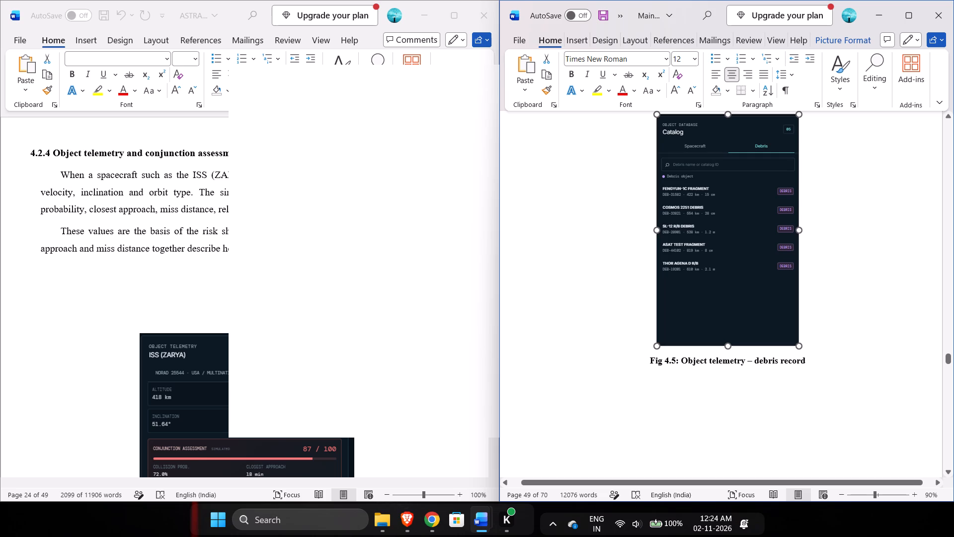
# Bring the heading "4.2.6 Conjunction alert register – all levels" up directly below the Fig 4.5 caption, as its own paragraph.
pyautogui.click(828, 363)
pyautogui.press('Delete')
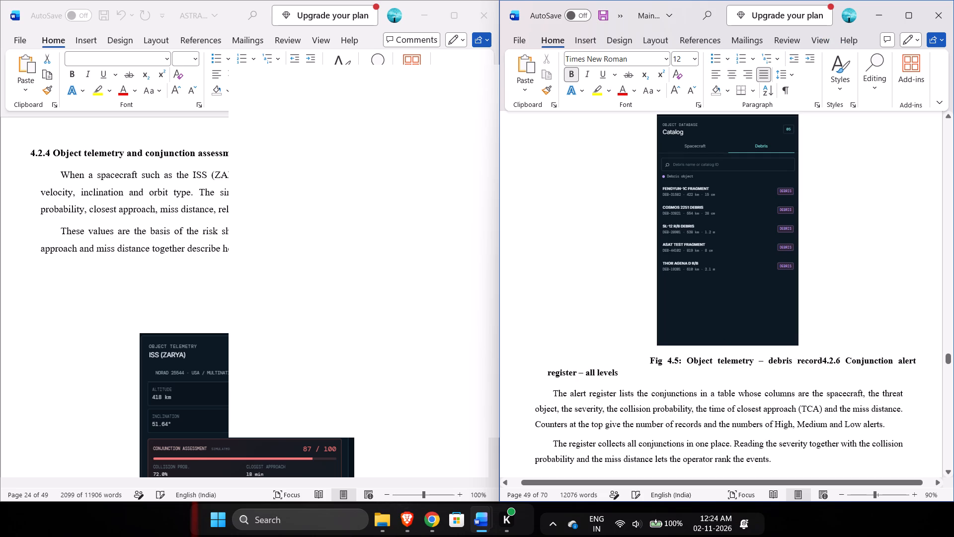
pyautogui.press('Return')
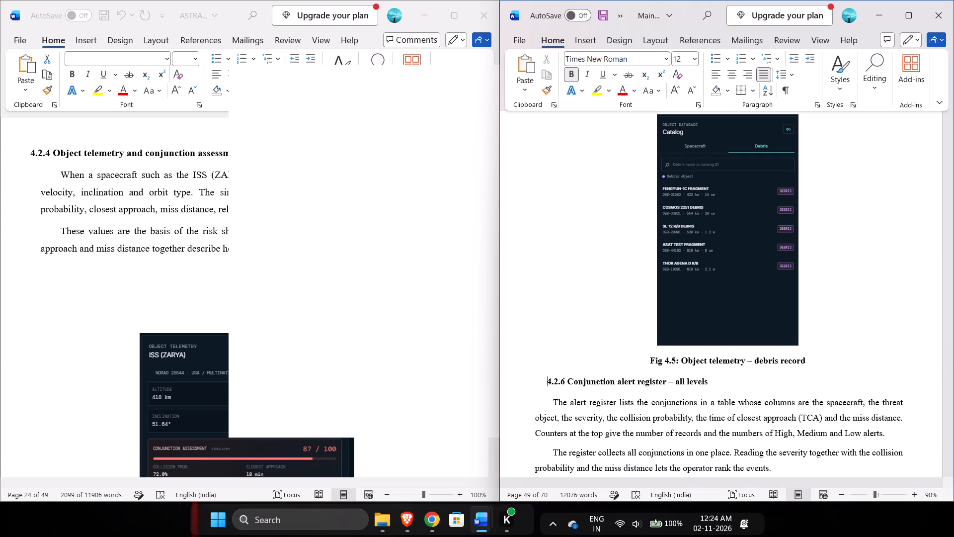
# Remove the first-line indents from the 4.2.6 heading and its two body paragraphs, putting three spaces before the heading.
pyautogui.press('BackSpace')
pyautogui.press('space')
pyautogui.press('space')
pyautogui.press('space')
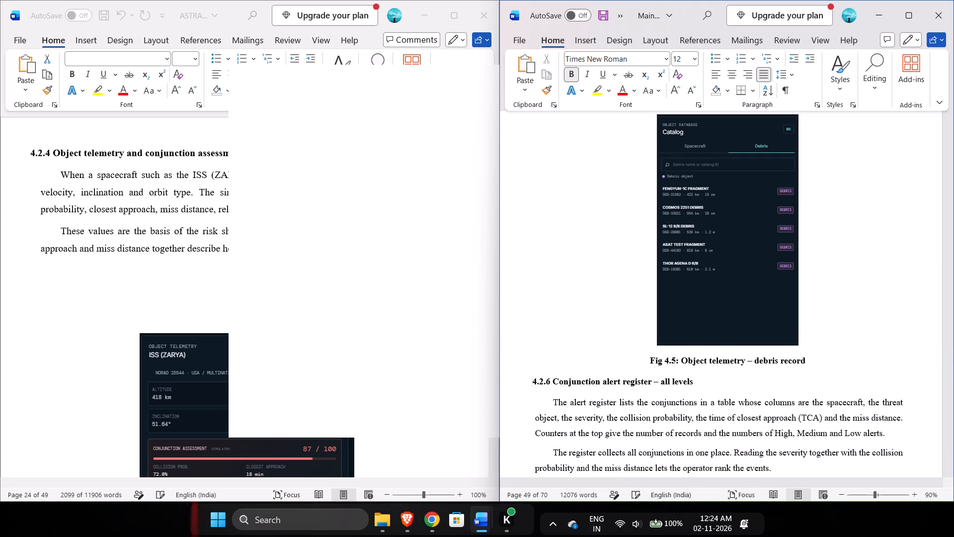
pyautogui.press('Down')
pyautogui.press('BackSpace')
pyautogui.press('Down')
pyautogui.press('Down')
pyautogui.press('Down')
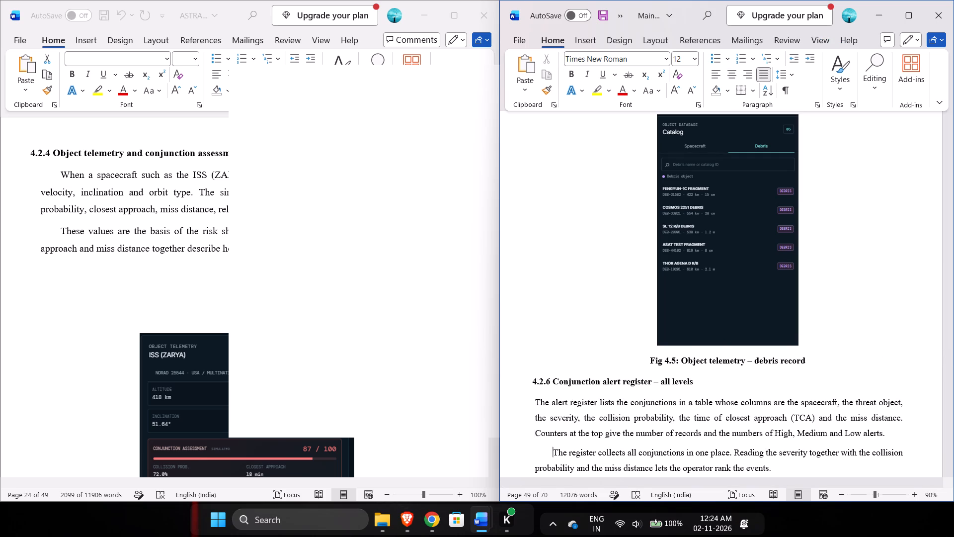
pyautogui.press('BackSpace')
# Check the layout from the end of section 4.2.6 through the Fig 4.6 alert register picture and caption to heading 4.2.8.
pyautogui.press('Down')
pyautogui.press('Down')
pyautogui.press('Down')
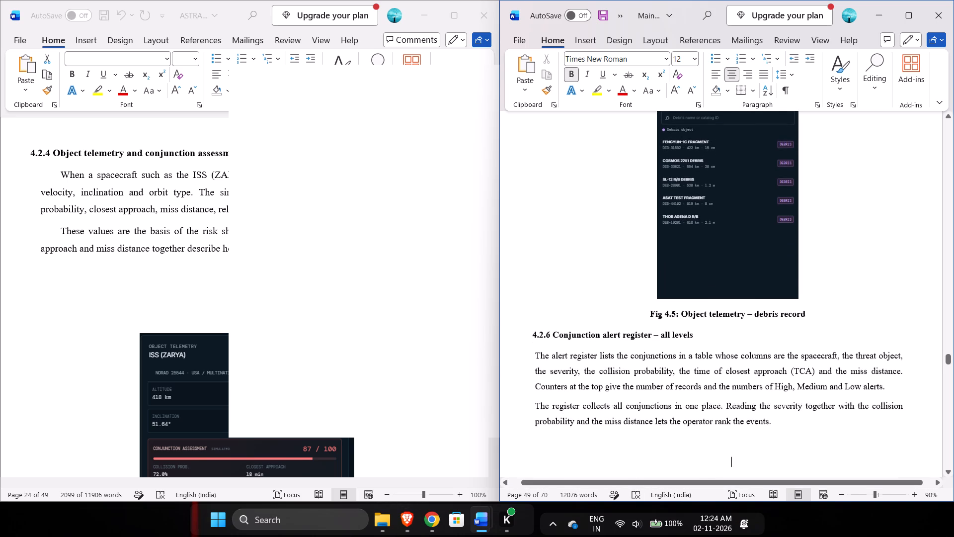
pyautogui.press('Down')
pyautogui.press('Down')
pyautogui.press('Up')
pyautogui.press('Up')
pyautogui.press('Up')
pyautogui.press('Up')
pyautogui.press('Up')
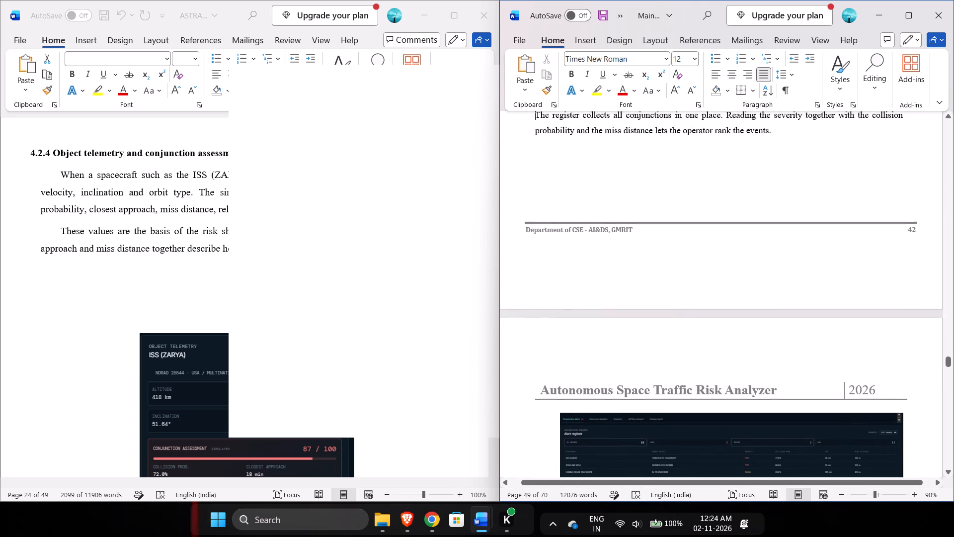
pyautogui.press('Down')
pyautogui.press('Down')
pyautogui.press('Down')
pyautogui.press('Down')
pyautogui.press('Down')
pyautogui.press('Down')
pyautogui.press('Down')
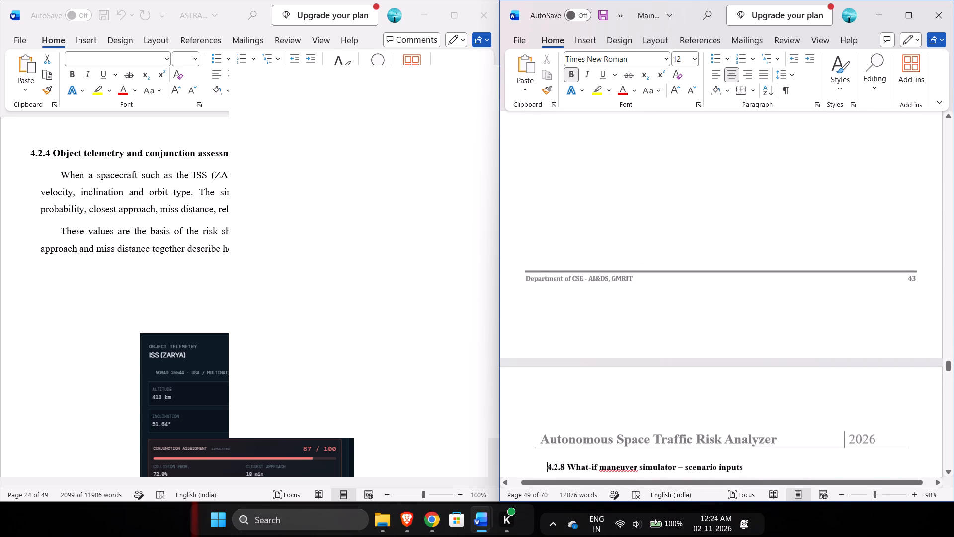
pyautogui.press('Up')
pyautogui.press('Up')
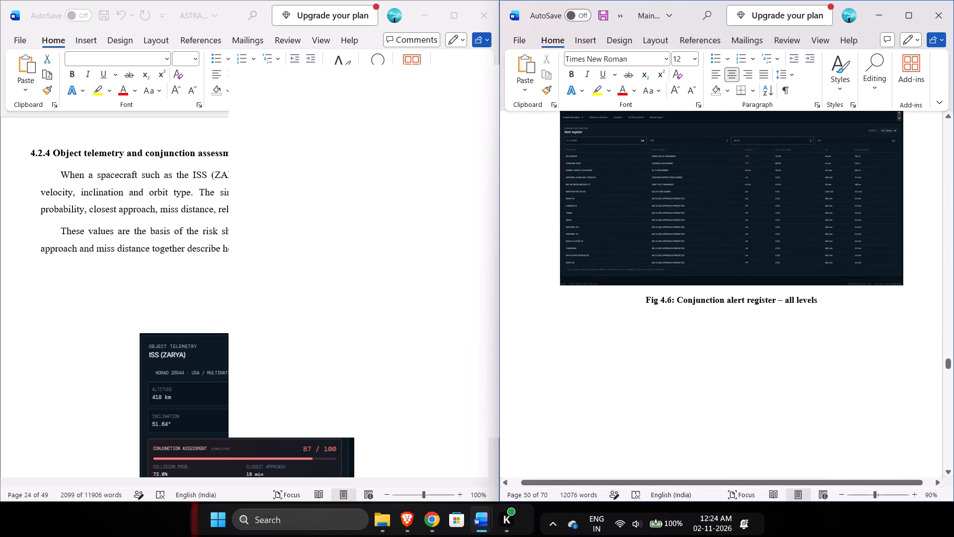
# Compare the Fig 4.6 alert register picture's placement with the earlier chapter 4 figures, back to Fig 4.1.
pyautogui.click(810, 246)
pyautogui.scroll(3, 810, 246)
pyautogui.scroll(-1, 810, 246)
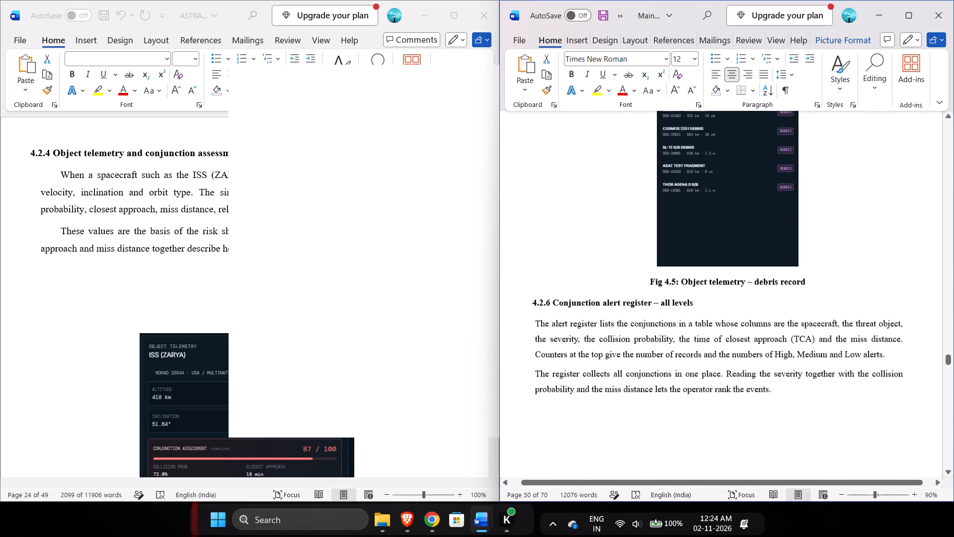
pyautogui.scroll(-1, 810, 246)
pyautogui.scroll(9, 810, 246)
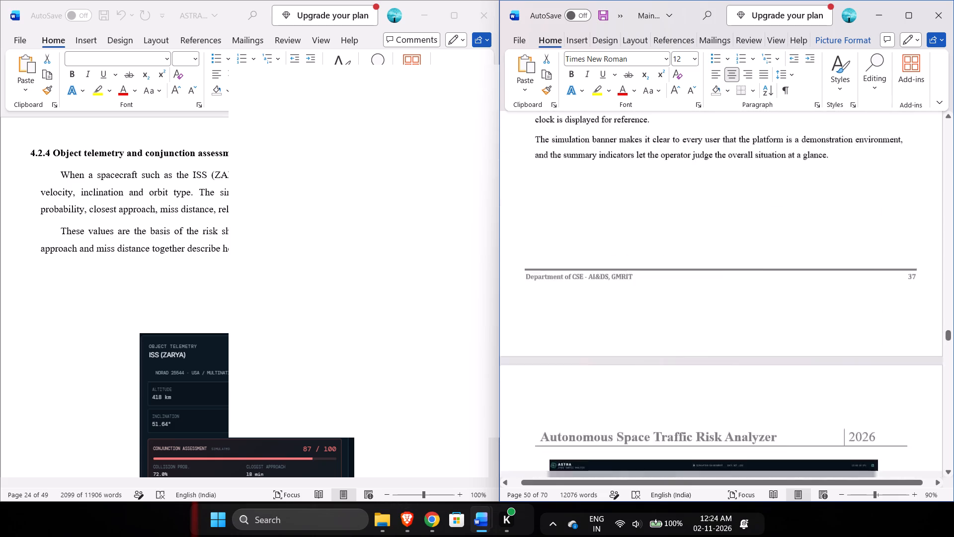
pyautogui.scroll(-3, 810, 246)
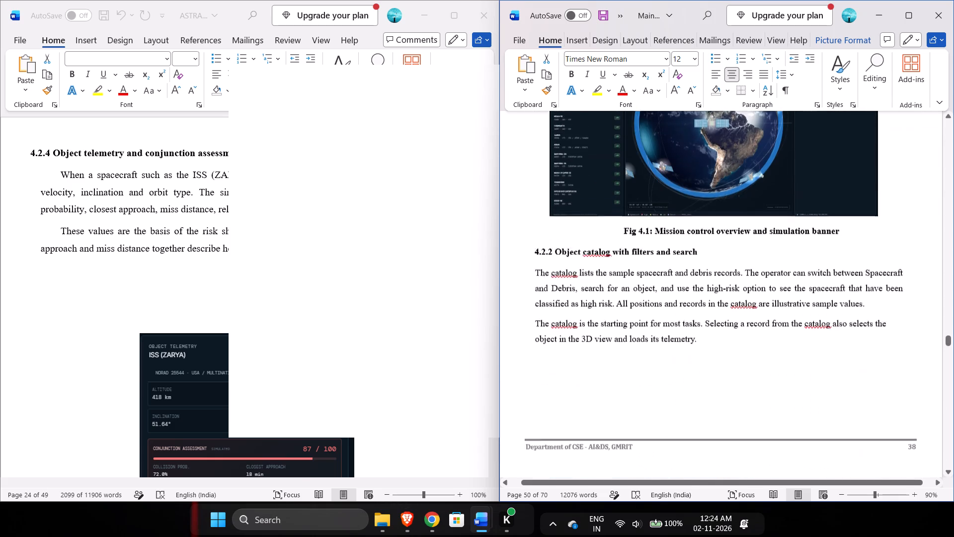
pyautogui.scroll(-1, 810, 246)
pyautogui.scroll(1, 810, 246)
# Enlarge the Fig 4.1 mission control overview picture to nearly the full text width, stretching it slightly taller and wider.
pyautogui.click(827, 213)
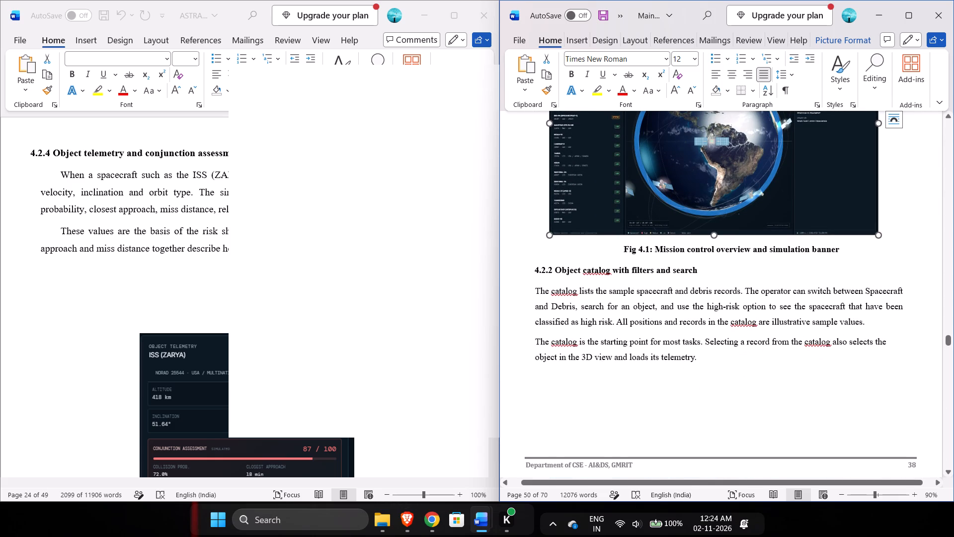
pyautogui.moveTo(878, 233); pyautogui.dragTo(894, 245)
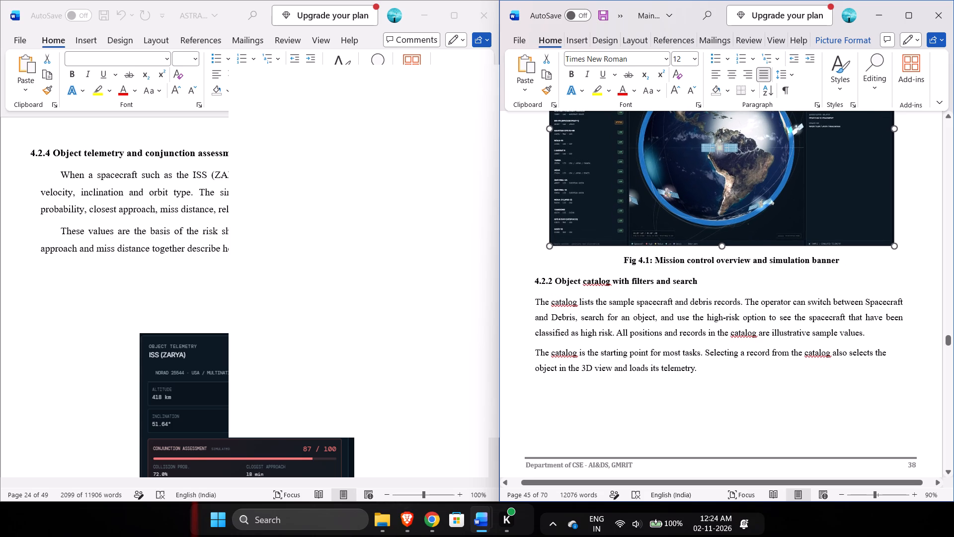
pyautogui.moveTo(894, 245); pyautogui.dragTo(896, 251)
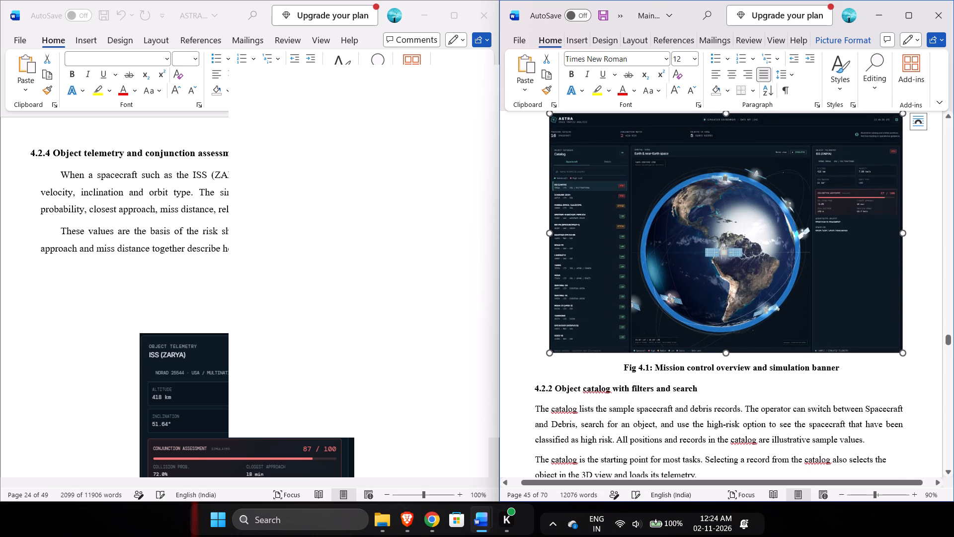
pyautogui.scroll(-1, 896, 251)
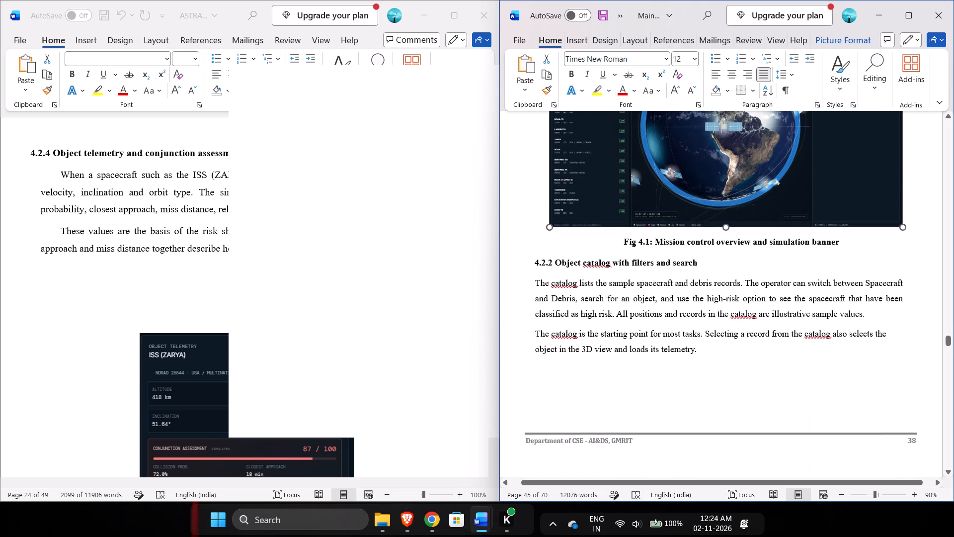
pyautogui.moveTo(728, 228); pyautogui.dragTo(730, 239)
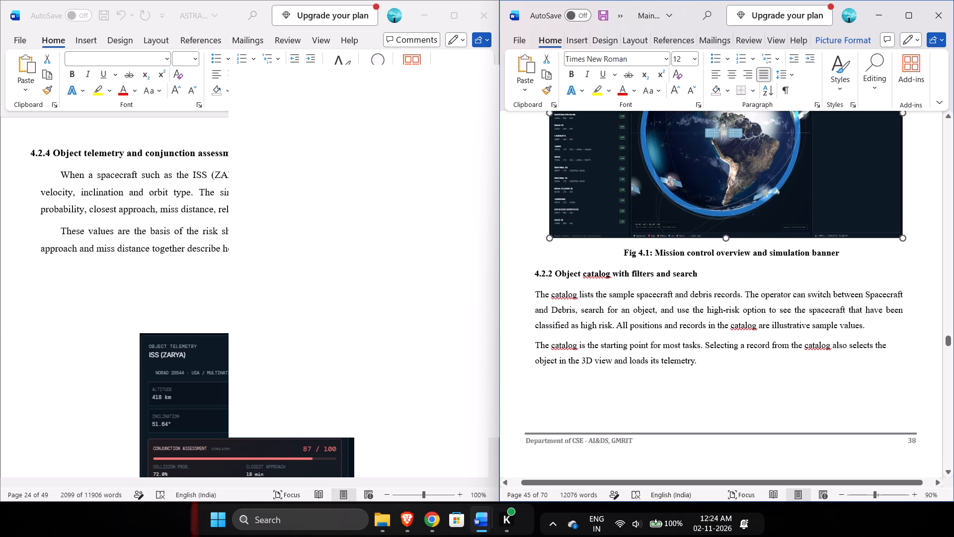
pyautogui.moveTo(730, 239); pyautogui.dragTo(730, 241)
pyautogui.scroll(1, 730, 241)
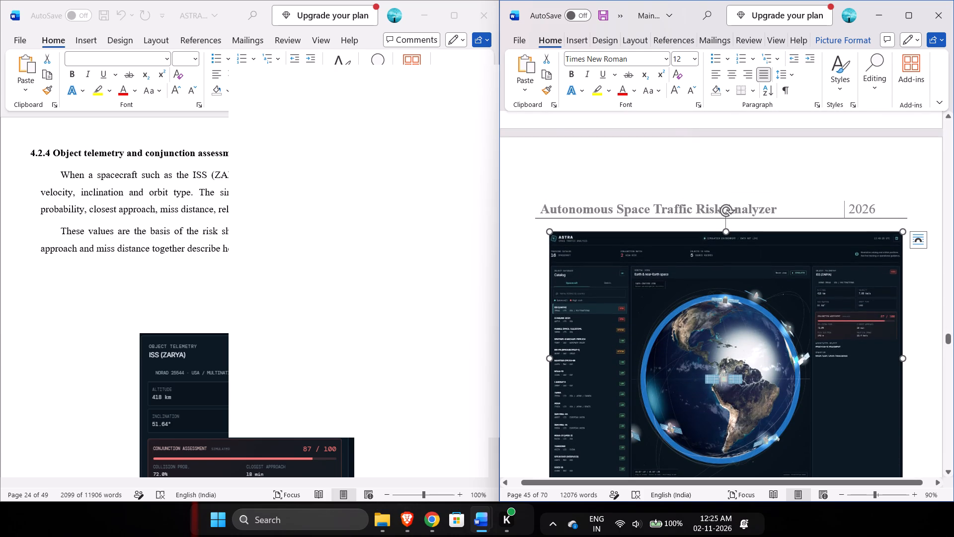
pyautogui.moveTo(552, 358); pyautogui.dragTo(547, 360)
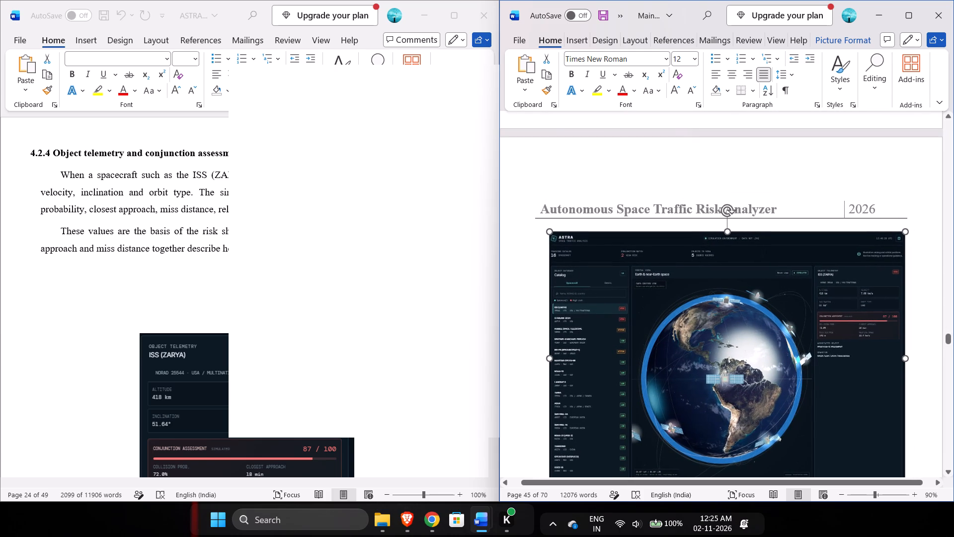
# Try the Fig 4.1 mission control overview picture centred, and left-align it instead.
pyautogui.click(729, 72)
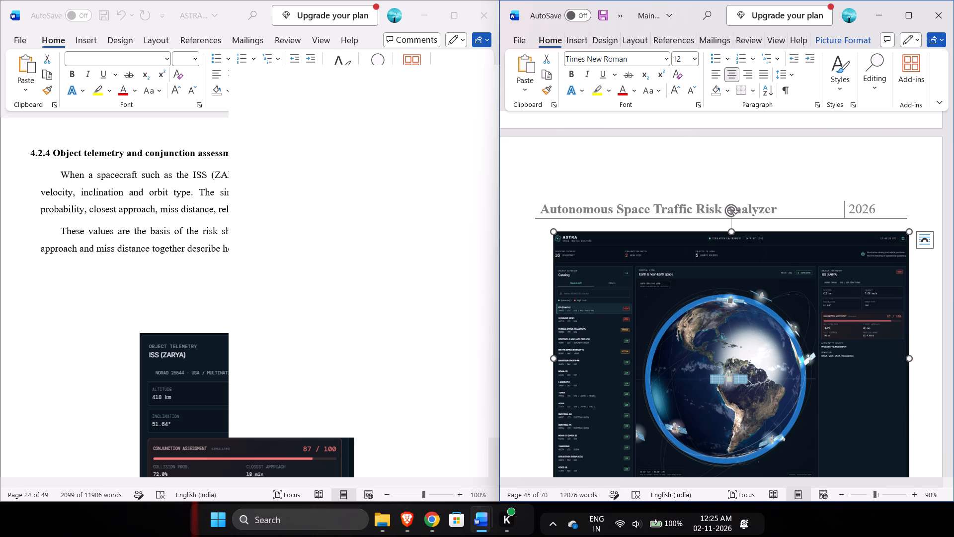
pyautogui.click(711, 68)
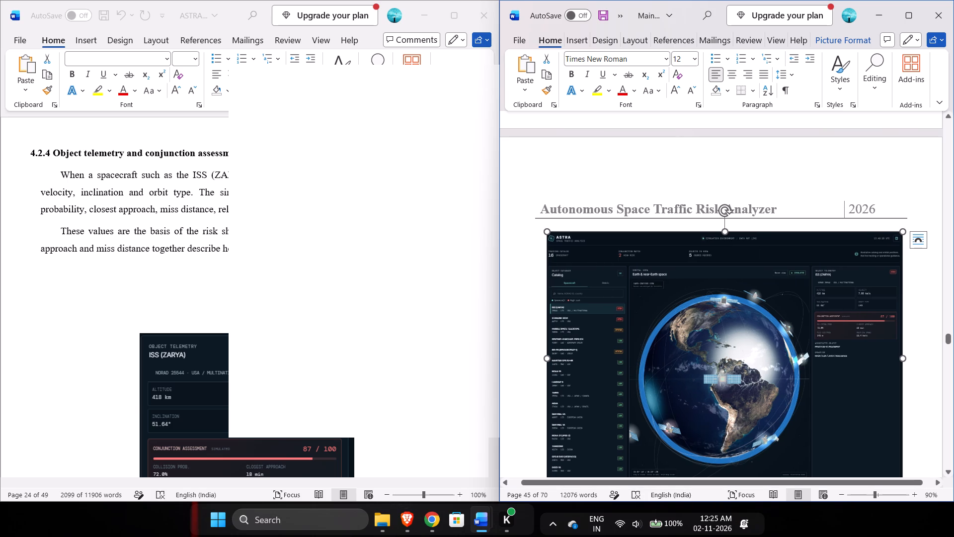
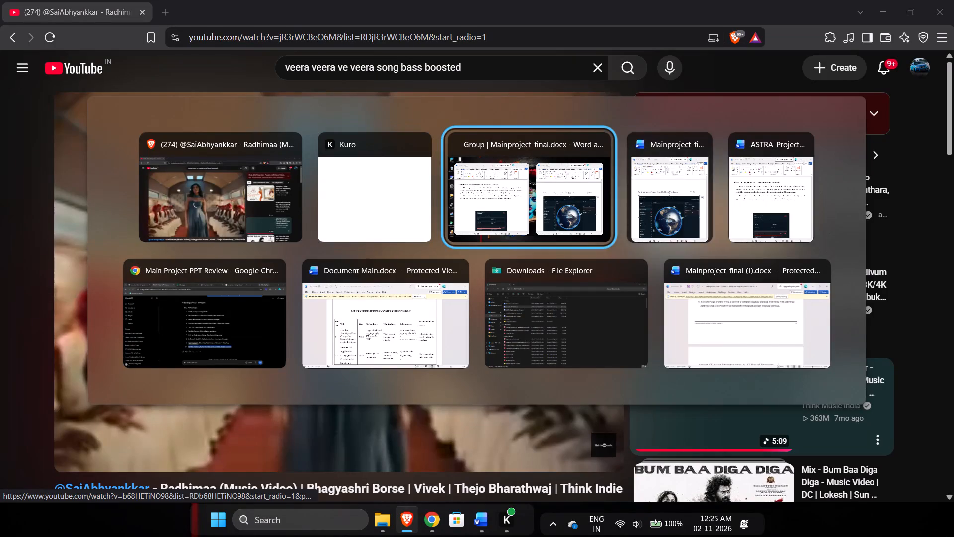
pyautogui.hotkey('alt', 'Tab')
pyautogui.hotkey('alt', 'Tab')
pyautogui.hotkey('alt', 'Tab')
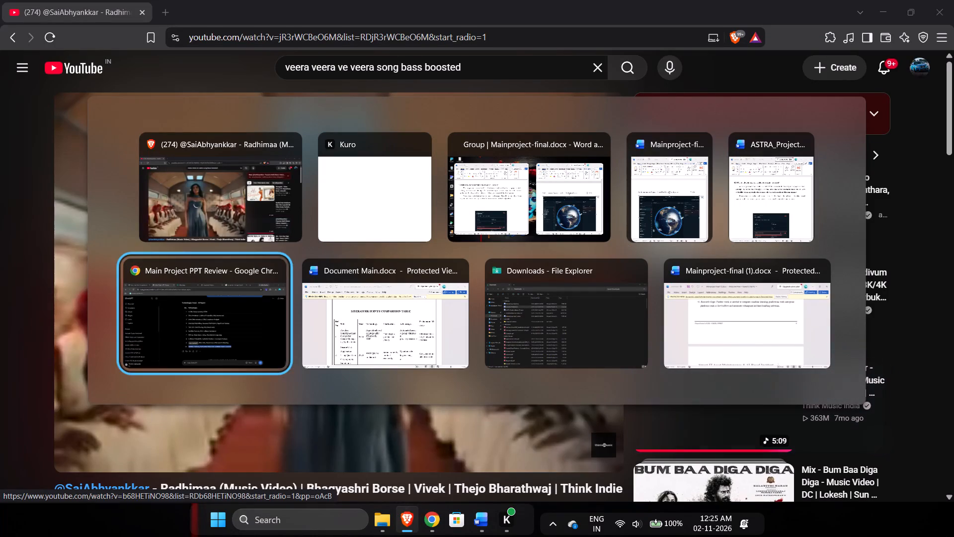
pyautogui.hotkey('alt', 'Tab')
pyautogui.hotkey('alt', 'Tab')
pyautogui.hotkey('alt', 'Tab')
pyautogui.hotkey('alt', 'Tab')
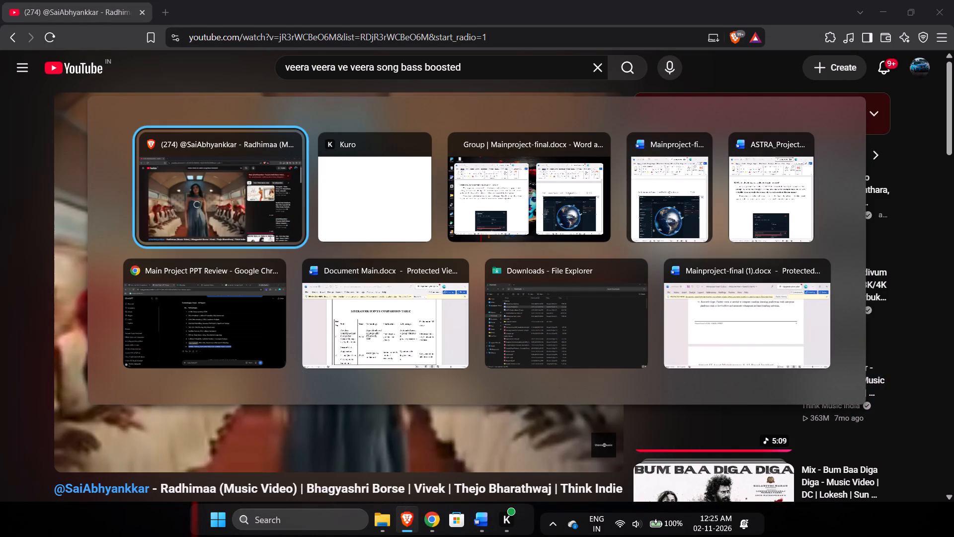
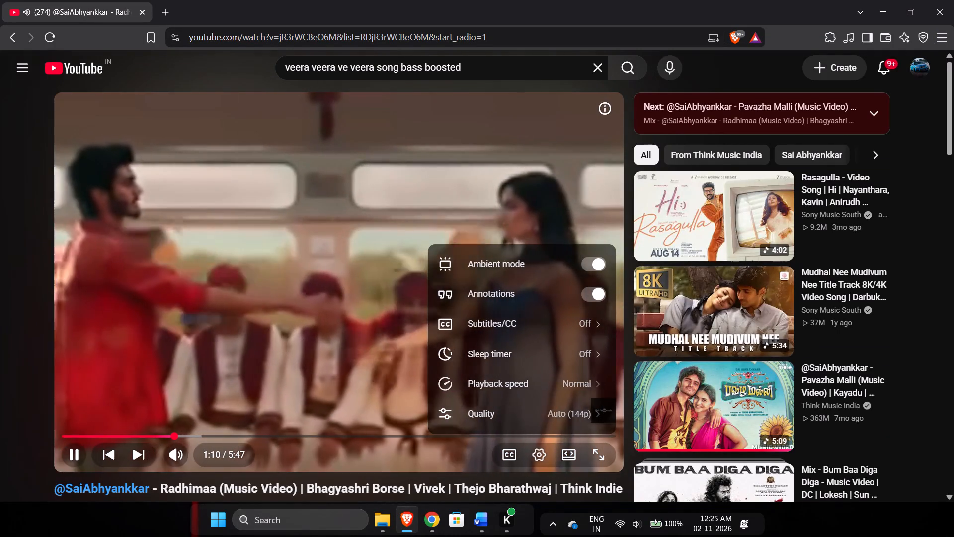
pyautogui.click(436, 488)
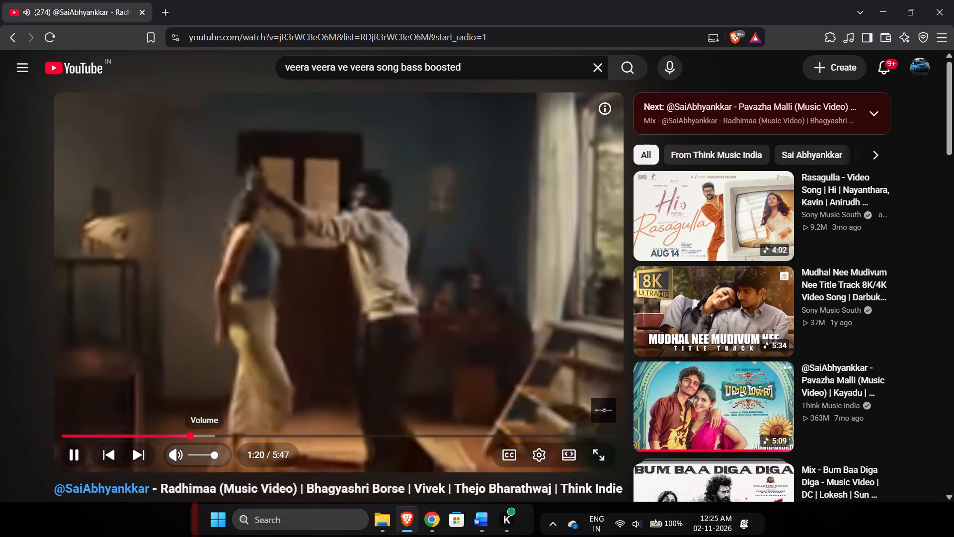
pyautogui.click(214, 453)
# Switch from the browser to the side-by-side Word windows with the Mainproject-final and ASTRA project reports.
pyautogui.hotkey('alt', 'Tab')
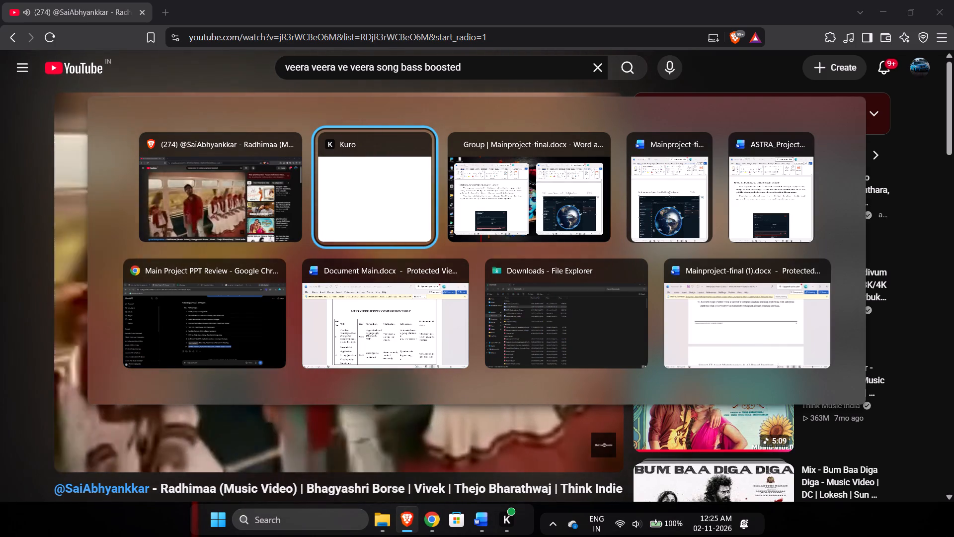
pyautogui.hotkey('alt', 'Tab')
pyautogui.hotkey('alt', 'Tab')
pyautogui.hotkey('alt', 'Tab')
pyautogui.hotkey('alt', 'Tab')
pyautogui.hotkey('alt', 'Tab')
pyautogui.hotkey('alt', 'Tab')
pyautogui.hotkey('alt', 'Tab')
pyautogui.hotkey('alt', 'Tab')
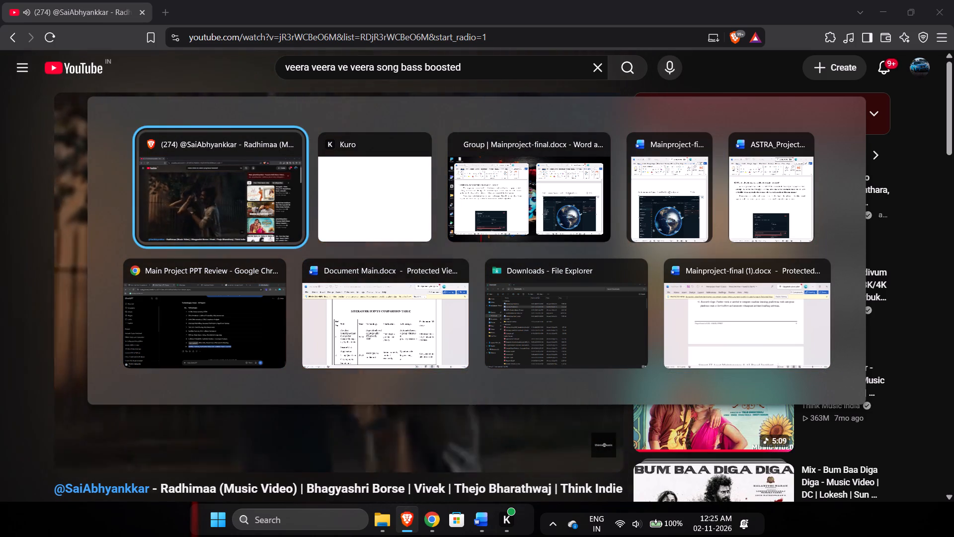
pyautogui.hotkey('alt', 'Tab')
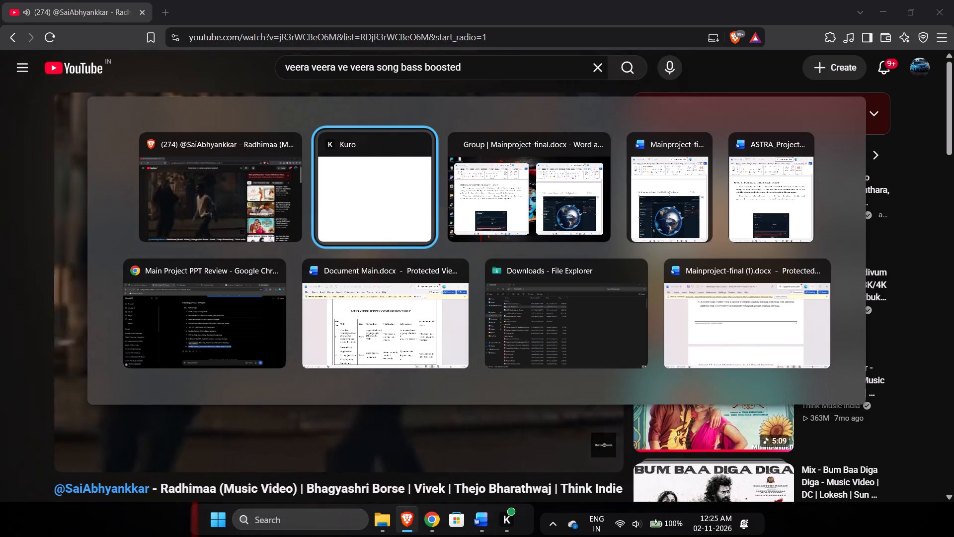
pyautogui.hotkey('alt', 'Tab')
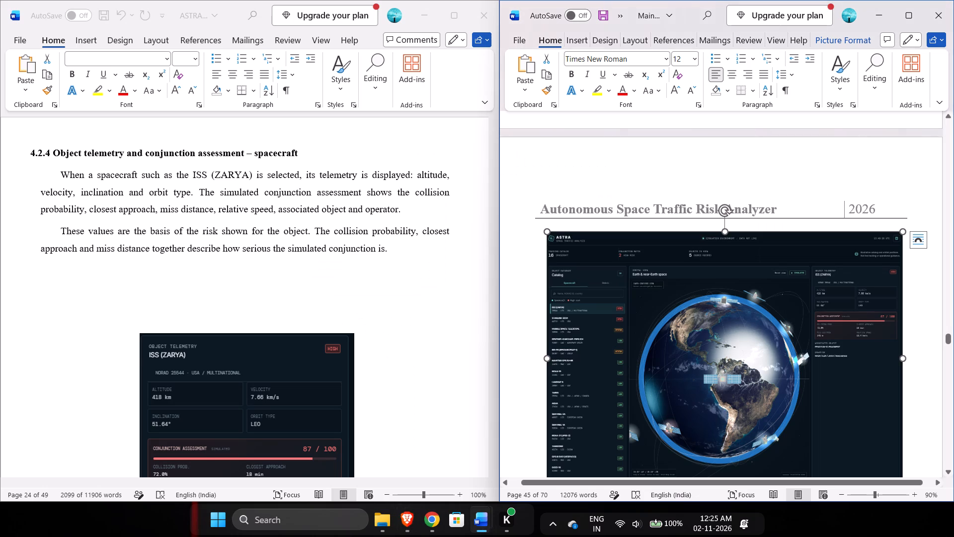
# Enlarge the Fig 4.1 mission control screenshot slightly, keeping its proportions.
pyautogui.scroll(-1, 637, 358)
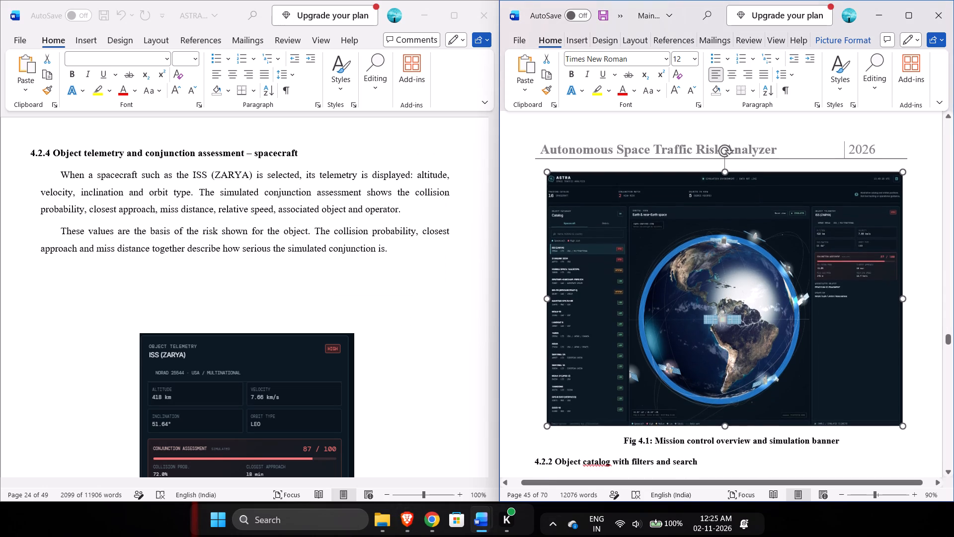
pyautogui.scroll(-1, 738, 411)
pyautogui.scroll(1, 738, 411)
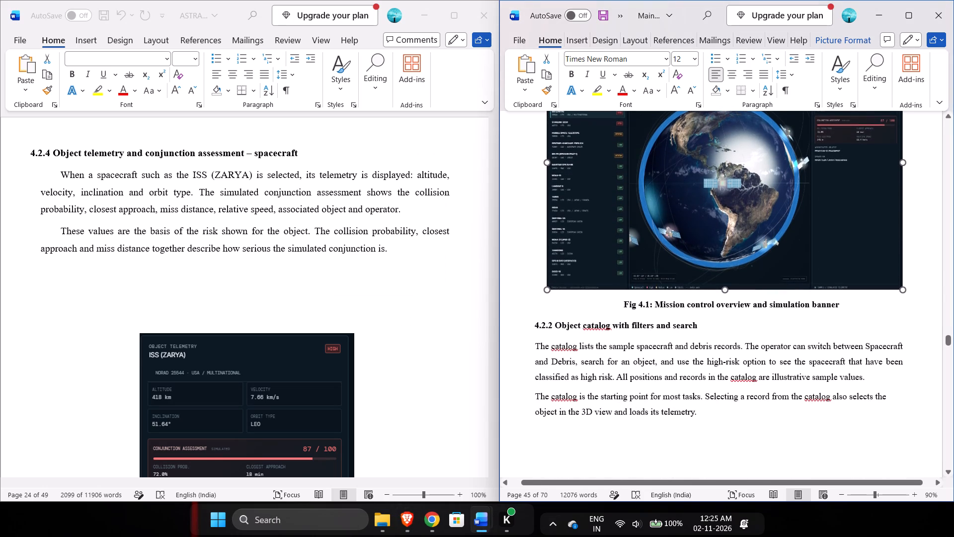
pyautogui.scroll(1, 738, 411)
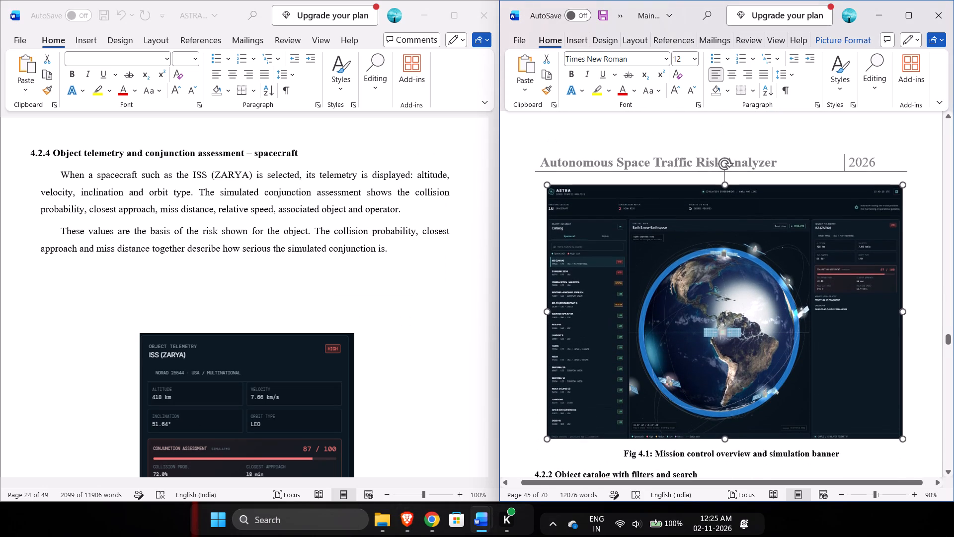
pyautogui.scroll(1, 738, 411)
pyautogui.scroll(-1, 740, 377)
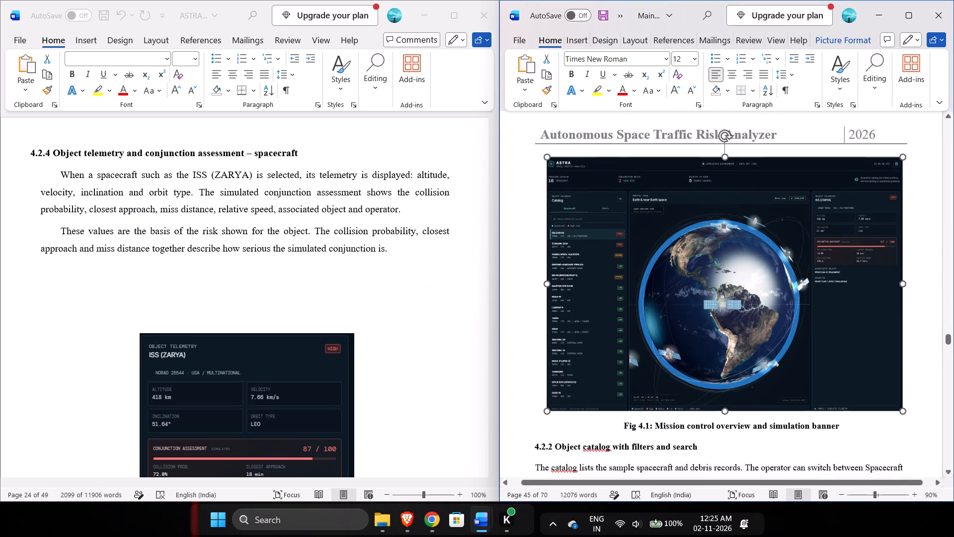
pyautogui.scroll(-1, 740, 377)
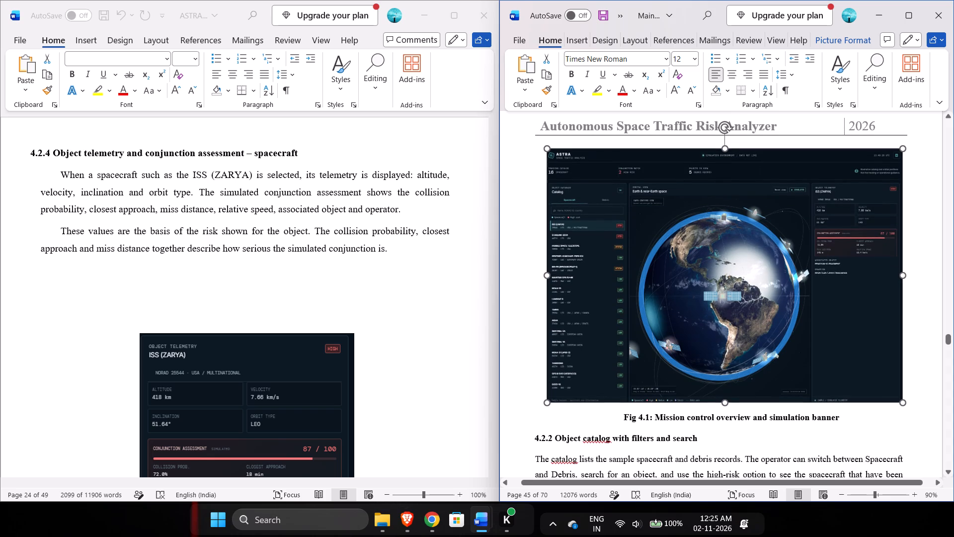
pyautogui.click(903, 405)
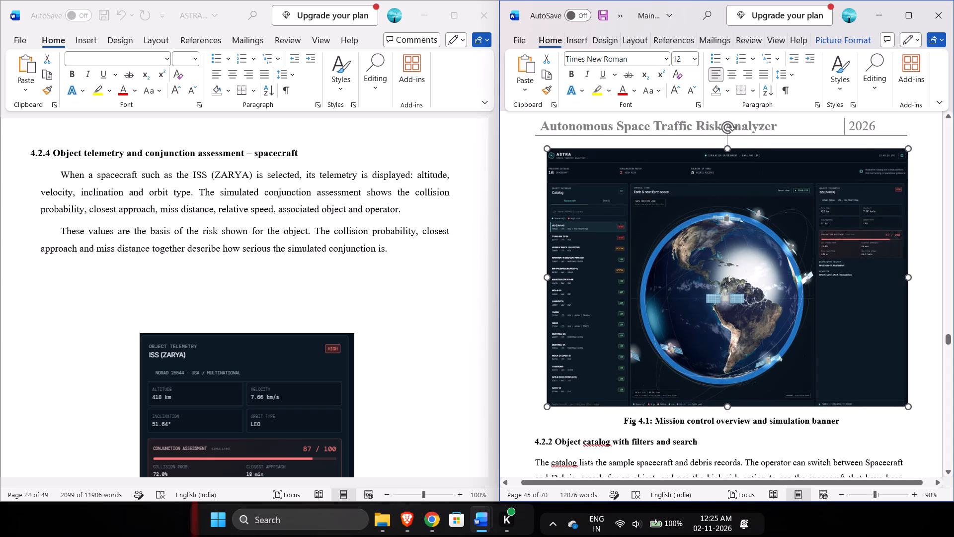
# Remove the indent before the Fig 4.1 screenshot and position it above its caption with six leading spaces.
pyautogui.moveTo(746, 149); pyautogui.dragTo(738, 151)
pyautogui.click(541, 154)
pyautogui.press('BackSpace')
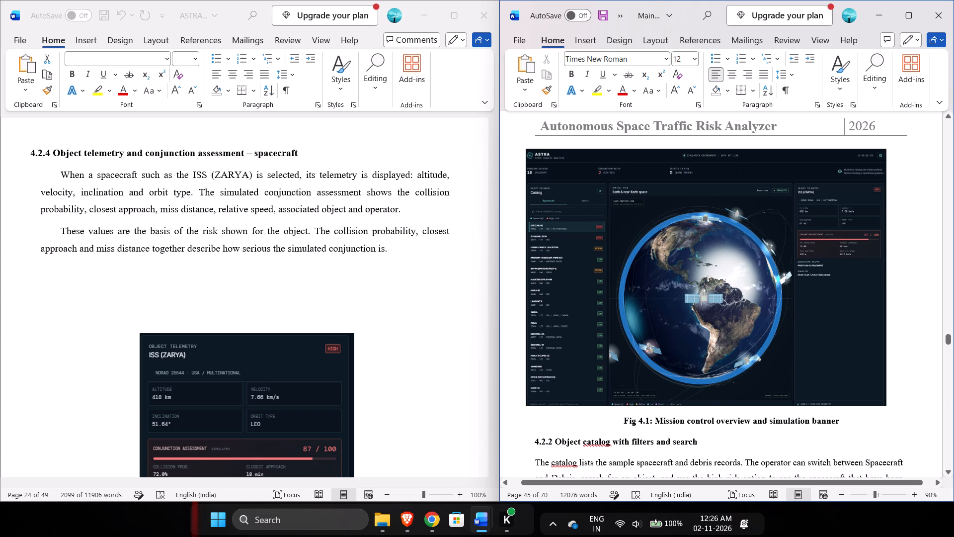
pyautogui.press('space')
pyautogui.press('space')
pyautogui.press('space')
pyautogui.press('space')
pyautogui.press('space')
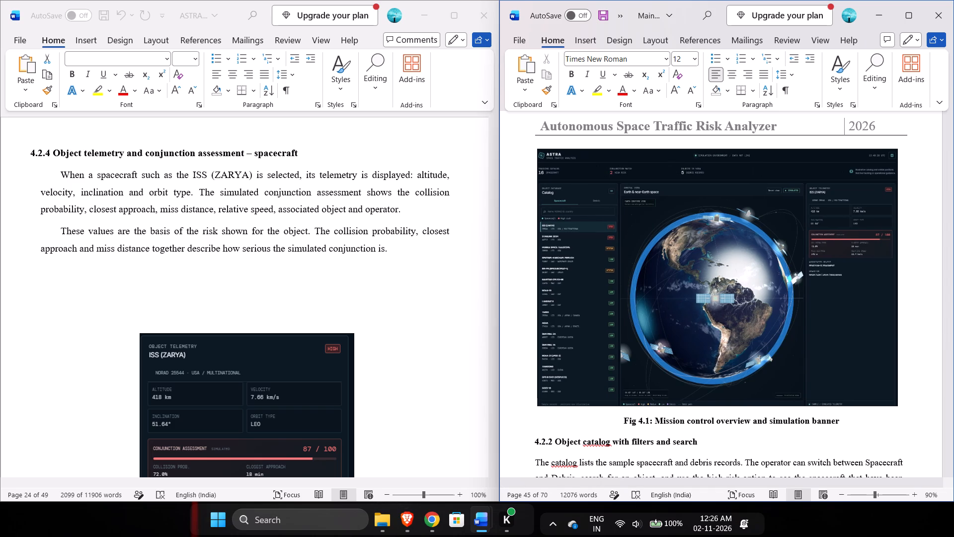
pyautogui.press('space')
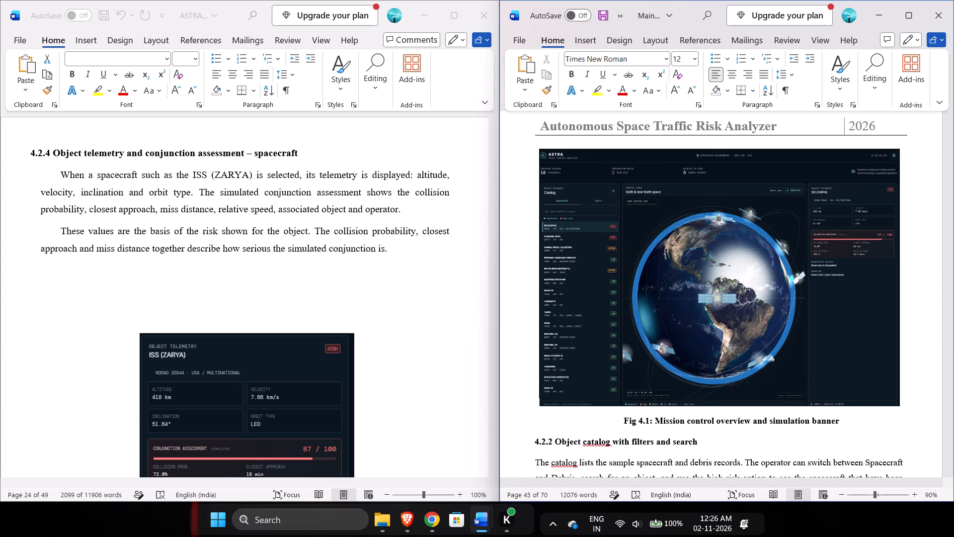
# Enlarge the Fig 4.2 object catalog screenshot slightly, keeping its proportions.
pyautogui.scroll(-1, 541, 154)
pyautogui.keyDown('ctrl'); pyautogui.scroll(1, 541, 154); pyautogui.keyUp('ctrl')
pyautogui.keyDown('ctrl'); pyautogui.scroll(-2, 541, 154); pyautogui.keyUp('ctrl')
pyautogui.scroll(2, 541, 154)
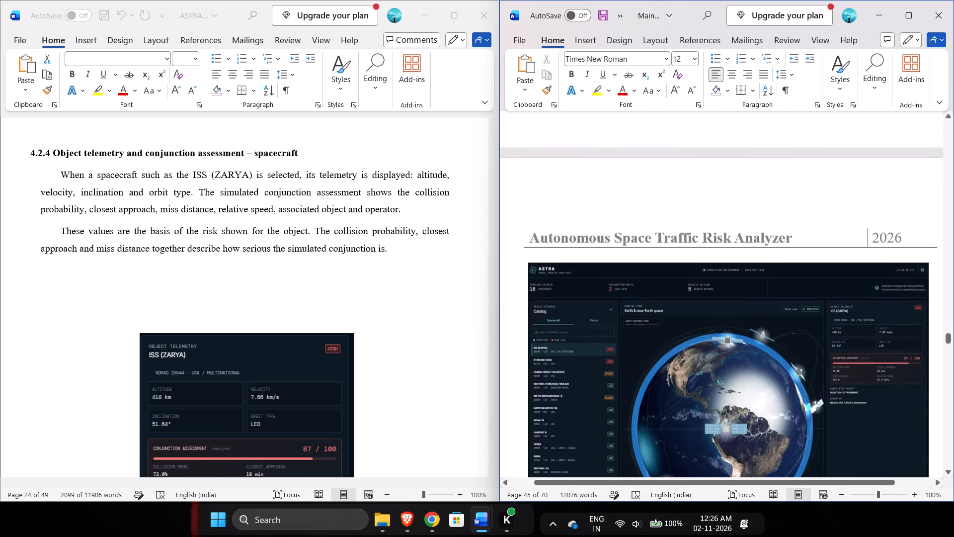
pyautogui.scroll(-3, 541, 154)
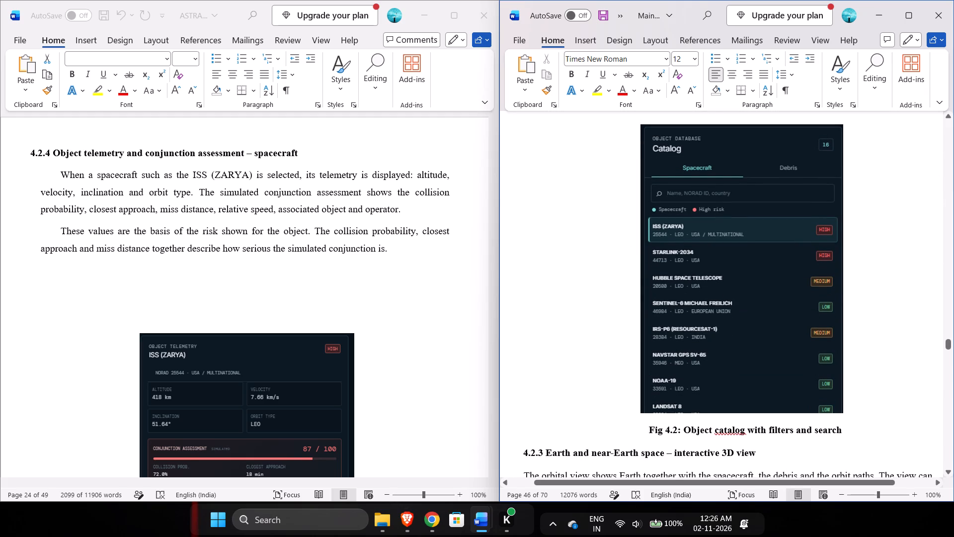
pyautogui.scroll(1, 742, 234)
pyautogui.scroll(-1, 742, 234)
pyautogui.keyDown('ctrl'); pyautogui.scroll(-1, 742, 234); pyautogui.keyUp('ctrl')
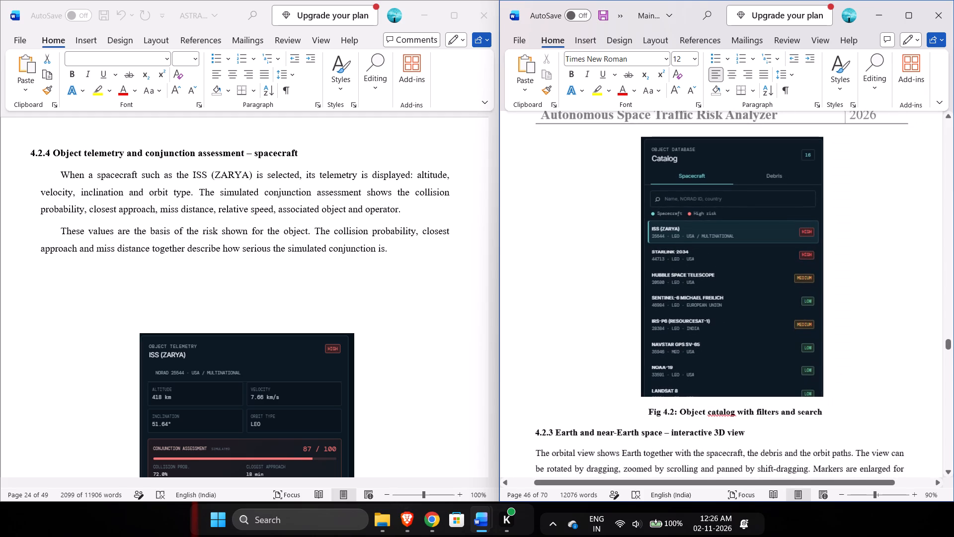
pyautogui.click(740, 248)
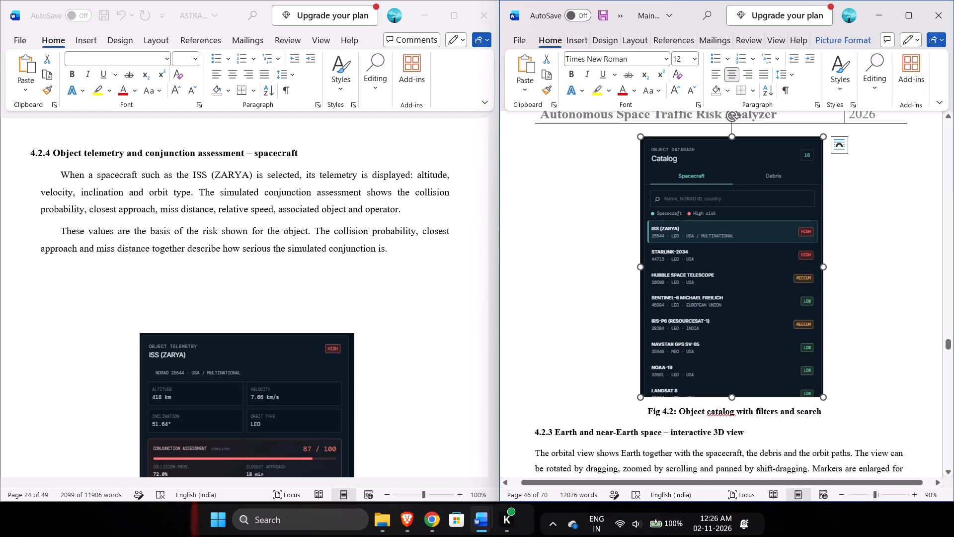
pyautogui.moveTo(824, 397); pyautogui.dragTo(829, 407)
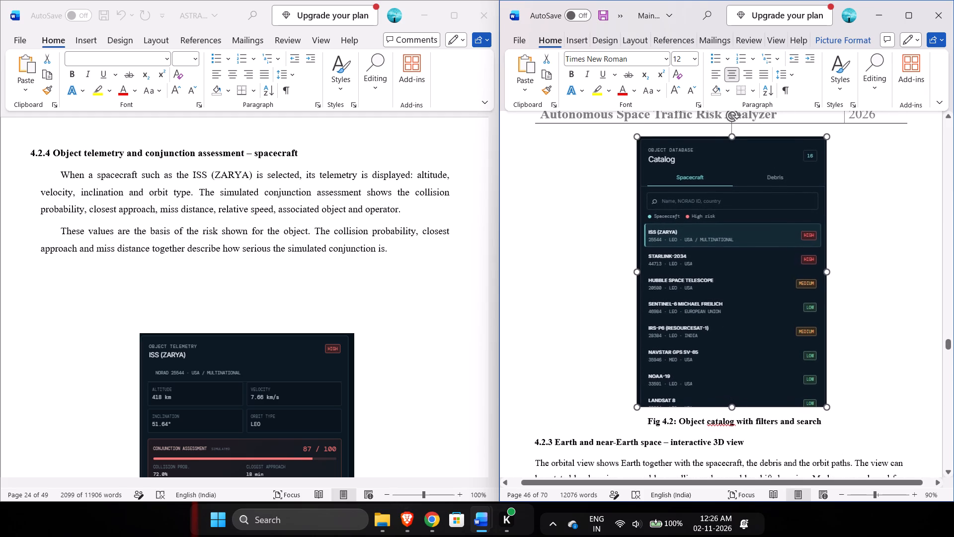
pyautogui.moveTo(829, 407); pyautogui.dragTo(832, 412)
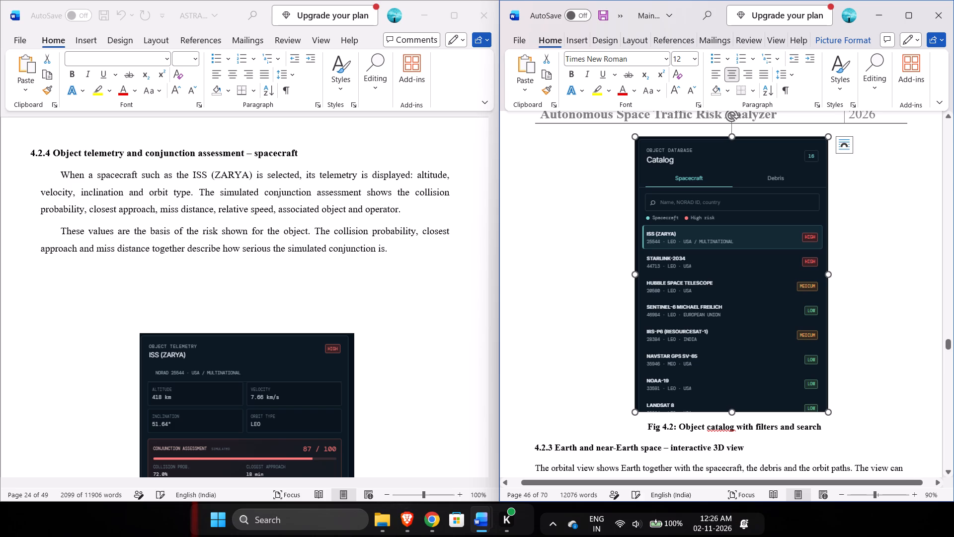
# Shift the Fig 4.2 catalog screenshot with three leading spaces and its caption with two leading spaces.
pyautogui.moveTo(763, 359); pyautogui.dragTo(776, 359)
pyautogui.click(589, 211)
pyautogui.press('space')
pyautogui.press('space')
pyautogui.press('space')
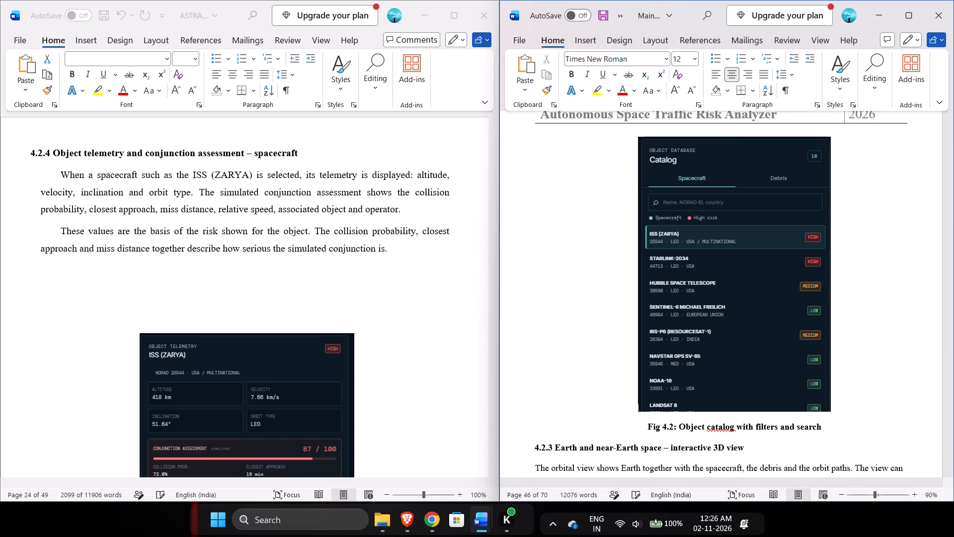
pyautogui.click(634, 428)
pyautogui.press('space')
pyautogui.press('space')
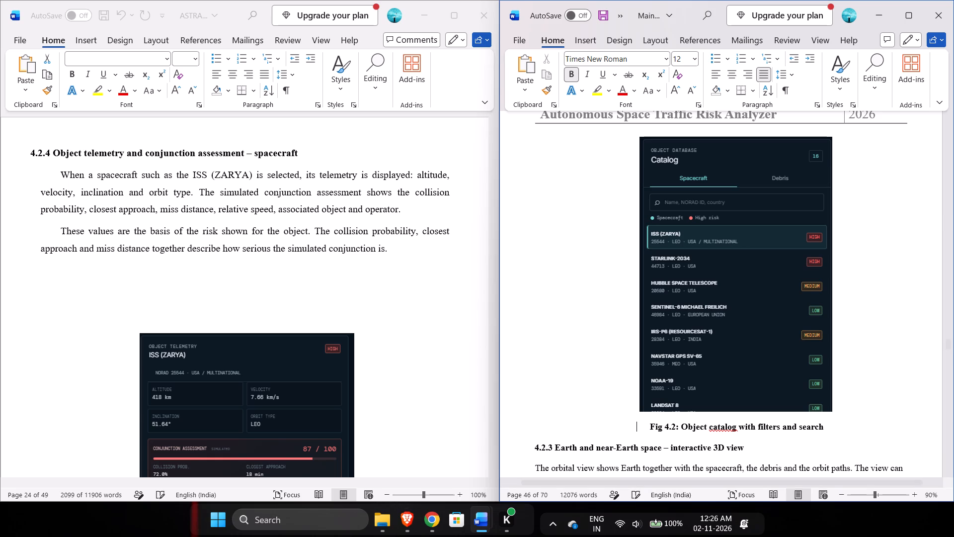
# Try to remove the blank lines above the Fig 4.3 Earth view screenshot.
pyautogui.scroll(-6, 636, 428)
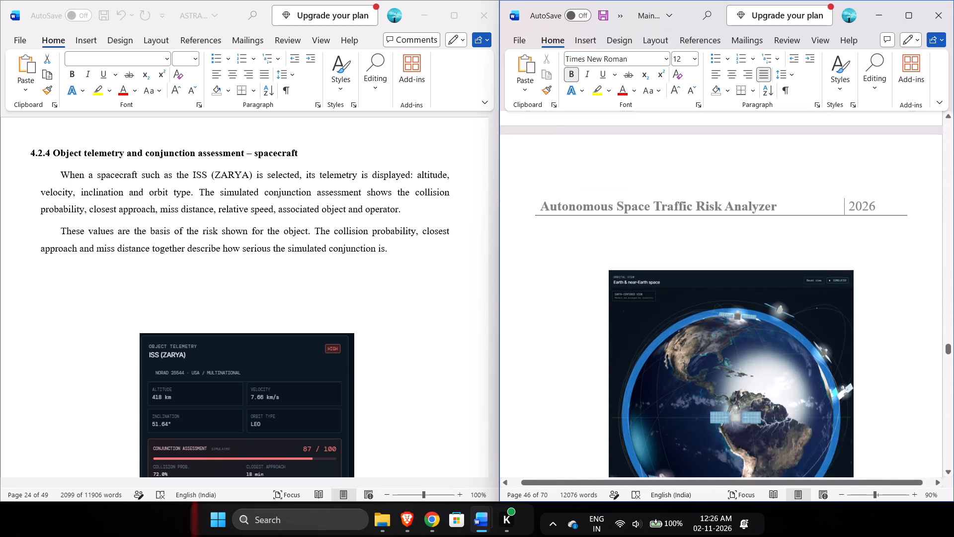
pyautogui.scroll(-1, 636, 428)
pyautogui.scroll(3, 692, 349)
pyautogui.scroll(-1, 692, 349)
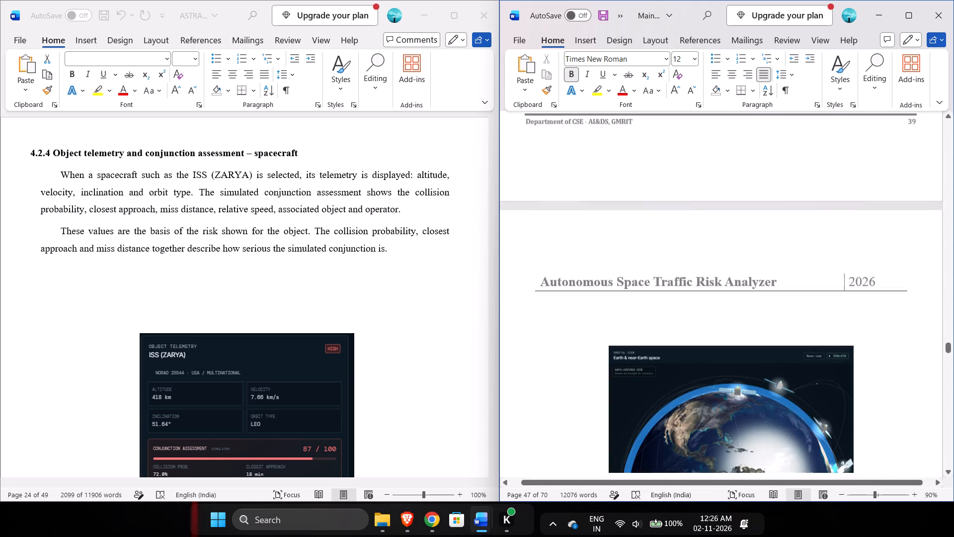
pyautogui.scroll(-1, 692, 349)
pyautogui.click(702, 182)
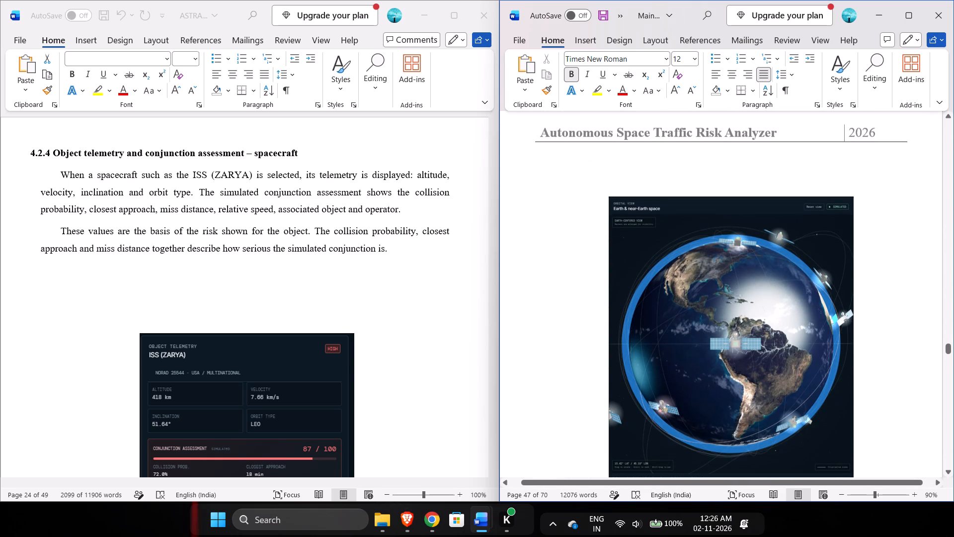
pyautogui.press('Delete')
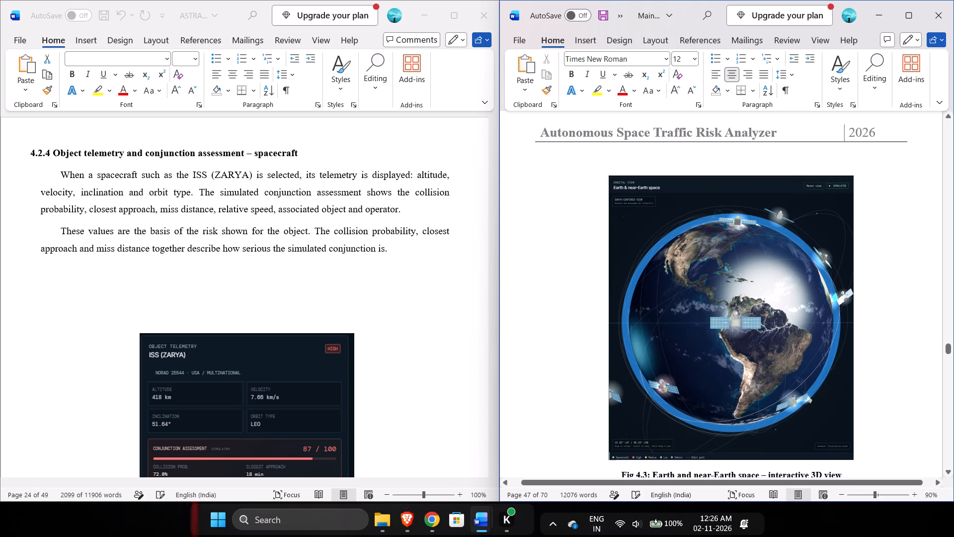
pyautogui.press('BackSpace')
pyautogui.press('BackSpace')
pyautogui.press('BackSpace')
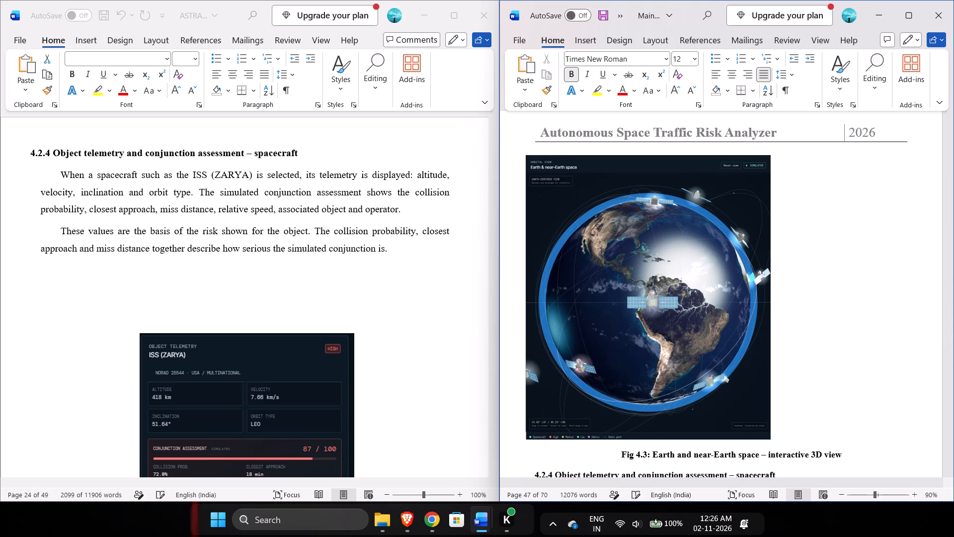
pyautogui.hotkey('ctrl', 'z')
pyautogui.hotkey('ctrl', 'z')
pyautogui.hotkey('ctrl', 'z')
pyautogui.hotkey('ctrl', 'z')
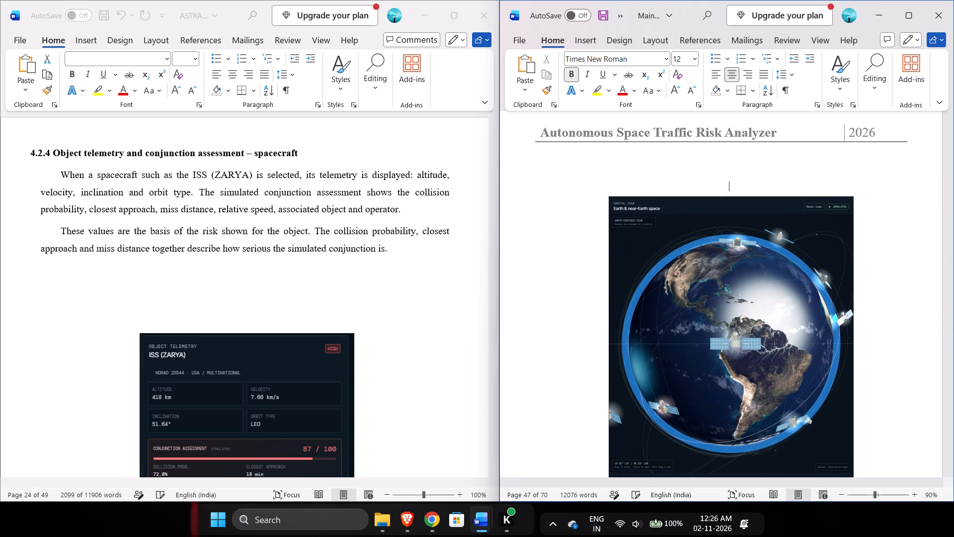
# Delete the two blank lines between the last paragraph of section 4.2.3 and the Fig 4.3 screenshot.
pyautogui.click(703, 145)
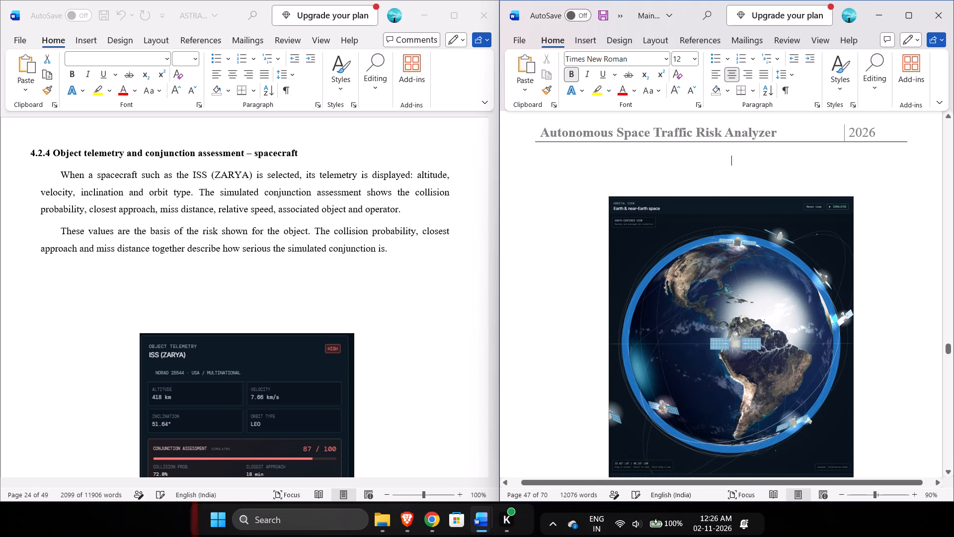
pyautogui.press('Up')
pyautogui.press('Up')
pyautogui.press('Down')
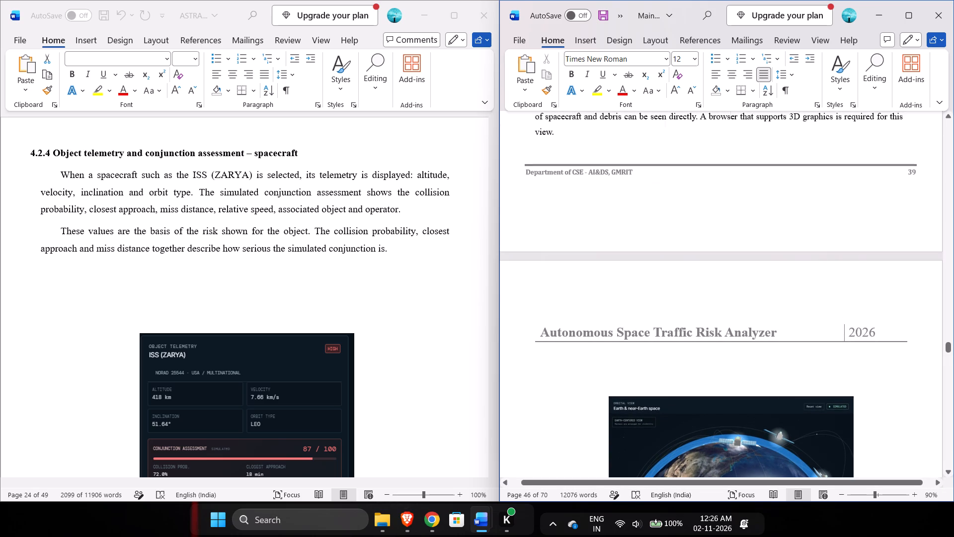
pyautogui.press('Down')
pyautogui.press('Up')
pyautogui.press('Delete')
pyautogui.press('Delete')
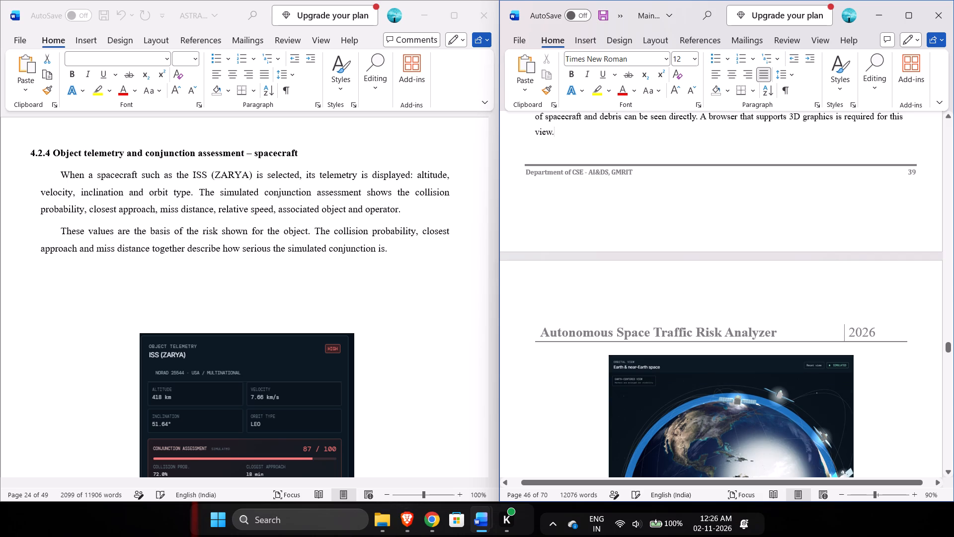
pyautogui.scroll(-2, 703, 145)
pyautogui.scroll(1, 703, 145)
pyautogui.scroll(-1, 703, 145)
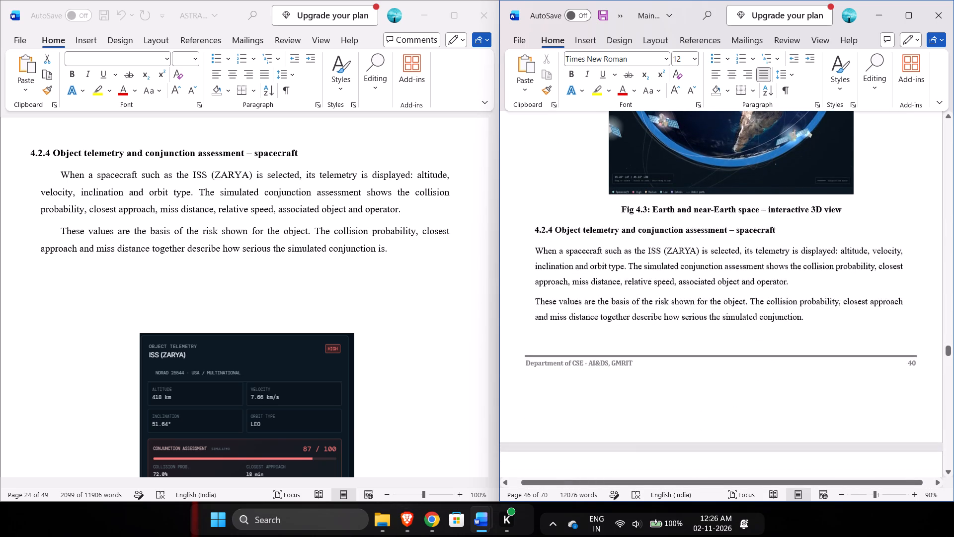
# Enlarge the Fig 4.3 Earth view screenshot slightly, keeping its proportions and leaving section 4.2.4's text on the same page.
pyautogui.scroll(-1, 703, 145)
pyautogui.scroll(1, 703, 145)
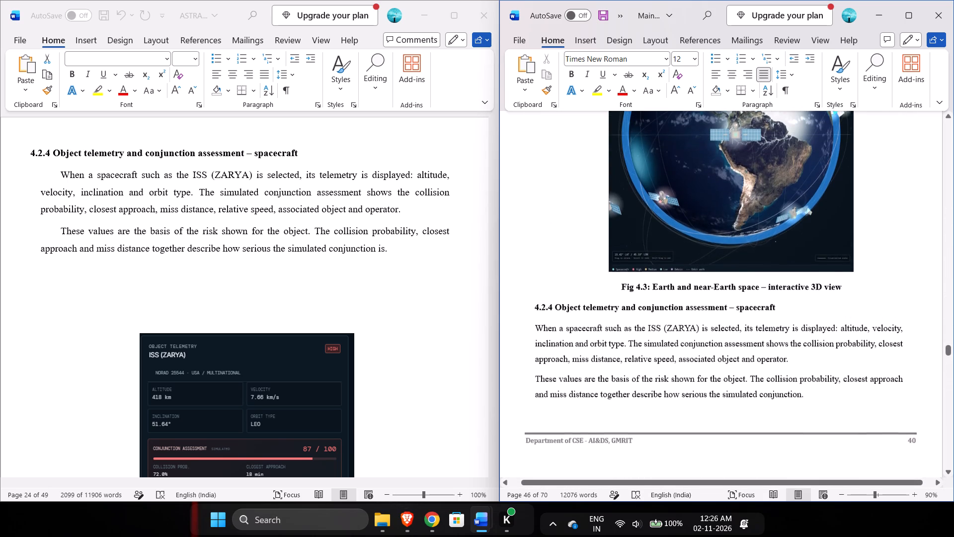
pyautogui.scroll(1, 703, 145)
pyautogui.click(747, 227)
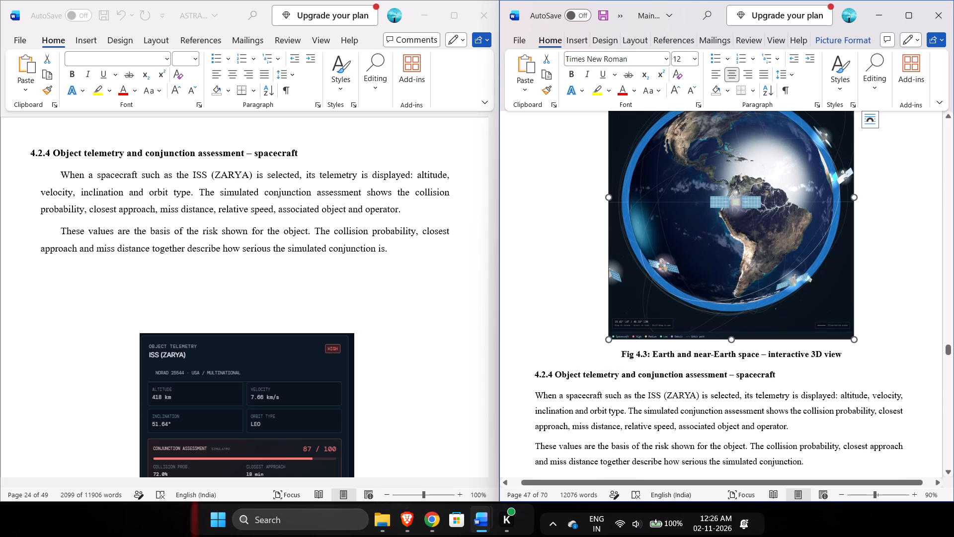
pyautogui.moveTo(851, 340); pyautogui.dragTo(856, 346)
pyautogui.scroll(-1, 856, 346)
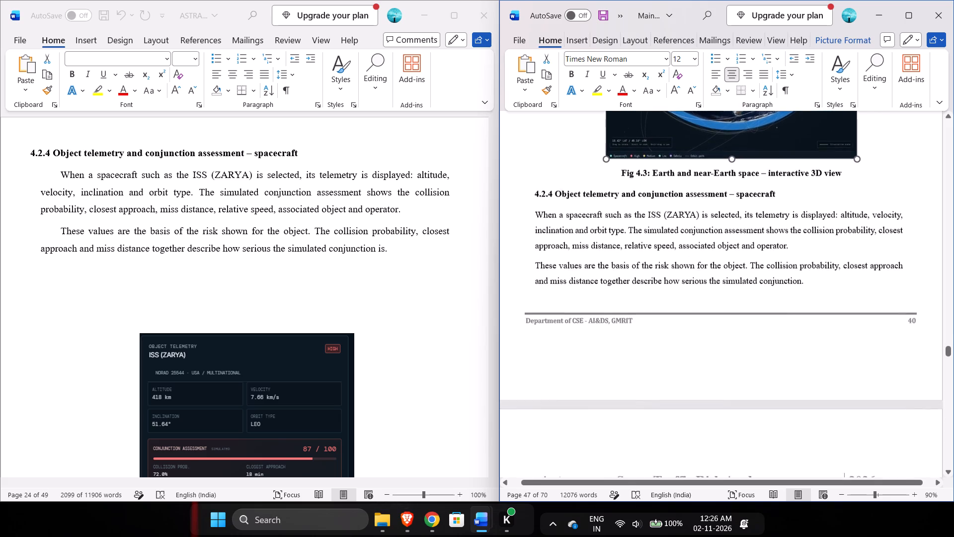
pyautogui.scroll(-1, 856, 346)
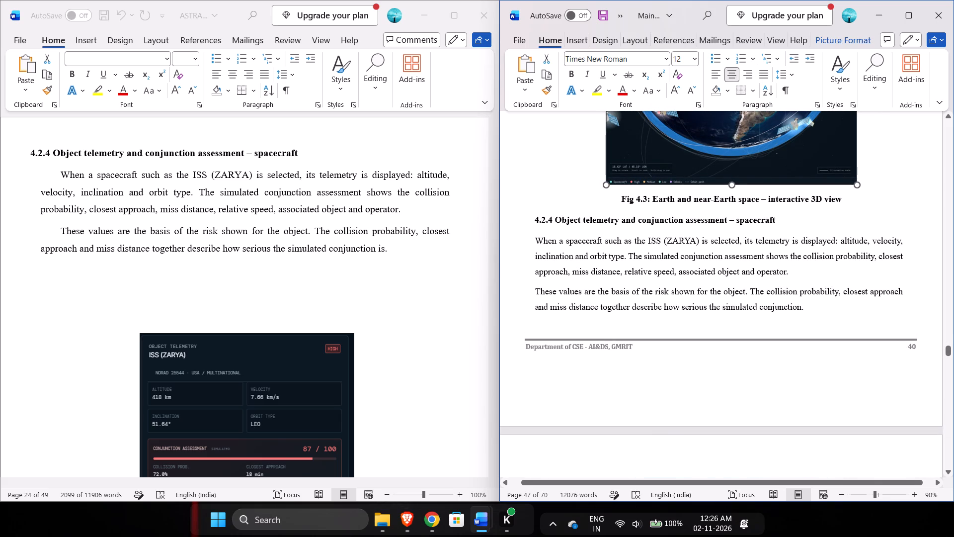
pyautogui.moveTo(856, 186); pyautogui.dragTo(860, 201)
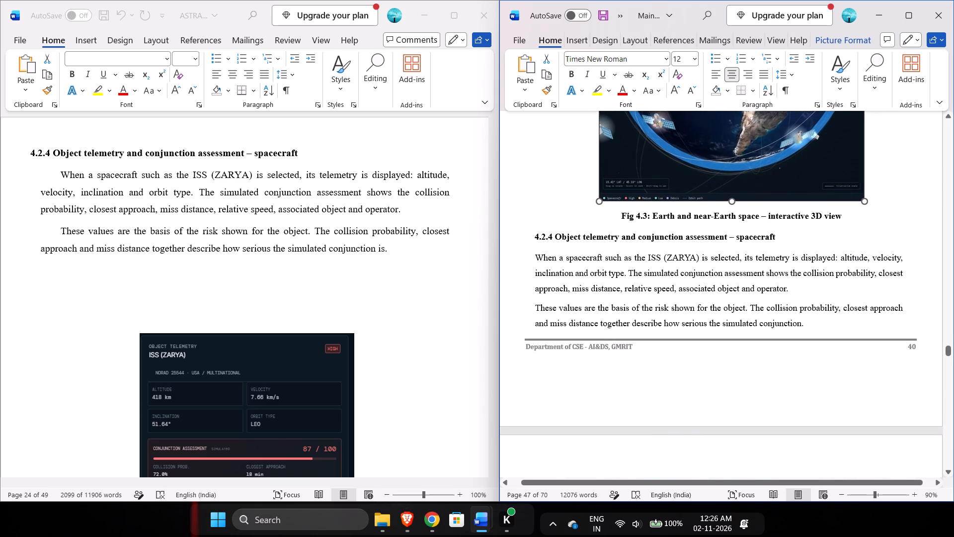
pyautogui.moveTo(860, 201); pyautogui.dragTo(860, 202)
pyautogui.scroll(-2, 860, 202)
pyautogui.scroll(1, 860, 202)
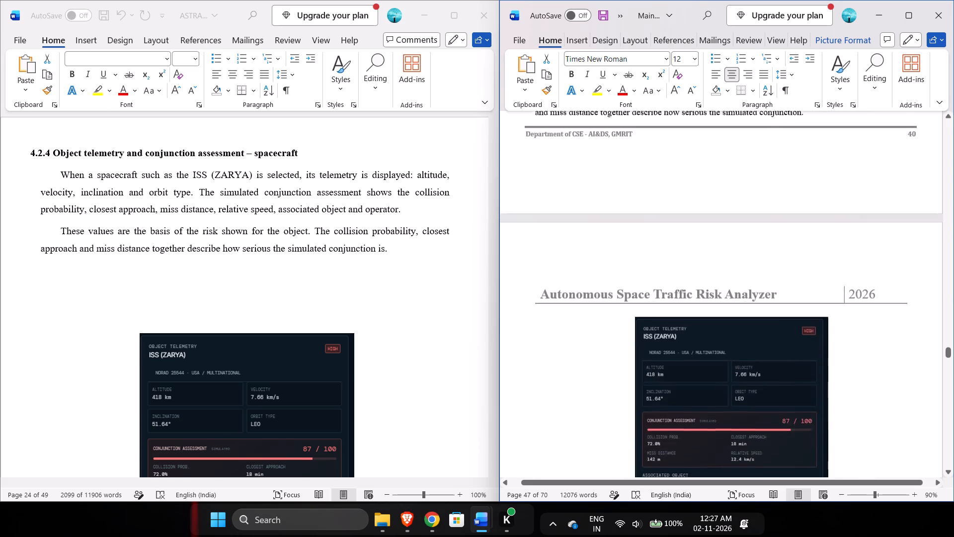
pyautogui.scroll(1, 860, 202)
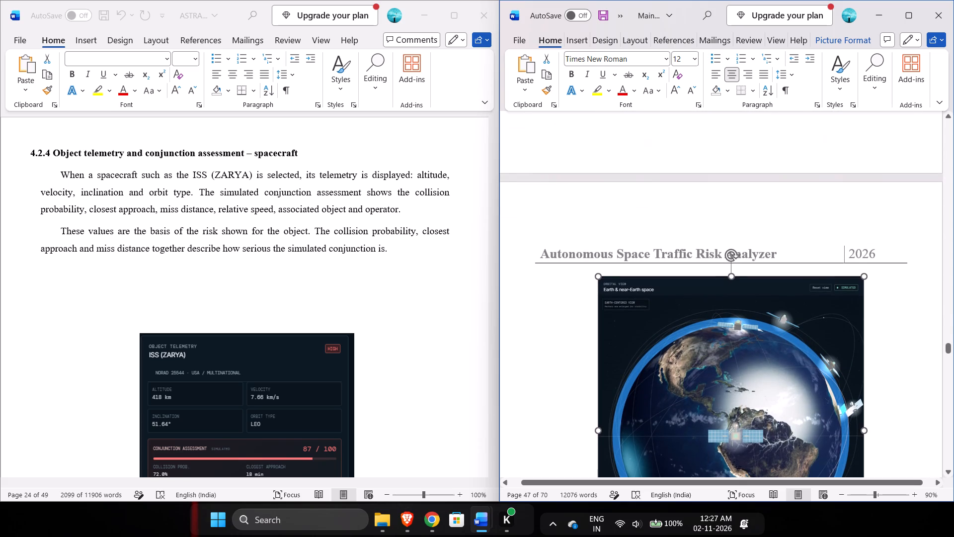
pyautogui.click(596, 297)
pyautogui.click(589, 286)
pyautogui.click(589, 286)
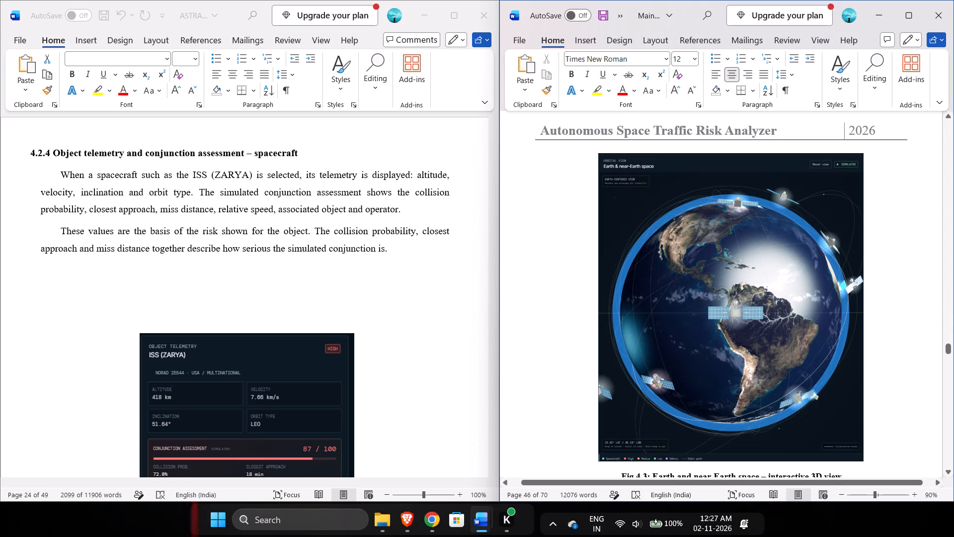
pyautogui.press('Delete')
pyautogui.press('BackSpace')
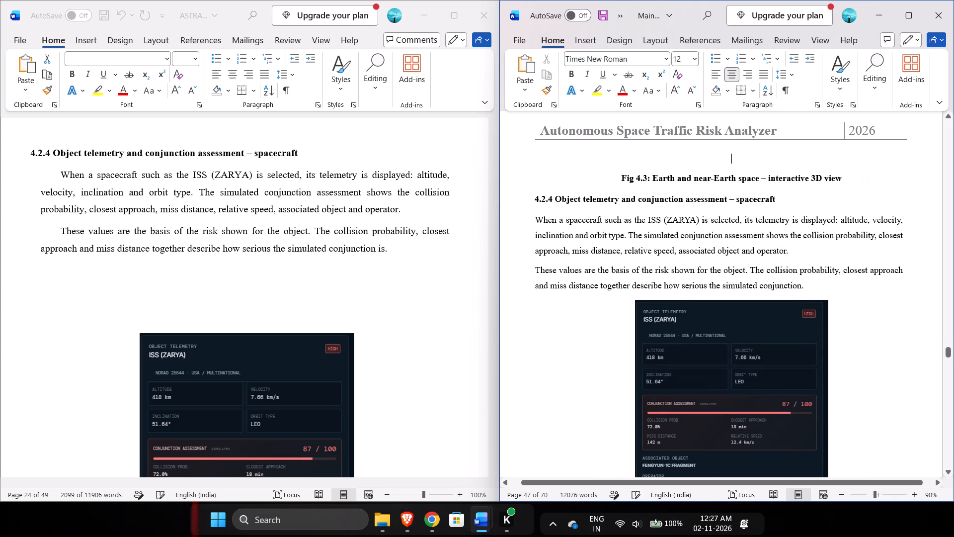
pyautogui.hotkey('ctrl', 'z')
# Remove the centring of the Fig 4.3 Earth view screenshot and shift it with twenty leading spaces.
pyautogui.click(589, 286)
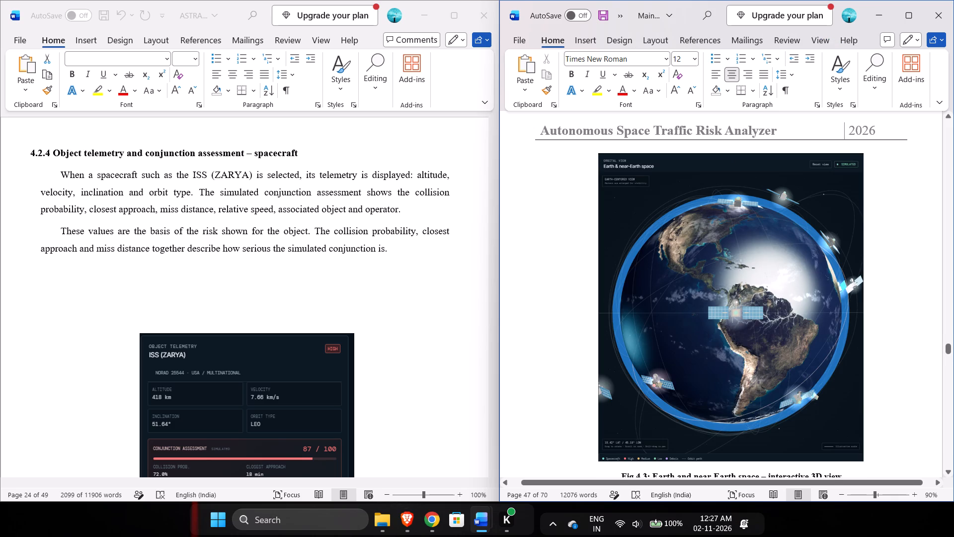
pyautogui.press('BackSpace')
pyautogui.press('space')
pyautogui.press('space')
pyautogui.press('space')
pyautogui.press('space')
pyautogui.press('space')
pyautogui.press('space')
pyautogui.press('space')
pyautogui.press('space')
pyautogui.press('space')
pyautogui.press('space')
pyautogui.press('space')
pyautogui.press('space')
pyautogui.press('space')
pyautogui.press('space')
pyautogui.press('space')
pyautogui.press('space')
pyautogui.press('space')
pyautogui.press('space')
pyautogui.press('space')
pyautogui.press('space')
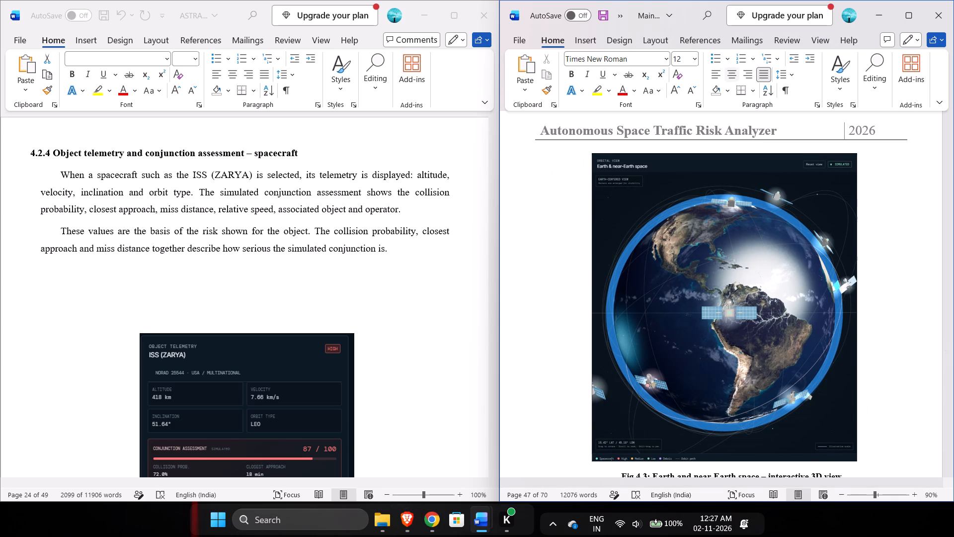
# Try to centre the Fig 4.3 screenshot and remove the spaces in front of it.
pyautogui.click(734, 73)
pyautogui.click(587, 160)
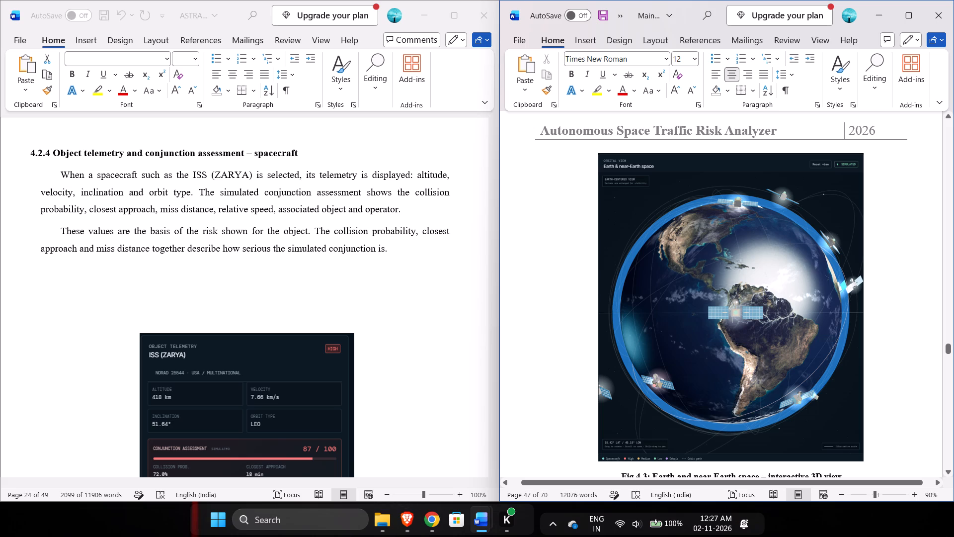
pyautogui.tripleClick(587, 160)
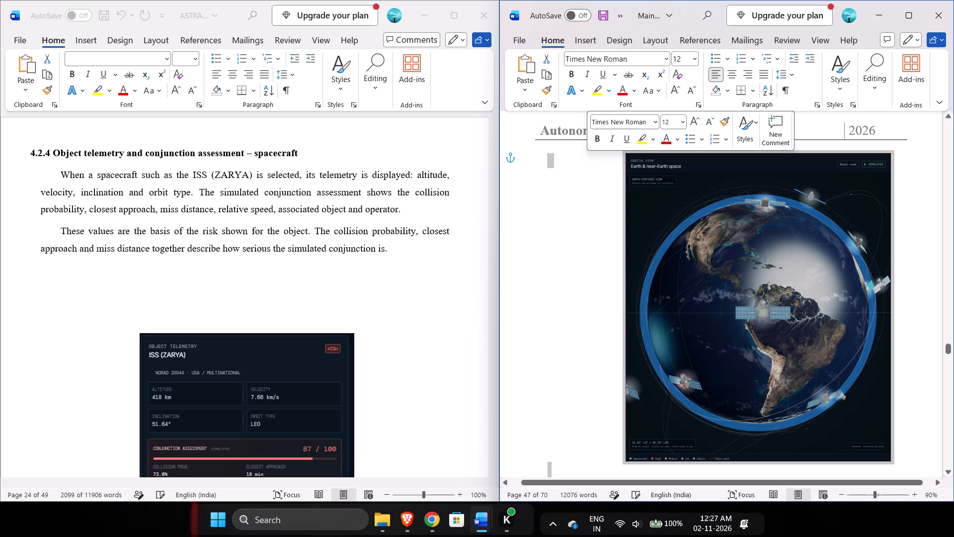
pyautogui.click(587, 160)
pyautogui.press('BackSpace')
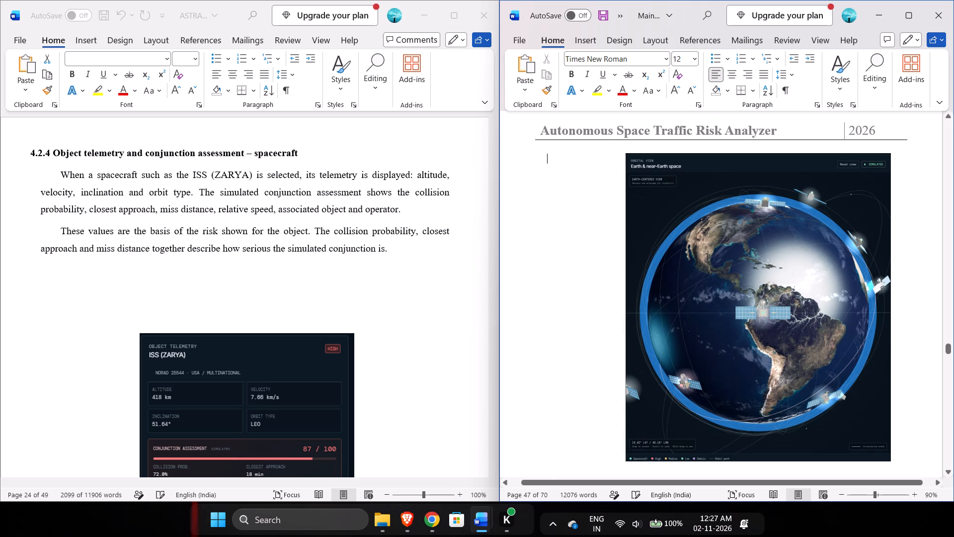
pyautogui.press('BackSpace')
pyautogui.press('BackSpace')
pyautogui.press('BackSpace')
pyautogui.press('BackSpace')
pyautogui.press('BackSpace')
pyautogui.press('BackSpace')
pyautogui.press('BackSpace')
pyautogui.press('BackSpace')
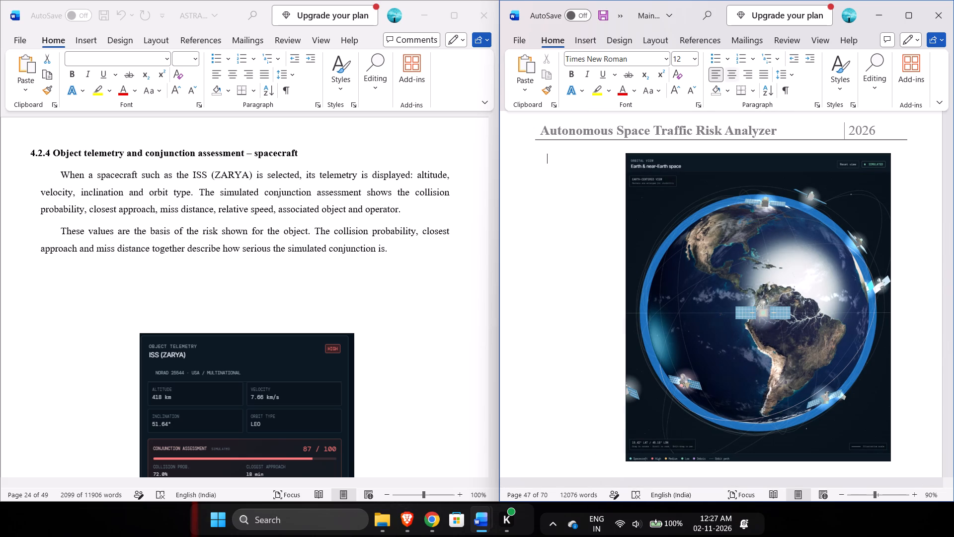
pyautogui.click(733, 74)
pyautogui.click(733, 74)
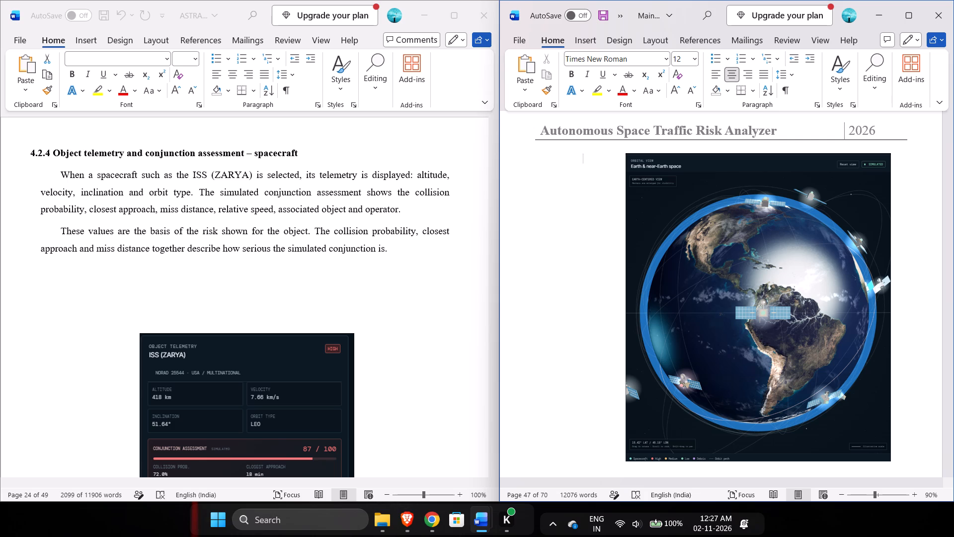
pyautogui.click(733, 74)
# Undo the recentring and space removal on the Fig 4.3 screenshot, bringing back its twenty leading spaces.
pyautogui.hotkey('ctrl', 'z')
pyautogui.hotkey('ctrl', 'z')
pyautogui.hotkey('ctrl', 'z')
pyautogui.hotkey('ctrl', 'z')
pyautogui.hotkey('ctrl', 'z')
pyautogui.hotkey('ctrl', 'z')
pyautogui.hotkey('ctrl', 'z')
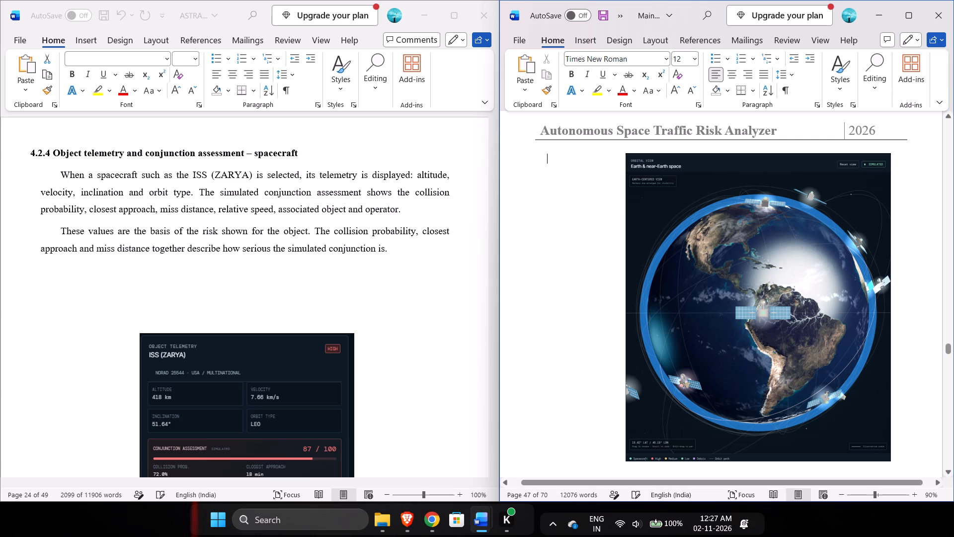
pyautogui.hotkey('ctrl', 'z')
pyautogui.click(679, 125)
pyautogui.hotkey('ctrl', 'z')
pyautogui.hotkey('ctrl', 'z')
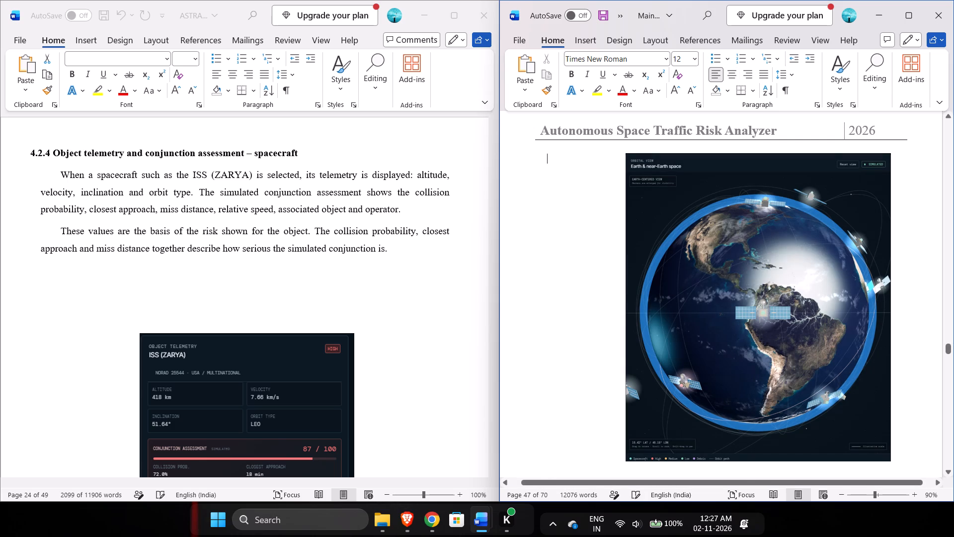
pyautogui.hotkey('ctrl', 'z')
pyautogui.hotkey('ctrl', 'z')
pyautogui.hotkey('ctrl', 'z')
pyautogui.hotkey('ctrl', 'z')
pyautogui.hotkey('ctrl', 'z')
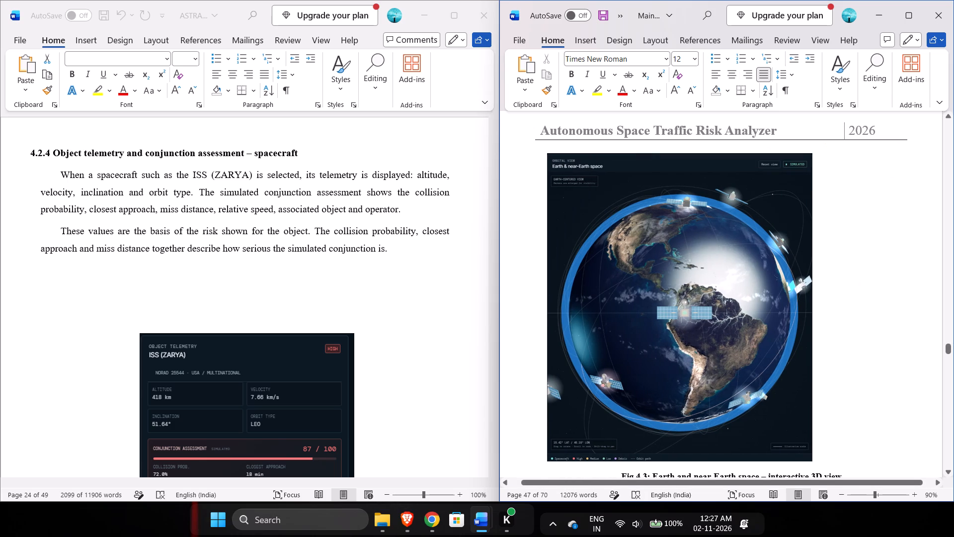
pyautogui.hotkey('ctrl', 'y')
# Shift the Fig 4.3 Earth view screenshot further with two more leading spaces.
pyautogui.scroll(-1, 680, 163)
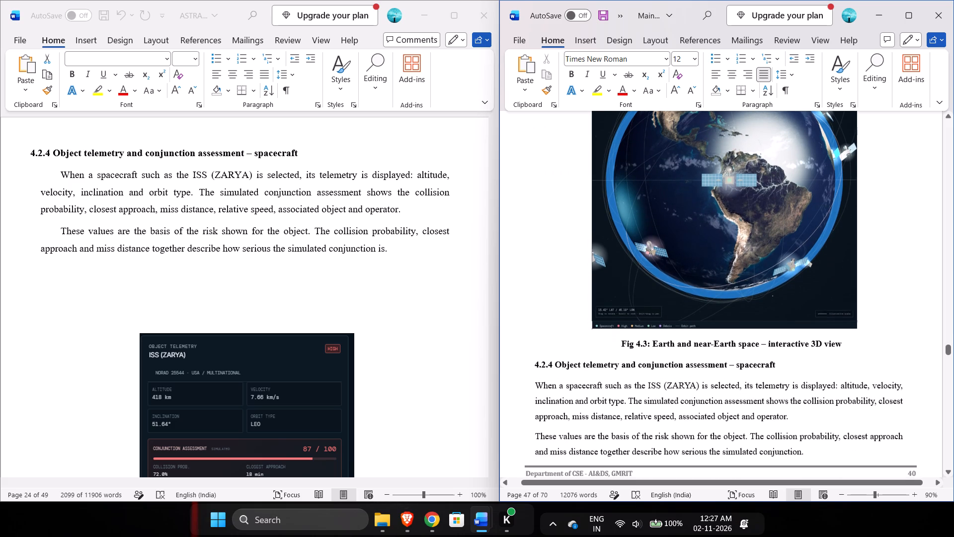
pyautogui.scroll(-1, 680, 163)
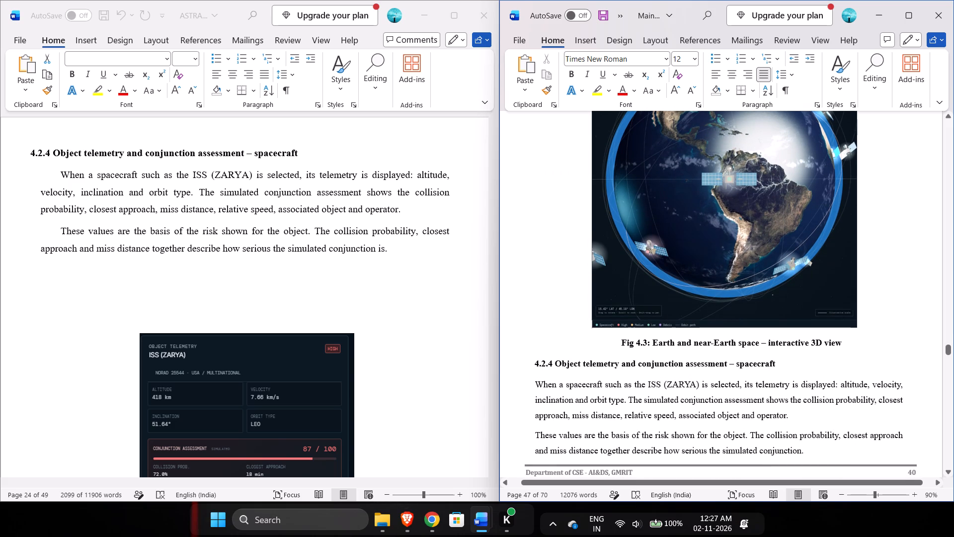
pyautogui.scroll(2, 618, 346)
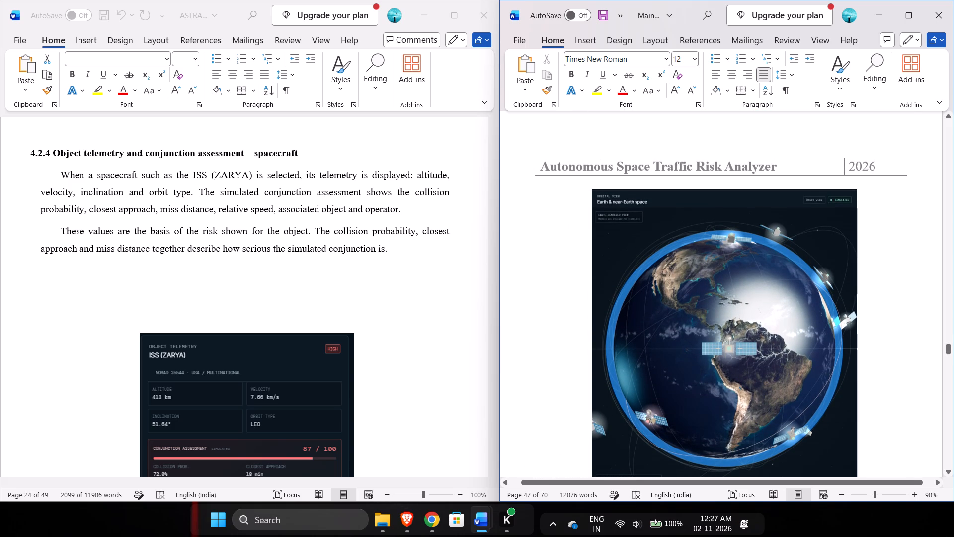
pyautogui.click(583, 237)
pyautogui.press('space')
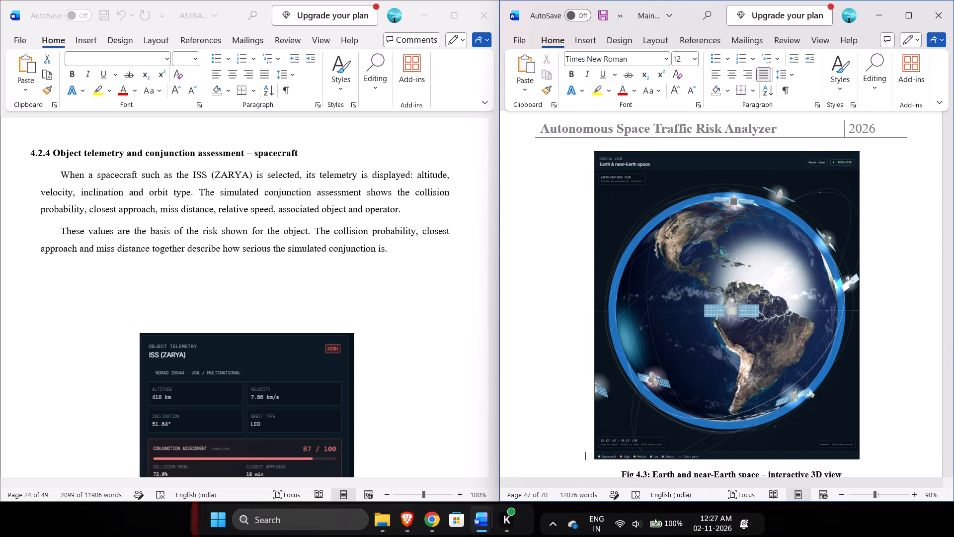
pyautogui.press('space')
# Enlarge the Fig 4.4 object telemetry screenshot to nearly the width of the Fig 4.3 screenshot, keeping its proportions.
pyautogui.scroll(-2, 583, 237)
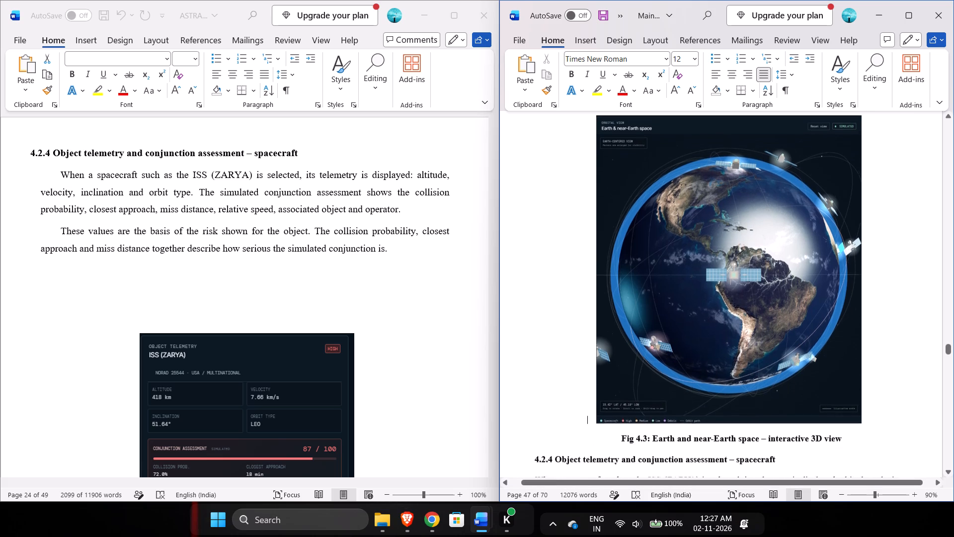
pyautogui.scroll(-2, 583, 237)
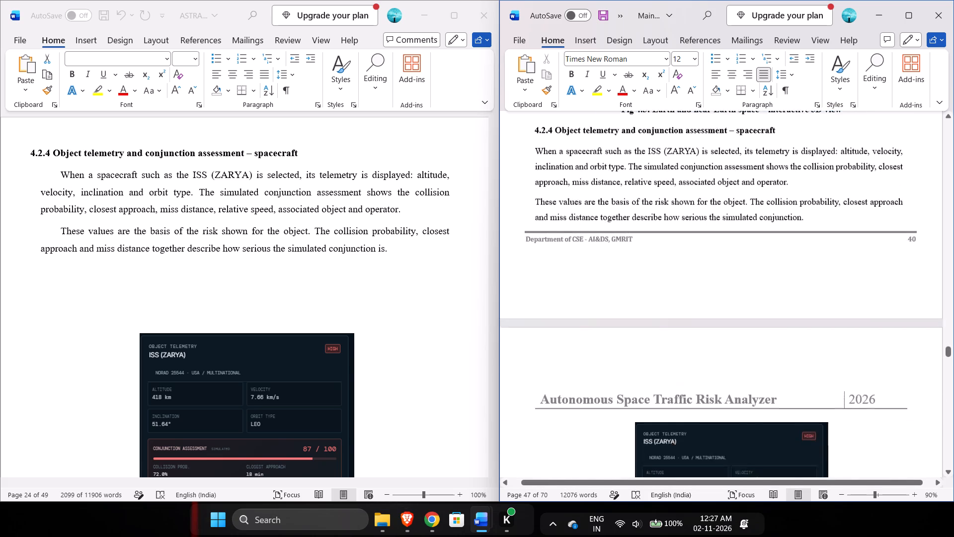
pyautogui.scroll(-2, 583, 237)
pyautogui.click(812, 199)
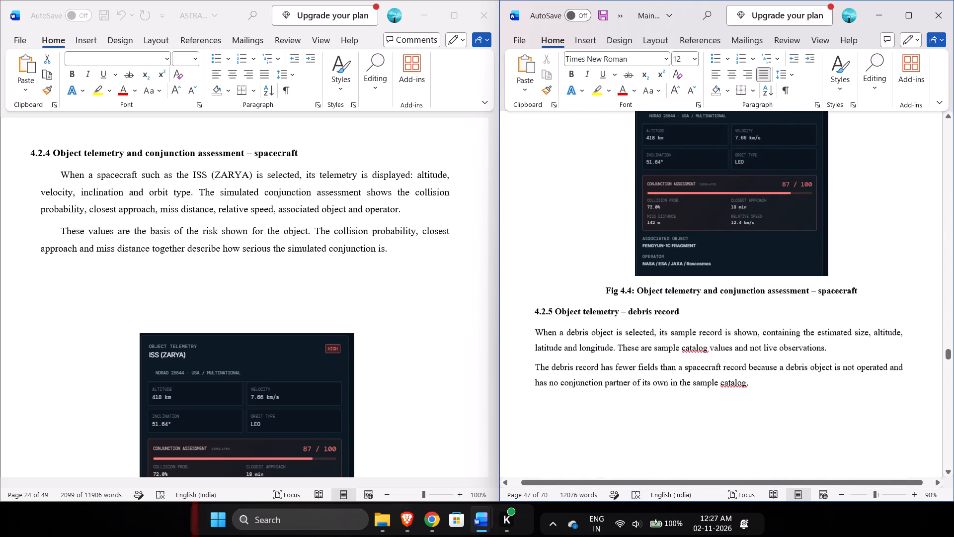
pyautogui.moveTo(829, 277); pyautogui.dragTo(834, 289)
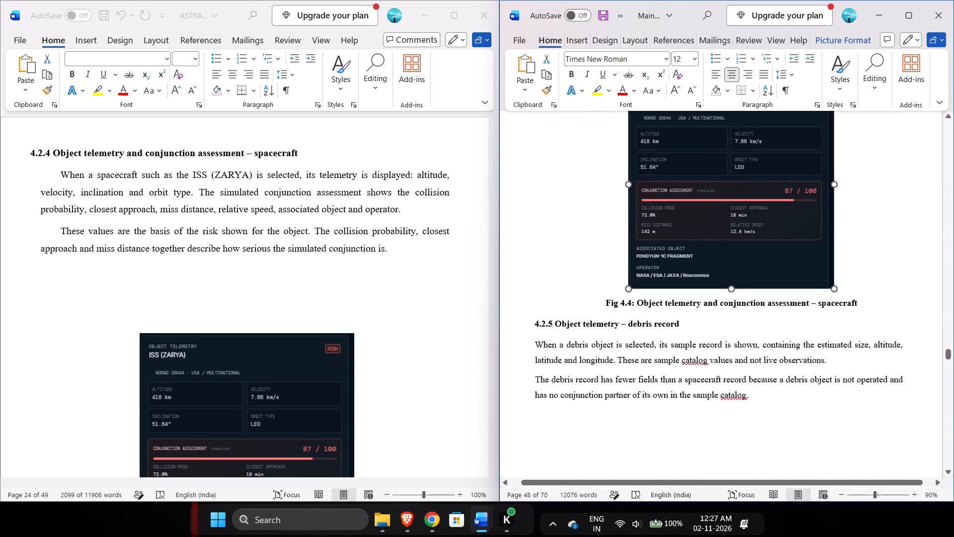
pyautogui.moveTo(834, 289); pyautogui.dragTo(845, 331)
pyautogui.scroll(-1, 845, 331)
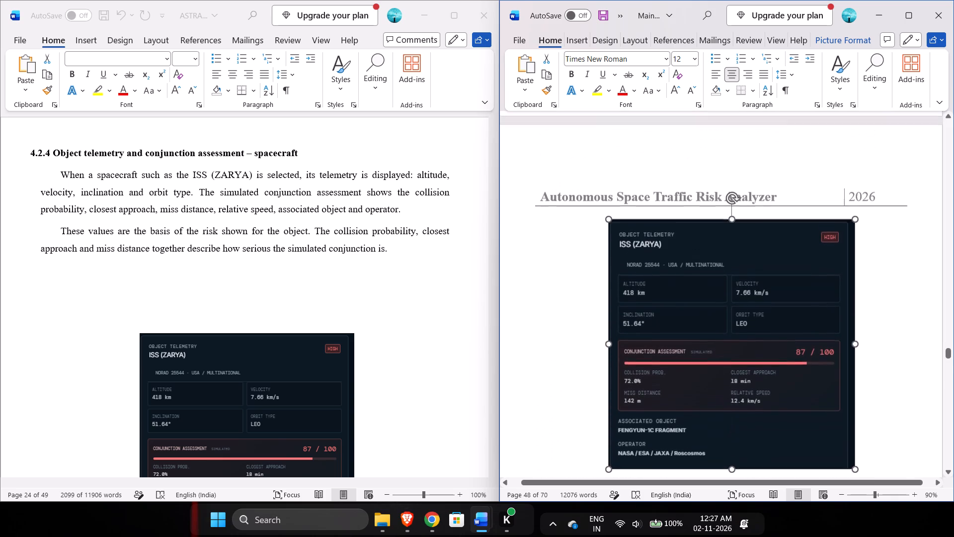
pyautogui.scroll(-2, 845, 331)
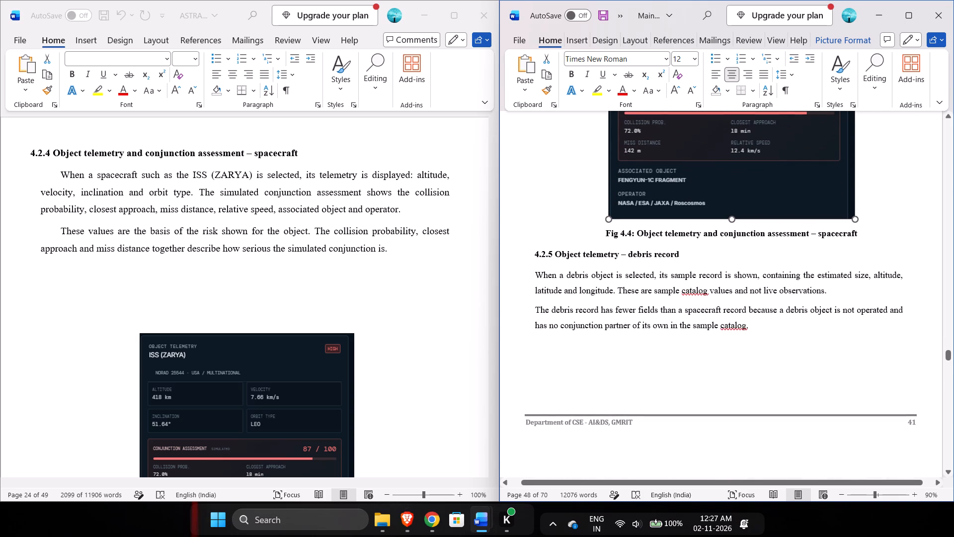
pyautogui.moveTo(857, 219); pyautogui.dragTo(861, 235)
pyautogui.scroll(-1, 861, 235)
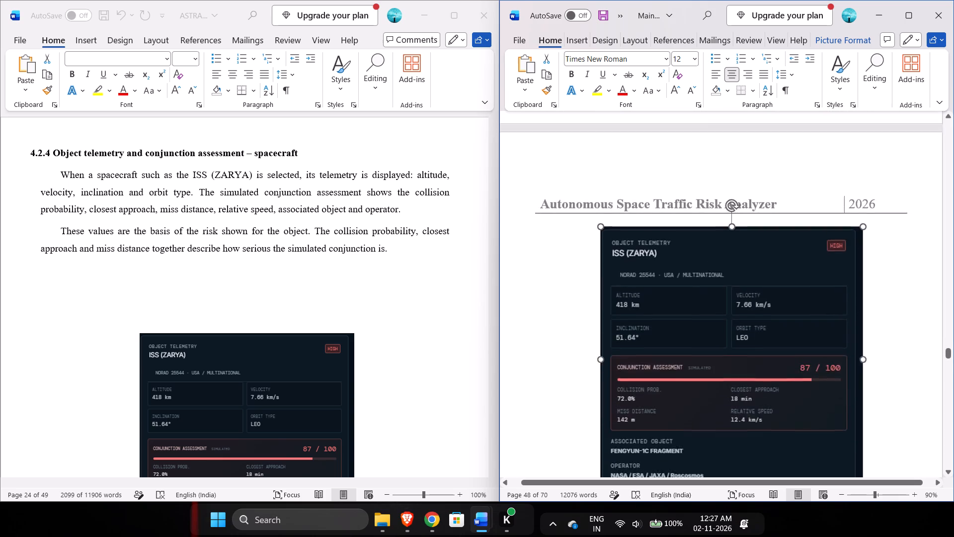
pyautogui.scroll(-1, 861, 235)
pyautogui.scroll(1, 861, 235)
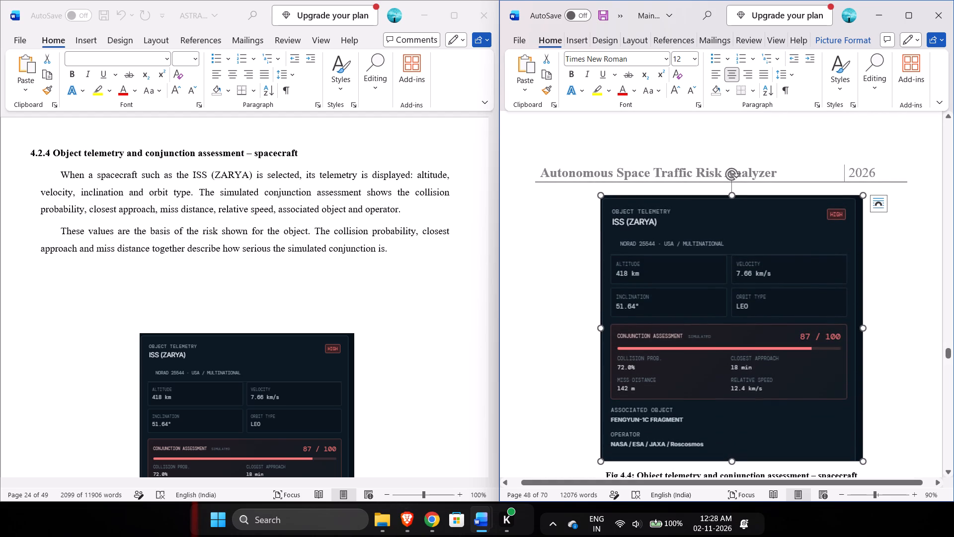
# Widen the Fig 4.4 object telemetry screenshot slightly without changing its height.
pyautogui.click(601, 327)
pyautogui.moveTo(598, 327); pyautogui.dragTo(585, 328)
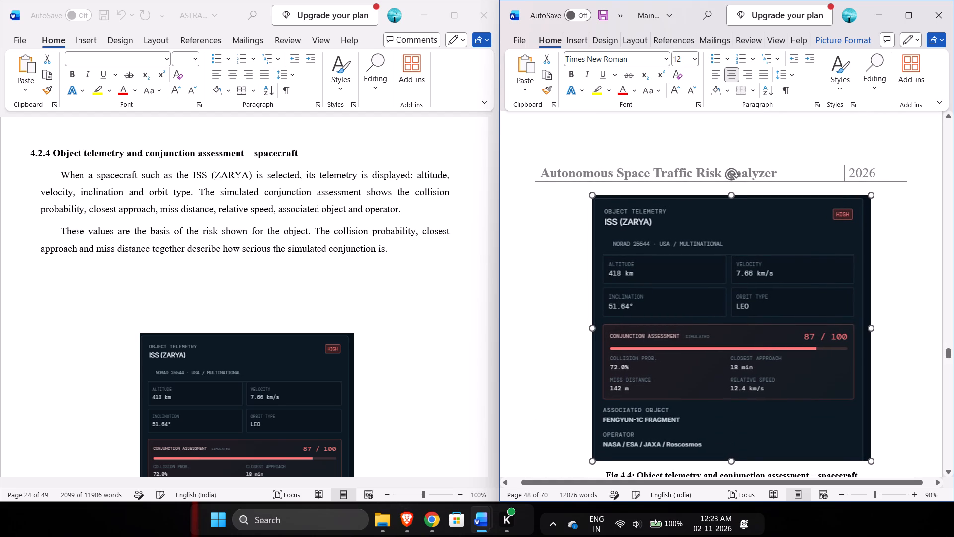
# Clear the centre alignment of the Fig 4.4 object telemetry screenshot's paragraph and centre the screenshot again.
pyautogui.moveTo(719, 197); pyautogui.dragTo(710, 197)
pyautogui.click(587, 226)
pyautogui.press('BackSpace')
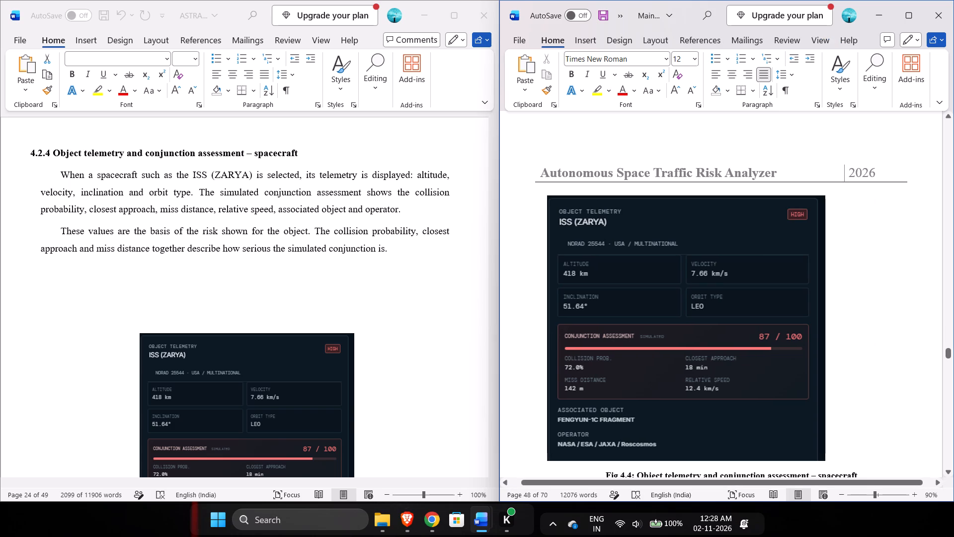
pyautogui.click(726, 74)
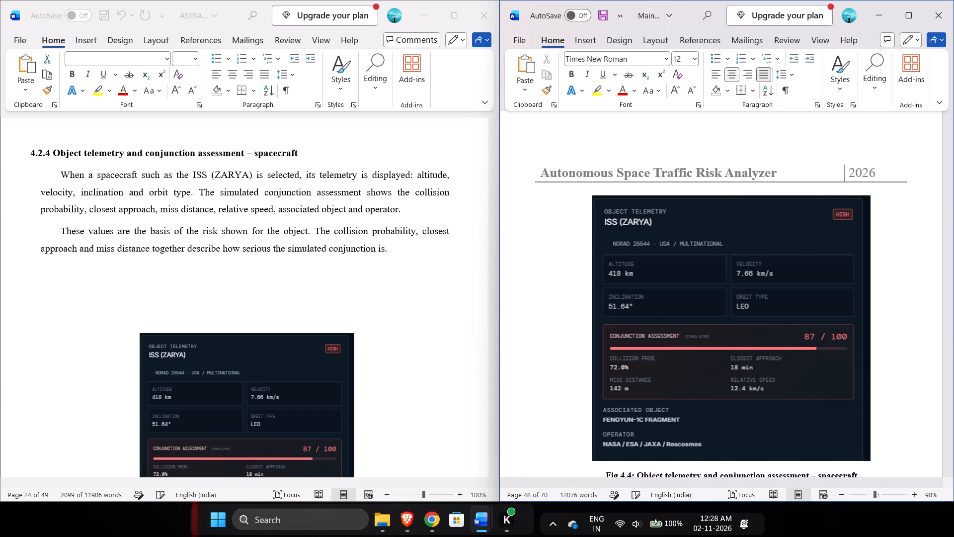
# Enlarge the Fig 4.5 debris record screenshot by about a fifth, keeping its proportions.
pyautogui.scroll(-1, 739, 301)
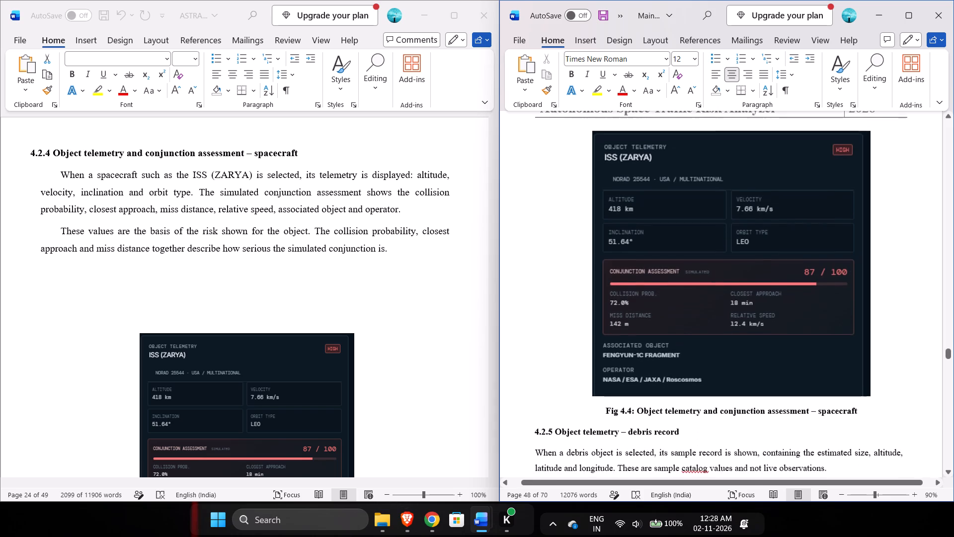
pyautogui.scroll(-2, 739, 301)
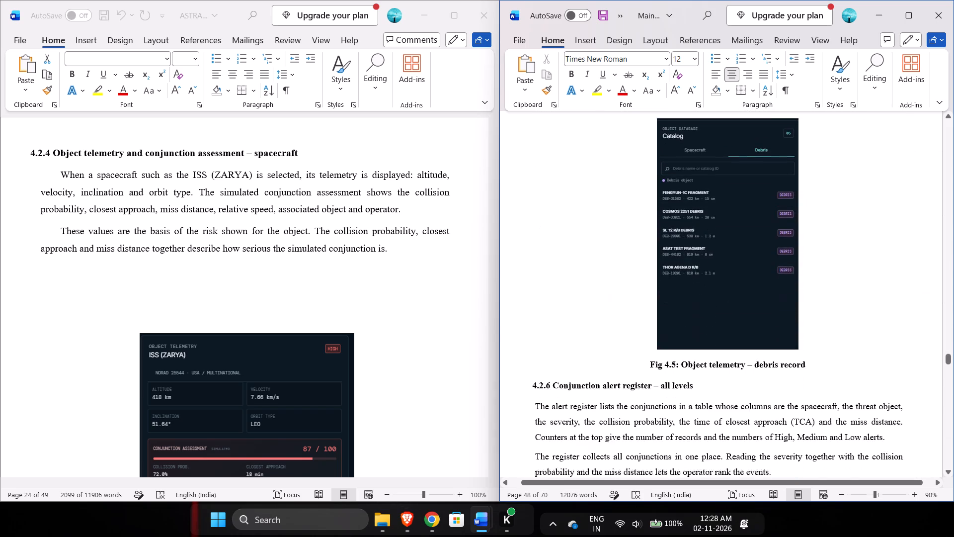
pyautogui.scroll(-1, 739, 301)
pyautogui.click(739, 301)
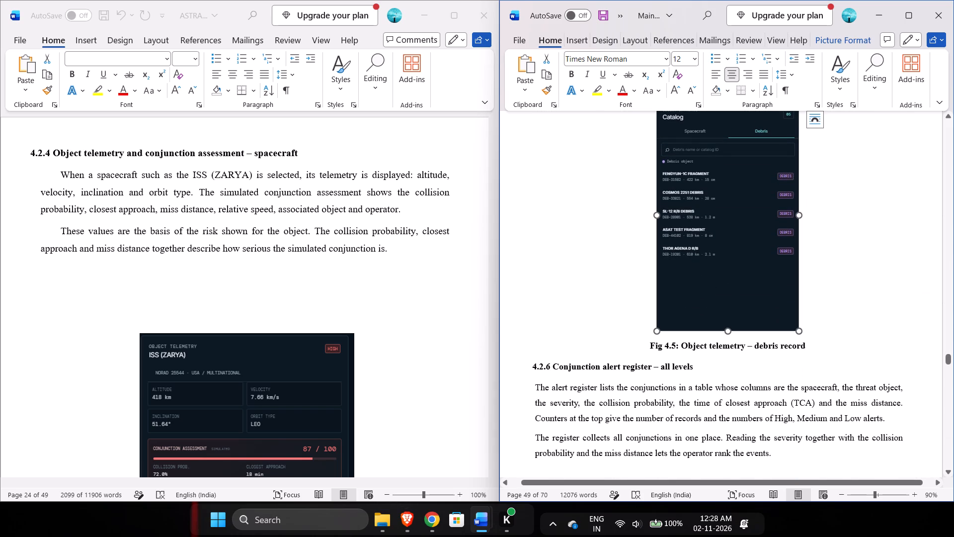
pyautogui.moveTo(796, 331); pyautogui.dragTo(815, 375)
pyautogui.scroll(-1, 815, 375)
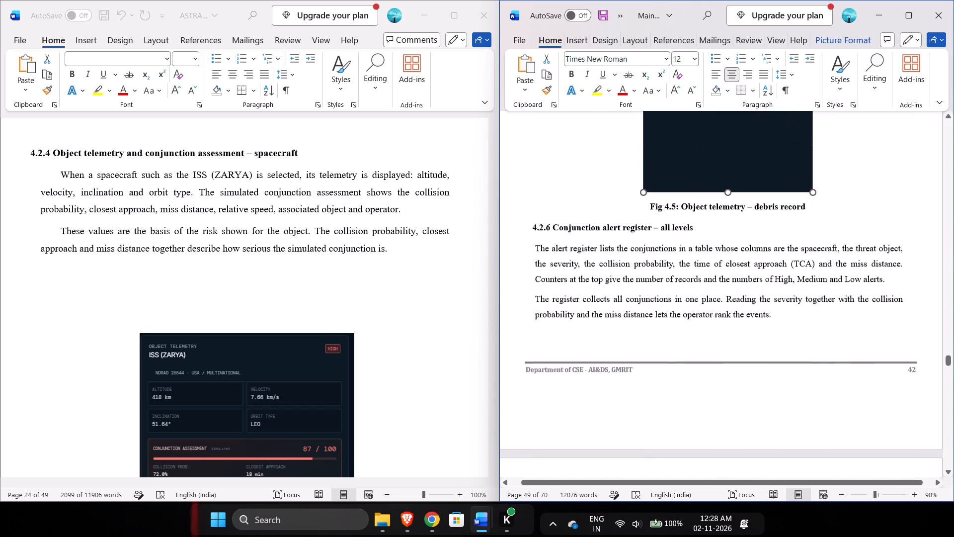
pyautogui.scroll(-1, 815, 375)
pyautogui.click(813, 175)
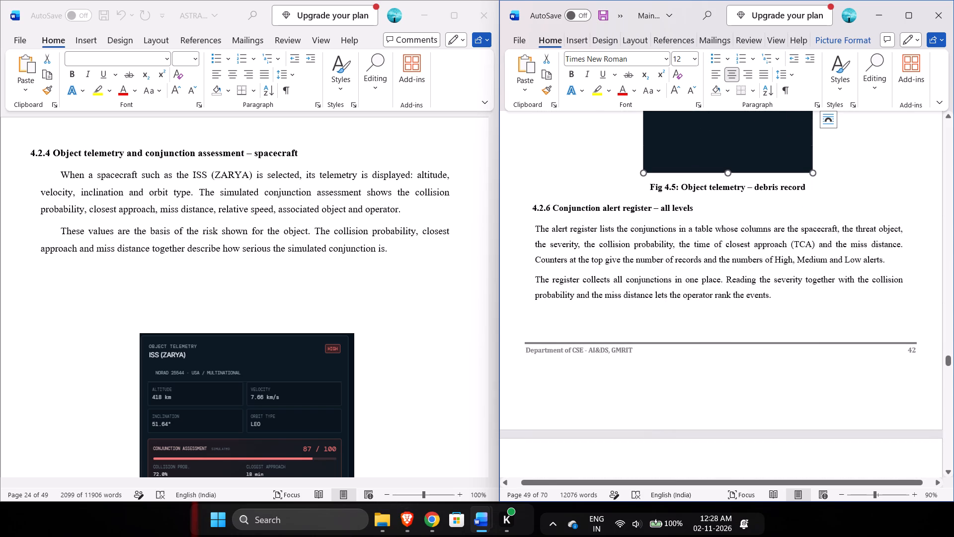
# Delete the blank lines between the last paragraph of section 4.2.6 and the Fig 4.6 alert register screenshot.
pyautogui.scroll(2, 839, 179)
pyautogui.scroll(-1, 839, 179)
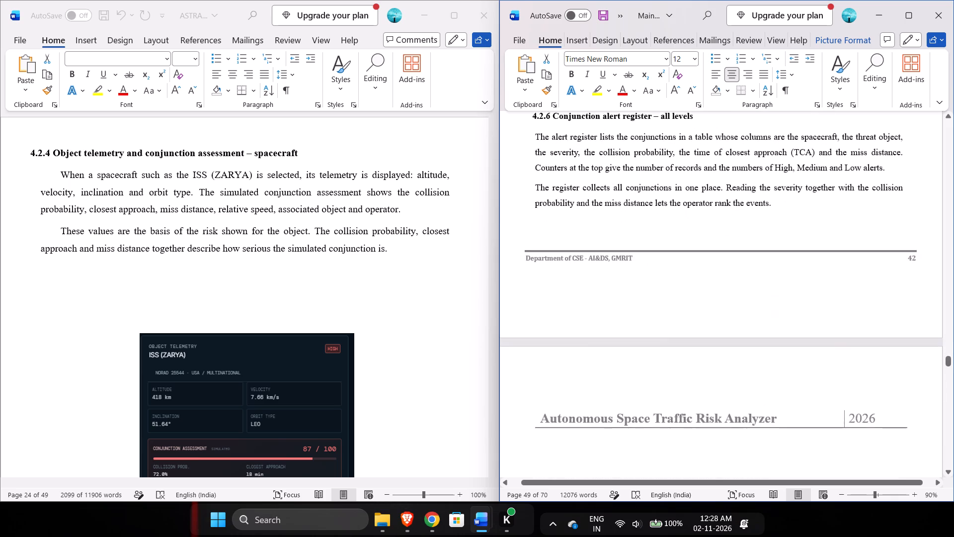
pyautogui.scroll(-2, 839, 179)
pyautogui.scroll(2, 839, 179)
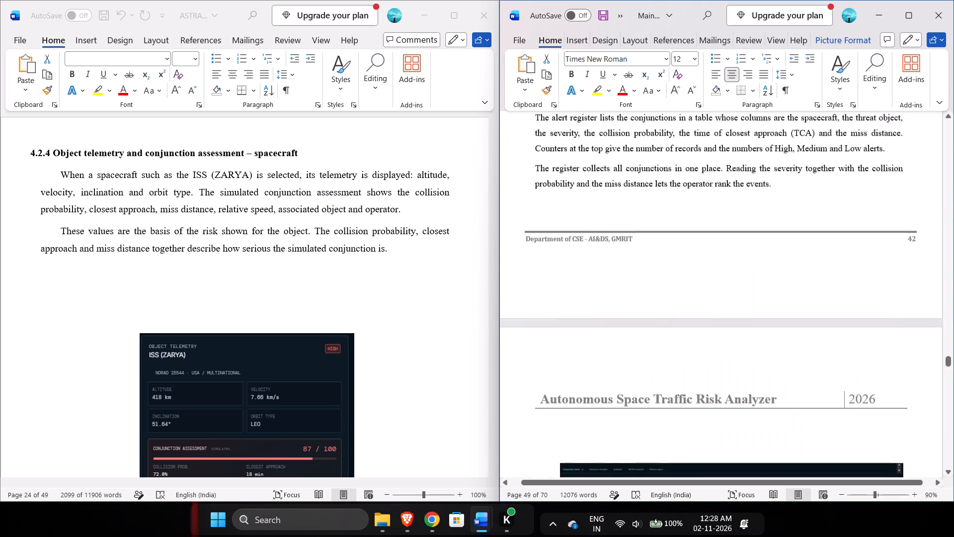
pyautogui.scroll(1, 839, 179)
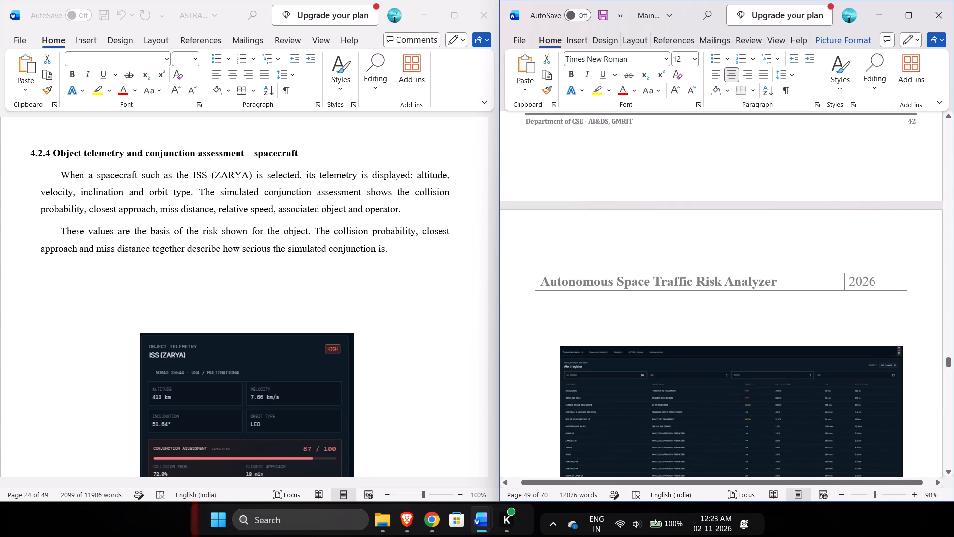
pyautogui.scroll(1, 812, 139)
pyautogui.click(795, 133)
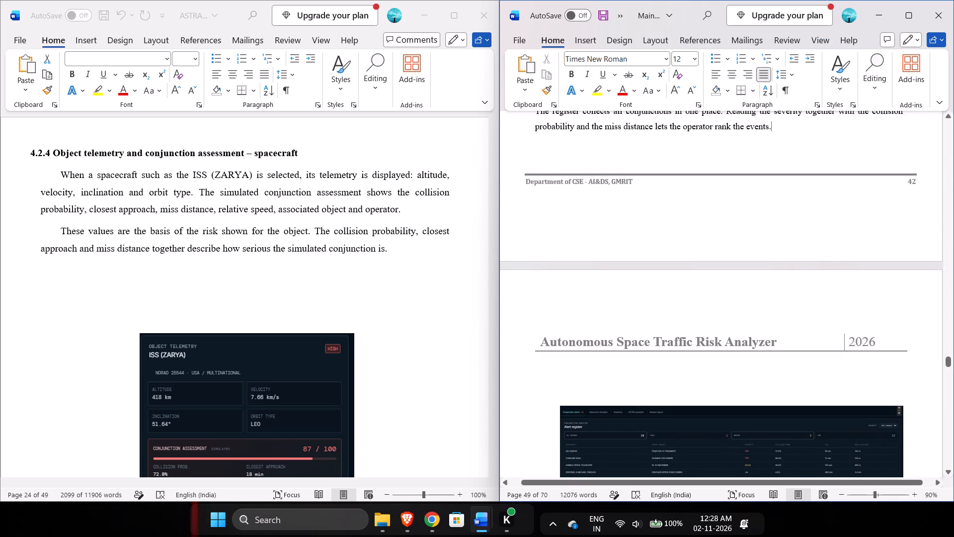
pyautogui.press('Delete')
pyautogui.press('Delete')
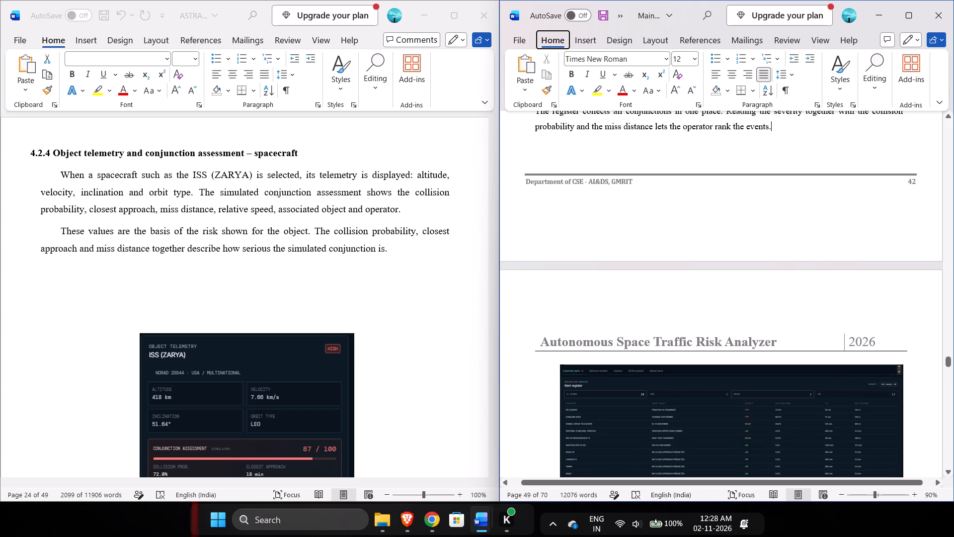
# Enlarge the Fig 4.6 alert register screenshot proportionally until it is slightly wider than the page header line.
pyautogui.scroll(-2, 802, 239)
pyautogui.click(806, 217)
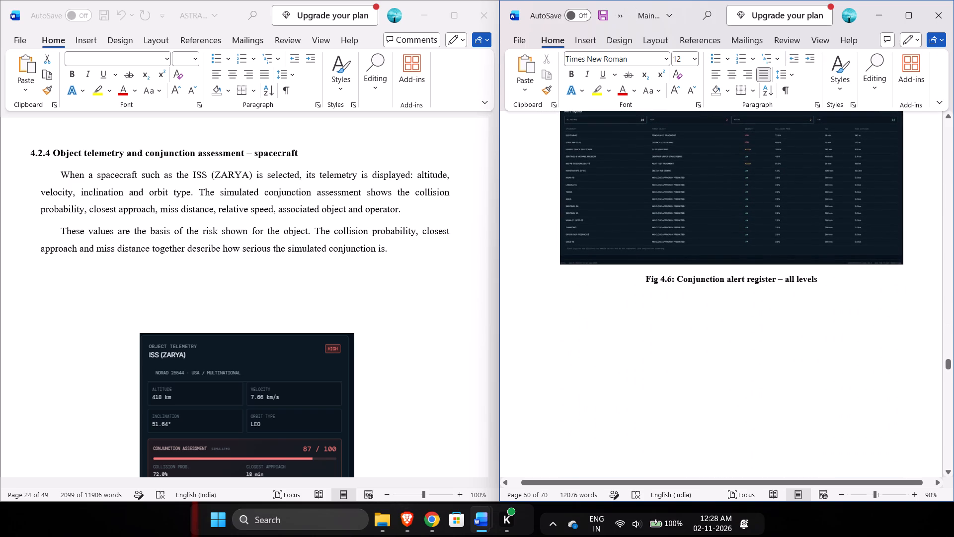
pyautogui.moveTo(905, 264); pyautogui.dragTo(914, 294)
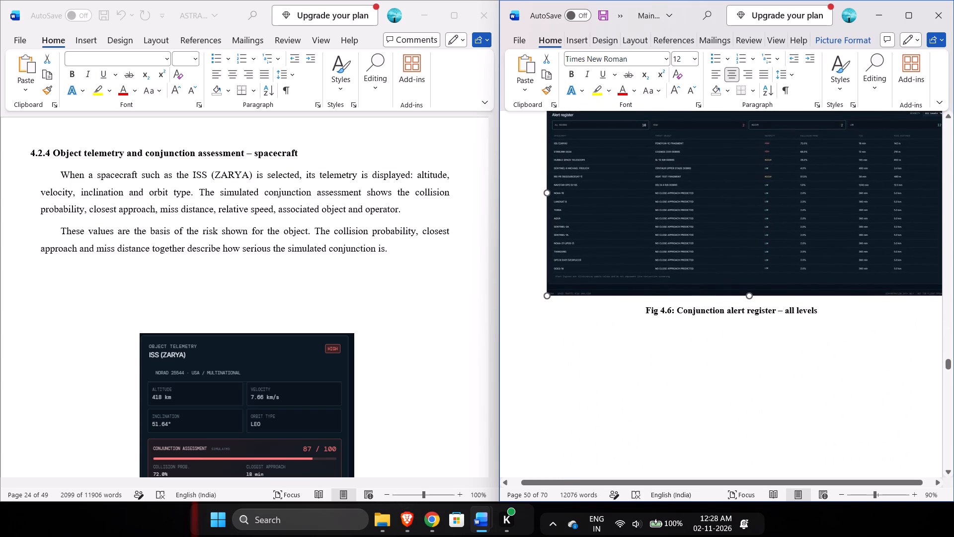
pyautogui.moveTo(914, 294); pyautogui.dragTo(908, 289)
# Remove the left indent before the Fig 4.6 alert register screenshot and centre the screenshot on the page.
pyautogui.scroll(1, 676, 253)
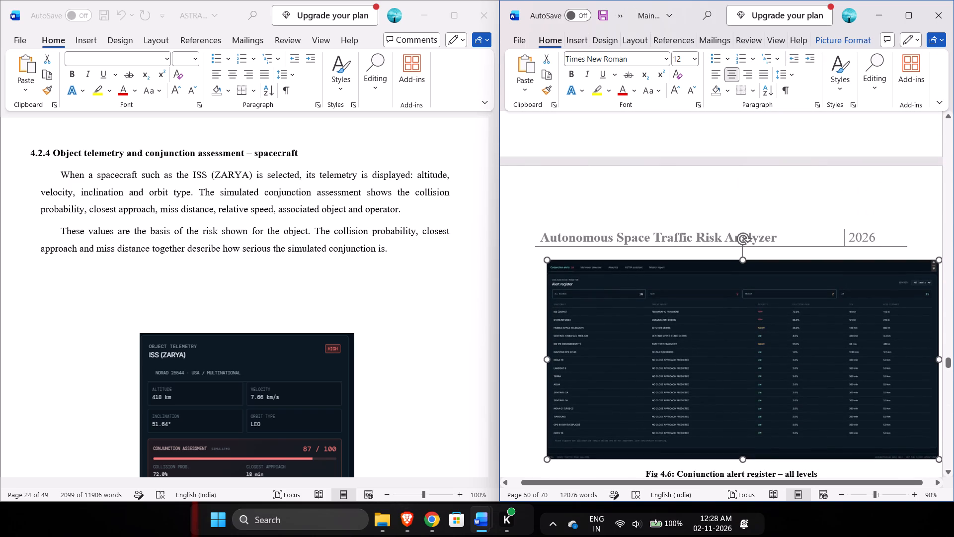
pyautogui.click(540, 264)
pyautogui.click(540, 264)
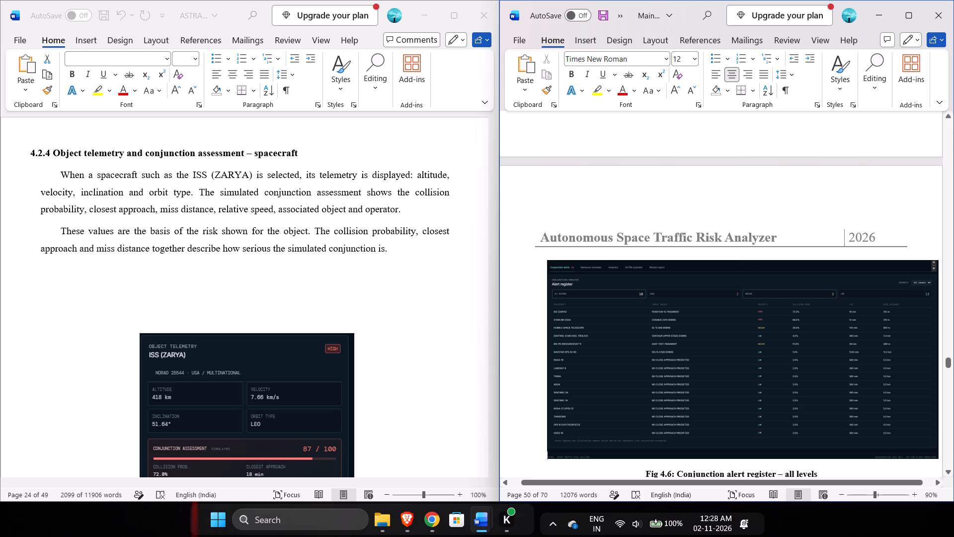
pyautogui.press('BackSpace')
pyautogui.press('BackSpace')
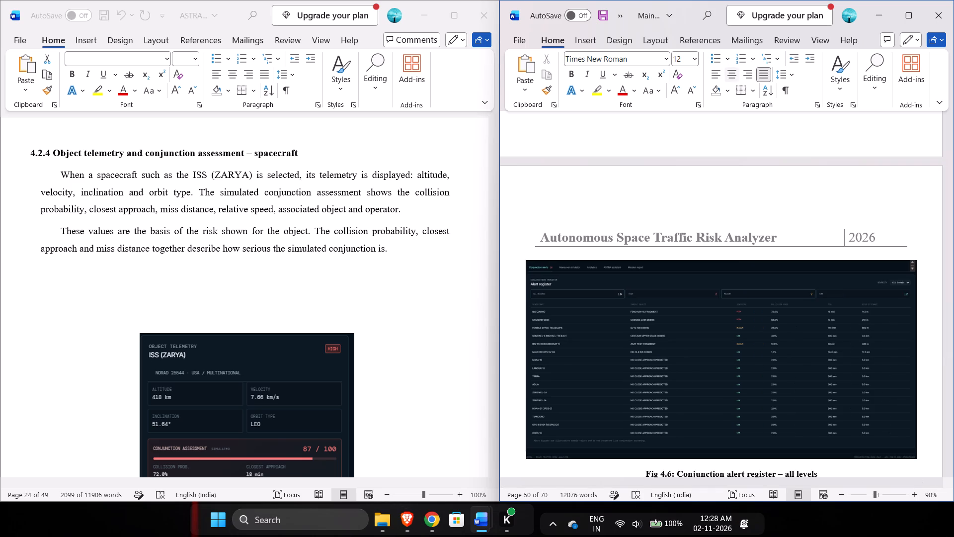
pyautogui.click(732, 73)
# Reduce the Fig 4.6 alert register screenshot proportionally to about the width of the header line and centre it.
pyautogui.click(687, 302)
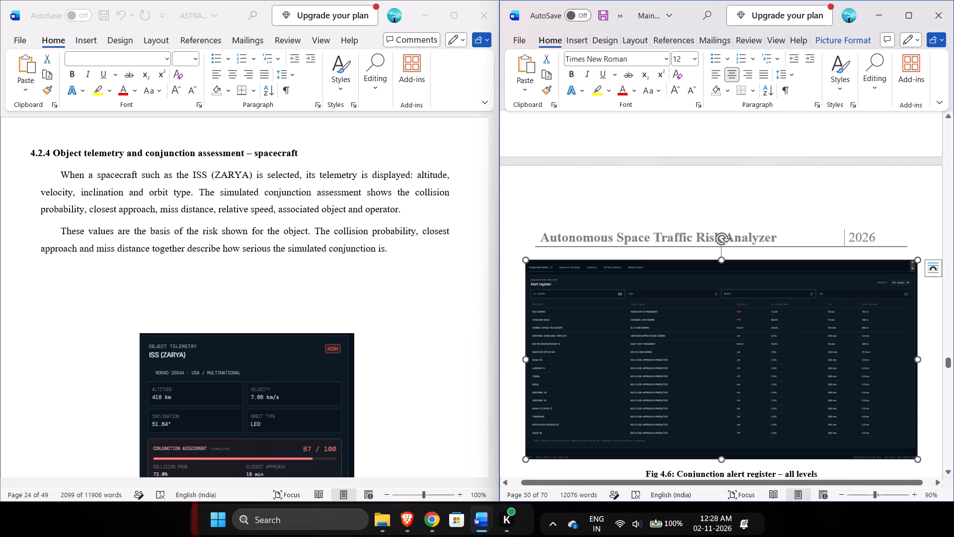
pyautogui.click(733, 72)
pyautogui.click(733, 72)
pyautogui.click(733, 72)
pyautogui.moveTo(919, 460); pyautogui.dragTo(893, 446)
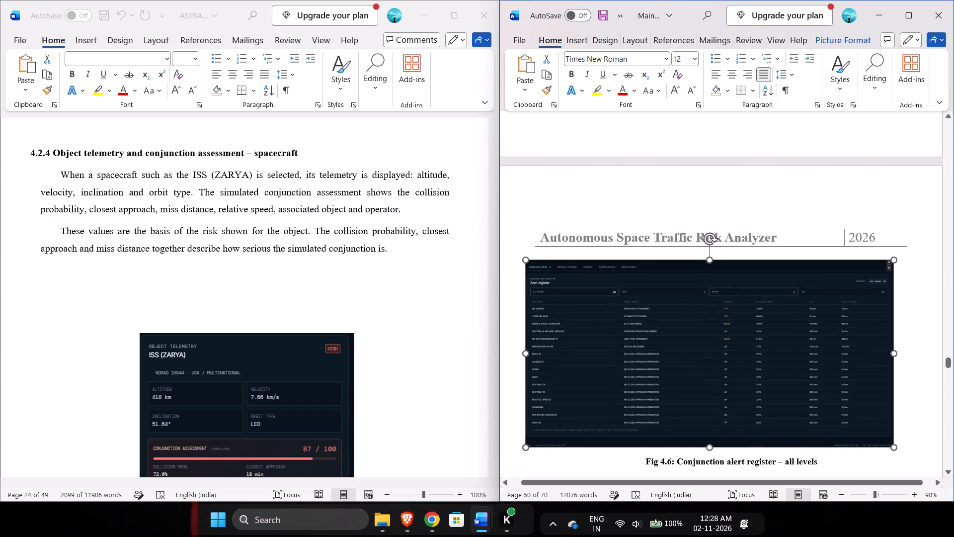
pyautogui.click(728, 74)
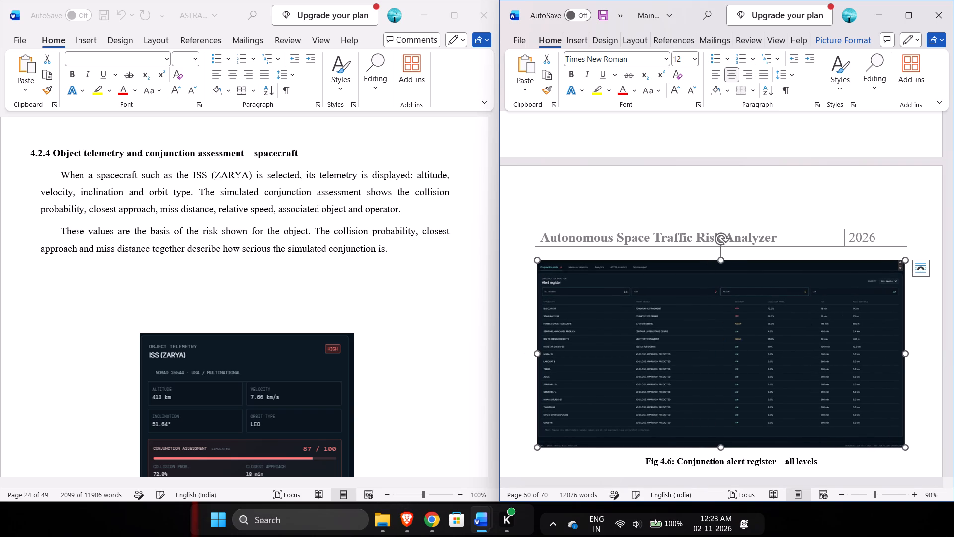
pyautogui.click(779, 172)
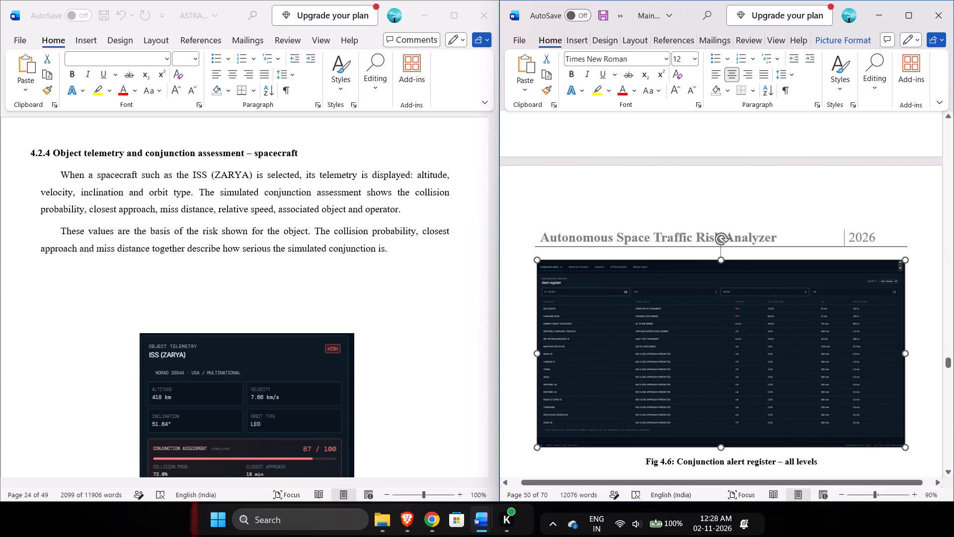
# Increase the height of the Fig 4.6 alert register screenshot slightly without changing its width.
pyautogui.keyDown('ctrl'); pyautogui.scroll(1, 765, 334); pyautogui.keyUp('ctrl')
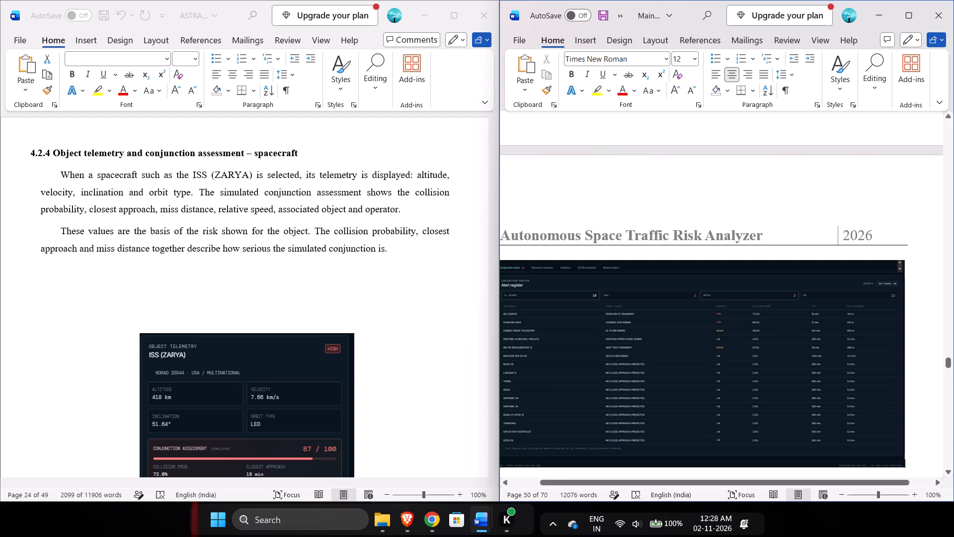
pyautogui.keyDown('ctrl'); pyautogui.scroll(-3, 765, 334); pyautogui.keyUp('ctrl')
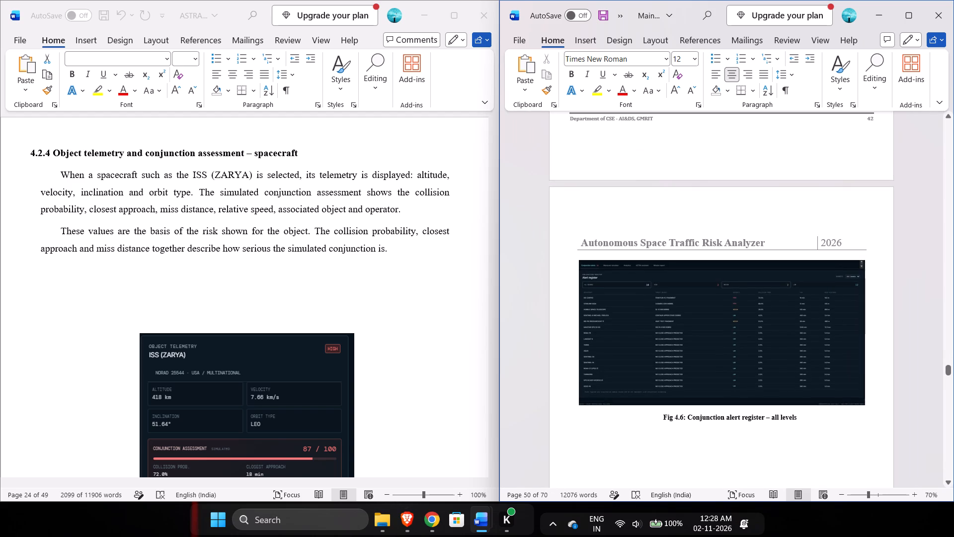
pyautogui.scroll(-1, 765, 334)
pyautogui.click(727, 323)
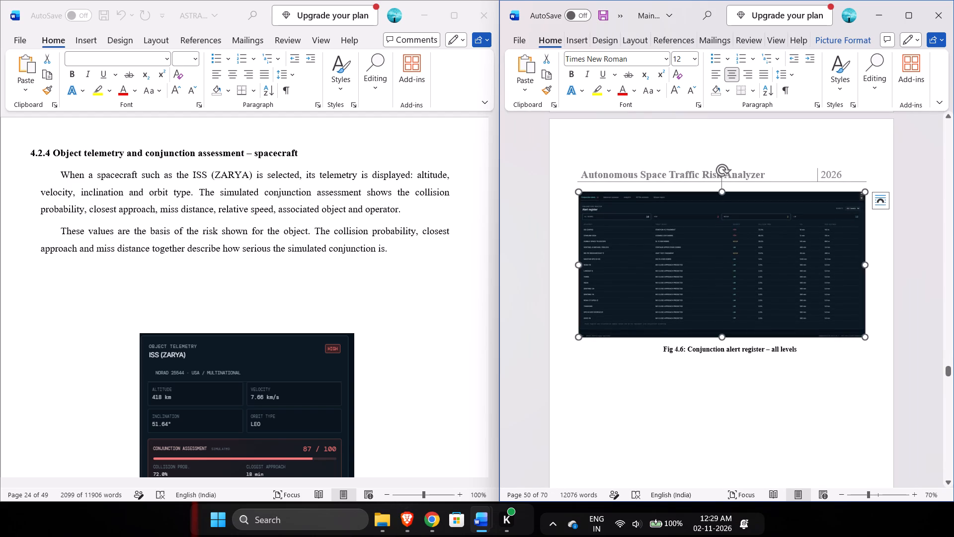
pyautogui.moveTo(724, 336); pyautogui.dragTo(724, 358)
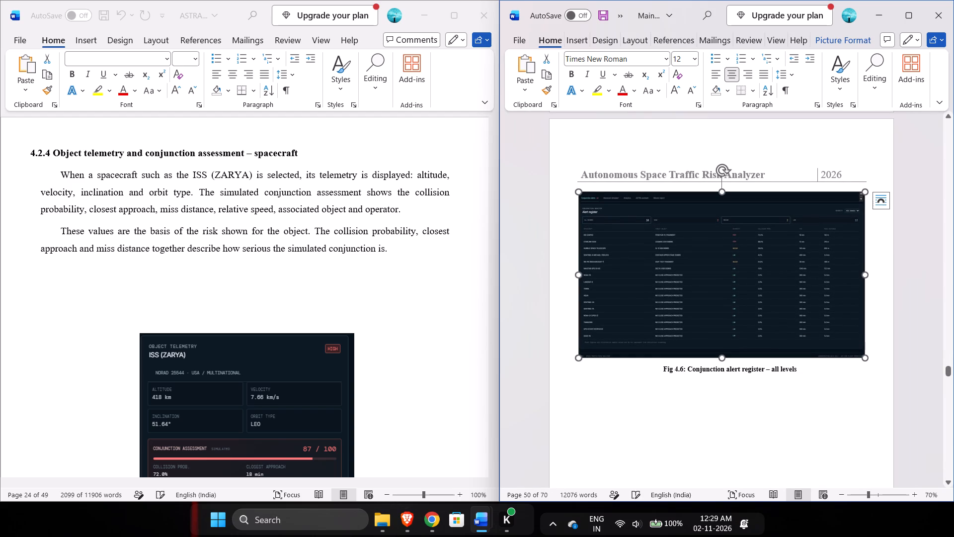
# Examine the Fig 4.6 alert register screenshot close up for legibility and check how it sits on its page.
pyautogui.keyDown('ctrl'); pyautogui.scroll(7, 677, 294); pyautogui.keyUp('ctrl')
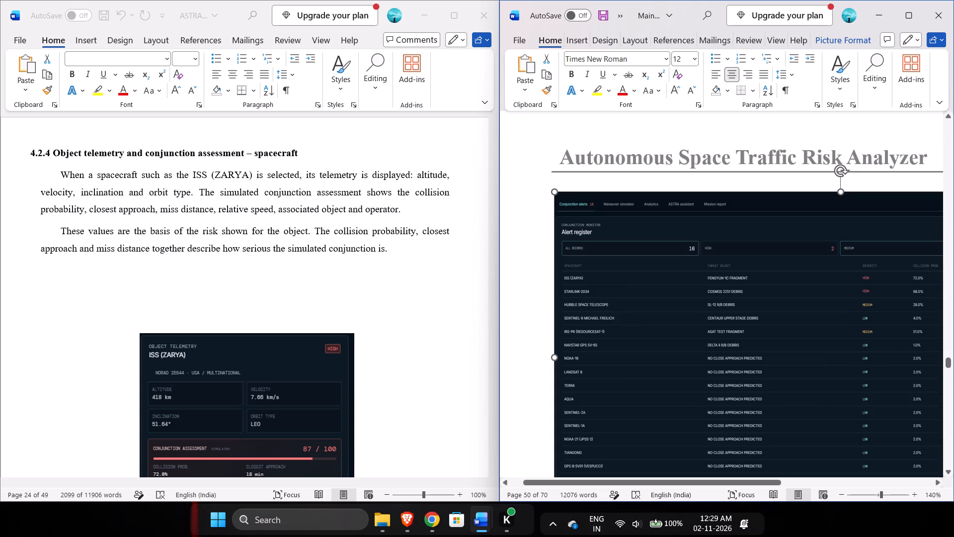
pyautogui.keyDown('ctrl'); pyautogui.scroll(13, 677, 294); pyautogui.keyUp('ctrl')
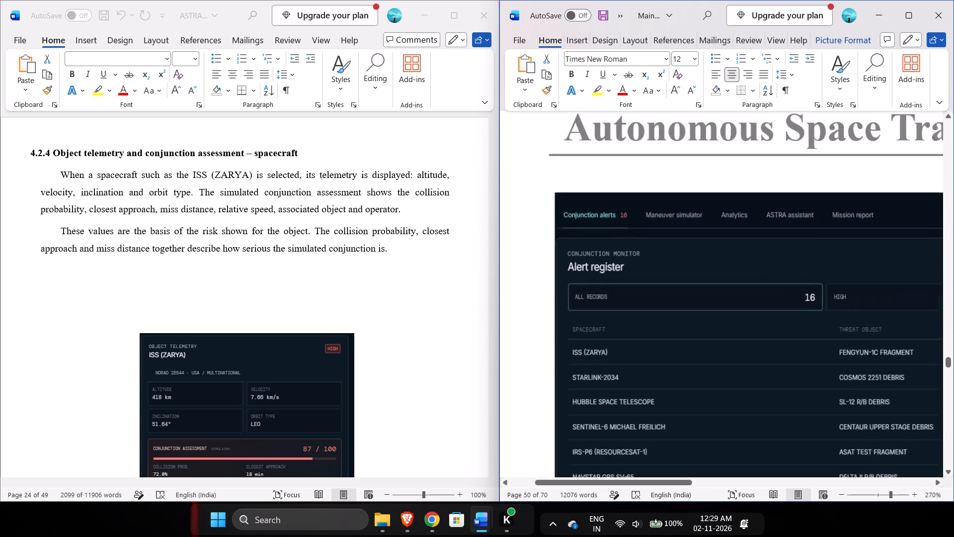
pyautogui.scroll(-1, 677, 294)
pyautogui.keyDown('ctrl'); pyautogui.scroll(-5, 677, 294); pyautogui.keyUp('ctrl')
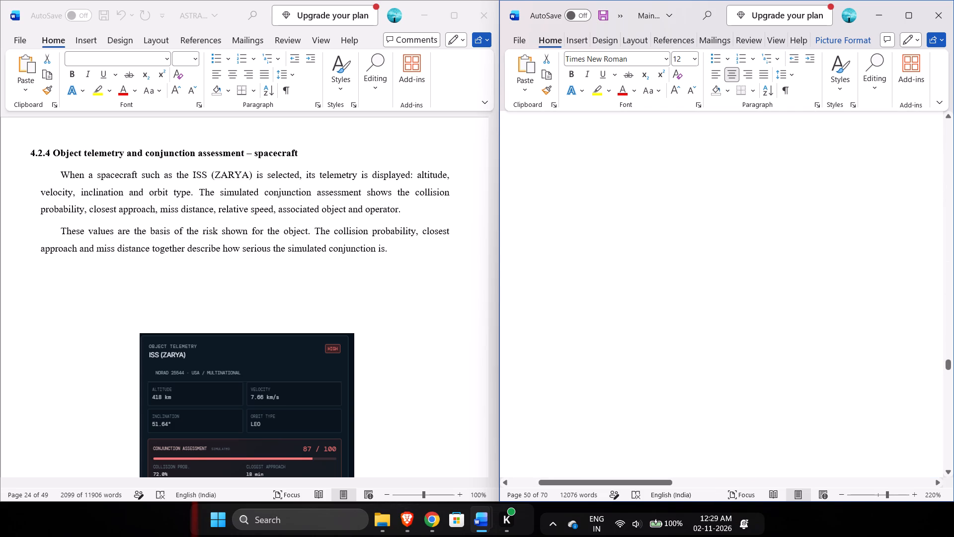
pyautogui.keyDown('ctrl'); pyautogui.scroll(-4, 677, 294); pyautogui.keyUp('ctrl')
pyautogui.scroll(1, 677, 294)
pyautogui.keyDown('ctrl'); pyautogui.scroll(-1, 677, 294); pyautogui.keyUp('ctrl')
pyautogui.keyDown('ctrl'); pyautogui.scroll(1, 677, 294); pyautogui.keyUp('ctrl')
pyautogui.click(677, 294)
pyautogui.scroll(-1, 677, 294)
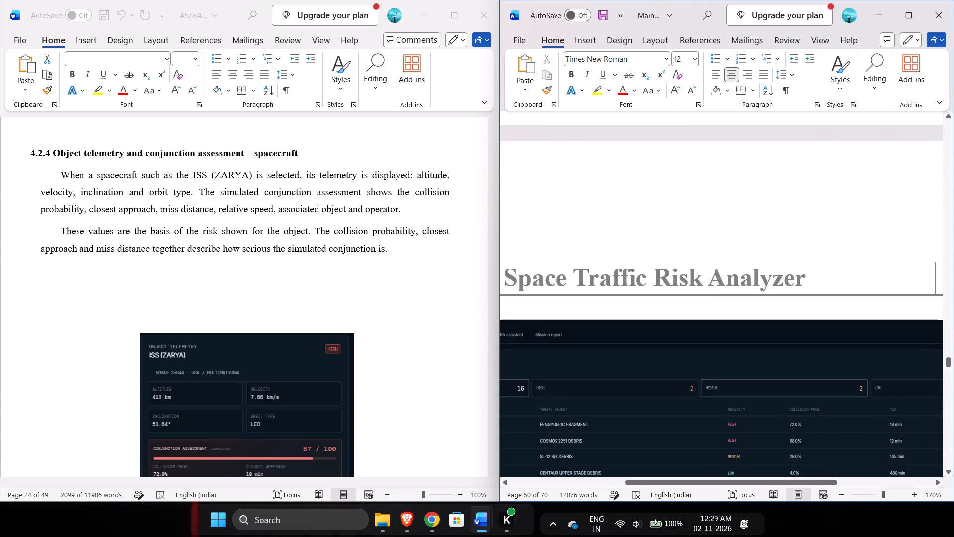
pyautogui.scroll(-1, 677, 294)
pyautogui.keyDown('ctrl'); pyautogui.scroll(-3, 677, 294); pyautogui.keyUp('ctrl')
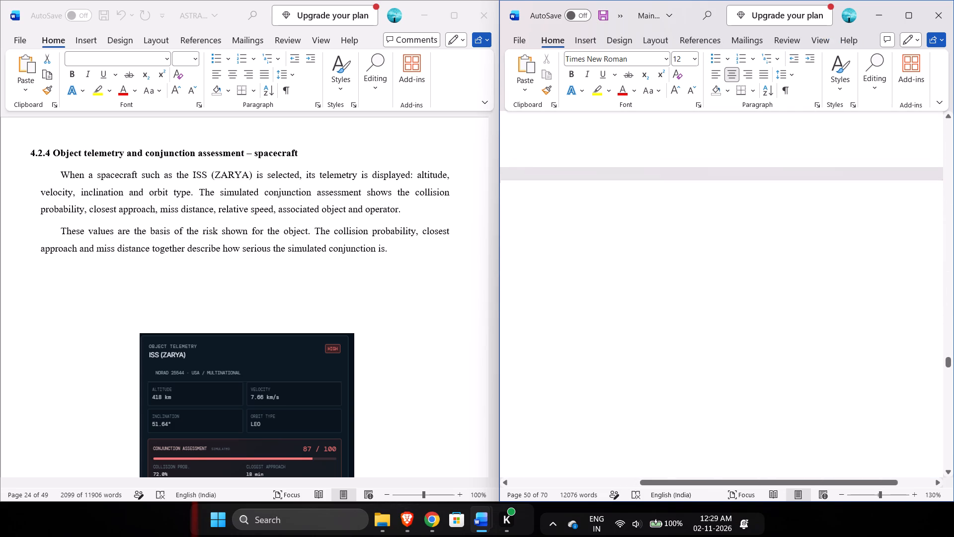
pyautogui.scroll(-2, 677, 294)
pyautogui.keyDown('ctrl'); pyautogui.scroll(-3, 677, 294); pyautogui.keyUp('ctrl')
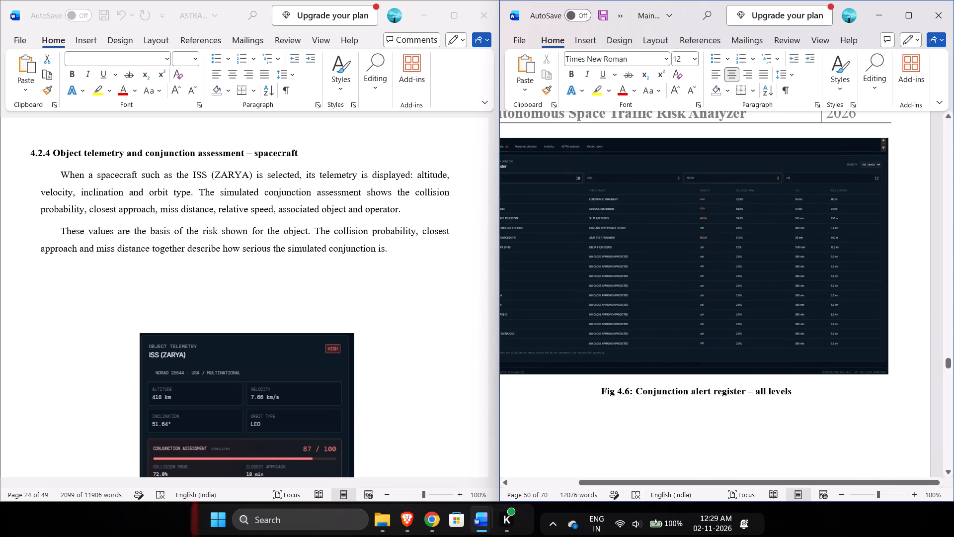
pyautogui.keyDown('ctrl'); pyautogui.scroll(-2, 702, 296); pyautogui.keyUp('ctrl')
pyautogui.scroll(1, 702, 296)
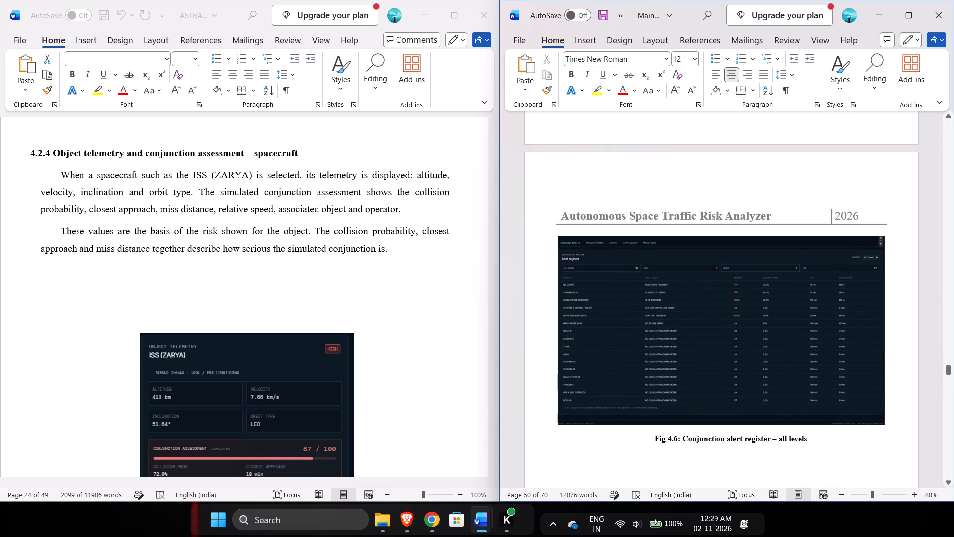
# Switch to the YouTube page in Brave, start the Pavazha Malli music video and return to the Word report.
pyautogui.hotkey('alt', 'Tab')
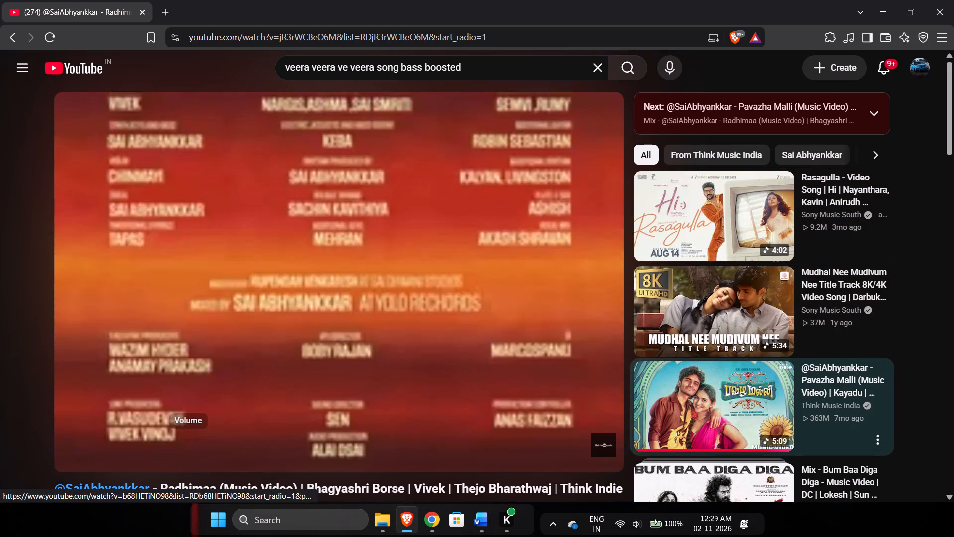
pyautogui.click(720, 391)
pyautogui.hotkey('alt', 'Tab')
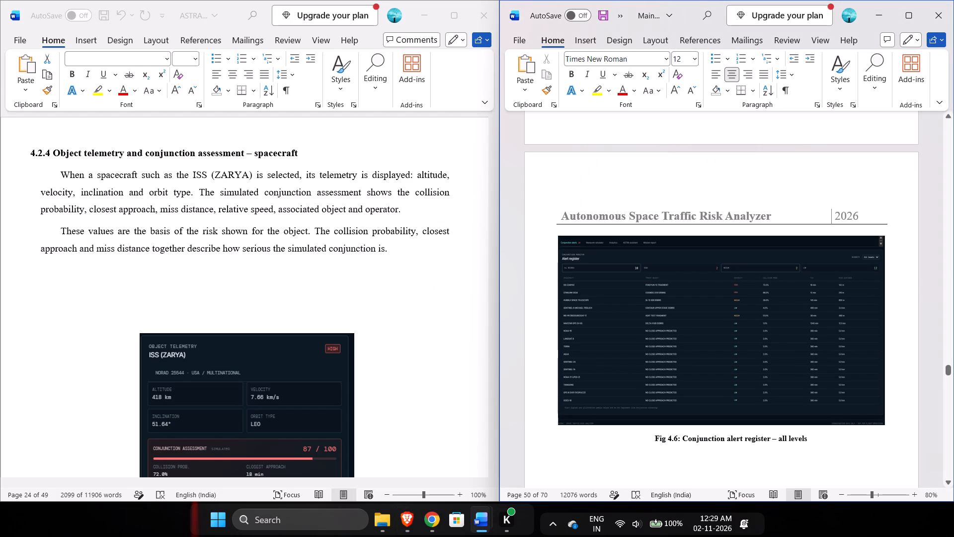
# Bring heading 4.2.8 up directly below the Fig 4.6 caption, remove its centring and indent, and add four leading spaces.
pyautogui.keyDown('ctrl'); pyautogui.scroll(1, 770, 362); pyautogui.keyUp('ctrl')
pyautogui.scroll(-1, 770, 362)
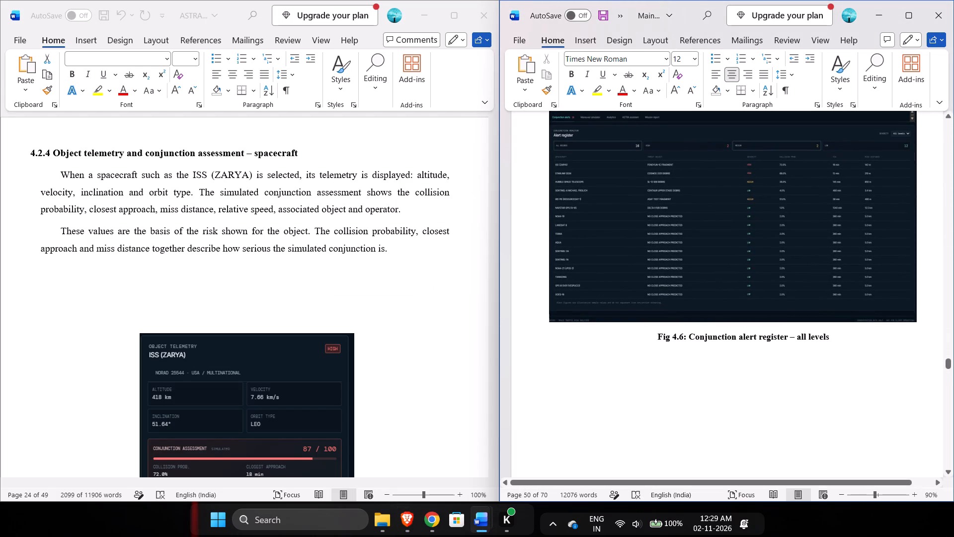
pyautogui.click(851, 339)
pyautogui.press('Delete')
pyautogui.press('Return')
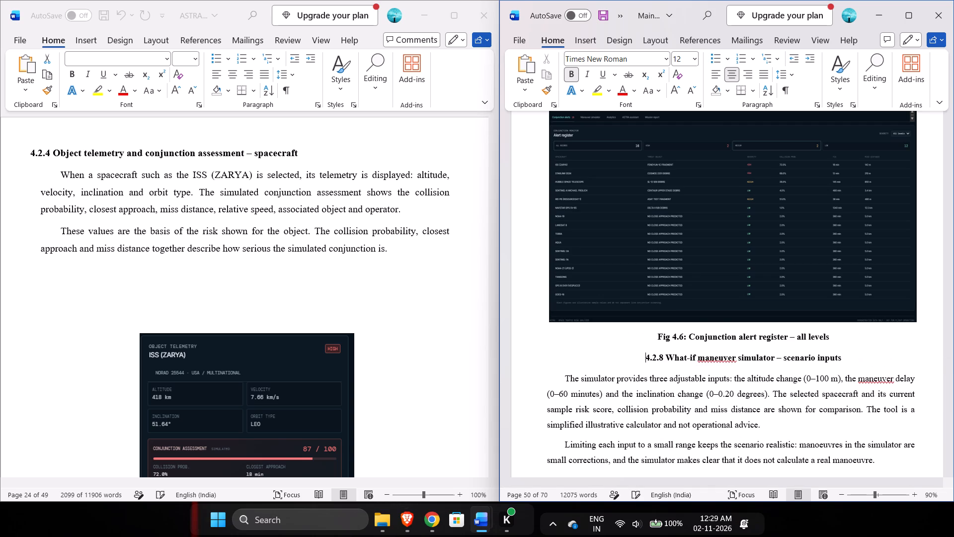
pyautogui.press('BackSpace')
pyautogui.press('BackSpace')
pyautogui.press('BackSpace')
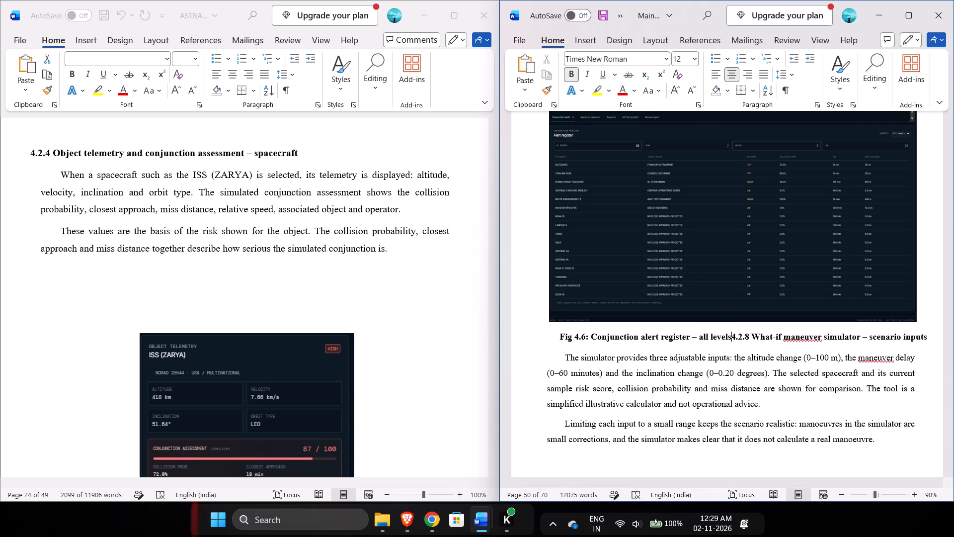
pyautogui.press('Return')
pyautogui.press('BackSpace')
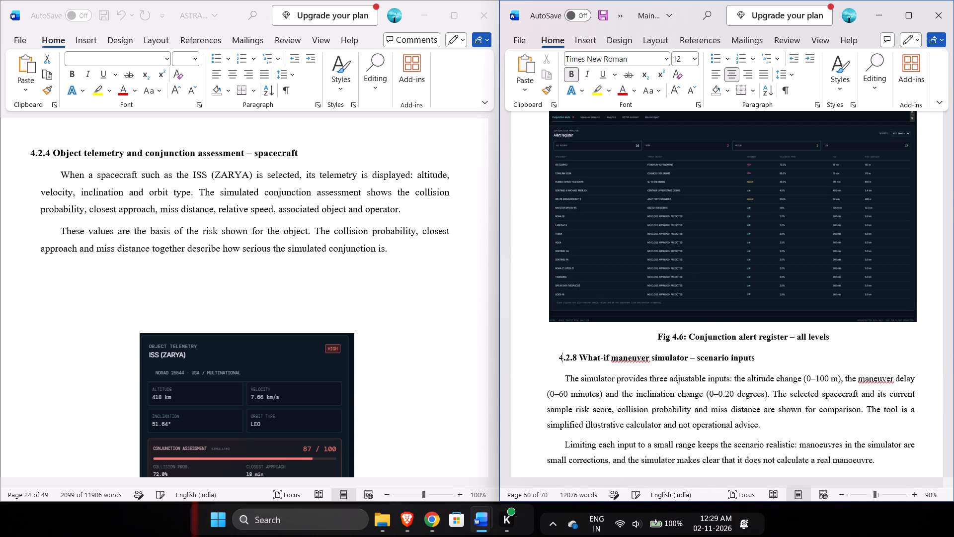
pyautogui.press('BackSpace')
pyautogui.press('space')
pyautogui.press('space')
pyautogui.press('space')
pyautogui.press('space')
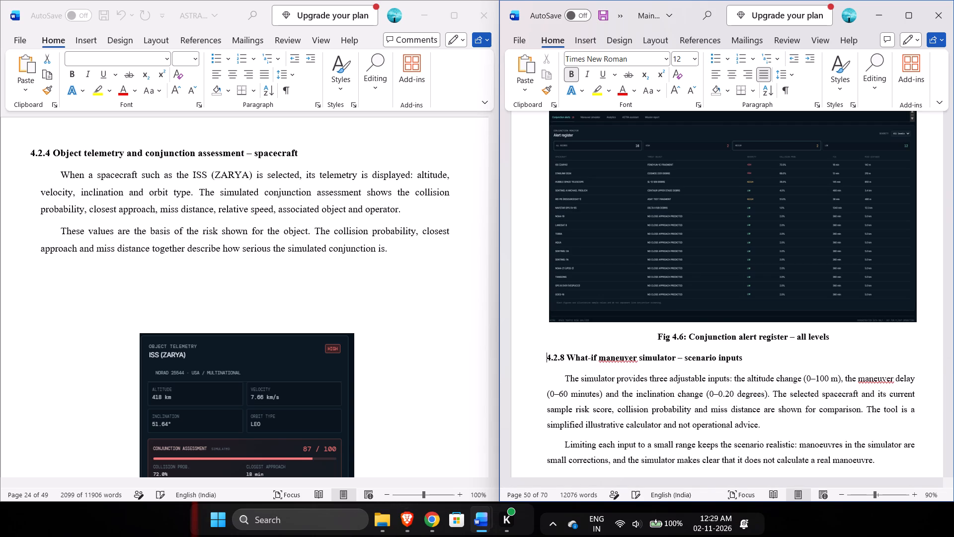
# Remove the first-line indent from both paragraphs under heading 4.2.8.
pyautogui.press('Down')
pyautogui.press('BackSpace')
pyautogui.hotkey('ctrl', 'Down')
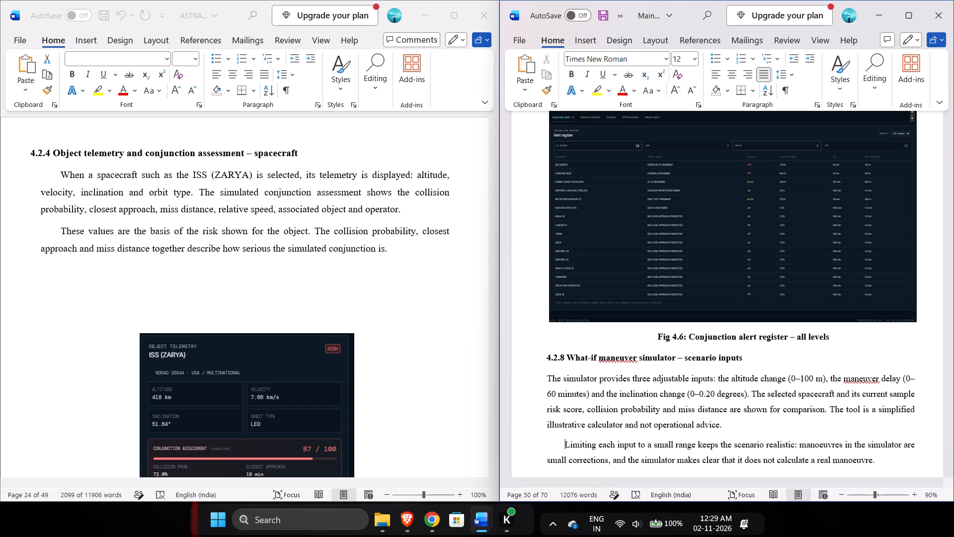
pyautogui.press('BackSpace')
pyautogui.hotkey('ctrl', 'Down')
# Delete the space between "maneuver" and "simulator" in the Fig 4.8 caption.
pyautogui.press('Down')
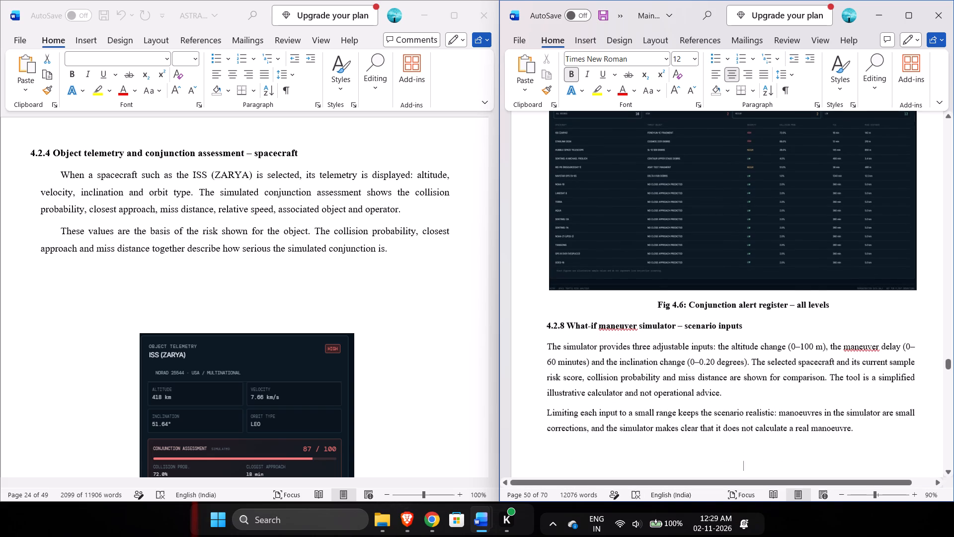
pyautogui.press('Down')
pyautogui.press('Down')
pyautogui.press('Down')
pyautogui.press('BackSpace')
# Reduce the Fig 4.6 alert register screenshot slightly by its corner, keeping its proportions.
pyautogui.scroll(3, 851, 339)
pyautogui.hscroll(-1, 851, 339)
pyautogui.scroll(-2, 851, 339)
pyautogui.scroll(1, 813, 334)
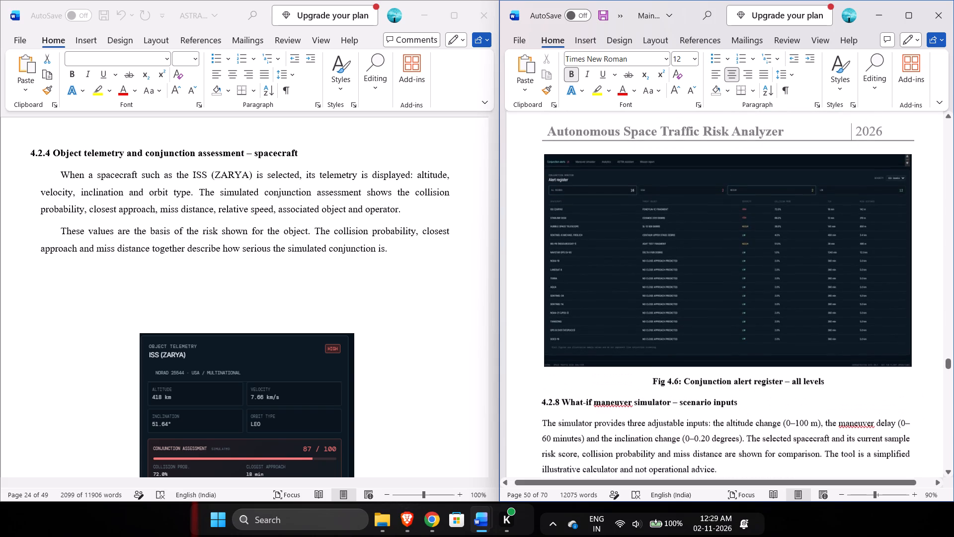
pyautogui.click(732, 296)
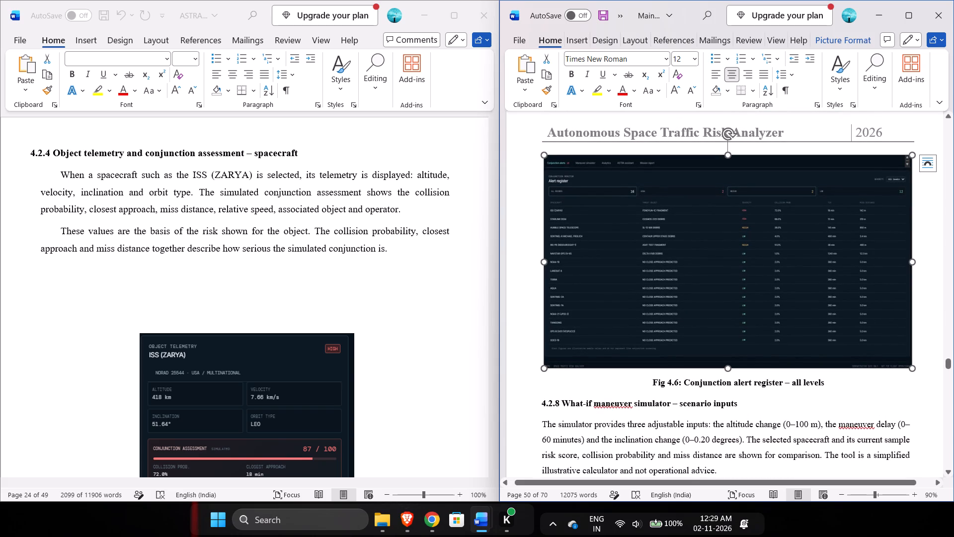
pyautogui.moveTo(544, 154); pyautogui.dragTo(554, 161)
# Remove the indent before the Fig 4.8 maneuver simulator inputs screenshot and centre the screenshot on the page.
pyautogui.scroll(-4, 554, 161)
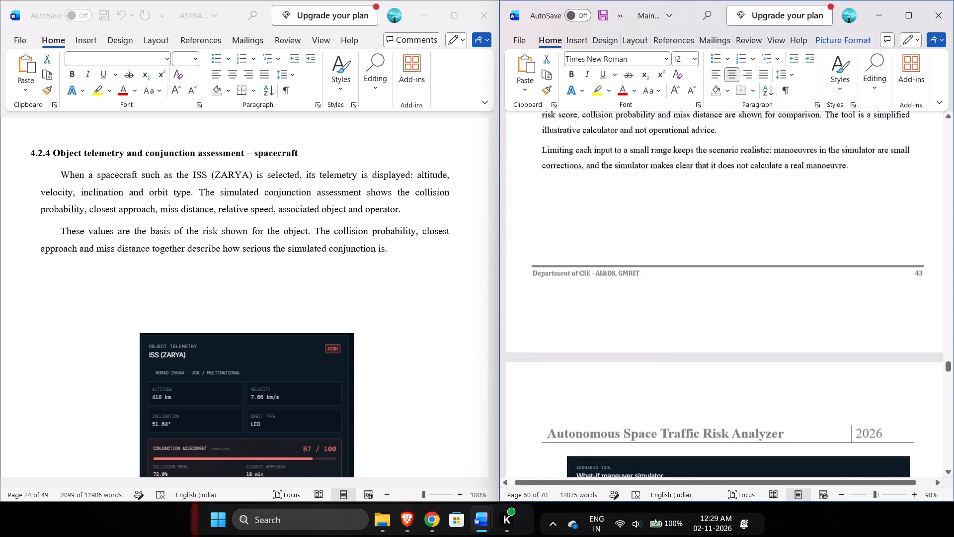
pyautogui.scroll(-1, 554, 161)
pyautogui.click(661, 299)
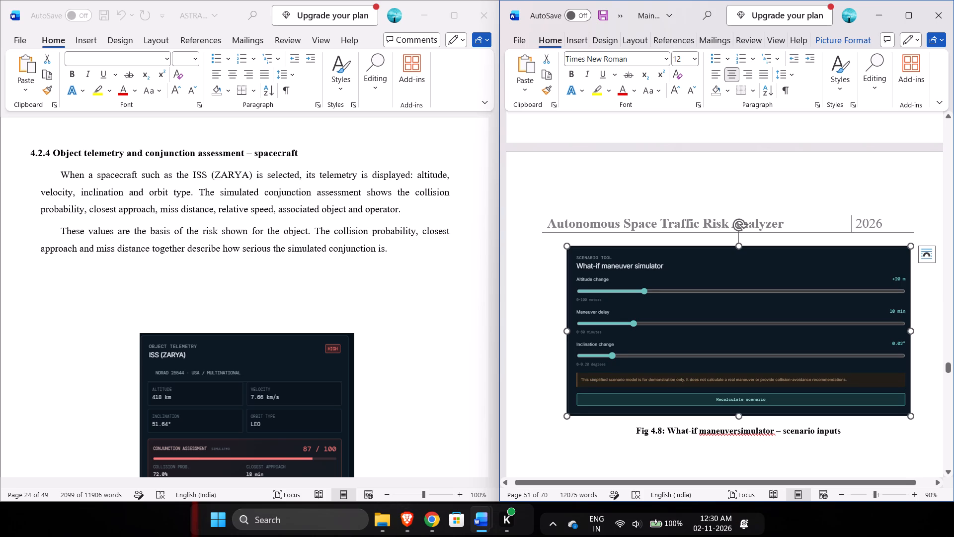
pyautogui.click(562, 252)
pyautogui.click(562, 252)
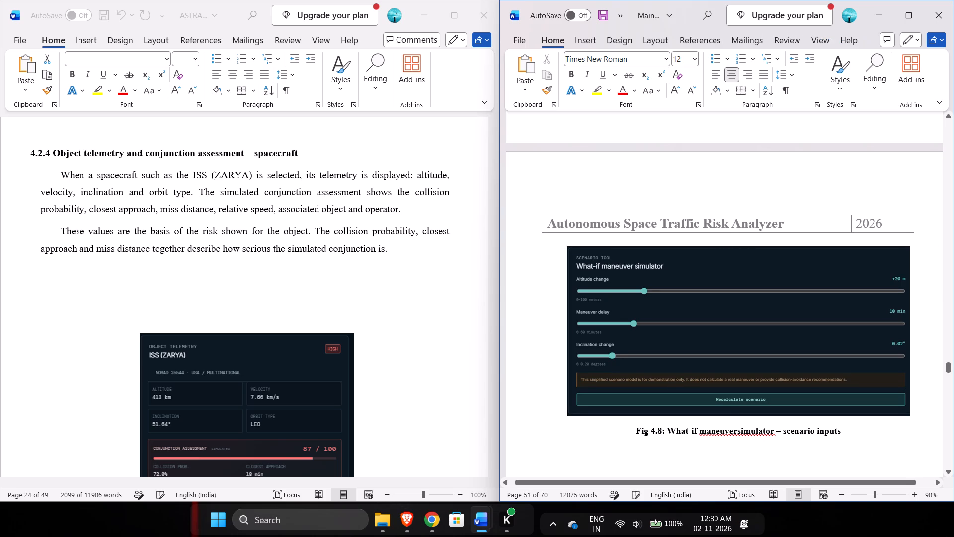
pyautogui.press('BackSpace')
pyautogui.press('BackSpace')
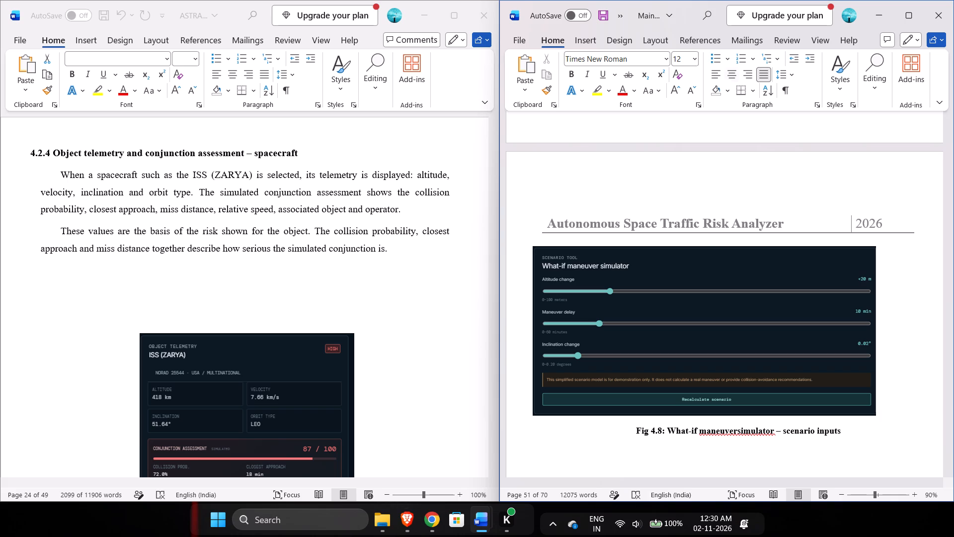
pyautogui.click(728, 321)
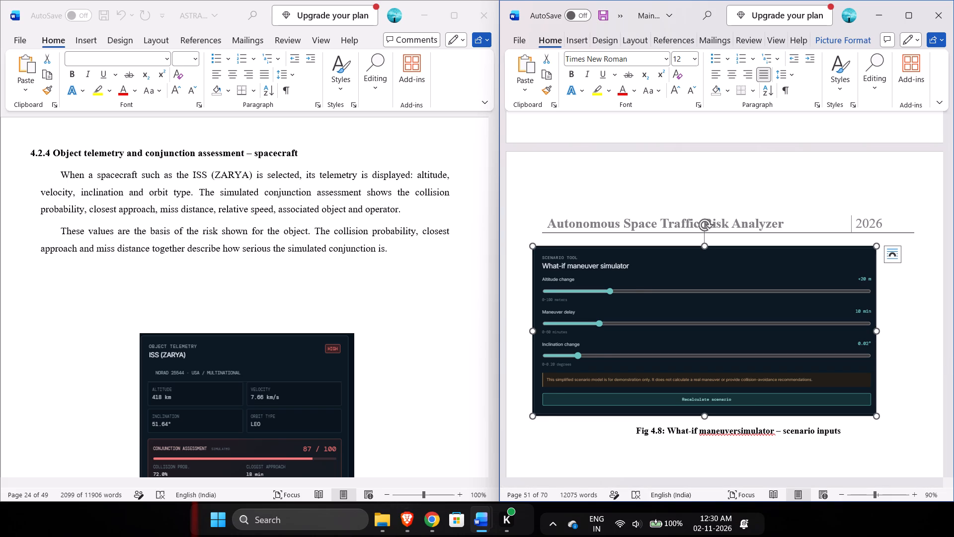
pyautogui.click(734, 72)
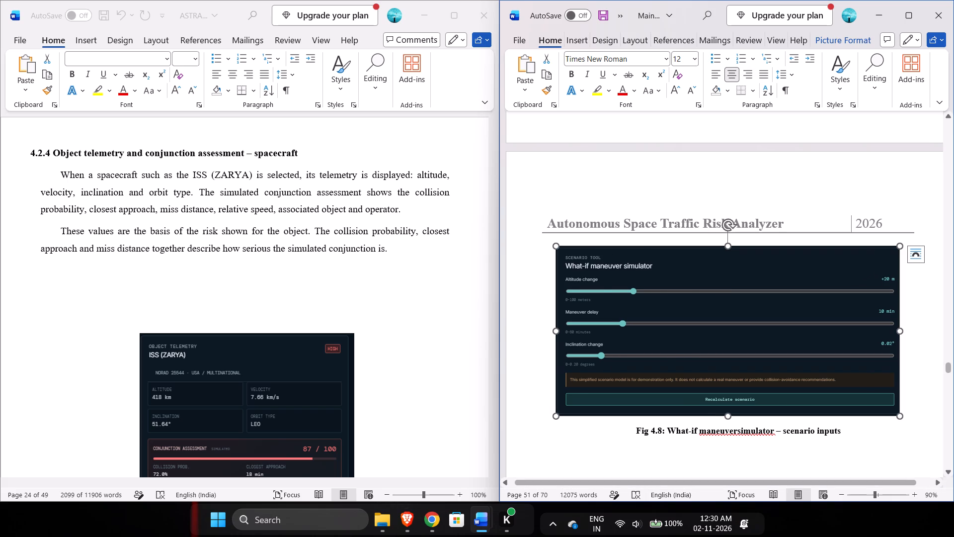
# Enlarge the Fig 4.8 screenshot proportionally to slightly less than the width of the header line.
pyautogui.moveTo(899, 415); pyautogui.dragTo(909, 431)
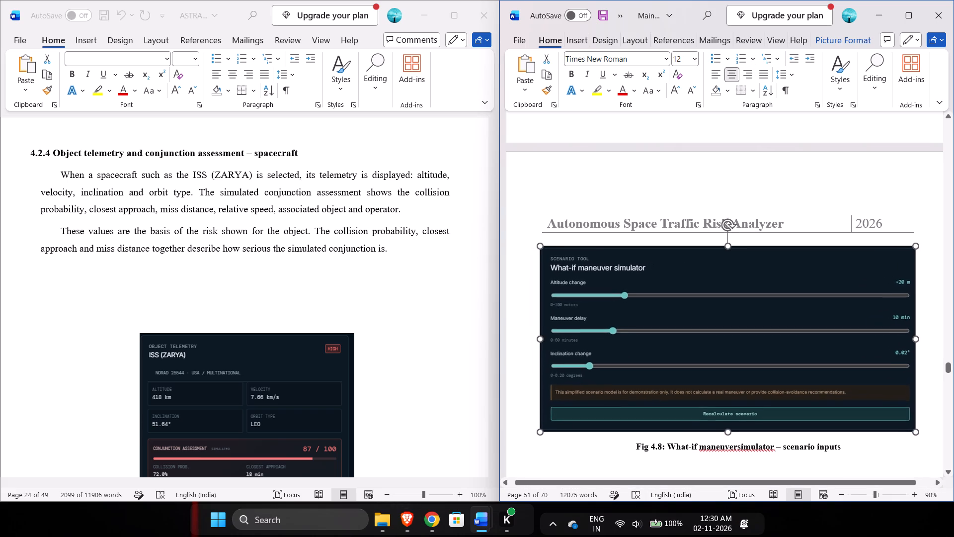
pyautogui.moveTo(909, 431); pyautogui.dragTo(904, 424)
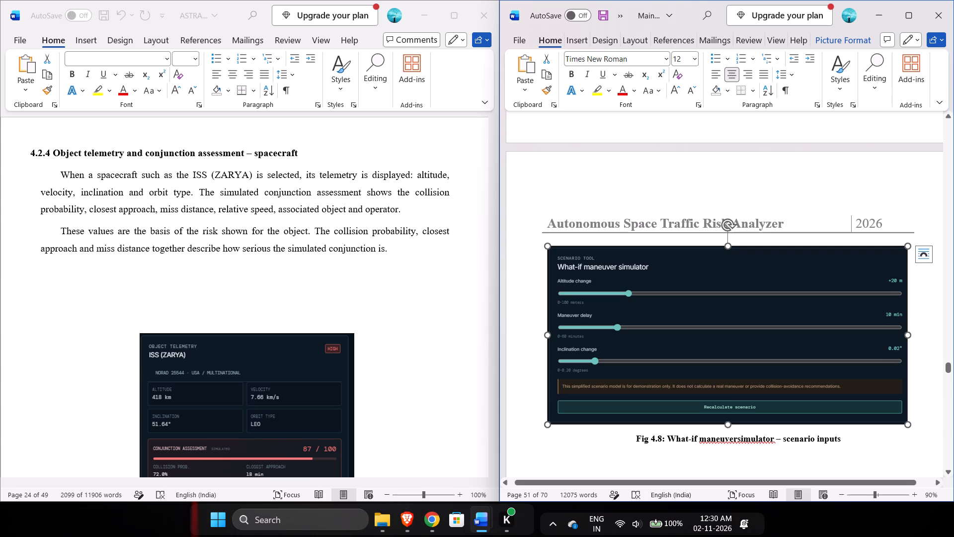
# Bring heading 4.2.9 up directly below the Fig 4.8 caption, remove its centring and indent, and add three leading spaces.
pyautogui.scroll(-2, 901, 415)
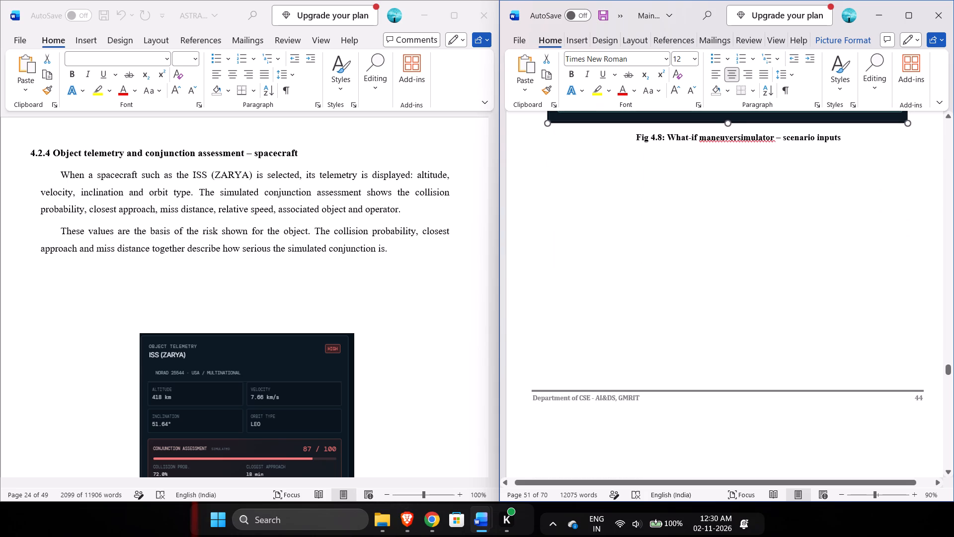
pyautogui.click(869, 141)
pyautogui.press('Delete')
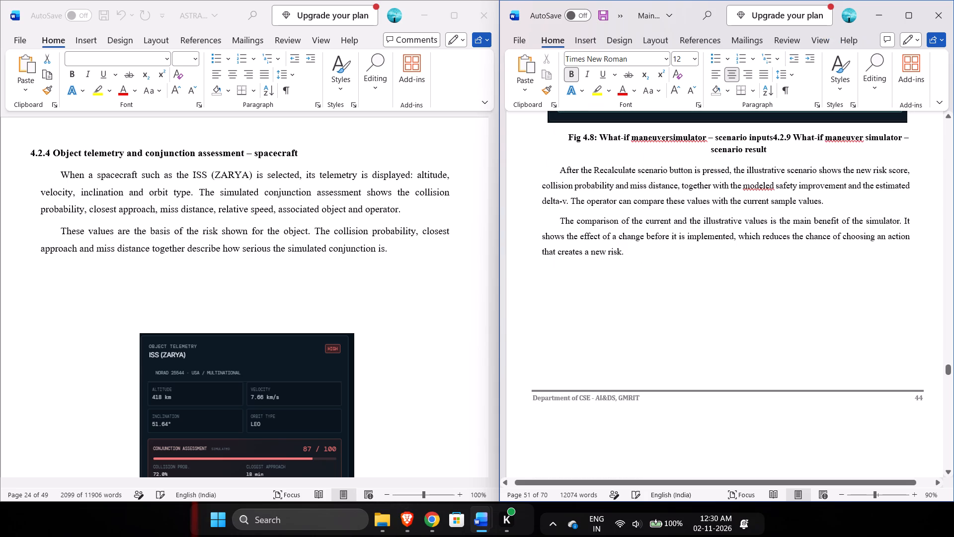
pyautogui.press('Return')
pyautogui.press('BackSpace')
pyautogui.press('BackSpace')
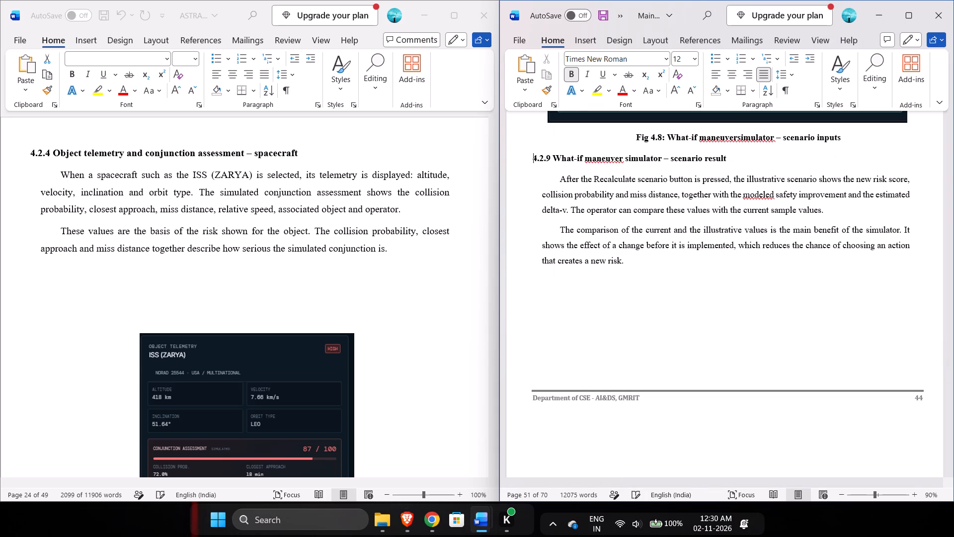
pyautogui.press('space')
pyautogui.press('space')
pyautogui.press('space')
# Remove the first-line indent from both paragraphs under heading 4.2.9.
pyautogui.press('Down')
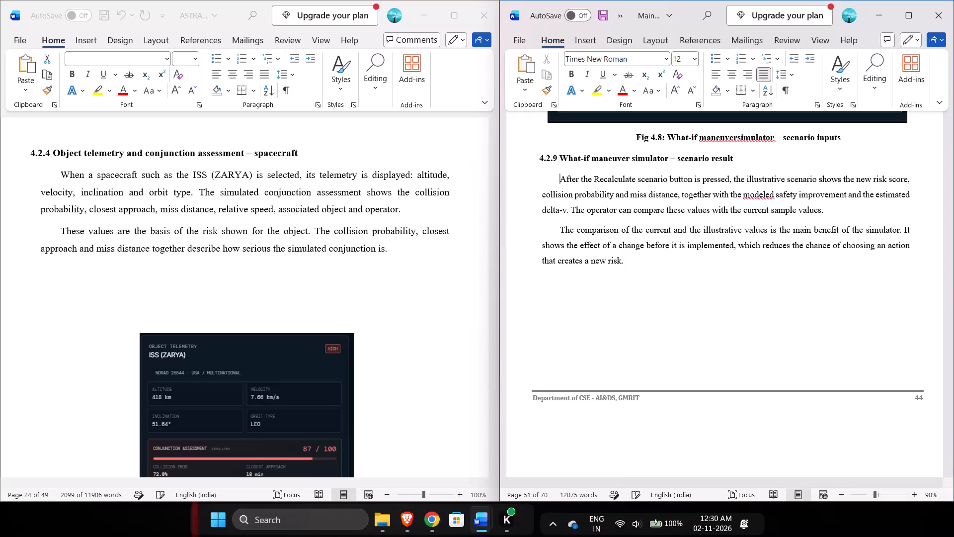
pyautogui.press('BackSpace')
pyautogui.hotkey('ctrl', 'Down')
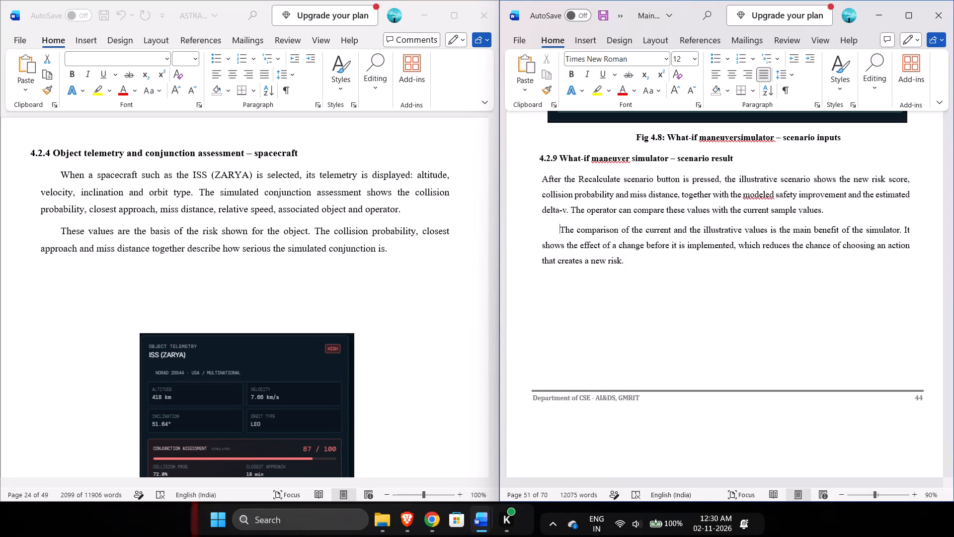
pyautogui.press('BackSpace')
# Remove the indent before the Fig 4.9 scenario result screenshot and centre the screenshot on the page.
pyautogui.press('Down')
pyautogui.press('Down')
pyautogui.press('Down')
pyautogui.press('Down')
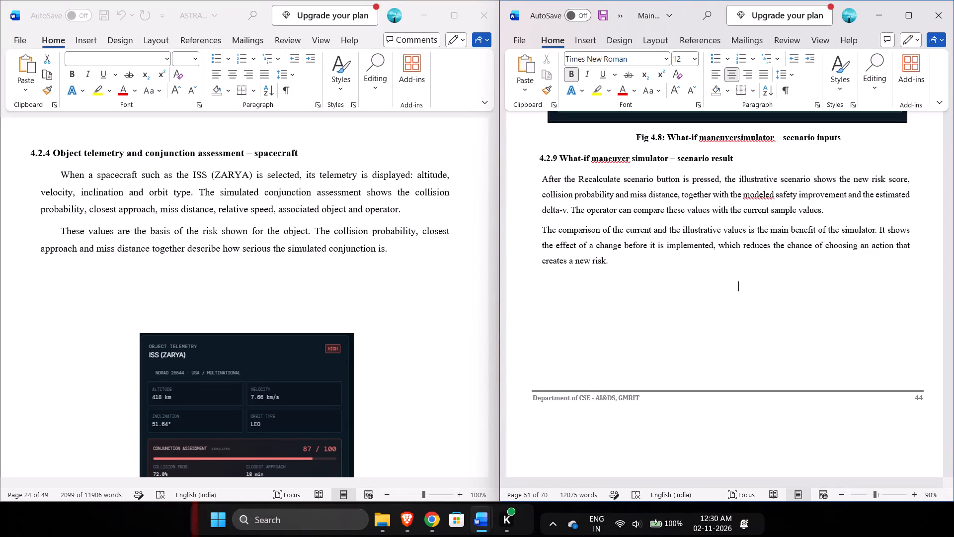
pyautogui.press('Down')
pyautogui.press('Down')
pyautogui.press('Down')
pyautogui.press('Down')
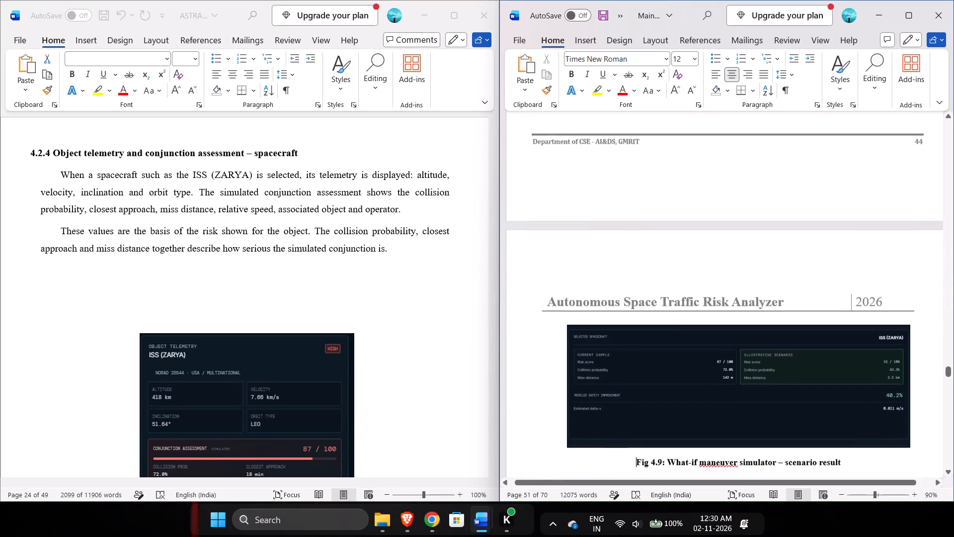
pyautogui.press('Down')
pyautogui.press('Down')
pyautogui.press('Up')
pyautogui.press('Up')
pyautogui.press('Up')
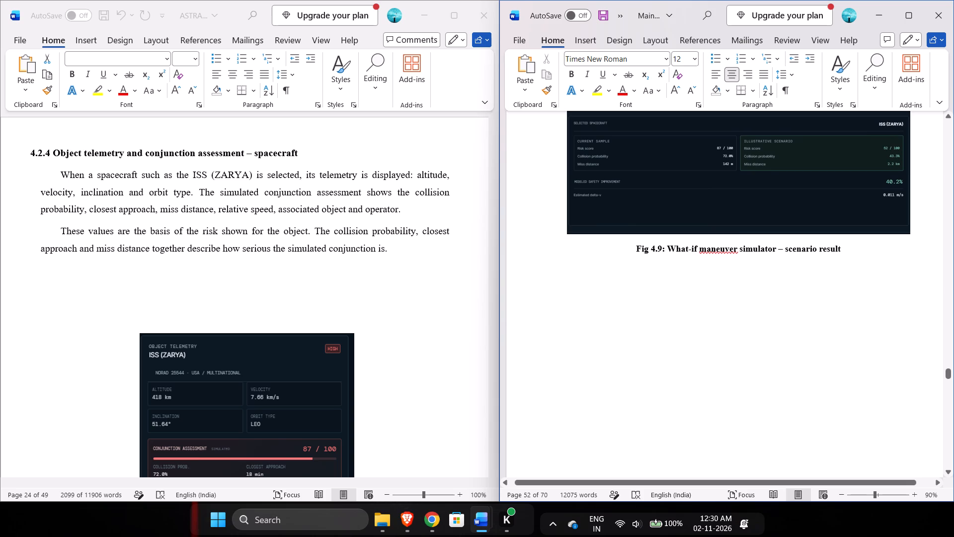
pyautogui.click(864, 158)
pyautogui.scroll(2, 869, 175)
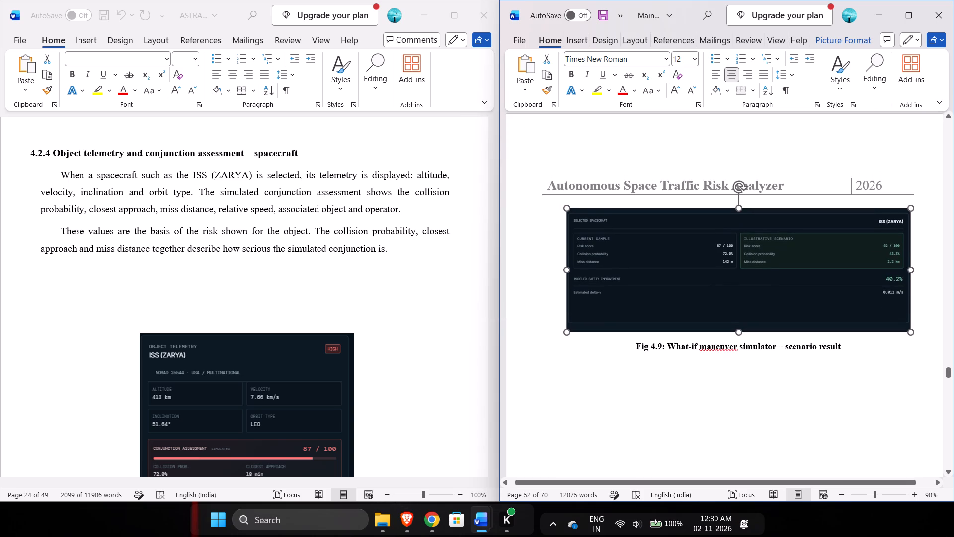
pyautogui.click(560, 196)
pyautogui.click(561, 216)
pyautogui.press('BackSpace')
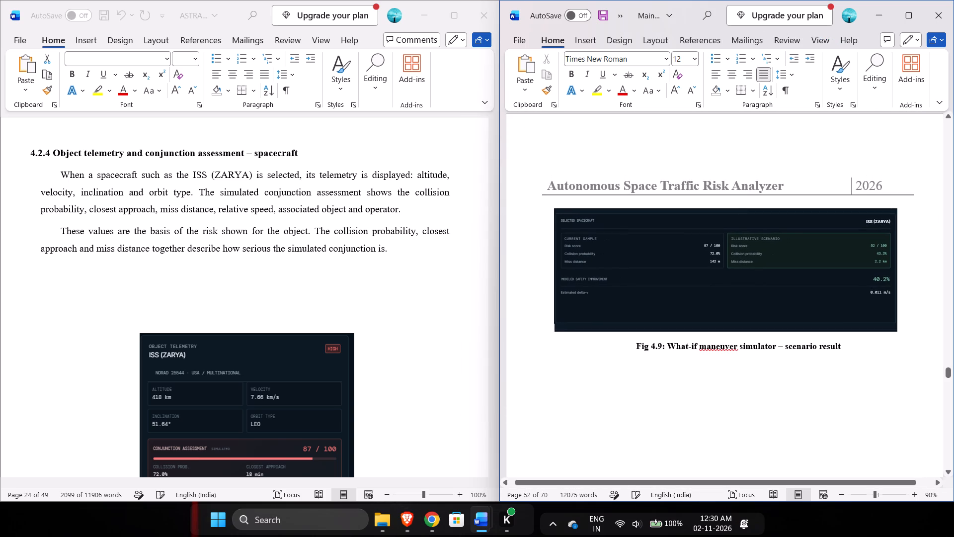
pyautogui.press('BackSpace')
pyautogui.click(679, 270)
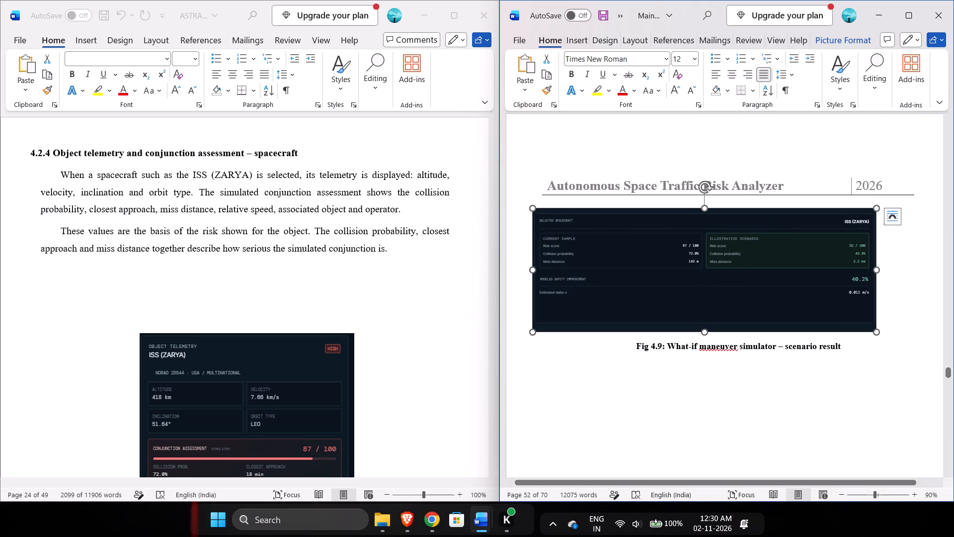
pyautogui.click(732, 75)
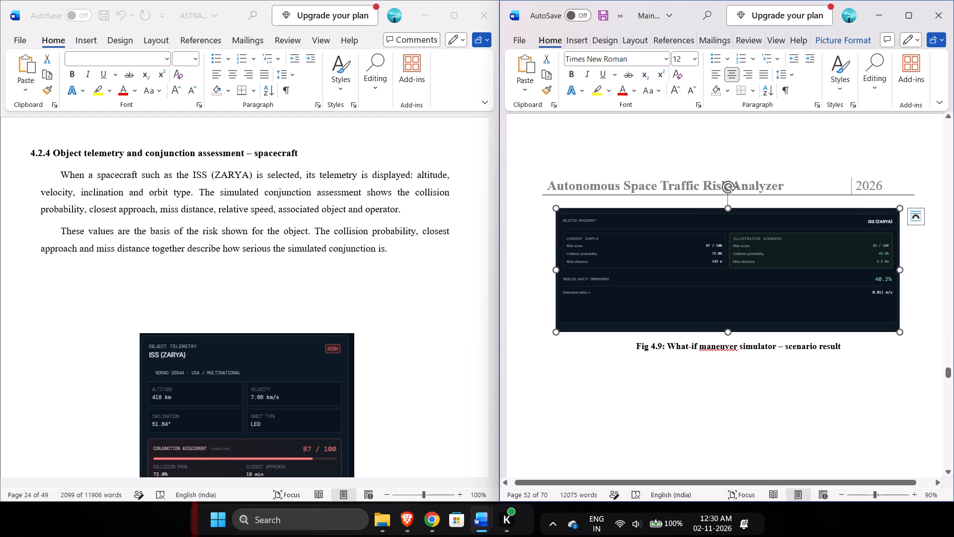
# Enlarge the Fig 4.9 screenshot proportionally to slightly less than the width of the header line.
pyautogui.moveTo(900, 331); pyautogui.dragTo(907, 342)
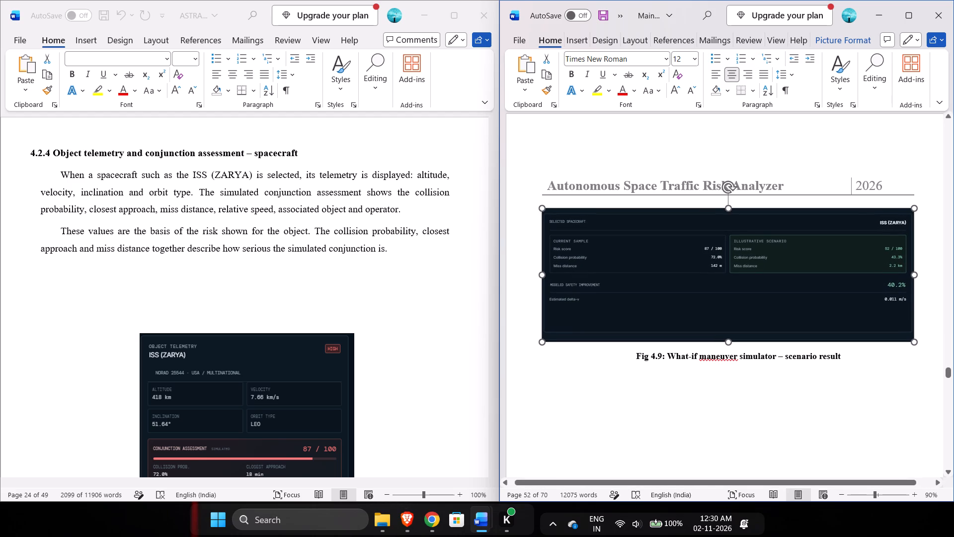
pyautogui.moveTo(907, 342); pyautogui.dragTo(899, 336)
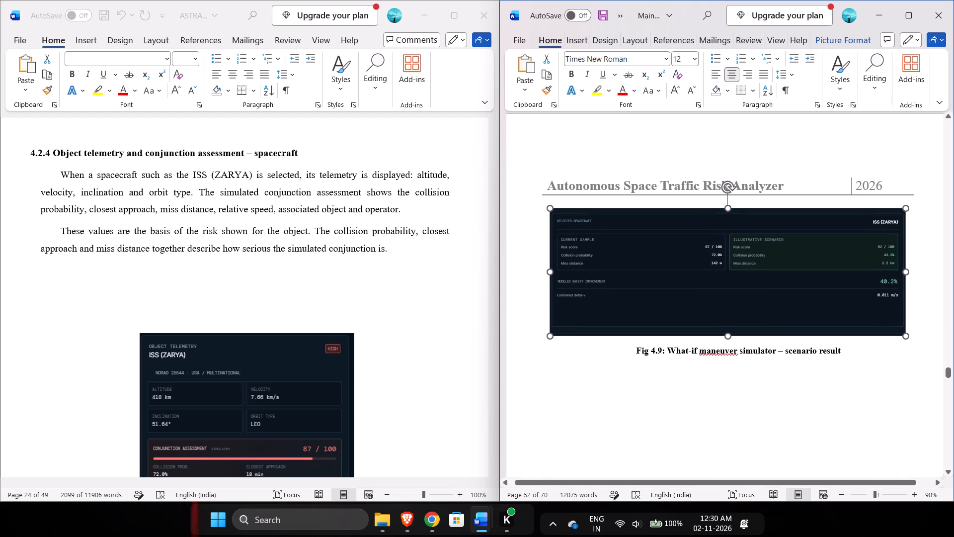
# Bring heading 4.2.10 up directly below the Fig 4.9 caption, remove its centring and indent, and add four leading spaces.
pyautogui.scroll(-1, 788, 392)
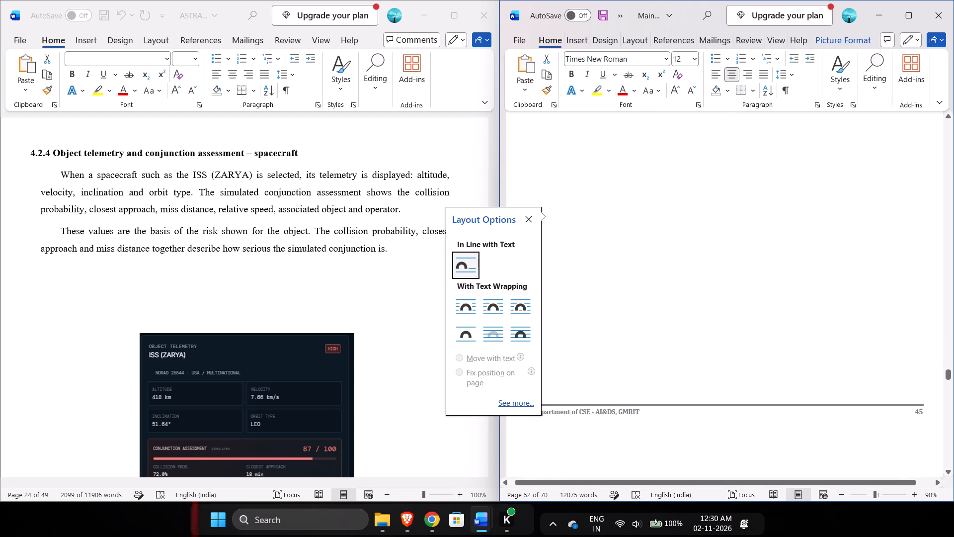
pyautogui.scroll(1, 836, 222)
pyautogui.click(836, 222)
pyautogui.scroll(1, 836, 222)
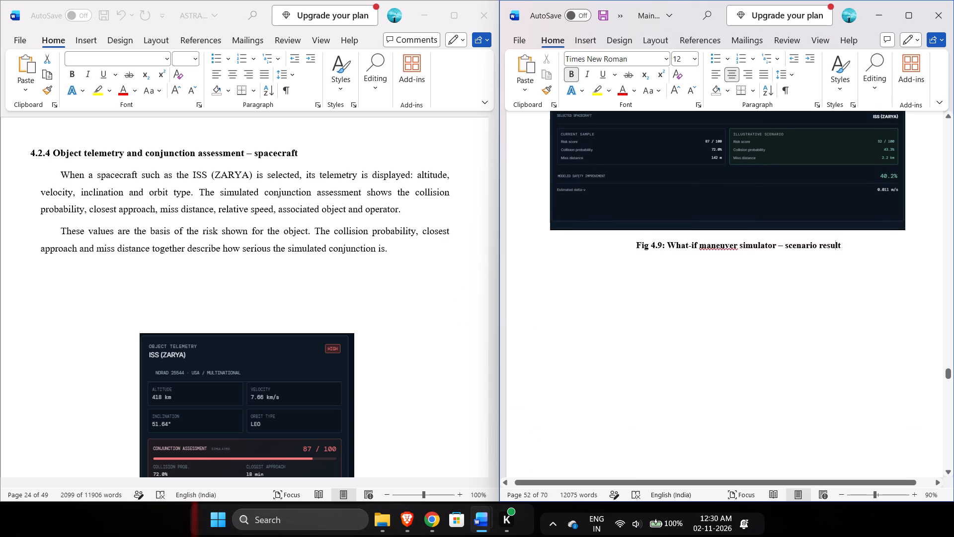
pyautogui.press('Right')
pyautogui.press('Right')
pyautogui.press('Delete')
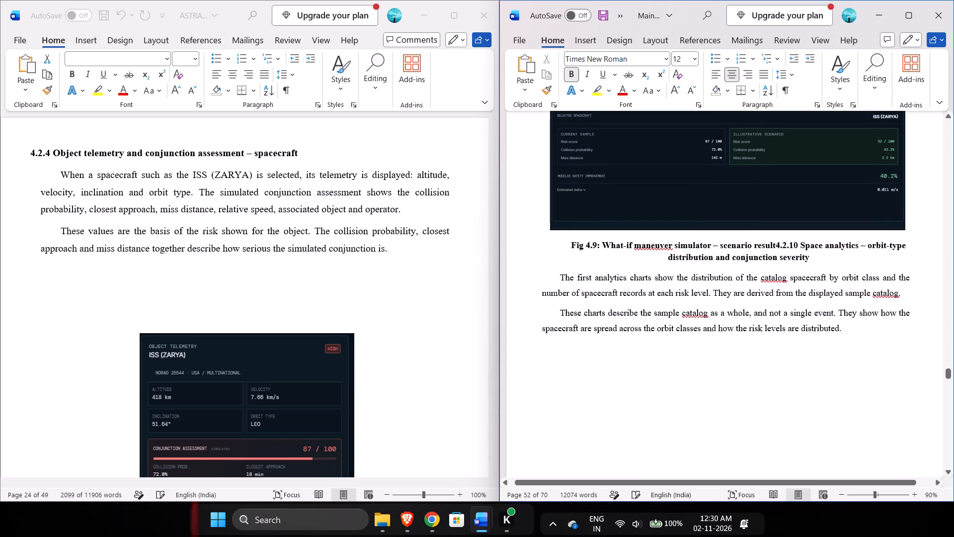
pyautogui.press('Return')
pyautogui.press('\\')
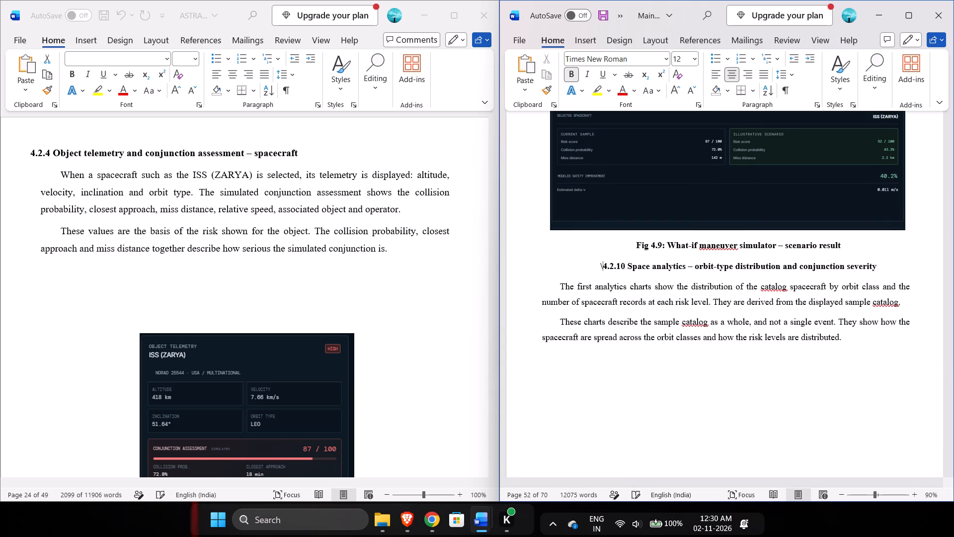
pyautogui.press('BackSpace')
pyautogui.press('BackSpace')
pyautogui.press('BackSpace')
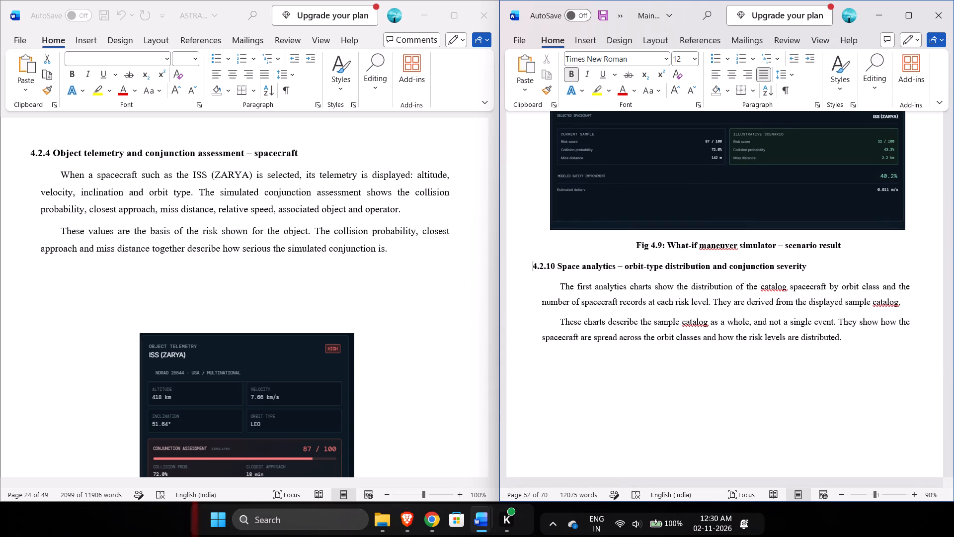
pyautogui.press('space')
pyautogui.press('space')
pyautogui.press('space')
pyautogui.press('space')
# Remove the first-line indent from both paragraphs under heading 4.2.10.
pyautogui.press('Down')
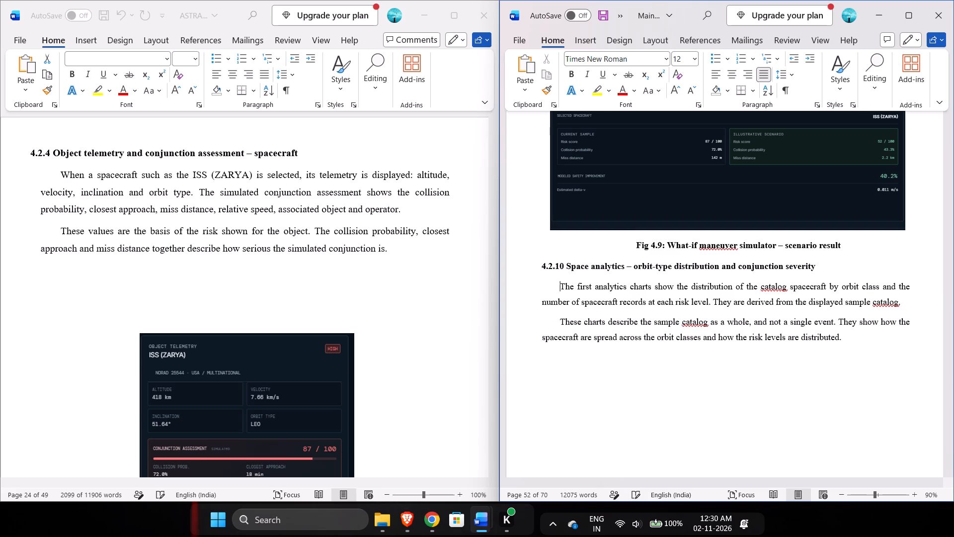
pyautogui.press('BackSpace')
pyautogui.press('BackSpace')
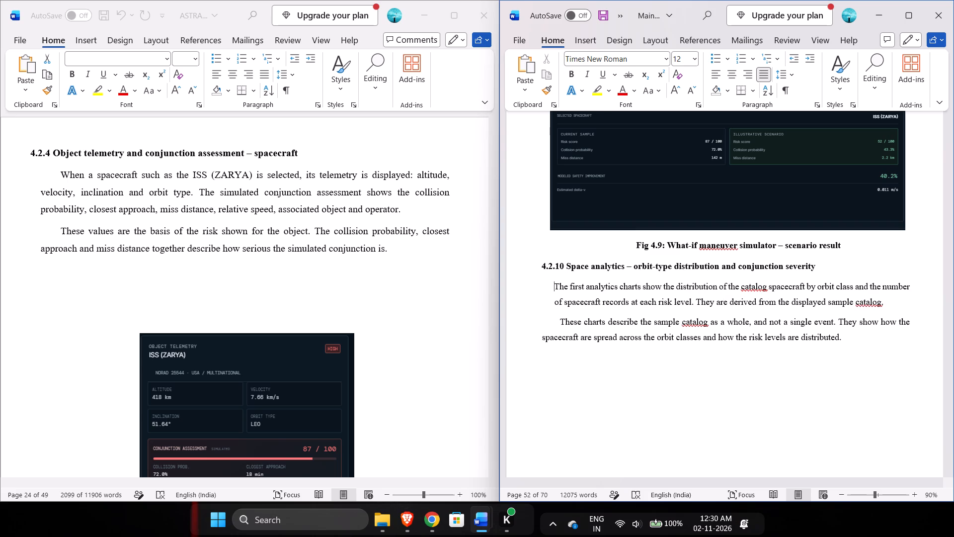
pyautogui.hotkey('ctrl', 'z')
pyautogui.press('Down')
pyautogui.press('Down')
pyautogui.press('BackSpace')
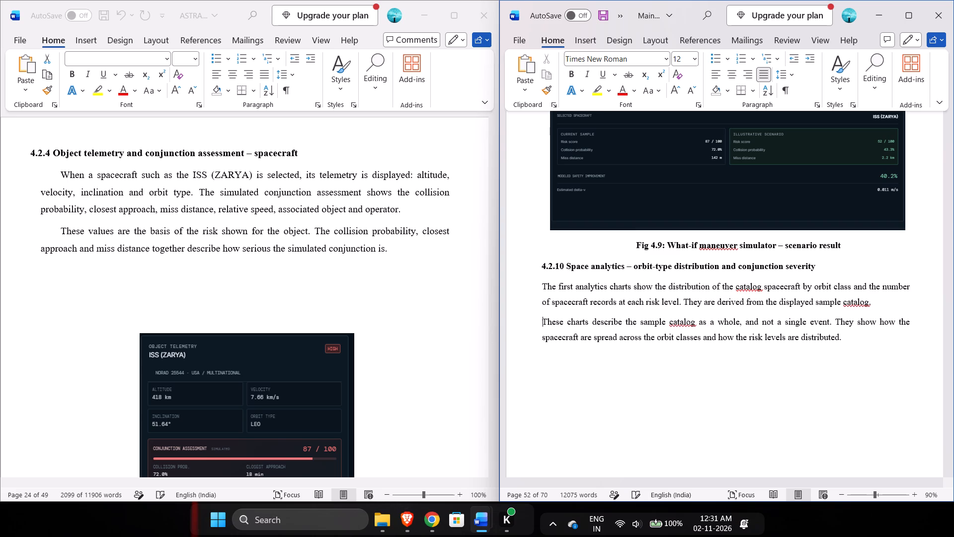
# Remove the gap after the second 4.2.10 paragraph so the Fig 4.10 charts and caption move up onto the same page.
pyautogui.press('Down')
pyautogui.press('Down')
pyautogui.press('Down')
pyautogui.press('Down')
pyautogui.press('Down')
pyautogui.press('Down')
pyautogui.press('Down')
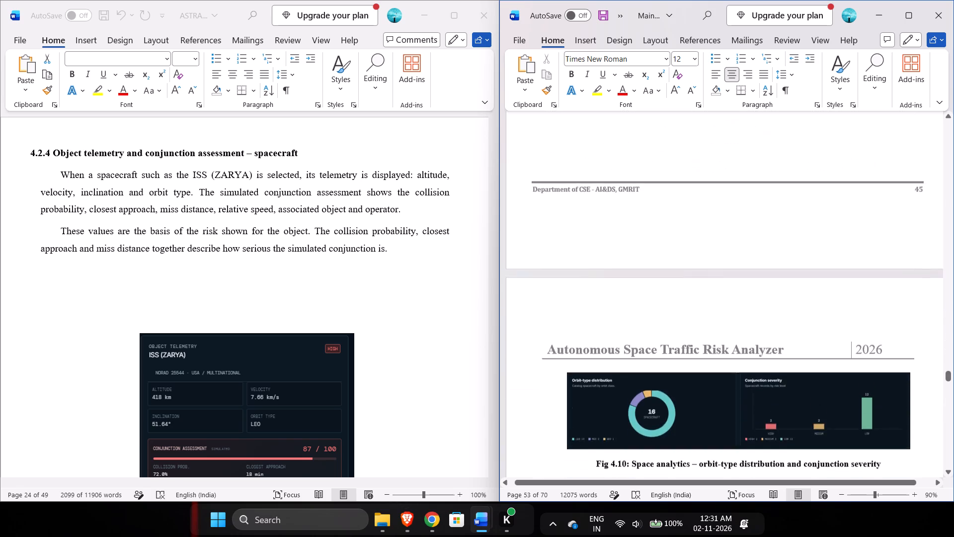
pyautogui.scroll(1, 863, 224)
pyautogui.click(847, 242)
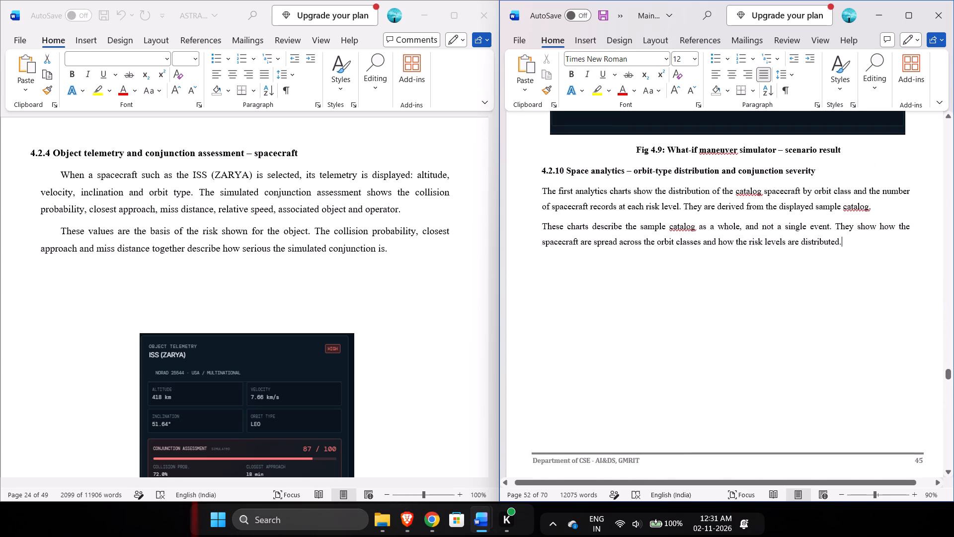
pyautogui.press('Delete')
pyautogui.press('Delete')
pyautogui.press('Delete')
pyautogui.press('Delete')
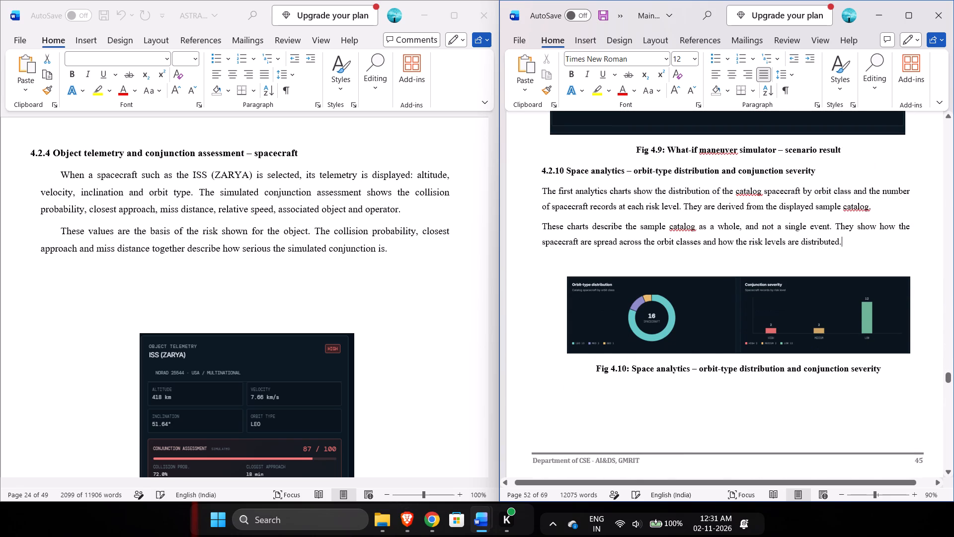
pyautogui.press('Delete')
# Shrink the Fig 4.8 scenario inputs screenshot proportionally to about nine tenths of the header line's width.
pyautogui.scroll(1, 847, 242)
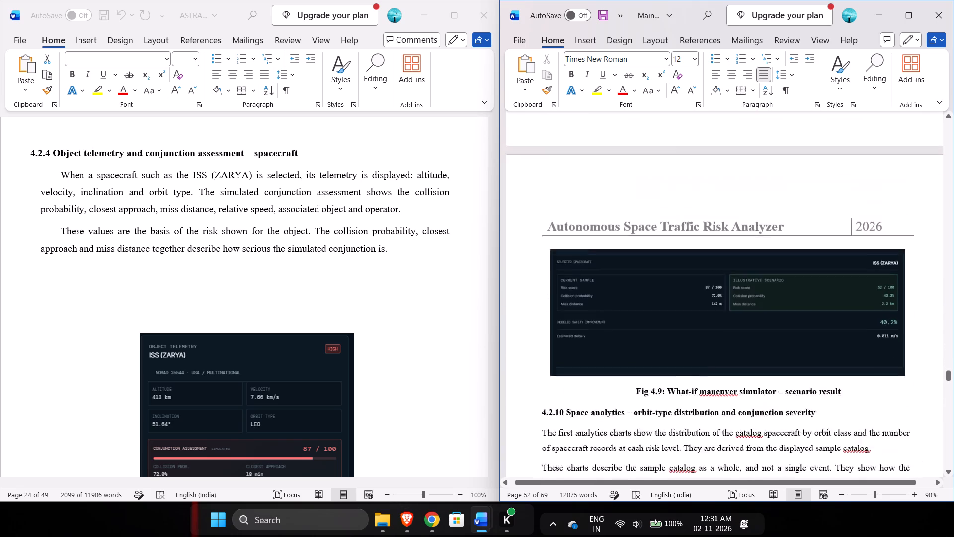
pyautogui.scroll(3, 847, 242)
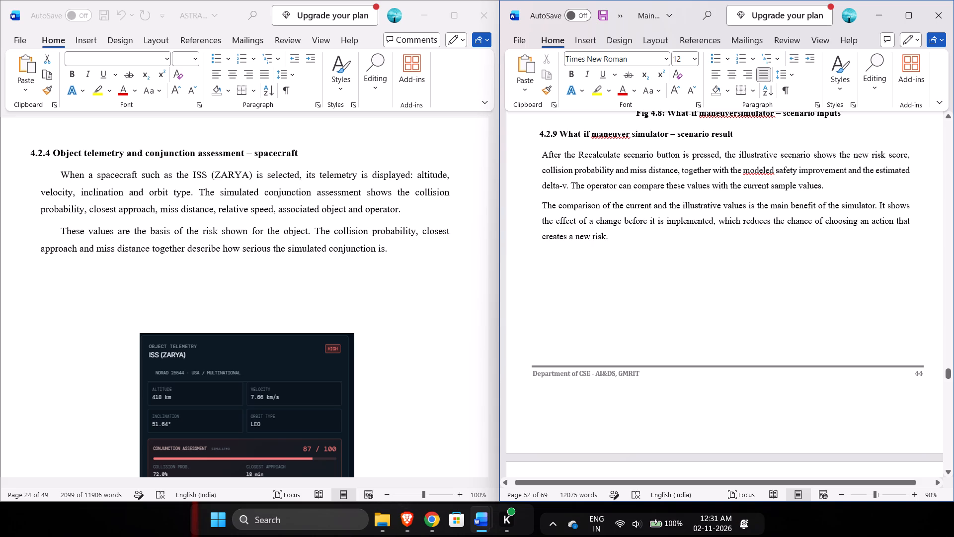
pyautogui.click(661, 235)
pyautogui.scroll(3, 661, 235)
pyautogui.click(730, 270)
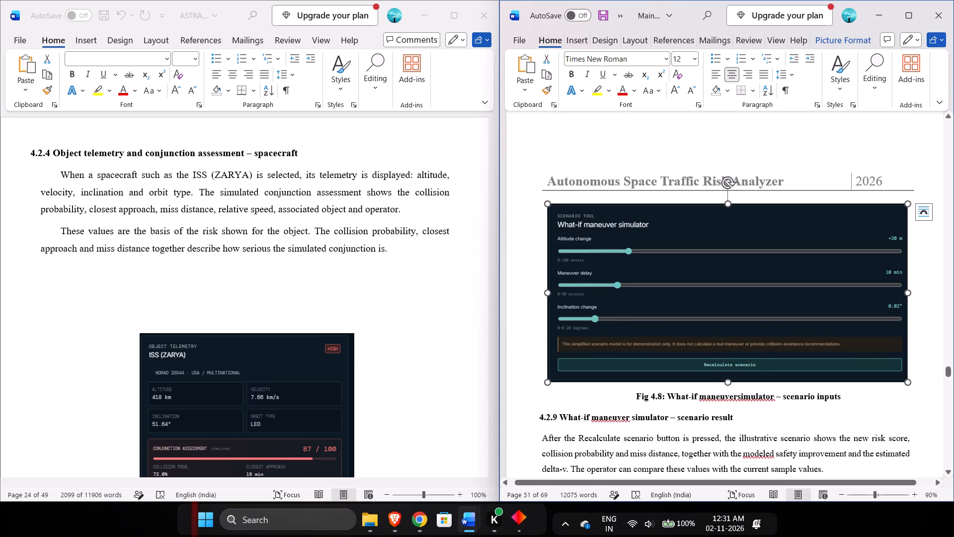
pyautogui.moveTo(907, 385); pyautogui.dragTo(883, 365)
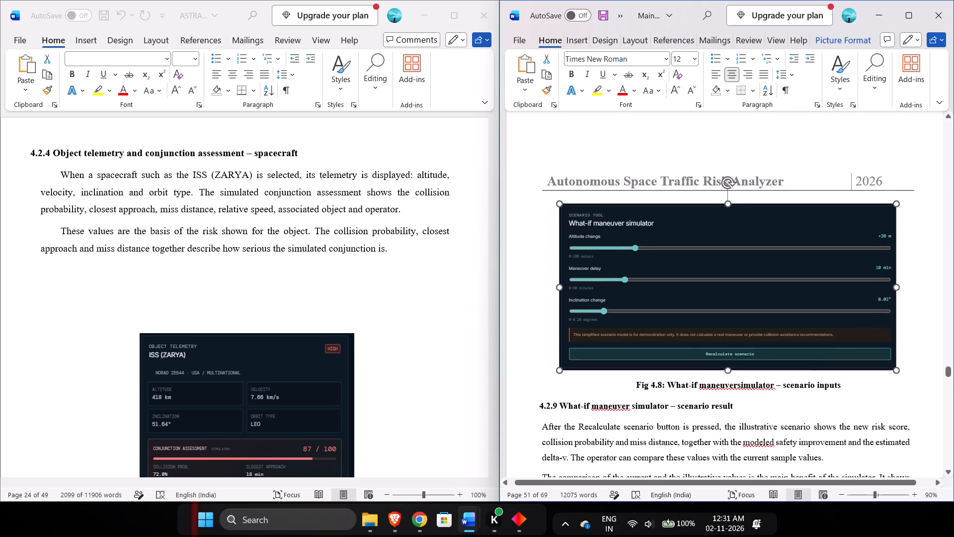
pyautogui.moveTo(883, 365); pyautogui.dragTo(882, 365)
pyautogui.scroll(-2, 882, 365)
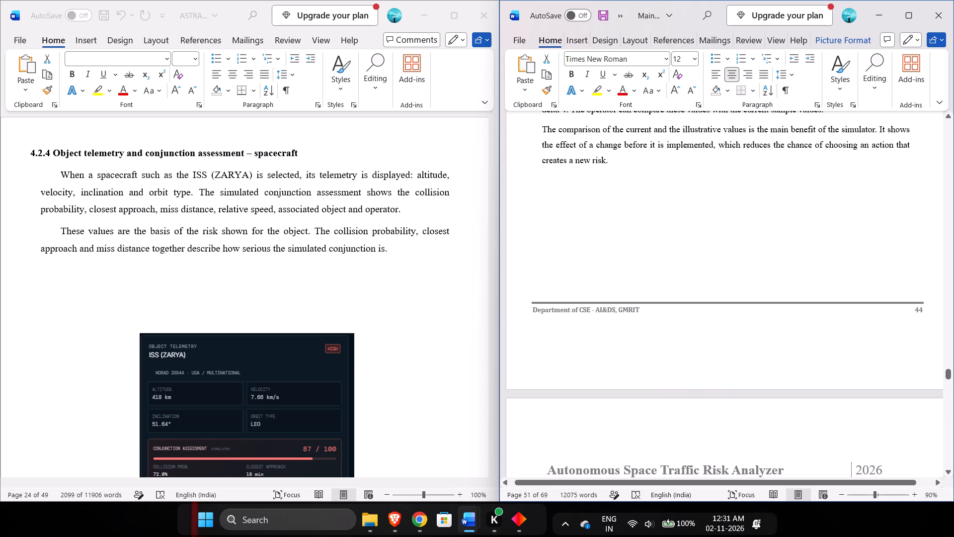
pyautogui.scroll(1, 692, 243)
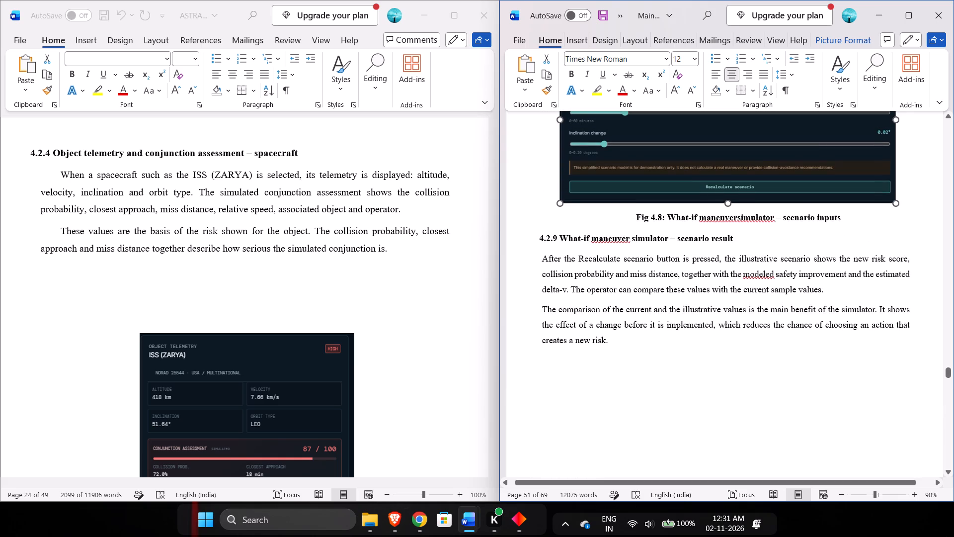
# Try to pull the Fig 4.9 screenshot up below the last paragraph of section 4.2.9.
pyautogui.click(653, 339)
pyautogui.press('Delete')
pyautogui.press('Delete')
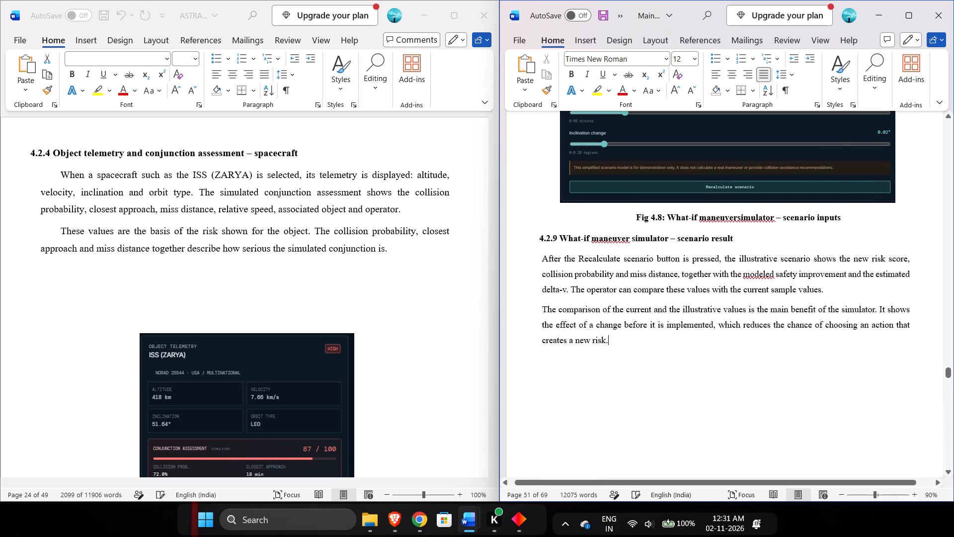
# Close the What's New notice and the OMEN Gaming Hub window to return to the report.
pyautogui.scroll(1, 653, 339)
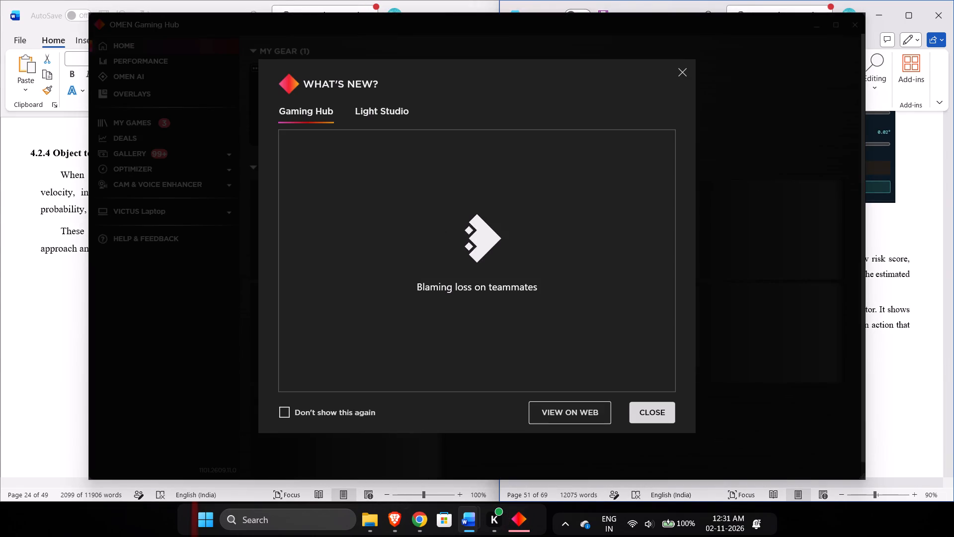
pyautogui.click(683, 68)
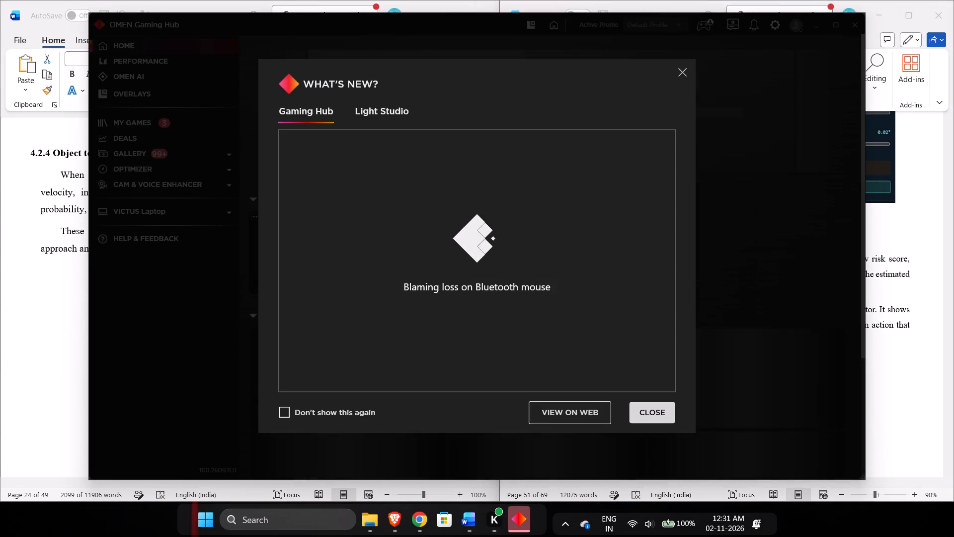
pyautogui.click(682, 73)
pyautogui.click(857, 30)
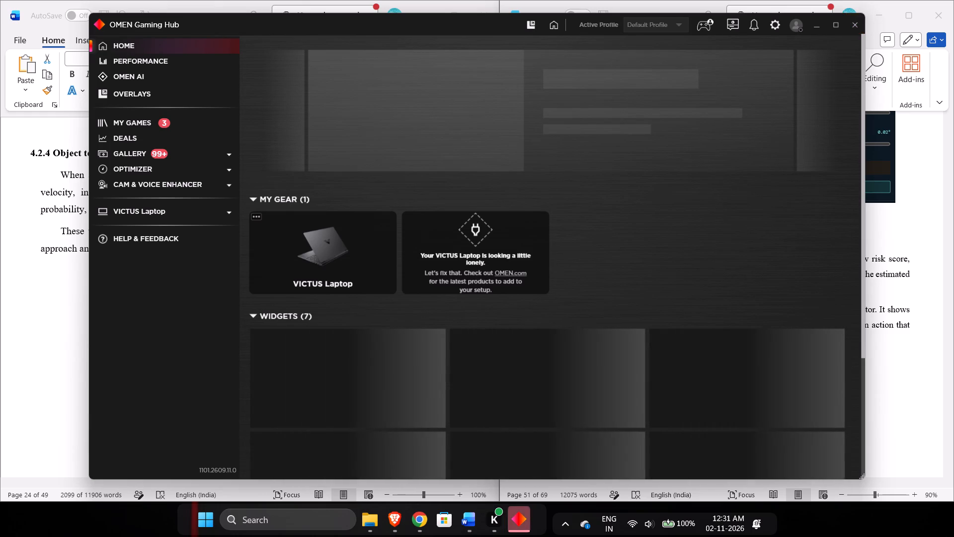
# Shrink the Fig 4.8 screenshot proportionally again, until it is clearly narrower than the paragraphs below it.
pyautogui.scroll(1, 860, 152)
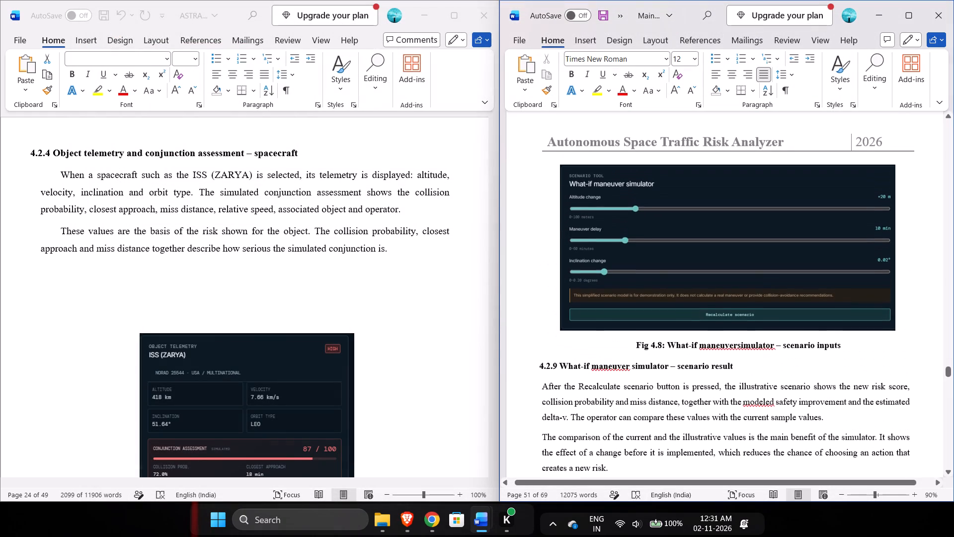
pyautogui.click(839, 222)
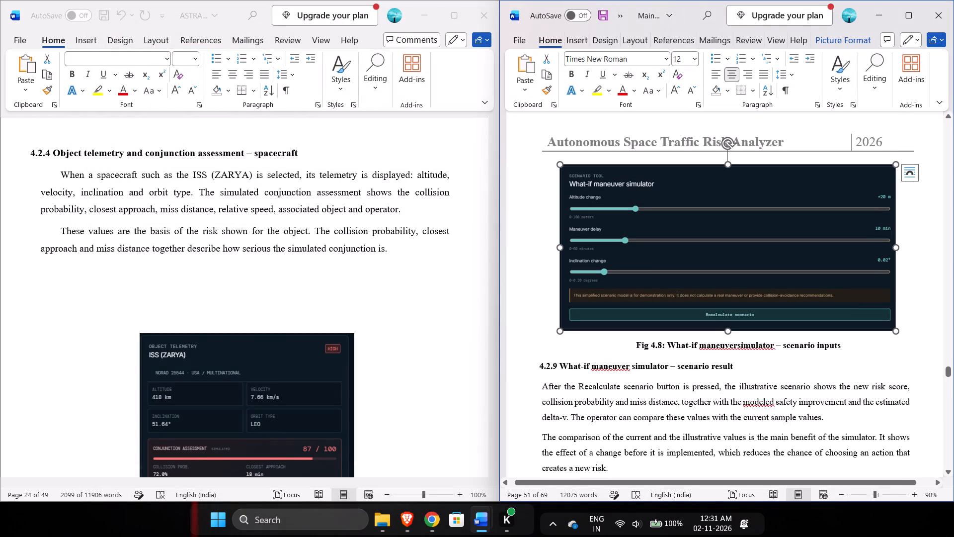
pyautogui.moveTo(896, 331); pyautogui.dragTo(872, 307)
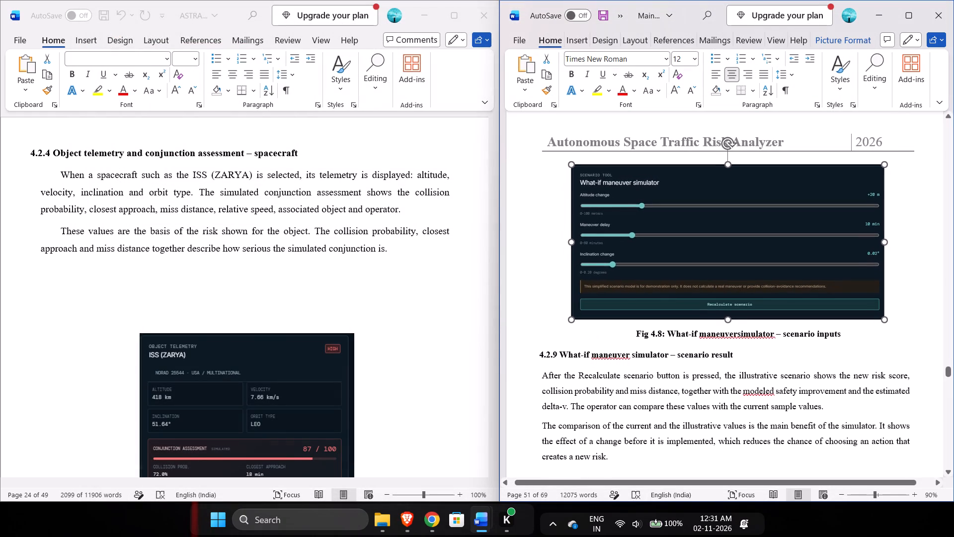
pyautogui.moveTo(872, 307); pyautogui.dragTo(872, 307)
# Bring the Fig 4.9 scenario result screenshot up to the previous page, directly after the last paragraph of section 4.2.9.
pyautogui.scroll(-1, 872, 307)
pyautogui.click(695, 281)
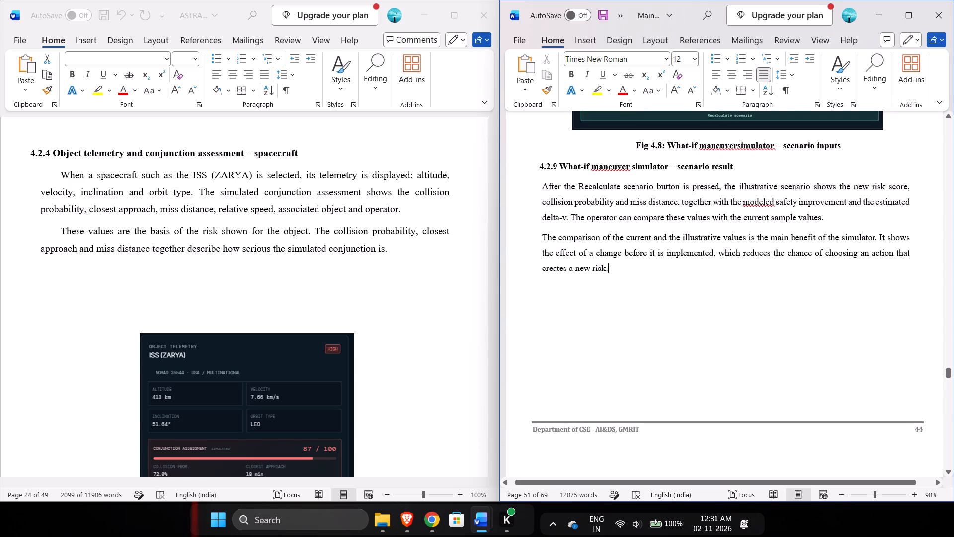
pyautogui.press('Delete')
pyautogui.press('Delete')
pyautogui.scroll(-2, 695, 281)
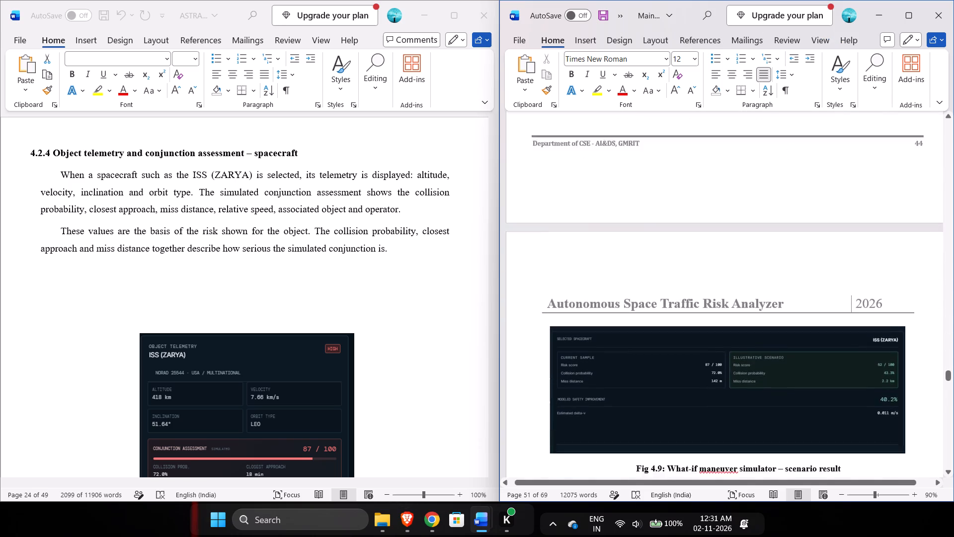
pyautogui.scroll(-1, 695, 281)
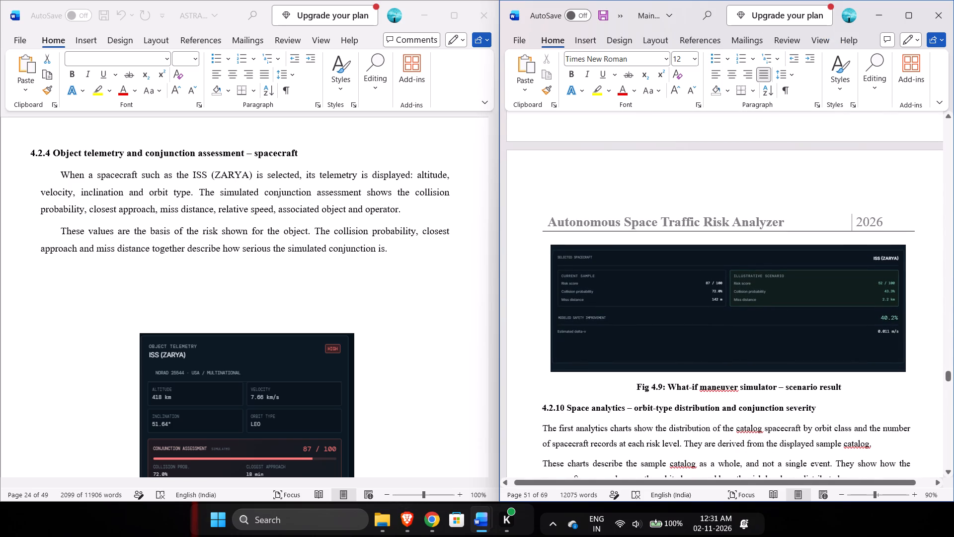
pyautogui.click(548, 248)
pyautogui.press('BackSpace')
pyautogui.press('BackSpace')
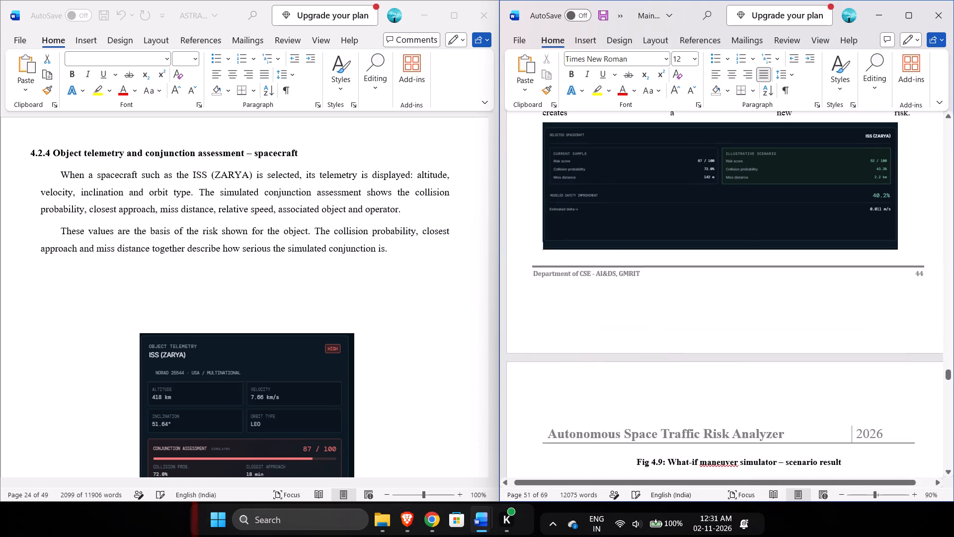
# Reduce the Fig 4.8 screenshot proportionally to about four fifths of the header line's width.
pyautogui.scroll(4, 548, 248)
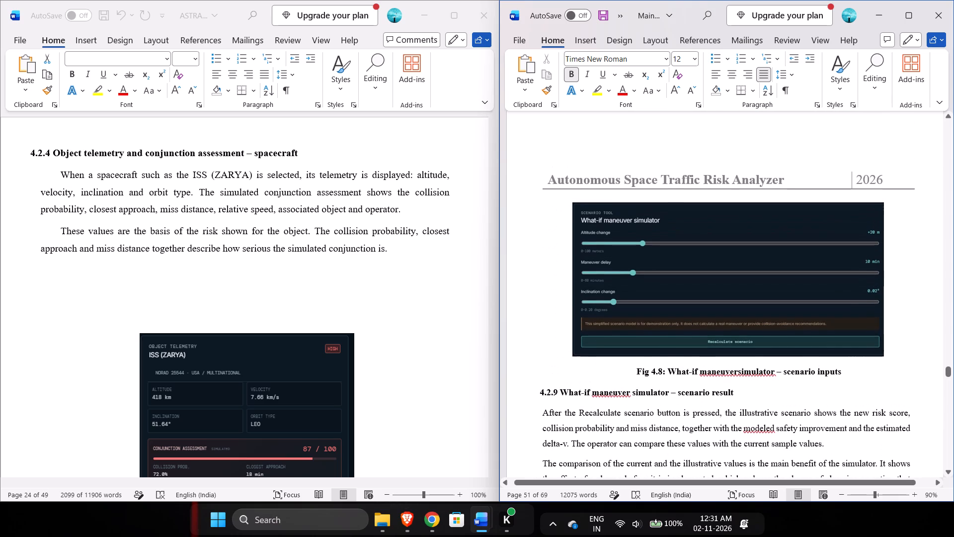
pyautogui.click(653, 269)
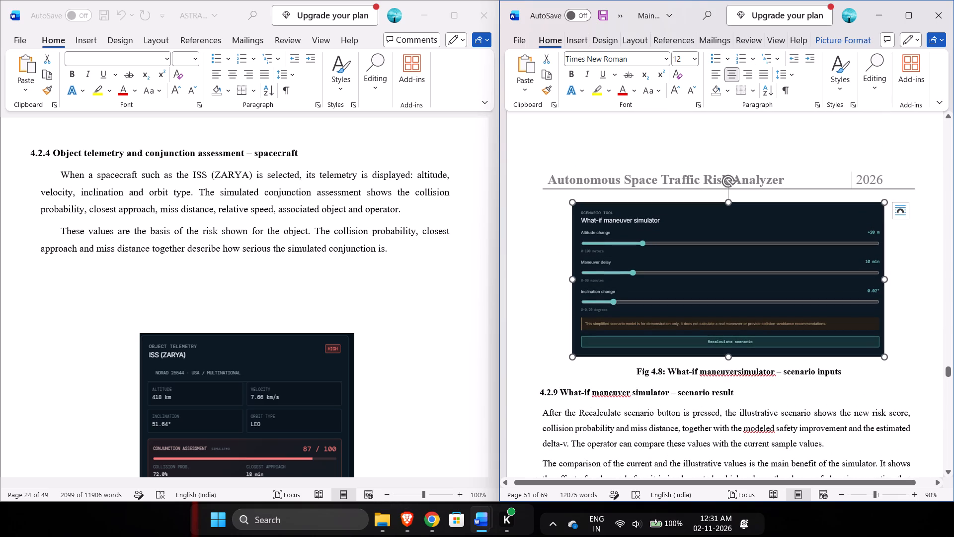
pyautogui.moveTo(884, 356); pyautogui.dragTo(871, 343)
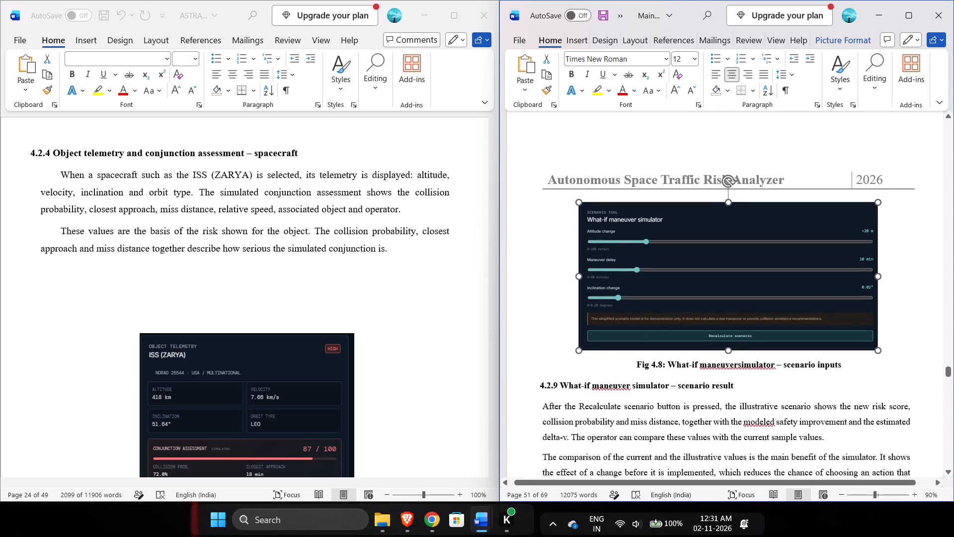
pyautogui.moveTo(871, 343); pyautogui.dragTo(867, 338)
# Shrink the Fig 4.9 screenshot proportionally to about the Fig 4.8 screenshot's width so its caption fits on the same page.
pyautogui.scroll(-2, 867, 338)
pyautogui.click(867, 338)
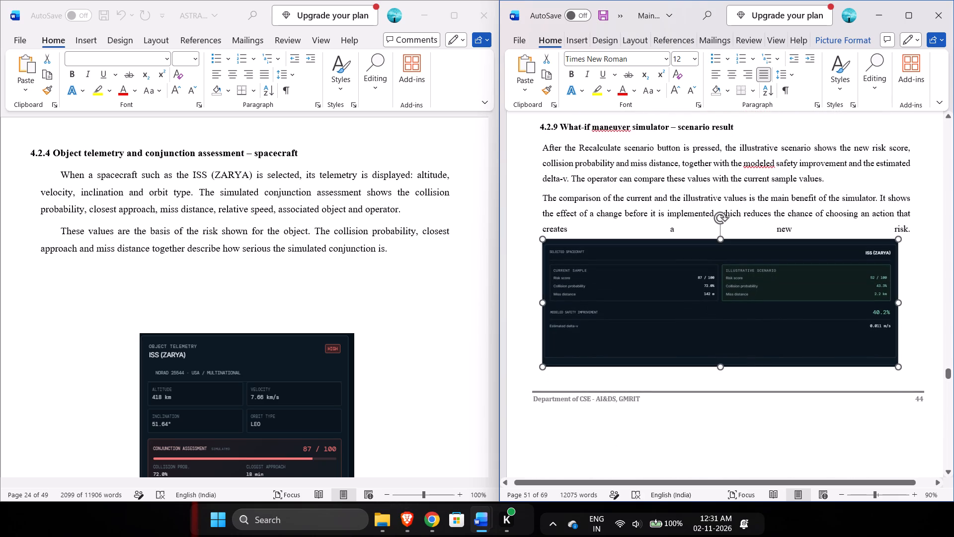
pyautogui.moveTo(901, 367); pyautogui.dragTo(878, 357)
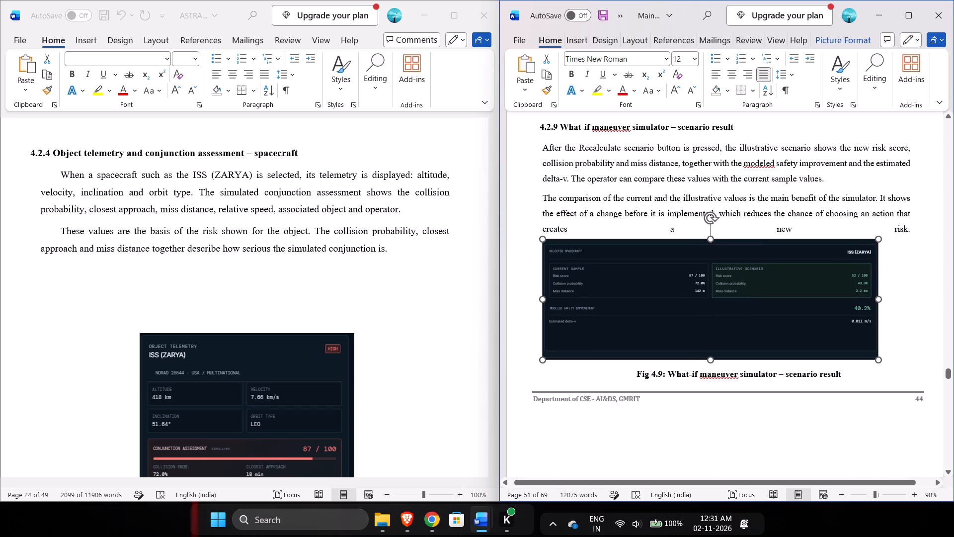
pyautogui.moveTo(878, 357); pyautogui.dragTo(842, 333)
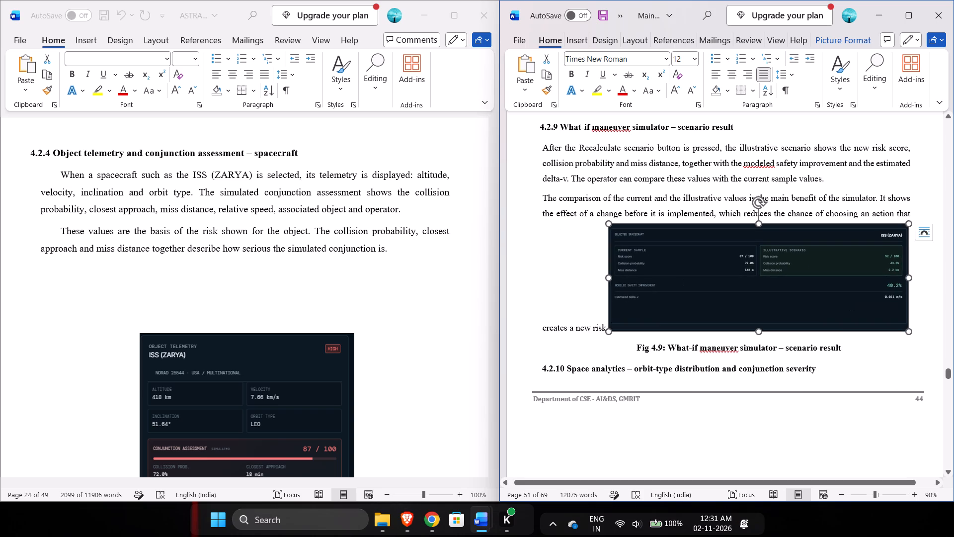
# Undo the recent resizing and moving of the Fig 4.9 and Fig 4.8 screenshots, back to before Fig 4.8 was shrunk.
pyautogui.hotkey('ctrl', 'z')
pyautogui.hotkey('ctrl', 'z')
pyautogui.hotkey('ctrl', 'z')
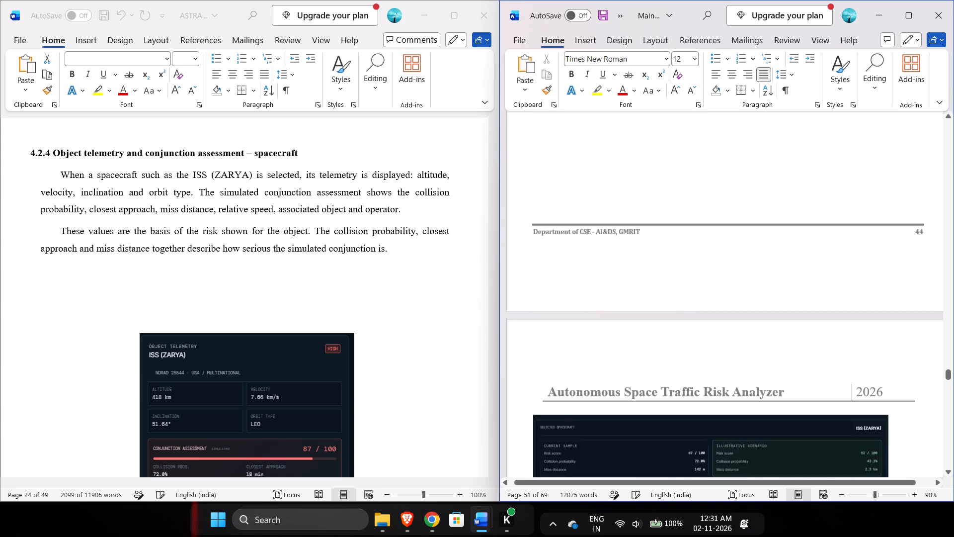
pyautogui.hotkey('ctrl', 'z')
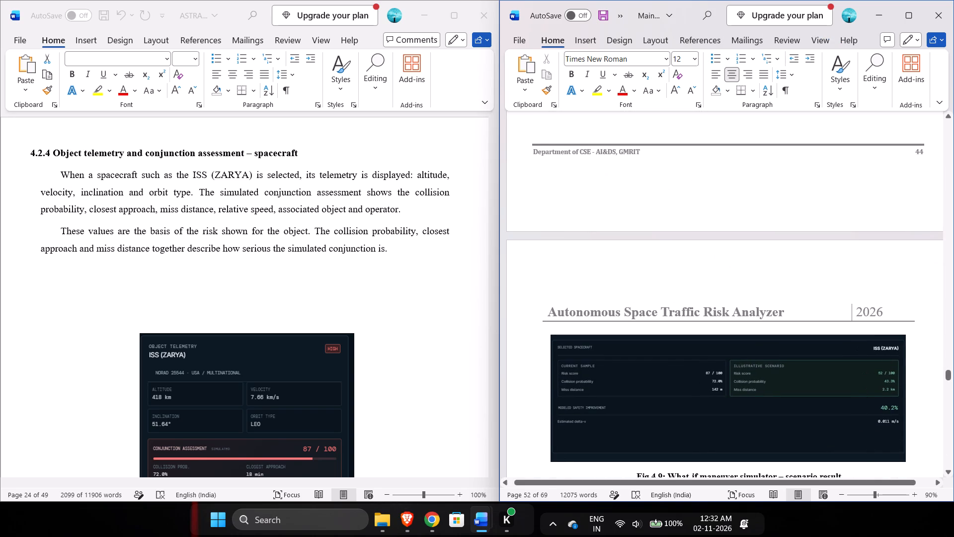
pyautogui.scroll(4, 794, 276)
pyautogui.hotkey('ctrl', 'z')
pyautogui.hotkey('ctrl', 'z')
pyautogui.hotkey('ctrl', 'z')
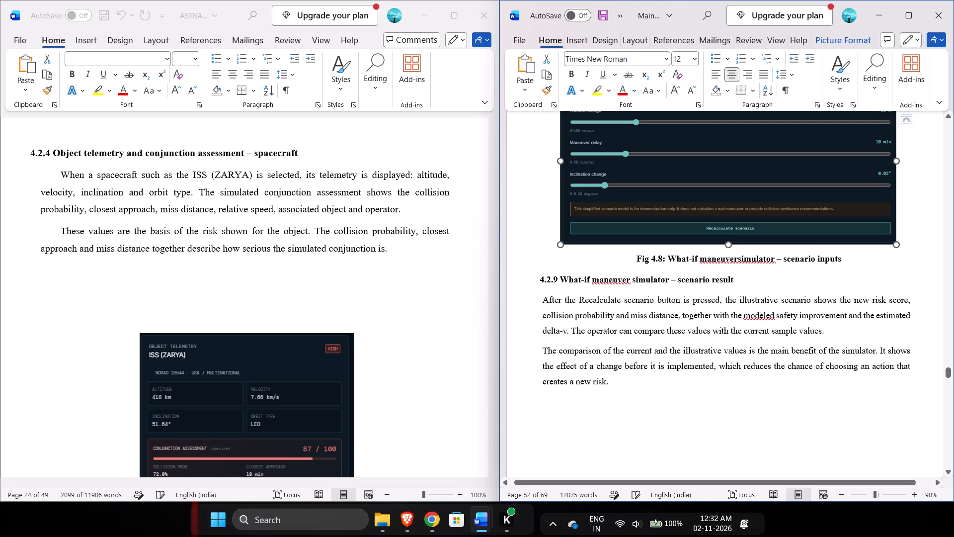
pyautogui.hotkey('ctrl', 'z')
pyautogui.hotkey('ctrl', 'z')
pyautogui.hotkey('ctrl', 'z')
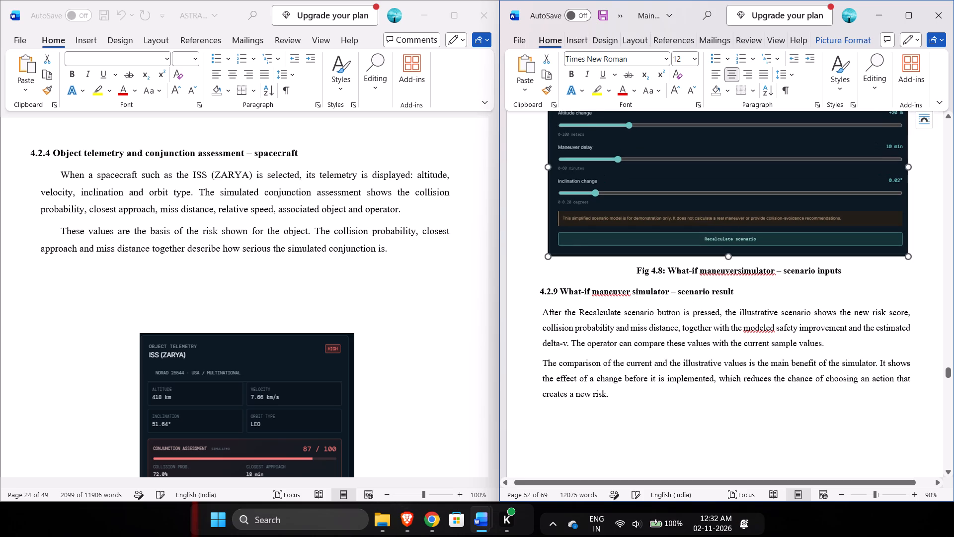
# Enlarge the Fig 4.1 mission control screenshot proportionally to about the body paragraphs' width.
pyautogui.scroll(6, 794, 276)
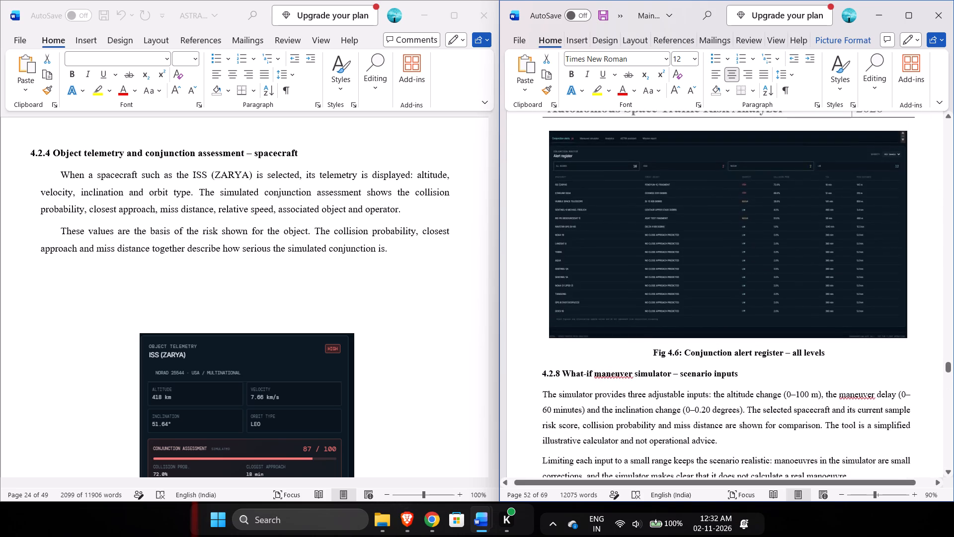
pyautogui.scroll(6, 794, 276)
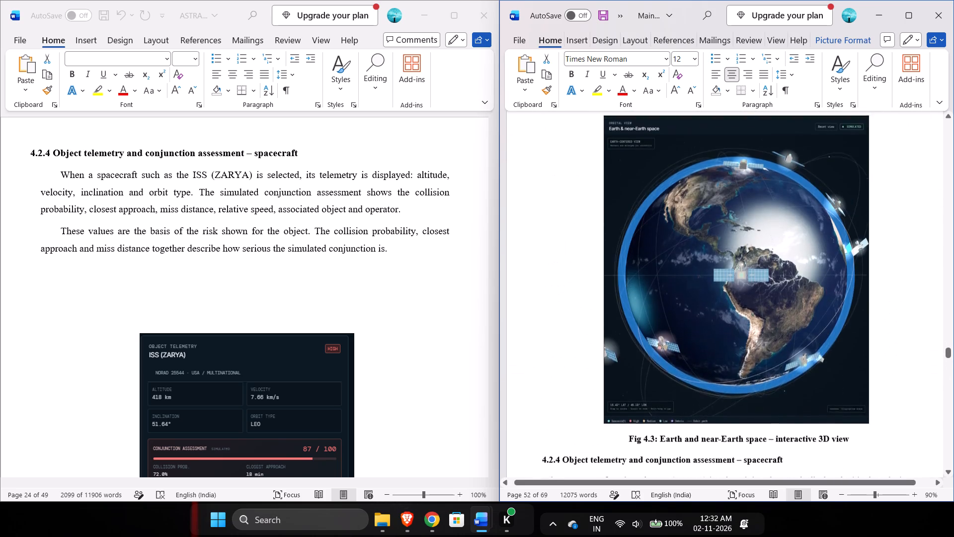
pyautogui.scroll(6, 794, 276)
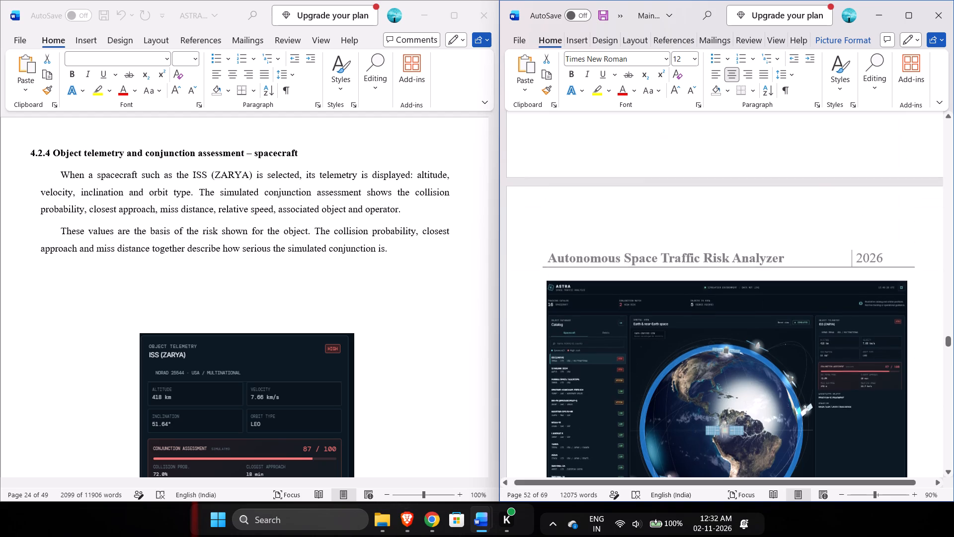
pyautogui.scroll(-1, 794, 276)
pyautogui.click(803, 289)
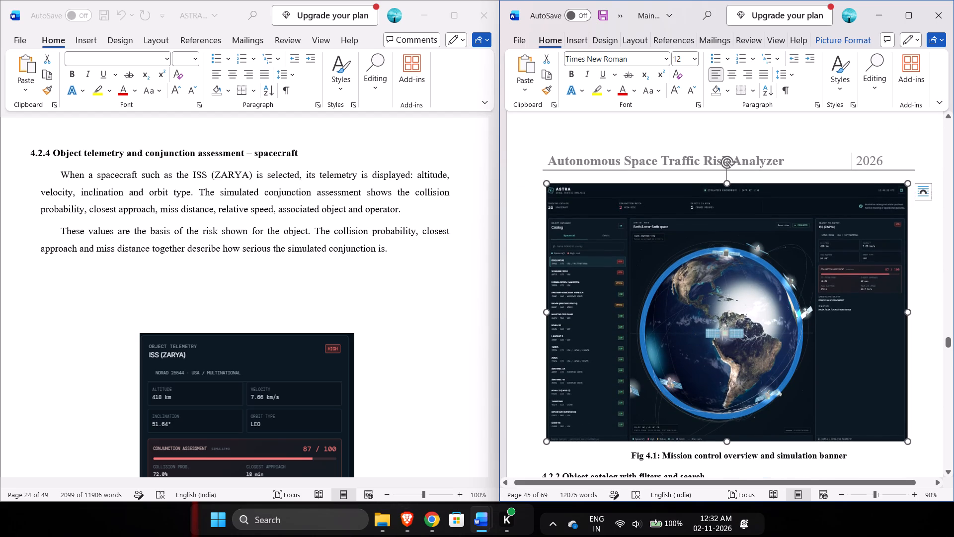
pyautogui.moveTo(908, 443); pyautogui.dragTo(913, 446)
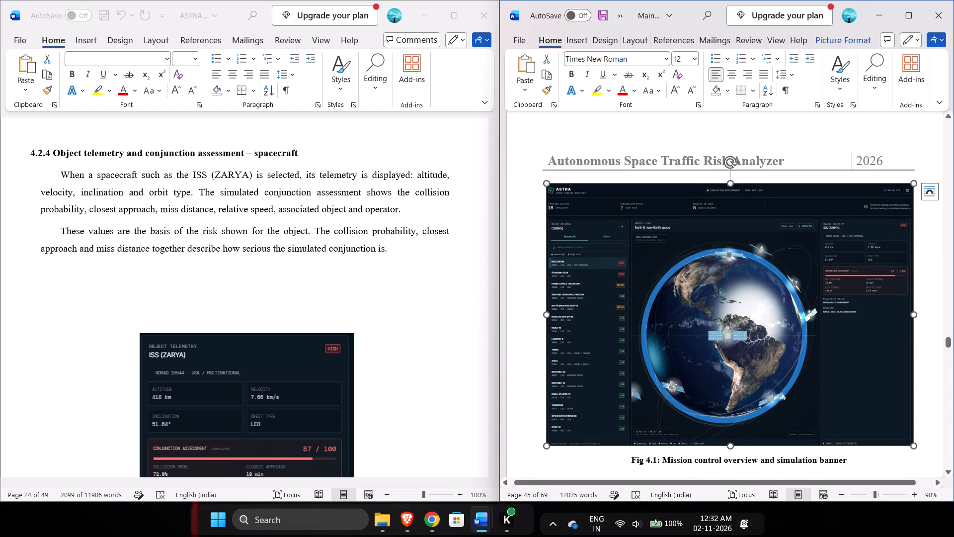
# Remove the offset in front of the Fig 4.1 screenshot and centre it on the page.
pyautogui.click(542, 183)
pyautogui.click(541, 188)
pyautogui.press('BackSpace')
pyautogui.press('BackSpace')
pyautogui.press('BackSpace')
pyautogui.press('BackSpace')
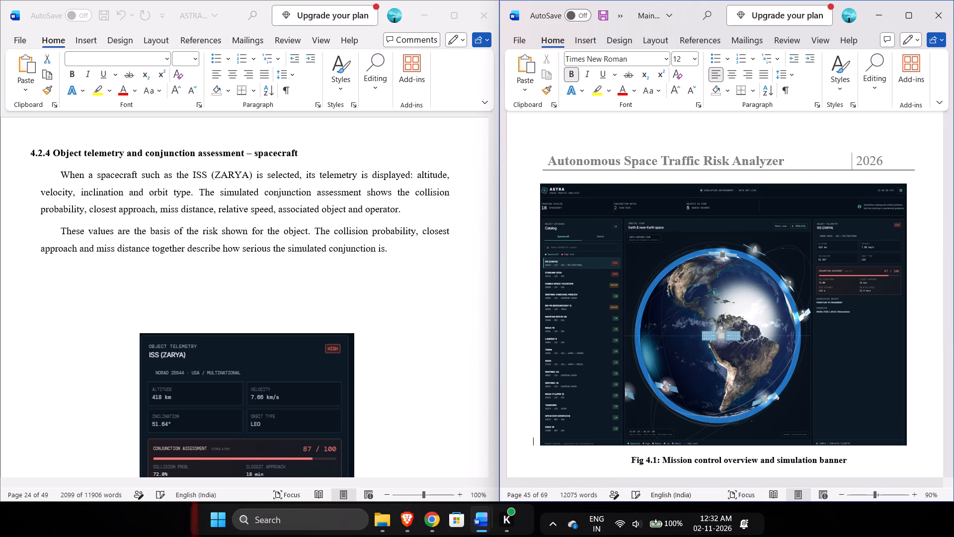
pyautogui.press('BackSpace')
pyautogui.hotkey('ctrl', 'z')
pyautogui.click(552, 205)
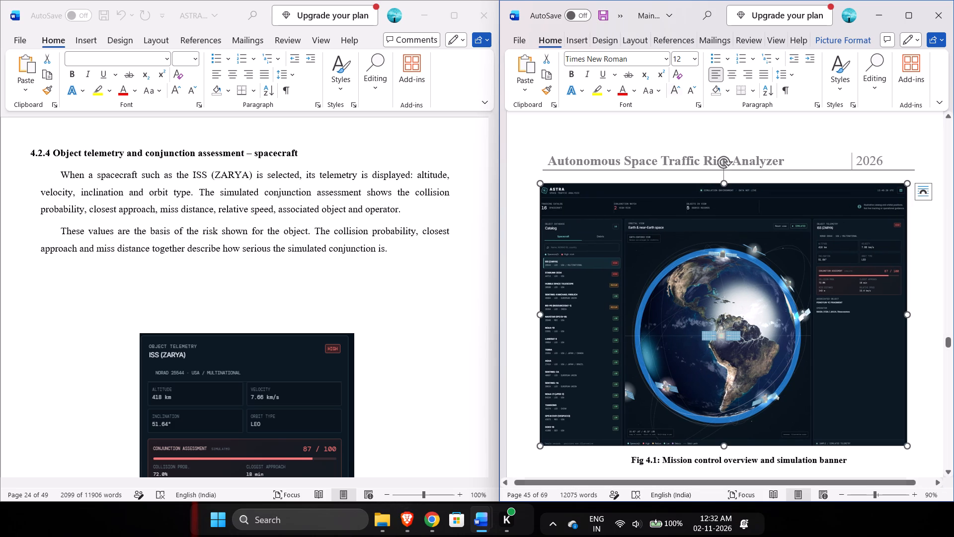
pyautogui.click(735, 70)
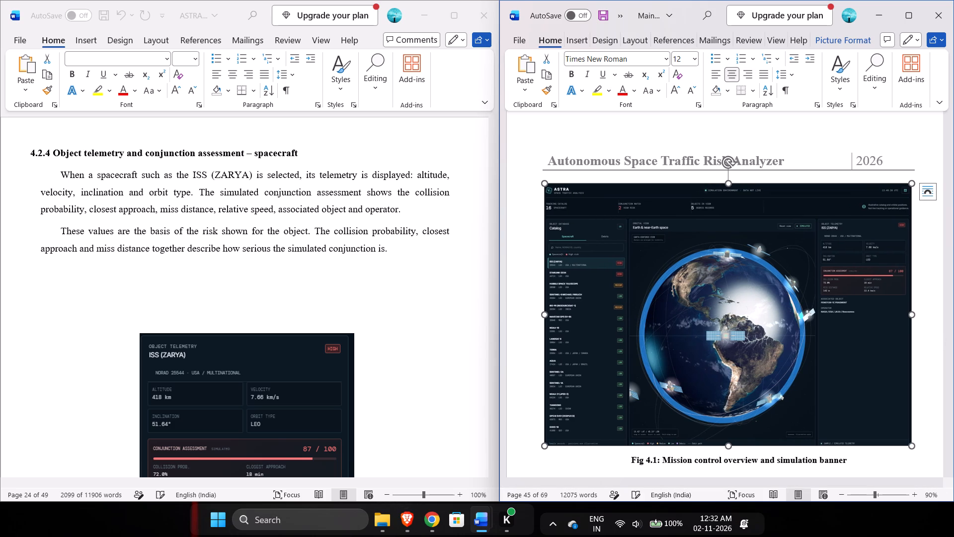
pyautogui.click(754, 142)
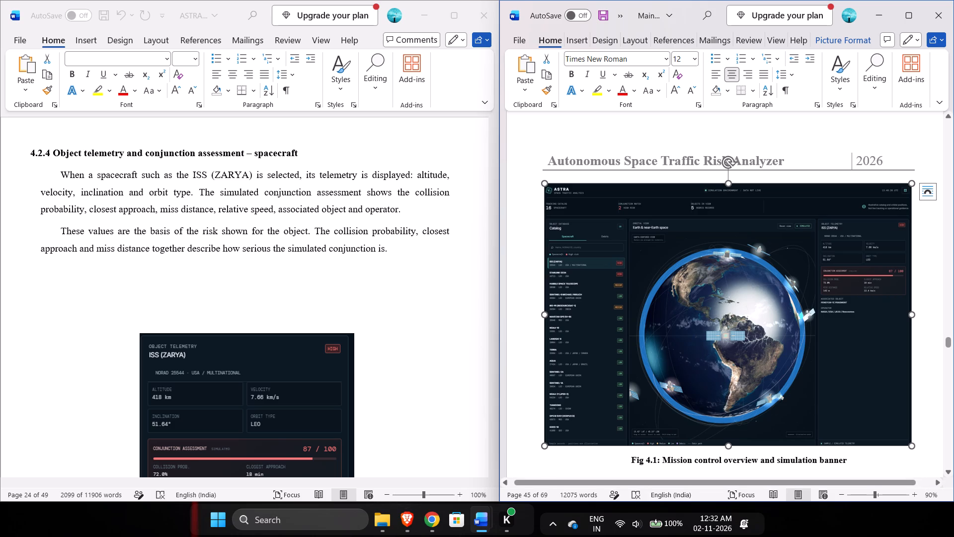
# Stretch the Fig 4.6 alert register screenshot slightly taller, keeping its width and the section 4.2.8 text on the same page.
pyautogui.scroll(6, 754, 142)
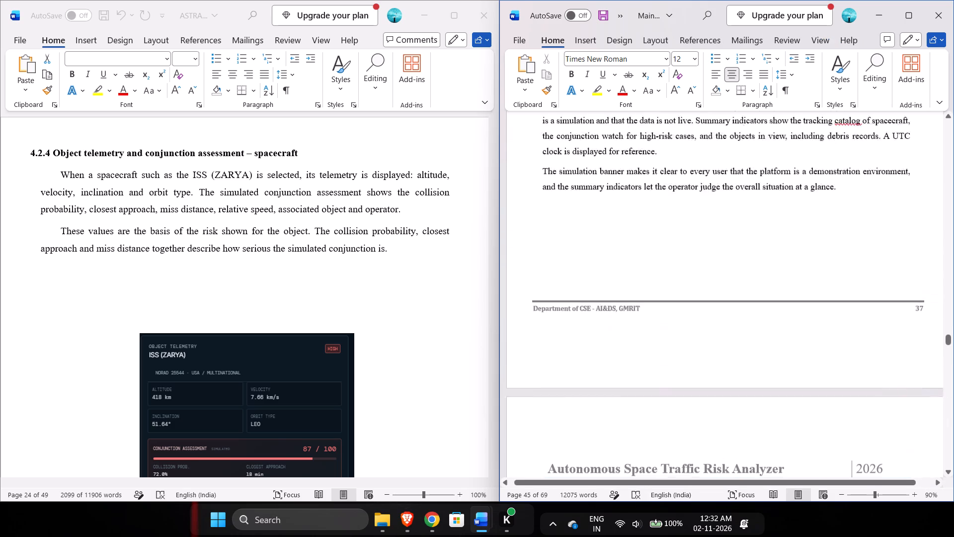
pyautogui.scroll(1, 754, 142)
pyautogui.scroll(-5, 754, 142)
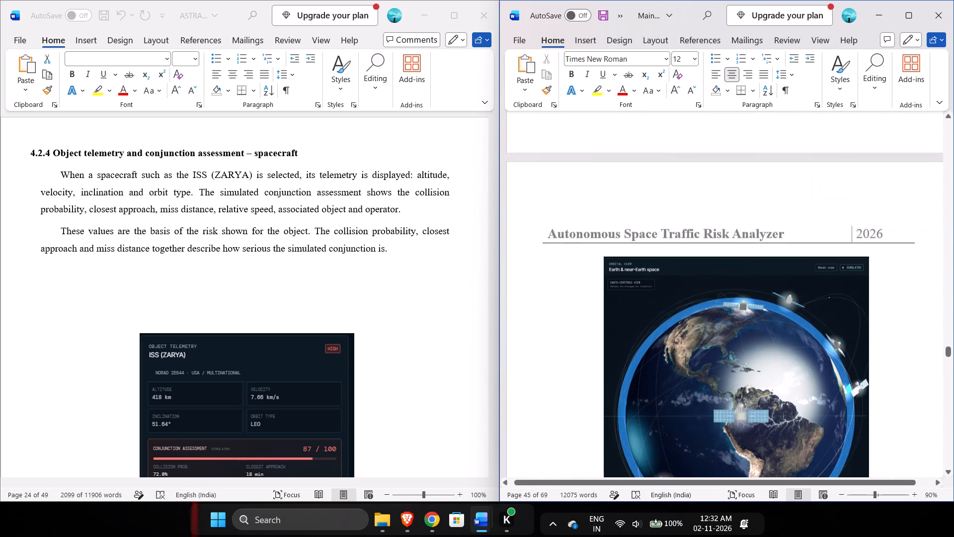
pyautogui.scroll(-5, 754, 142)
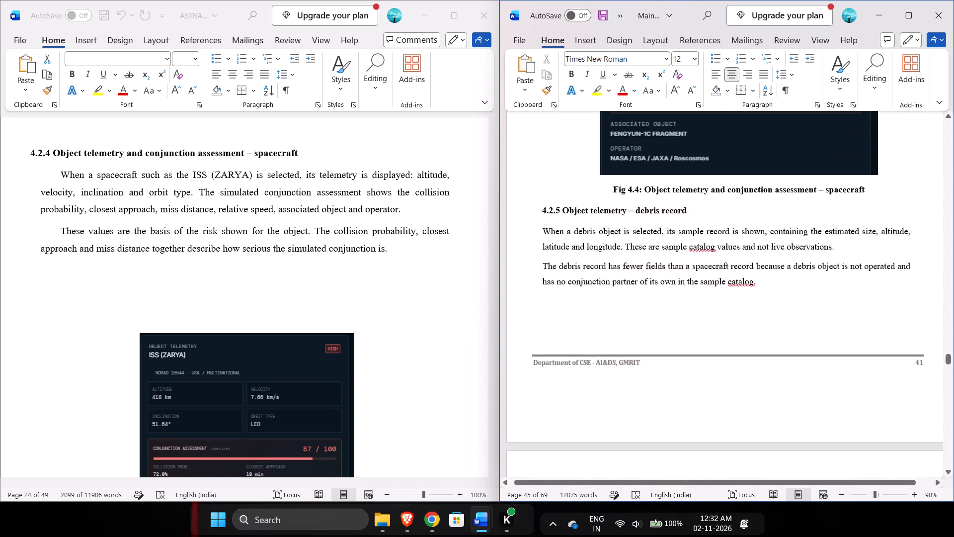
pyautogui.scroll(-6, 754, 142)
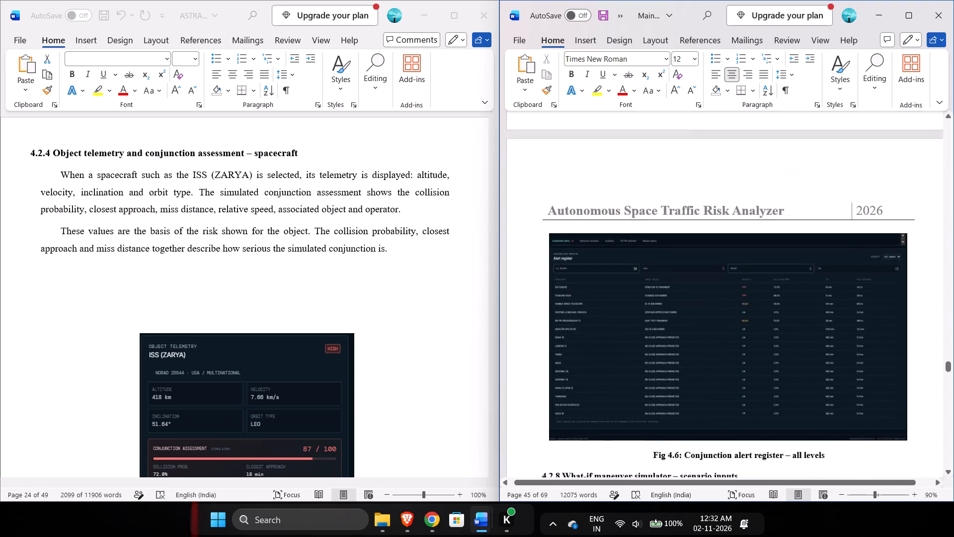
pyautogui.scroll(-3, 754, 142)
pyautogui.click(762, 181)
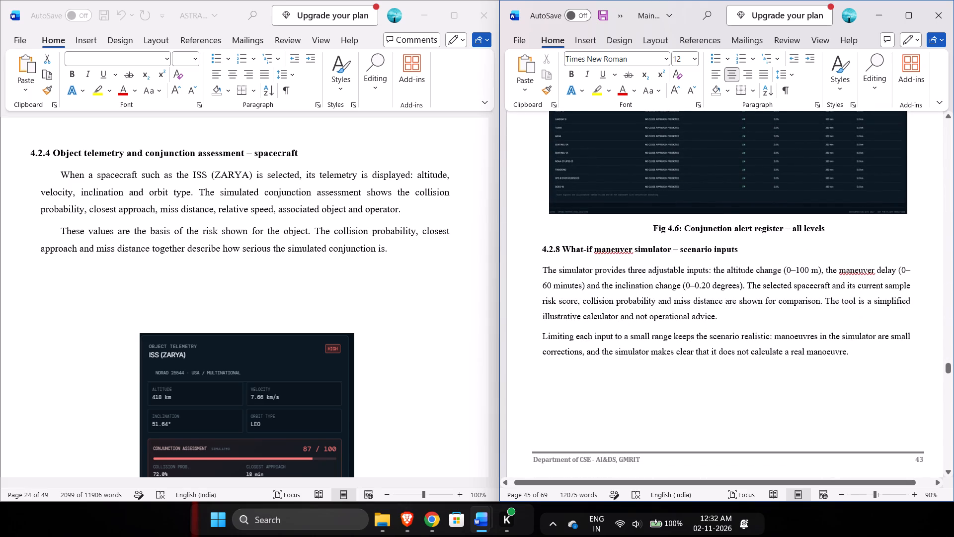
pyautogui.moveTo(729, 214); pyautogui.dragTo(730, 221)
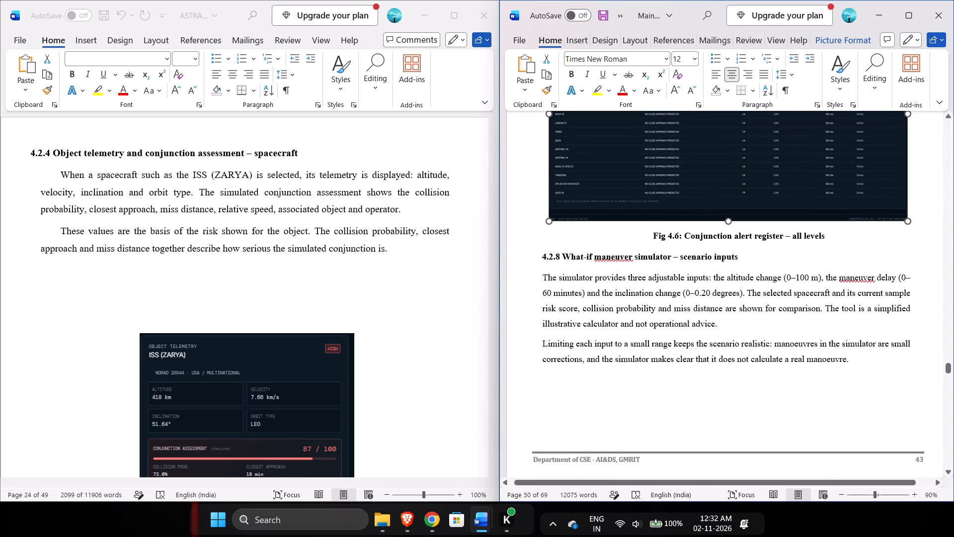
pyautogui.moveTo(730, 221); pyautogui.dragTo(730, 220)
# Switch the Fig 4.10 space analytics chart image from centred to justified alignment.
pyautogui.scroll(-2, 730, 220)
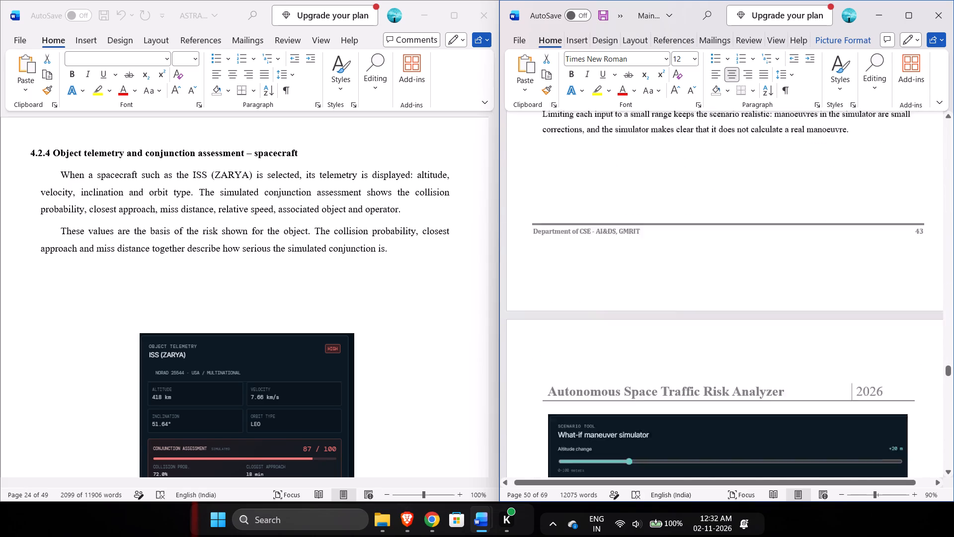
pyautogui.scroll(-1, 730, 220)
pyautogui.scroll(1, 730, 220)
pyautogui.click(730, 220)
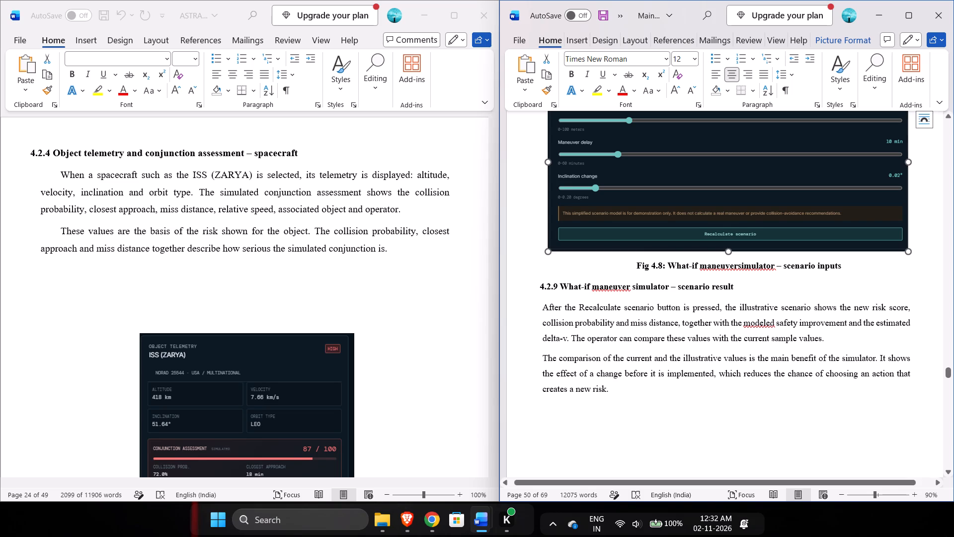
pyautogui.scroll(-4, 738, 304)
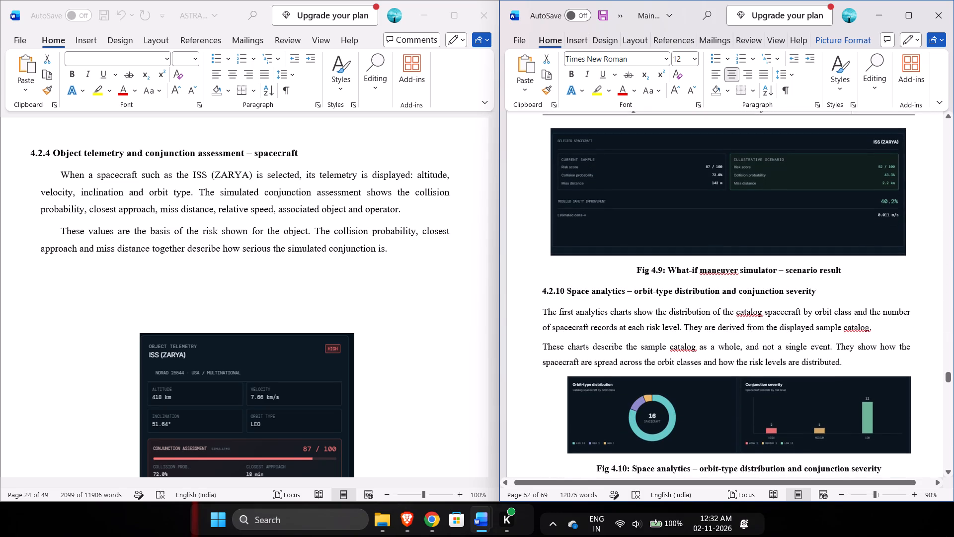
pyautogui.scroll(-1, 730, 365)
pyautogui.click(708, 291)
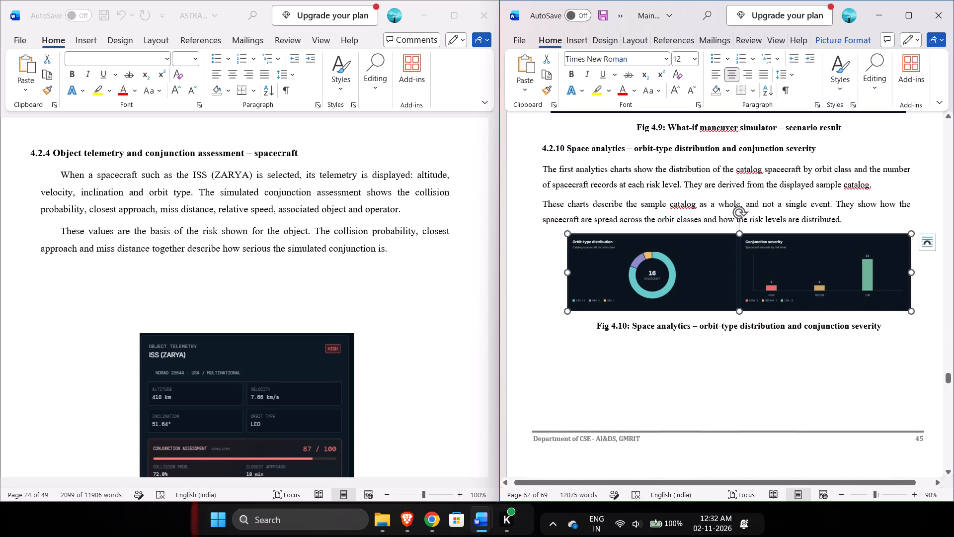
pyautogui.click(733, 73)
pyautogui.click(733, 73)
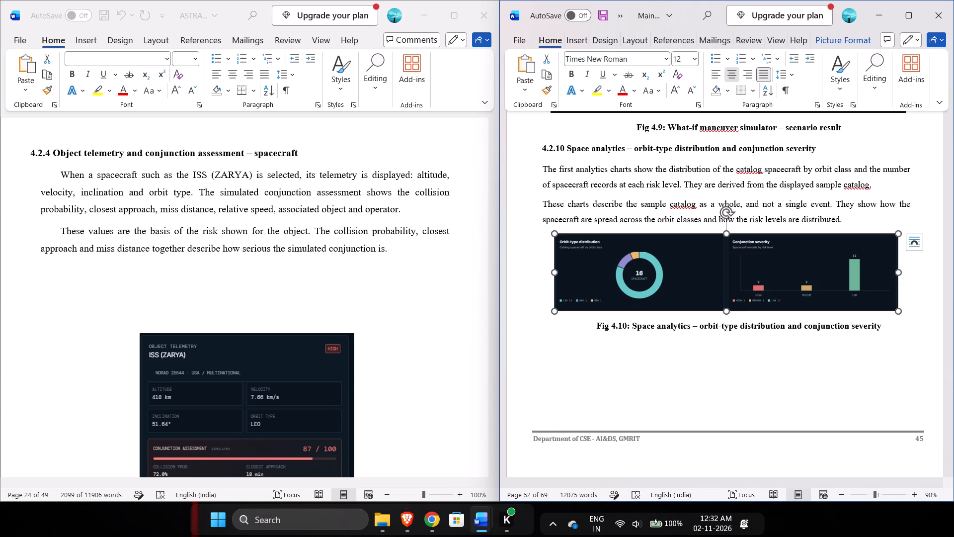
pyautogui.click(733, 73)
# Enlarge the Fig 4.10 chart image slightly in proportion and centre it.
pyautogui.scroll(1, 741, 163)
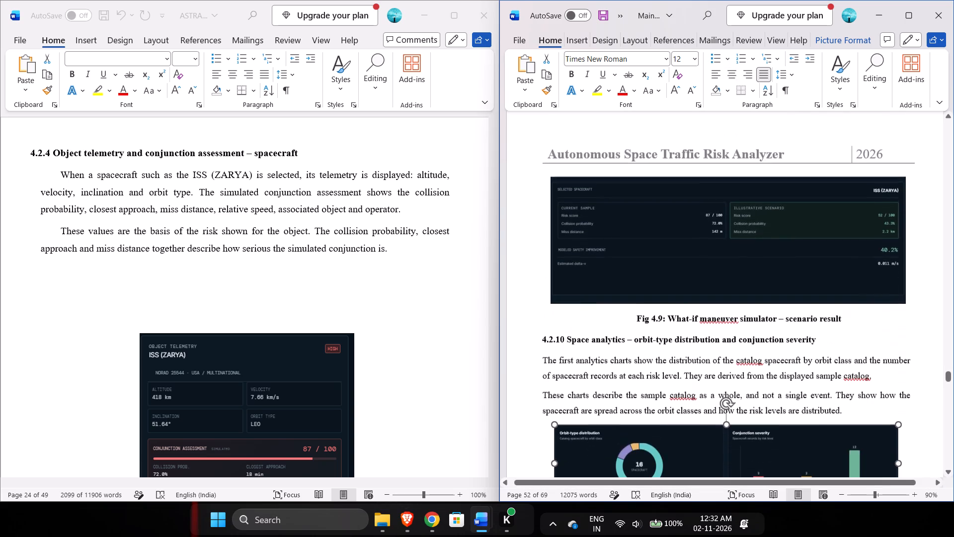
pyautogui.scroll(1, 741, 163)
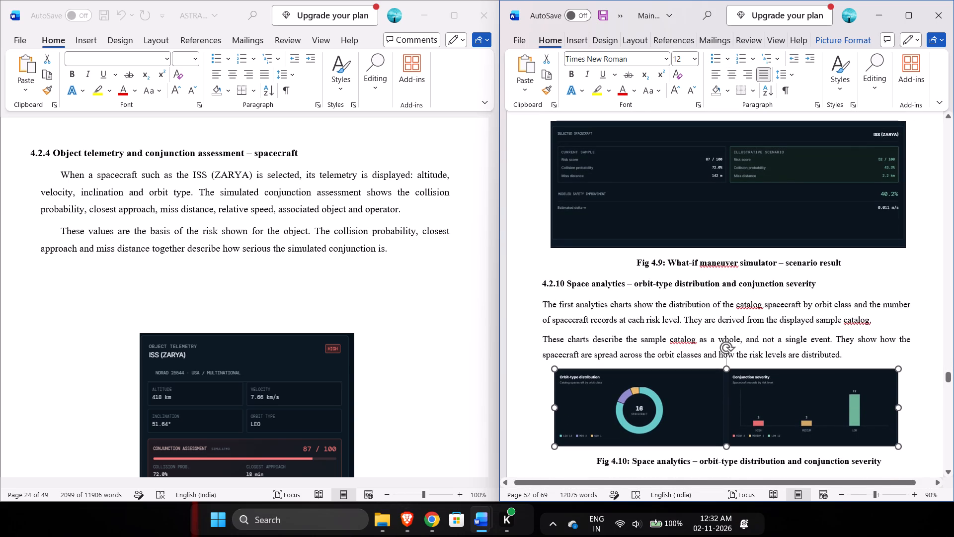
pyautogui.click(897, 447)
pyautogui.click(898, 447)
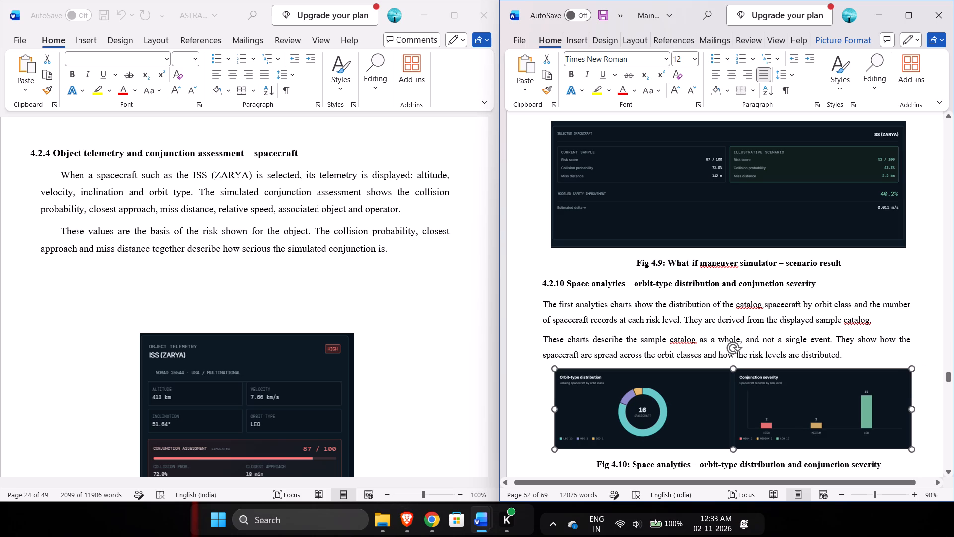
pyautogui.click(731, 79)
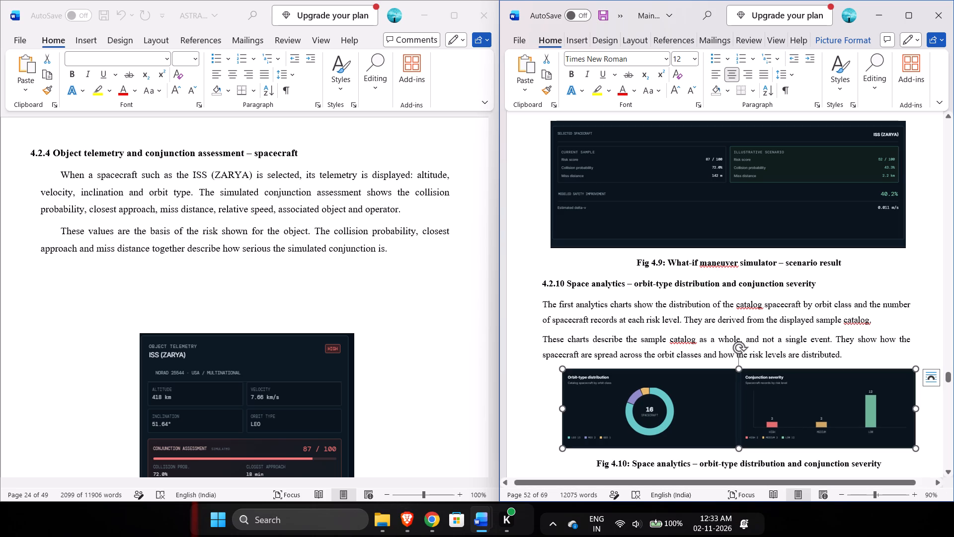
# Justify the Fig 4.10 chart image and resize it in proportion until its outer edge meets the paragraph text margin.
pyautogui.moveTo(914, 446); pyautogui.dragTo(921, 452)
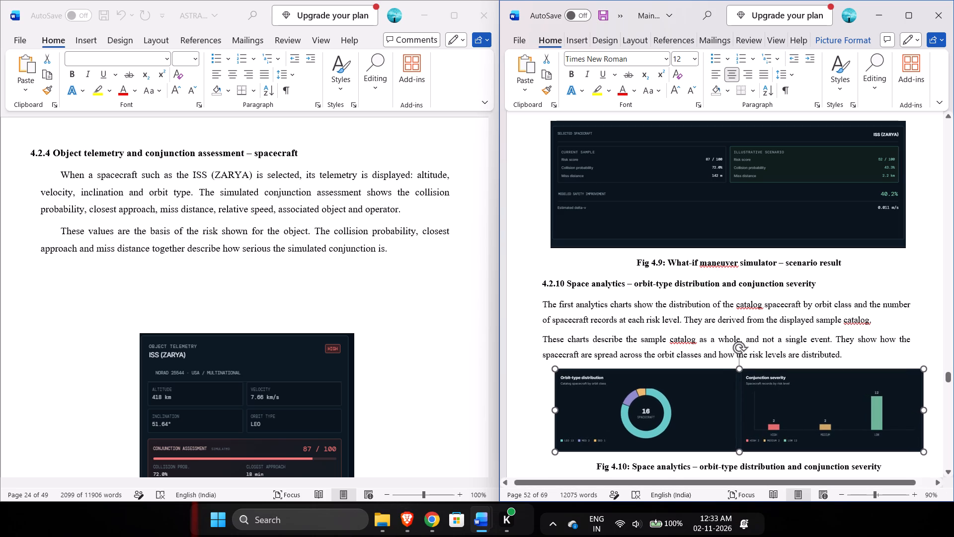
pyautogui.click(730, 74)
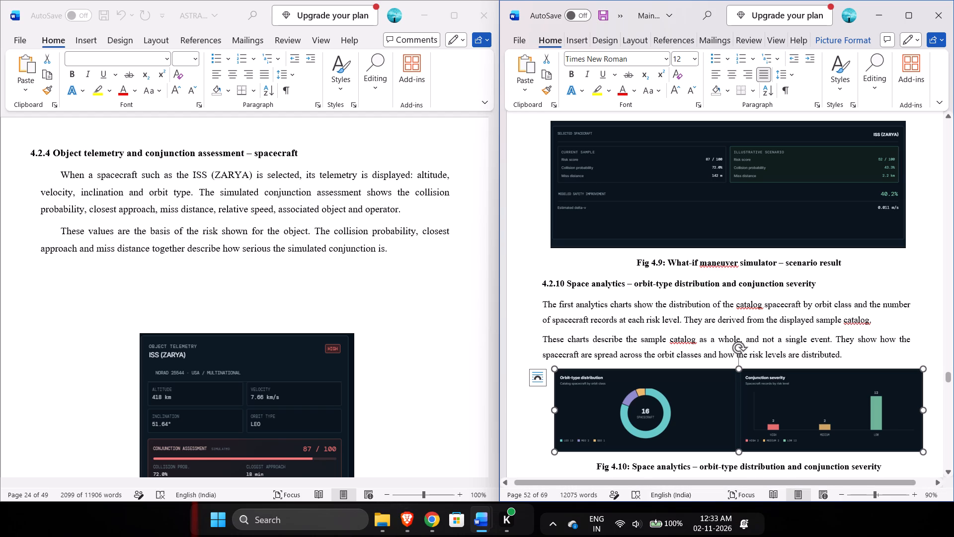
pyautogui.moveTo(571, 371); pyautogui.dragTo(565, 372)
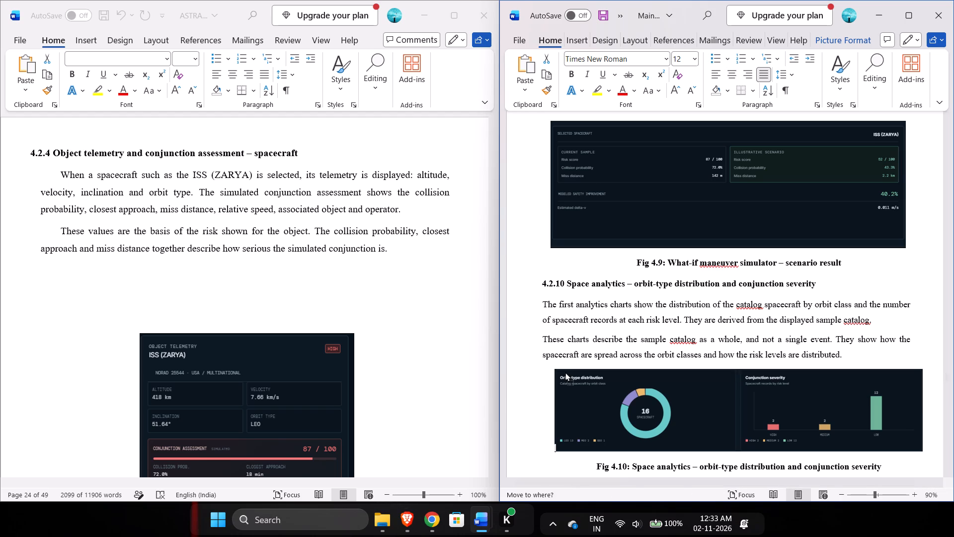
pyautogui.moveTo(565, 372); pyautogui.dragTo(564, 371)
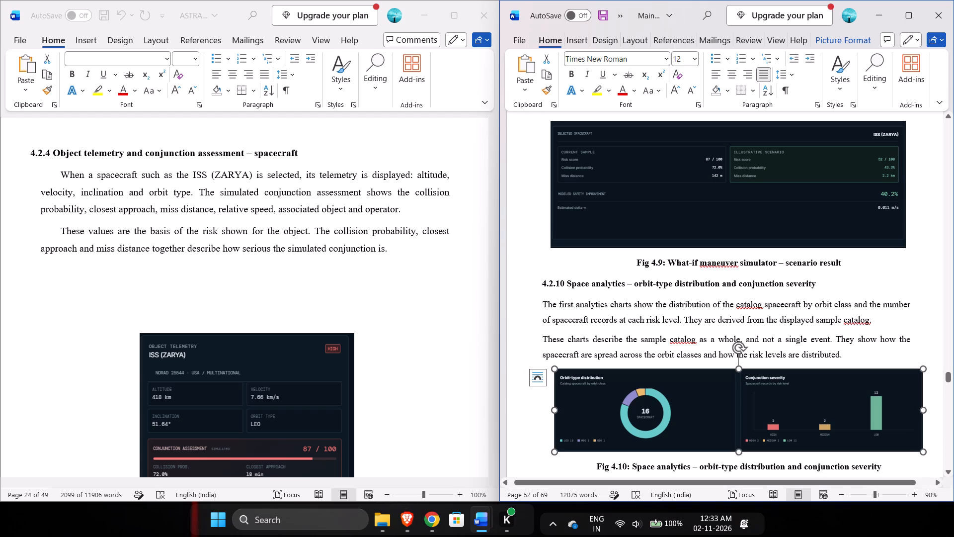
pyautogui.moveTo(922, 451); pyautogui.dragTo(918, 449)
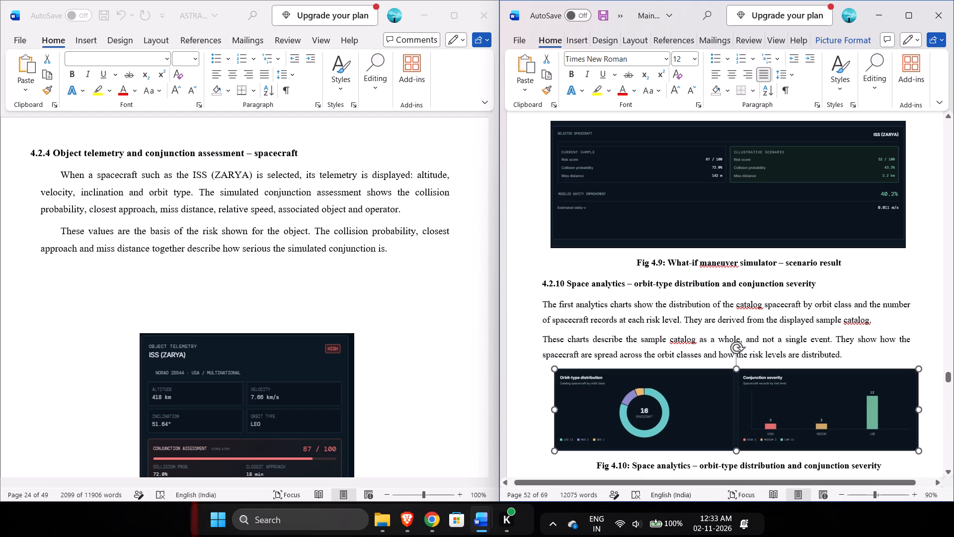
pyautogui.moveTo(918, 449); pyautogui.dragTo(911, 445)
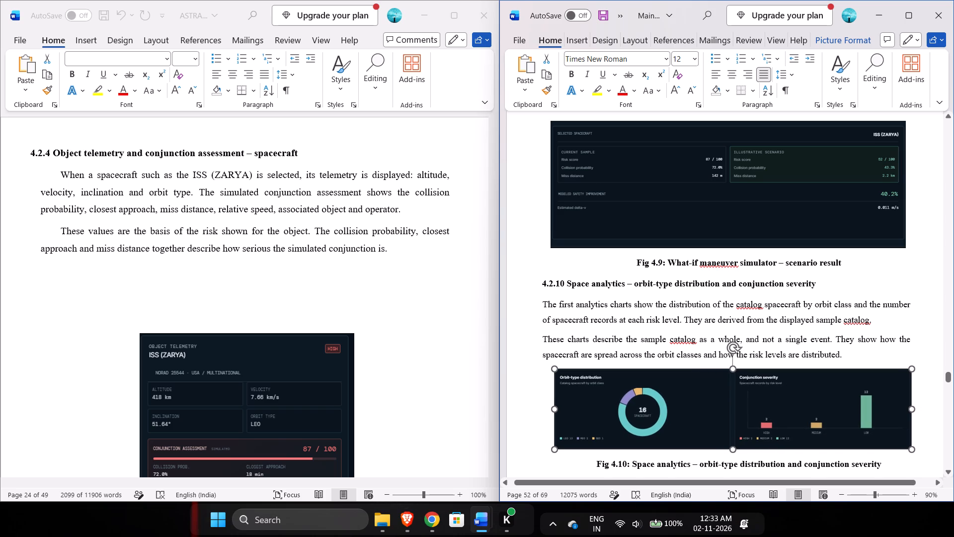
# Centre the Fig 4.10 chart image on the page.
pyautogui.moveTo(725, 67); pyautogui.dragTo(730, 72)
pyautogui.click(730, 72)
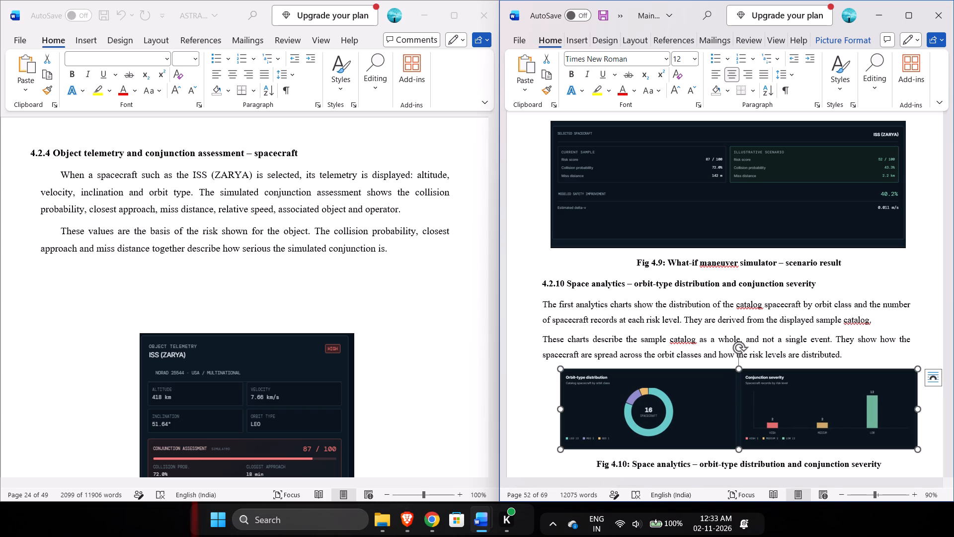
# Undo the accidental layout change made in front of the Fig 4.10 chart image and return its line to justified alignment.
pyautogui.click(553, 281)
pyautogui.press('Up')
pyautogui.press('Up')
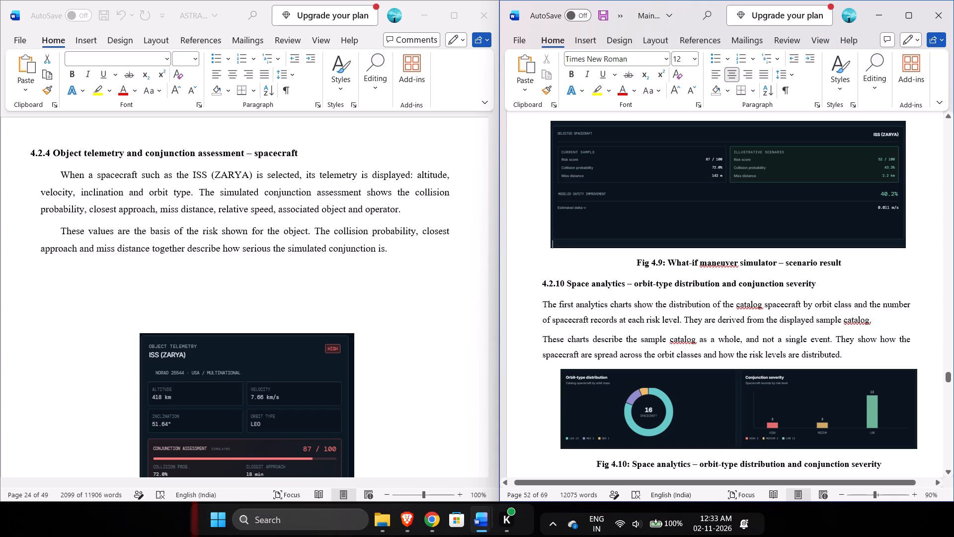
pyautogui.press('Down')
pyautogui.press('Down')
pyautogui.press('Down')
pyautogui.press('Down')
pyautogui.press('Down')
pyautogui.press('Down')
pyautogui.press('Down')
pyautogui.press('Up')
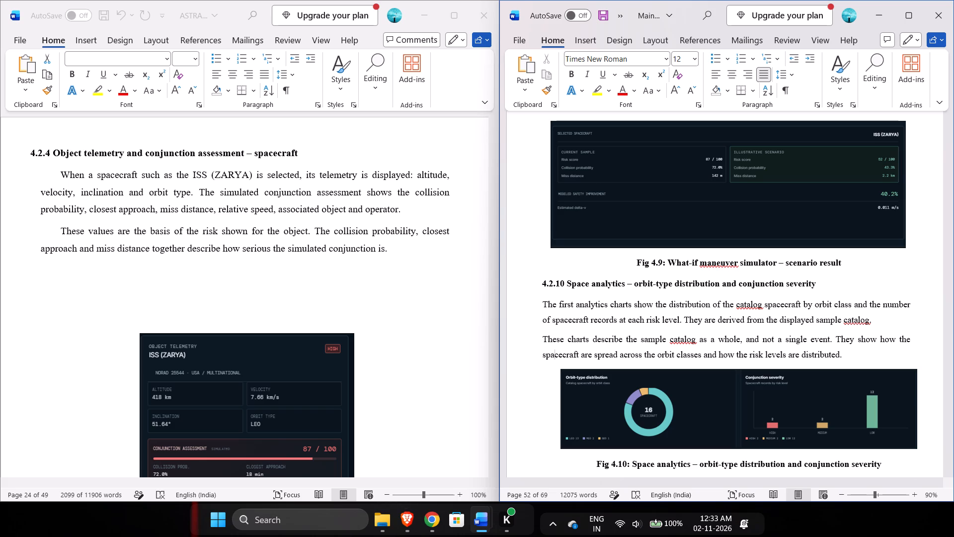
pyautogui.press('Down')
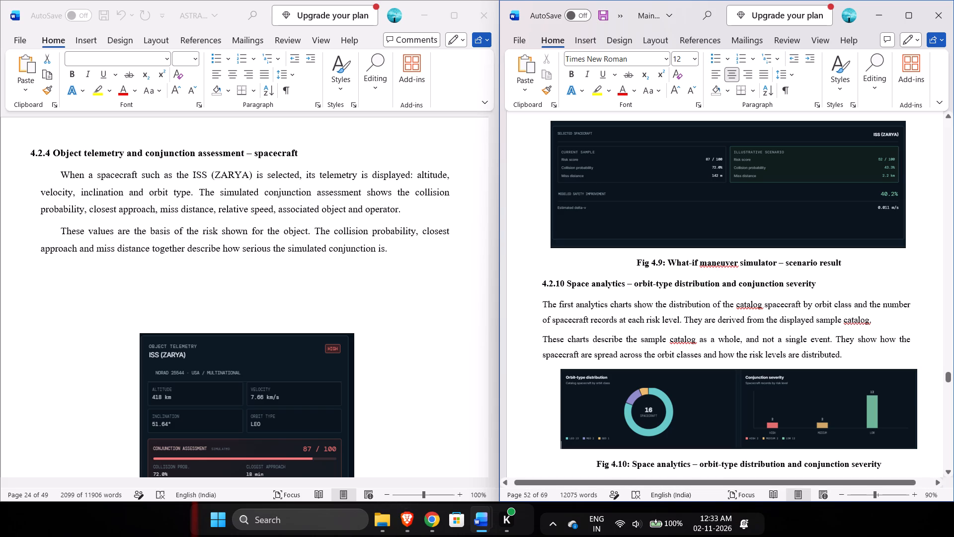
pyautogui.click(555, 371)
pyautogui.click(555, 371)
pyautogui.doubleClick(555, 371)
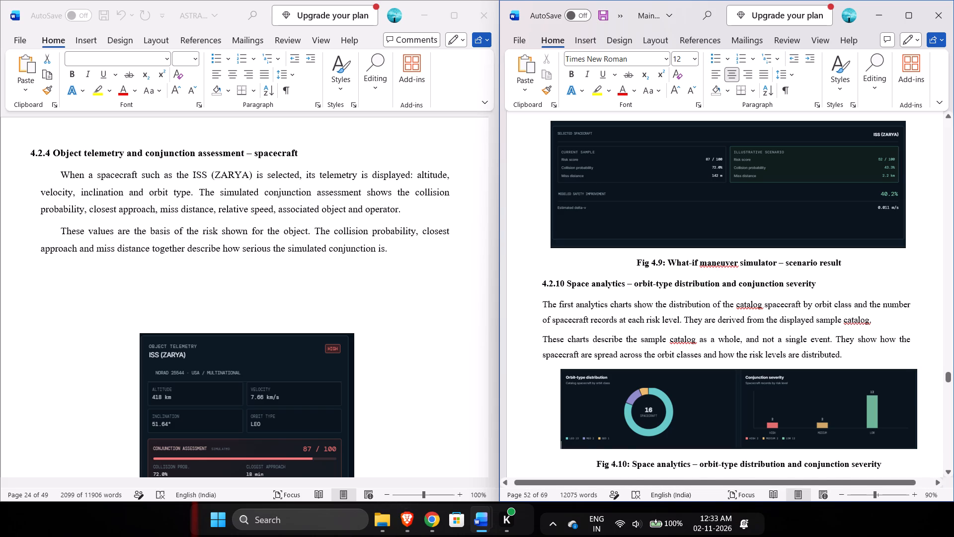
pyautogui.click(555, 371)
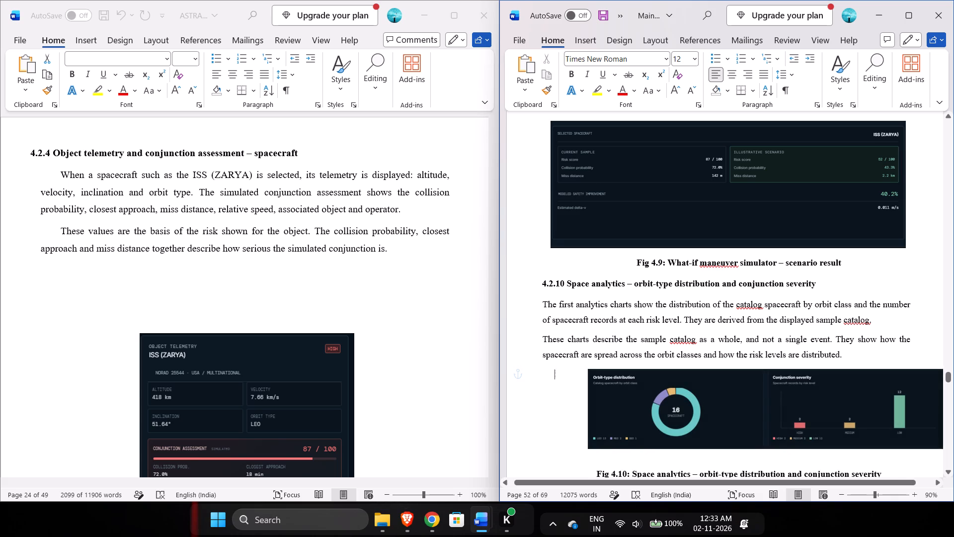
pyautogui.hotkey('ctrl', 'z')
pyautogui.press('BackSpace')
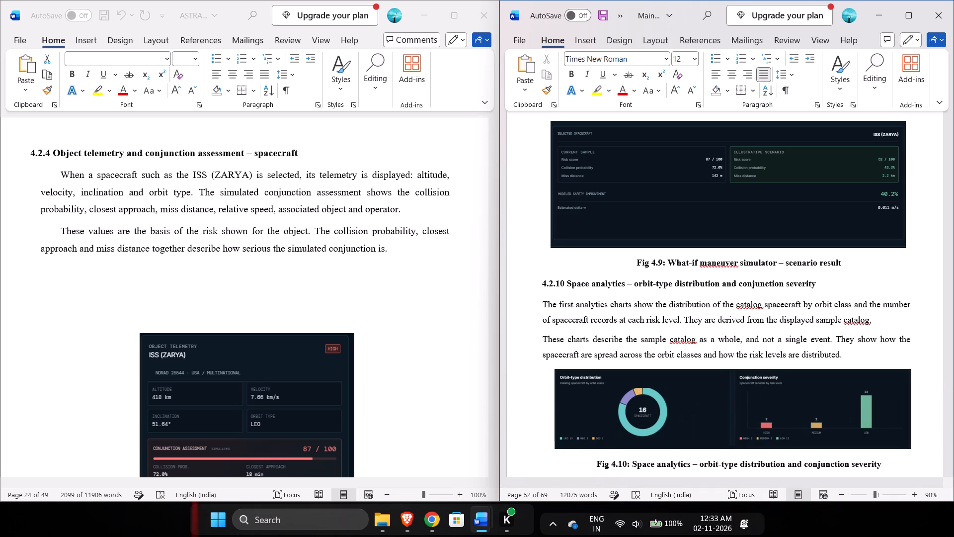
# Shrink the Fig 4.10 chart image slightly in proportion so its outer edge lines up with the Fig 4.9 screenshot.
pyautogui.scroll(-1, 672, 425)
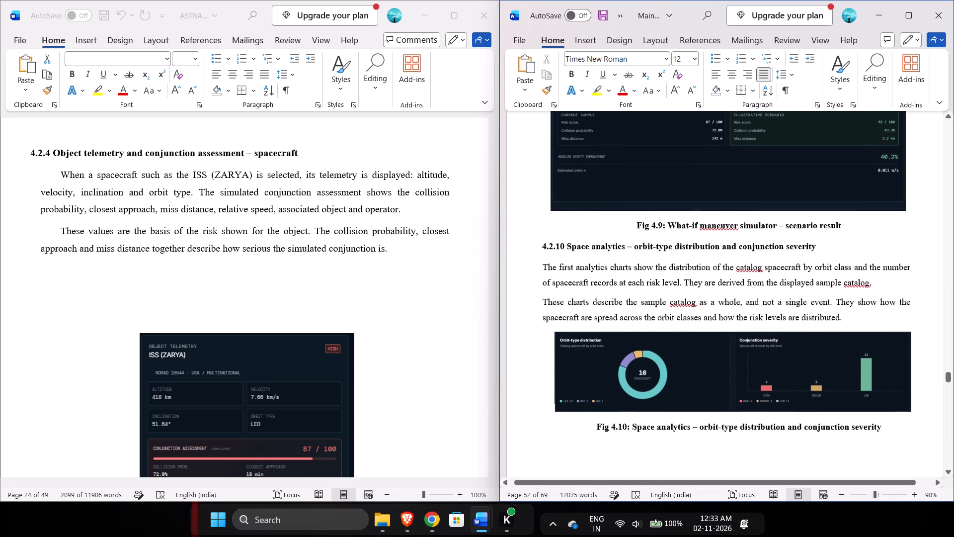
pyautogui.scroll(-1, 672, 425)
pyautogui.click(875, 382)
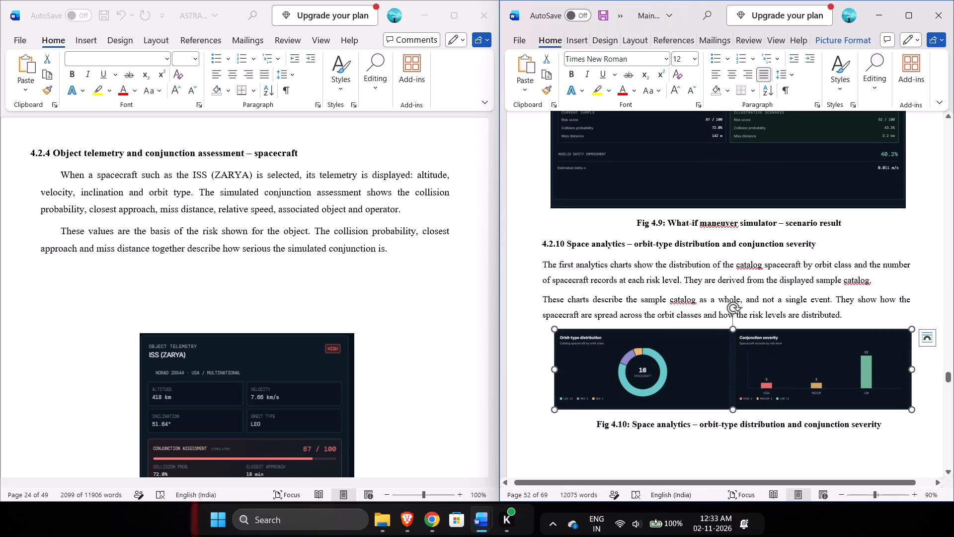
pyautogui.moveTo(915, 409); pyautogui.dragTo(904, 401)
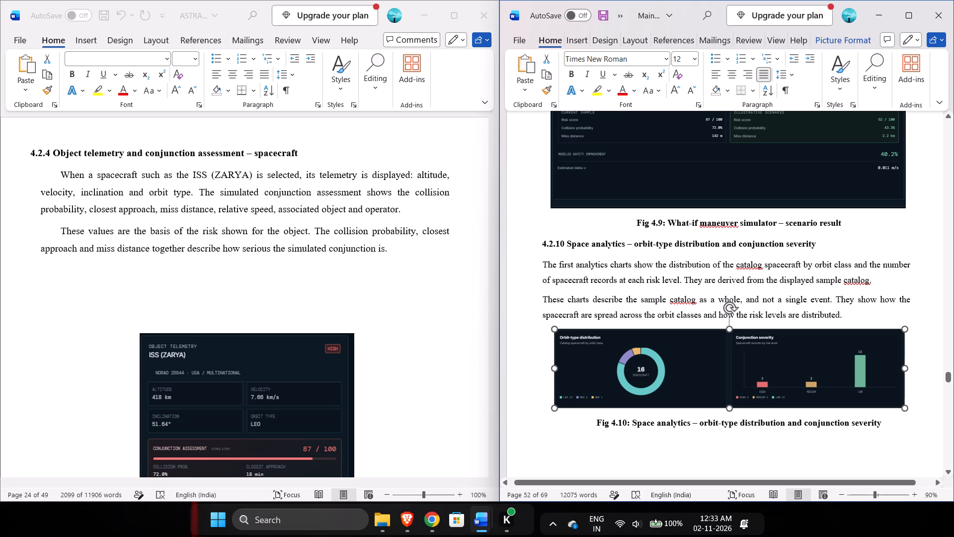
pyautogui.scroll(-3, 888, 454)
pyautogui.scroll(3, 888, 454)
pyautogui.click(890, 391)
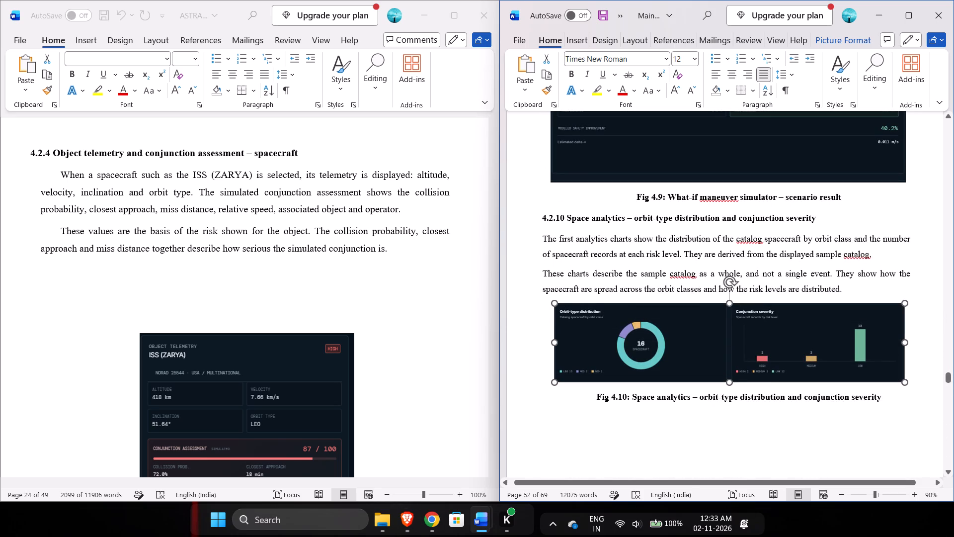
# Pull heading 4.2.11 up directly below the Fig 4.10 caption and align it flush with the text margin.
pyautogui.click(890, 397)
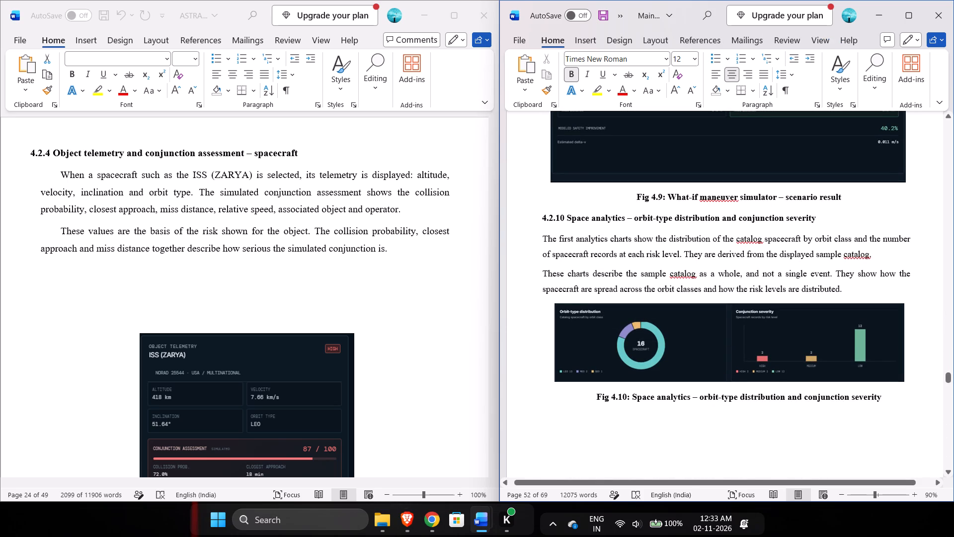
pyautogui.press('Delete')
pyautogui.press('Return')
pyautogui.press('BackSpace')
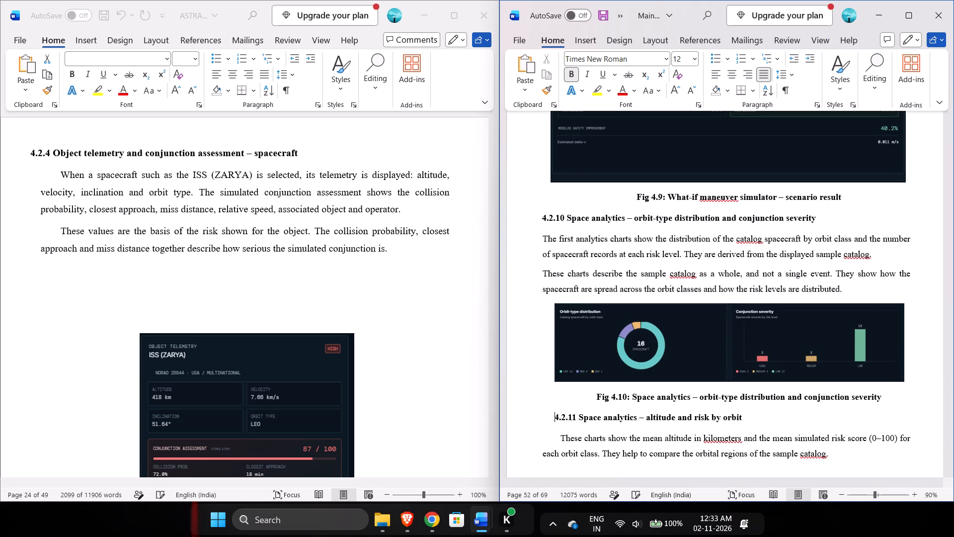
pyautogui.press('BackSpace')
pyautogui.press('space')
pyautogui.press('space')
pyautogui.press('space')
pyautogui.press('space')
# Remove the first-line indents from both body paragraphs of section 4.2.11.
pyautogui.press('Down')
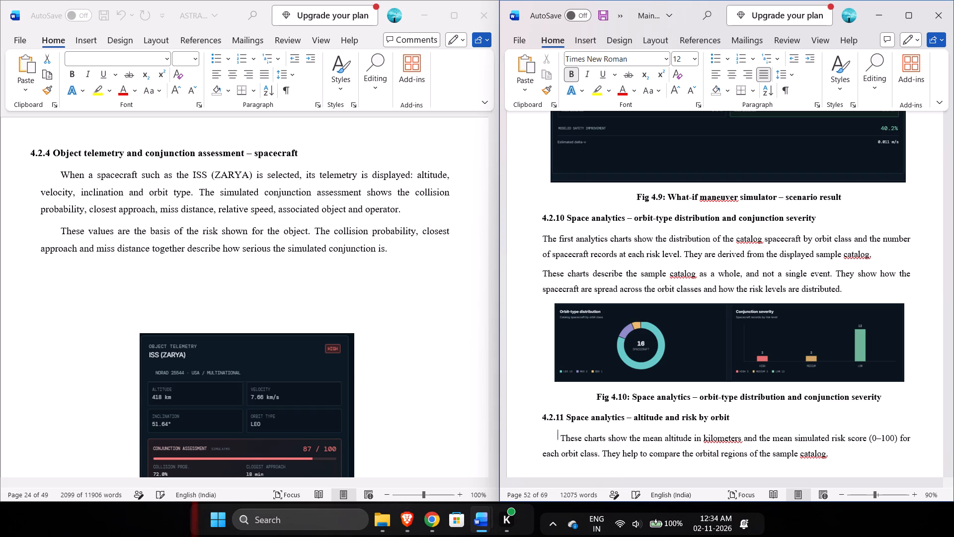
pyautogui.hotkey('ctrl', 'BackSpace')
pyautogui.hotkey('ctrl', 'z')
pyautogui.press('BackSpace')
pyautogui.press('Down')
pyautogui.press('Down')
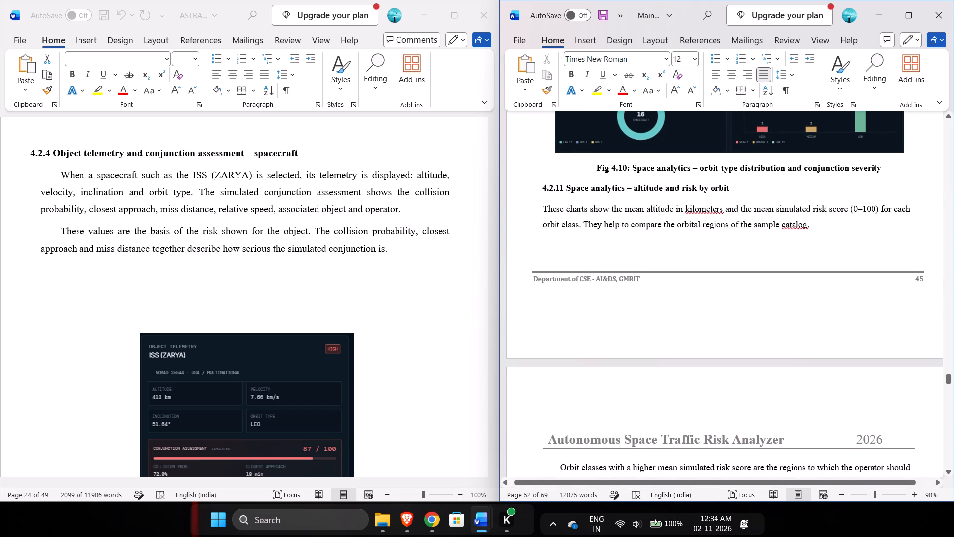
pyautogui.press('BackSpace')
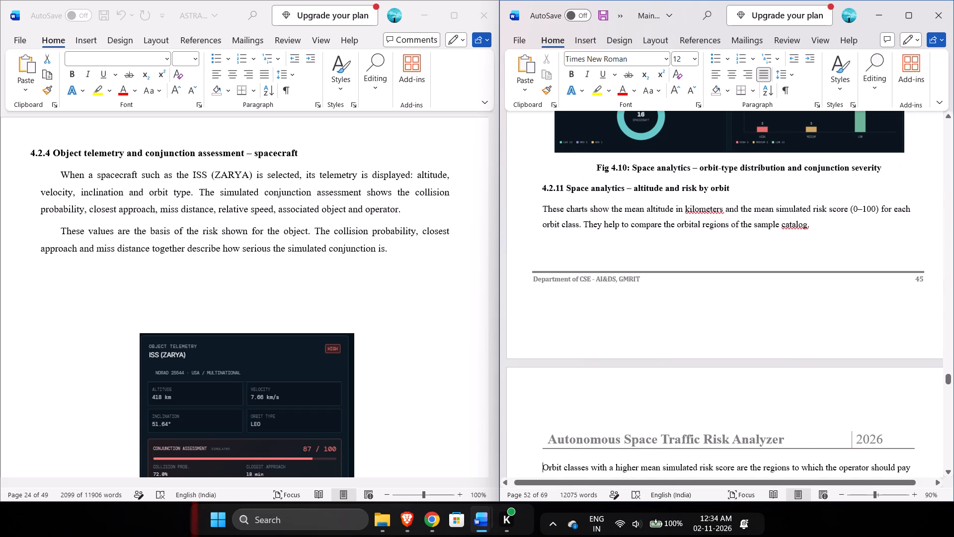
# Delete the blank space between the paragraph ending "more attention." and the section 4.2.11 chart image.
pyautogui.press('Down')
pyautogui.press('Down')
pyautogui.press('Down')
pyautogui.press('Down')
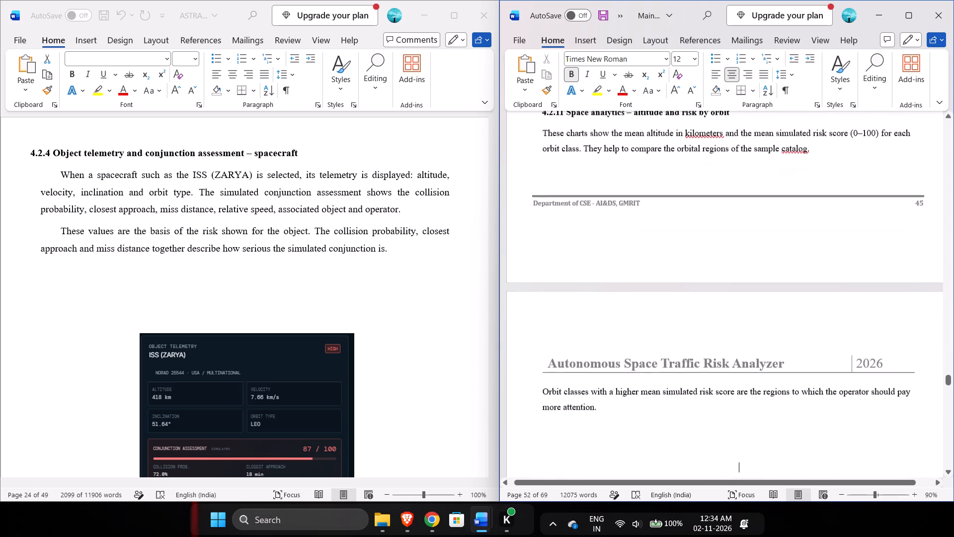
pyautogui.press('Up')
pyautogui.press('Down')
pyautogui.press('Up')
pyautogui.press('Up')
pyautogui.press('Up')
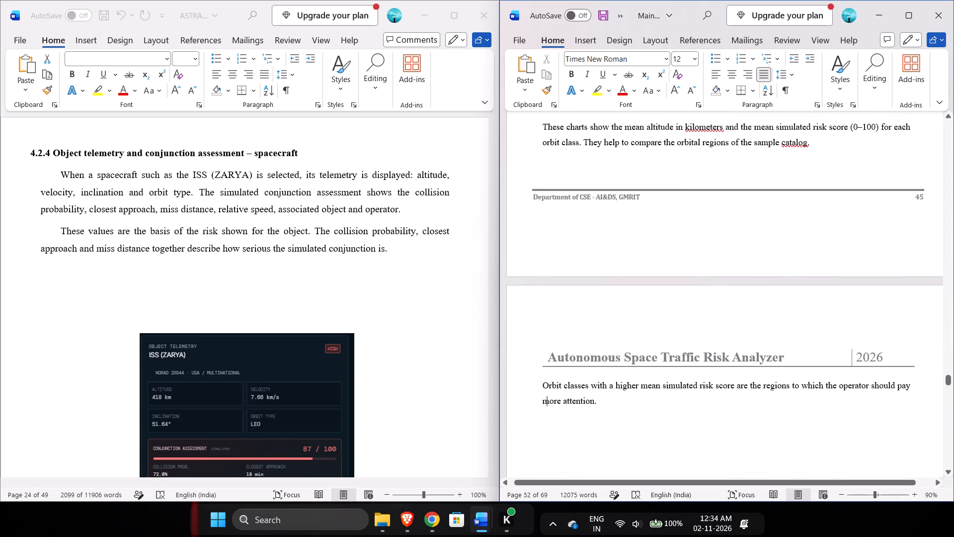
pyautogui.press('Down')
pyautogui.hotkey('ctrl', 'Left')
pyautogui.press('Delete')
pyautogui.press('Delete')
pyautogui.press('Delete')
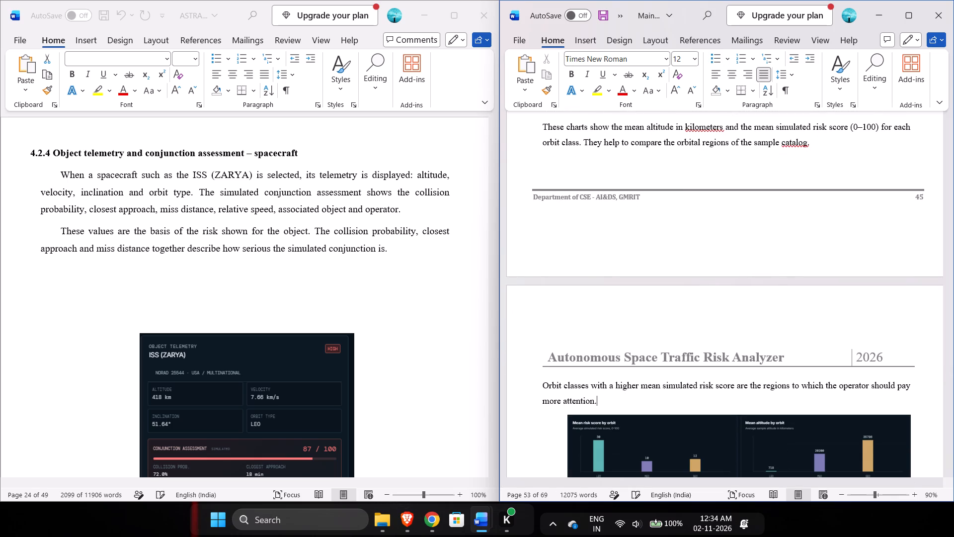
# Enlarge the Fig 4.11 altitude and risk chart image slightly in proportion and keep it centred above its caption.
pyautogui.scroll(-2, 890, 397)
pyautogui.click(900, 211)
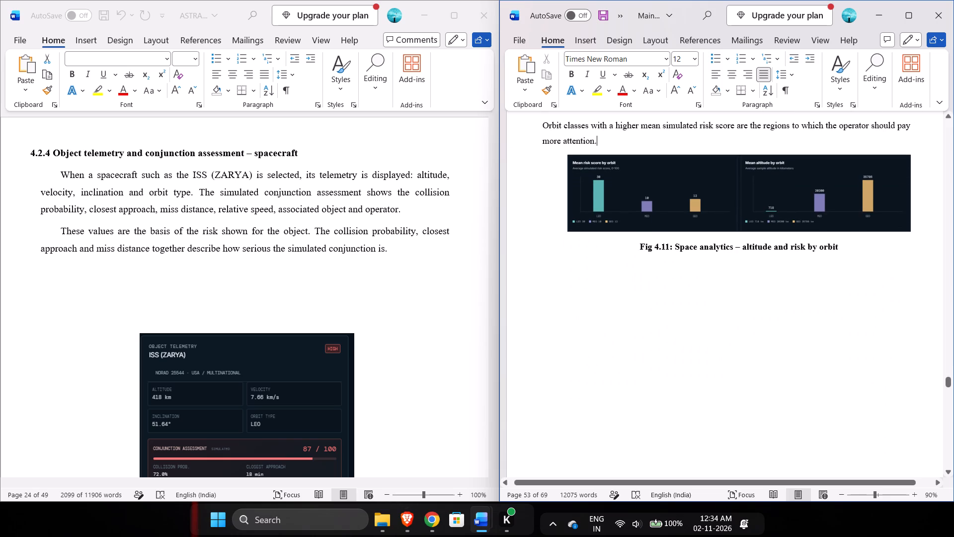
pyautogui.click(732, 72)
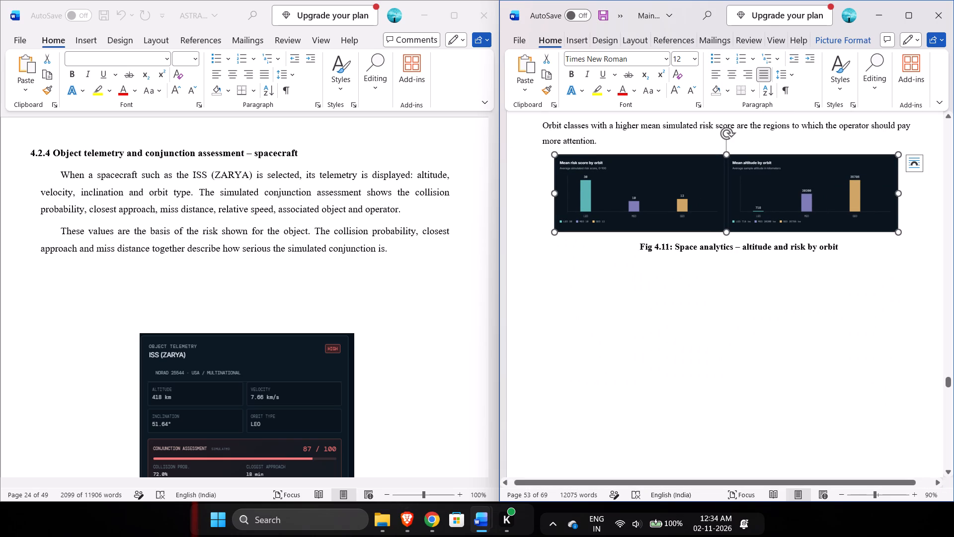
pyautogui.moveTo(898, 234); pyautogui.dragTo(904, 237)
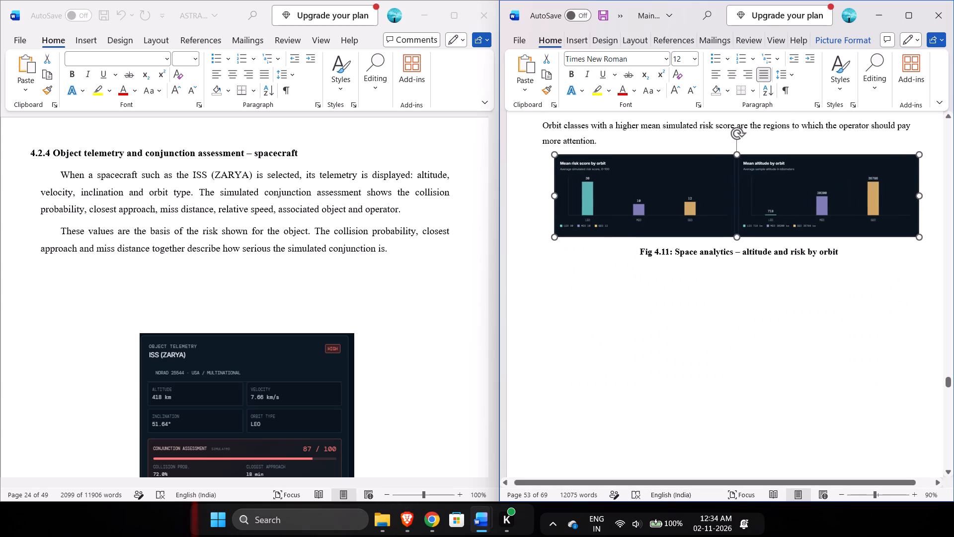
pyautogui.moveTo(904, 237); pyautogui.dragTo(893, 235)
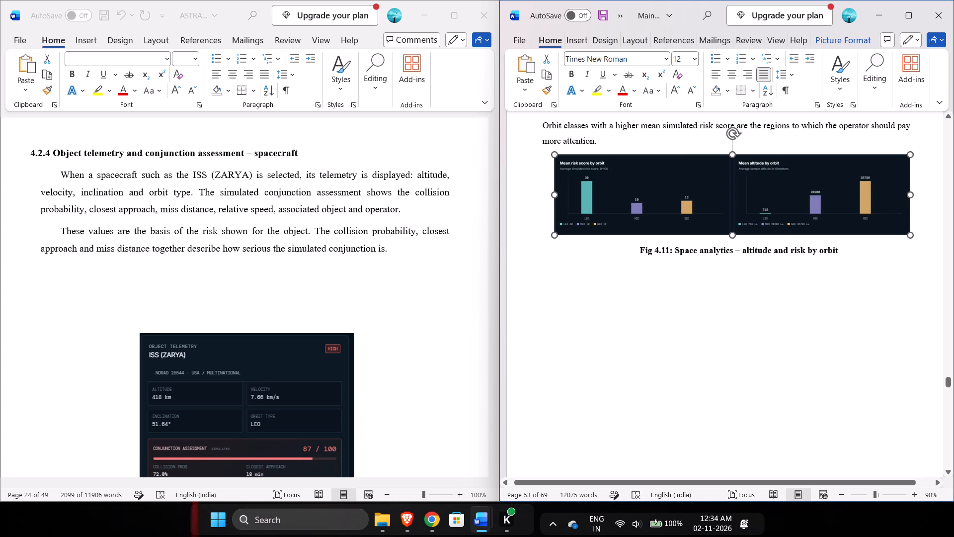
pyautogui.moveTo(893, 235); pyautogui.dragTo(889, 233)
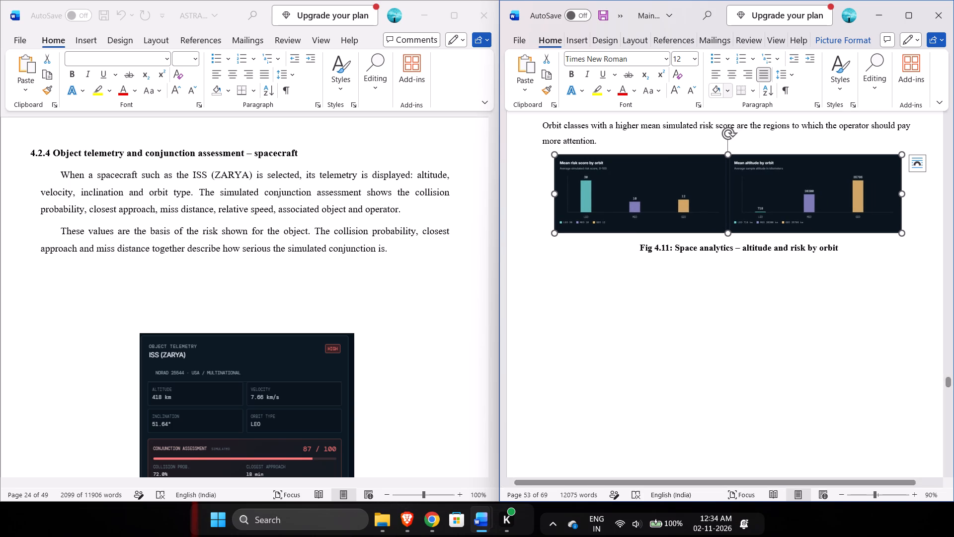
pyautogui.click(716, 77)
pyautogui.click(716, 77)
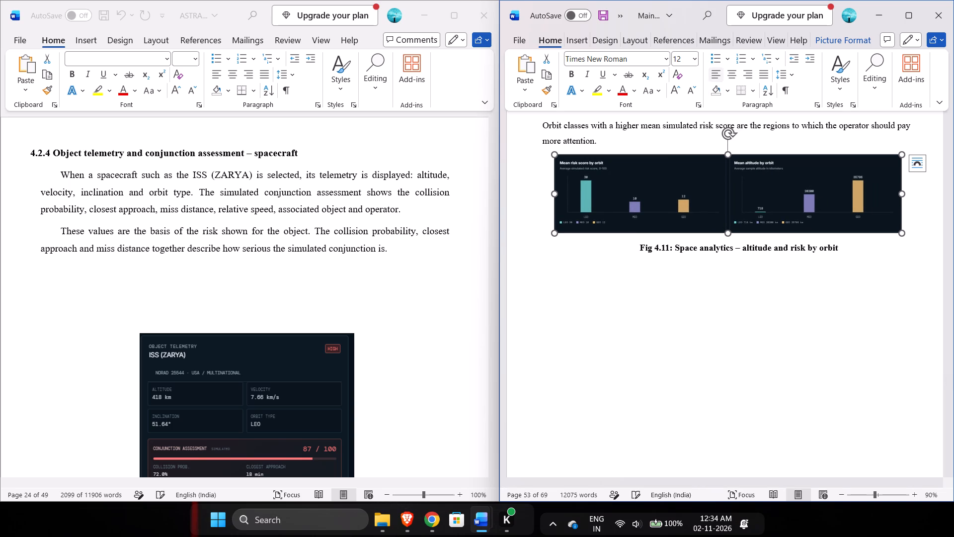
pyautogui.click(727, 76)
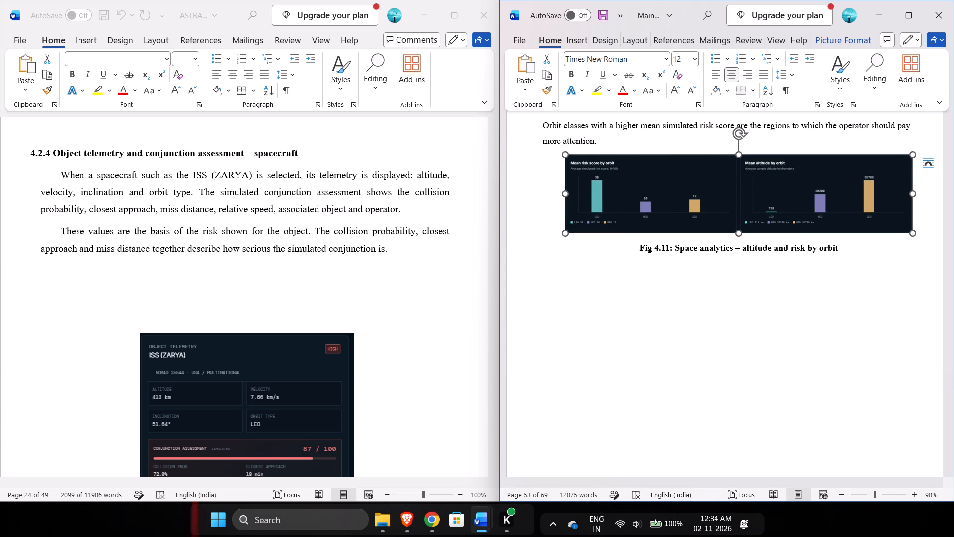
# Change the Fig 4.11 altitude and risk chart image from centred to justified alignment.
pyautogui.click(728, 77)
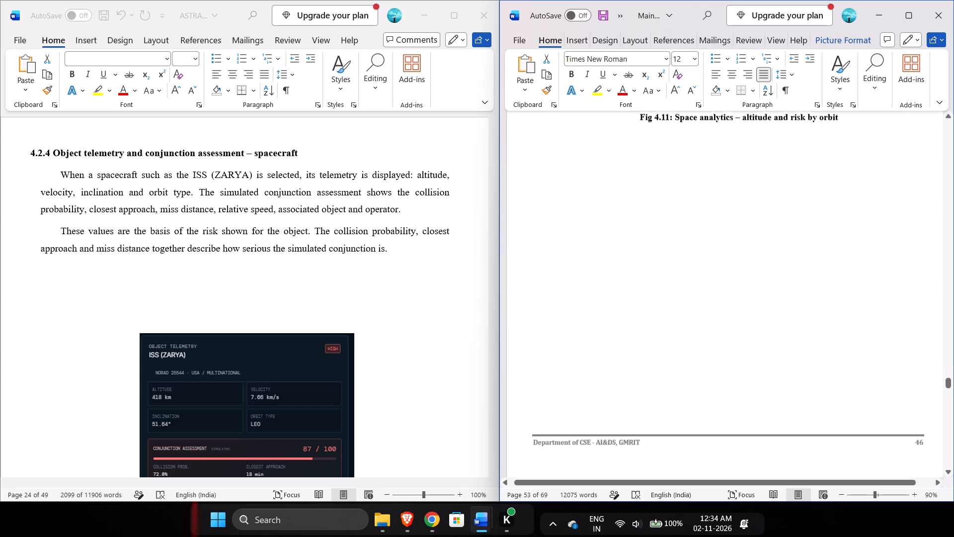
pyautogui.click(842, 227)
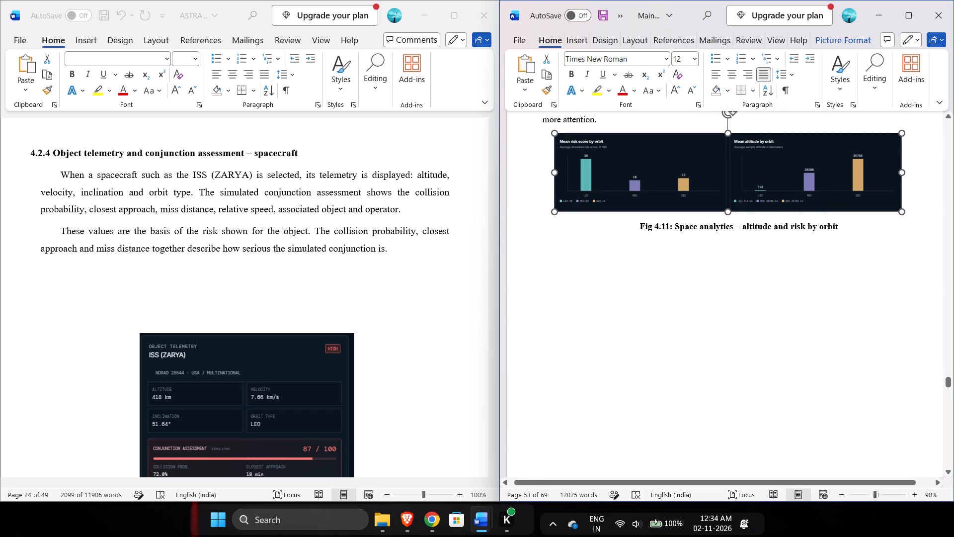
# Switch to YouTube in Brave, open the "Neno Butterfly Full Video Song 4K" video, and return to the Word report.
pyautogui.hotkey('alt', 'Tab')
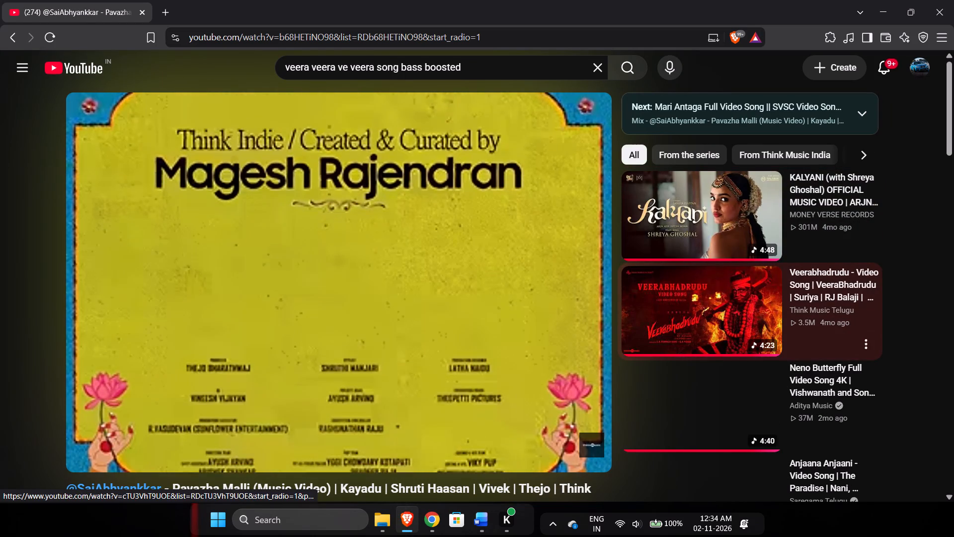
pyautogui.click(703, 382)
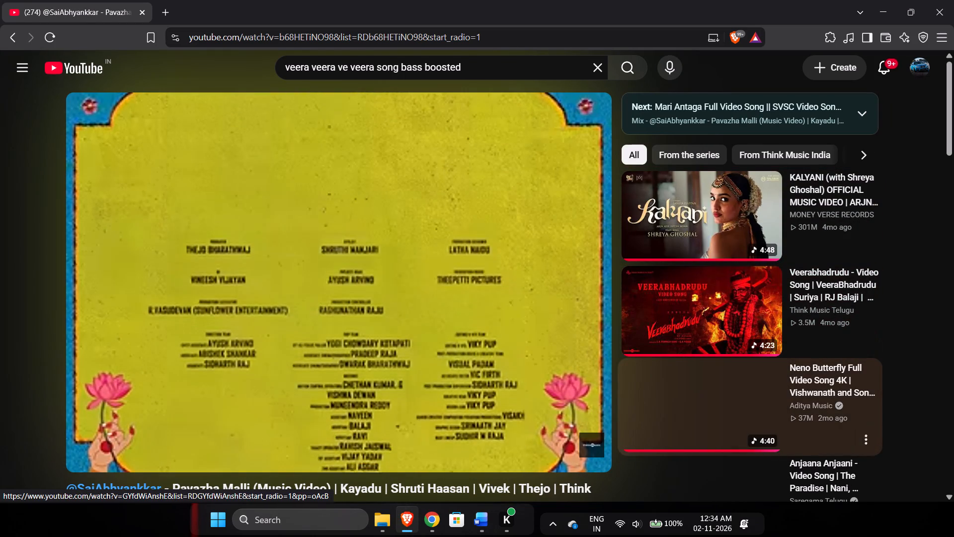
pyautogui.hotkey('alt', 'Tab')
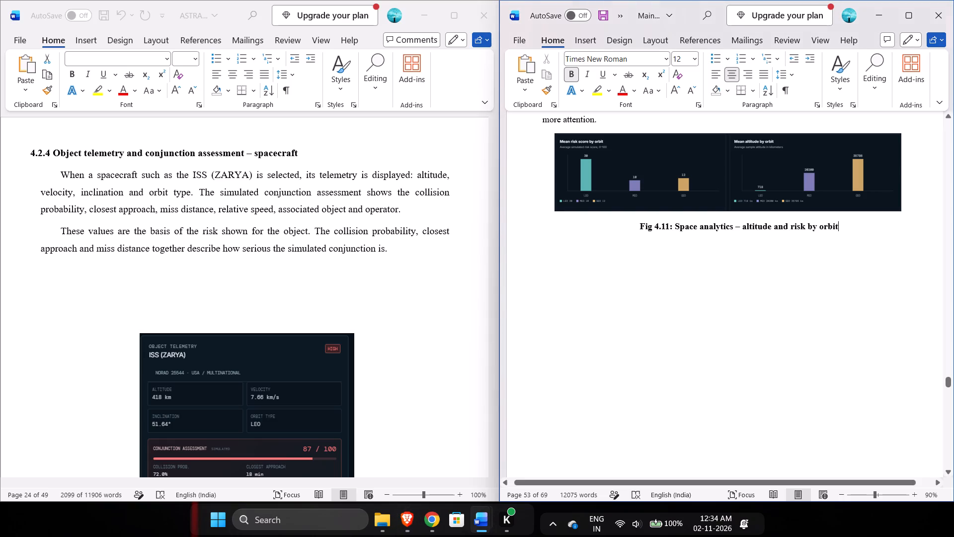
# Pull heading 4.2.12 up directly below the Fig 4.11 caption and align it flush with the text margin.
pyautogui.press('Delete')
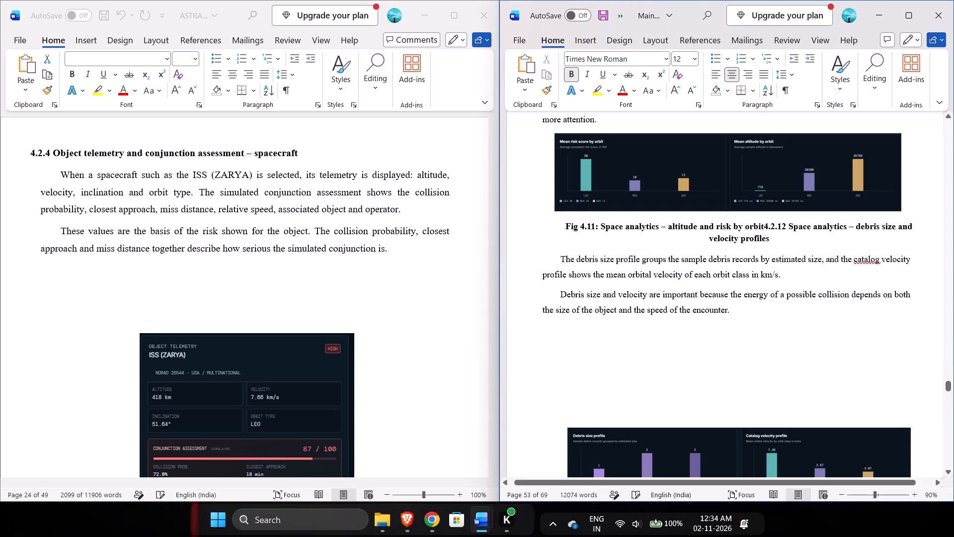
pyautogui.press('Return')
pyautogui.press('BackSpace')
pyautogui.press('BackSpace')
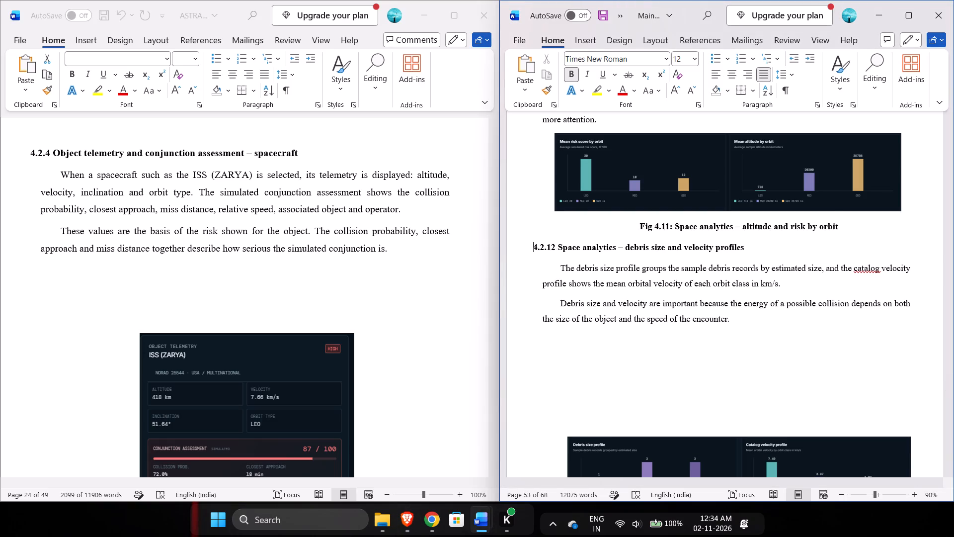
pyautogui.press('space')
pyautogui.press('space')
pyautogui.press('space')
pyautogui.press('space')
# Remove the first-line indents from both body paragraphs of section 4.2.12.
pyautogui.press('Down')
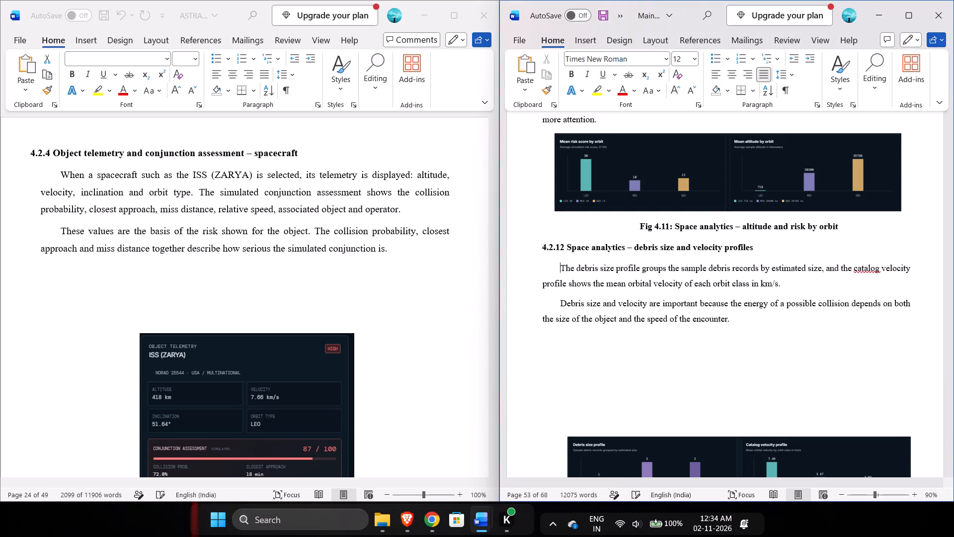
pyautogui.press('BackSpace')
pyautogui.press('Down')
pyautogui.press('Down')
pyautogui.press('BackSpace')
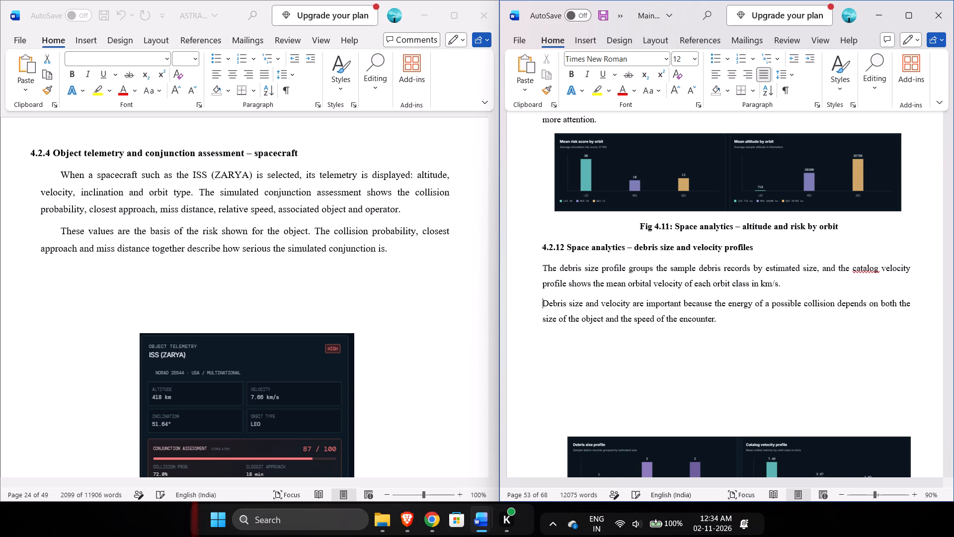
# Delete the blank space between the paragraph ending "speed of the encounter." and the Fig 4.12 chart image.
pyautogui.press('Down')
pyautogui.press('Down')
pyautogui.press('Delete')
pyautogui.press('Delete')
pyautogui.press('Delete')
pyautogui.press('BackSpace')
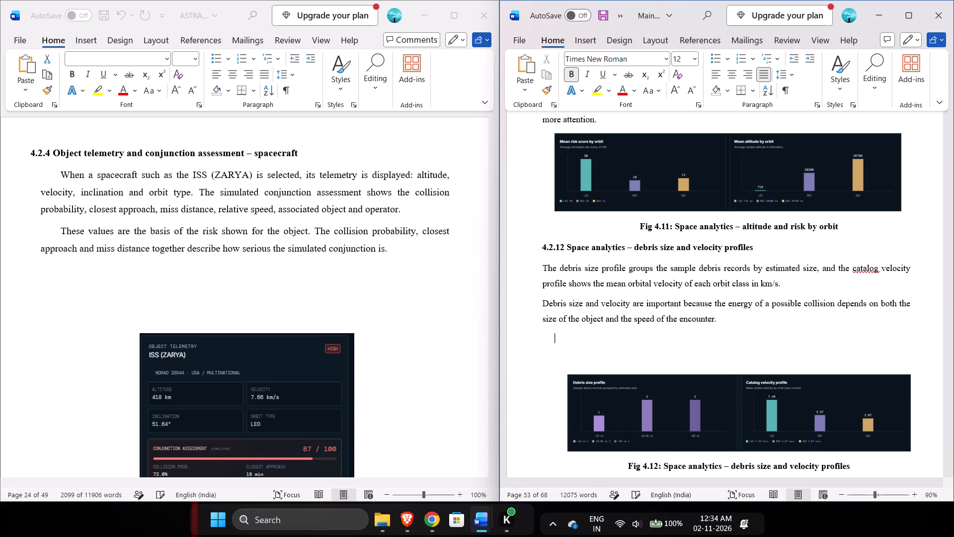
pyautogui.press('BackSpace')
pyautogui.press('BackSpace')
pyautogui.press('Delete')
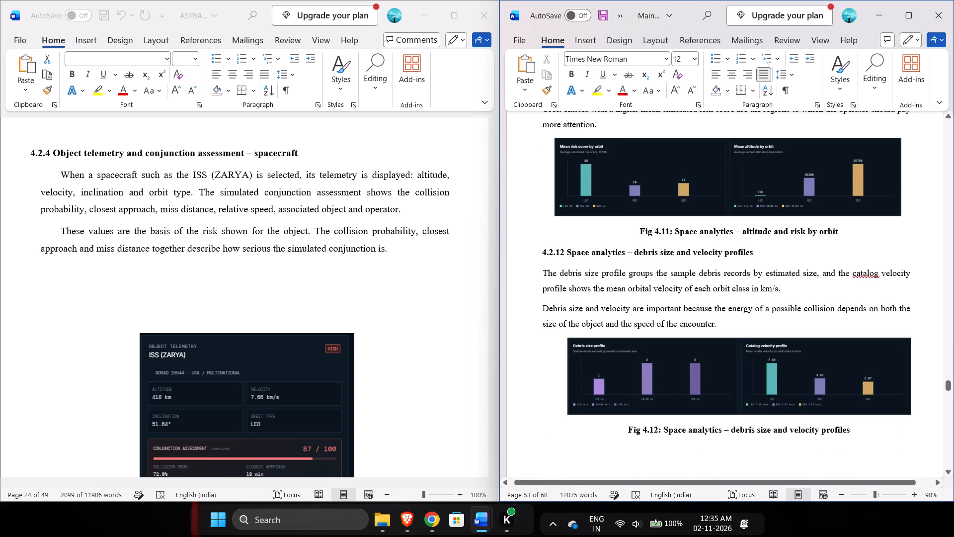
# Change the Fig 4.12 debris size and velocity chart image from centred to justified and enlarge it slightly in proportion.
pyautogui.click(849, 383)
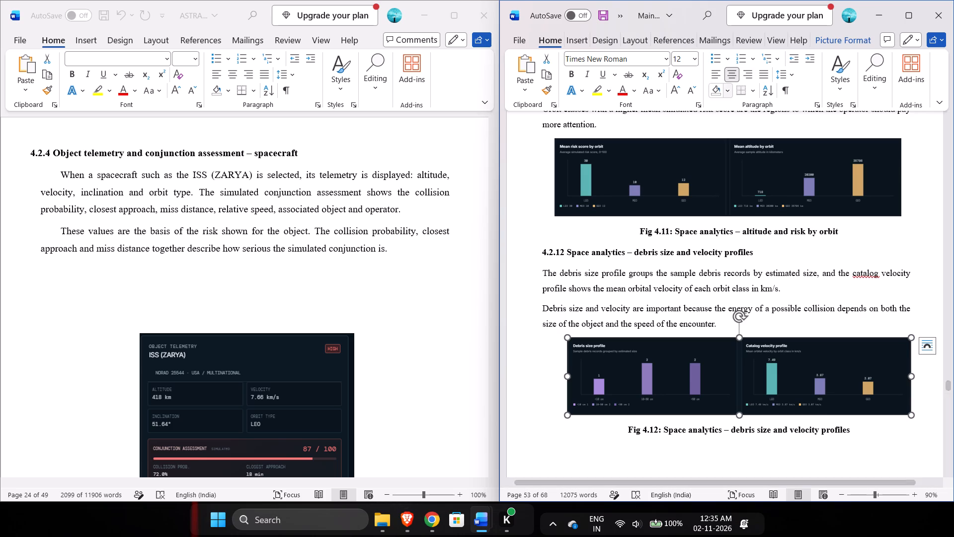
pyautogui.click(730, 81)
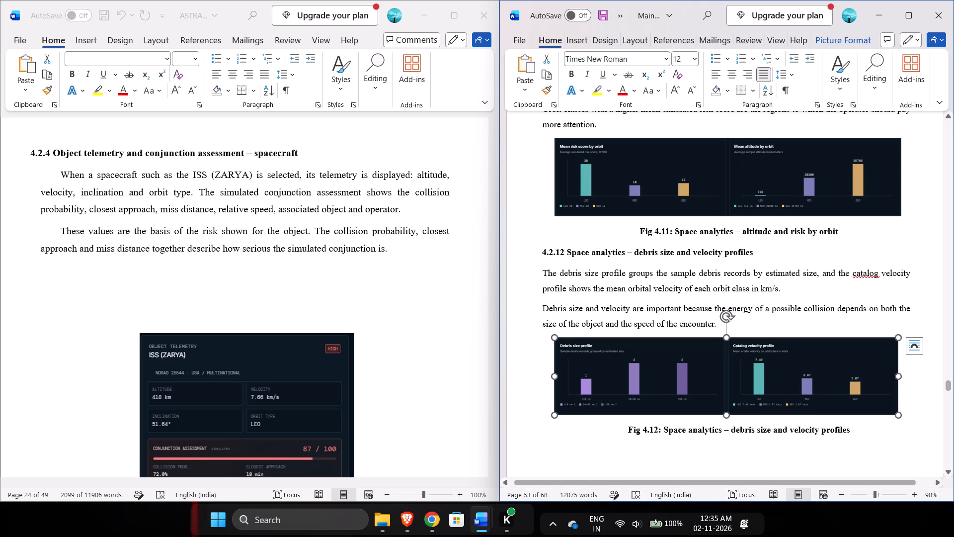
pyautogui.click(898, 414)
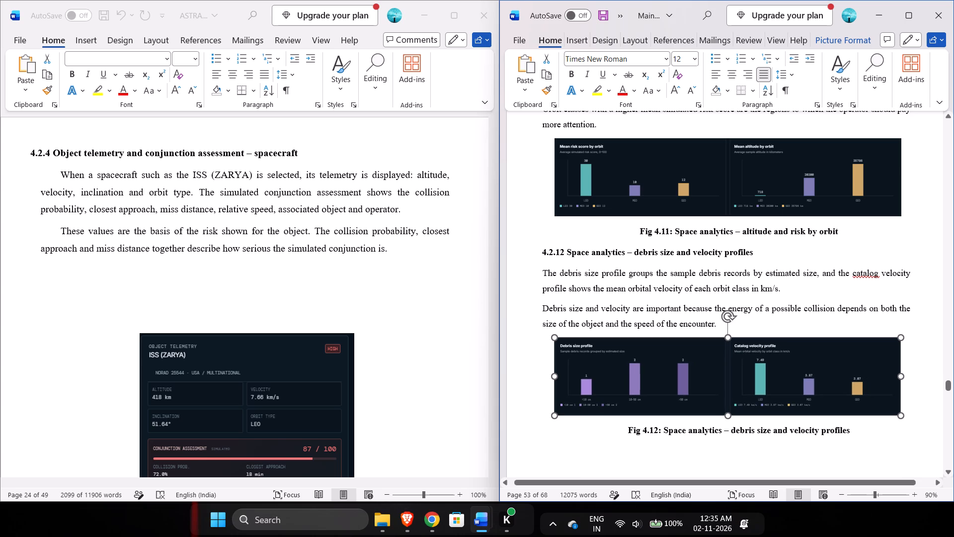
# Pull heading 4.2.13 up directly below the Fig 4.12 caption and align it flush with the text margin.
pyautogui.click(861, 435)
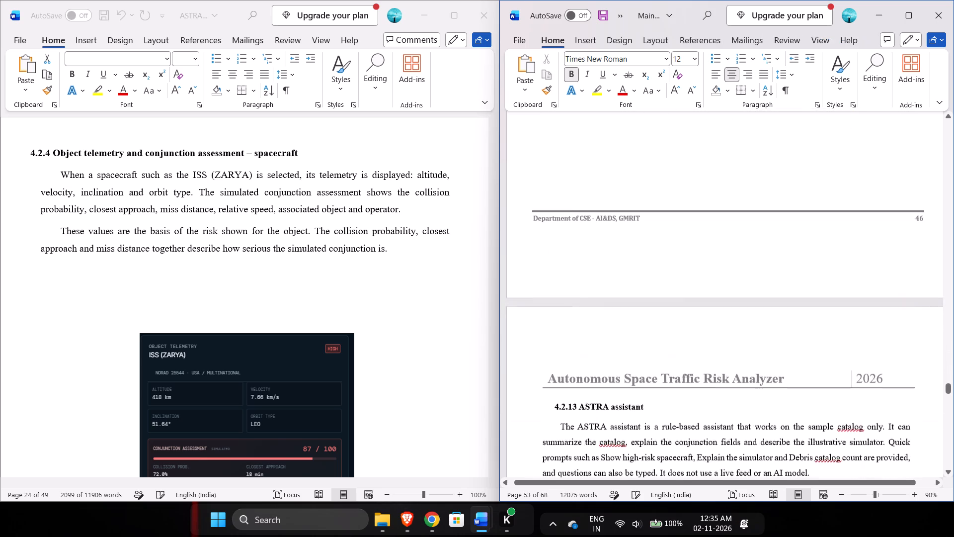
pyautogui.press('Delete')
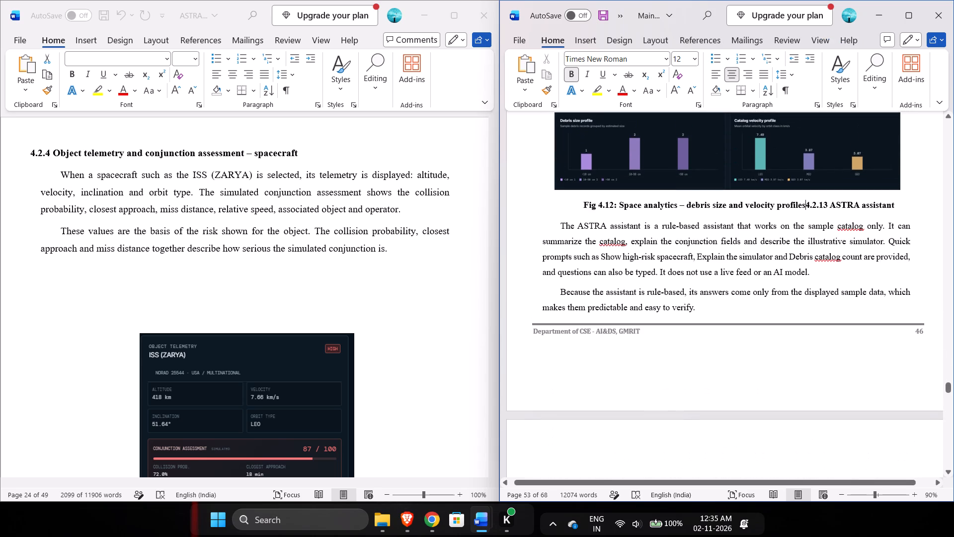
pyautogui.press('Return')
pyautogui.press('BackSpace')
pyautogui.press('BackSpace')
pyautogui.press('space')
pyautogui.press('space')
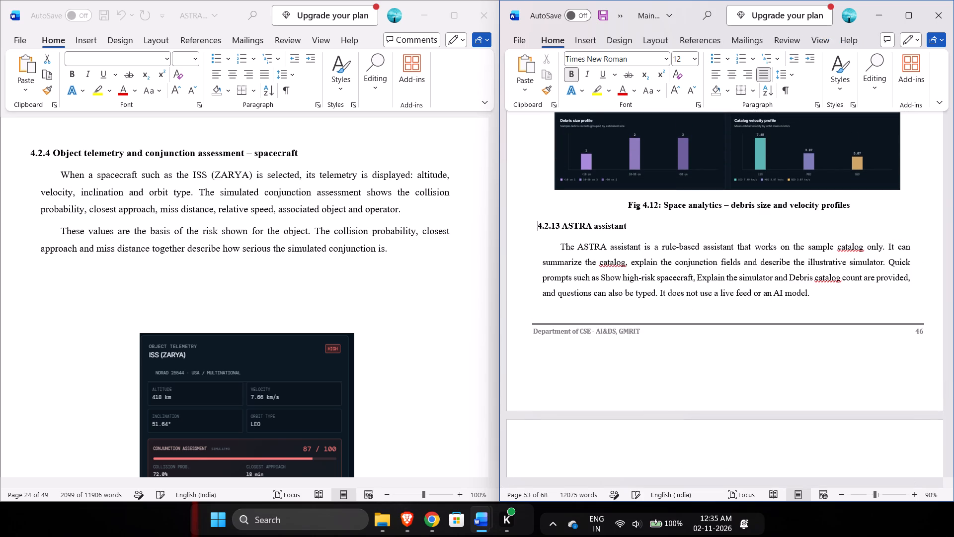
pyautogui.press('space')
pyautogui.press('space')
# Remove the first-line indents from both body paragraphs of section 4.2.13 ASTRA assistant.
pyautogui.press('Down')
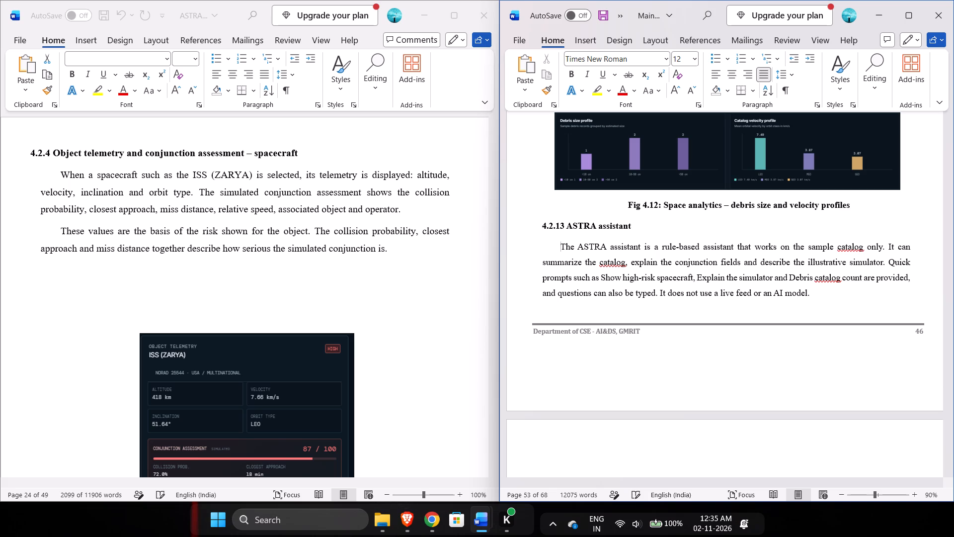
pyautogui.press('BackSpace')
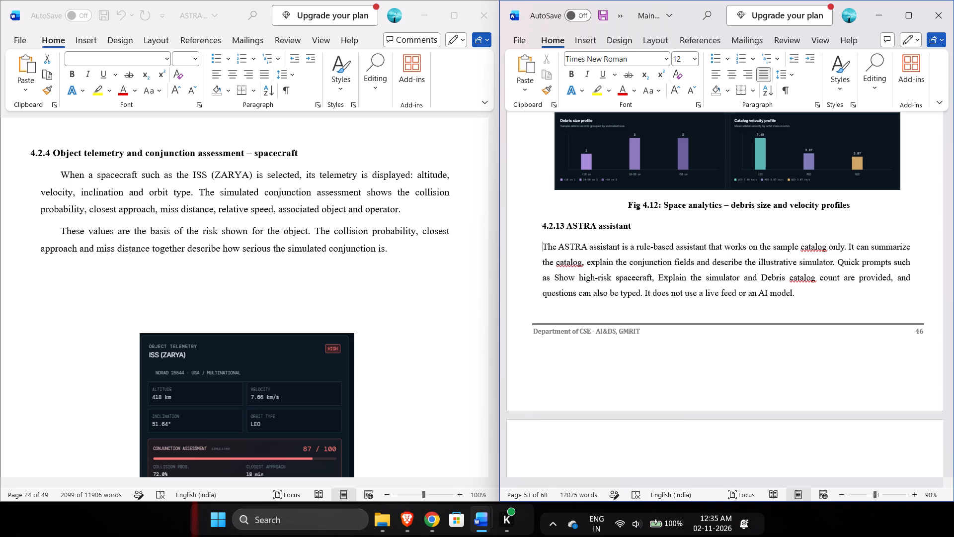
pyautogui.press('Down')
pyautogui.press('Down')
pyautogui.press('Down')
pyautogui.press('Down')
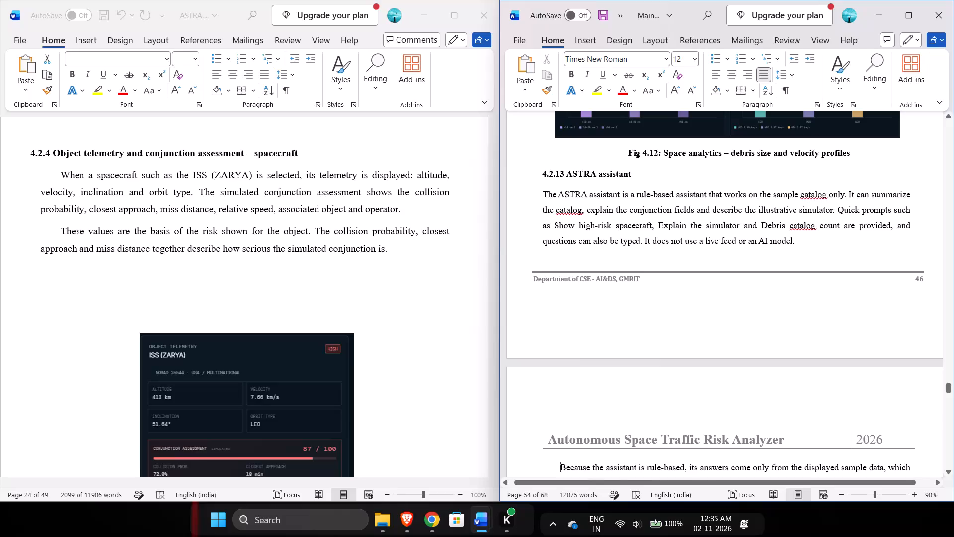
pyautogui.press('BackSpace')
pyautogui.press('\\')
pyautogui.press('BackSpace')
# Delete the blank space between the paragraph ending "easy to verify." and the ASTRA assistant screenshot.
pyautogui.press('Down')
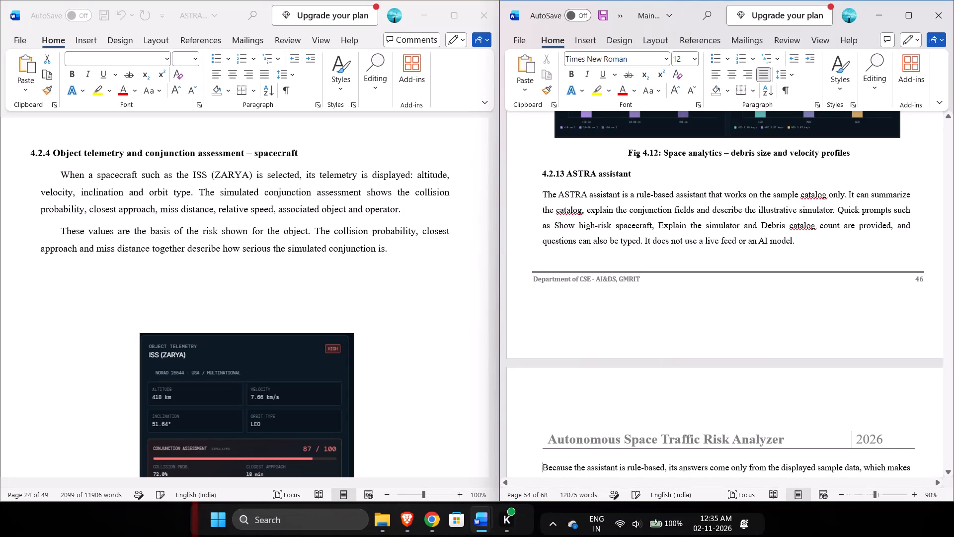
pyautogui.press('Down')
pyautogui.press('Down')
pyautogui.press('Down')
pyautogui.press('Up')
pyautogui.press('Up')
pyautogui.press('Up')
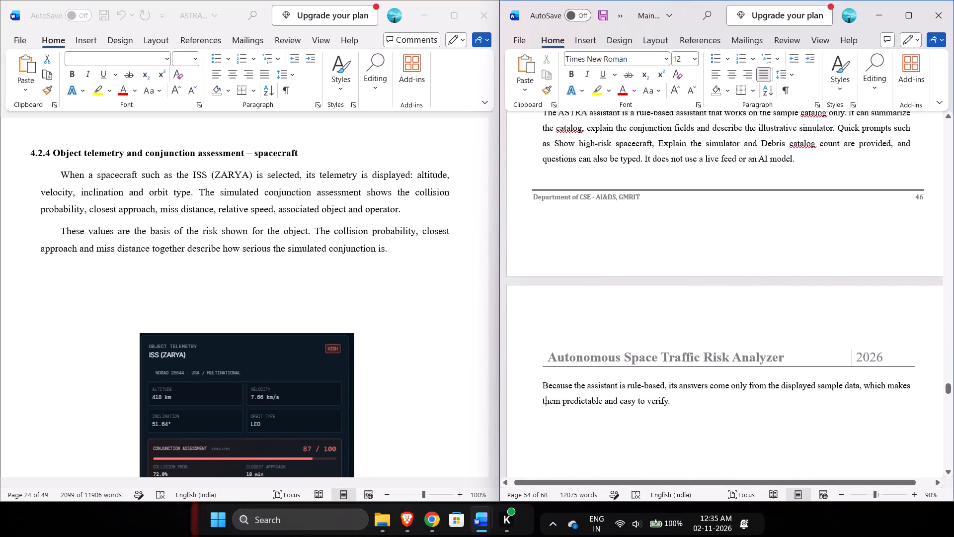
pyautogui.hotkey('ctrl', 'Right')
pyautogui.hotkey('ctrl', 'Right')
pyautogui.hotkey('ctrl', 'Right')
pyautogui.hotkey('ctrl', 'Right')
pyautogui.hotkey('ctrl', 'Right')
pyautogui.hotkey('ctrl', 'Right')
pyautogui.press('Right')
pyautogui.press('Delete')
pyautogui.press('Delete')
pyautogui.press('Delete')
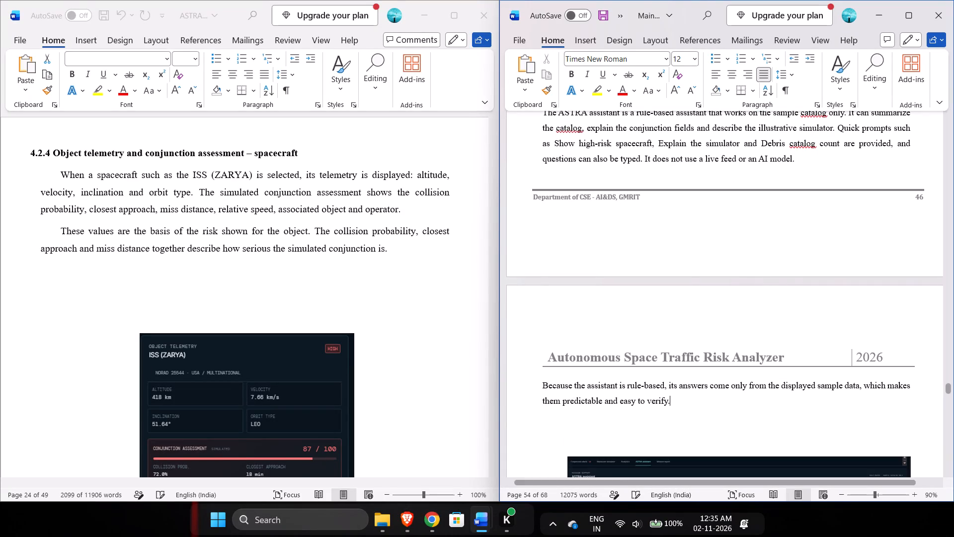
pyautogui.press('Delete')
pyautogui.scroll(-2, 861, 435)
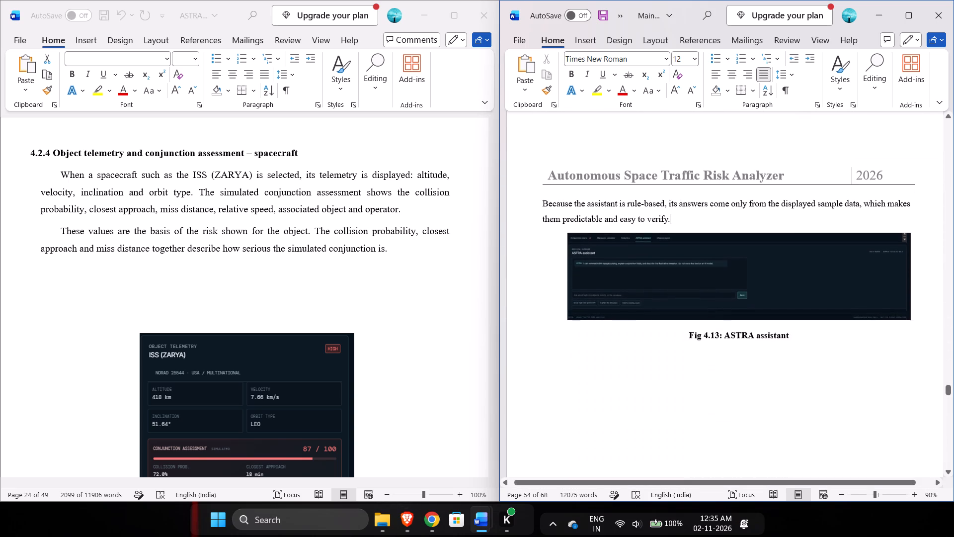
# Change the Fig 4.13 ASTRA assistant screenshot from centred to justified alignment.
pyautogui.click(834, 309)
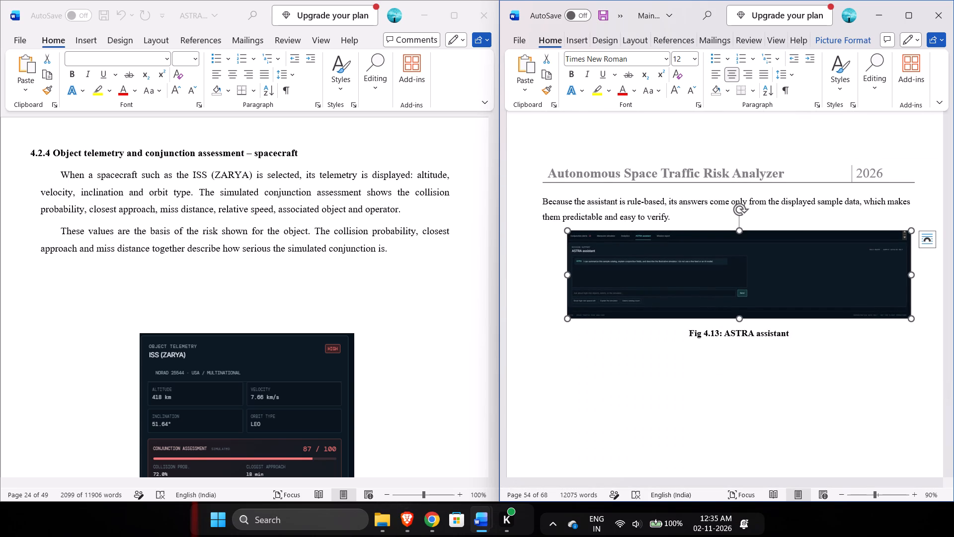
pyautogui.click(729, 72)
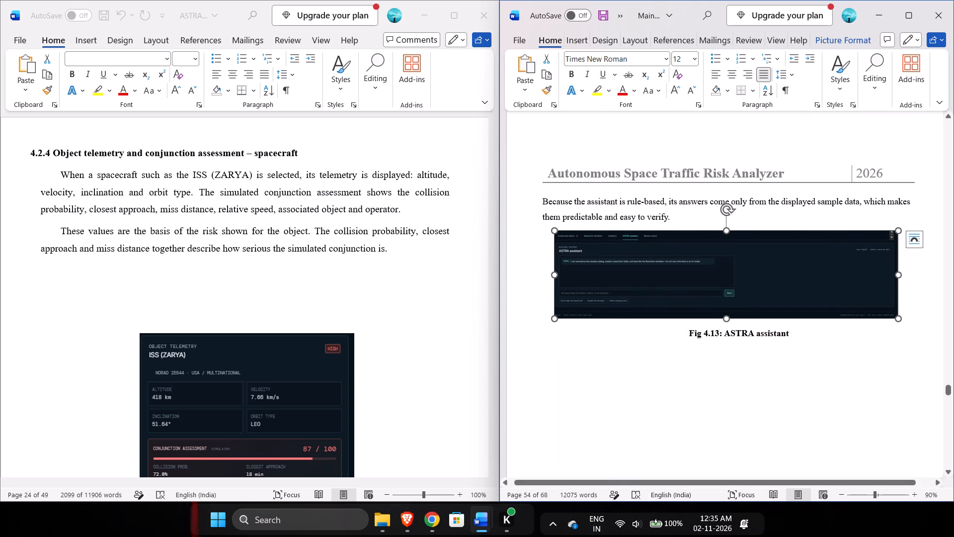
pyautogui.click(898, 321)
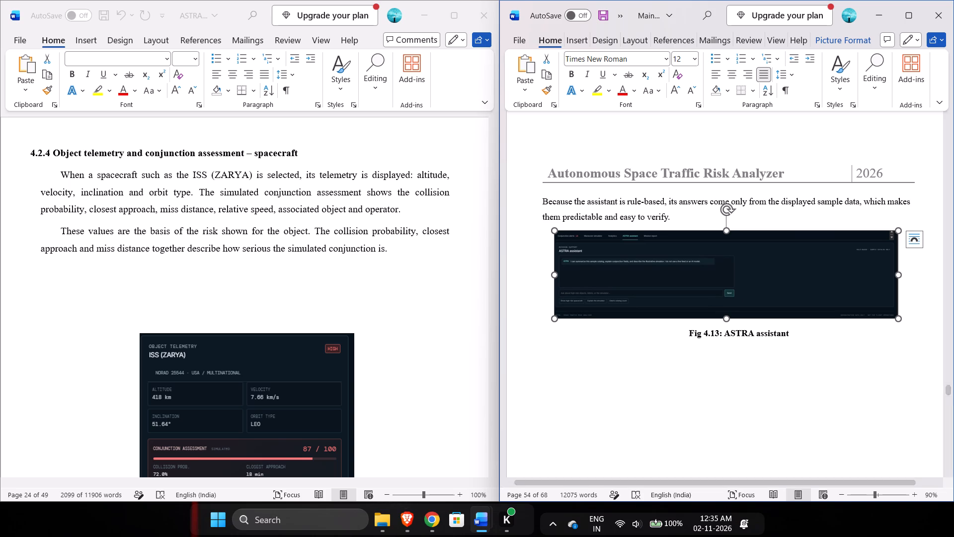
pyautogui.click(734, 72)
pyautogui.click(734, 72)
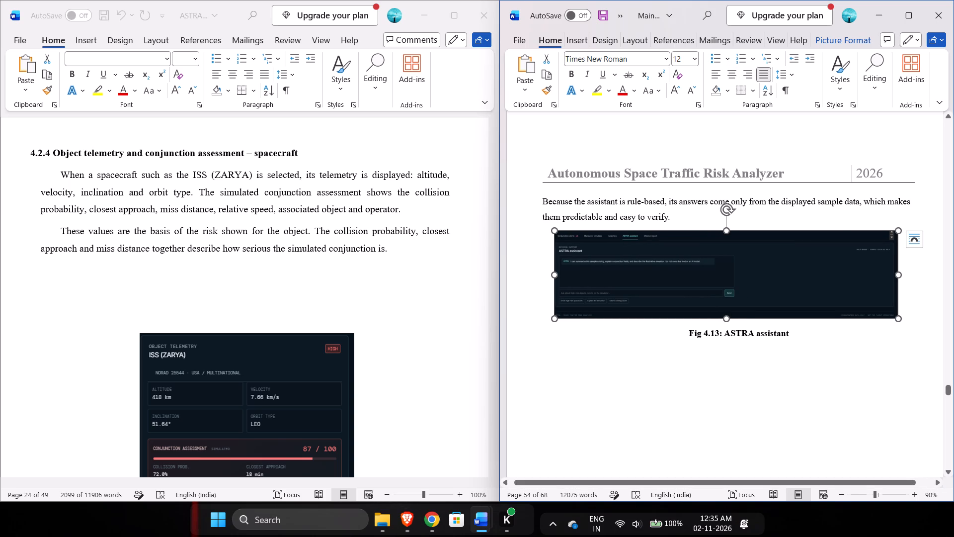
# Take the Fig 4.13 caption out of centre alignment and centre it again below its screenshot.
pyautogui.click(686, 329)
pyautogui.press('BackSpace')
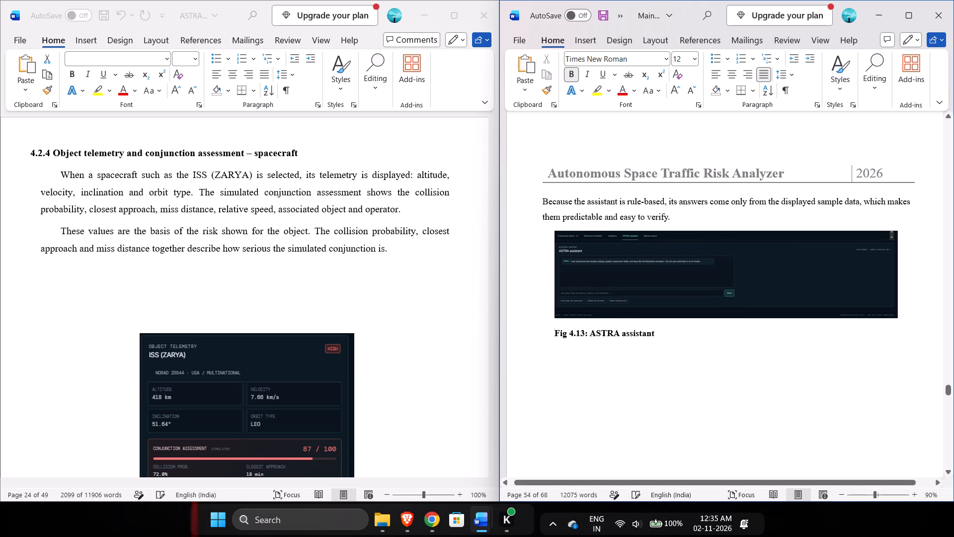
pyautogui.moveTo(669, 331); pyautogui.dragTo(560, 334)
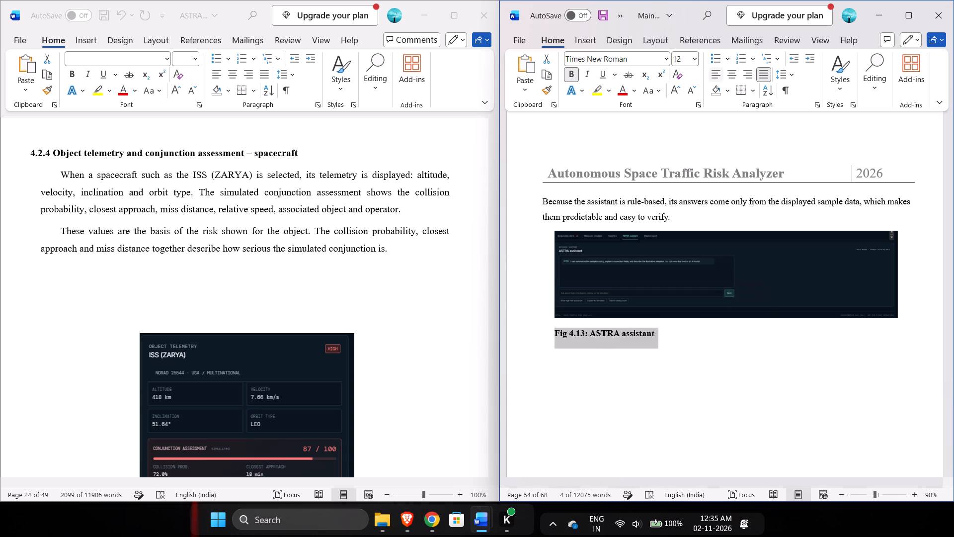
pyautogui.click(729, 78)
# Remove the page gap after the Fig 4.13 caption so the 4.2.14 Mission report heading starts on the line directly below.
pyautogui.scroll(-1, 717, 439)
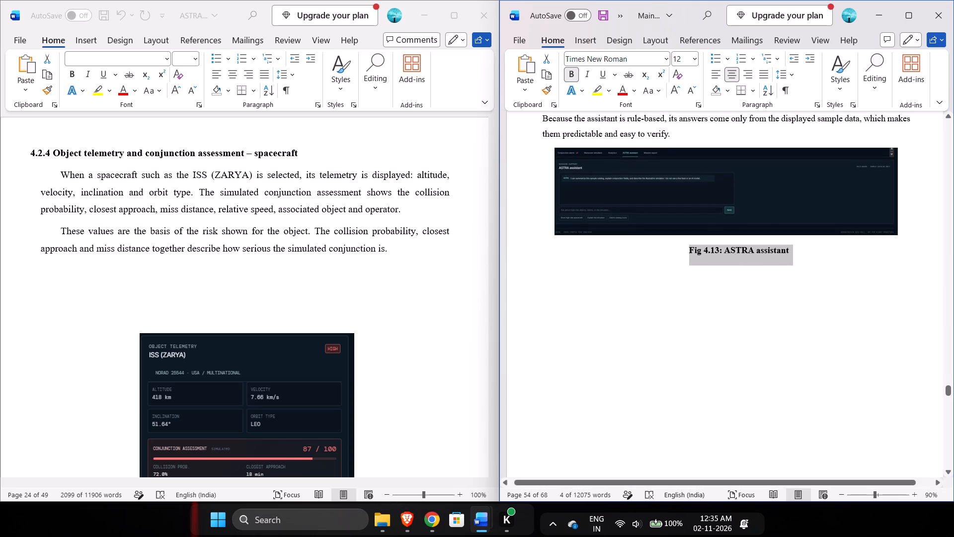
pyautogui.click(813, 252)
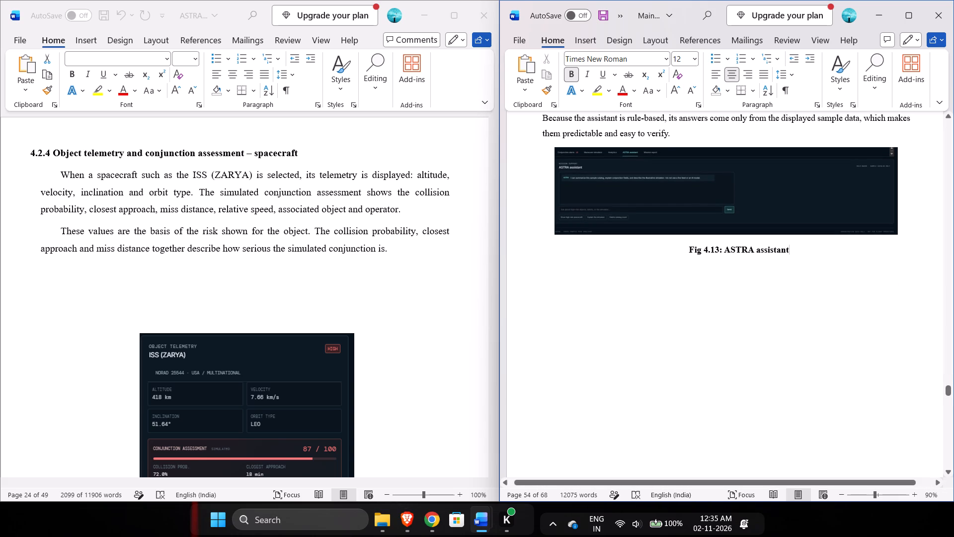
pyautogui.press('Delete')
pyautogui.press('Return')
pyautogui.press('BackSpace')
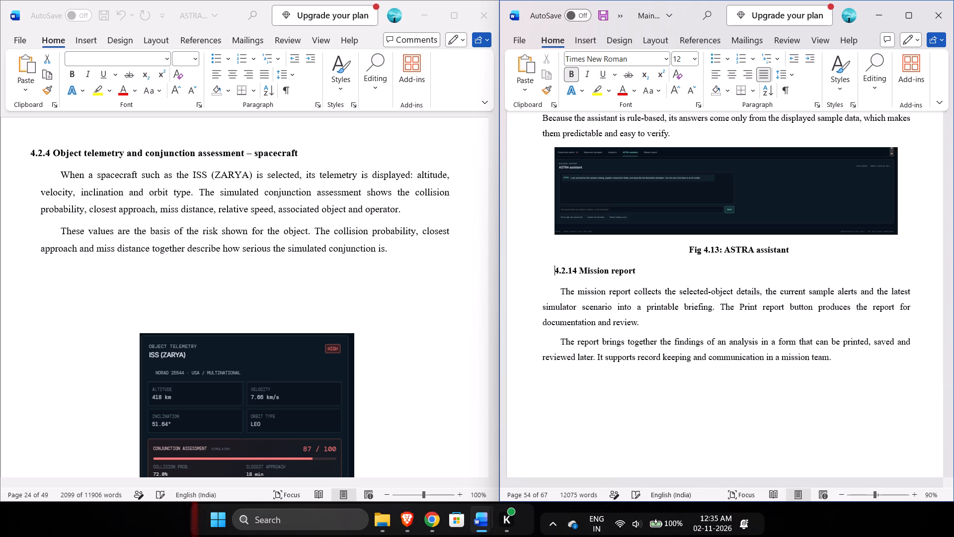
# Remove the 4.2.14 Mission report heading's indent and pad it with four spaces to line up with the body text.
pyautogui.press('BackSpace')
pyautogui.press('space')
pyautogui.press('space')
pyautogui.press('space')
pyautogui.press('space')
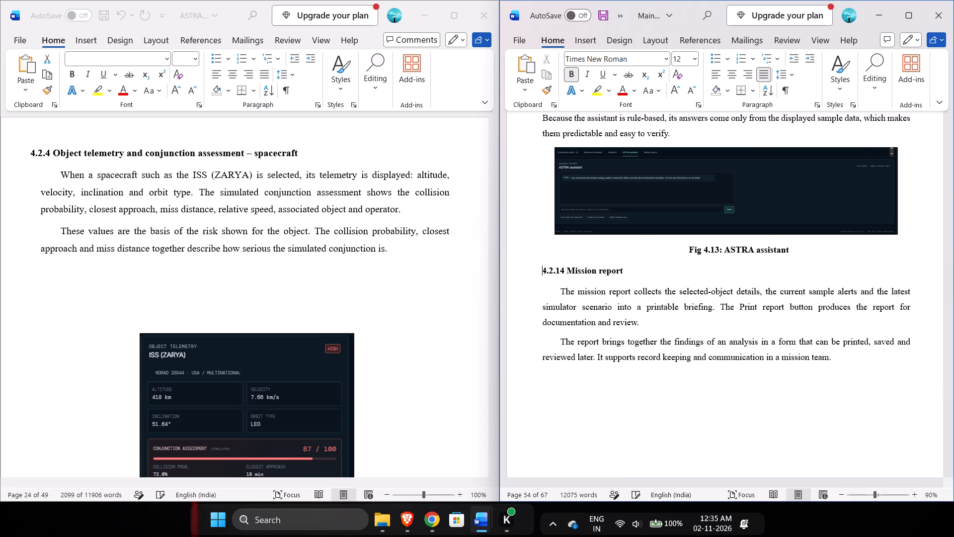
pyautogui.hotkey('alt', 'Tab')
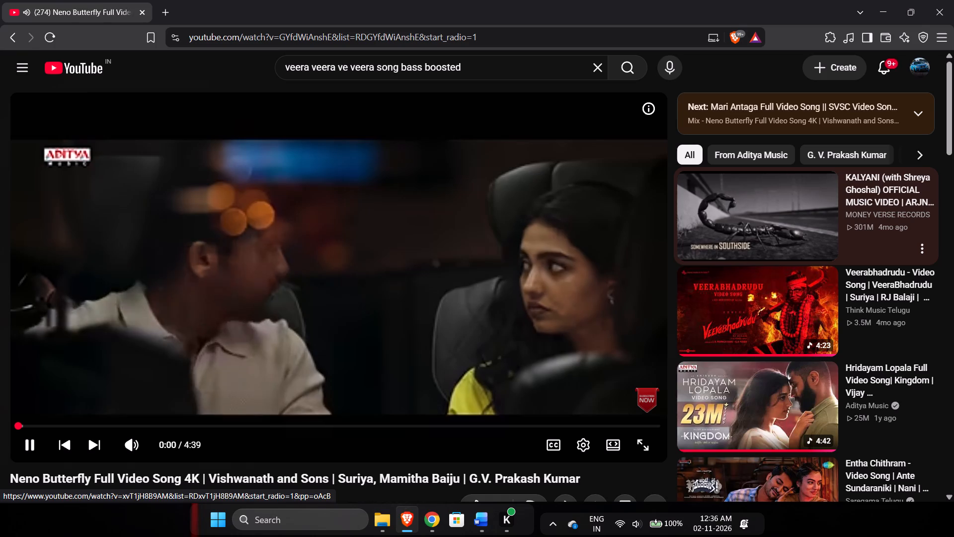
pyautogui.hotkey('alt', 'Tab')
# Remove the first-line indents from both body paragraphs of section 4.2.14 Mission report.
pyautogui.press('Down')
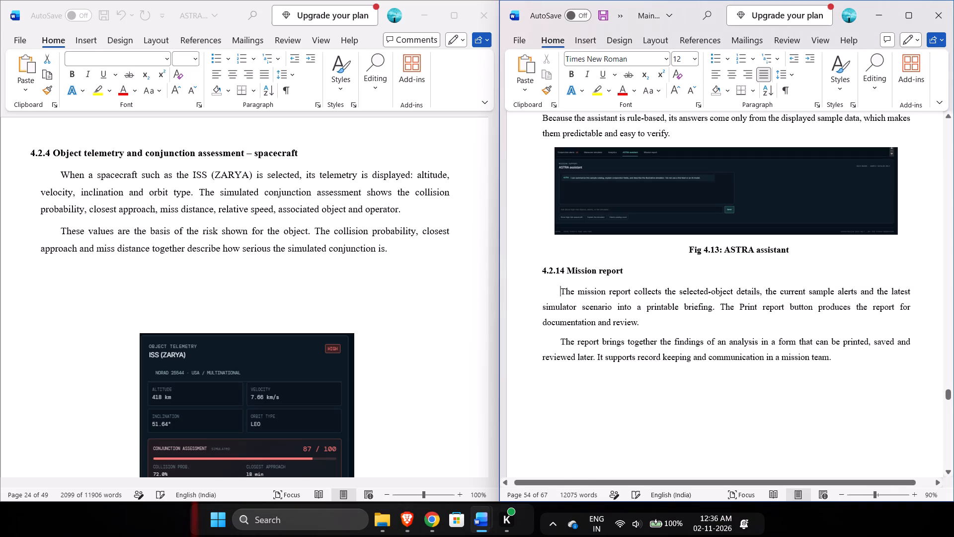
pyautogui.press('BackSpace')
pyautogui.press('\\')
pyautogui.press('BackSpace')
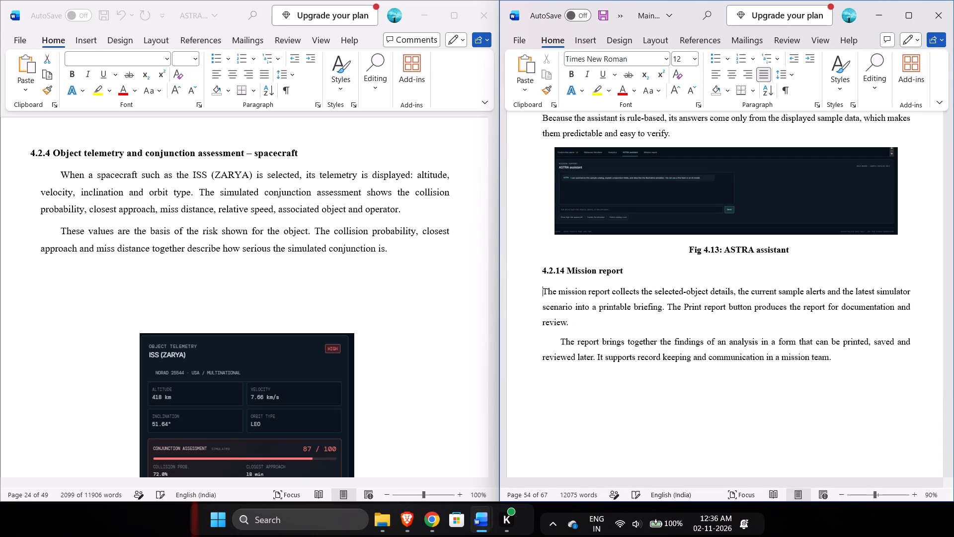
pyautogui.press('Down')
pyautogui.press('Down')
pyautogui.press('Down')
pyautogui.press('BackSpace')
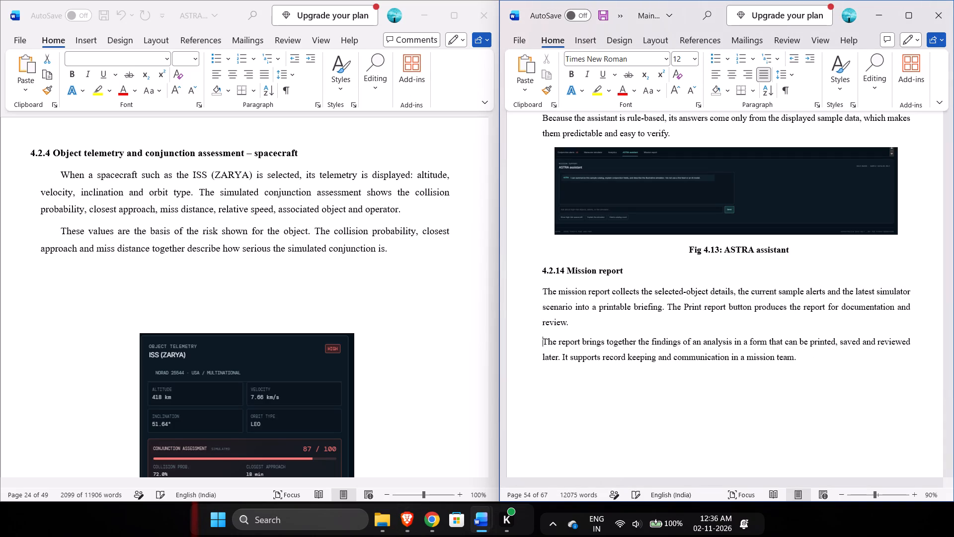
# Delete the blank space between the paragraph ending "in a mission team." and the dark Mission report screenshot, and reduce the screenshot's indent.
pyautogui.press('Down')
pyautogui.press('Down')
pyautogui.press('Up')
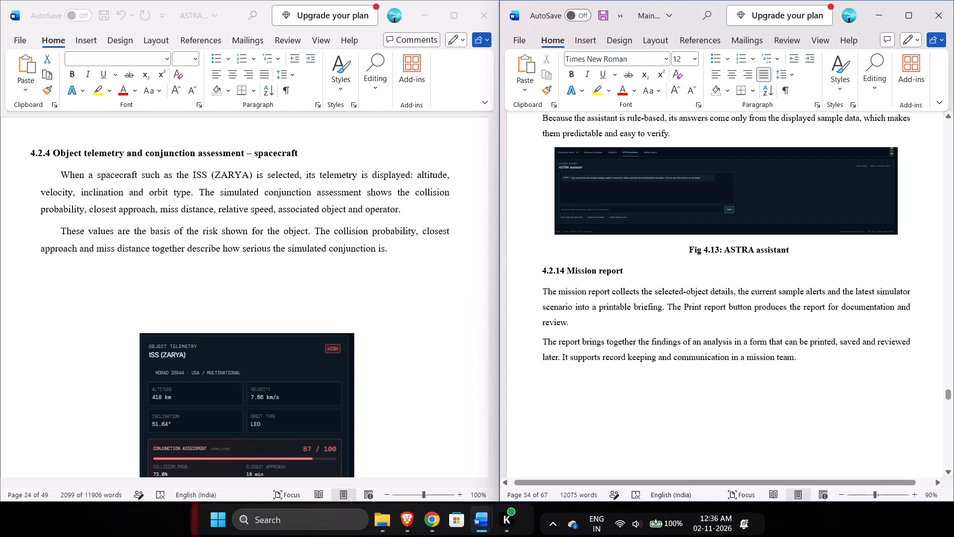
pyautogui.click(825, 358)
pyautogui.press('Delete')
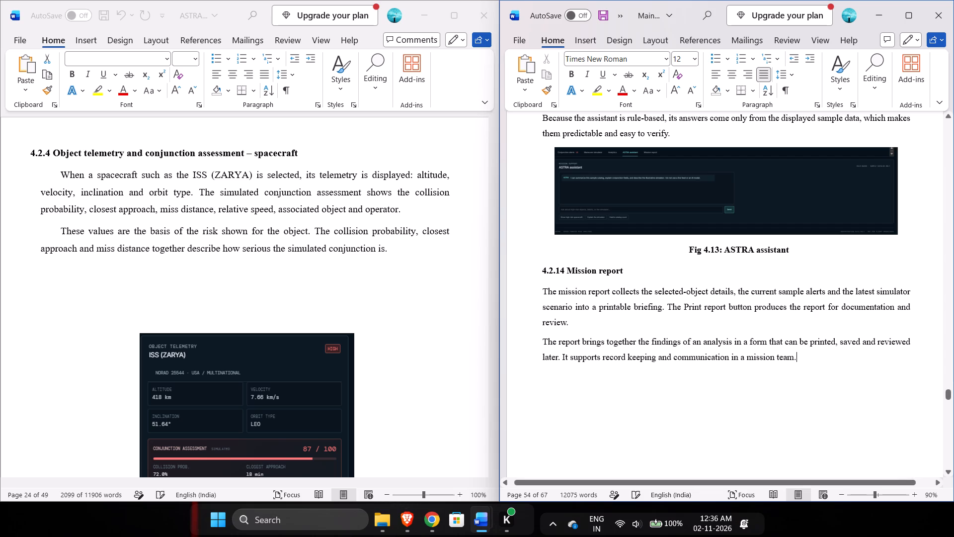
pyautogui.press('Delete')
pyautogui.scroll(-2, 825, 358)
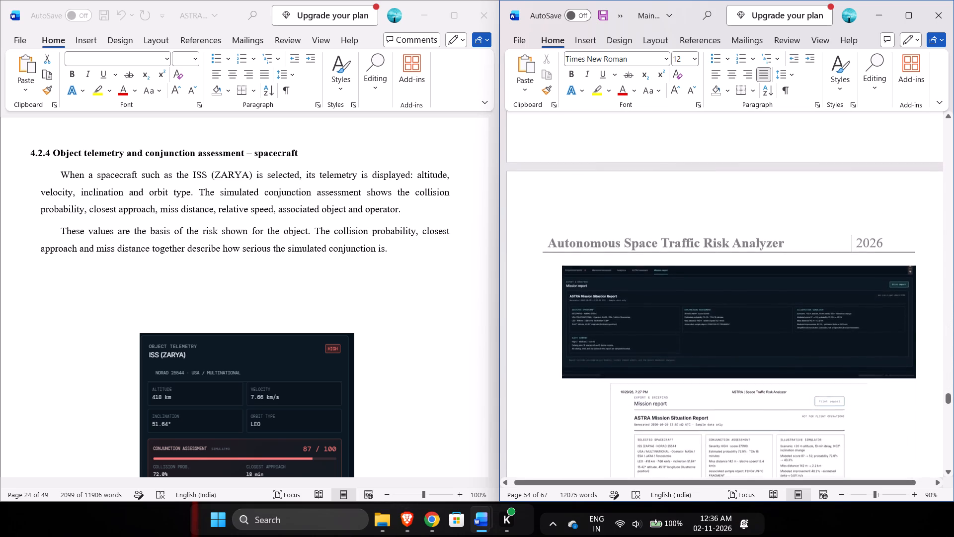
pyautogui.scroll(-2, 825, 358)
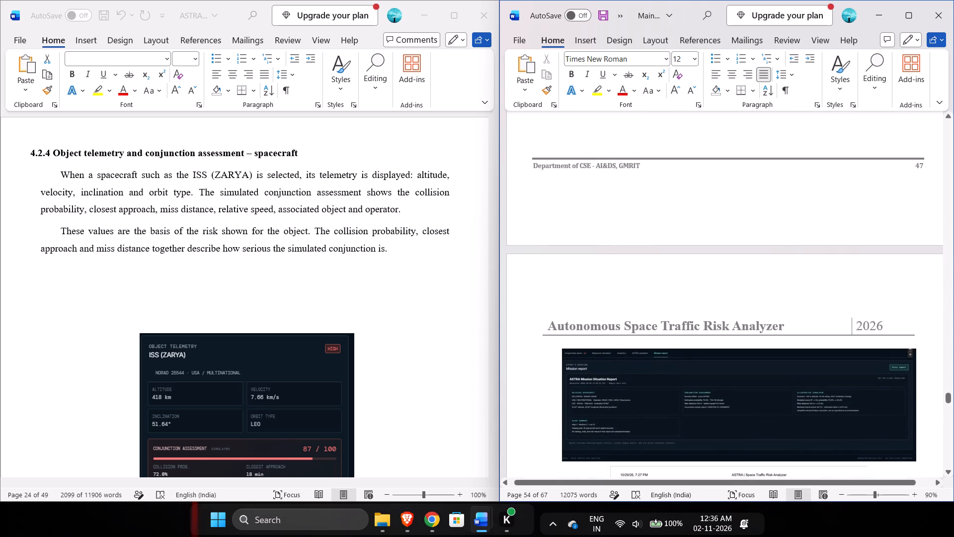
pyautogui.click(559, 354)
pyautogui.press('BackSpace')
pyautogui.press('BackSpace')
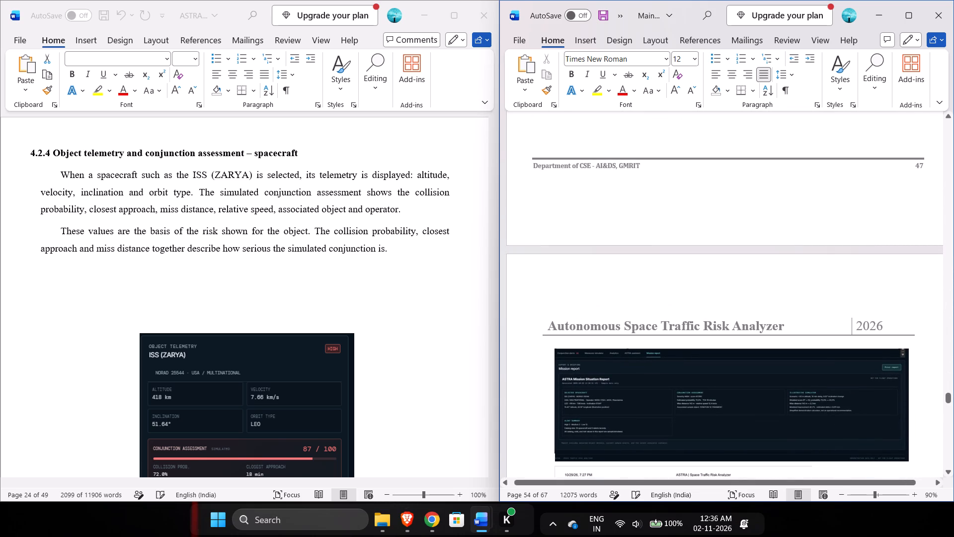
pyautogui.press('BackSpace')
# Move the dark Mission report screenshot from the following page to below the paragraph ending "in a mission team.".
pyautogui.scroll(1, 559, 354)
pyautogui.keyDown('ctrl'); pyautogui.scroll(-1, 559, 354); pyautogui.keyUp('ctrl')
pyautogui.keyDown('ctrl'); pyautogui.scroll(1, 559, 354); pyautogui.keyUp('ctrl')
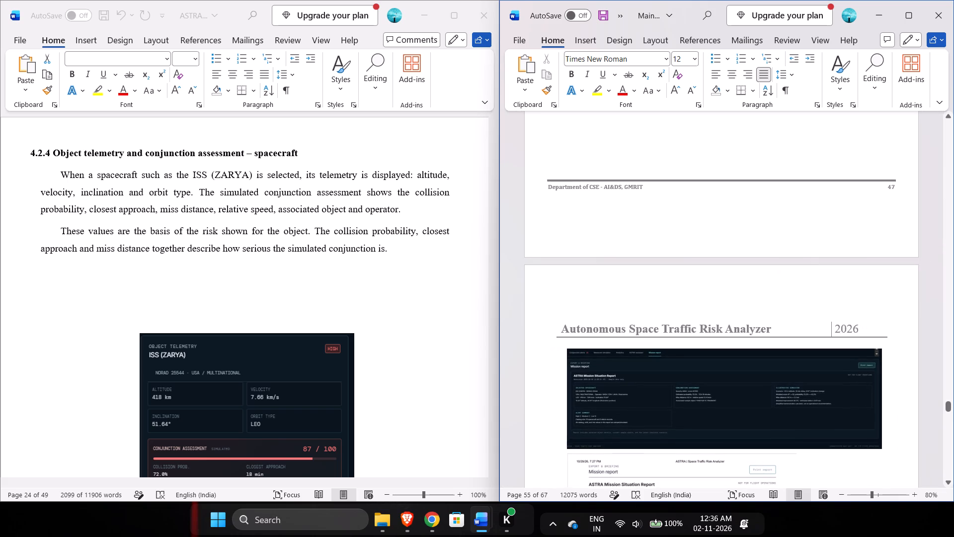
pyautogui.scroll(3, 657, 274)
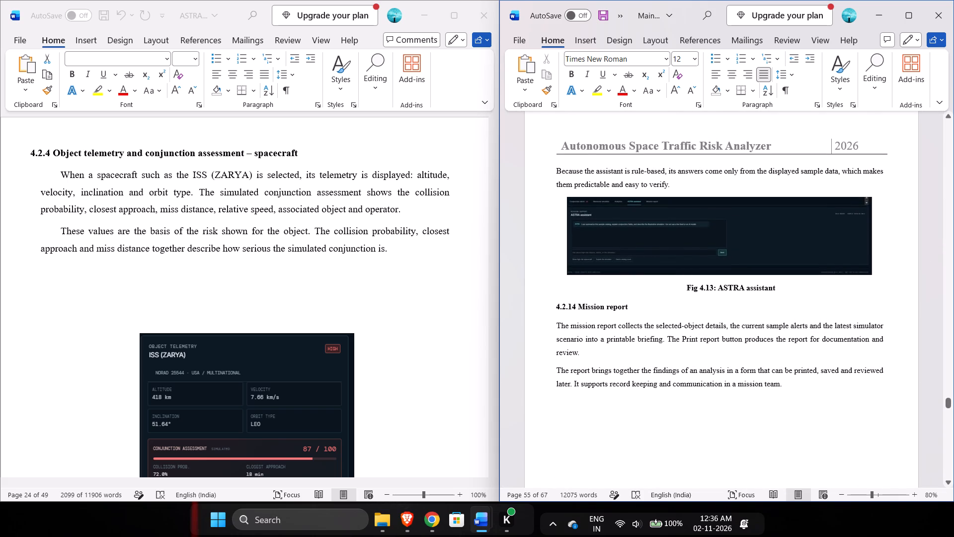
pyautogui.scroll(2, 709, 210)
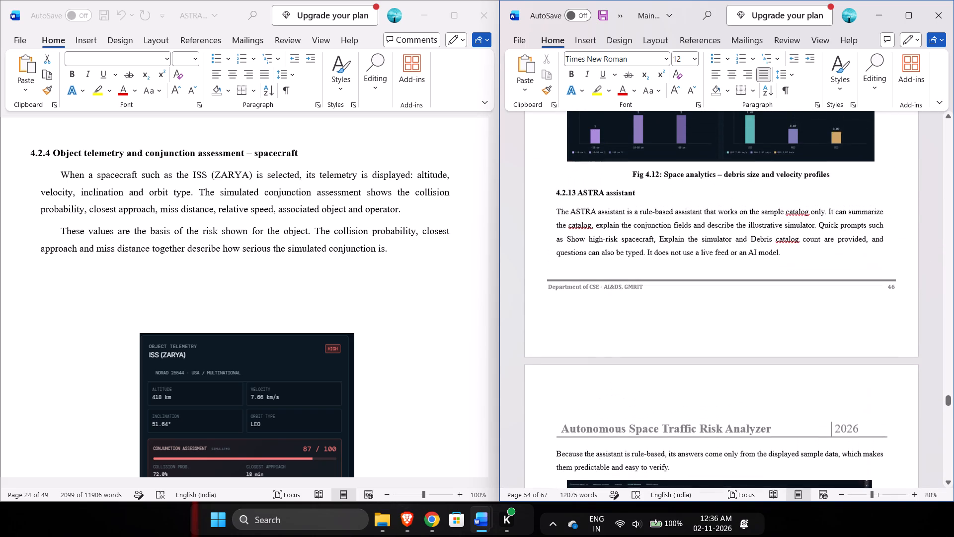
pyautogui.scroll(1, 709, 210)
pyautogui.scroll(-1, 754, 279)
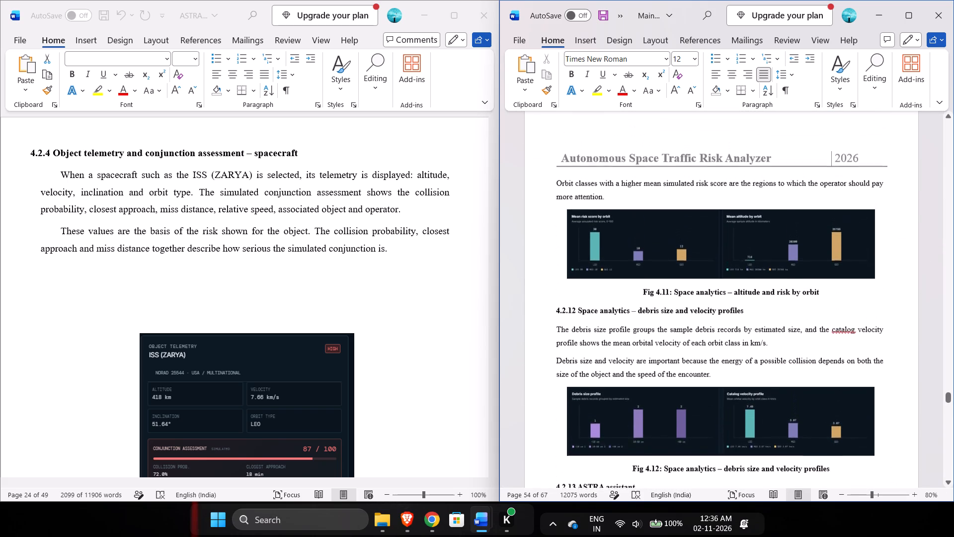
pyautogui.scroll(-1, 754, 279)
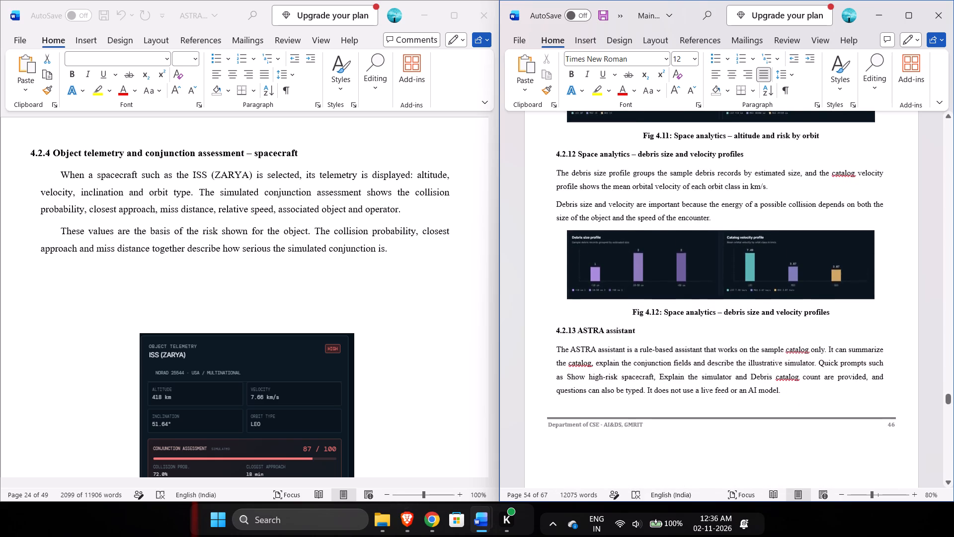
pyautogui.scroll(-1, 754, 279)
pyautogui.scroll(3, 754, 279)
pyautogui.scroll(-1, 754, 279)
pyautogui.moveTo(744, 361); pyautogui.dragTo(721, 178)
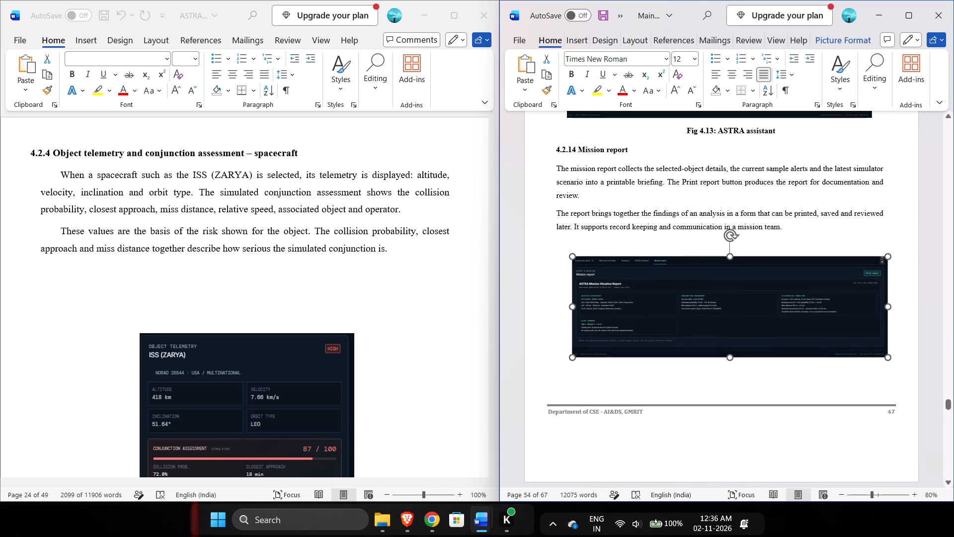
# Delete the empty line above the dark Mission report screenshot and remove the screenshot's left indent.
pyautogui.scroll(2, 686, 273)
pyautogui.scroll(-1, 686, 273)
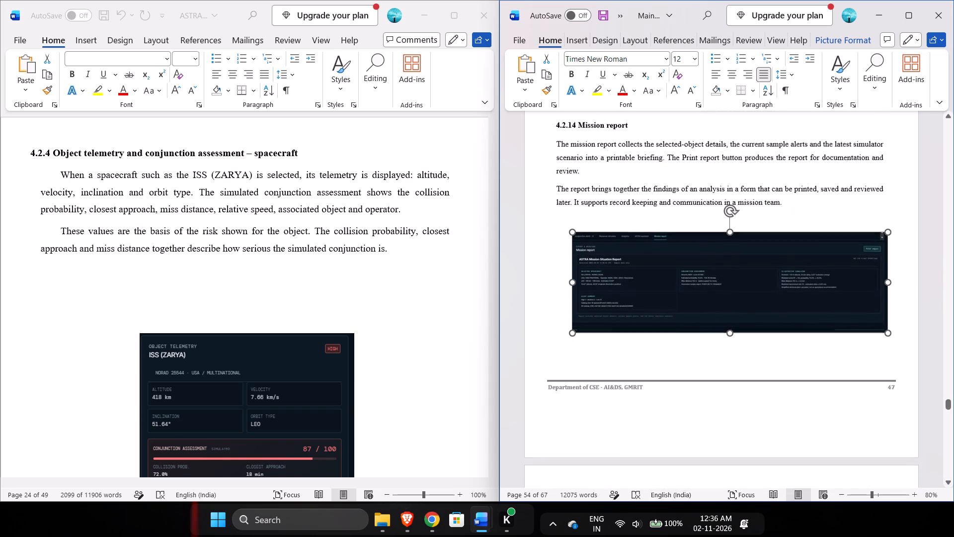
pyautogui.click(559, 227)
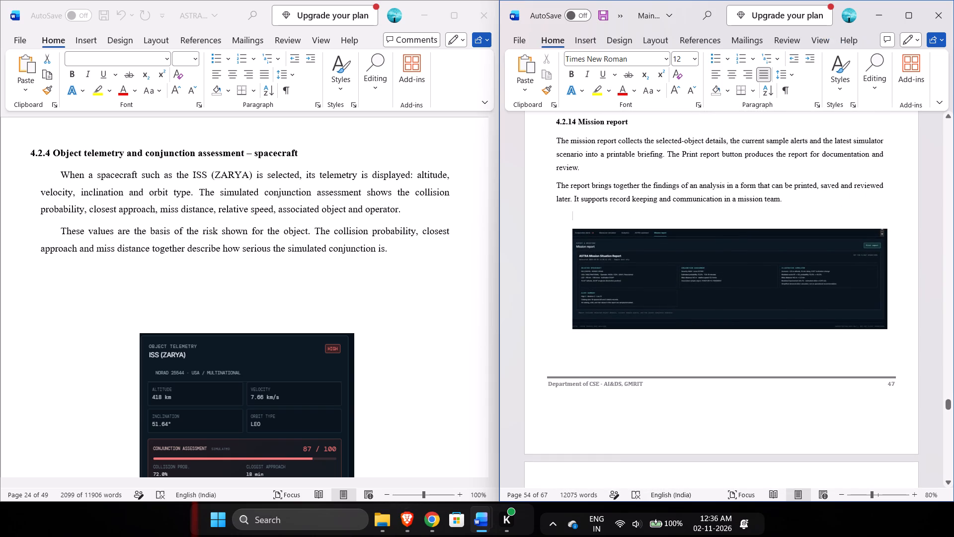
pyautogui.press('Delete')
pyautogui.press('BackSpace')
pyautogui.press('BackSpace')
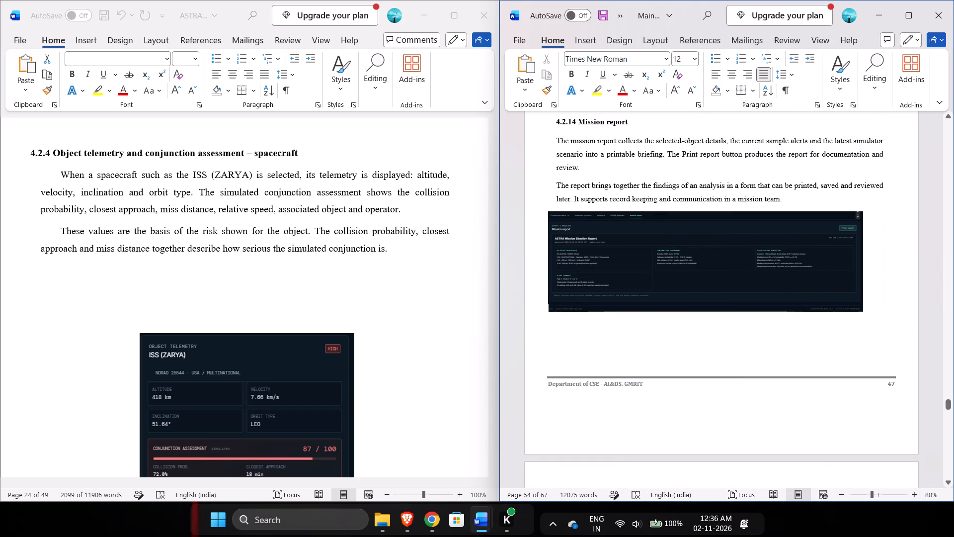
# Centre the dark Mission report screenshot beneath the section 4.2.14 paragraphs.
pyautogui.click(615, 245)
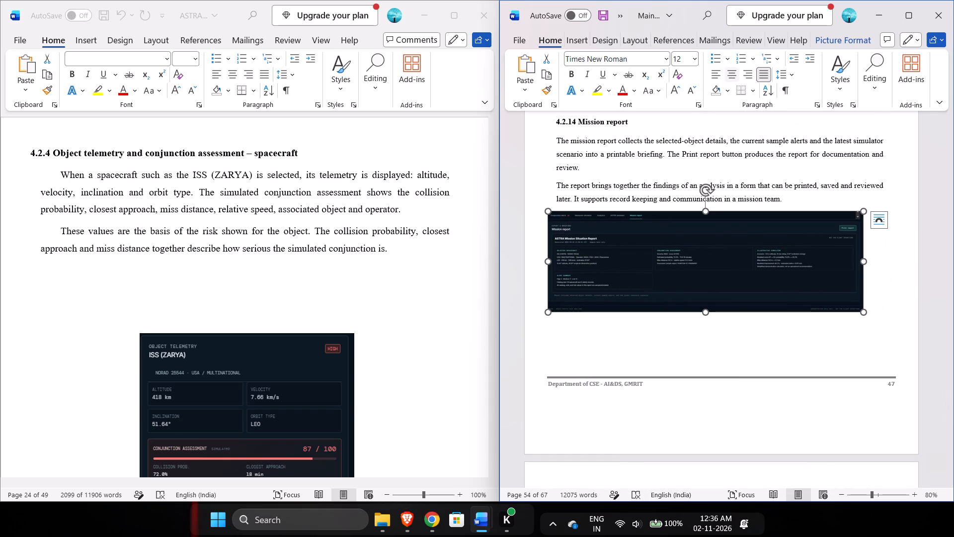
pyautogui.click(725, 73)
pyautogui.scroll(1, 789, 250)
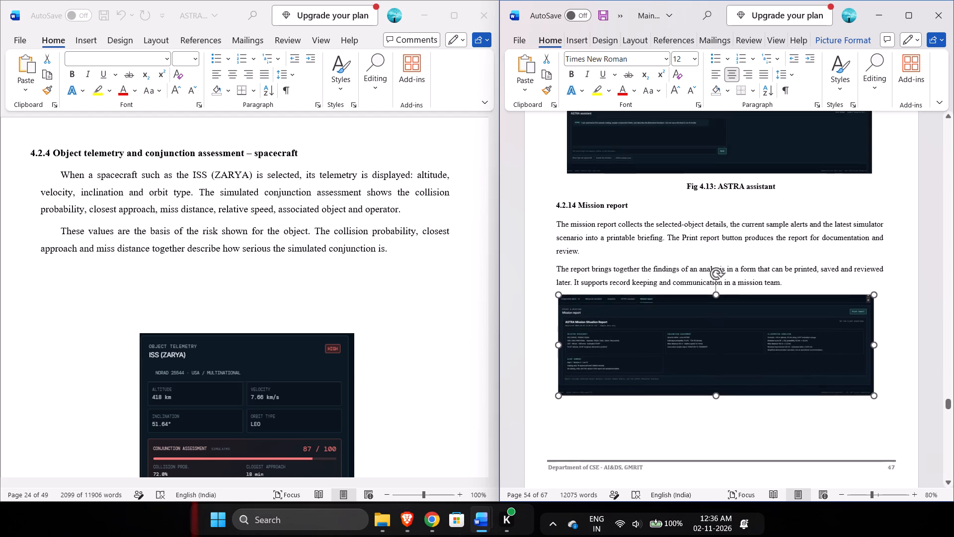
pyautogui.scroll(1, 789, 250)
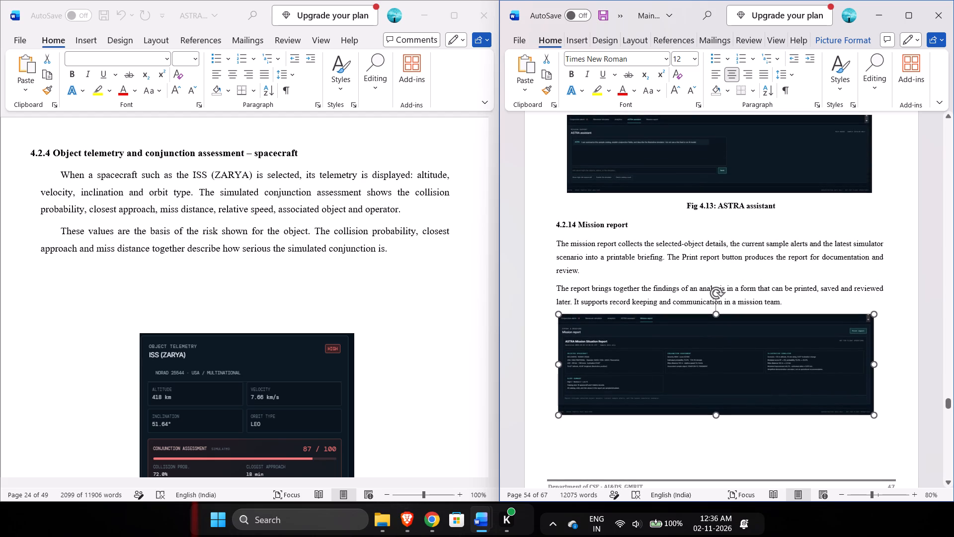
pyautogui.click(875, 413)
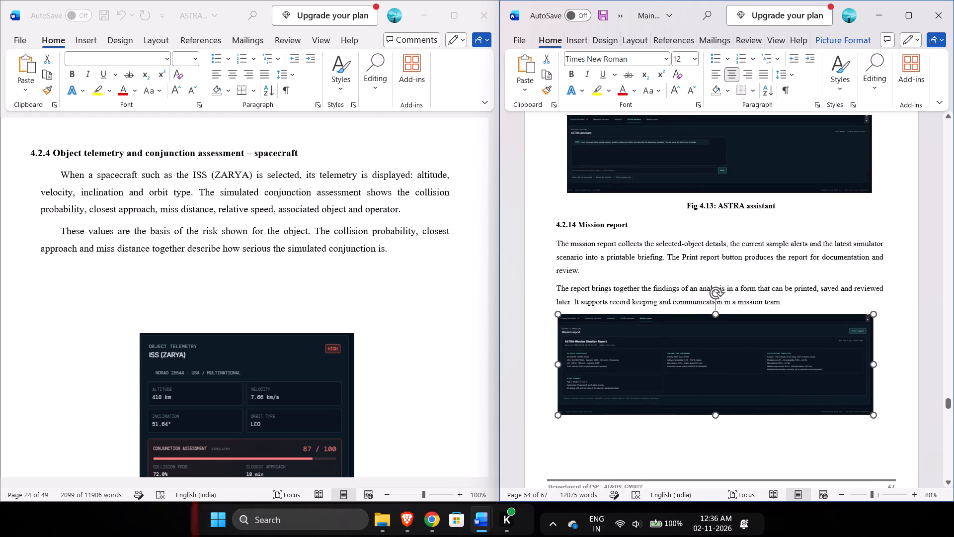
pyautogui.click(647, 473)
# Compare the Mission report screenshots and caption of section 4.2.14 with their layout in the reference document.
pyautogui.scroll(-2, 621, 447)
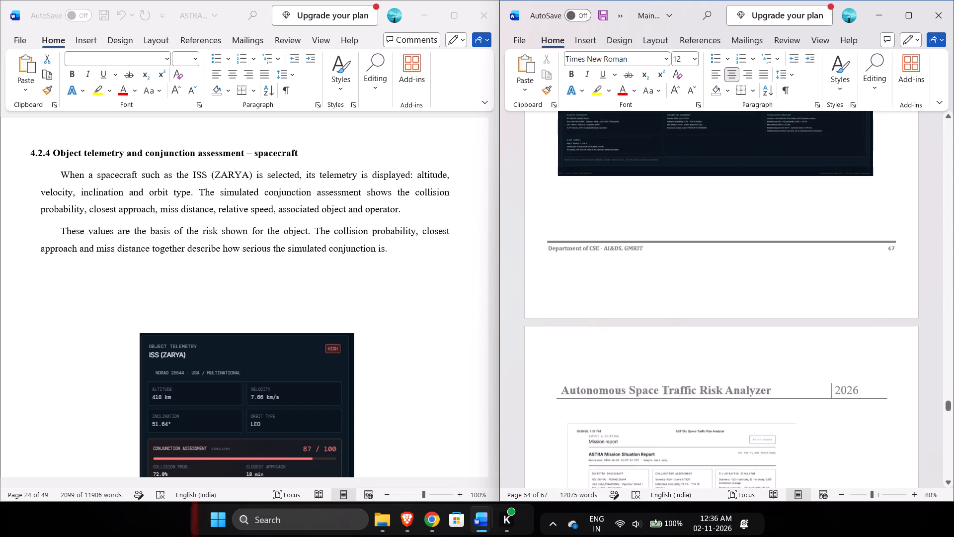
pyautogui.scroll(-2, 621, 447)
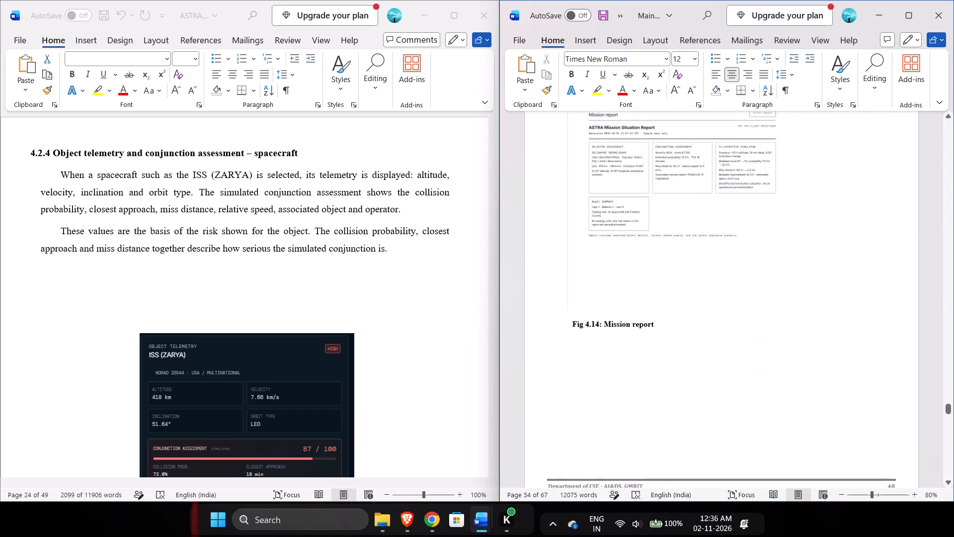
pyautogui.scroll(5, 621, 447)
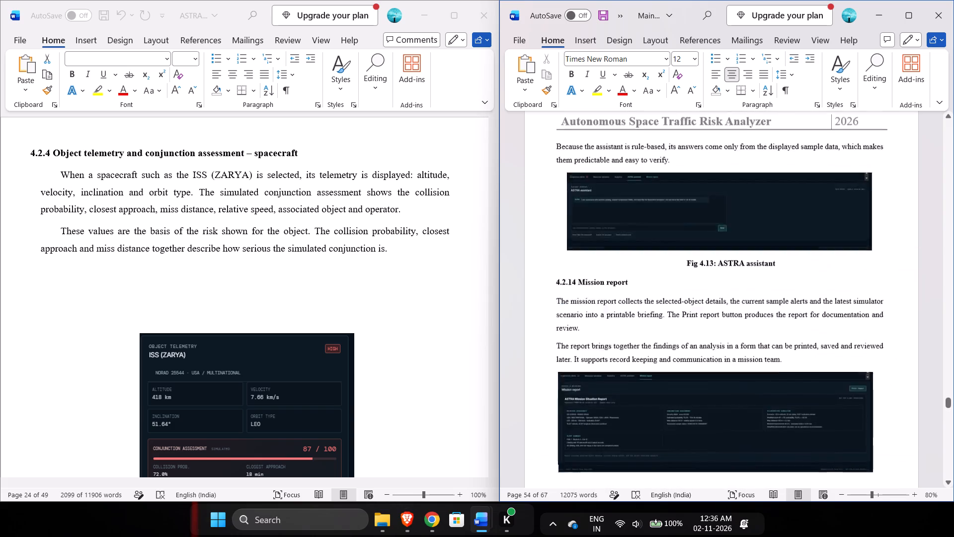
pyautogui.scroll(-3, 292, 383)
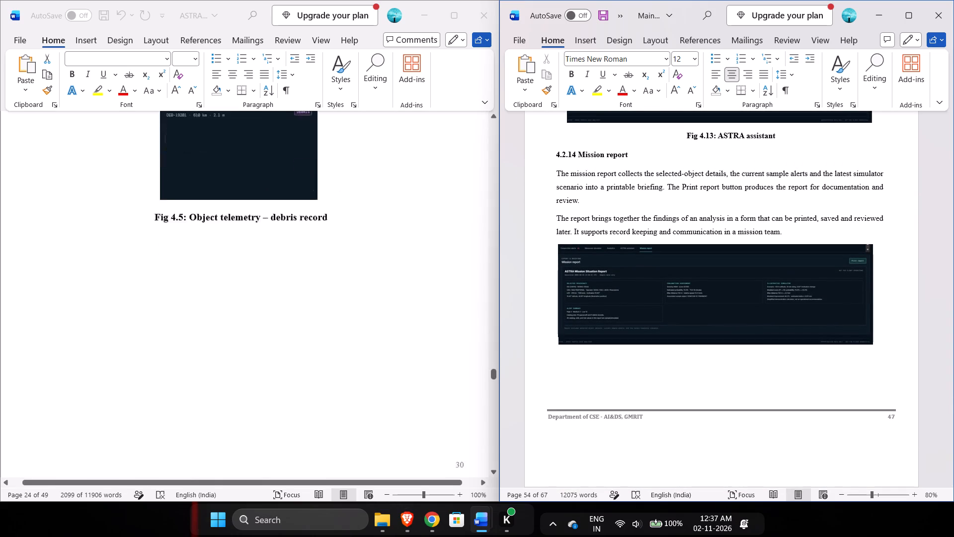
pyautogui.scroll(-7, 292, 383)
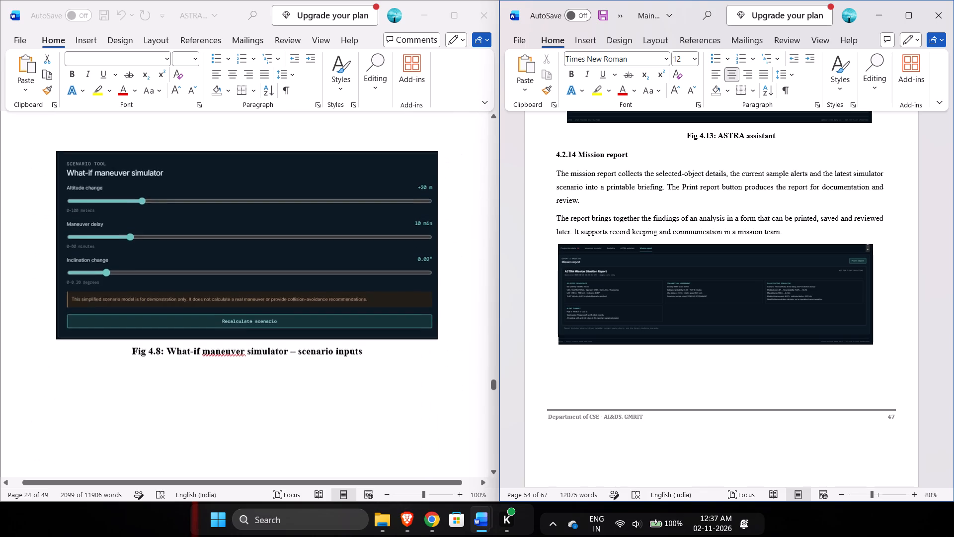
pyautogui.scroll(-7, 293, 379)
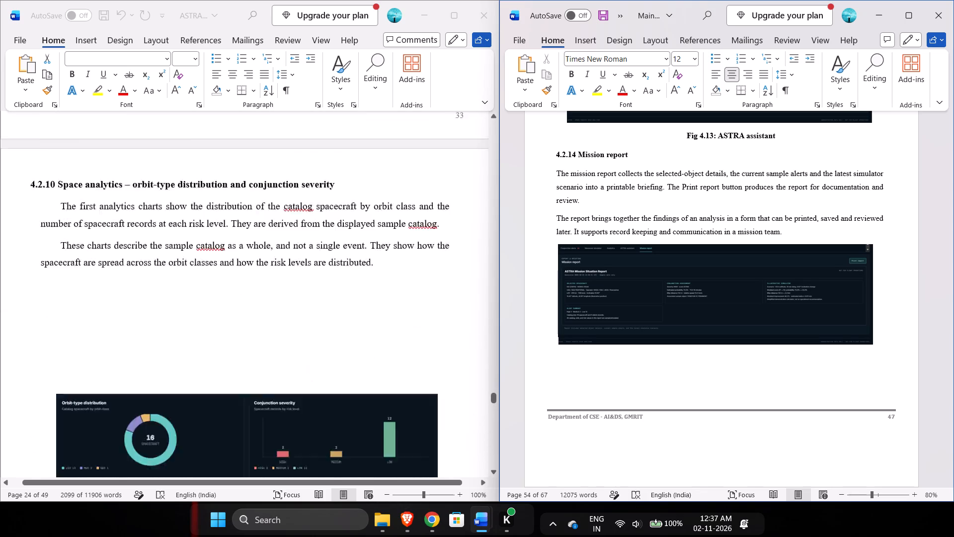
pyautogui.scroll(-6, 293, 379)
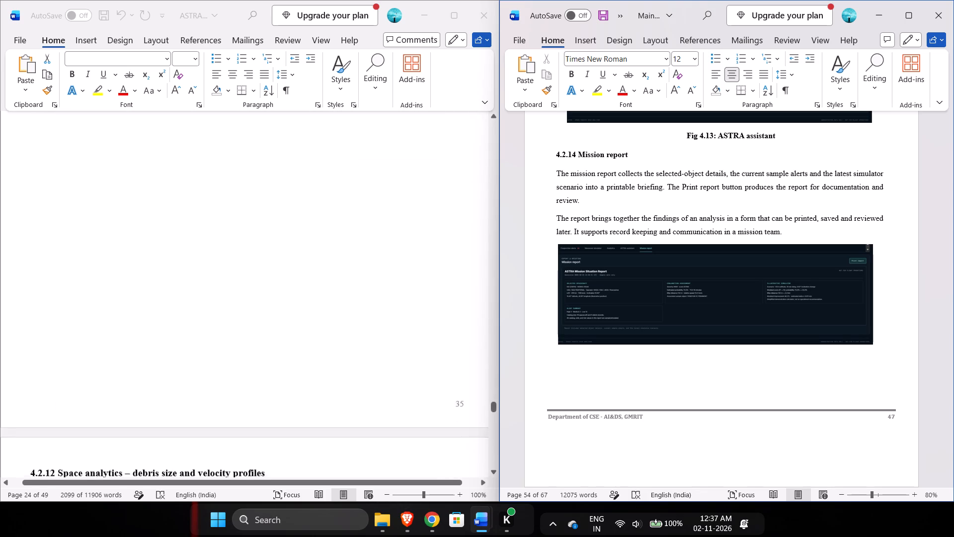
pyautogui.scroll(-3, 293, 379)
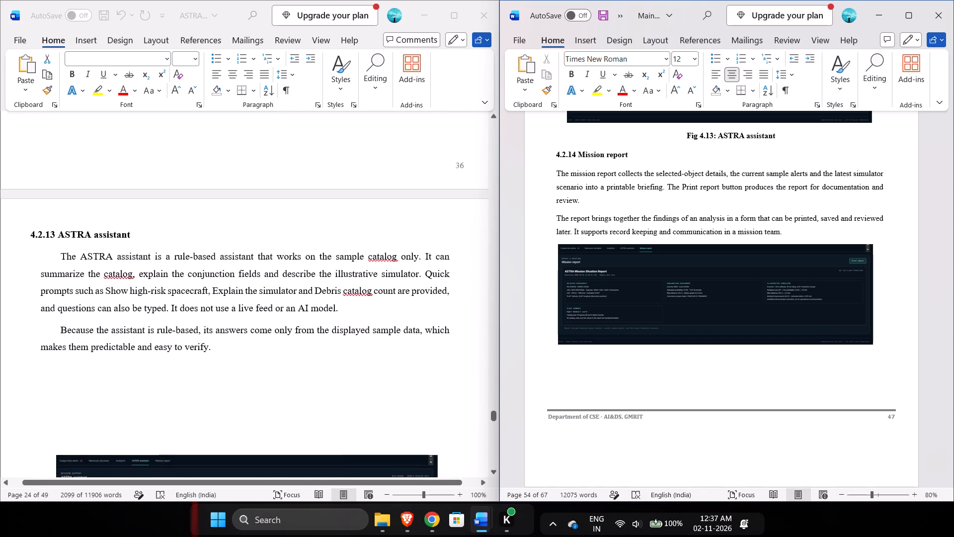
pyautogui.scroll(-3, 293, 379)
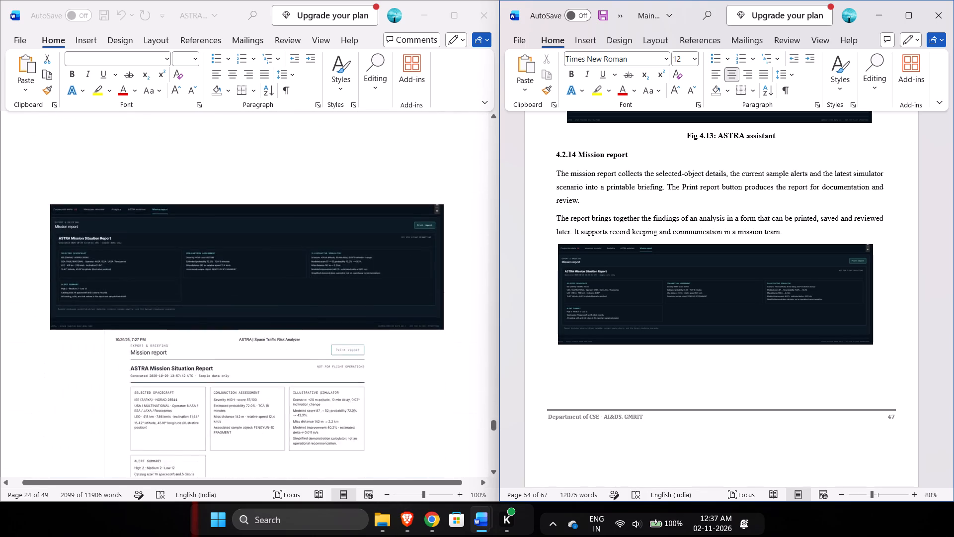
pyautogui.scroll(-3, 293, 379)
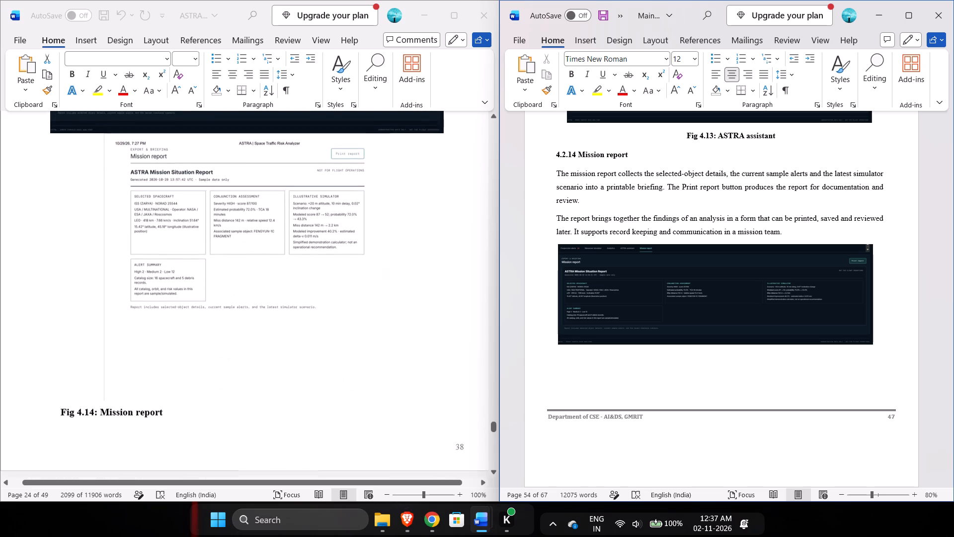
# Centre the light ASTRA Mission Situation Report screenshot on the page after the dark Mission report screenshot.
pyautogui.scroll(-1, 293, 379)
pyautogui.scroll(-2, 597, 325)
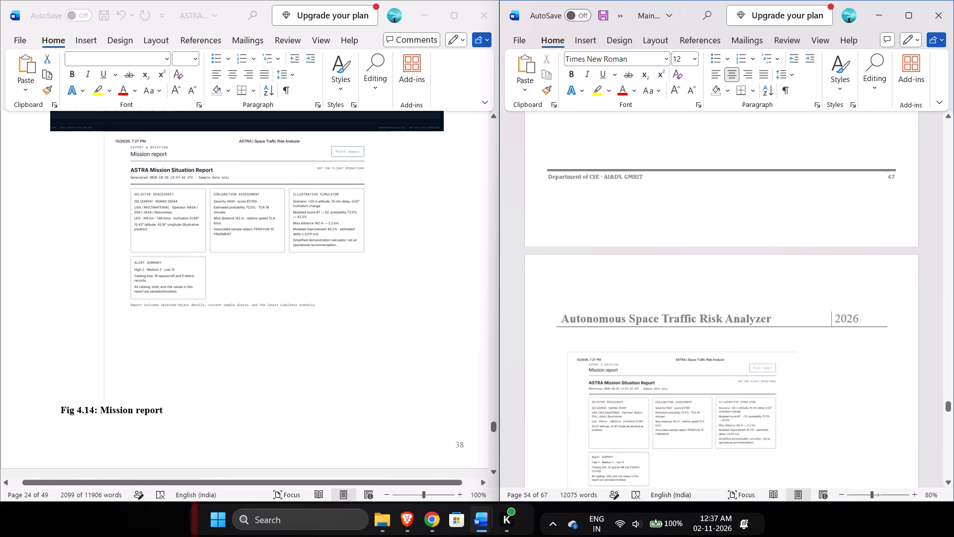
pyautogui.scroll(-1, 597, 325)
pyautogui.click(658, 342)
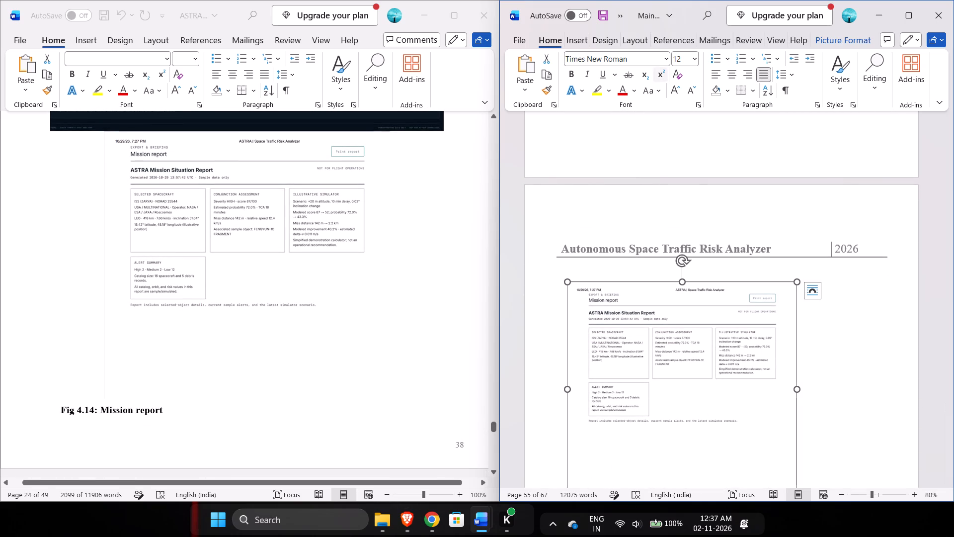
pyautogui.click(729, 73)
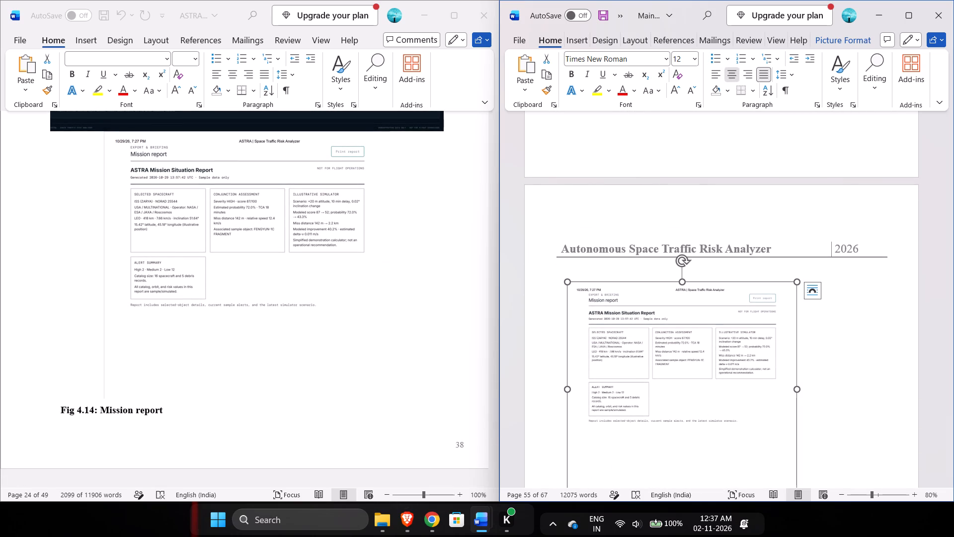
# Centre the caption "Fig 4.14: Mission report" beneath its screenshot.
pyautogui.scroll(-1, 735, 393)
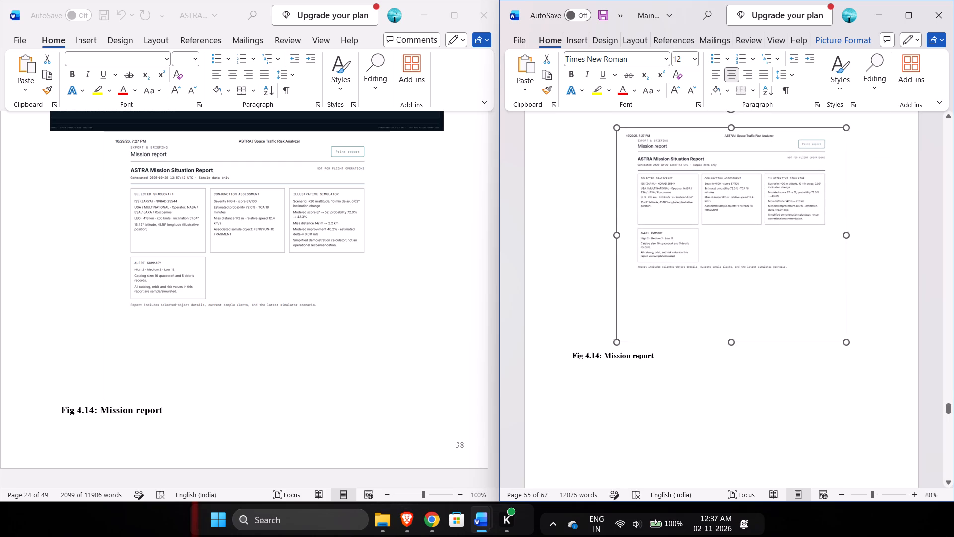
pyautogui.moveTo(571, 353); pyautogui.dragTo(668, 360)
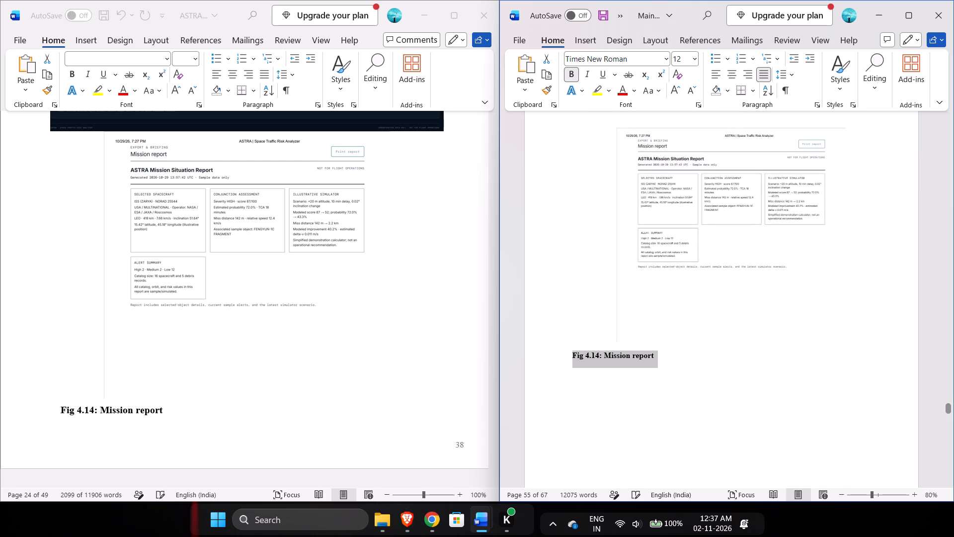
pyautogui.click(732, 75)
pyautogui.click(825, 364)
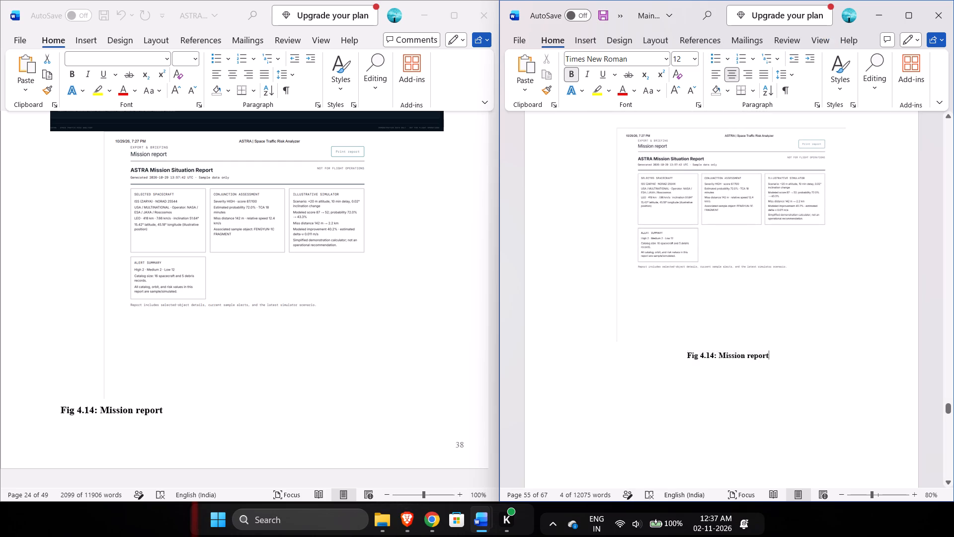
# Remove the indent of heading "4.2.15 Illustrative Use Scenario" and align it with the body text using four leading spaces.
pyautogui.scroll(-4, 825, 364)
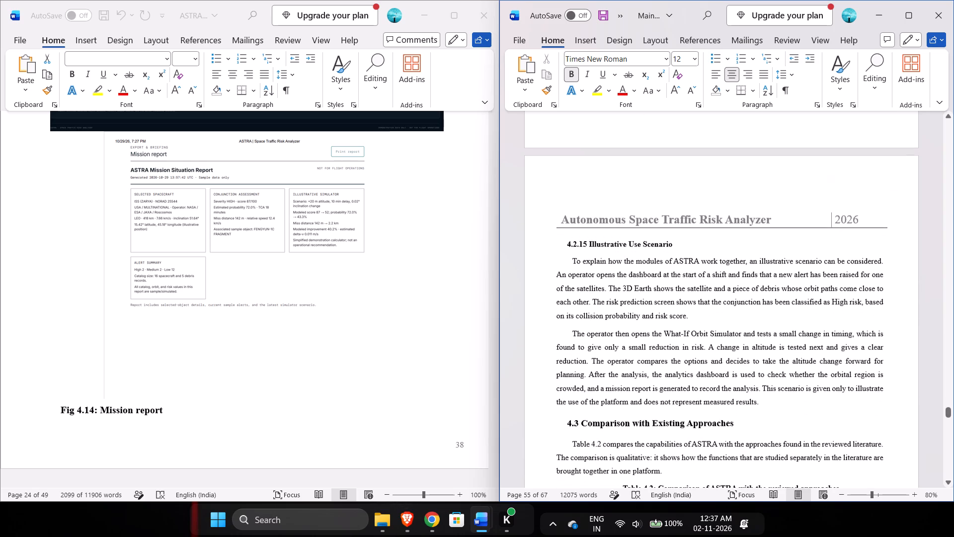
pyautogui.scroll(-1, 374, 327)
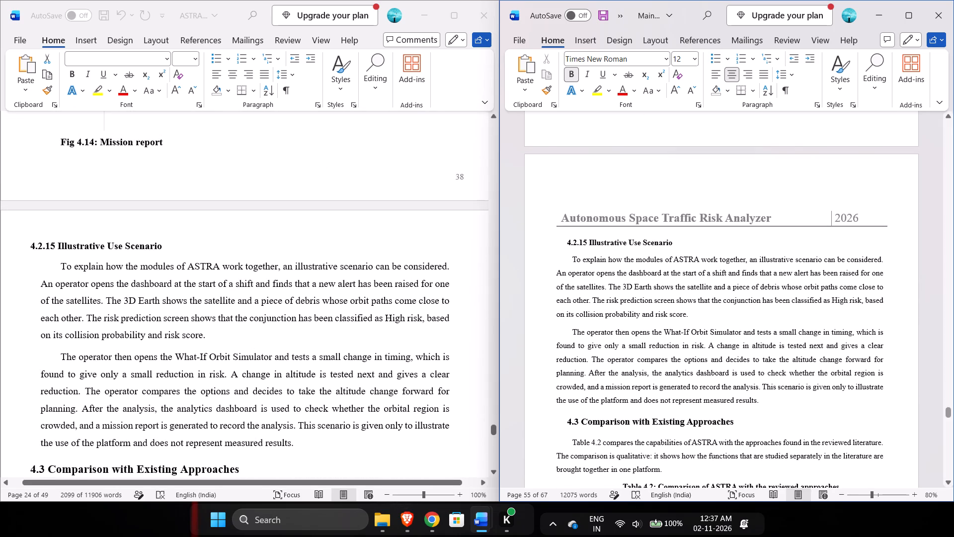
pyautogui.click(566, 239)
pyautogui.press('BackSpace')
pyautogui.press('space')
pyautogui.press('space')
pyautogui.press('space')
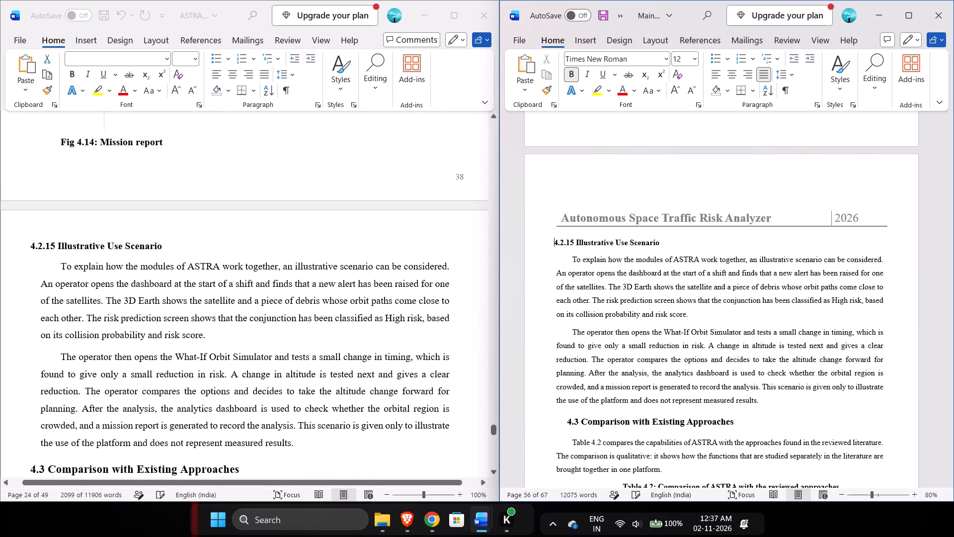
pyautogui.press('space')
# Remove the first-line indents from both paragraphs of section 4.2.15.
pyautogui.press('Down')
pyautogui.press('BackSpace')
pyautogui.press('Down')
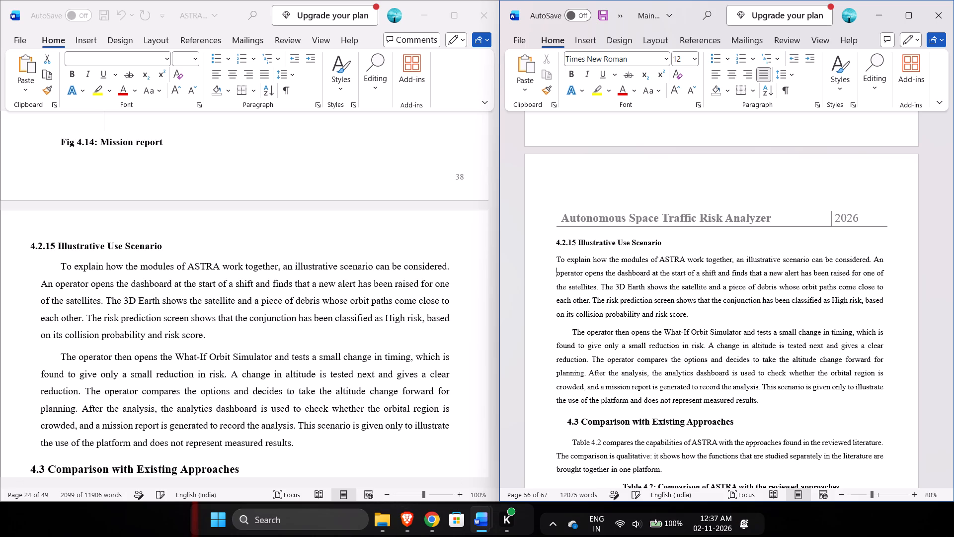
pyautogui.press('space')
pyautogui.press('Down')
pyautogui.hotkey('ctrl', 'Down')
pyautogui.press('BackSpace')
# Align heading "4.3 Comparison with Existing Approaches" with the body text using four leading spaces and remove its paragraph's first-line indent.
pyautogui.hotkey('ctrl', 'Down')
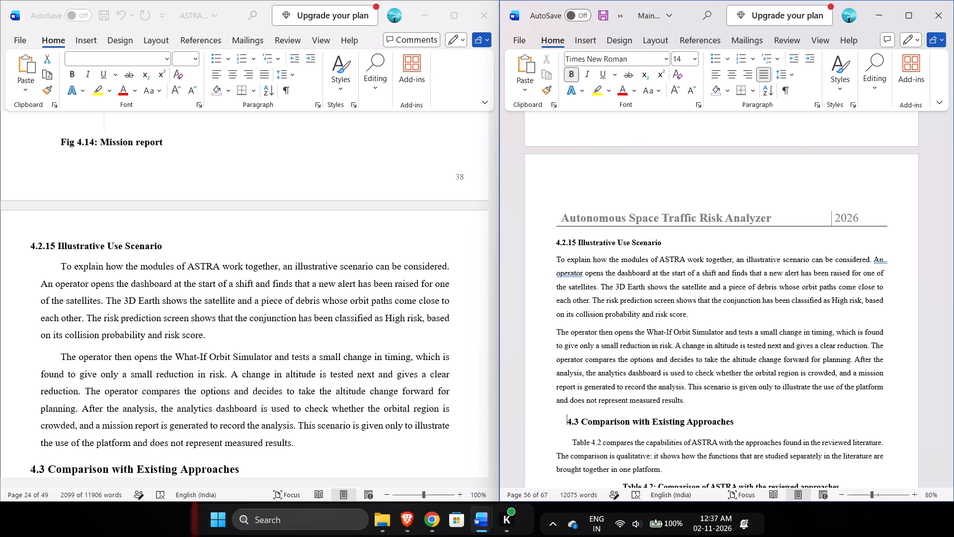
pyautogui.press('BackSpace')
pyautogui.press('space')
pyautogui.press('space')
pyautogui.press('space')
pyautogui.press('space')
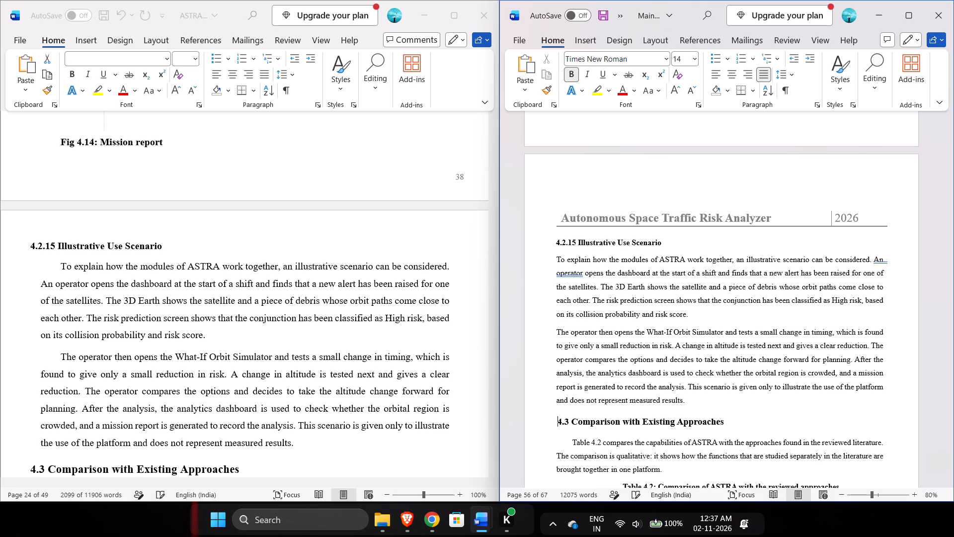
pyautogui.press('Down')
pyautogui.press('BackSpace')
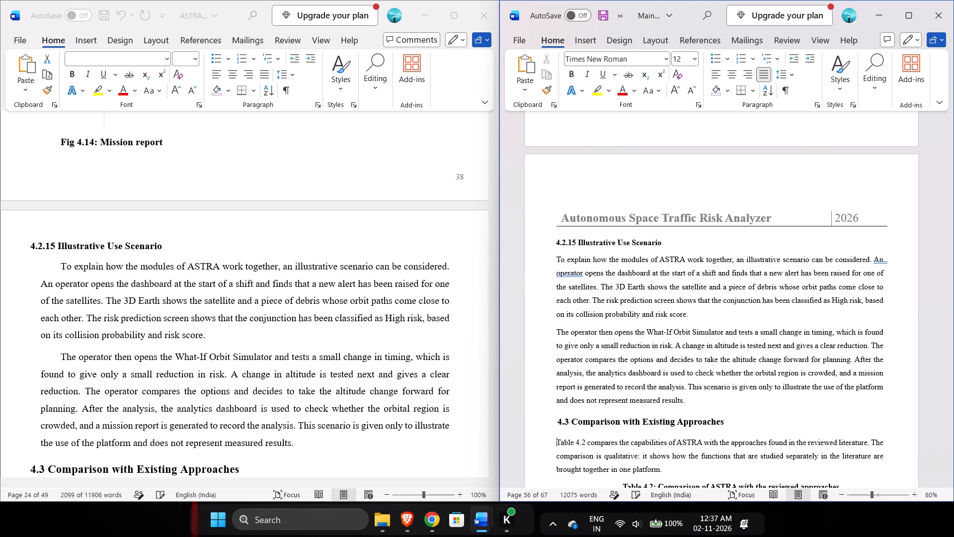
# Left-align the text in all rows of Table 4.2, the comparison of ASTRA with the reviewed approaches.
pyautogui.hotkey('ctrl', 'Down')
pyautogui.press('Down')
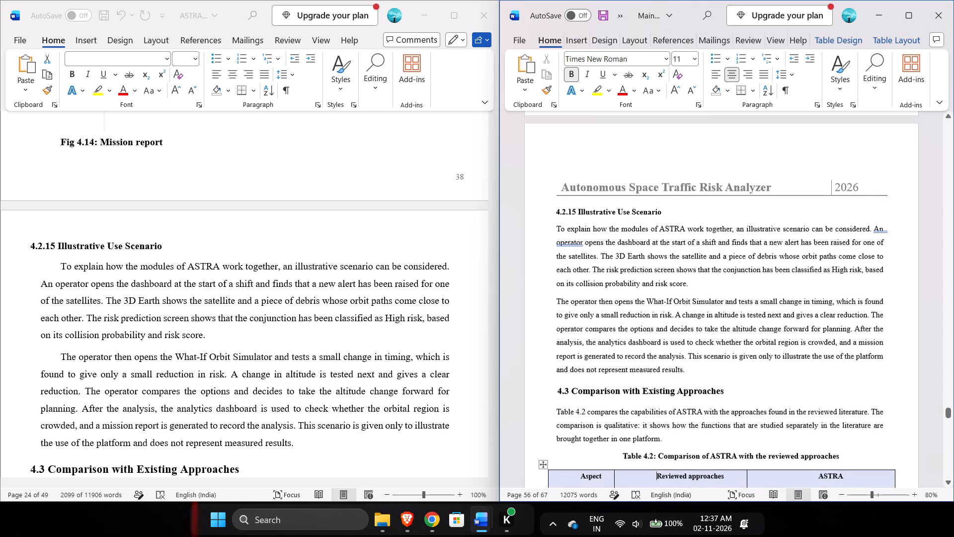
pyautogui.press('Down')
pyautogui.press('Down')
pyautogui.press('Down')
pyautogui.press('Down')
pyautogui.press('Down')
pyautogui.press('Down')
pyautogui.press('Down')
pyautogui.press('Down')
pyautogui.press('Down')
pyautogui.press('Down')
pyautogui.press('Down')
pyautogui.press('Down')
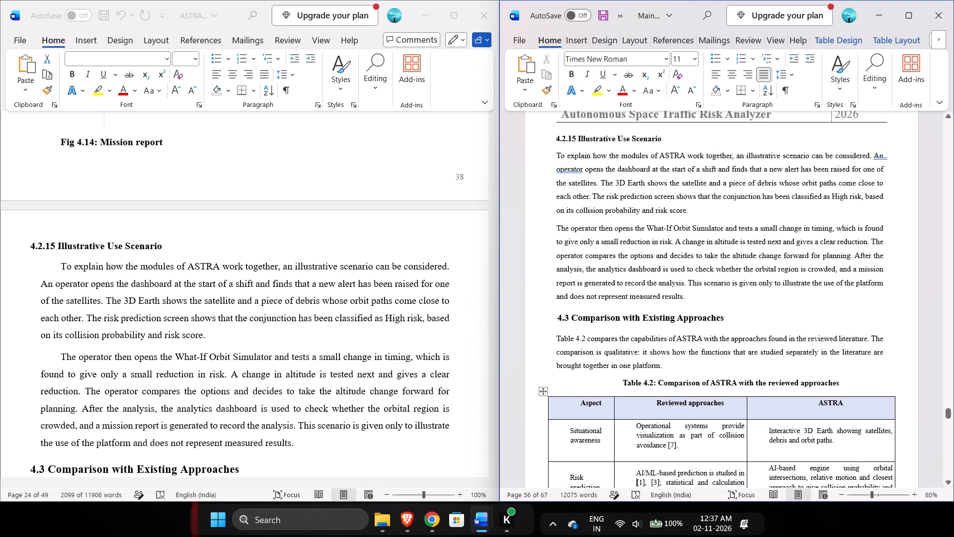
pyautogui.scroll(1, 645, 291)
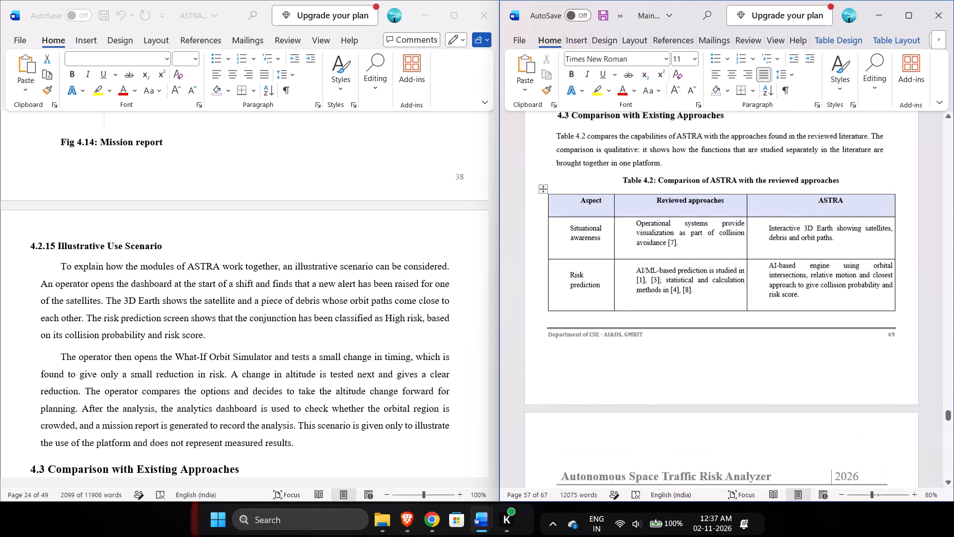
pyautogui.moveTo(579, 317); pyautogui.dragTo(692, 445)
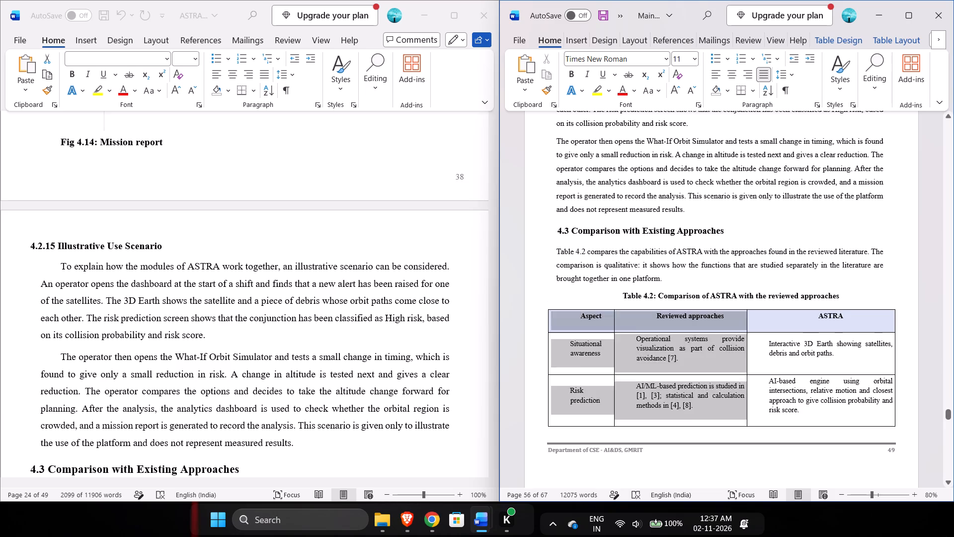
pyautogui.moveTo(692, 445); pyautogui.dragTo(821, 235)
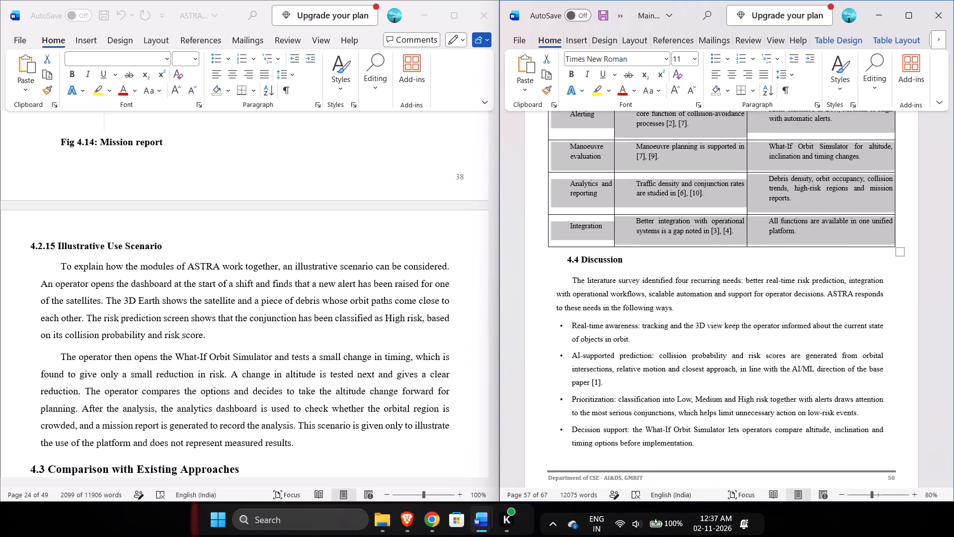
pyautogui.click(716, 73)
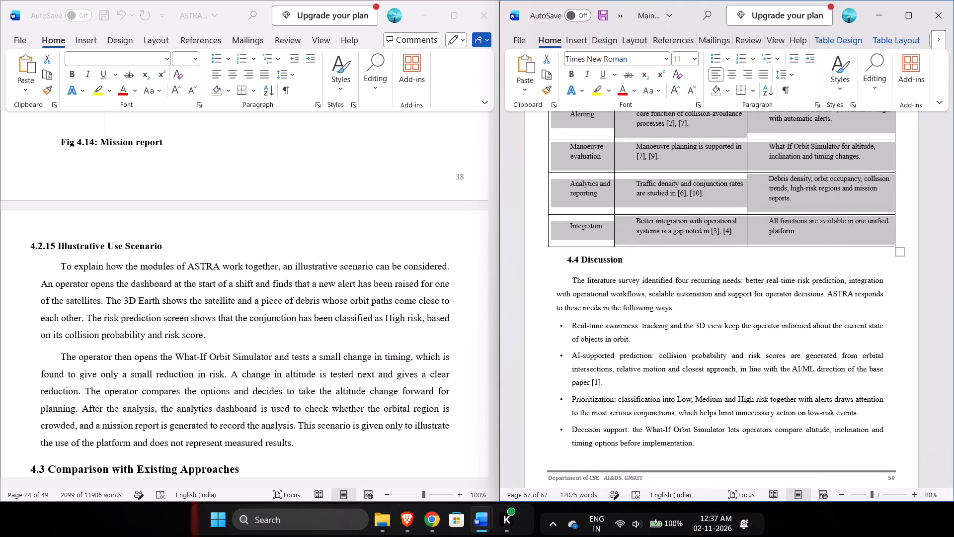
# Set the font size of all text in Table 4.2 to 12.
pyautogui.click(696, 55)
pyautogui.click(686, 136)
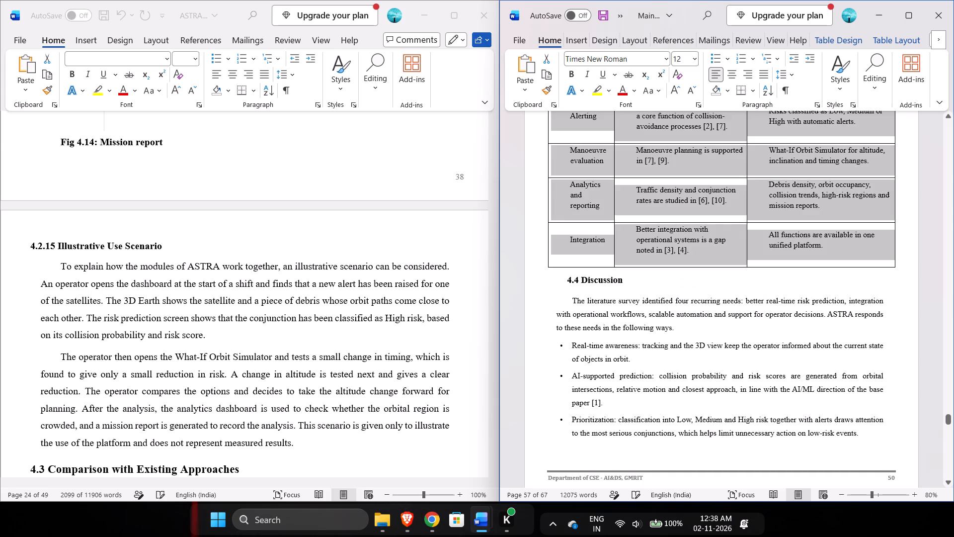
pyautogui.scroll(1, 686, 136)
pyautogui.scroll(1, 694, 177)
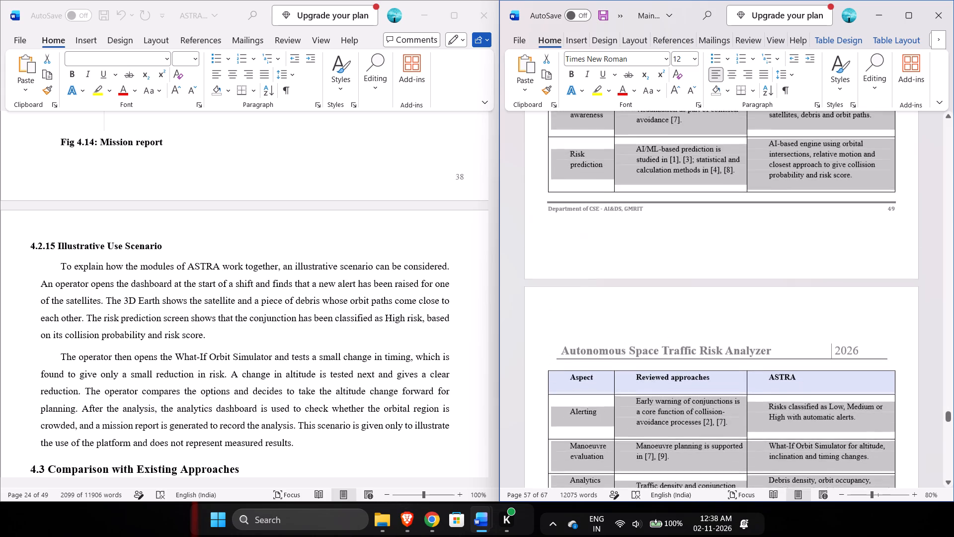
pyautogui.scroll(1, 694, 177)
# Align heading "4.4 Discussion" with the body text using three leading spaces and remove its opening paragraph's first-line indent.
pyautogui.scroll(-2, 694, 177)
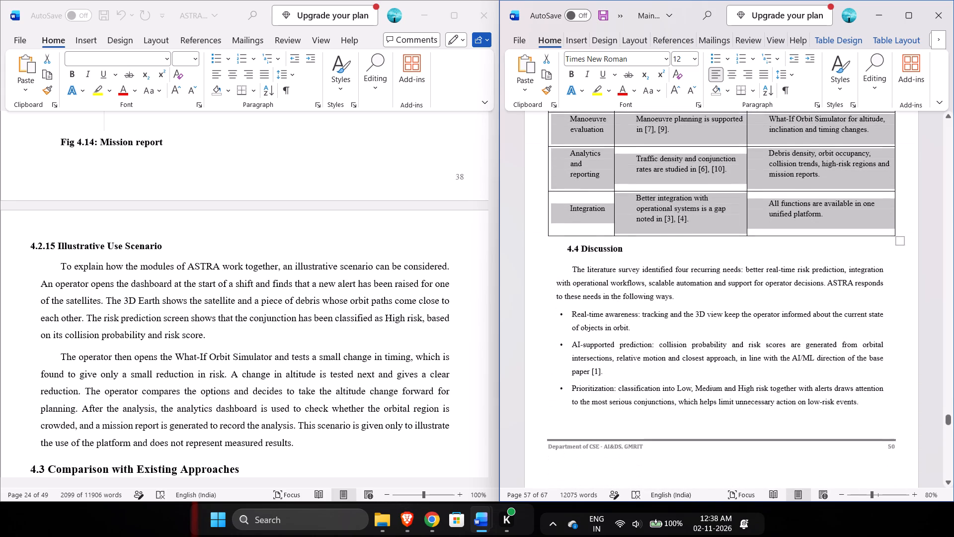
pyautogui.scroll(-1, 694, 177)
pyautogui.click(565, 232)
pyautogui.press('BackSpace')
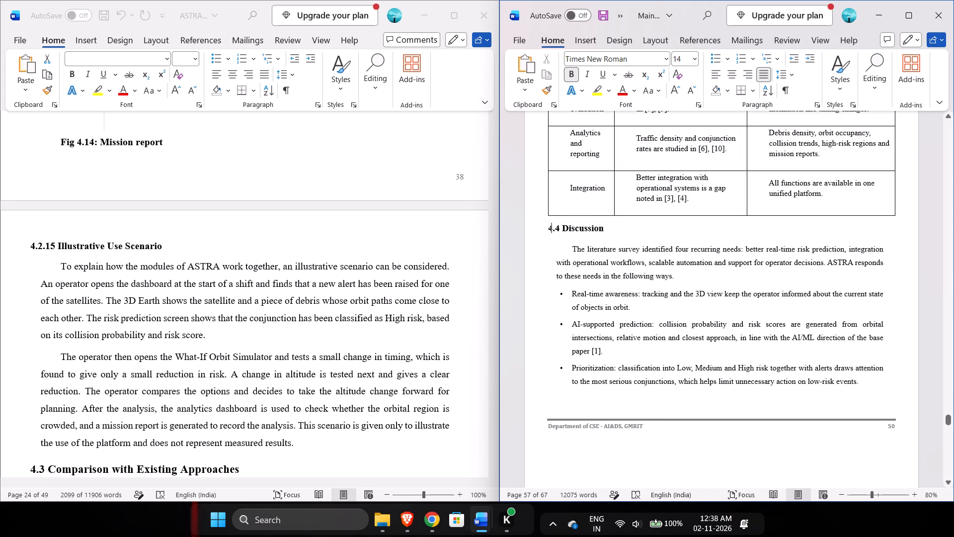
pyautogui.press('space')
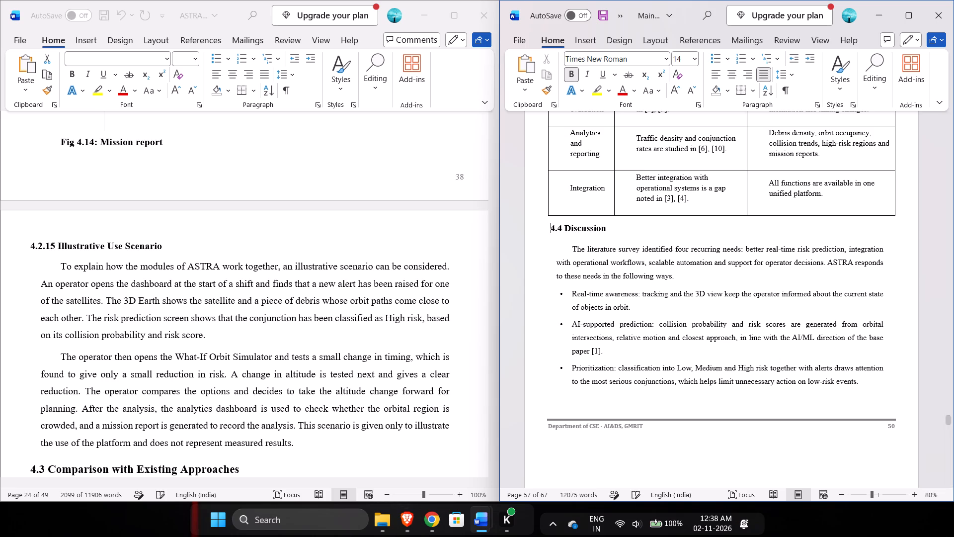
pyautogui.press('space')
pyautogui.press('space')
pyautogui.press('Up')
pyautogui.press('Down')
pyautogui.press('Down')
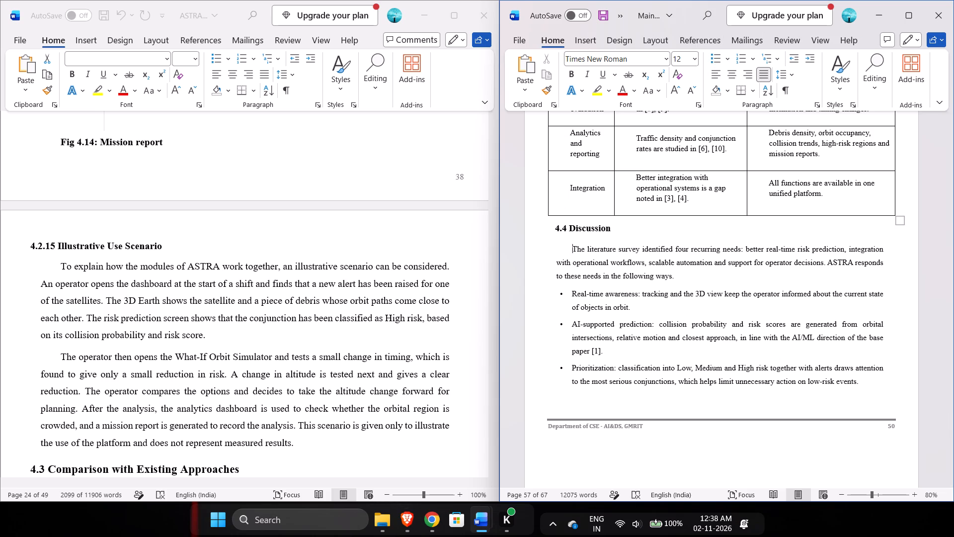
pyautogui.press('BackSpace')
pyautogui.press('Down')
pyautogui.press('Down')
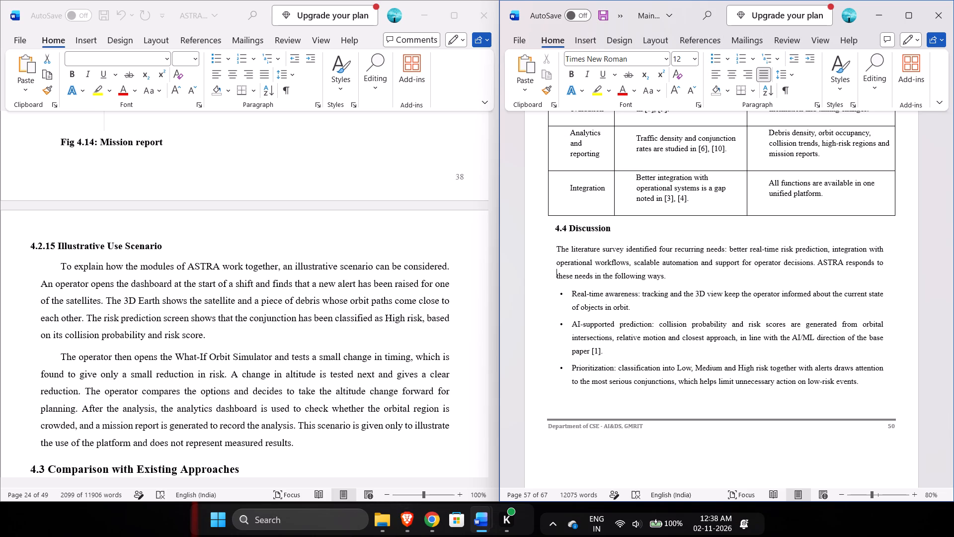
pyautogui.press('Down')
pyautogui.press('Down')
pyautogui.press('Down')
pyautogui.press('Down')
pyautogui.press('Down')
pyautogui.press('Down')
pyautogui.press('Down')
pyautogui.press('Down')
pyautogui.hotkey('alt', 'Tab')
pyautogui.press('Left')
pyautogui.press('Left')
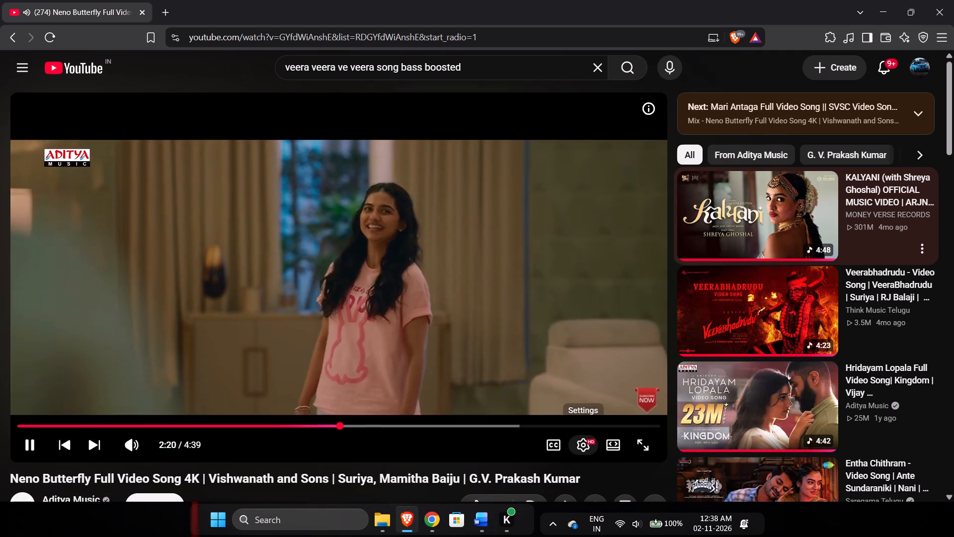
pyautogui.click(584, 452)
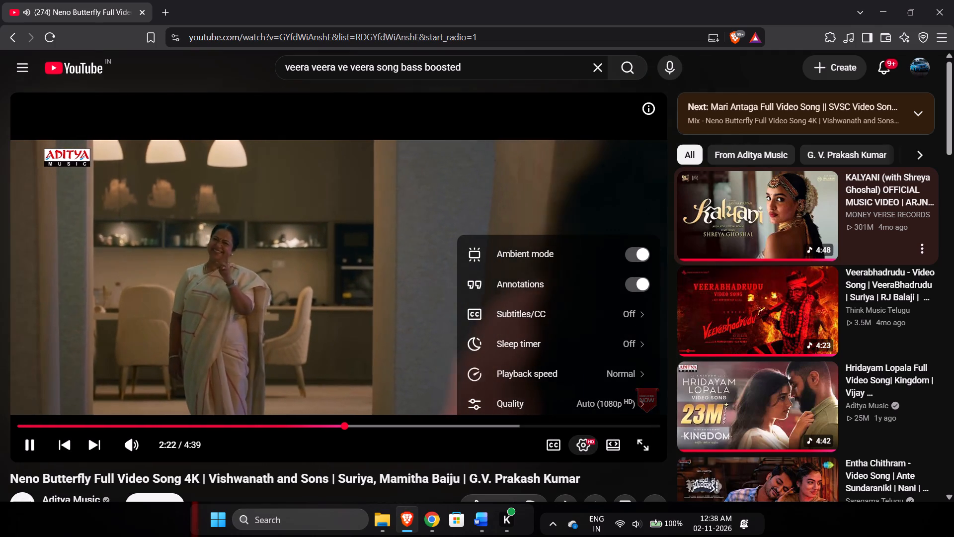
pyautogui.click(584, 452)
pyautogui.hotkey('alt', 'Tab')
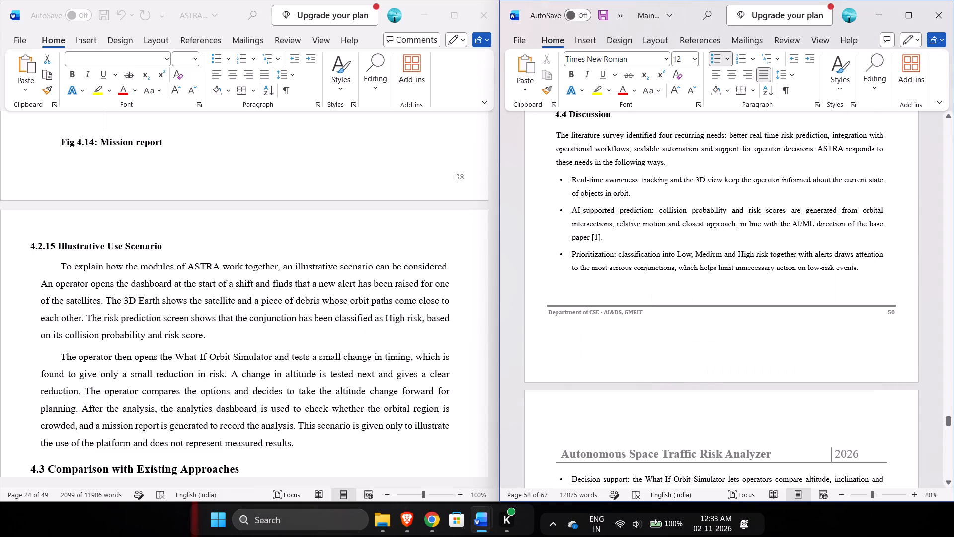
# Remove the first-line indent from the closing paragraph of section 4.4, which begins "The base paper and several reviewed studies".
pyautogui.scroll(-3, 676, 344)
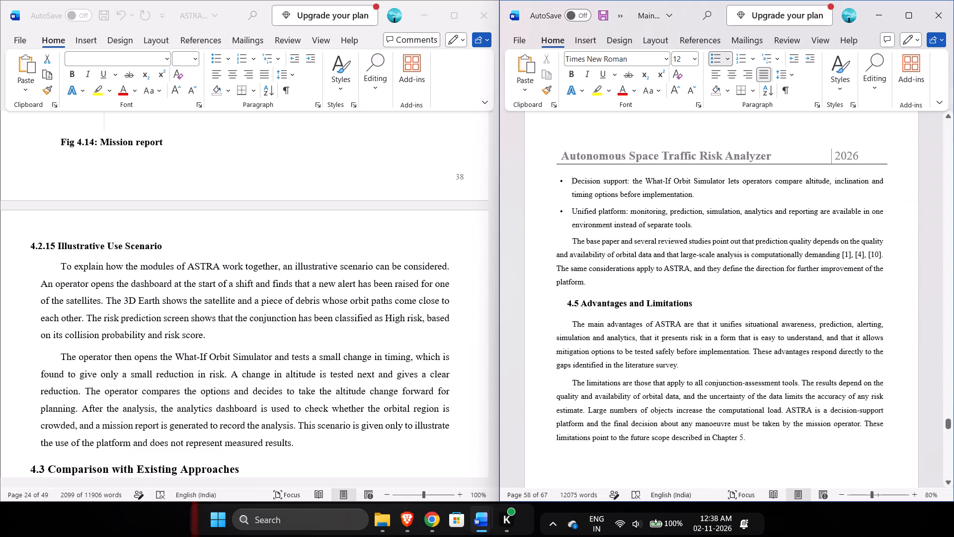
pyautogui.click(569, 242)
pyautogui.press('BackSpace')
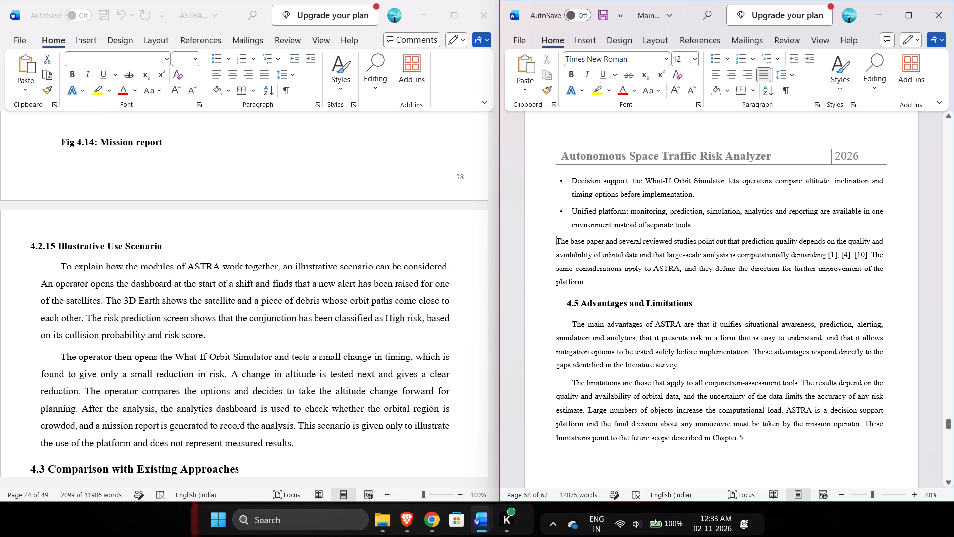
# Align heading "4.5 Advantages and Limitations" with the body text by replacing its indent with four leading spaces.
pyautogui.press('Down')
pyautogui.press('Down')
pyautogui.press('Down')
pyautogui.press('Down')
pyautogui.press('BackSpace')
pyautogui.press('space')
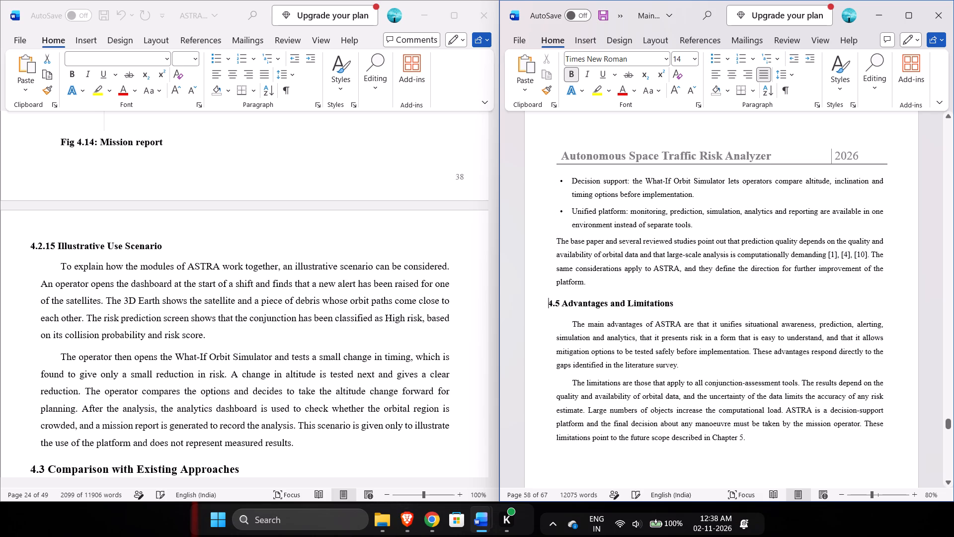
pyautogui.press('space')
pyautogui.press('Up')
pyautogui.press('Down')
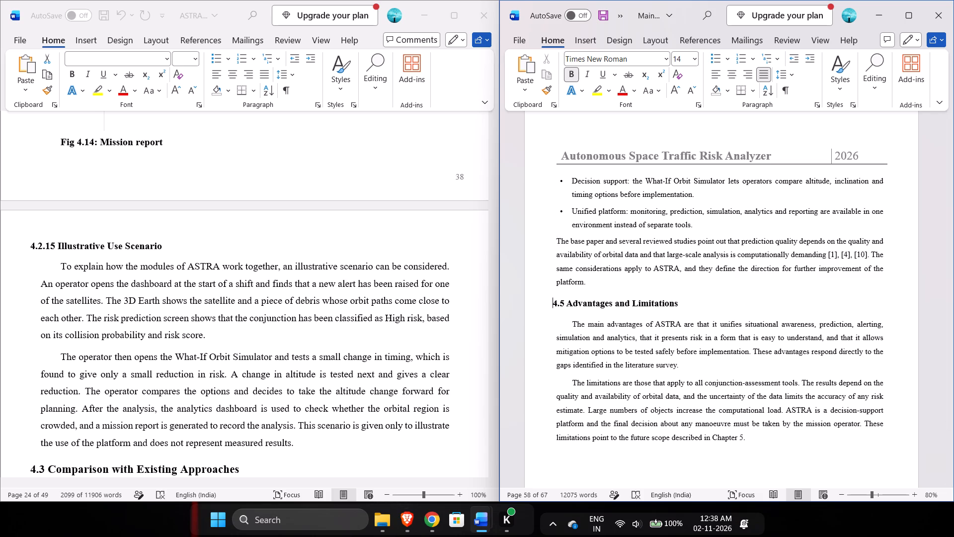
pyautogui.press('BackSpace')
pyautogui.press('BackSpace')
pyautogui.press('space')
pyautogui.press('space')
pyautogui.press('space')
pyautogui.press('space')
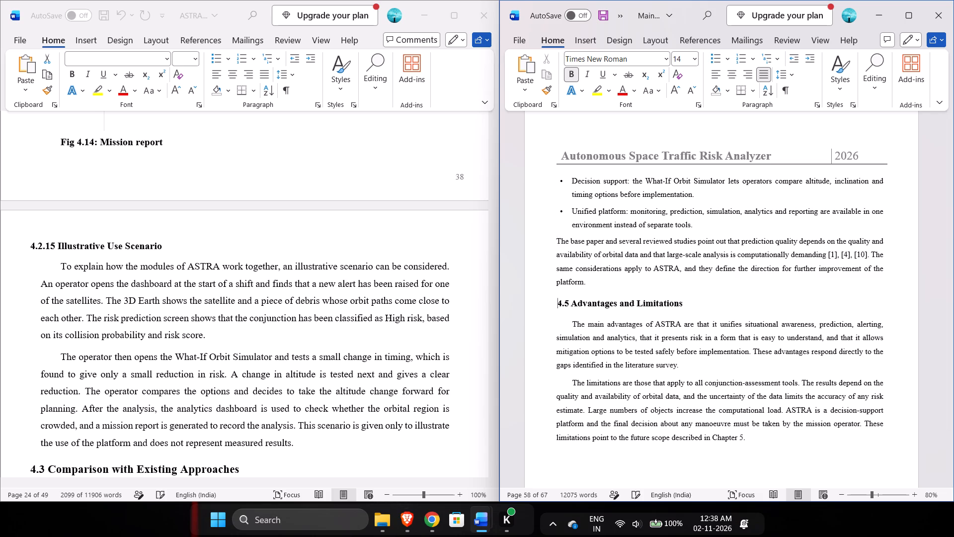
# Remove the first-line indents from both paragraphs of section 4.5, on the advantages and the limitations of ASTRA.
pyautogui.press('Down')
pyautogui.press('BackSpace')
pyautogui.press('Down')
pyautogui.press('Down')
pyautogui.press('Down')
pyautogui.press('Down')
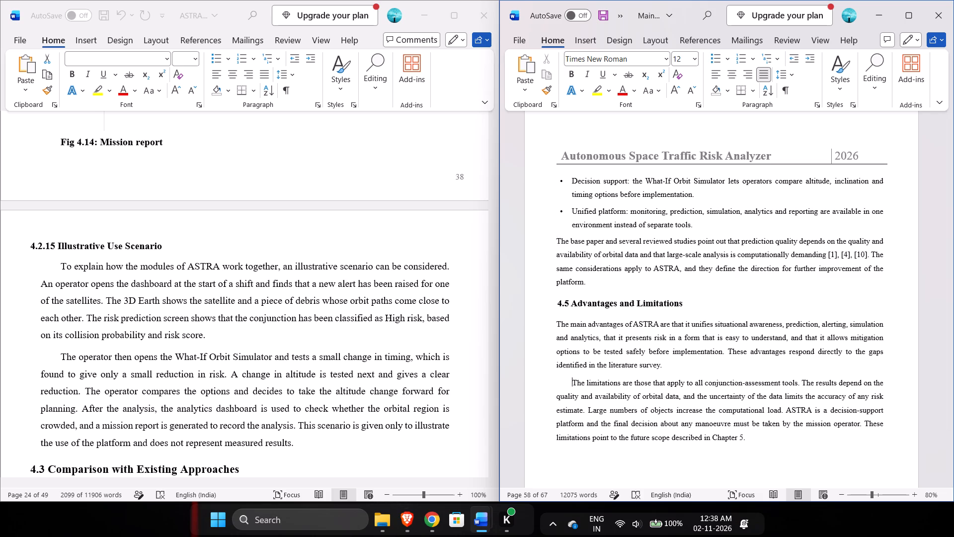
pyautogui.press('BackSpace')
# Copy the Chapter 5 conclusion paragraphs and the complete "5.1 Future Scope" section from the ASTRA source document.
pyautogui.press('Down')
pyautogui.press('Down')
pyautogui.press('Down')
pyautogui.press('Down')
pyautogui.press('Down')
pyautogui.press('Down')
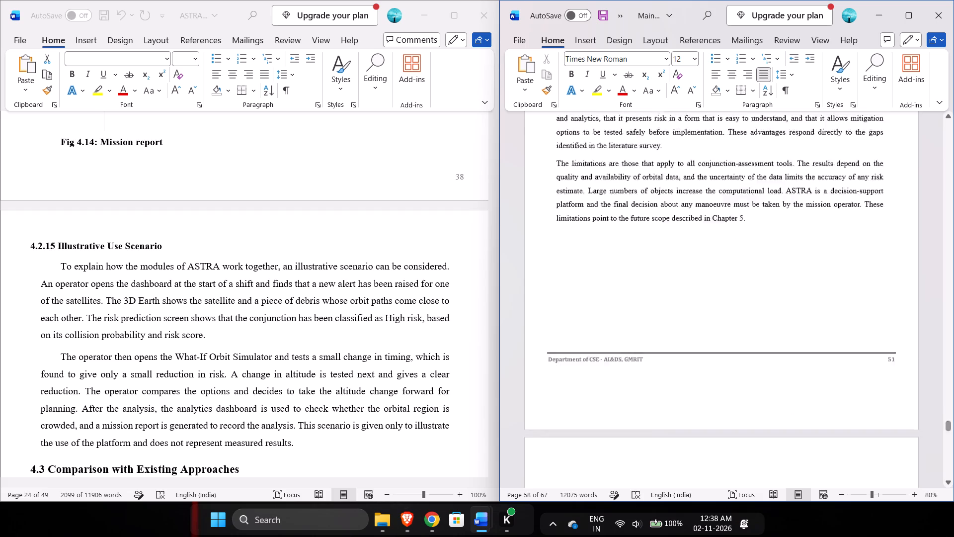
pyautogui.press('Down')
pyautogui.press('Down')
pyautogui.press('Up')
pyautogui.press('Up')
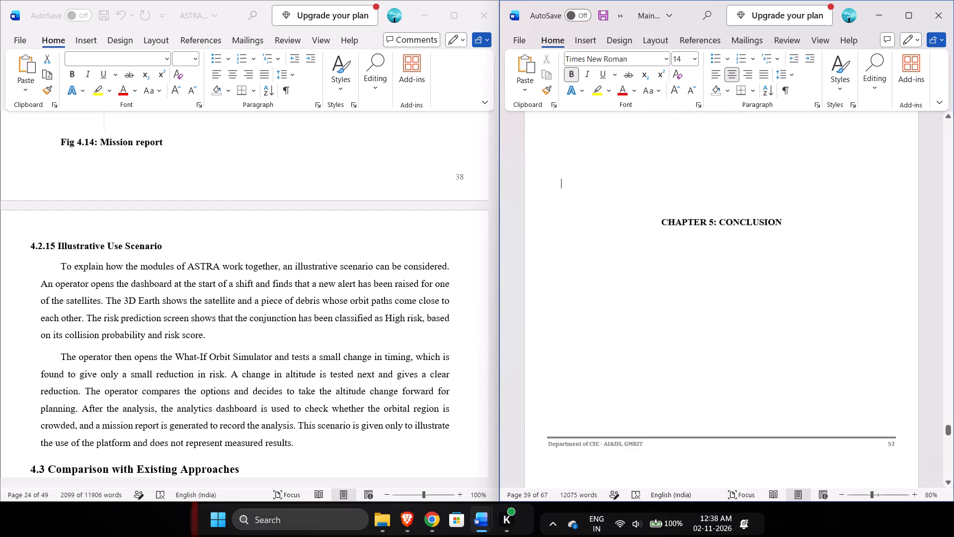
pyautogui.press('Up')
pyautogui.scroll(-2, 569, 242)
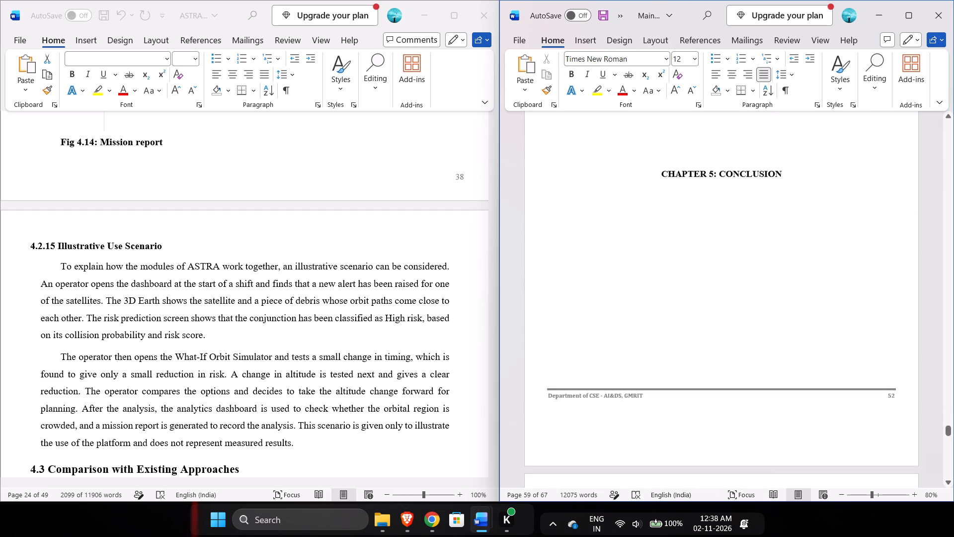
pyautogui.scroll(-2, 569, 242)
pyautogui.scroll(-3, 309, 320)
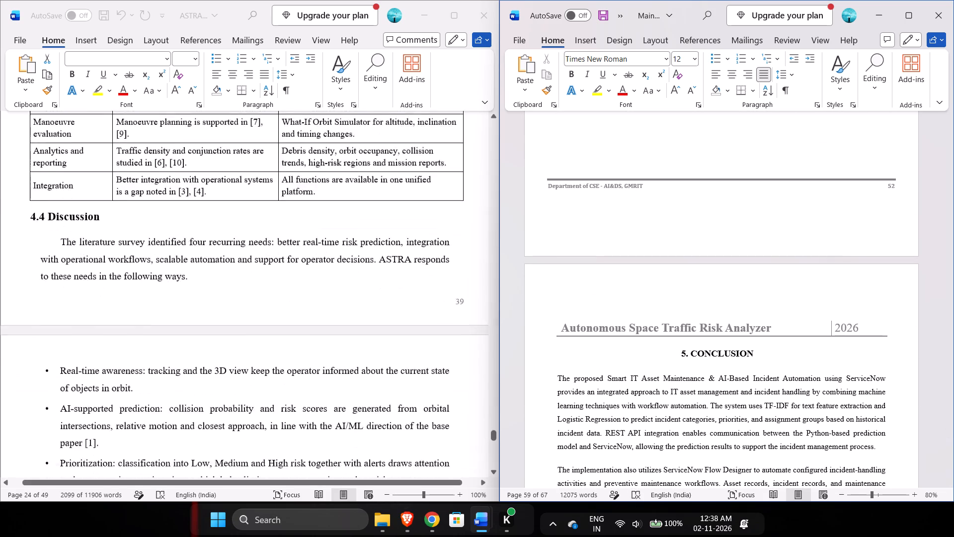
pyautogui.scroll(-5, 309, 320)
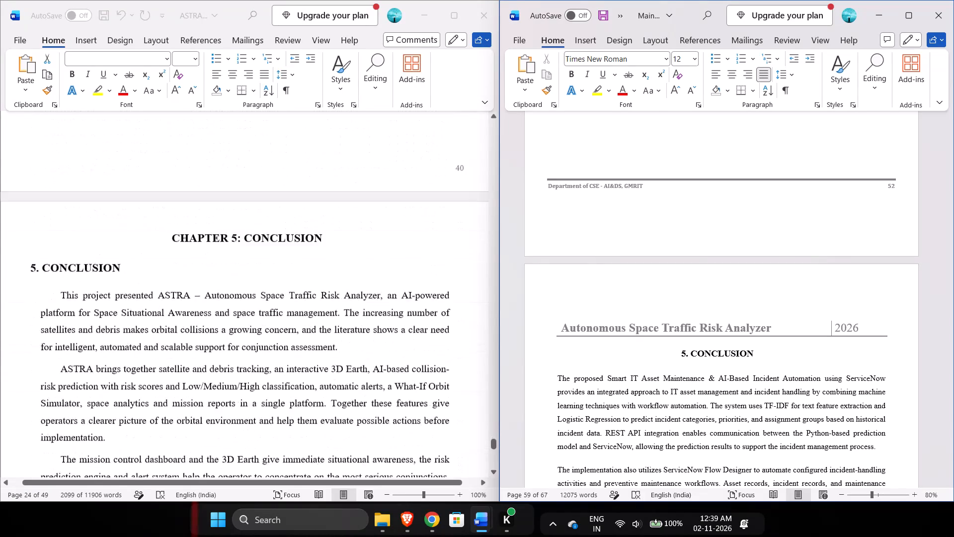
pyautogui.scroll(-2, 309, 320)
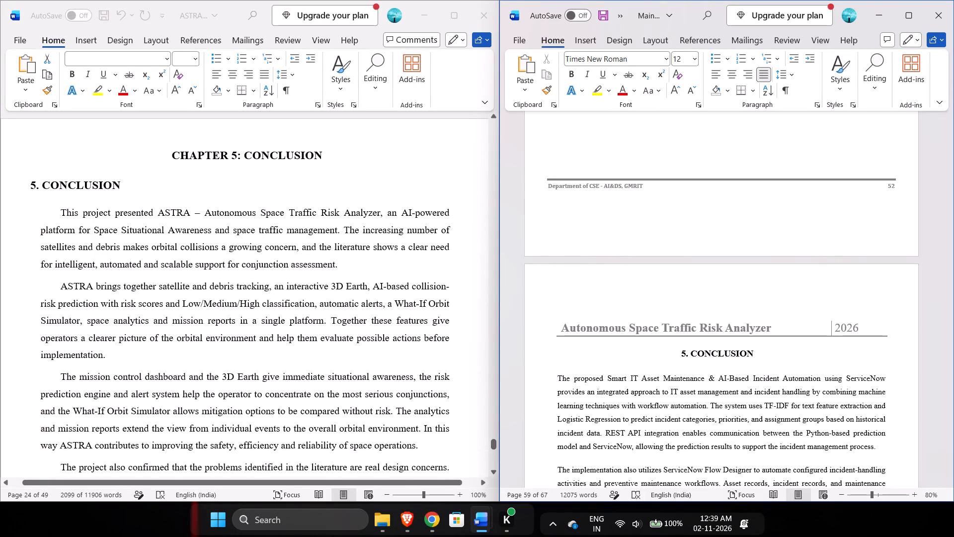
pyautogui.moveTo(59, 207); pyautogui.dragTo(64, 224)
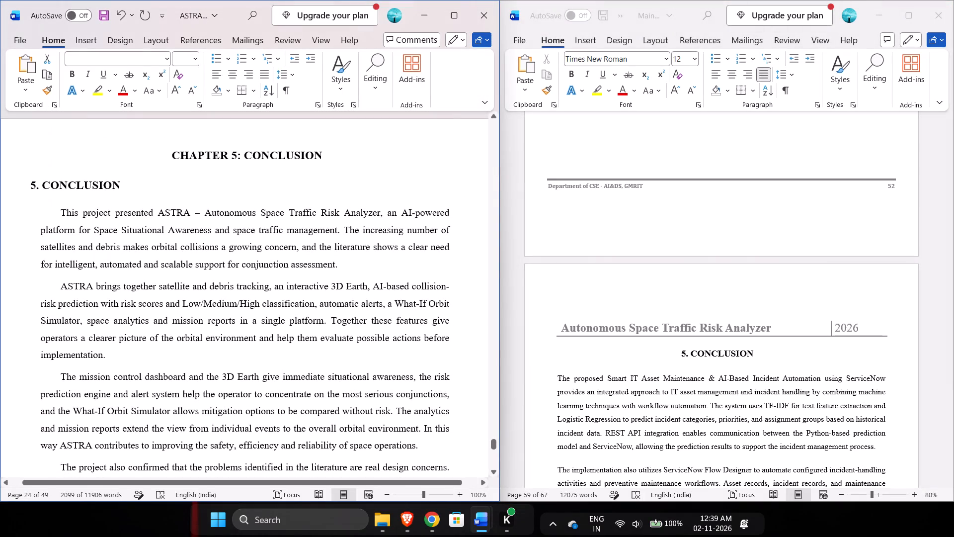
pyautogui.moveTo(64, 224); pyautogui.dragTo(58, 214)
pyautogui.click(58, 214)
pyautogui.moveTo(58, 214); pyautogui.dragTo(193, 450)
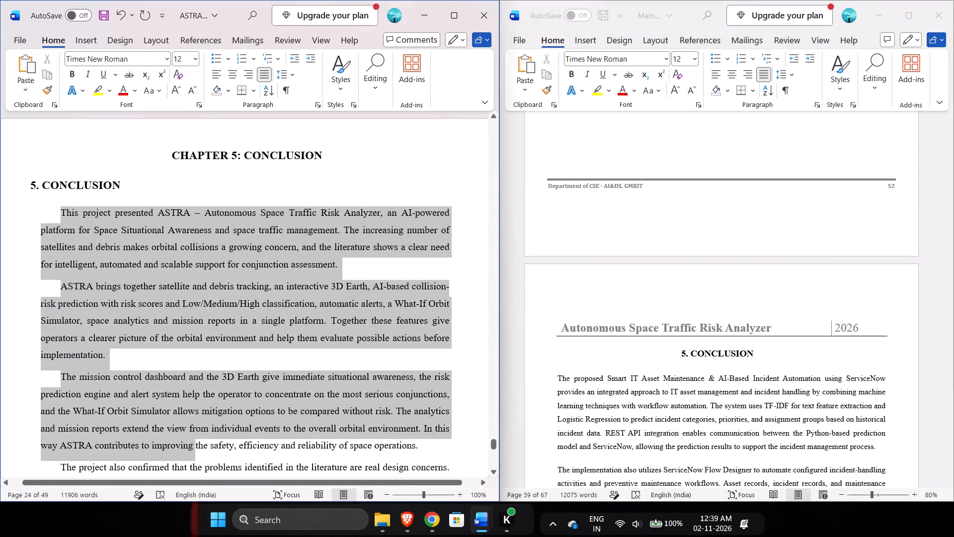
pyautogui.moveTo(193, 450); pyautogui.dragTo(230, 498)
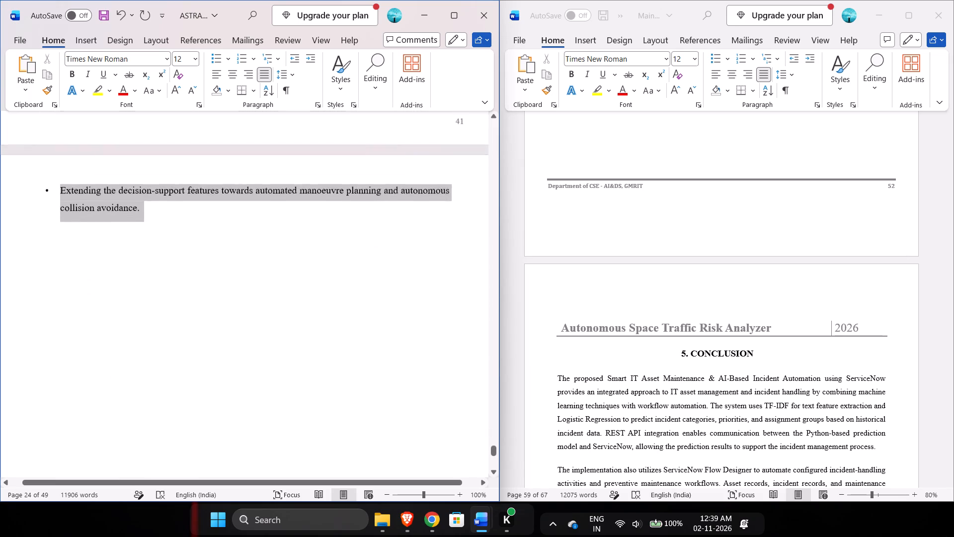
pyautogui.moveTo(230, 498); pyautogui.dragTo(219, 169)
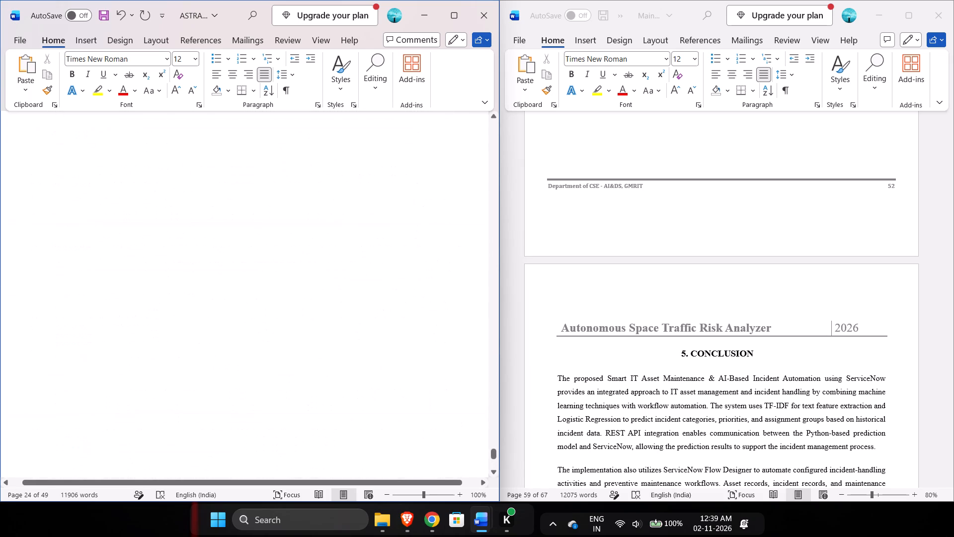
pyautogui.moveTo(219, 169); pyautogui.dragTo(207, 313)
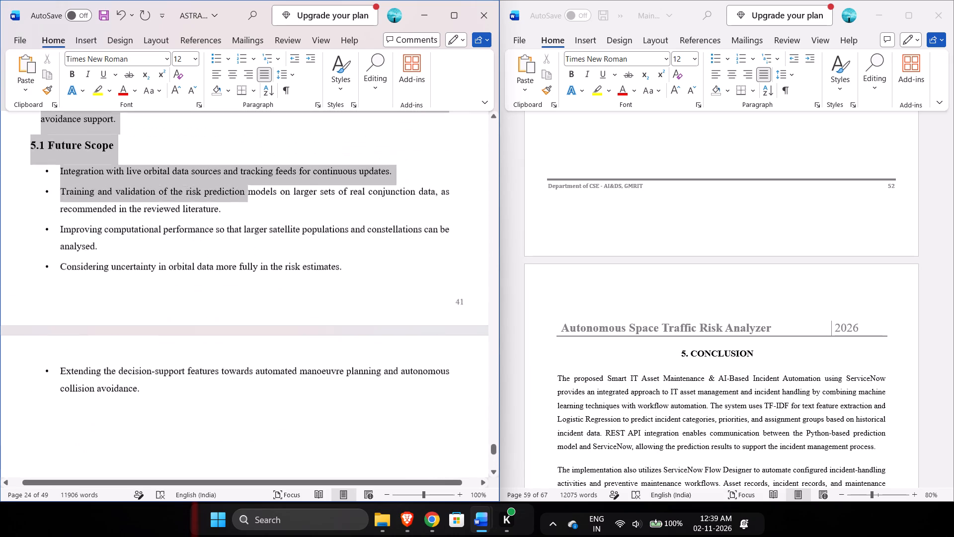
pyautogui.moveTo(207, 313); pyautogui.dragTo(192, 396)
pyautogui.hotkey('ctrl', 'c')
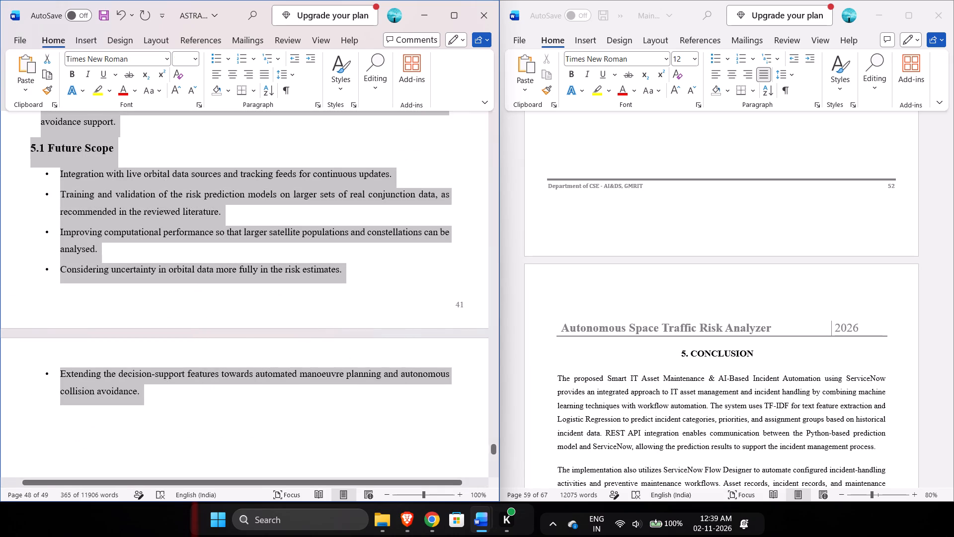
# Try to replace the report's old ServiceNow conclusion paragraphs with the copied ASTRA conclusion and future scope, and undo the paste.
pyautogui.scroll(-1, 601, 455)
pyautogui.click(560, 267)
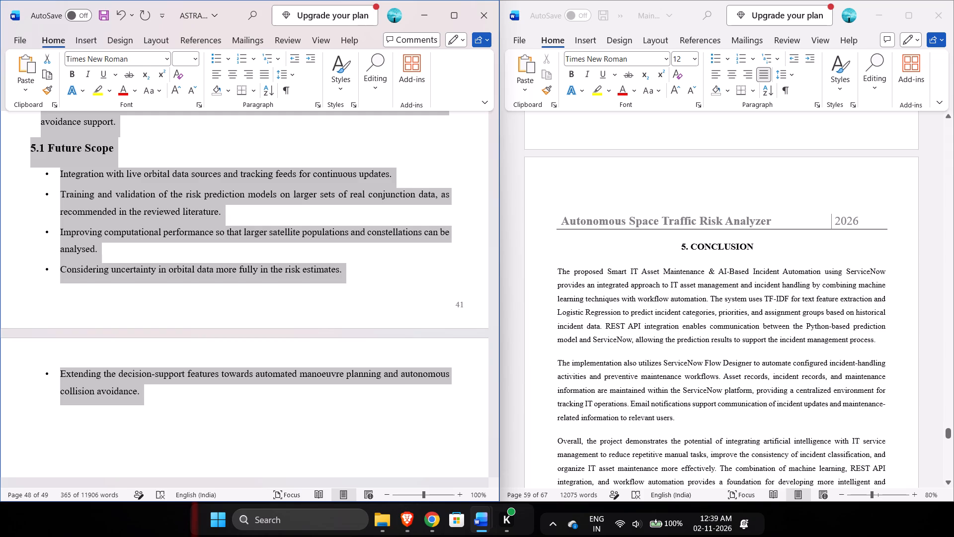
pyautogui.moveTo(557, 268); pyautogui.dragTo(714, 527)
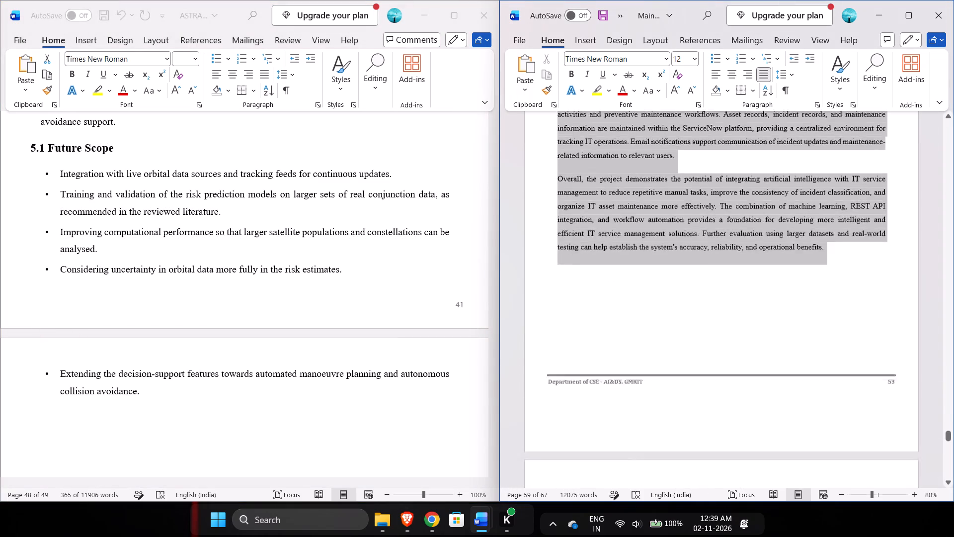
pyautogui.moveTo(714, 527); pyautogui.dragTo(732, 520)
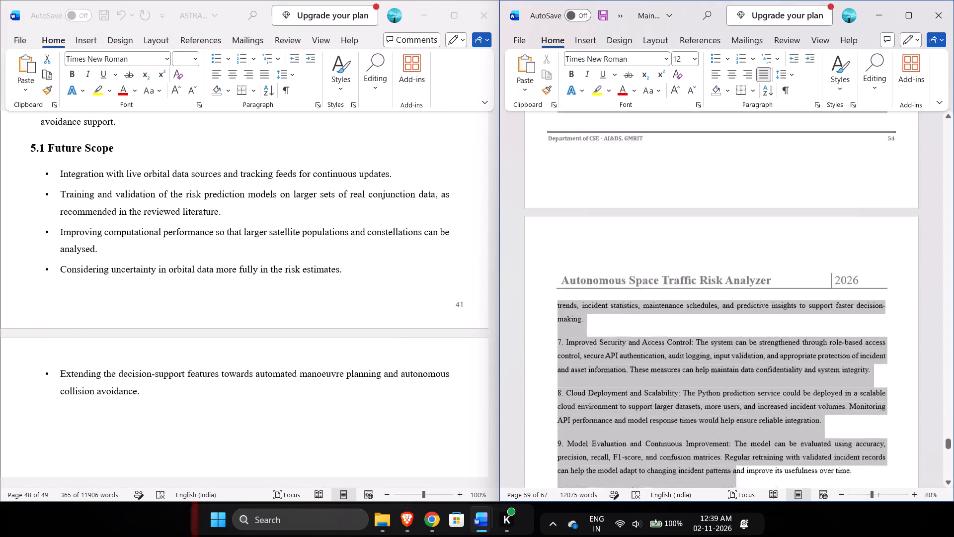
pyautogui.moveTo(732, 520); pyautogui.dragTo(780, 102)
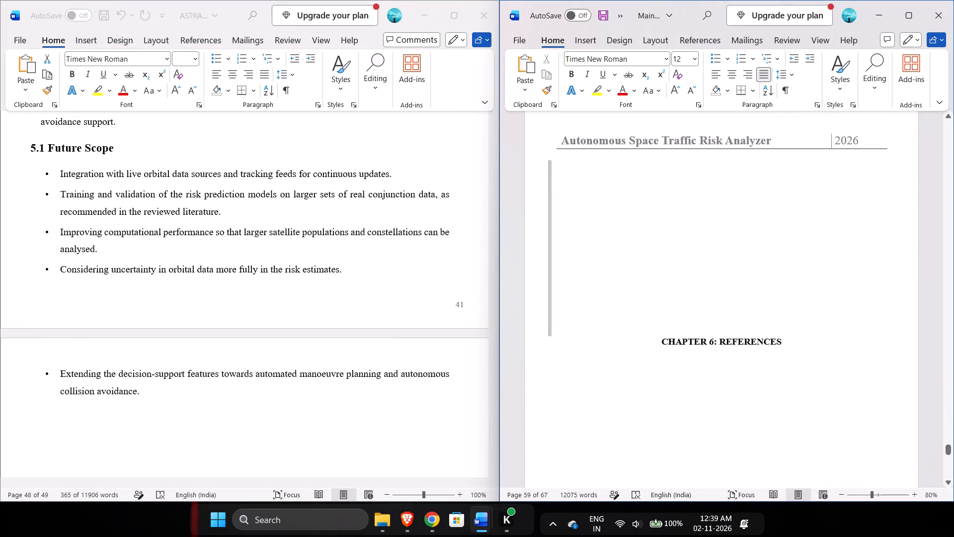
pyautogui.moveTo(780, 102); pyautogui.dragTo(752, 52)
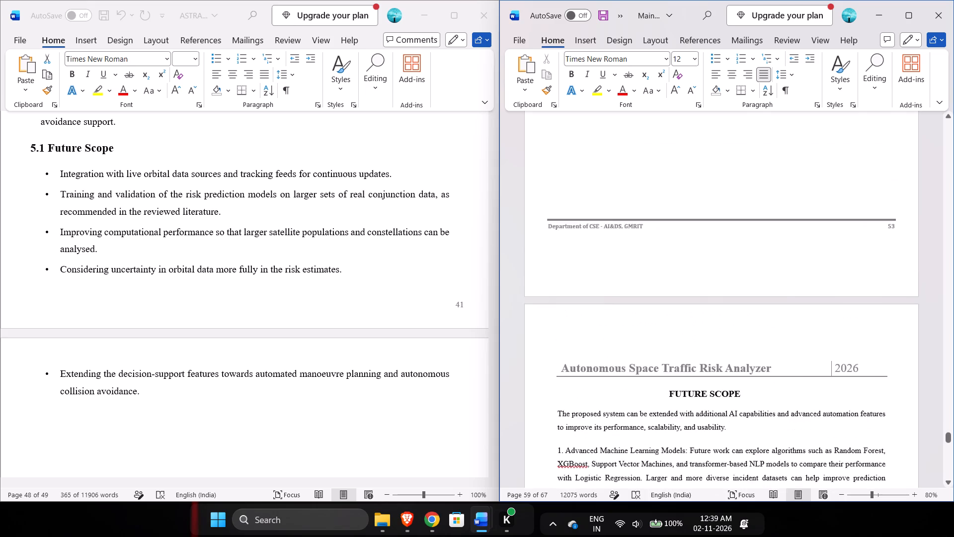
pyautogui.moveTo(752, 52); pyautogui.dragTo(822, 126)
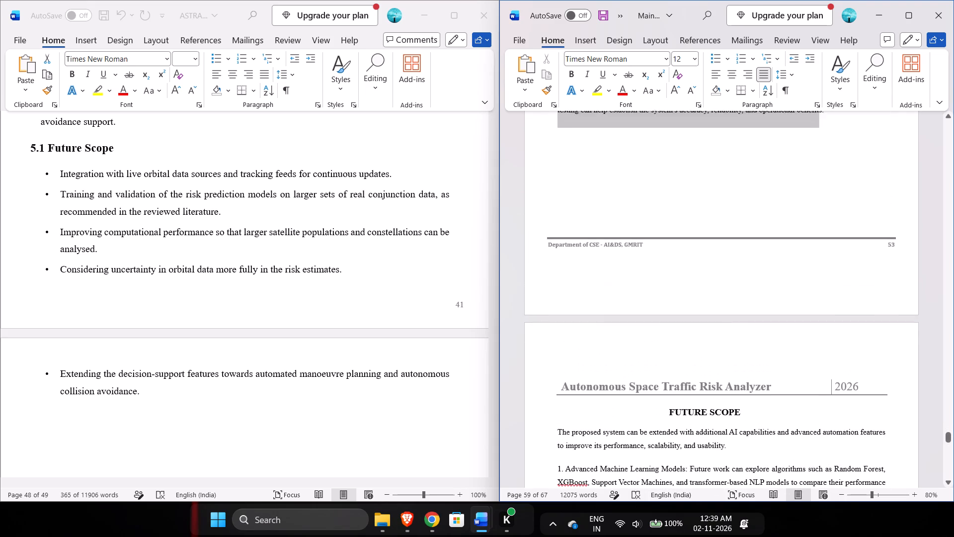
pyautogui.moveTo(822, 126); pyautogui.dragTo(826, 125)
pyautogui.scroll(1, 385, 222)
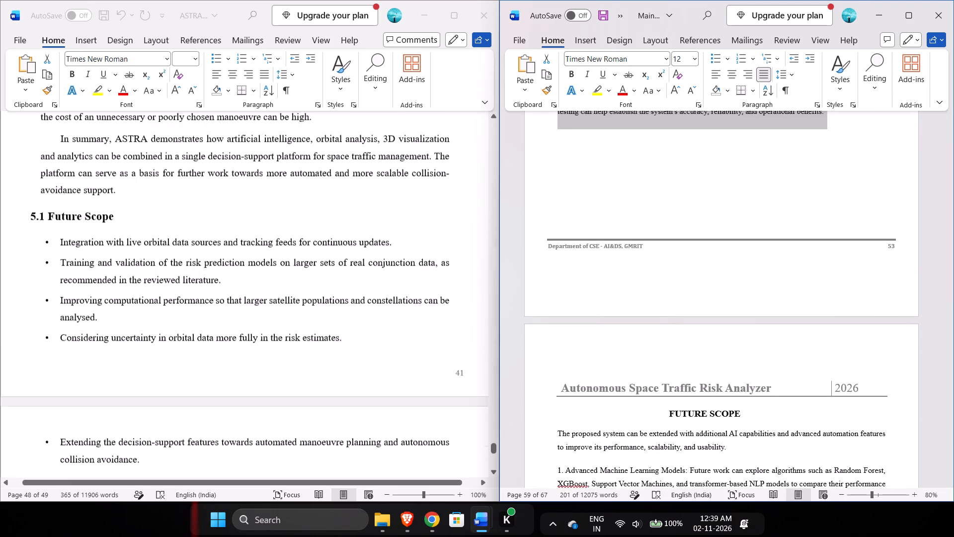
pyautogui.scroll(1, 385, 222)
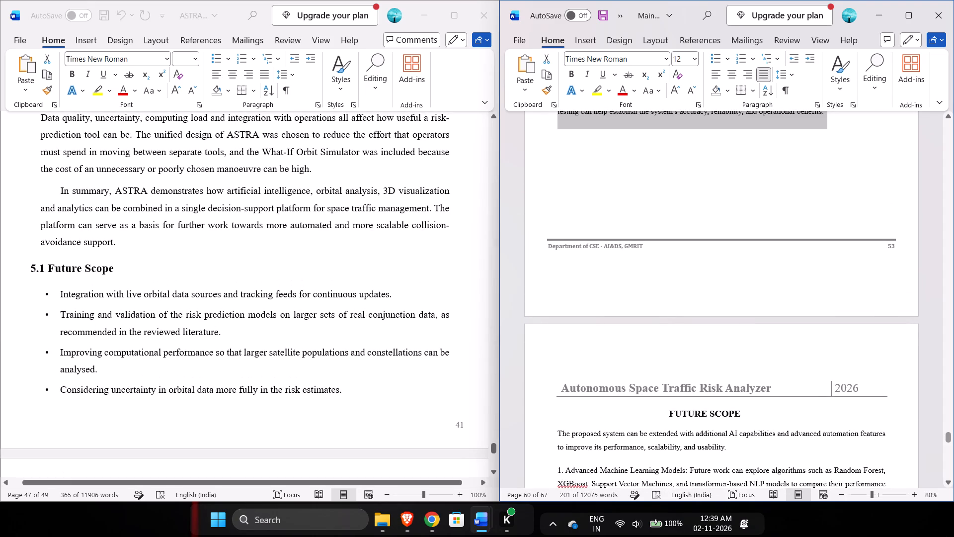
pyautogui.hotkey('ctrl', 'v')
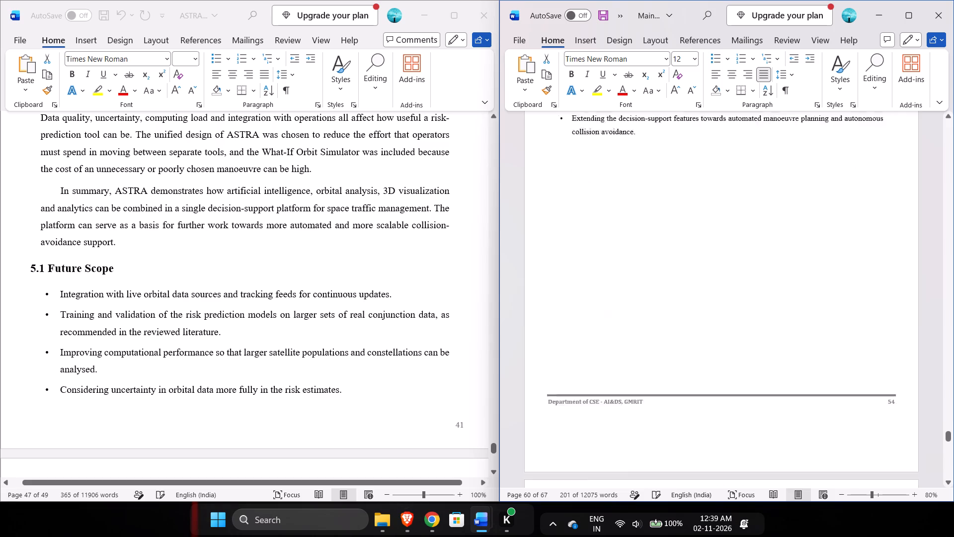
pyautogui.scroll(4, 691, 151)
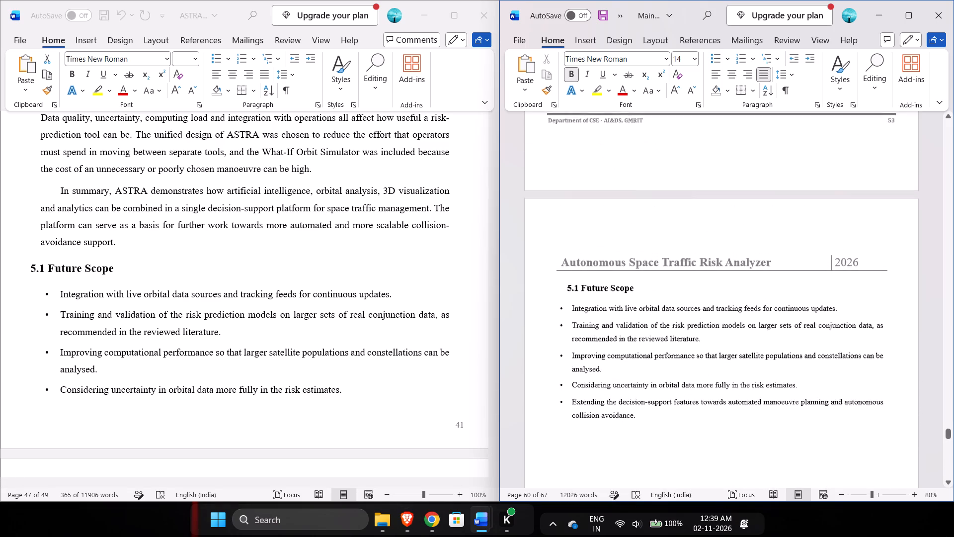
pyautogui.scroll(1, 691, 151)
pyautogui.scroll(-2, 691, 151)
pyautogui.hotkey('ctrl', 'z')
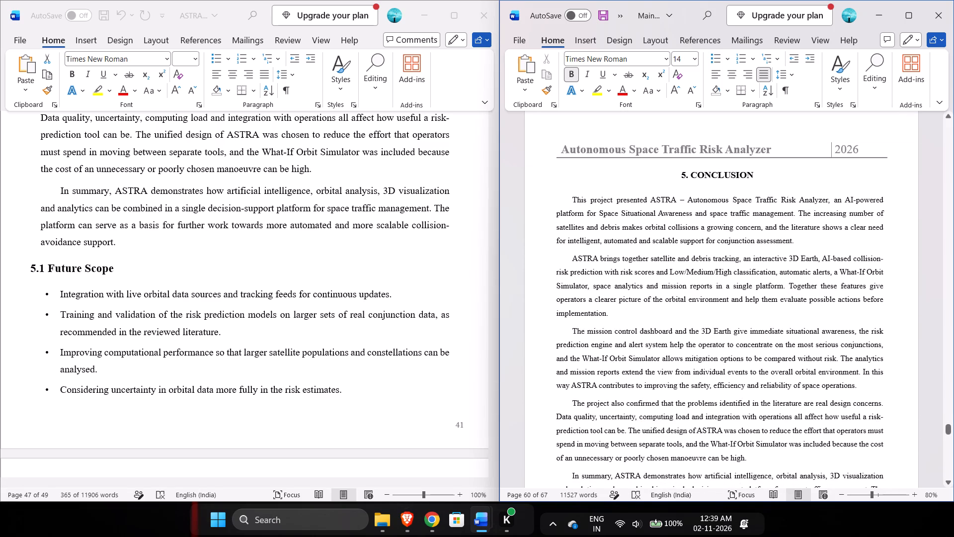
# Copy only the Chapter 5 conclusion paragraphs from the ASTRA source document, from "This project presented ASTRA" to "avoidance support".
pyautogui.scroll(1, 419, 220)
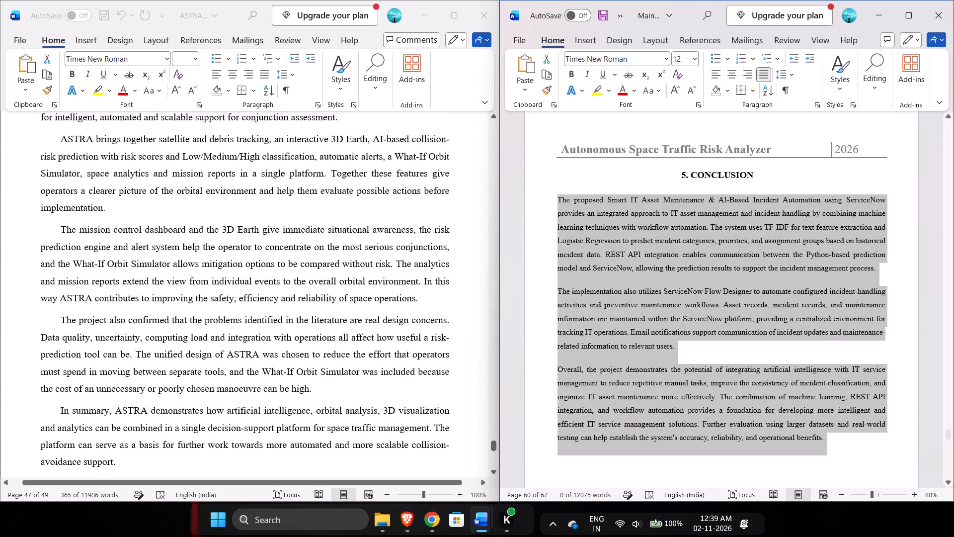
pyautogui.scroll(1, 240, 225)
pyautogui.keyDown('ctrl'); pyautogui.scroll(-1, 240, 225); pyautogui.keyUp('ctrl')
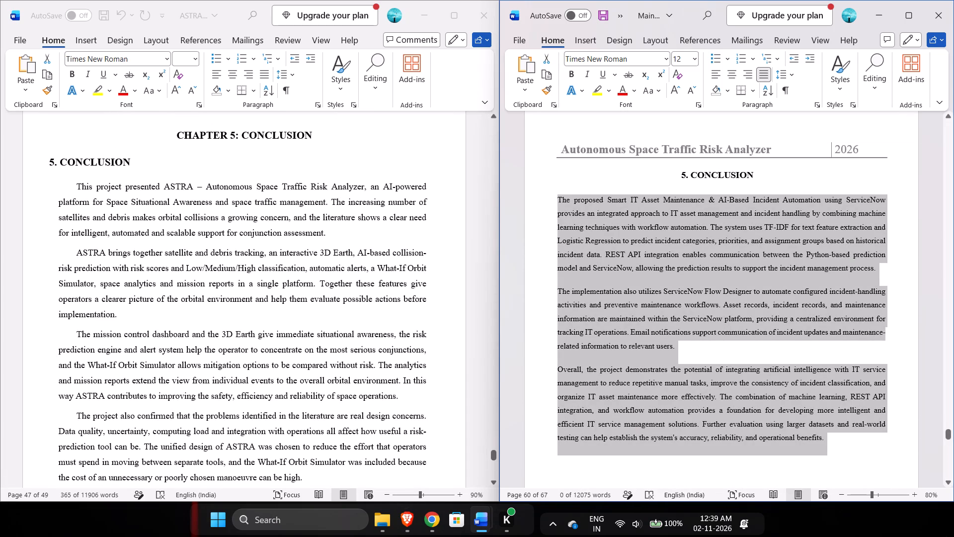
pyautogui.moveTo(73, 183); pyautogui.dragTo(331, 384)
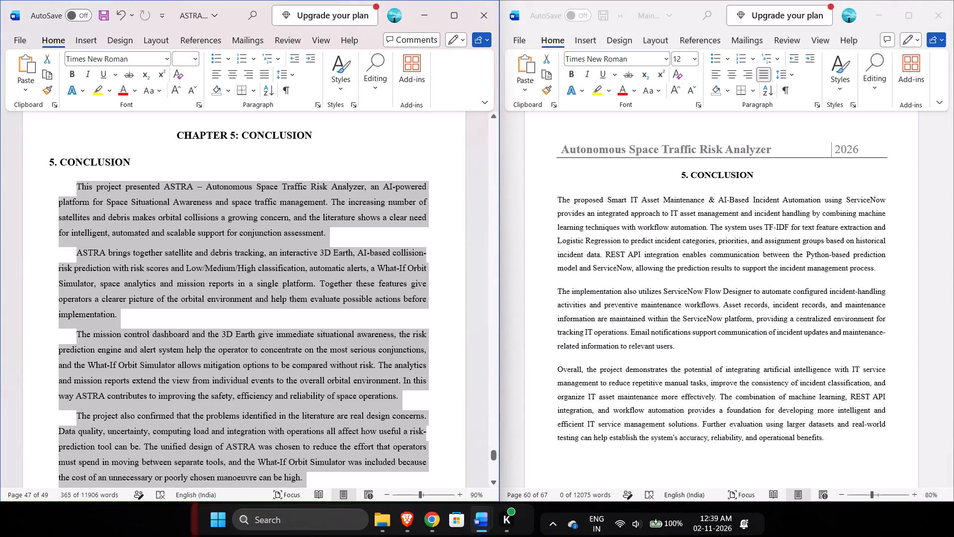
pyautogui.scroll(-1, 331, 384)
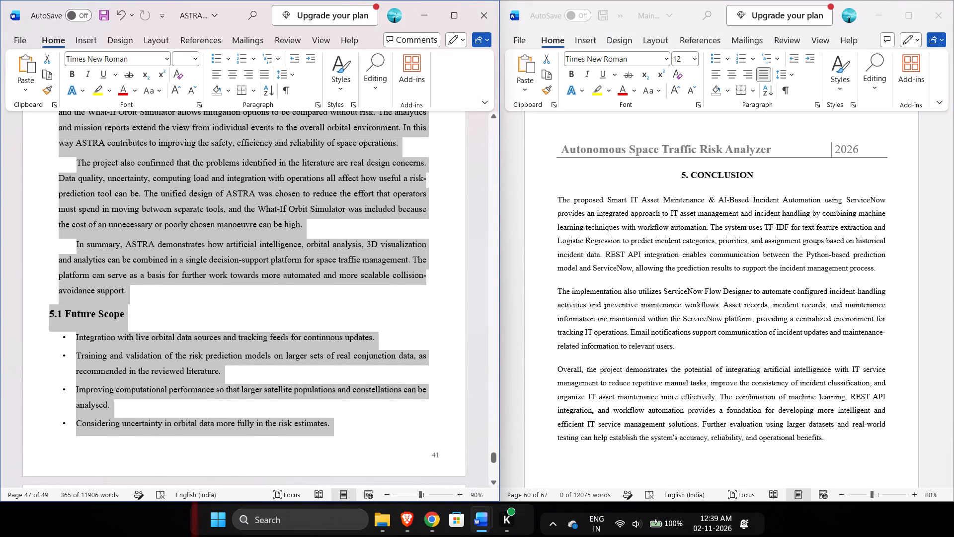
pyautogui.click(145, 283)
pyautogui.moveTo(128, 290); pyautogui.dragTo(97, 170)
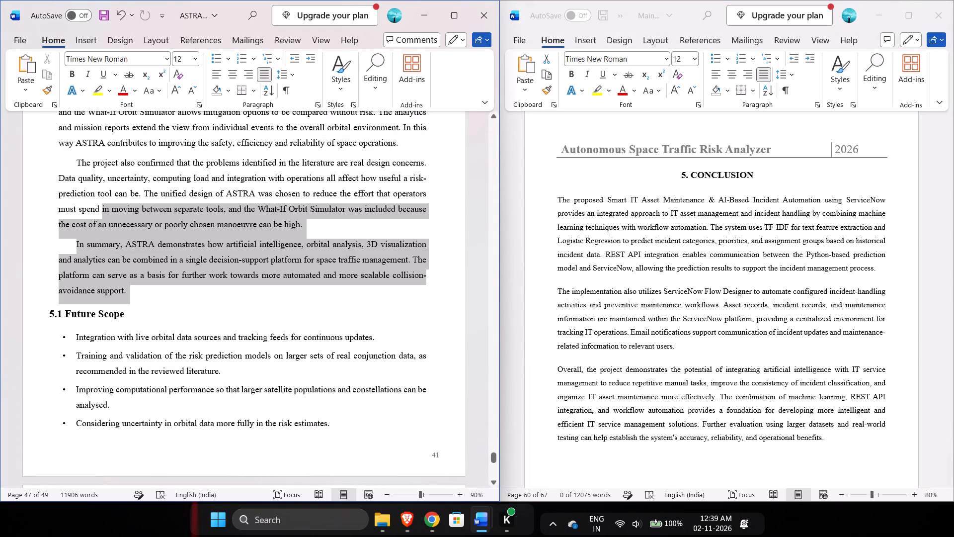
pyautogui.moveTo(97, 170); pyautogui.dragTo(73, 251)
pyautogui.hotkey('ctrl', 'c')
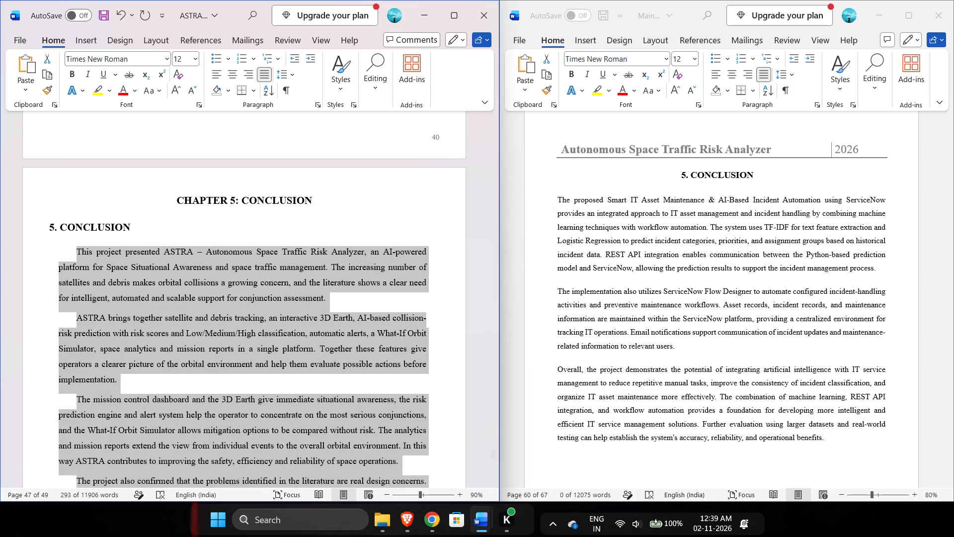
# Replace the three old ServiceNow paragraphs under "5. CONCLUSION" in the report with the copied ASTRA conclusion.
pyautogui.click(837, 440)
pyautogui.click(837, 440)
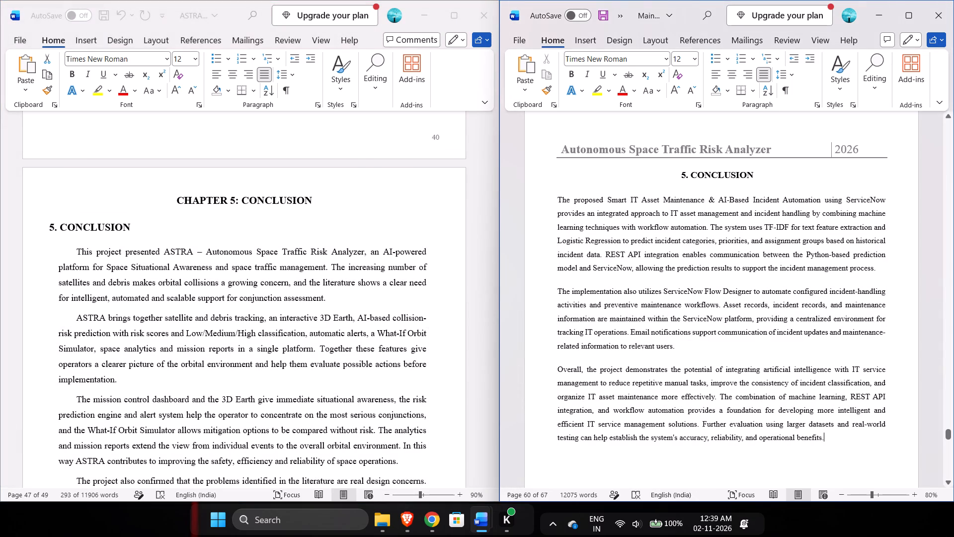
pyautogui.moveTo(837, 440); pyautogui.dragTo(557, 202)
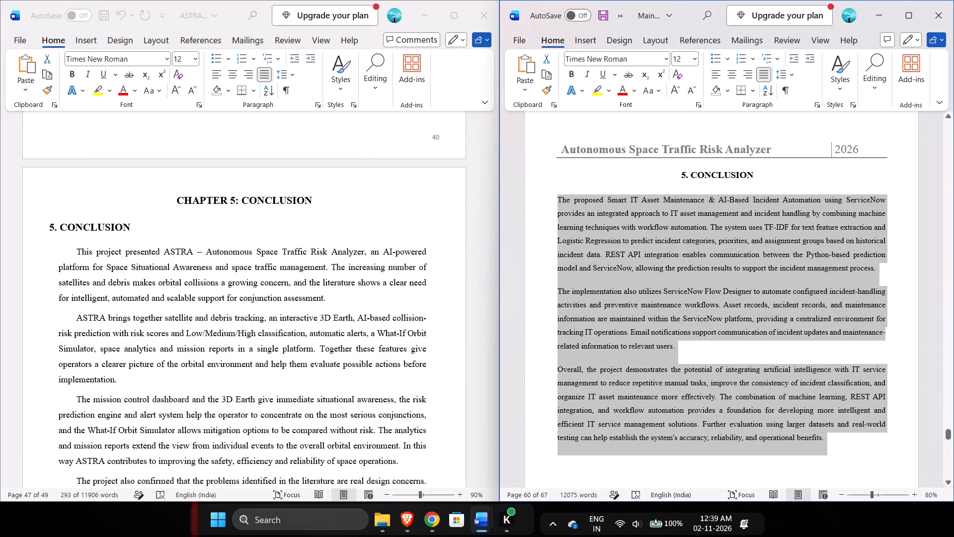
pyautogui.hotkey('ctrl', 'v')
# Copy the bullet points under "5.1 Future Scope" from the ASTRA source document, without the heading.
pyautogui.scroll(-3, 298, 312)
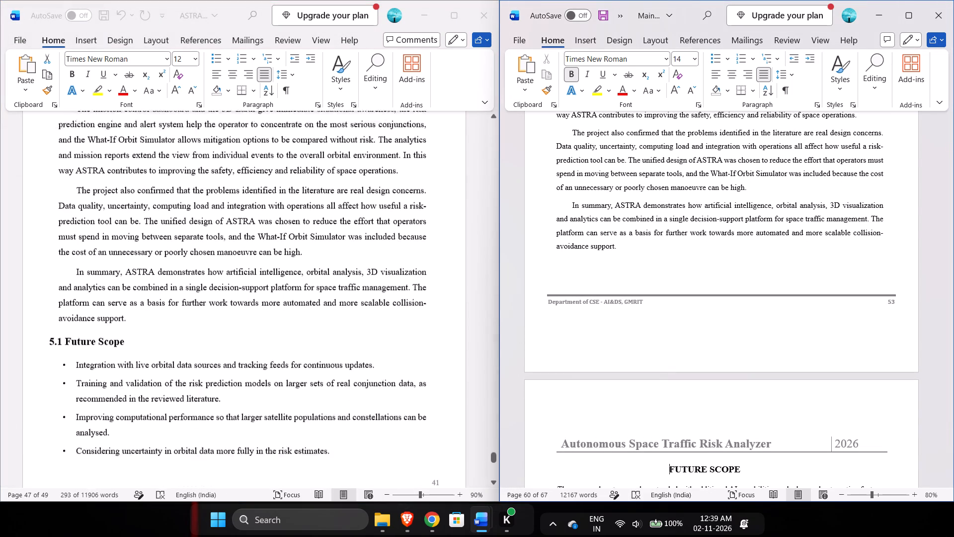
pyautogui.scroll(-1, 298, 312)
pyautogui.scroll(-1, 531, 367)
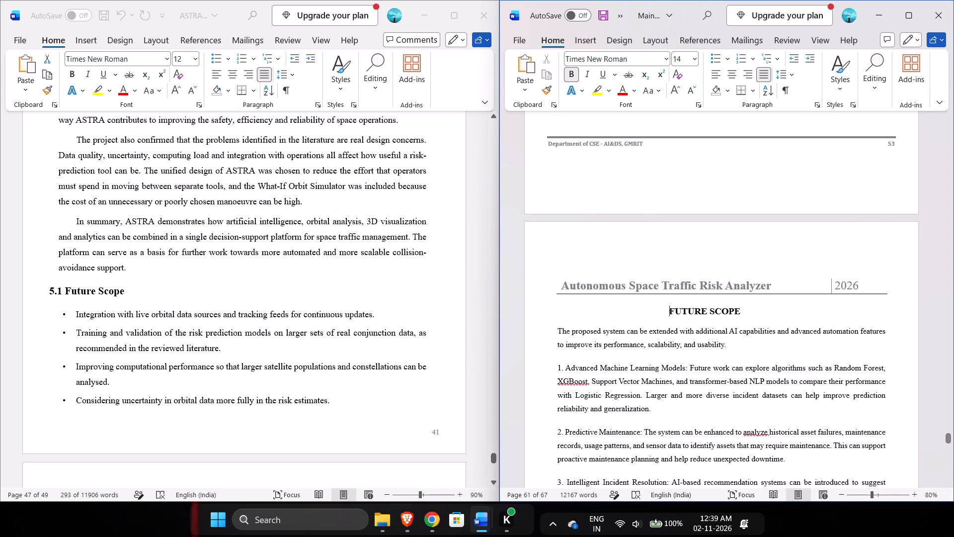
pyautogui.scroll(-1, 624, 295)
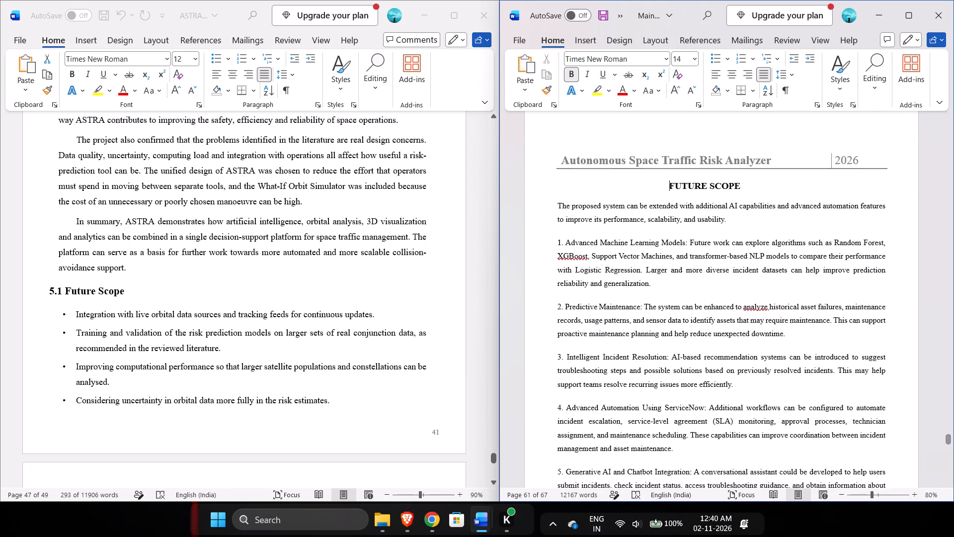
pyautogui.moveTo(58, 310); pyautogui.dragTo(101, 347)
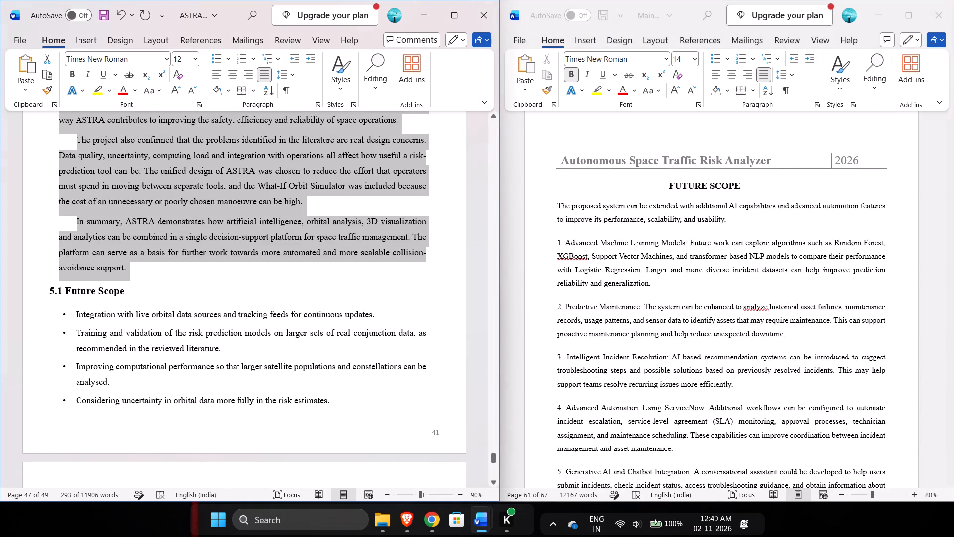
pyautogui.moveTo(101, 347); pyautogui.dragTo(51, 311)
pyautogui.click(51, 311)
pyautogui.moveTo(51, 311); pyautogui.dragTo(287, 536)
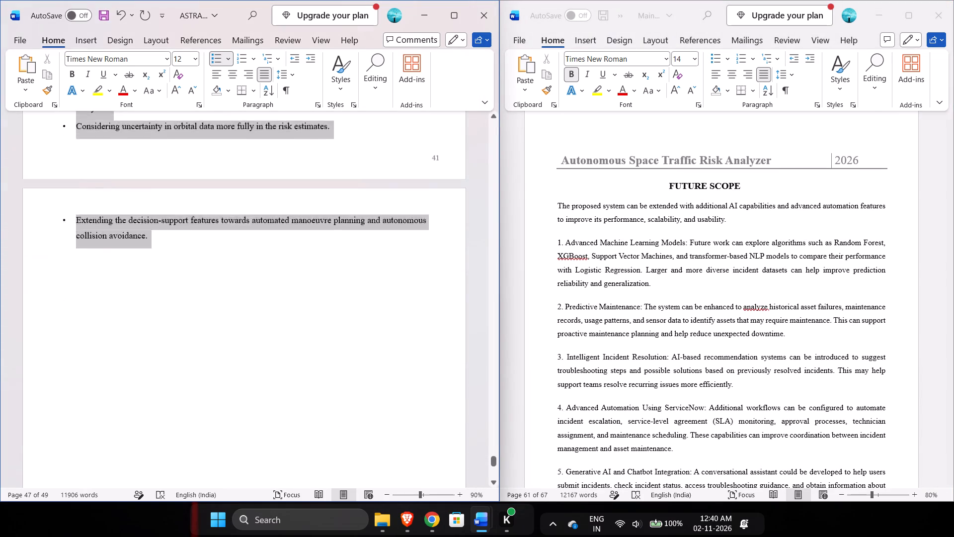
pyautogui.moveTo(287, 536); pyautogui.dragTo(223, 357)
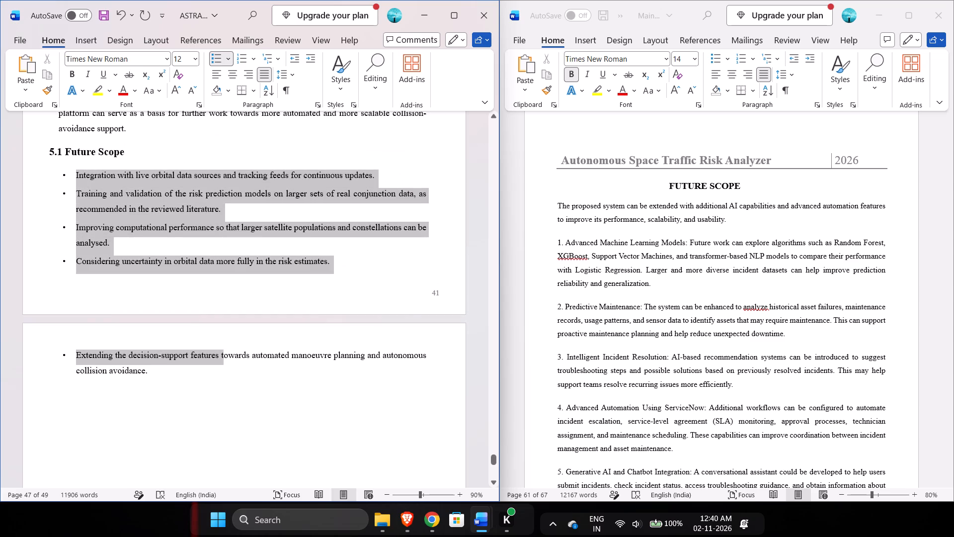
pyautogui.moveTo(223, 357); pyautogui.dragTo(221, 375)
pyautogui.hotkey('ctrl', 'c')
pyautogui.hscroll(1, 560, 421)
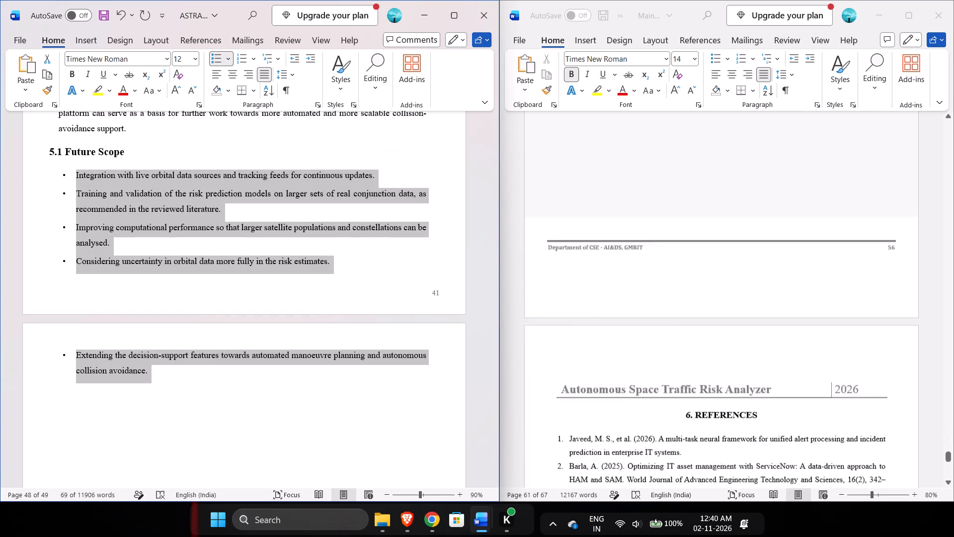
pyautogui.hscroll(1, 560, 421)
pyautogui.scroll(3, 560, 421)
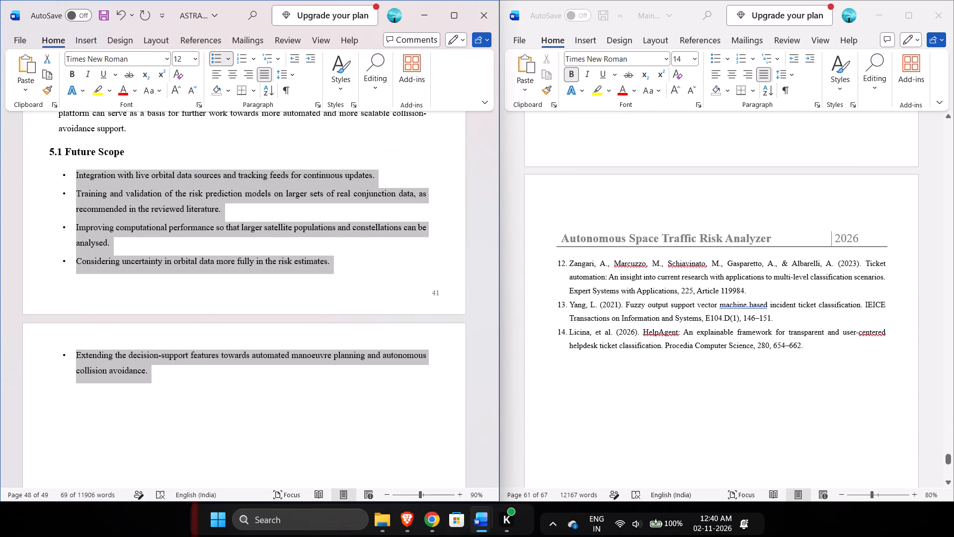
pyautogui.scroll(5, 560, 421)
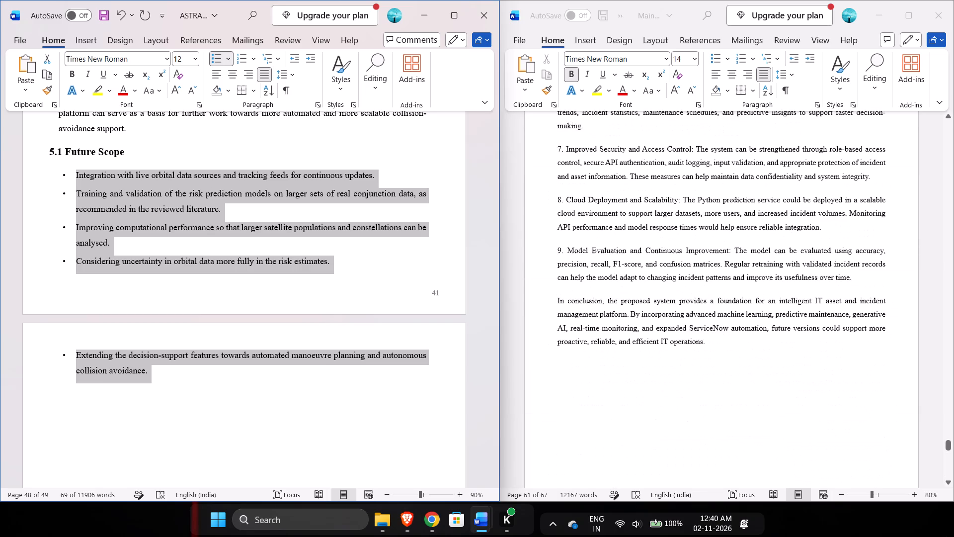
pyautogui.click(429, 520)
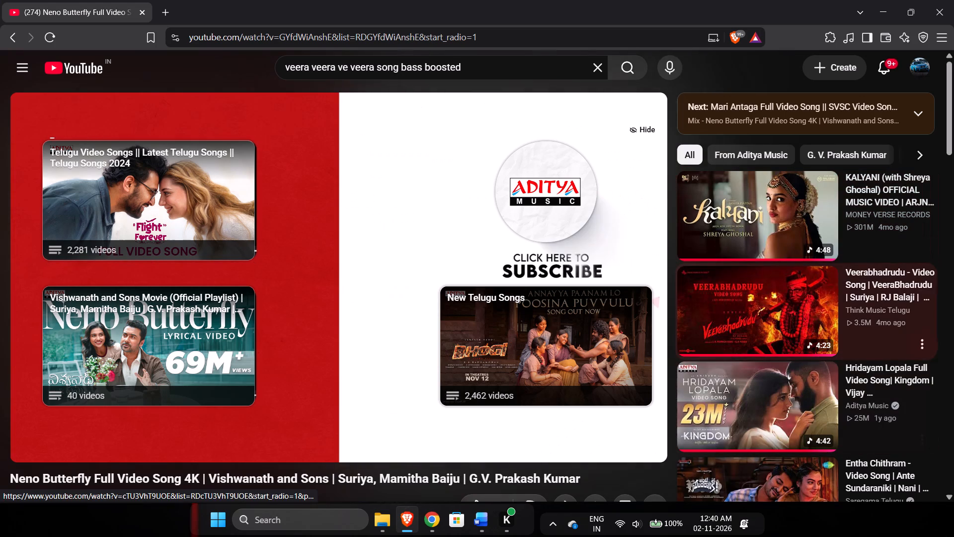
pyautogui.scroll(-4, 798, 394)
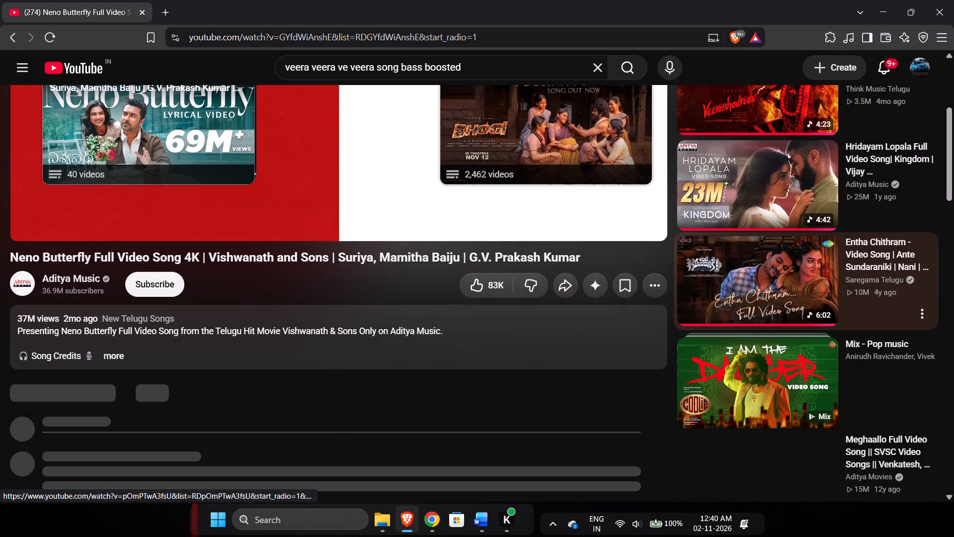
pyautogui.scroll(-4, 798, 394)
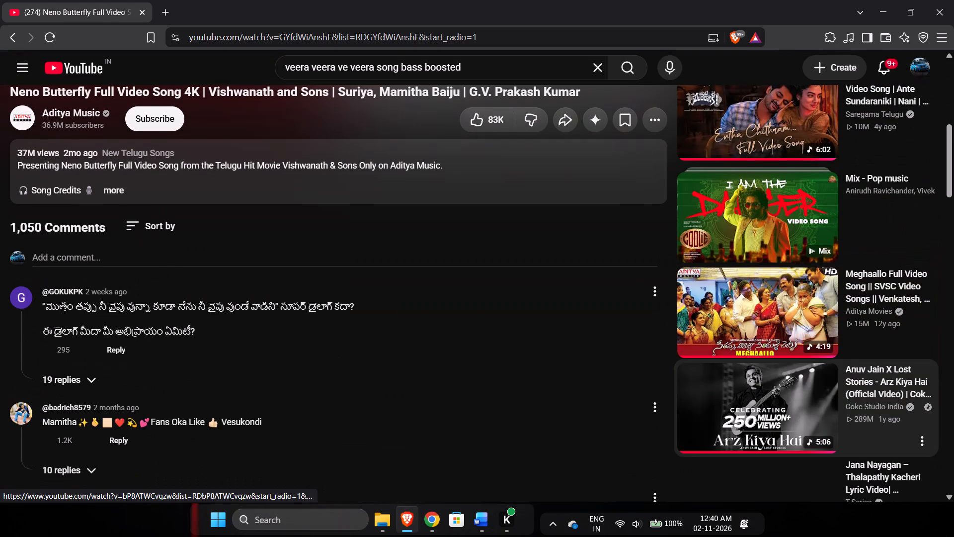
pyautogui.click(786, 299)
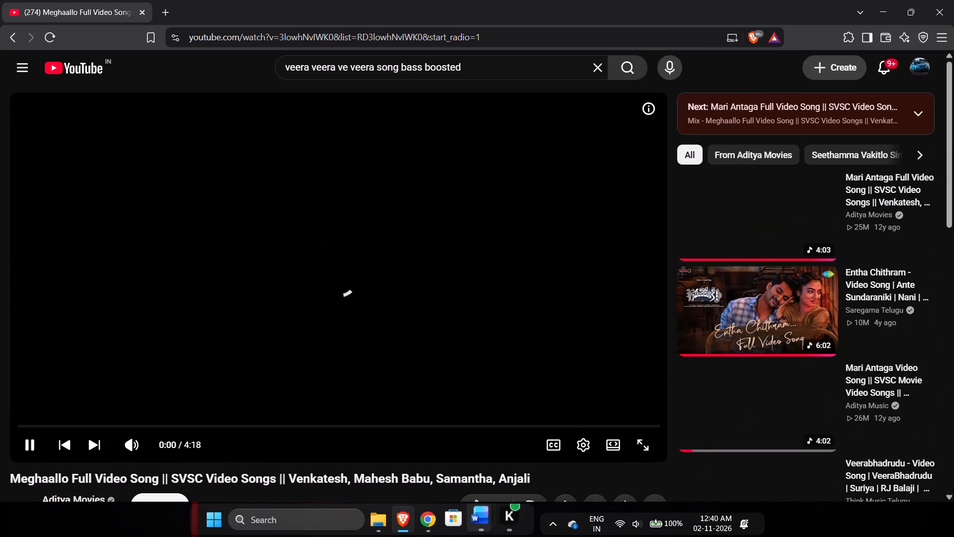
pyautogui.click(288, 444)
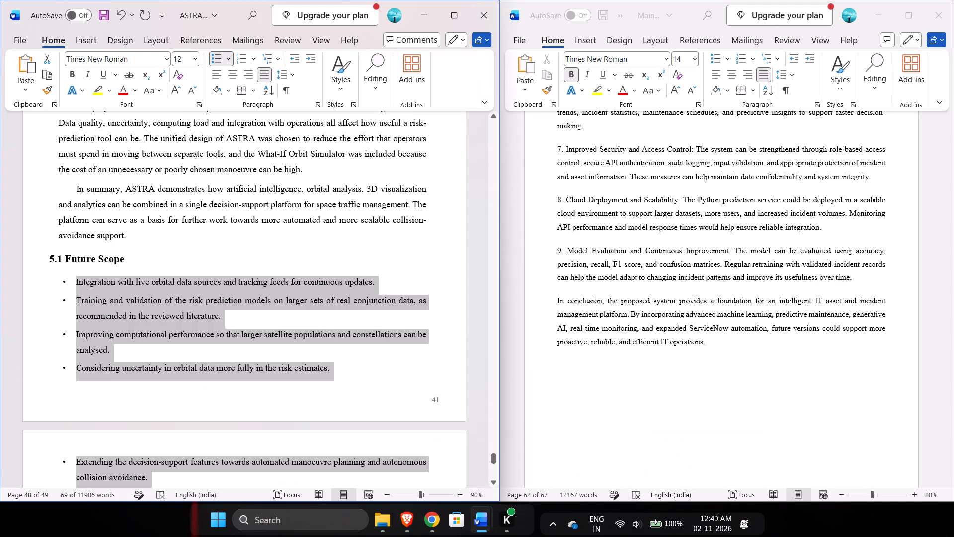
# Copy all ten entries, [1] to [10], under "6. REFERENCES" in the ASTRA source document, without the heading.
pyautogui.scroll(-7, 768, 399)
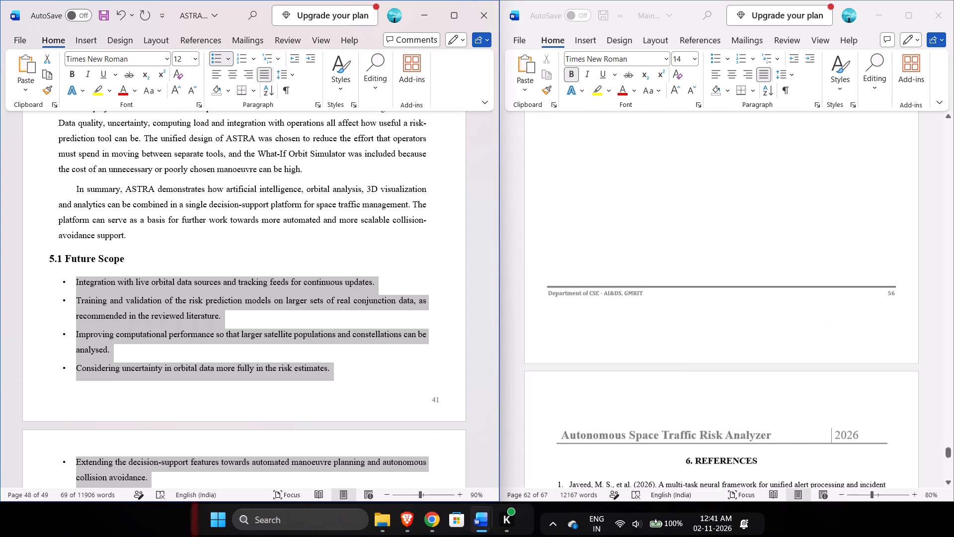
pyautogui.scroll(-1, 768, 399)
pyautogui.scroll(-3, 430, 365)
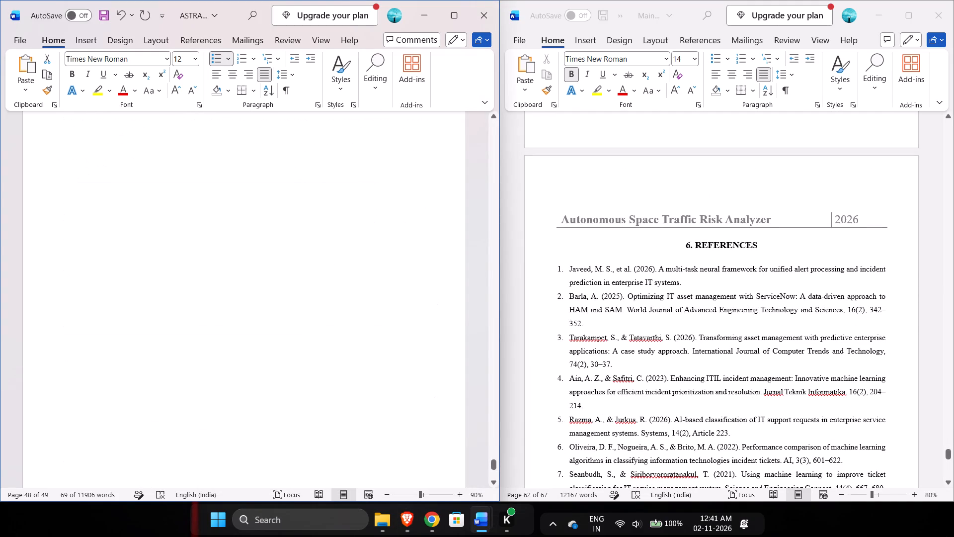
pyautogui.scroll(-1, 430, 365)
pyautogui.scroll(1, 430, 365)
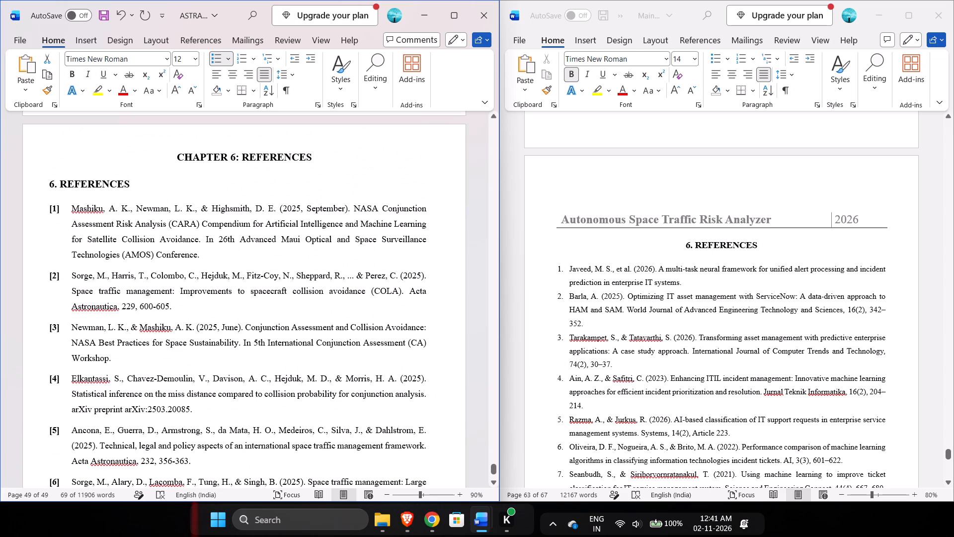
pyautogui.moveTo(50, 206); pyautogui.dragTo(240, 535)
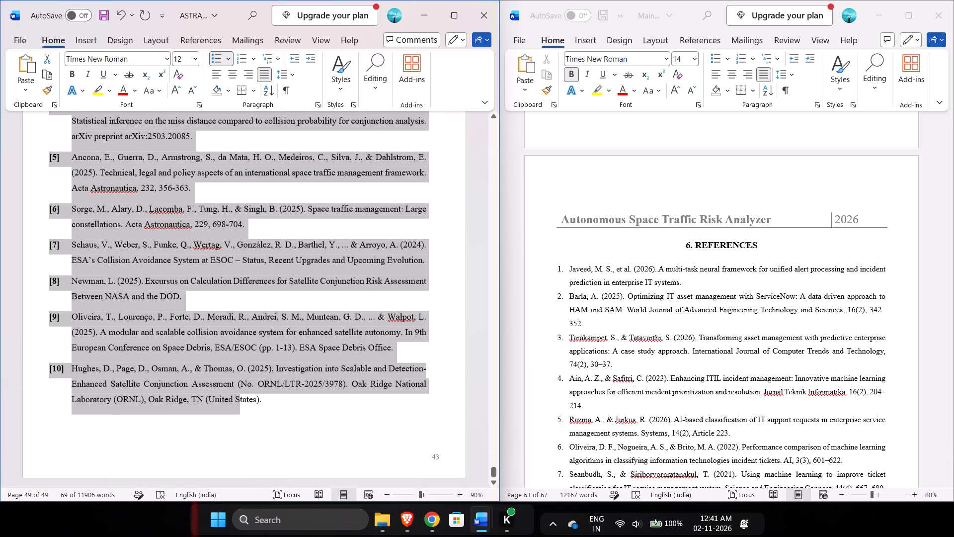
pyautogui.moveTo(240, 535); pyautogui.dragTo(267, 471)
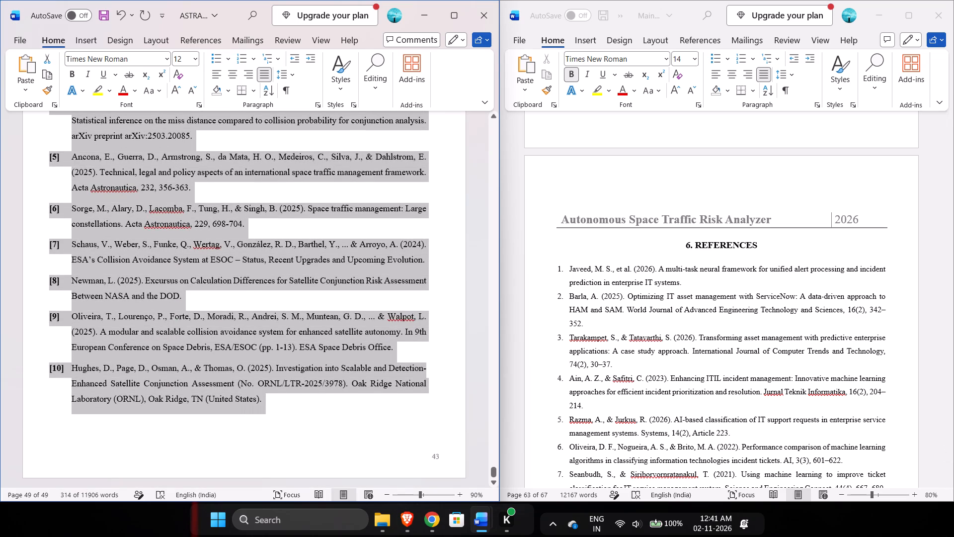
pyautogui.hotkey('ctrl', 'c')
pyautogui.hotkey('ctrl', 'c')
pyautogui.hotkey('ctrl', 'c')
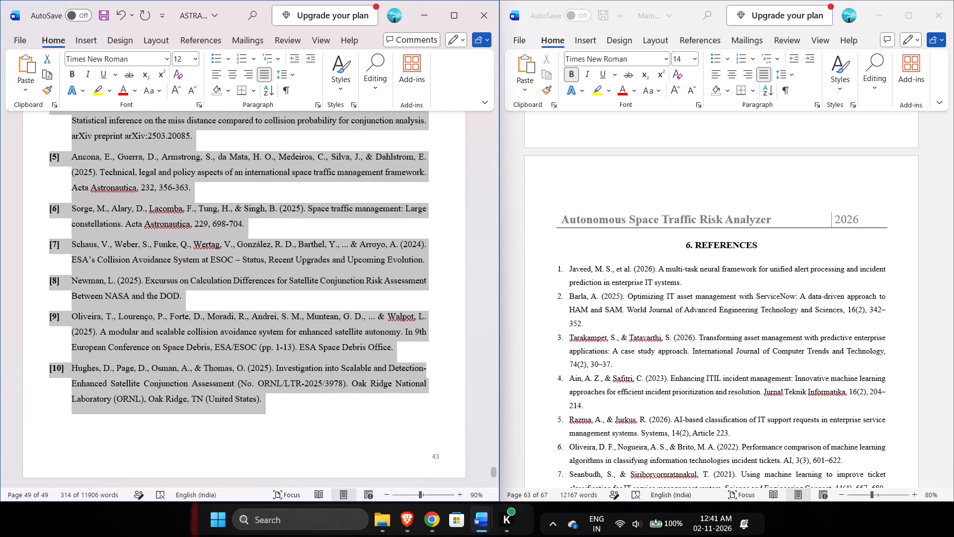
# Replace the whole old numbered reference list, entries 1 to 14, under "6. REFERENCES" in the report with the copied ASTRA references.
pyautogui.click(557, 266)
pyautogui.moveTo(557, 266); pyautogui.dragTo(681, 429)
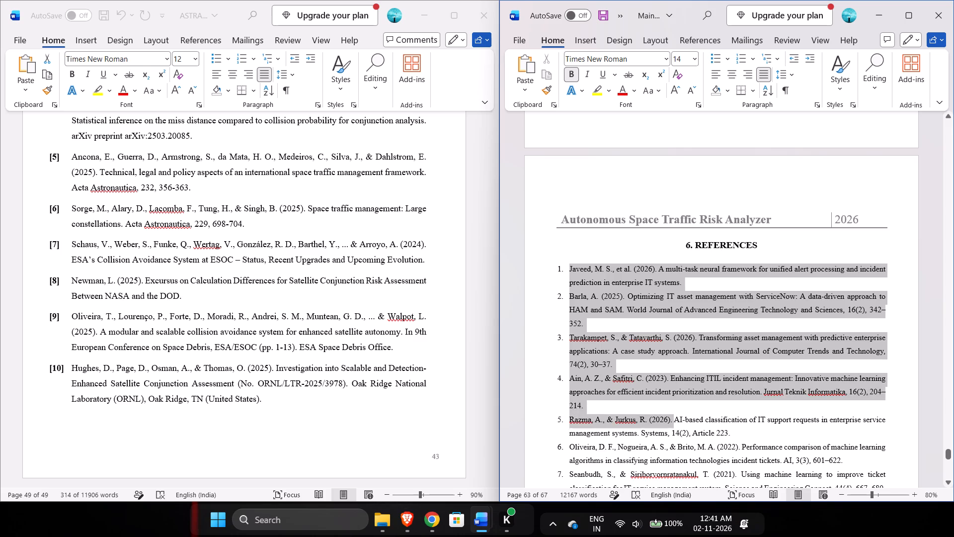
pyautogui.moveTo(681, 429); pyautogui.dragTo(768, 251)
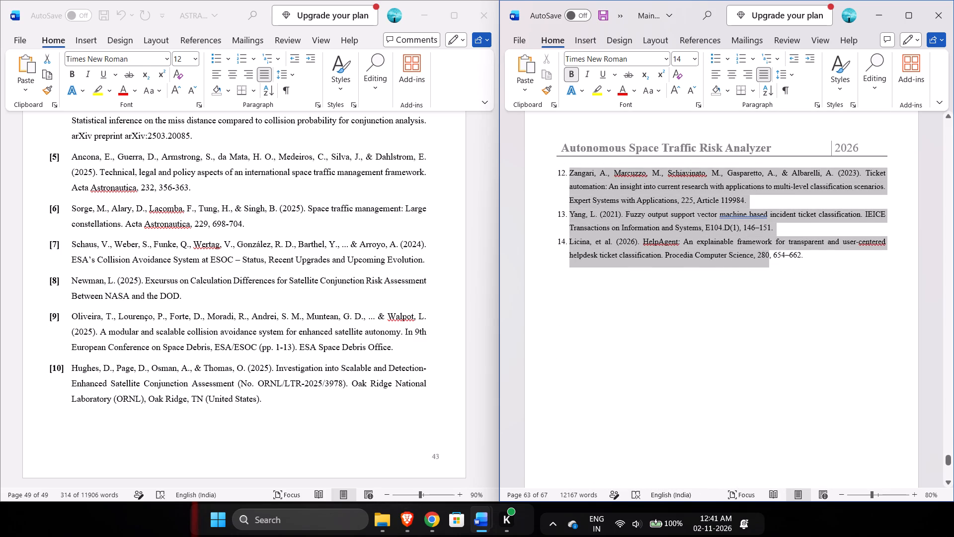
pyautogui.moveTo(768, 251); pyautogui.dragTo(810, 260)
pyautogui.hotkey('ctrl', 'v')
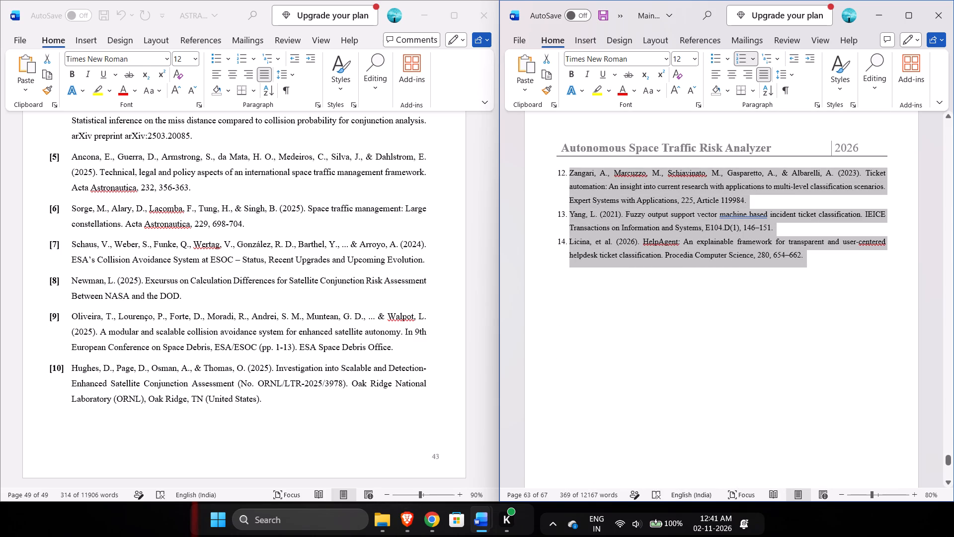
# Indent the [1] label of the first pasted reference with five leading spaces, bringing it close to its text.
pyautogui.scroll(4, 810, 260)
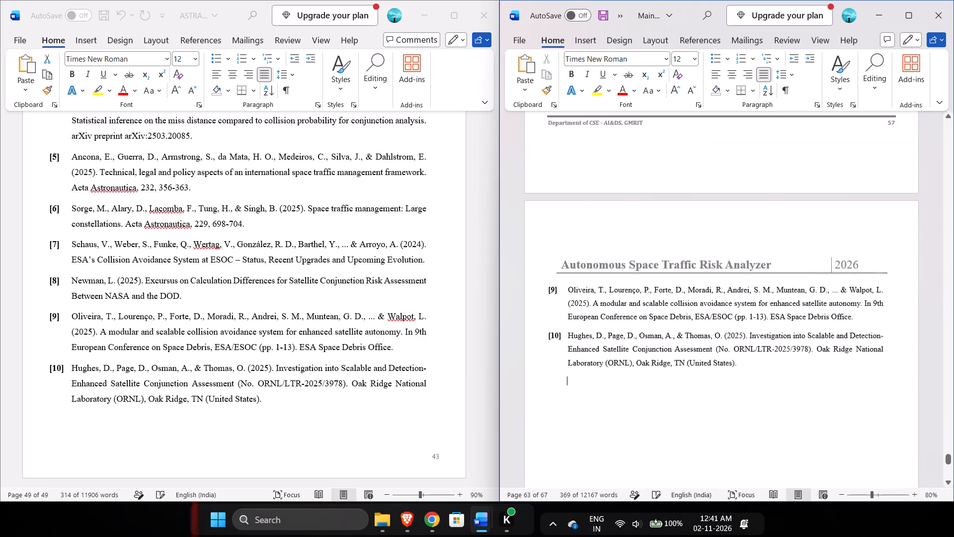
pyautogui.scroll(5, 810, 260)
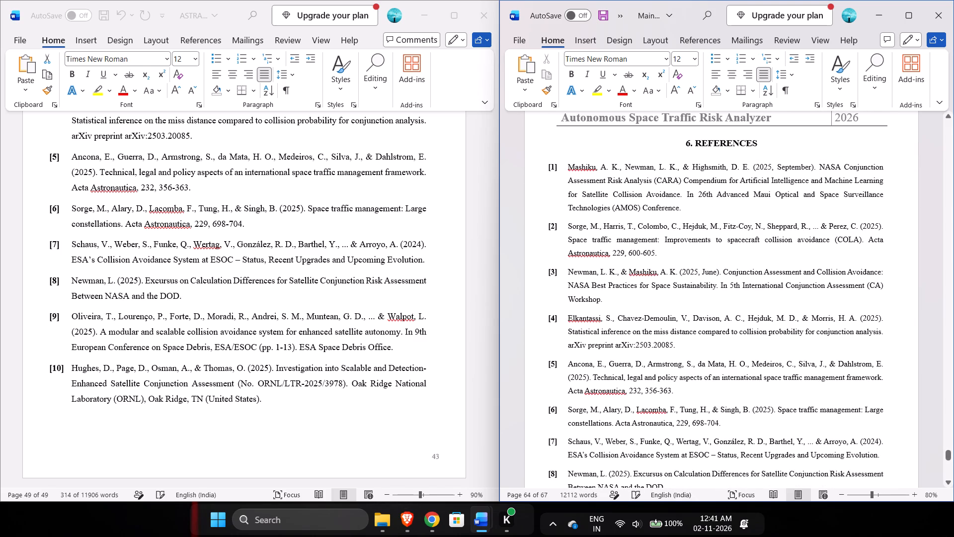
pyautogui.click(567, 168)
pyautogui.press('Left')
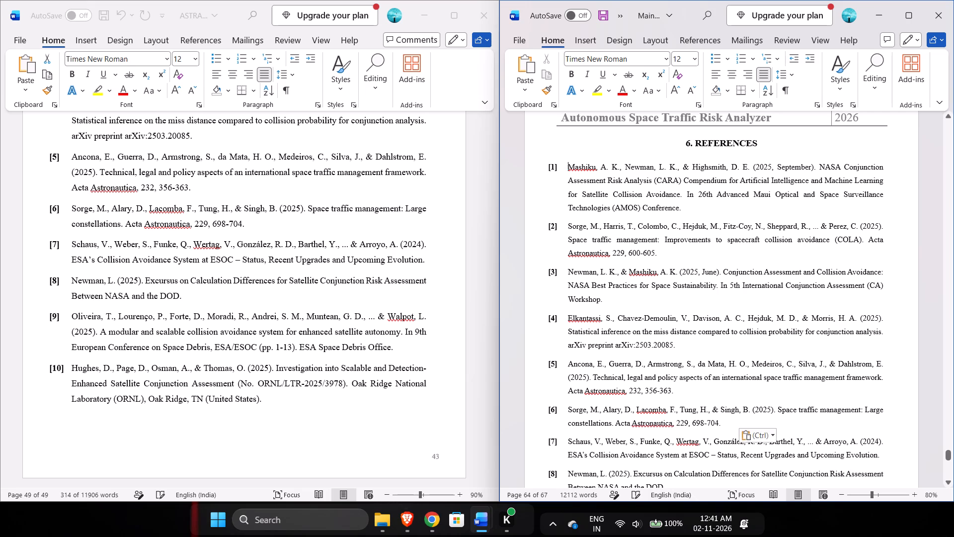
pyautogui.press('Left')
pyautogui.press('Left')
pyautogui.press('Left')
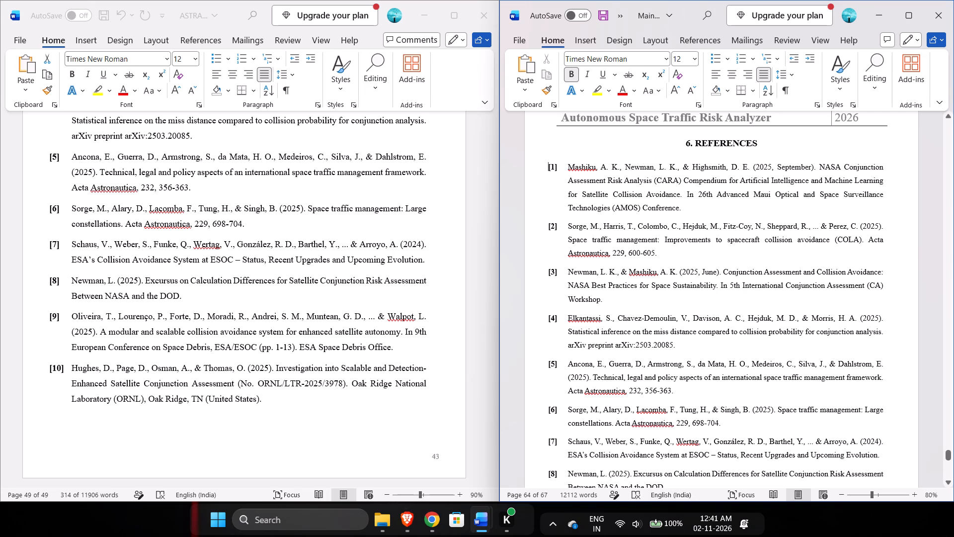
pyautogui.press('space')
pyautogui.press('space')
pyautogui.press('space')
pyautogui.press('space')
pyautogui.press('space')
pyautogui.press('Up')
pyautogui.press('Down')
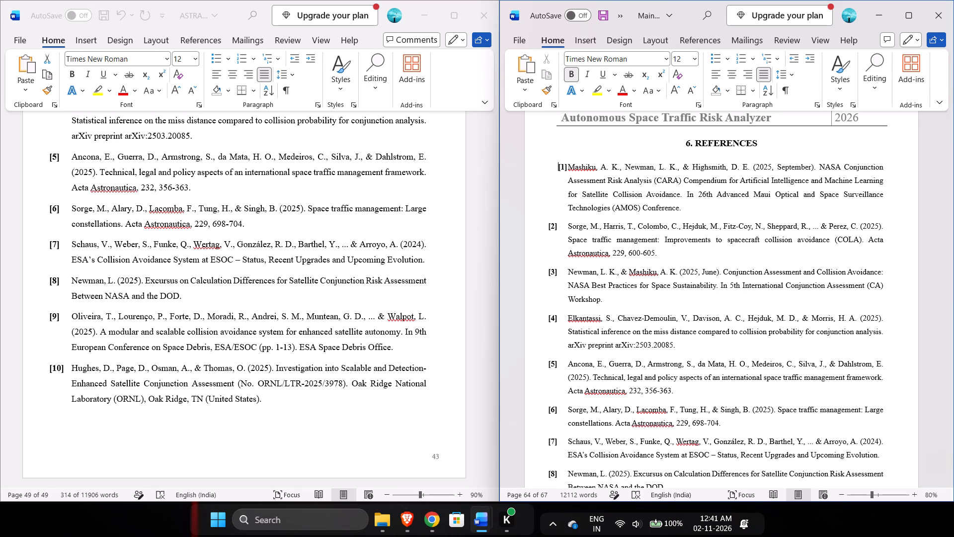
pyautogui.press('Down')
pyautogui.press('Down')
pyautogui.press('space')
pyautogui.press('space')
pyautogui.press('Down')
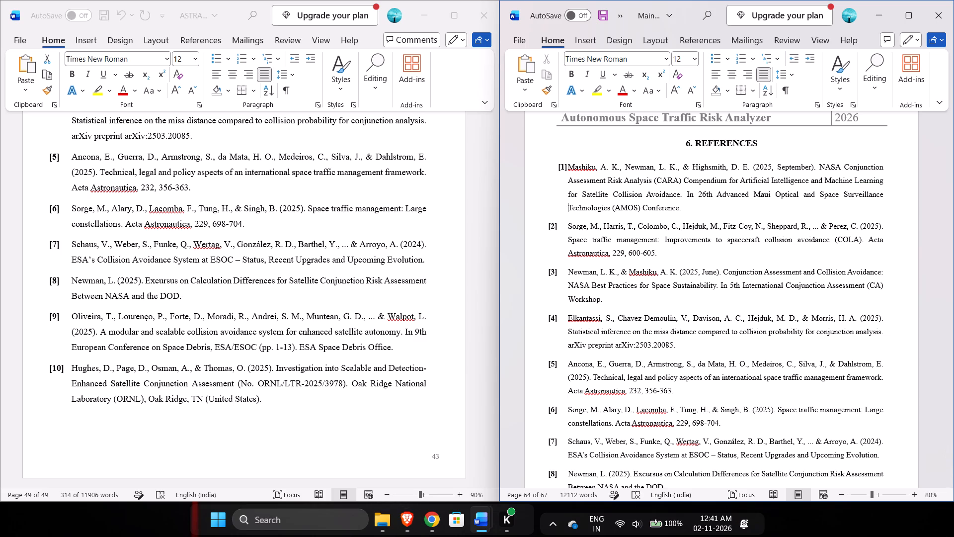
pyautogui.press('Down')
pyautogui.press('Down')
pyautogui.press('Left')
pyautogui.press('Up')
pyautogui.press('Up')
# Indent the [2] and [3] reference labels with five leading spaces each, lining them up with [1].
pyautogui.click(548, 227)
pyautogui.press('space')
pyautogui.press('space')
pyautogui.press('space')
pyautogui.press('space')
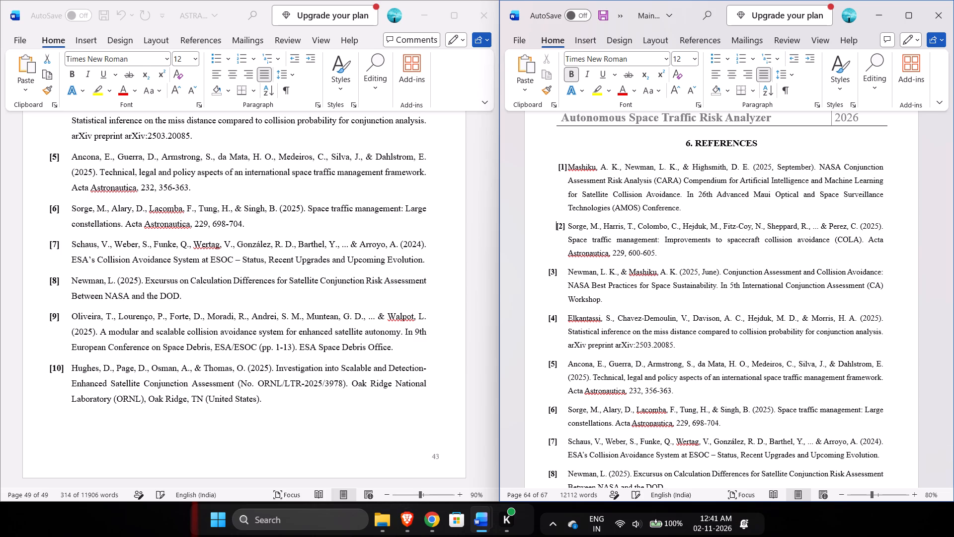
pyautogui.press('space')
pyautogui.press('space')
pyautogui.press('BackSpace')
pyautogui.click(546, 274)
pyautogui.press('space')
pyautogui.press('space')
pyautogui.press('space')
pyautogui.press('space')
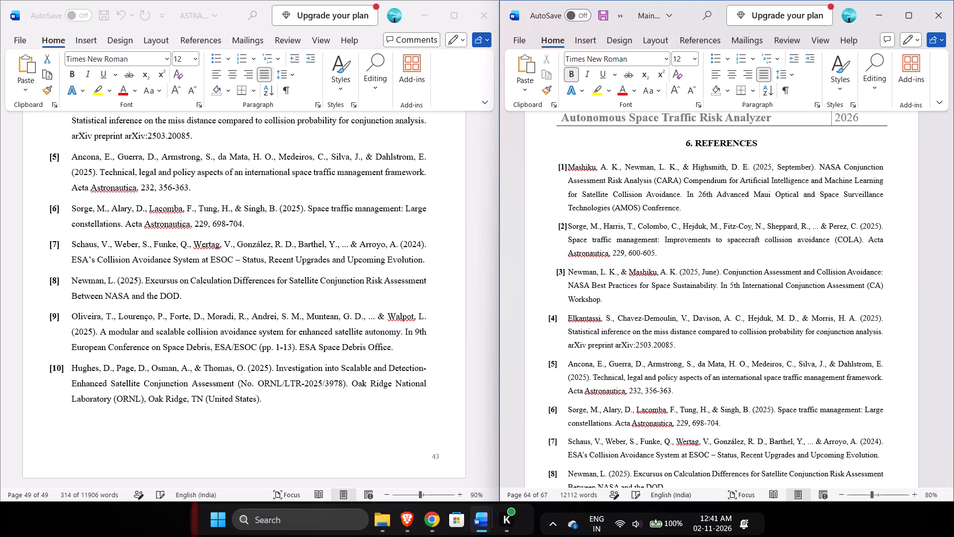
pyautogui.press('space')
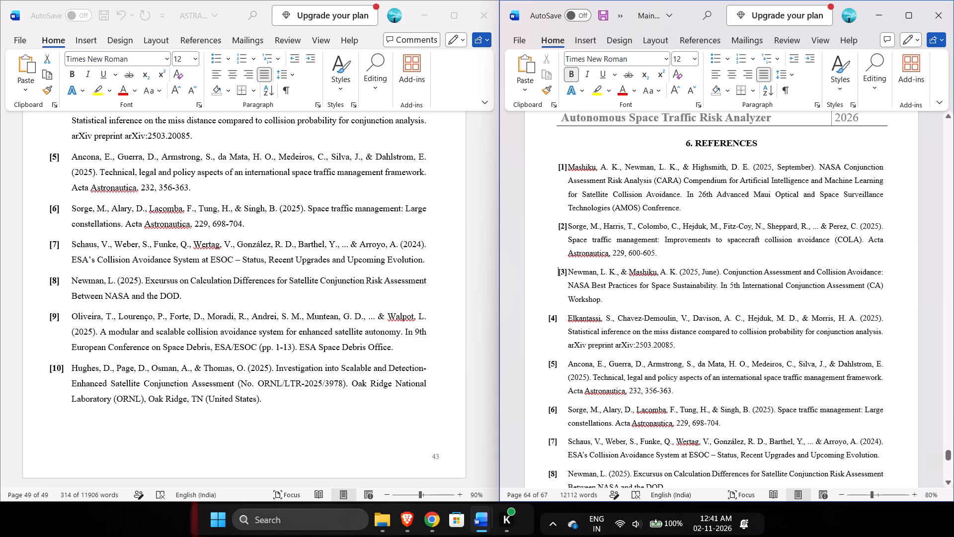
# Indent the [4] and [5] reference labels with leading spaces, five for [4] and six for [5].
pyautogui.click(549, 319)
pyautogui.press('space')
pyautogui.press('space')
pyautogui.press('space')
pyautogui.press('space')
pyautogui.press('space')
pyautogui.click(548, 368)
pyautogui.press('space')
pyautogui.press('space')
pyautogui.press('space')
pyautogui.press('space')
pyautogui.press('space')
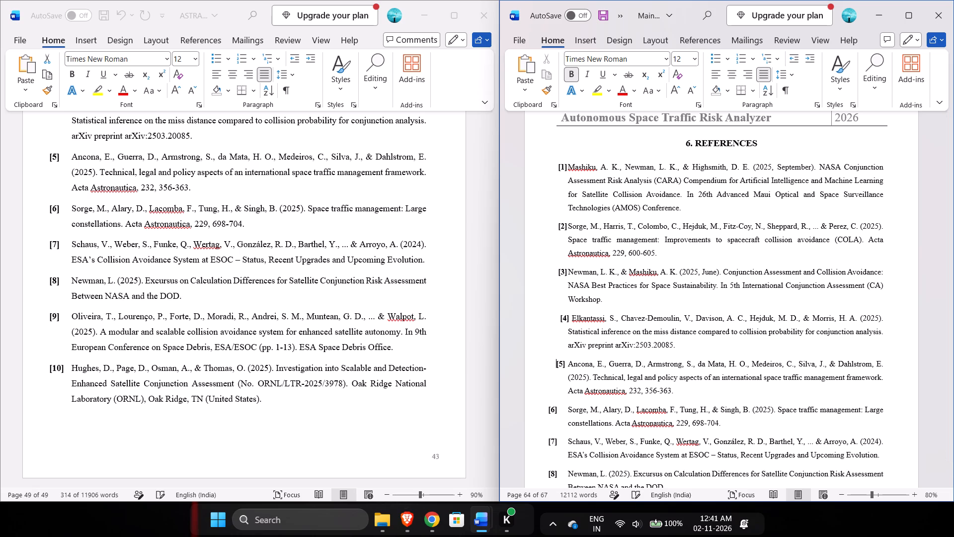
pyautogui.press('space')
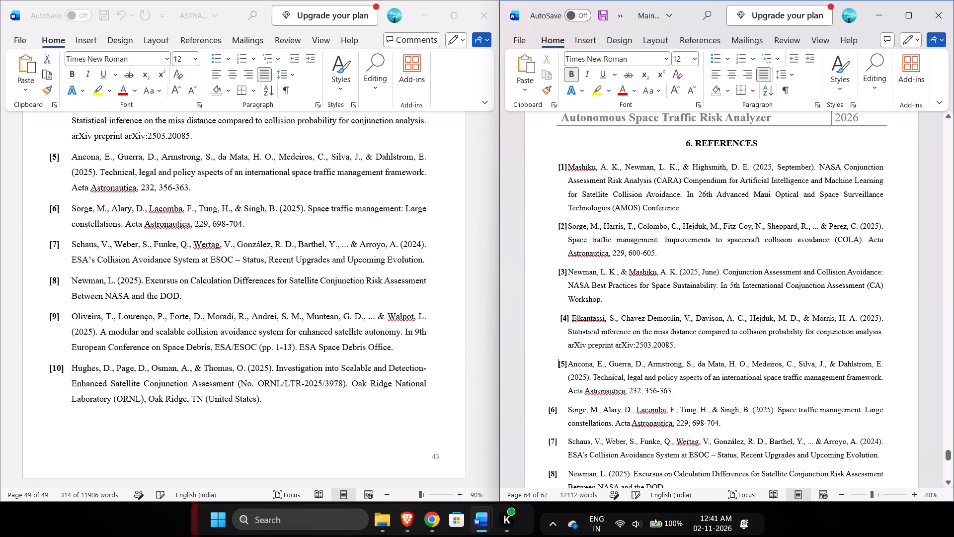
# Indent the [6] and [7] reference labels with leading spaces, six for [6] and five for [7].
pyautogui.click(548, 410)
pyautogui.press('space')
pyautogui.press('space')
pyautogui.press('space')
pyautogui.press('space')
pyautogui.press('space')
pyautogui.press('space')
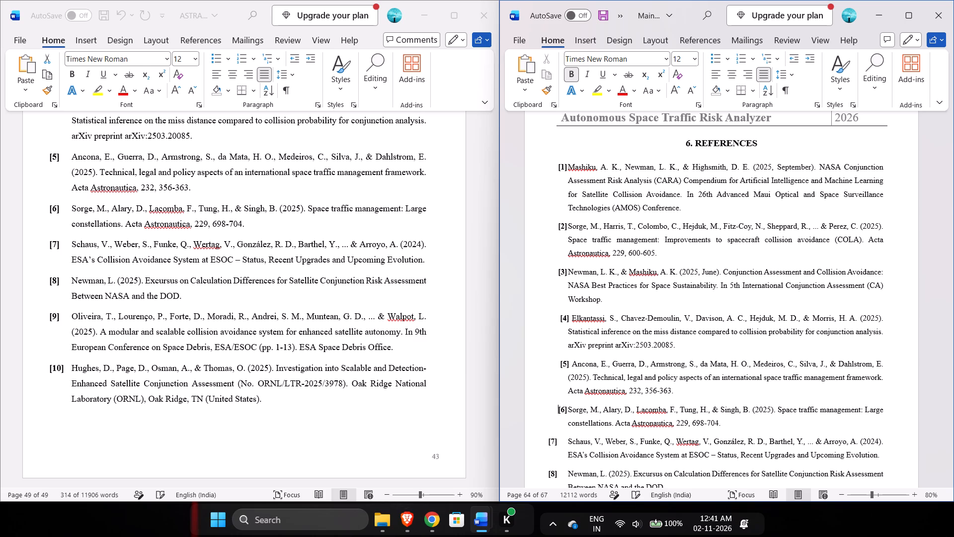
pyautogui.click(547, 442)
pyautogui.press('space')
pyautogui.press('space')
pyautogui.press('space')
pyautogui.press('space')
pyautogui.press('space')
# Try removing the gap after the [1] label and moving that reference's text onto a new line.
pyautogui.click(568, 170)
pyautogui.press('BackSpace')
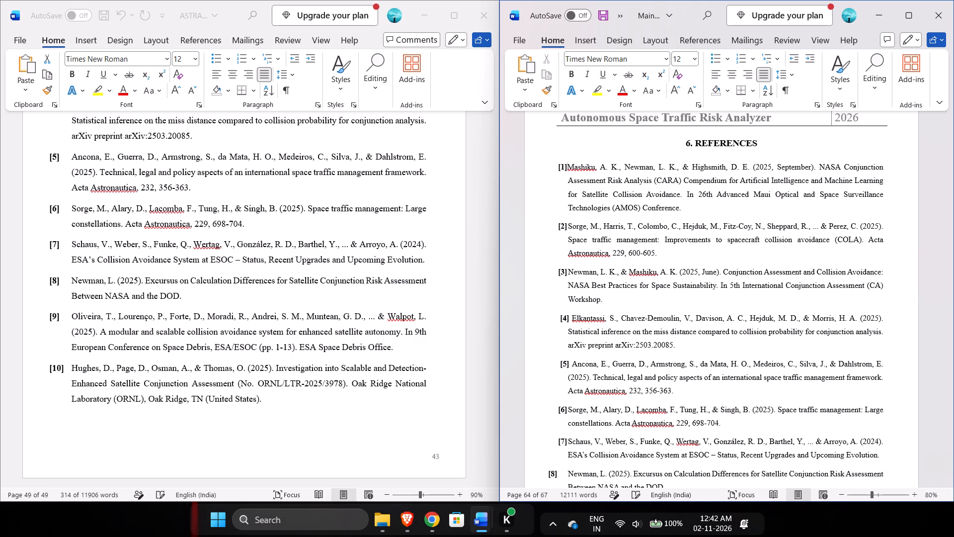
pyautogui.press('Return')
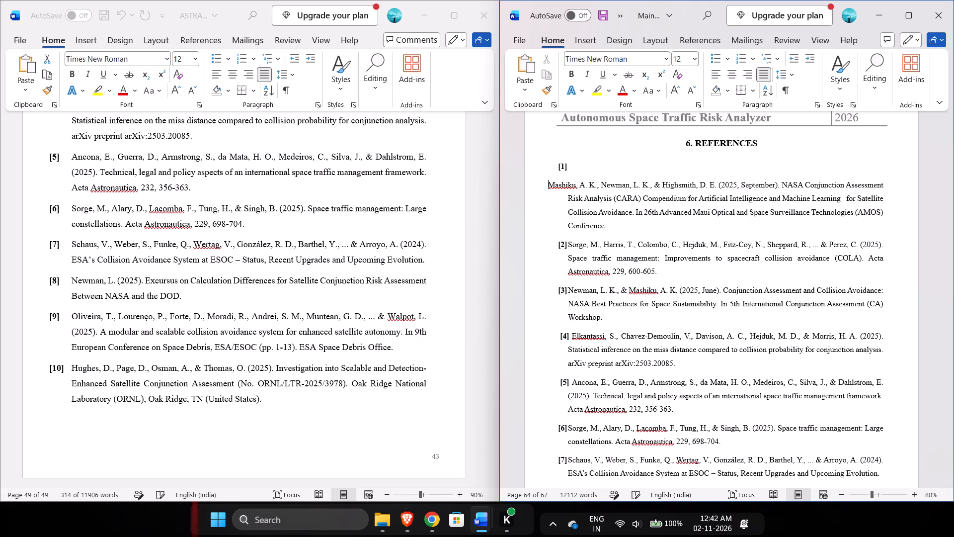
# Undo the line break, the gap deletion and all leading-space indents on reference labels [1] to [7].
pyautogui.hotkey('ctrl', 'z')
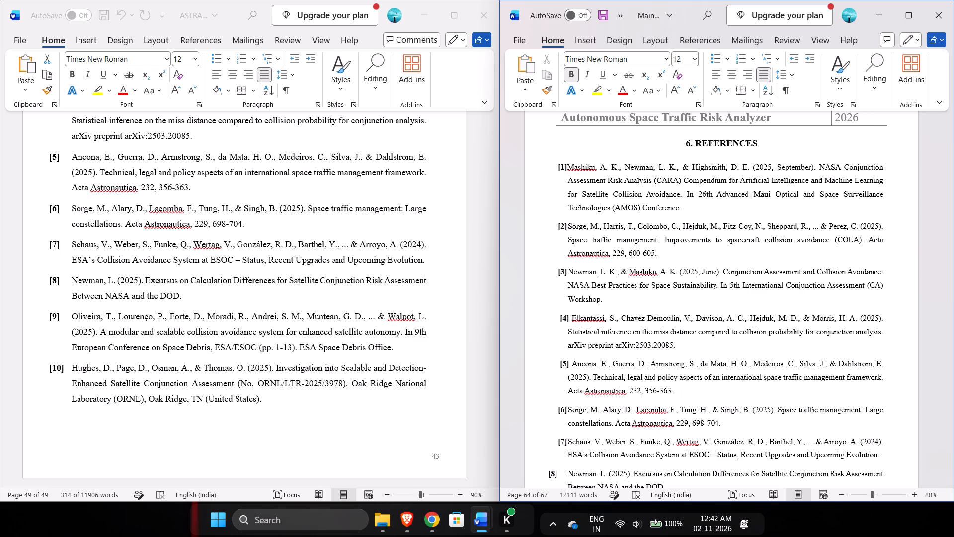
pyautogui.hotkey('ctrl', 'z')
pyautogui.hotkey('ctrl', 'z')
pyautogui.hotkey('ctrl', 'z')
pyautogui.hotkey('ctrl', 'z')
pyautogui.hotkey('ctrl', 'z')
pyautogui.hotkey('ctrl', 'z')
pyautogui.hotkey('ctrl', 'z')
pyautogui.hotkey('ctrl', 'z')
pyautogui.hotkey('ctrl', 'z')
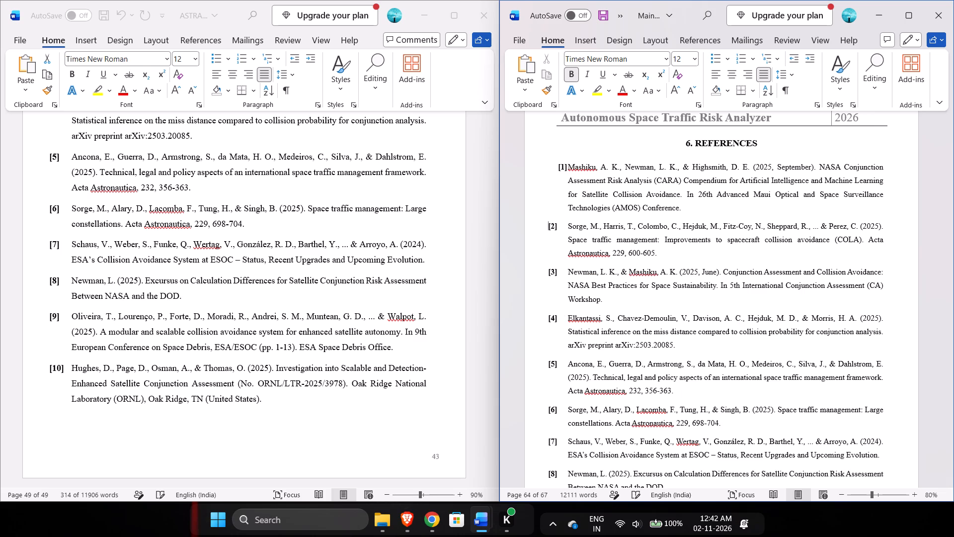
pyautogui.hotkey('ctrl', 'z')
# Indent the [1] and [2] reference labels with three leading spaces each.
pyautogui.press('space')
pyautogui.press('space')
pyautogui.press('space')
pyautogui.press('Down')
pyautogui.press('Down')
pyautogui.press('Down')
pyautogui.press('Down')
pyautogui.press('Left')
pyautogui.press('Left')
pyautogui.press('space')
pyautogui.press('space')
pyautogui.press('space')
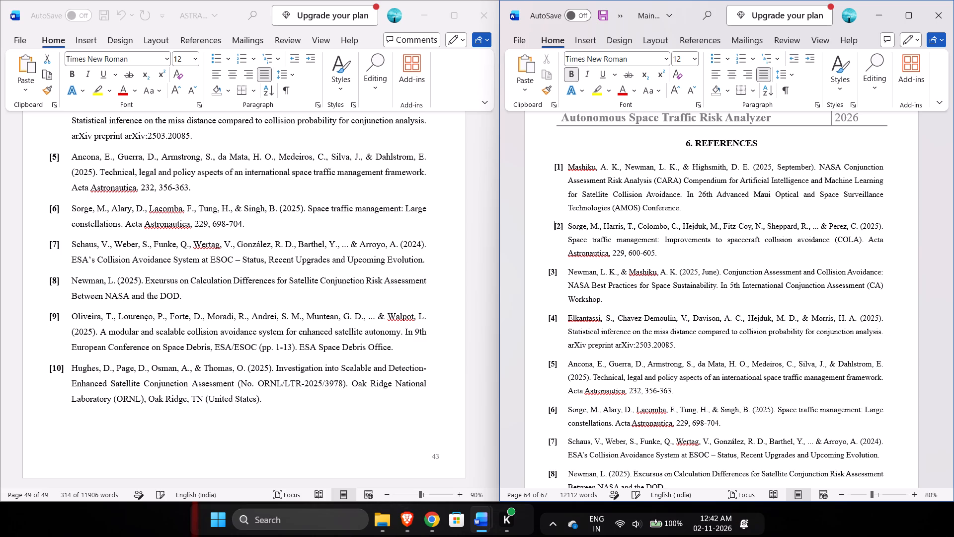
# Indent the [3] reference label with three leading spaces, lining it up with [1] and [2].
pyautogui.press('Down')
pyautogui.press('Down')
pyautogui.press('Down')
pyautogui.press('Down')
pyautogui.press('Up')
pyautogui.press('Left')
pyautogui.press('Left')
pyautogui.press('space')
pyautogui.press('space')
pyautogui.press('space')
# Indent the [4] reference label with three leading spaces, lining it up with the labels above.
pyautogui.press('Down')
pyautogui.press('Down')
pyautogui.press('Down')
pyautogui.press('Down')
pyautogui.press('Left')
pyautogui.press('Up')
pyautogui.press('Left')
pyautogui.press('Left')
pyautogui.press('Down')
pyautogui.press('Left')
pyautogui.press('Left')
pyautogui.press('Left')
pyautogui.hotkey('ctrl', 'Left')
pyautogui.hotkey('ctrl', 'Left')
pyautogui.press('Left')
pyautogui.press('Left')
pyautogui.press('Left')
pyautogui.press('space')
pyautogui.press('space')
pyautogui.press('space')
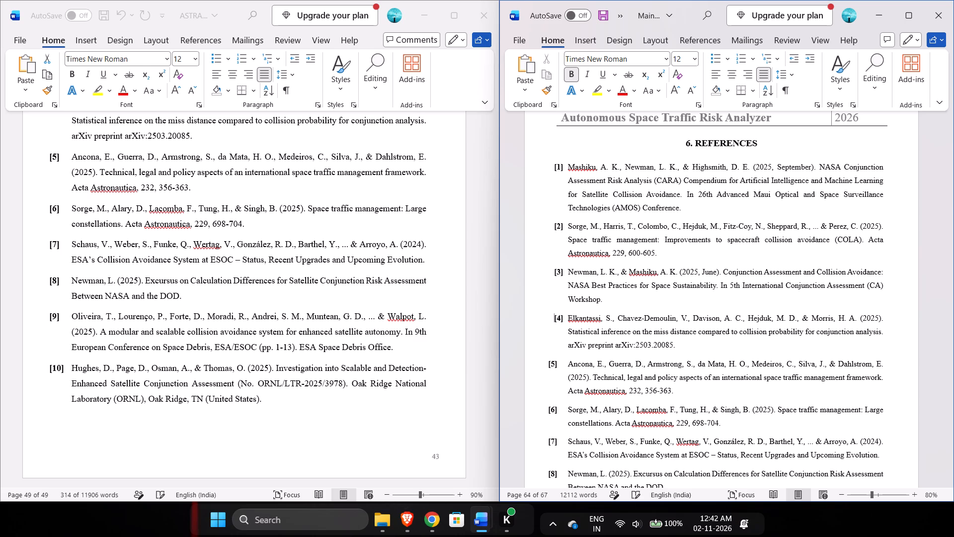
# Indent the [5] reference label with three leading spaces, matching the labels above it.
pyautogui.press('Down')
pyautogui.press('Down')
pyautogui.press('Down')
pyautogui.press('Left')
pyautogui.press('Left')
pyautogui.press('space')
pyautogui.press('space')
pyautogui.press('space')
# Indent the [6] reference label with three leading spaces, matching the labels above it.
pyautogui.press('Down')
pyautogui.press('Down')
pyautogui.press('Down')
pyautogui.press('Left')
pyautogui.press('Left')
pyautogui.press('space')
pyautogui.press('space')
pyautogui.press('space')
pyautogui.press('Down')
pyautogui.press('Down')
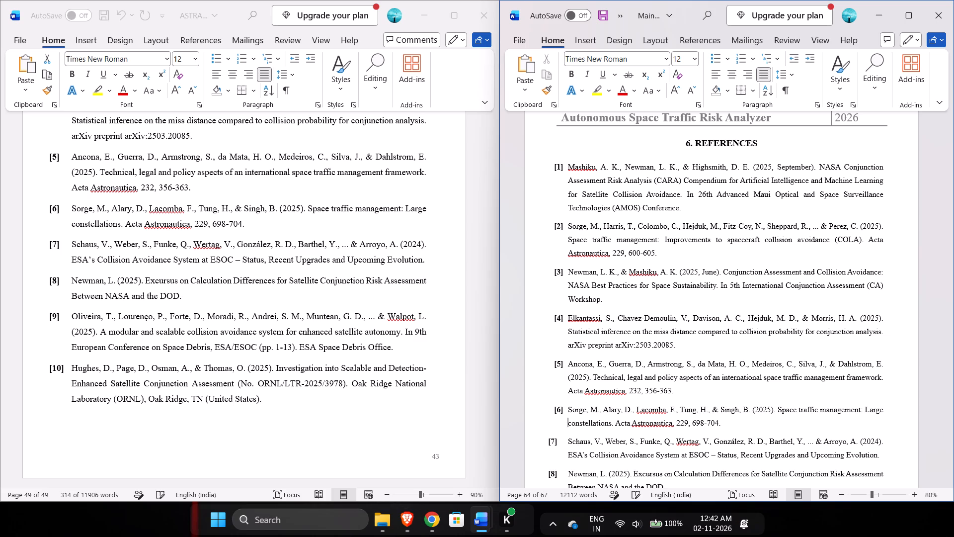
pyautogui.press('Left')
pyautogui.press('Up')
# Add a period directly after the closing bracket of reference labels [1], [2] and [3].
pyautogui.click(565, 171)
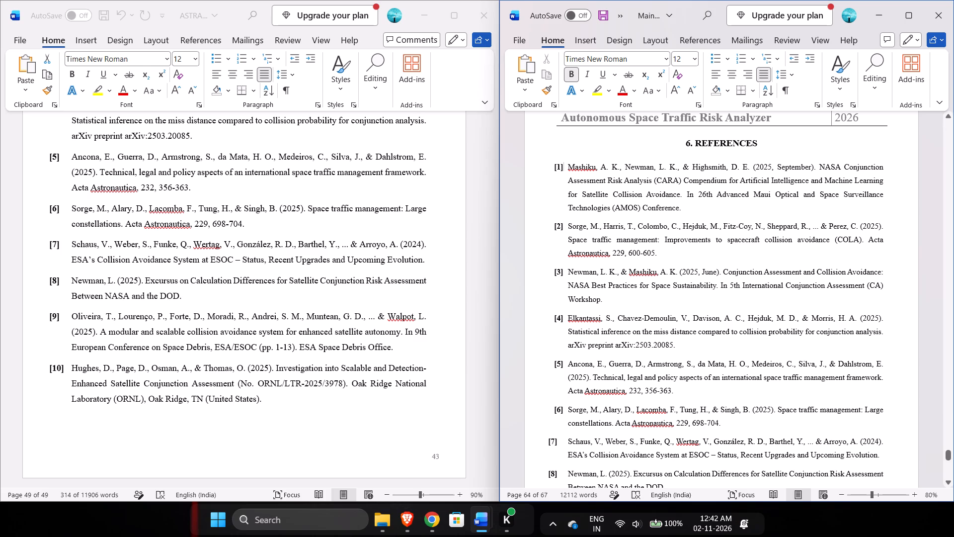
pyautogui.press('.')
pyautogui.press('Down')
pyautogui.press('Down')
pyautogui.press('Down')
pyautogui.press('Down')
pyautogui.press('.')
pyautogui.press('Down')
pyautogui.press('Down')
pyautogui.press('Down')
pyautogui.press('.')
# Add a period directly after the closing bracket of reference labels [4], [5] and [6].
pyautogui.press('Down')
pyautogui.press('Down')
pyautogui.press('Down')
pyautogui.press('.')
pyautogui.press('Down')
pyautogui.press('Down')
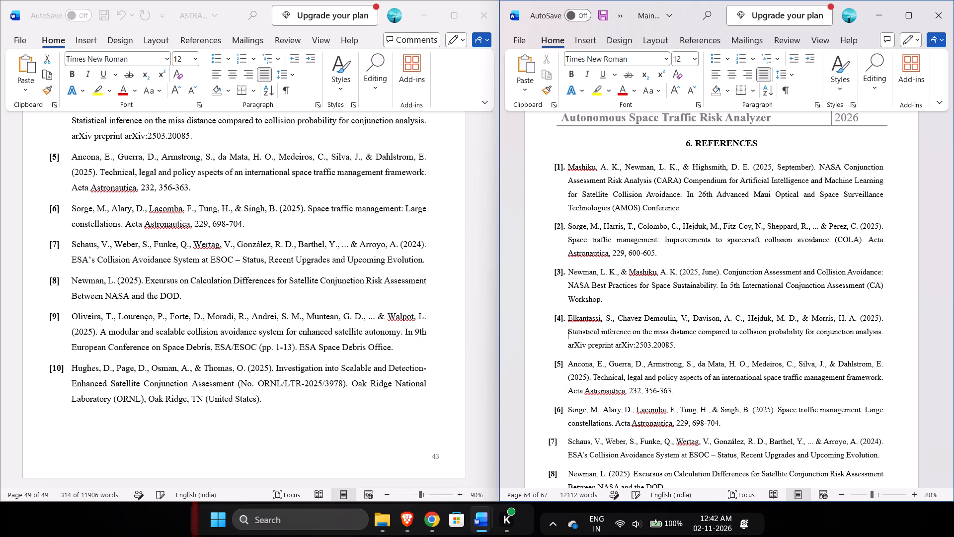
pyautogui.press('Down')
pyautogui.press('Down')
pyautogui.press('Up')
pyautogui.press('.')
pyautogui.press('Down')
pyautogui.press('Down')
pyautogui.press('Down')
pyautogui.press('.')
# Indent the [7] reference label with three leading spaces.
pyautogui.press('Down')
pyautogui.press('Down')
pyautogui.press('Down')
pyautogui.press('Left')
pyautogui.press('Up')
pyautogui.press('Up')
pyautogui.press('Left')
pyautogui.click(548, 442)
pyautogui.press('space')
pyautogui.press('space')
pyautogui.press('space')
# Indent the [8] reference label with three leading spaces, lining it up with [7].
pyautogui.press('Down')
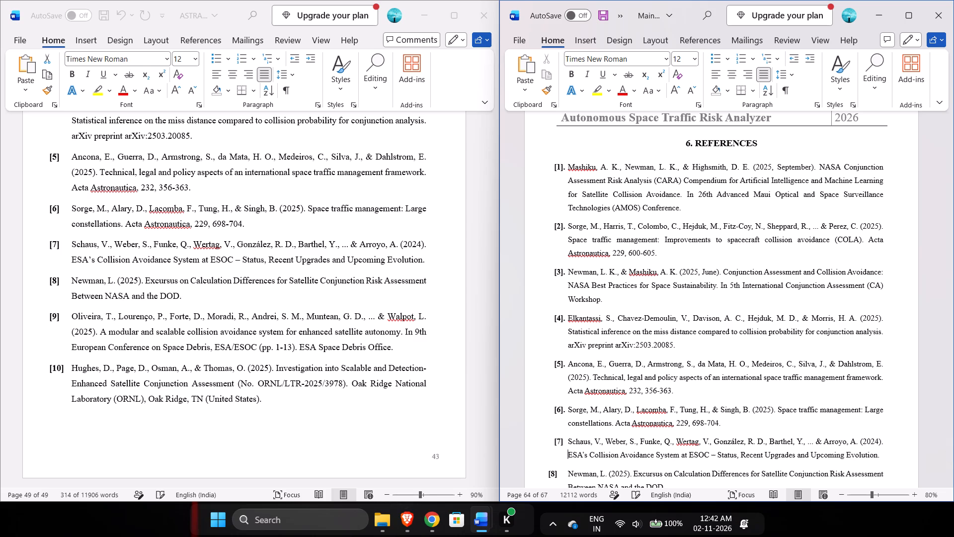
pyautogui.press('Down')
pyautogui.press('Down')
pyautogui.press('Up')
pyautogui.press('Left')
pyautogui.press('Left')
pyautogui.press('space')
pyautogui.press('space')
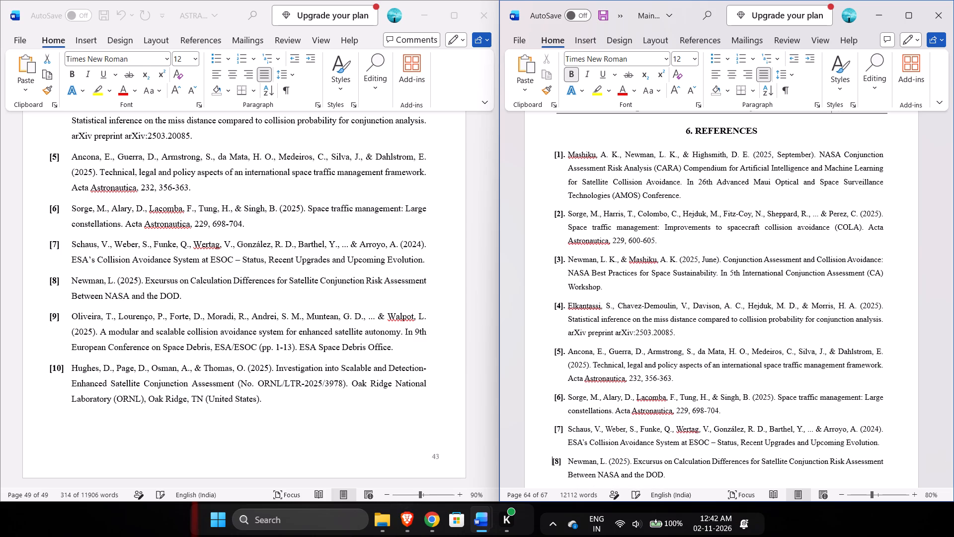
pyautogui.press('space')
# Indent the [9] reference label at the start of the following page with four leading spaces.
pyautogui.press('Down')
pyautogui.press('Down')
pyautogui.press('Down')
pyautogui.press('Up')
pyautogui.press('Left')
pyautogui.press('Left')
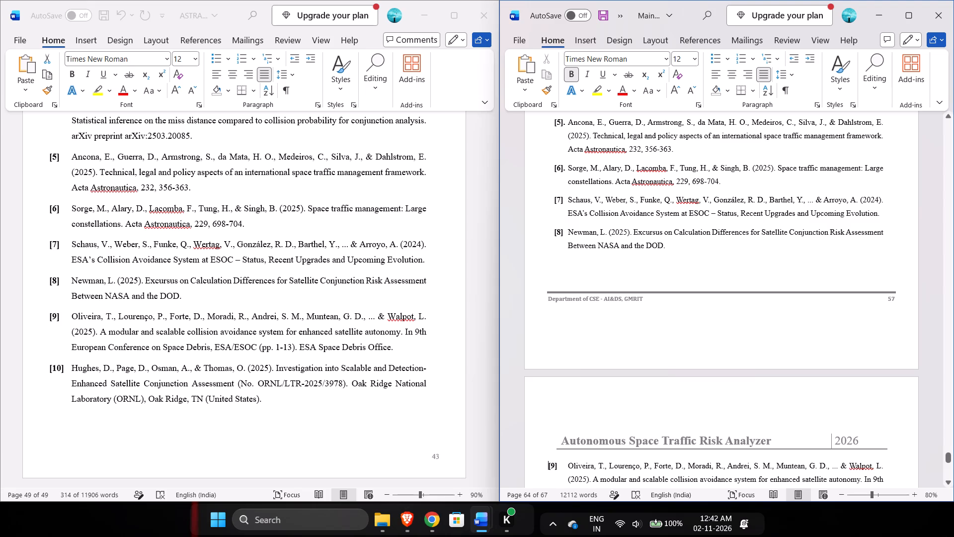
pyautogui.press('space')
pyautogui.press('space')
pyautogui.press('space')
pyautogui.press('space')
# Add one more leading space before each of the reference labels [8], [7] and [6].
pyautogui.press('Up')
pyautogui.press('Up')
pyautogui.press('Left')
pyautogui.press('space')
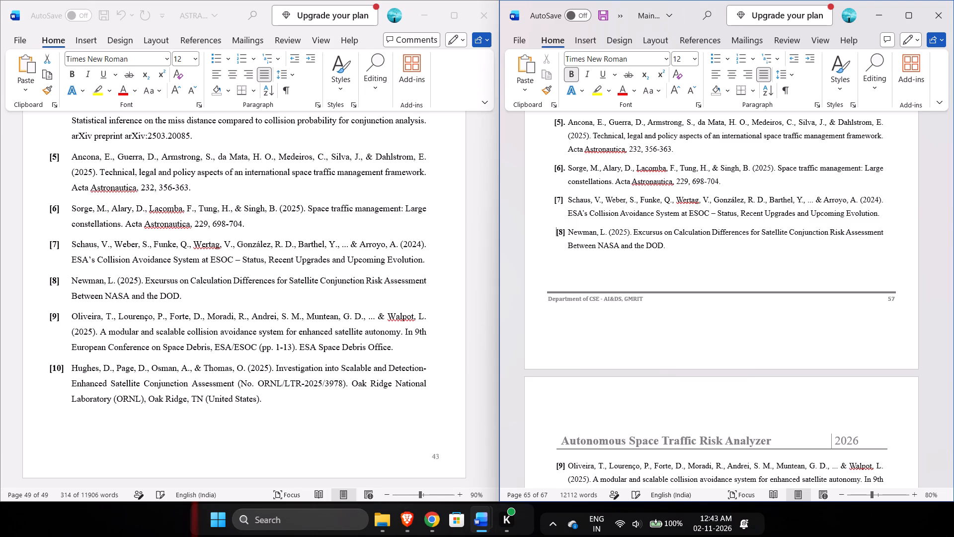
pyautogui.press('Up')
pyautogui.press('Up')
pyautogui.press('Left')
pyautogui.press('space')
pyautogui.press('Up')
pyautogui.press('Up')
pyautogui.press('Left')
pyautogui.press('space')
# Indent the [10] reference label with four leading spaces.
pyautogui.press('Up')
pyautogui.press('Up')
pyautogui.press('Left')
pyautogui.press('Down')
pyautogui.press('Down')
pyautogui.press('Down')
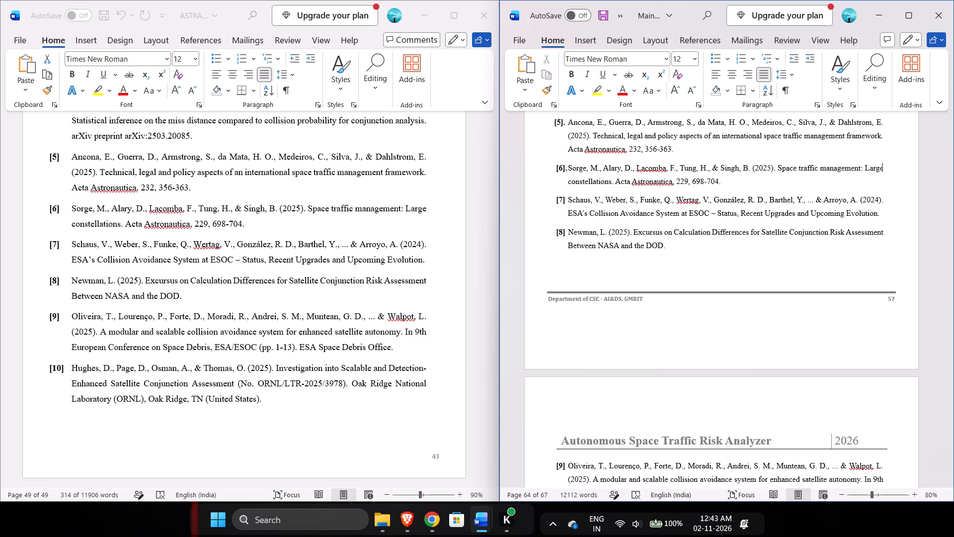
pyautogui.press('Down')
pyautogui.press('Down')
pyautogui.press('Down')
pyautogui.press('Down')
pyautogui.press('Down')
pyautogui.press('Down')
pyautogui.press('Down')
pyautogui.press('Down')
pyautogui.press('Down')
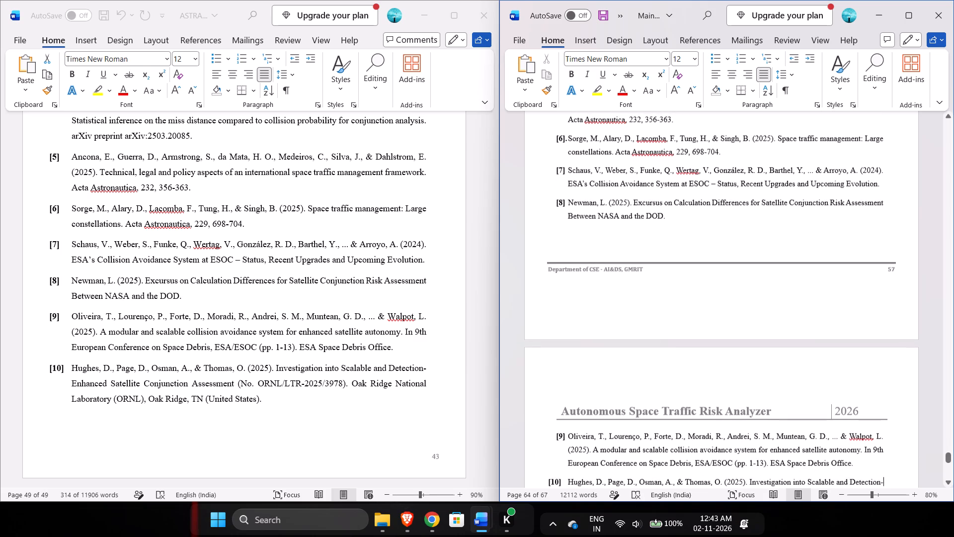
pyautogui.press('Down')
pyautogui.press('Up')
pyautogui.press('Up')
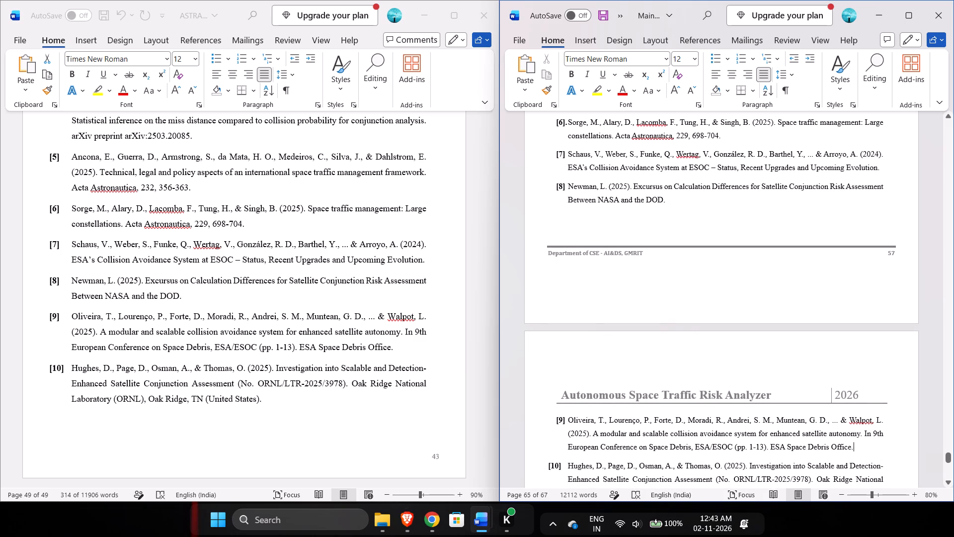
pyautogui.press('Right')
pyautogui.press('space')
pyautogui.press('space')
pyautogui.press('space')
pyautogui.press('space')
# Insert four spaces before "Enhanced" at the start of the second line of reference [10].
pyautogui.press('Down')
pyautogui.press('Down')
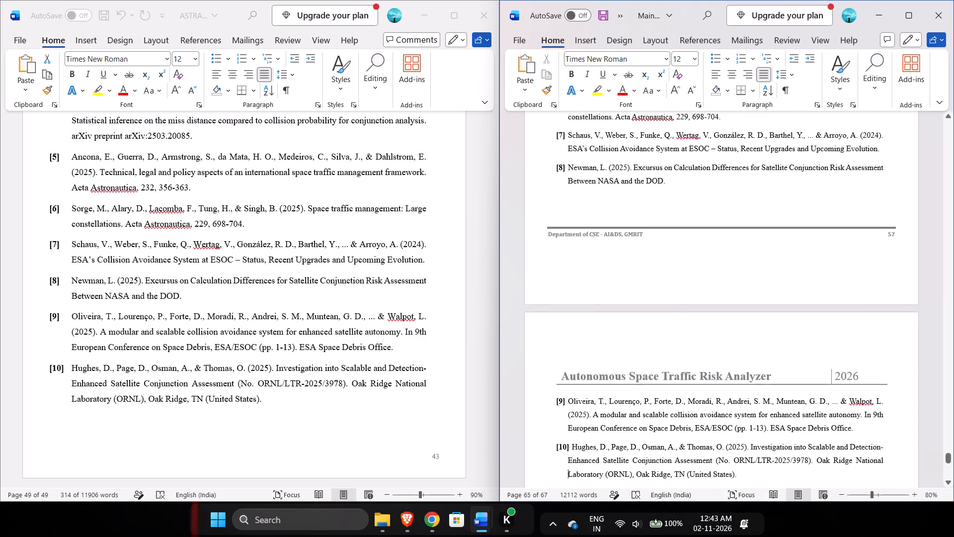
pyautogui.press('Up')
pyautogui.press('Up')
pyautogui.press('Down')
pyautogui.press('space')
pyautogui.press('space')
pyautogui.press('space')
pyautogui.press('space')
# Remove the gap after the [10] label and replace the gap after the [9] label with a single space.
pyautogui.press('Down')
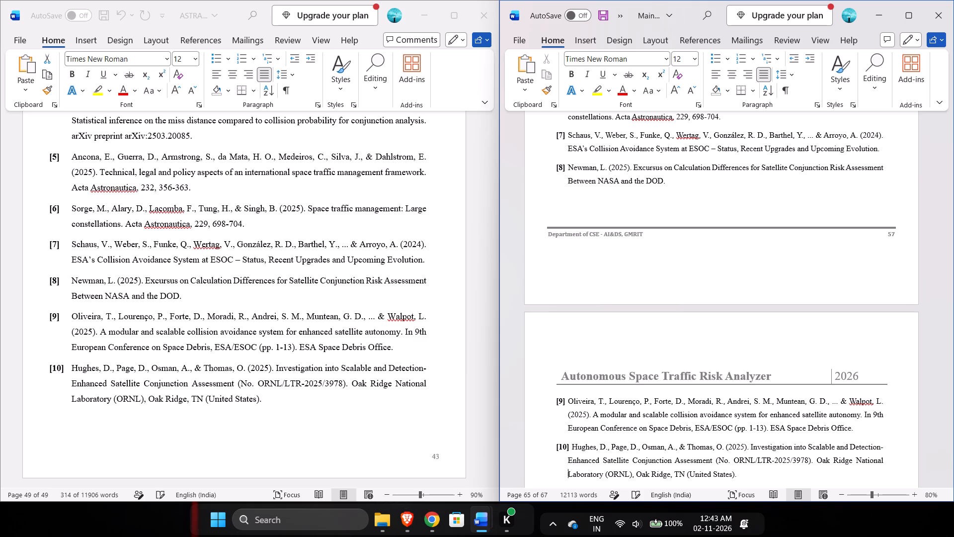
pyautogui.press('Down')
pyautogui.press('Up')
pyautogui.press('Up')
pyautogui.press('Up')
pyautogui.press('Right')
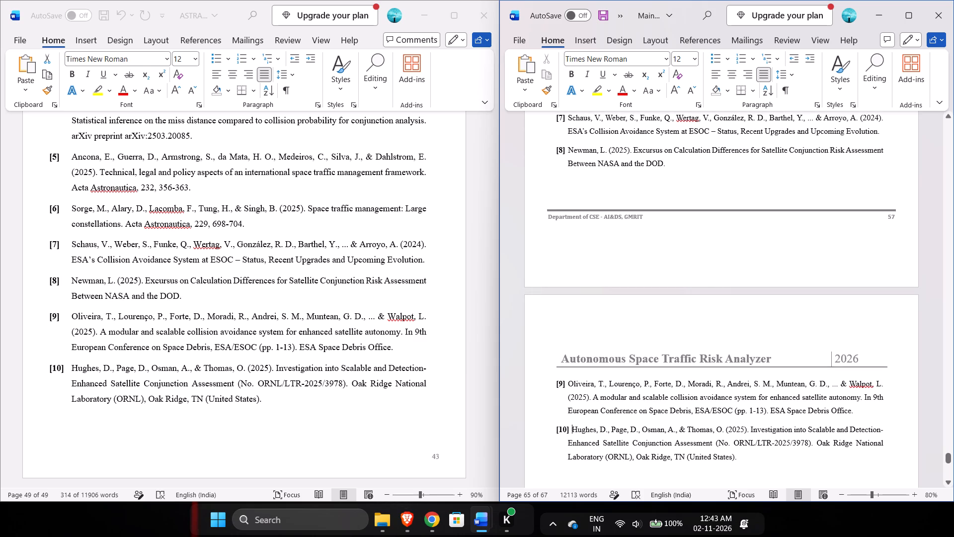
pyautogui.press('BackSpace')
pyautogui.press('Up')
pyautogui.press('Up')
pyautogui.press('Up')
pyautogui.press('BackSpace')
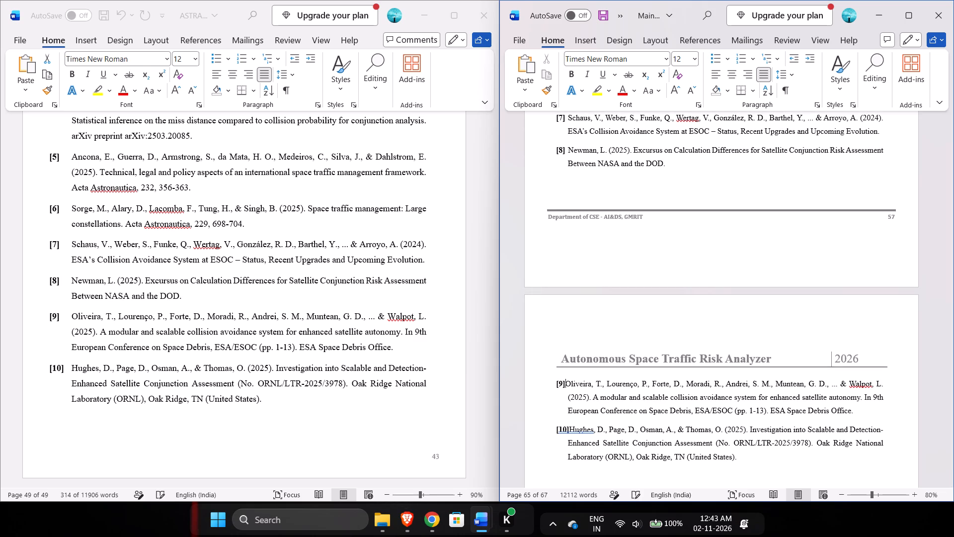
pyautogui.press('space')
# Add a period directly after the closing bracket of the [10] reference label.
pyautogui.press('Down')
pyautogui.press('Down')
pyautogui.press('Down')
pyautogui.press('Down')
pyautogui.press('Down')
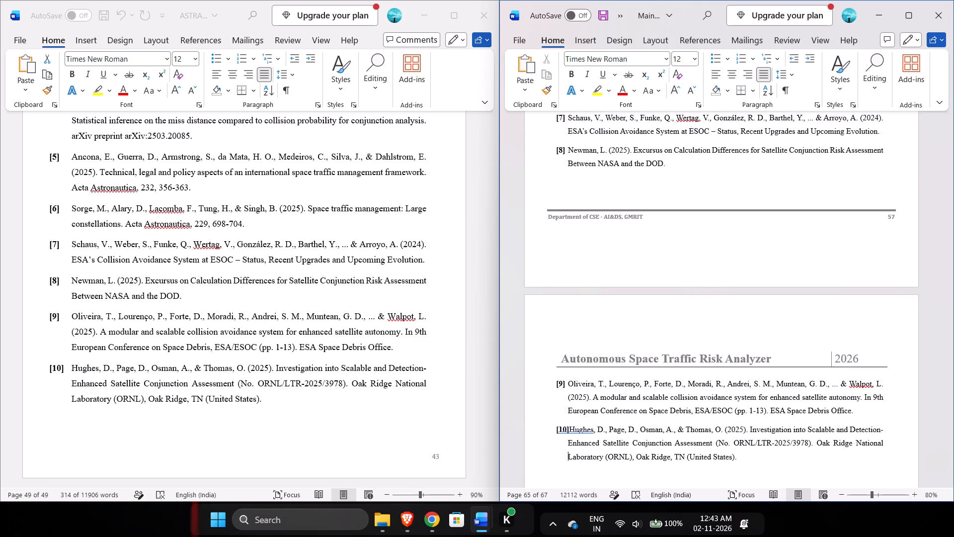
pyautogui.press('Down')
pyautogui.press('Down')
pyautogui.press('Up')
pyautogui.press('Up')
pyautogui.press('Up')
pyautogui.press('Up')
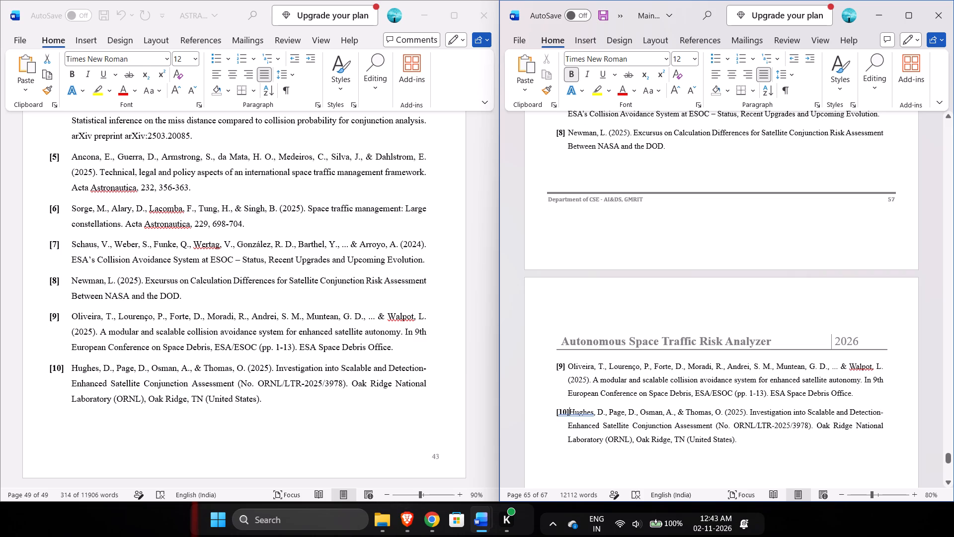
pyautogui.press('.')
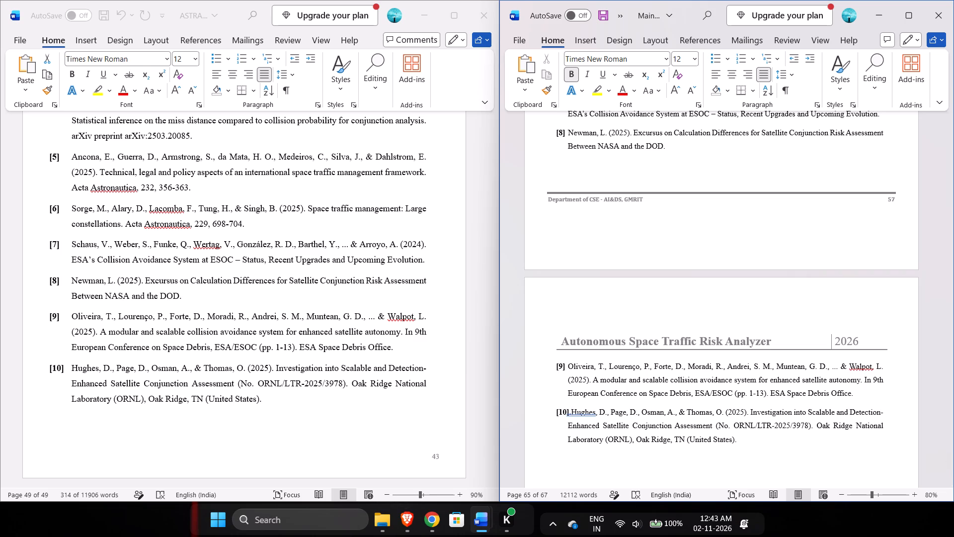
# Remove one leading space in front of the [10] reference label.
pyautogui.press('Left')
pyautogui.press('Left')
pyautogui.press('Left')
pyautogui.press('Left')
pyautogui.press('Left')
pyautogui.press('BackSpace')
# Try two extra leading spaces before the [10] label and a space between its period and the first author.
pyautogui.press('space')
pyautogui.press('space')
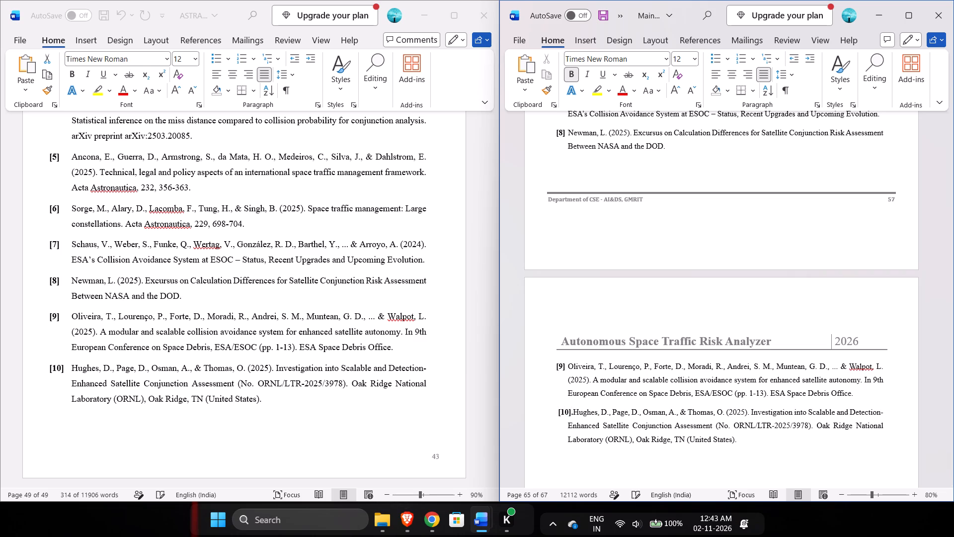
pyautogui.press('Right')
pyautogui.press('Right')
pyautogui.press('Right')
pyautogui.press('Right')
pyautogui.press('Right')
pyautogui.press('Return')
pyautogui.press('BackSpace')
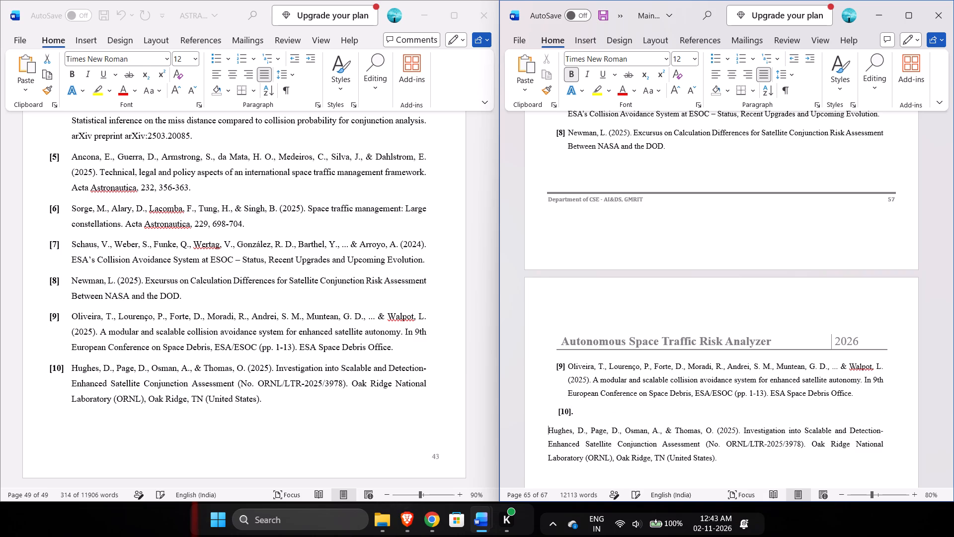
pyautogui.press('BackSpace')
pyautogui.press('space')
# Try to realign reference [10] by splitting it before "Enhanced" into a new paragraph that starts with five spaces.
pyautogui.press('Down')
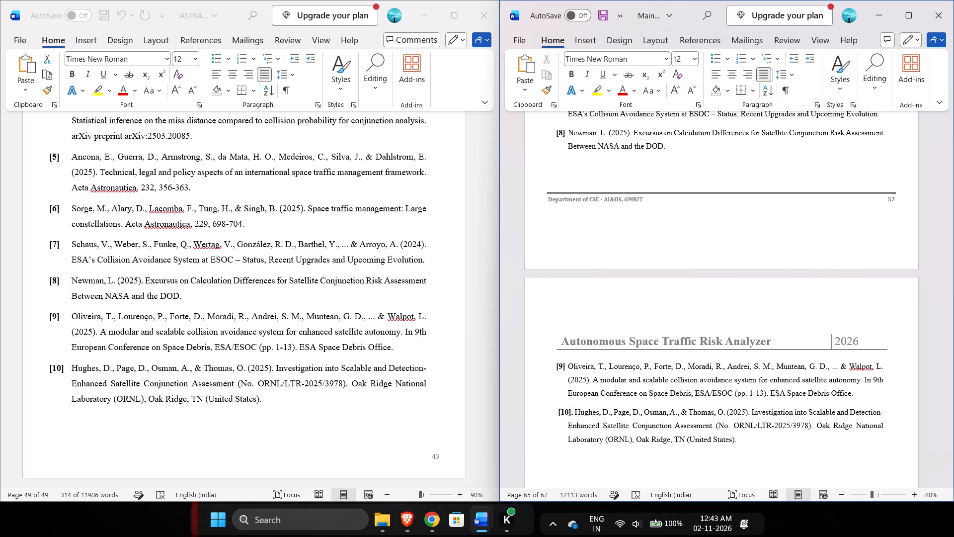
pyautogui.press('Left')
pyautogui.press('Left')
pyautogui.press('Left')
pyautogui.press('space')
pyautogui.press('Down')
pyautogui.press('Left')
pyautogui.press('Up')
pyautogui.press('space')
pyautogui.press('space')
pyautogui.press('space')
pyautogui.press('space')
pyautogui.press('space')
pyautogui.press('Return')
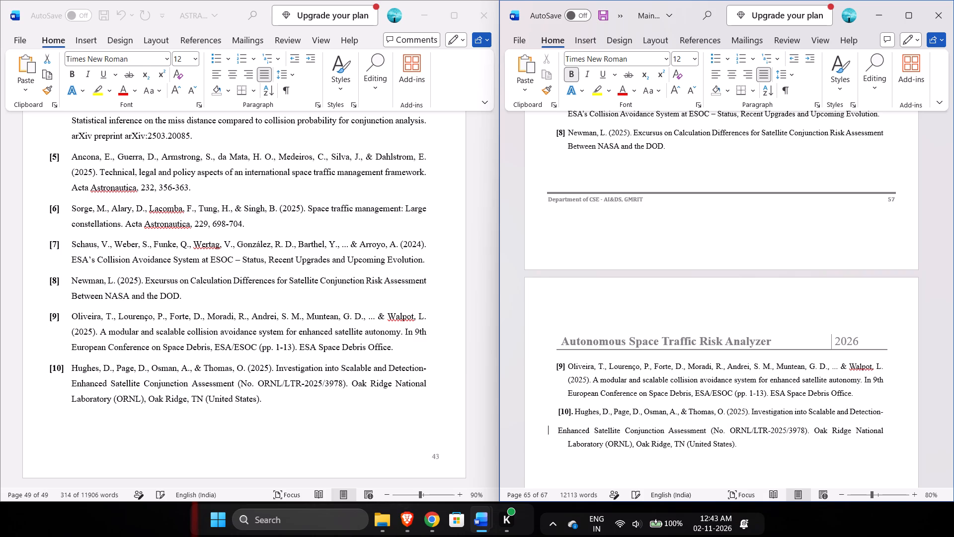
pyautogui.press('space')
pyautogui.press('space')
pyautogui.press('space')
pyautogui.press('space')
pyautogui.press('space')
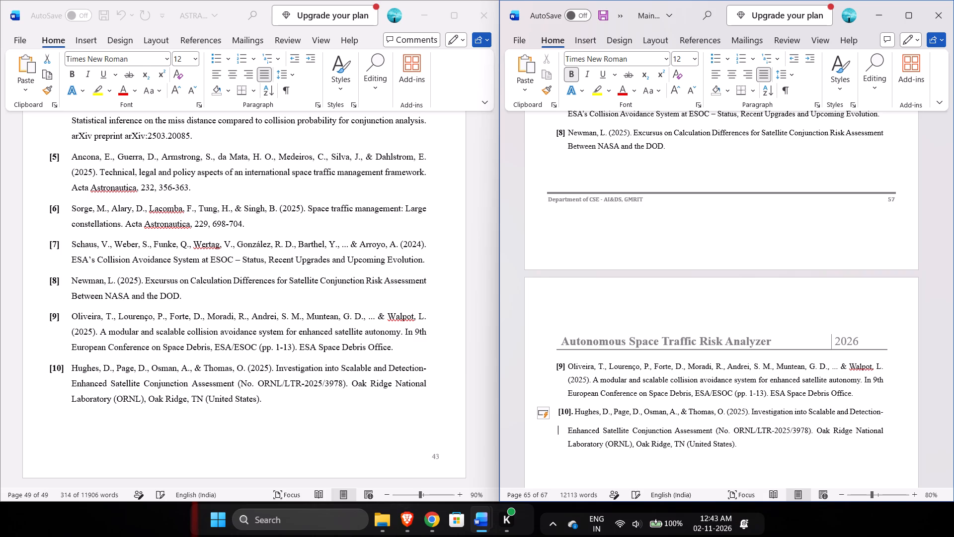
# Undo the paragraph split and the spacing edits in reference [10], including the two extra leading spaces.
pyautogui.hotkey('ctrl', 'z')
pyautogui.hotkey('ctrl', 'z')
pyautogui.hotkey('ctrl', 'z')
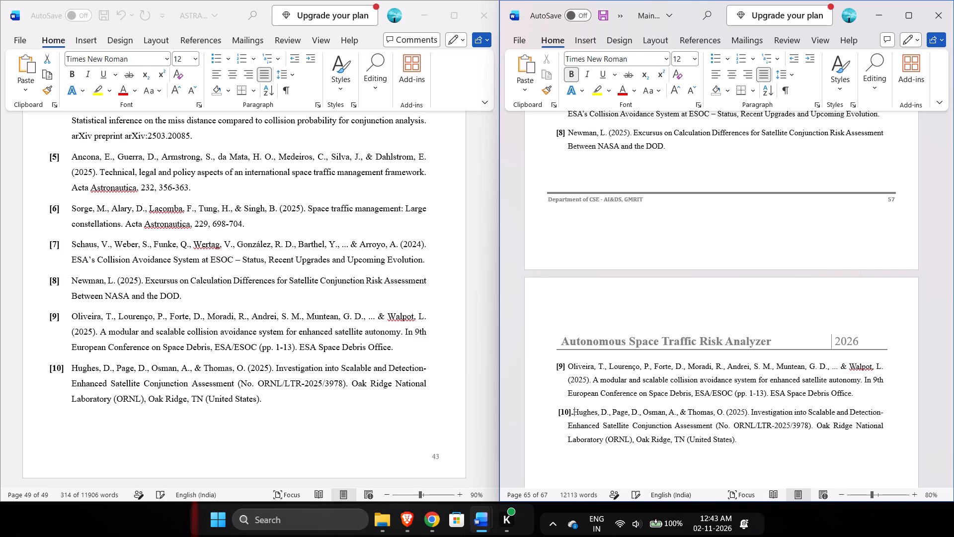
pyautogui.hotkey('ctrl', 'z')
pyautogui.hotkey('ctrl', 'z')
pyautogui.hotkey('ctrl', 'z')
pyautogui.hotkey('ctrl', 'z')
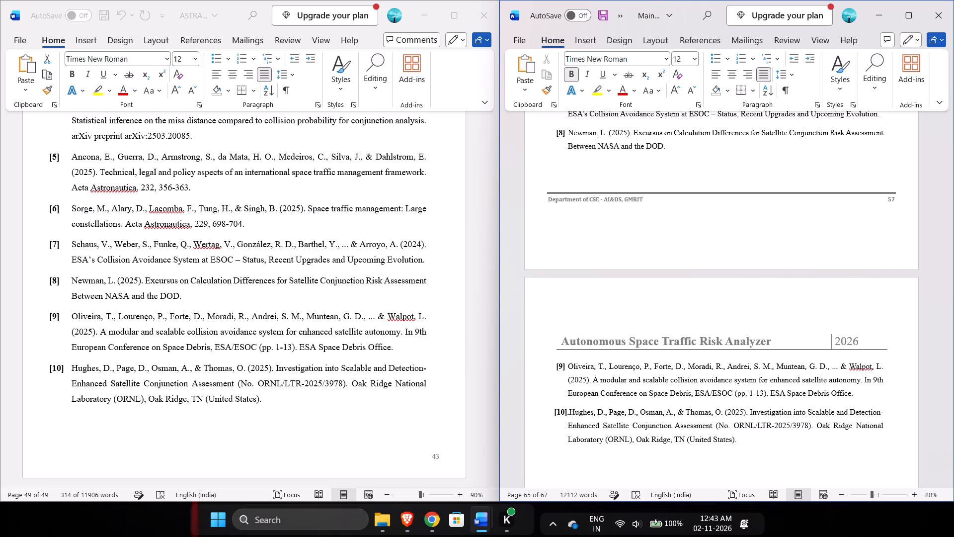
# Insert a space between the period of the [10] label and the first author's name.
pyautogui.press('Right')
pyautogui.press('Right')
pyautogui.press('Right')
pyautogui.press('Right')
pyautogui.press('Right')
pyautogui.press('space')
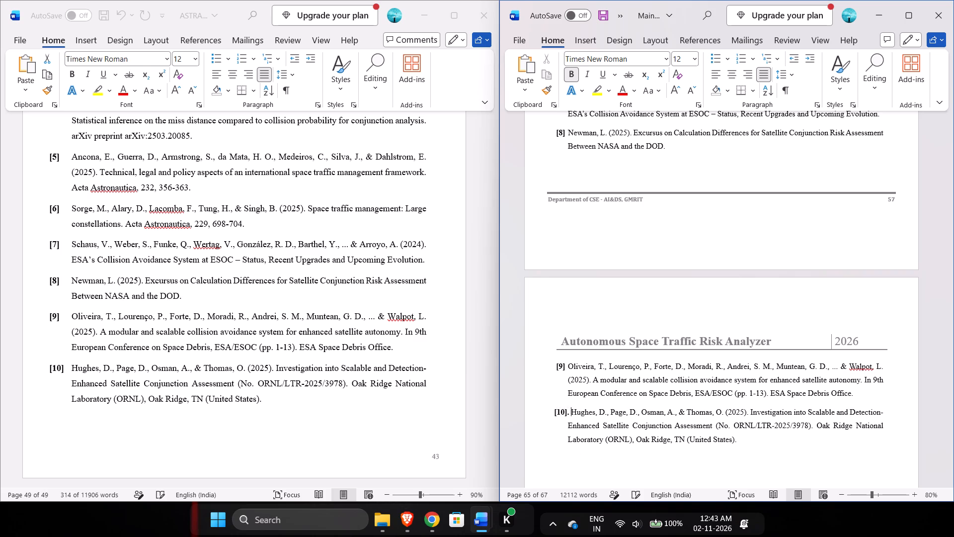
# Add a period directly after the closing bracket of the [9] reference label.
pyautogui.press('Up')
pyautogui.press('Up')
pyautogui.press('Up')
pyautogui.press('Left')
pyautogui.press('Left')
pyautogui.press('.')
# Add a period directly after the closing bracket of reference labels [8] and [7].
pyautogui.press('Up')
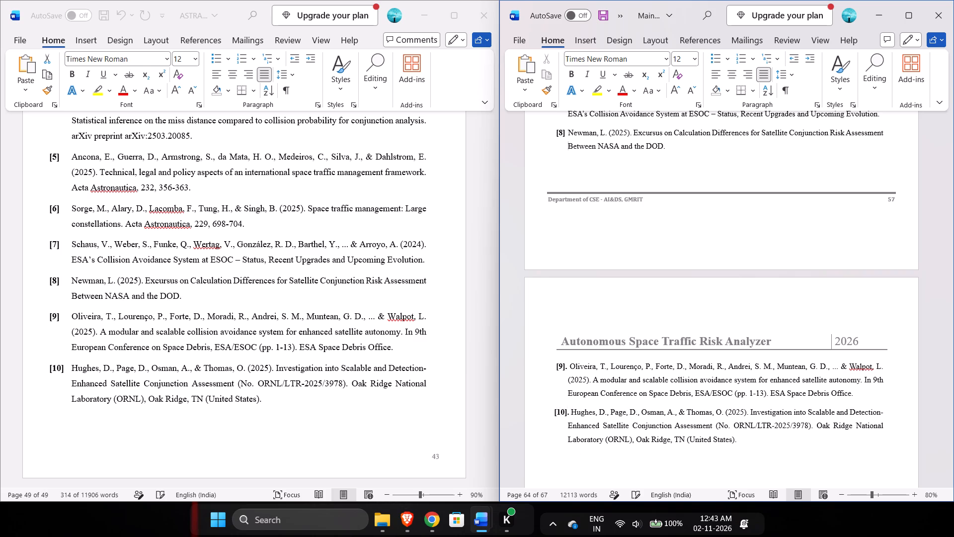
pyautogui.press('Up')
pyautogui.press('Up')
pyautogui.press('Down')
pyautogui.press('Down')
pyautogui.press('Left')
pyautogui.press('Up')
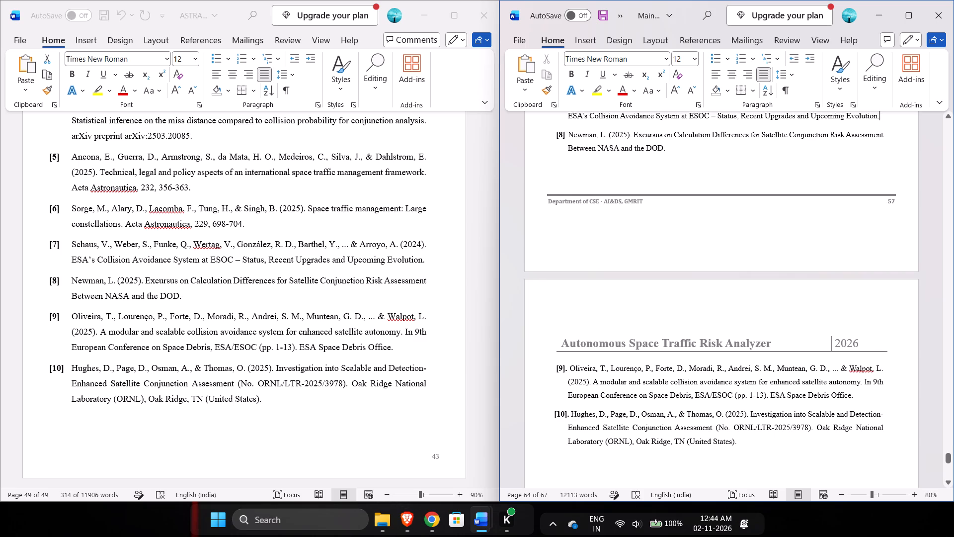
pyautogui.press('Up')
pyautogui.press('Down')
pyautogui.press('Right')
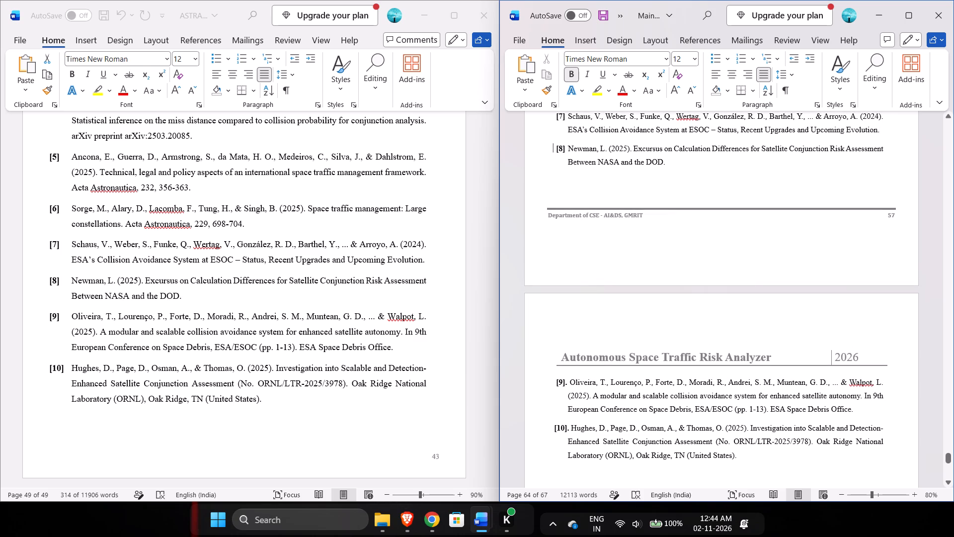
pyautogui.press('Right')
pyautogui.press('Right')
pyautogui.press('Right')
pyautogui.press('Right')
pyautogui.press('Right')
pyautogui.press('Right')
pyautogui.press('Right')
pyautogui.press('.')
pyautogui.press('Up')
pyautogui.press('Up')
pyautogui.press('Left')
pyautogui.press('.')
# Insert a leading space before the [1] label at the start of the references list.
pyautogui.press('Up')
pyautogui.press('Up')
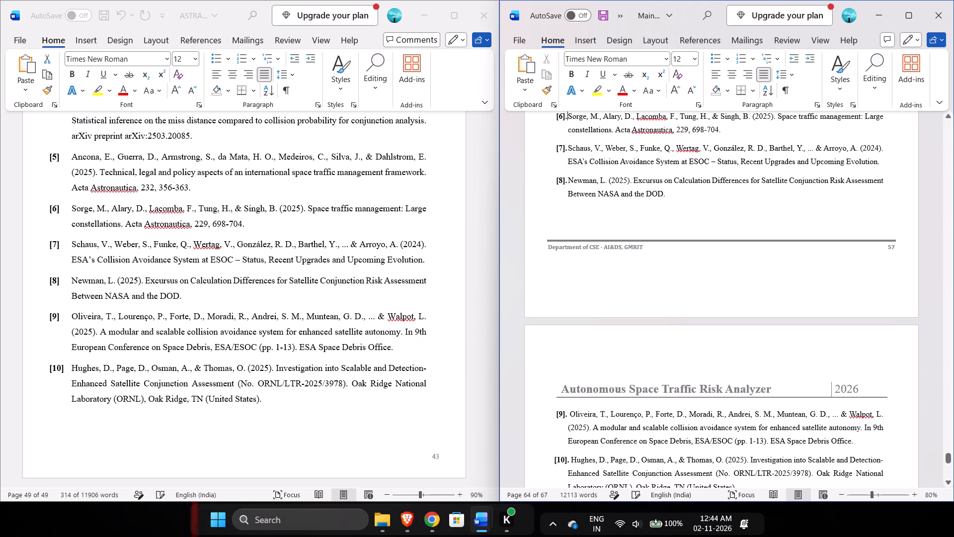
pyautogui.press('Up')
pyautogui.press('Up')
pyautogui.press('Up')
pyautogui.press('Up')
pyautogui.press('Up')
pyautogui.press('Up')
pyautogui.press('Up')
pyautogui.press('Up')
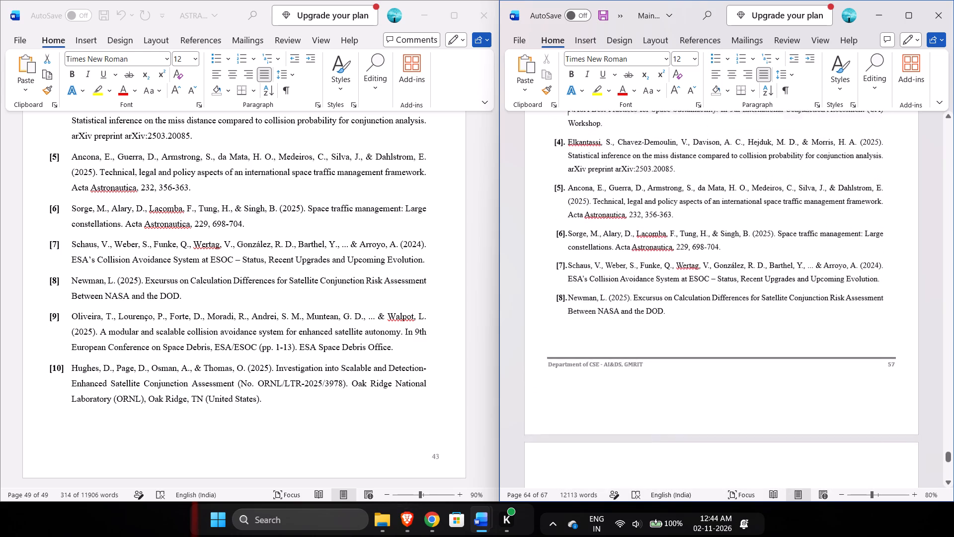
pyautogui.press('Up')
pyautogui.press('Up')
pyautogui.press('Up')
pyautogui.press('Up')
pyautogui.press('Up')
pyautogui.press('Up')
pyautogui.press('Up')
pyautogui.press('Up')
pyautogui.press('Up')
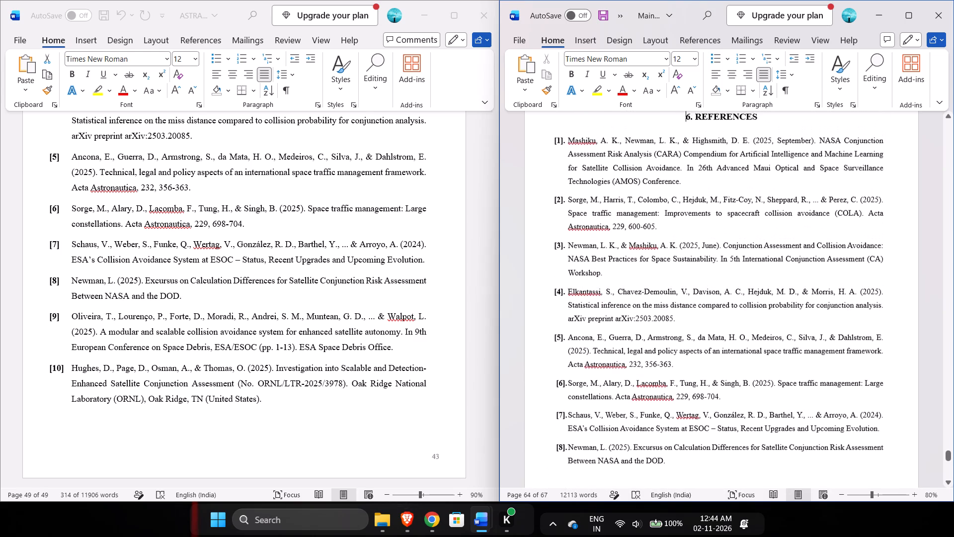
pyautogui.press('Up')
pyautogui.press('Down')
pyautogui.press('Down')
pyautogui.press('Down')
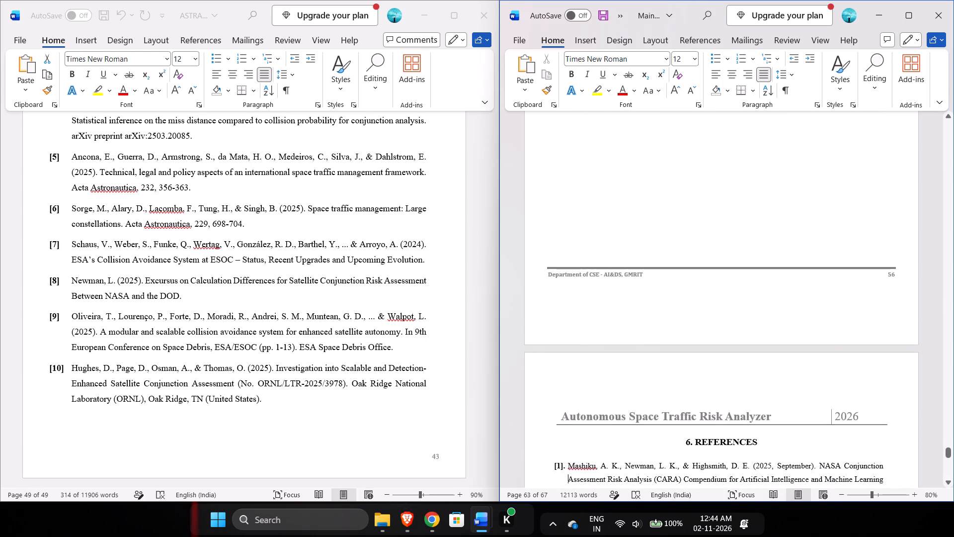
pyautogui.press('Up')
pyautogui.press('Left')
pyautogui.press('Left')
pyautogui.press('Left')
pyautogui.press('Left')
pyautogui.press('Left')
pyautogui.press('space')
# Insert a space between the period of the [1] label and the first author's name.
pyautogui.press('Down')
pyautogui.press('Down')
pyautogui.press('Down')
pyautogui.press('Up')
pyautogui.press('Up')
pyautogui.press('Up')
pyautogui.press('Up')
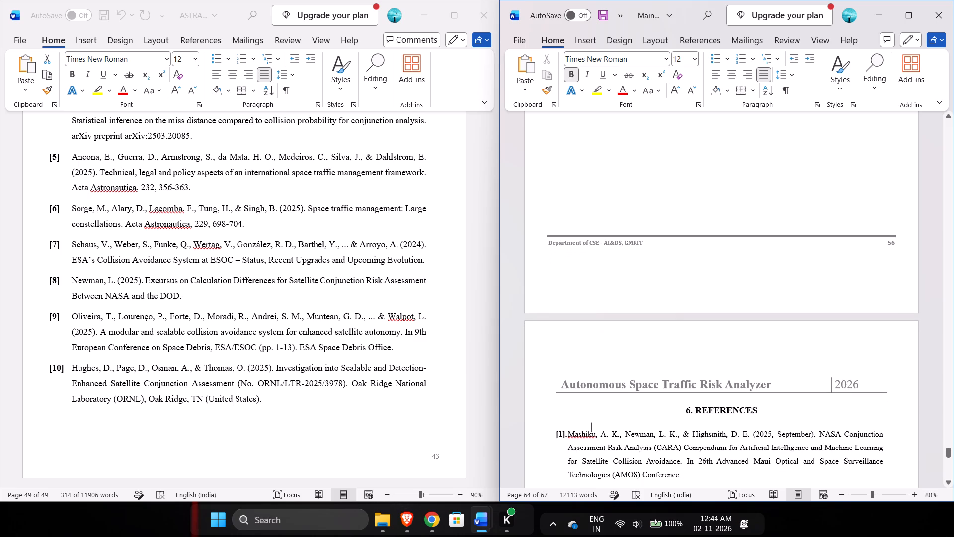
pyautogui.press('Left')
pyautogui.press('Down')
pyautogui.press('Down')
pyautogui.press('Down')
pyautogui.press('Down')
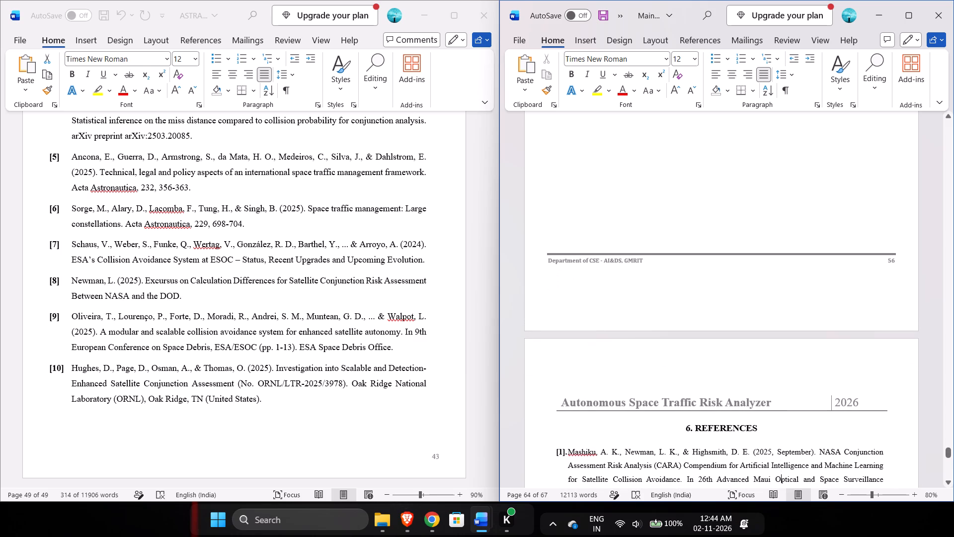
pyautogui.press('Left')
pyautogui.press('Left')
pyautogui.press('Up')
pyautogui.press('Left')
pyautogui.press('Left')
pyautogui.press('Left')
pyautogui.press('Left')
pyautogui.press('Left')
pyautogui.press('Left')
pyautogui.press('Left')
pyautogui.press('Left')
pyautogui.press('Left')
pyautogui.press('Left')
pyautogui.press('Left')
pyautogui.press('Left')
pyautogui.press('Left')
pyautogui.press('Left')
pyautogui.press('Left')
pyautogui.press('Left')
pyautogui.press('Left')
pyautogui.press('Left')
pyautogui.press('Left')
pyautogui.press('Left')
pyautogui.press('Up')
pyautogui.press('Left')
pyautogui.press('Left')
pyautogui.press('Left')
pyautogui.press('Left')
pyautogui.press('Left')
pyautogui.press('Left')
pyautogui.press('Left')
pyautogui.press('Left')
pyautogui.press('Left')
pyautogui.press('Left')
pyautogui.press('Left')
pyautogui.press('Left')
pyautogui.press('Left')
pyautogui.press('Left')
pyautogui.press('Left')
pyautogui.press('Left')
pyautogui.press('Left')
pyautogui.press('Left')
pyautogui.press('Left')
pyautogui.press('Left')
pyautogui.press('Left')
pyautogui.press('space')
# Add a space before "Assessment" in reference [1] and delete the extra gap between its label and the first author's name.
pyautogui.press('Down')
pyautogui.press('Down')
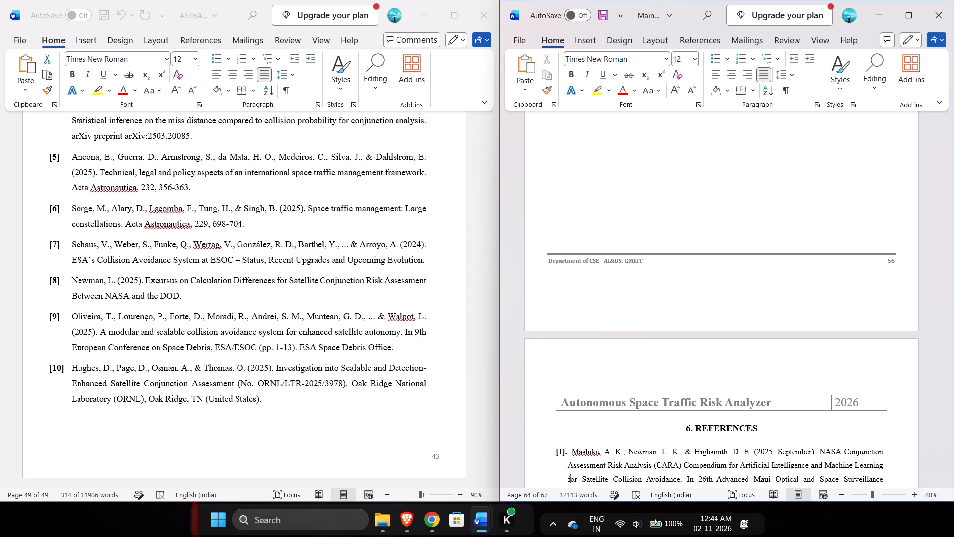
pyautogui.press('Up')
pyautogui.press('space')
pyautogui.press('Up')
pyautogui.press('Right')
pyautogui.press('Delete')
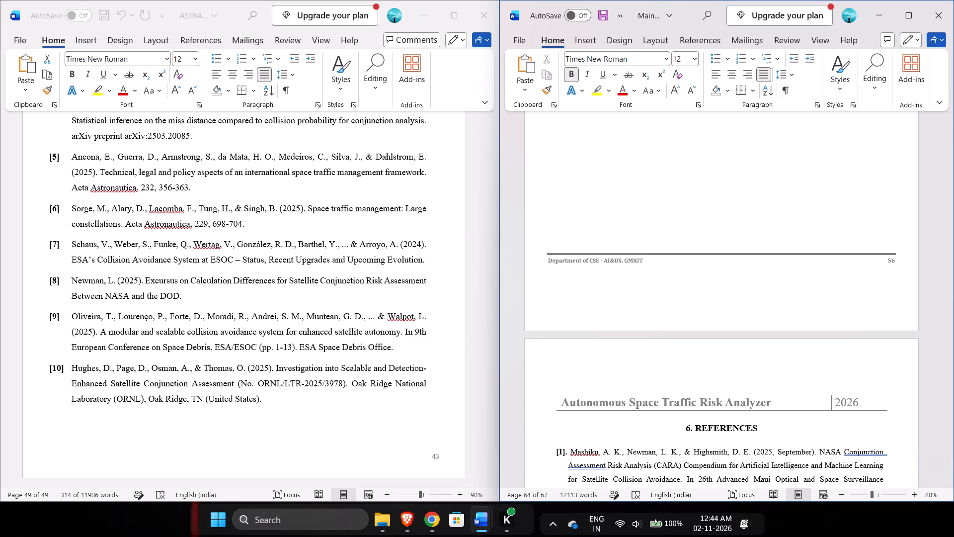
# Add a leading space before the [2] label and replace the gap after its period with a single space.
pyautogui.press('Down')
pyautogui.press('Down')
pyautogui.press('Down')
pyautogui.press('Down')
pyautogui.press('Left')
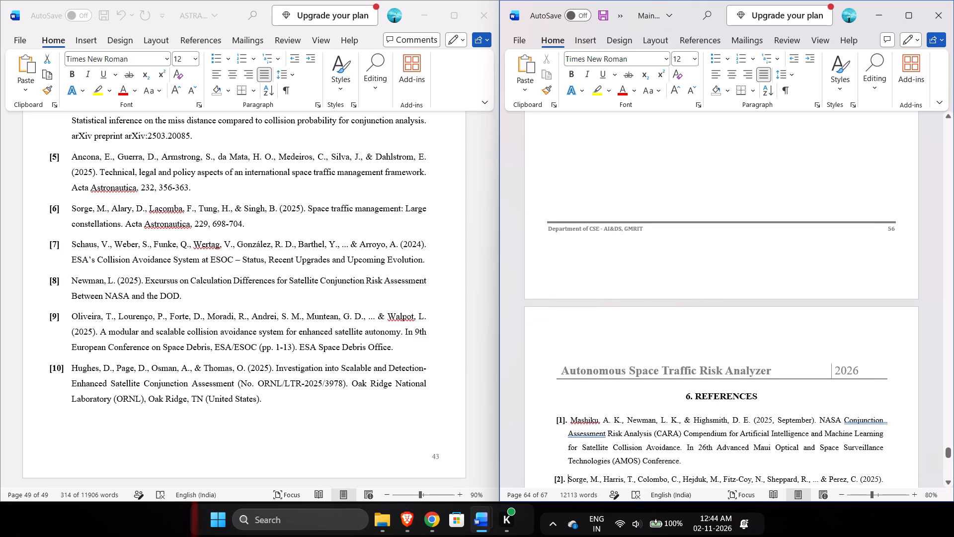
pyautogui.press('Down')
pyautogui.press('Up')
pyautogui.press('Left')
pyautogui.press('Left')
pyautogui.press('Left')
pyautogui.press('Left')
pyautogui.press('Left')
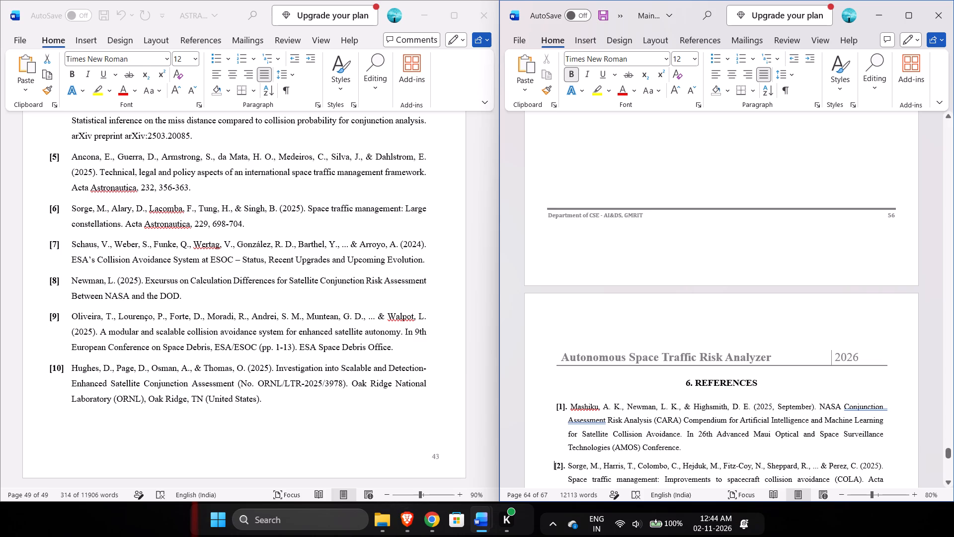
pyautogui.press('space')
pyautogui.press('Right')
pyautogui.press('Right')
pyautogui.press('Right')
pyautogui.press('Right')
pyautogui.press('space')
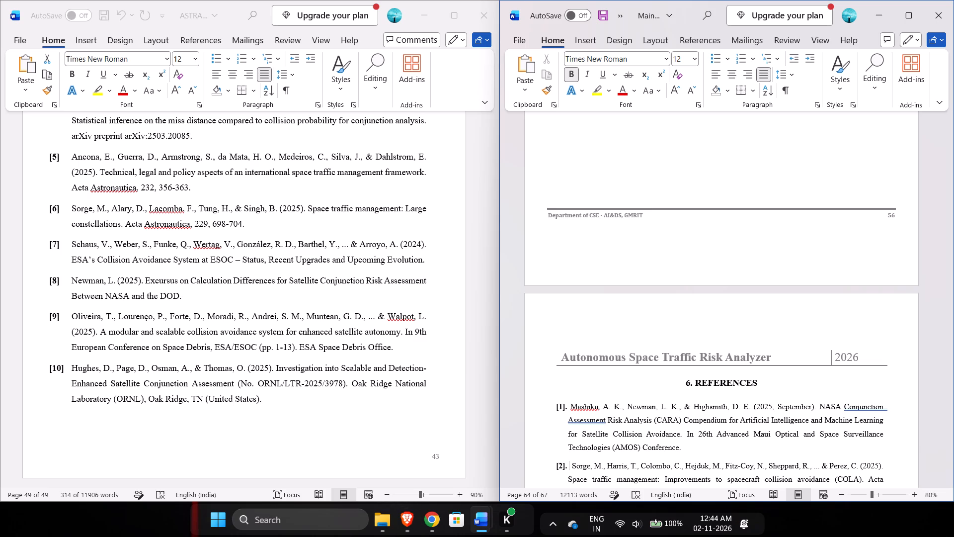
pyautogui.press('Delete')
# Add a leading space before the [3] label and replace the gap after its period with a single space.
pyautogui.press('Down')
pyautogui.press('Down')
pyautogui.press('Down')
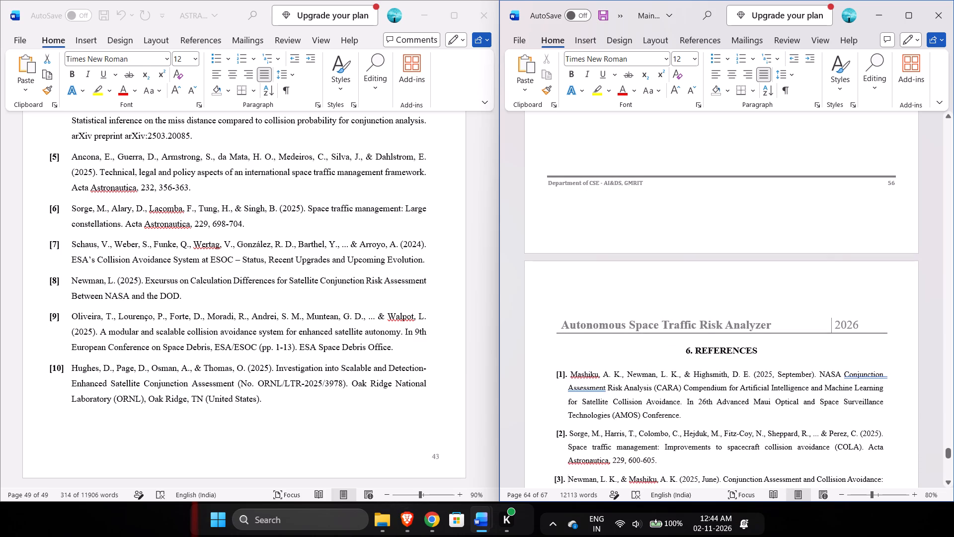
pyautogui.press('Left')
pyautogui.press('Left')
pyautogui.press('Left')
pyautogui.press('Left')
pyautogui.press('Left')
pyautogui.press('space')
pyautogui.press('Right')
pyautogui.press('Right')
pyautogui.press('Right')
pyautogui.press('Right')
pyautogui.press('space')
pyautogui.press('Delete')
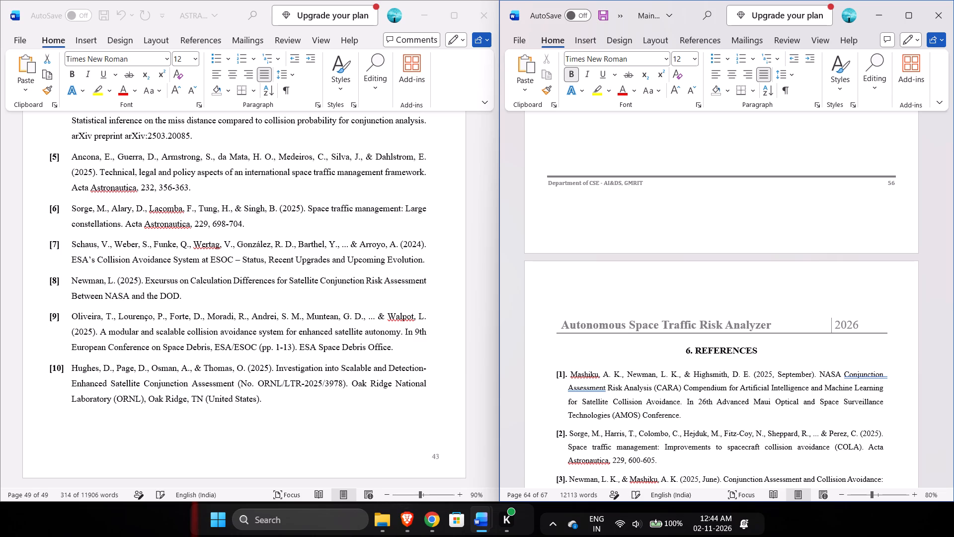
# Add a leading space before the [4] label and replace the gap after its period with a single space.
pyautogui.press('Down')
pyautogui.press('Down')
pyautogui.press('Down')
pyautogui.press('Left')
pyautogui.press('Left')
pyautogui.press('Left')
pyautogui.press('Left')
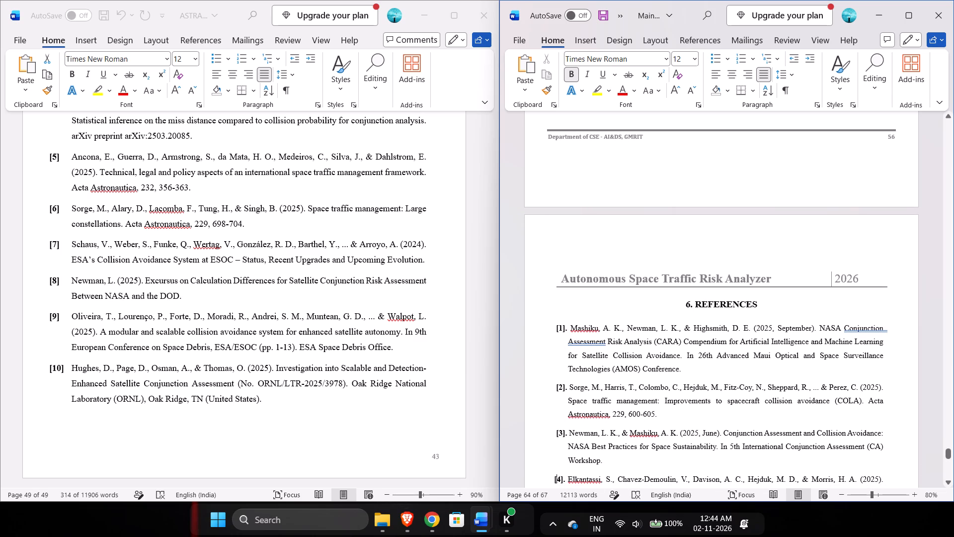
pyautogui.press('Left')
pyautogui.press('space')
pyautogui.press('Right')
pyautogui.press('Right')
pyautogui.press('Right')
pyautogui.press('Right')
pyautogui.press('space')
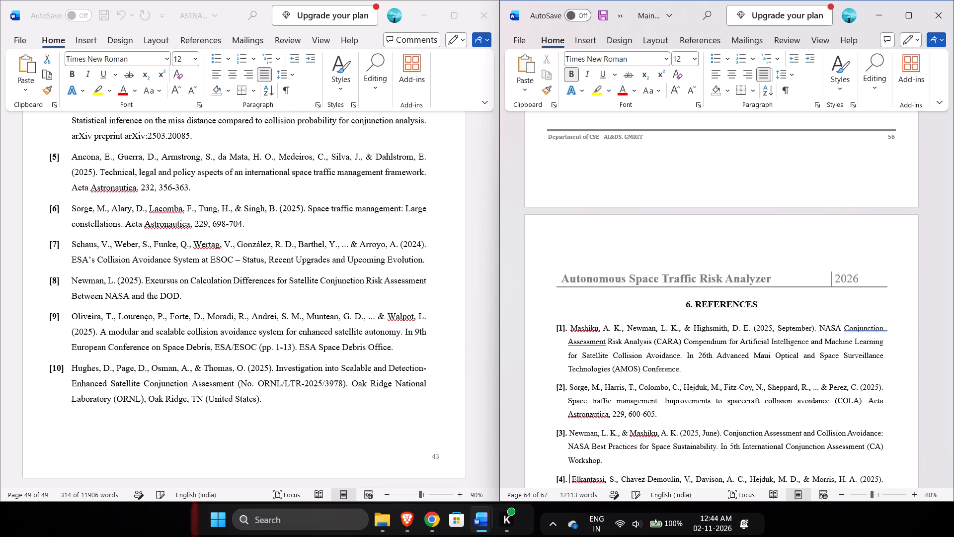
pyautogui.press('Delete')
# Add a leading space before the [5] label and replace the gap after its period with a single space.
pyautogui.press('Down')
pyautogui.press('Down')
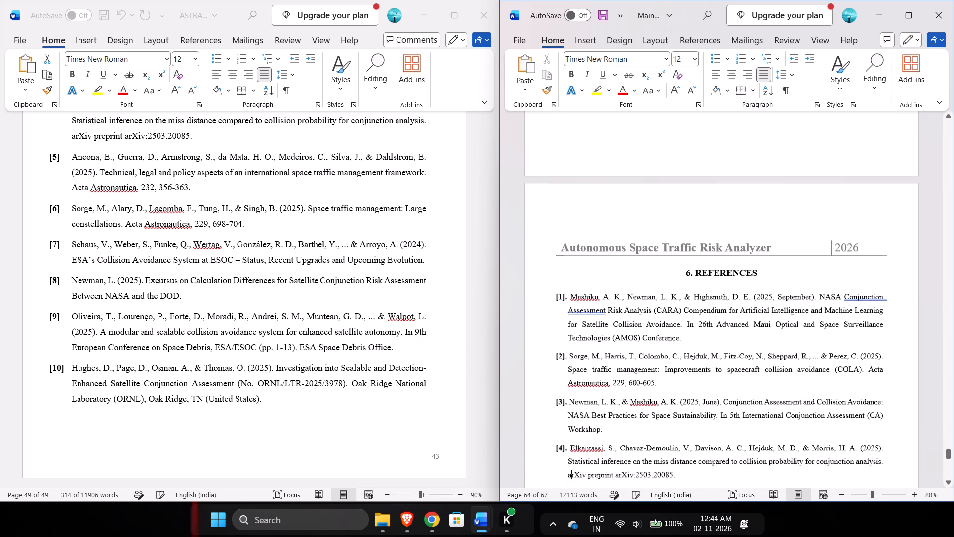
pyautogui.press('Down')
pyautogui.press('Down')
pyautogui.press('Left')
pyautogui.press('Left')
pyautogui.press('Left')
pyautogui.press('Up')
pyautogui.press('Left')
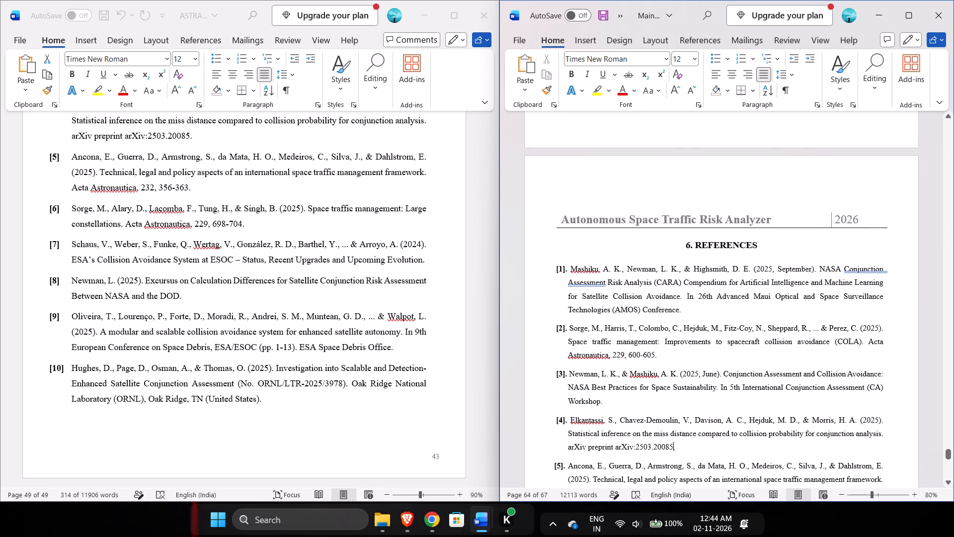
pyautogui.press('Right')
pyautogui.press('Right')
pyautogui.press('space')
pyautogui.press('Right')
pyautogui.press('Right')
pyautogui.press('Right')
pyautogui.press('Right')
pyautogui.press('Right')
pyautogui.press('Right')
pyautogui.press('Right')
pyautogui.press('space')
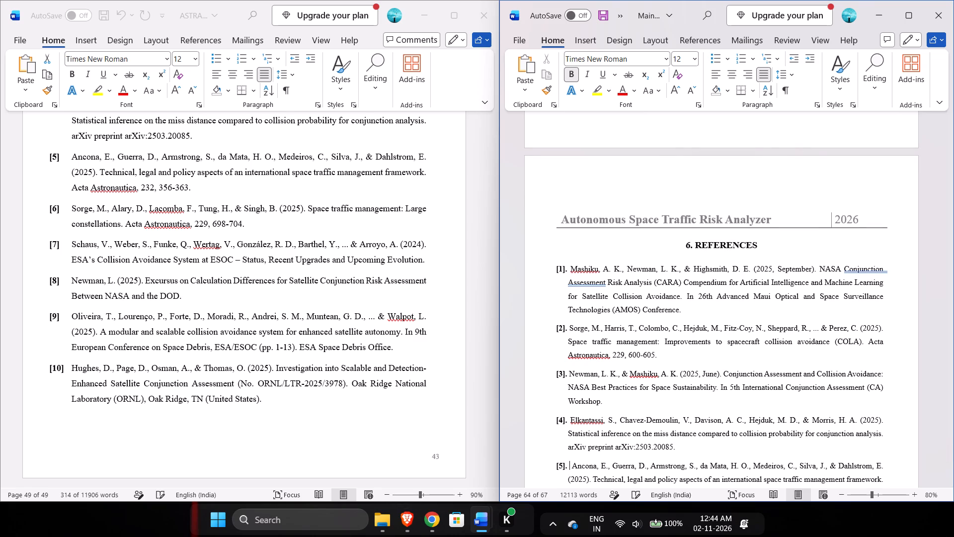
pyautogui.press('Delete')
# Add a leading space before the [6] label and replace the gap after its period with a single space.
pyautogui.press('Down')
pyautogui.press('Down')
pyautogui.press('Down')
pyautogui.press('Down')
pyautogui.press('Up')
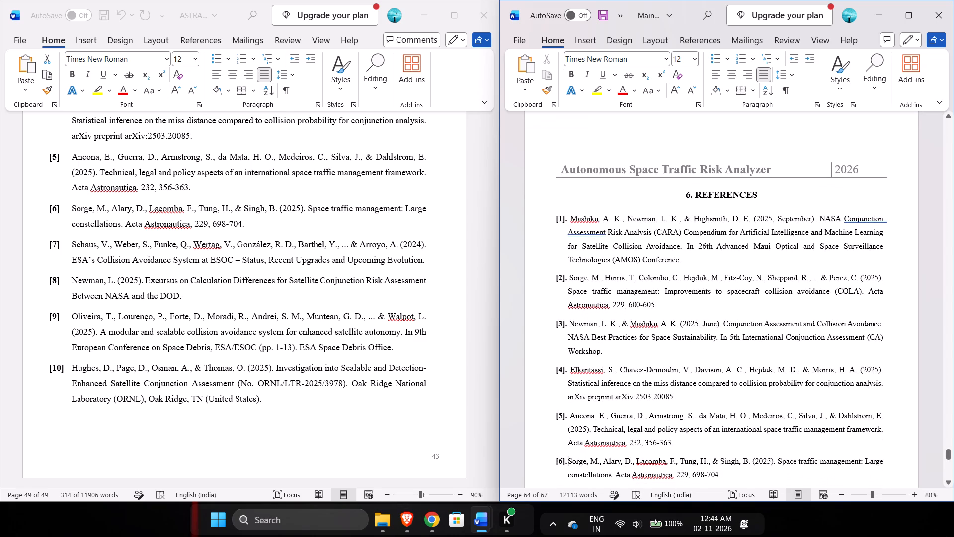
pyautogui.press('Left')
pyautogui.press('Left')
pyautogui.press('Left')
pyautogui.press('Left')
pyautogui.press('Left')
pyautogui.press('space')
pyautogui.press('Right')
pyautogui.press('Right')
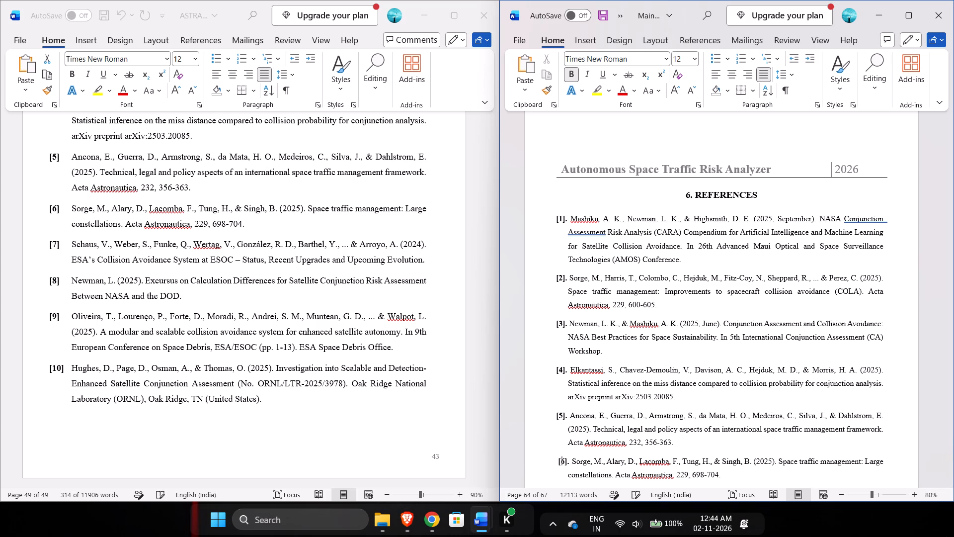
pyautogui.press('Right')
pyautogui.press('Right')
pyautogui.press('Delete')
pyautogui.press('space')
# Add a leading space before the [7] label and replace the gap after its period with a single space.
pyautogui.press('Down')
pyautogui.press('Down')
pyautogui.press('Down')
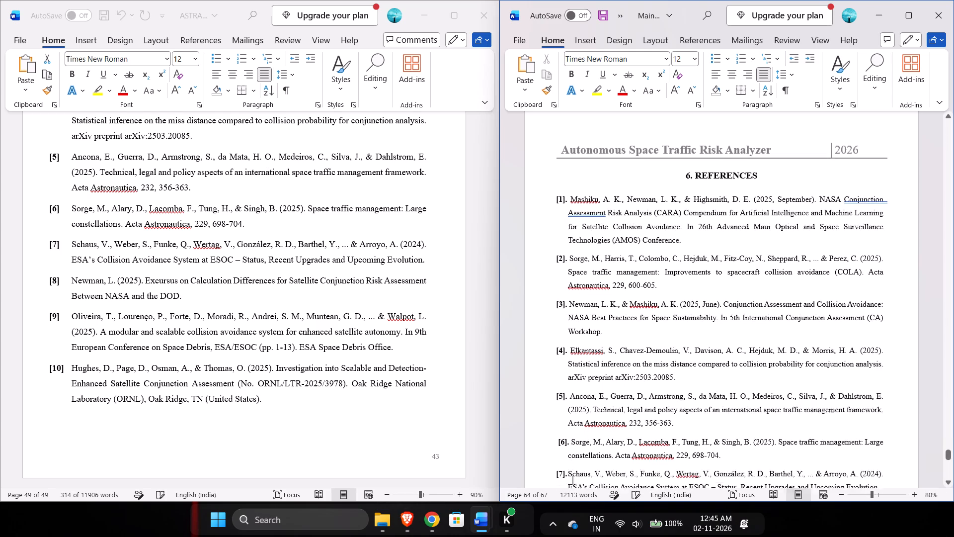
pyautogui.press('Up')
pyautogui.press('Left')
pyautogui.press('Left')
pyautogui.press('Left')
pyautogui.press('Left')
pyautogui.press('Left')
pyautogui.press('Left')
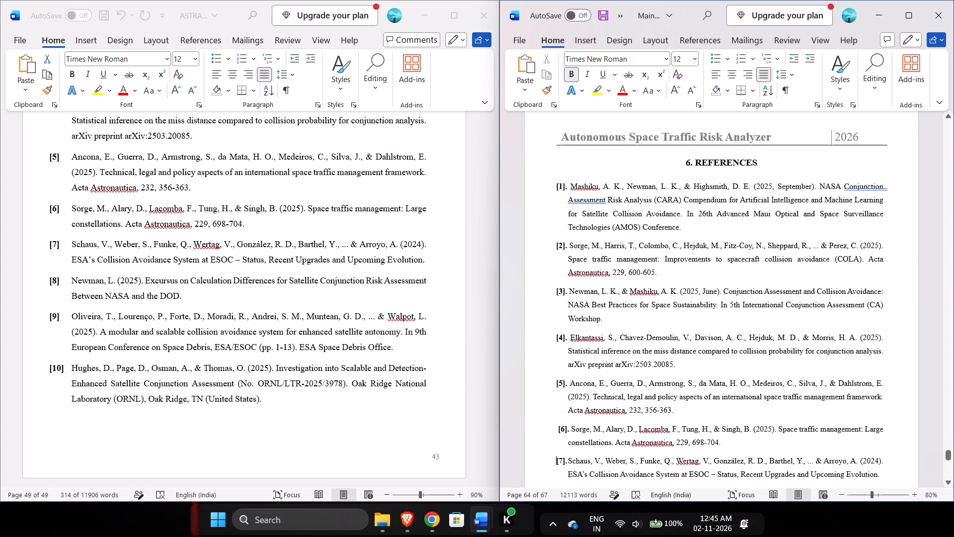
pyautogui.press('space')
pyautogui.press('Right')
pyautogui.press('Right')
pyautogui.press('Right')
pyautogui.press('Right')
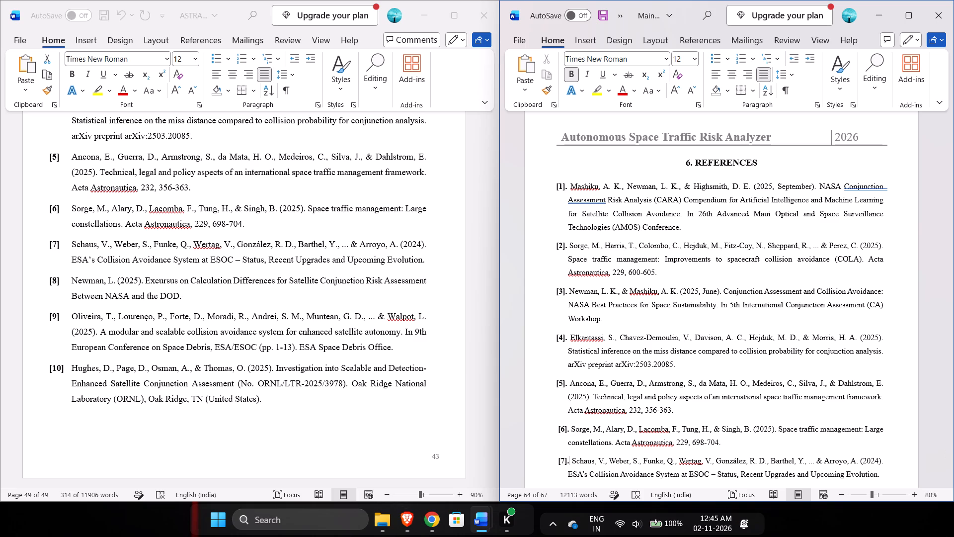
pyautogui.press('Right')
pyautogui.press('BackSpace')
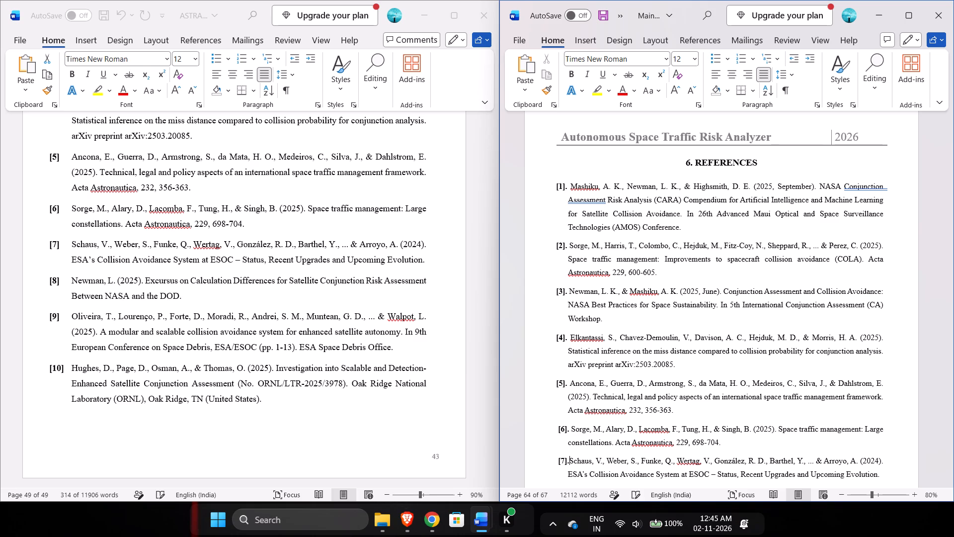
pyautogui.press('space')
# Add a leading space before the [8] label and replace the gap after its period with a single space.
pyautogui.press('Down')
pyautogui.press('Down')
pyautogui.press('Down')
pyautogui.press('Up')
pyautogui.press('Left')
pyautogui.press('Left')
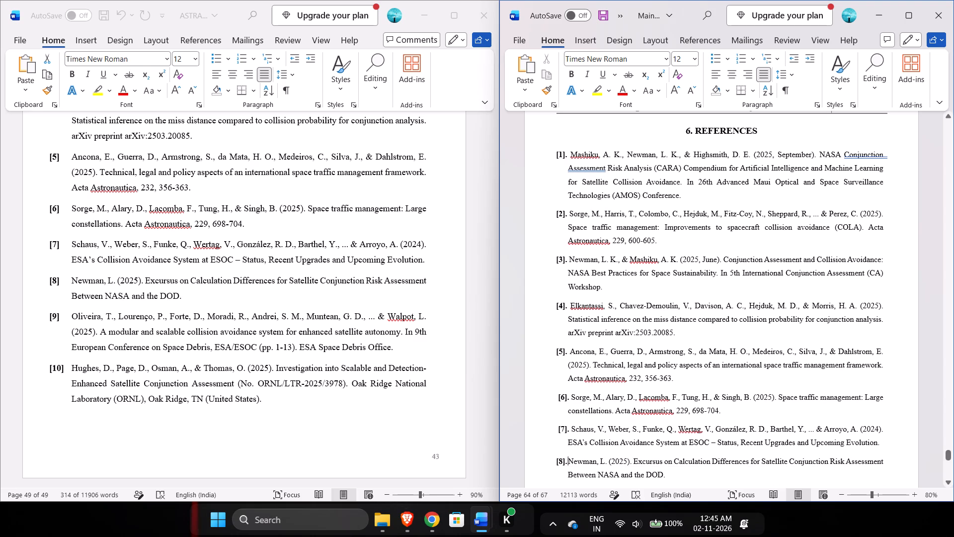
pyautogui.press('Left')
pyautogui.press('Left')
pyautogui.press('Left')
pyautogui.press('Left')
pyautogui.press('space')
pyautogui.press('Right')
pyautogui.press('Right')
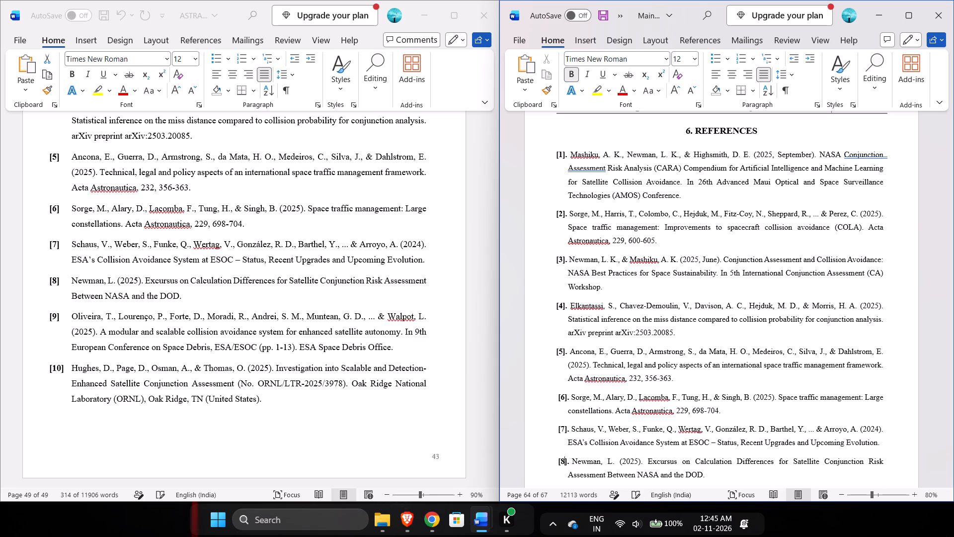
pyautogui.press('Right')
pyautogui.press('Right')
pyautogui.press('Right')
pyautogui.press('BackSpace')
pyautogui.press('space')
# Check the label alignment and spacing of reference [9] at the start of the last references page.
pyautogui.press('Down')
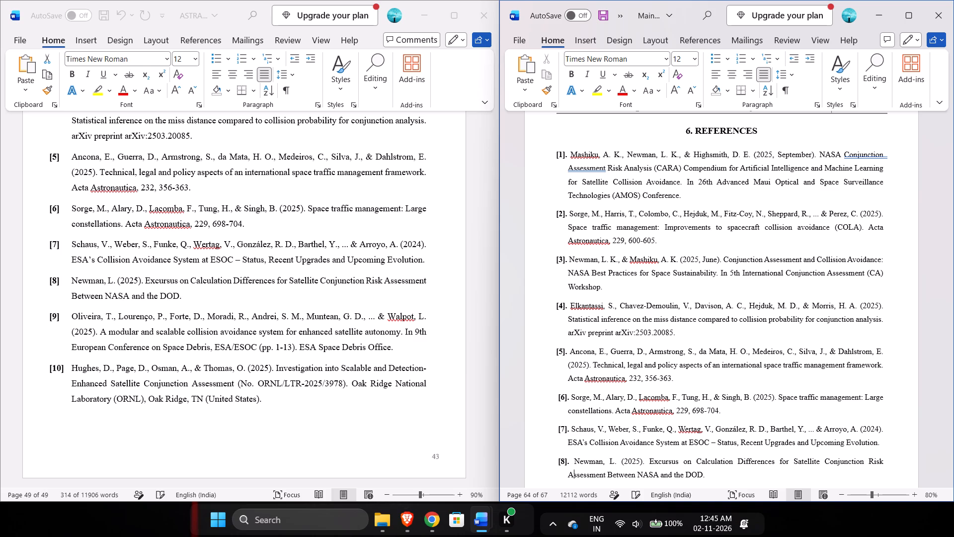
pyautogui.press('Left')
pyautogui.press('Down')
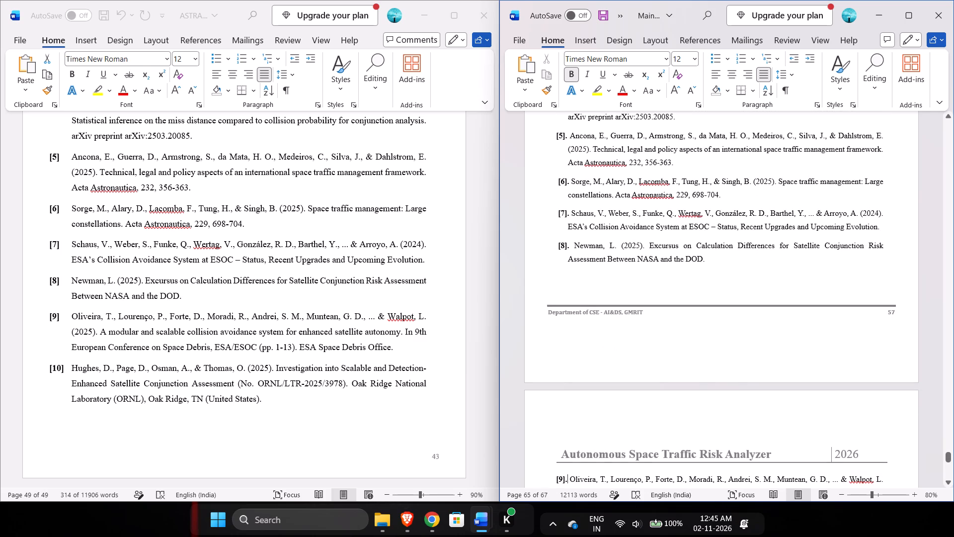
pyautogui.press('Down')
pyautogui.press('Up')
pyautogui.press('Left')
pyautogui.press('Left')
pyautogui.press('Left')
pyautogui.press('Left')
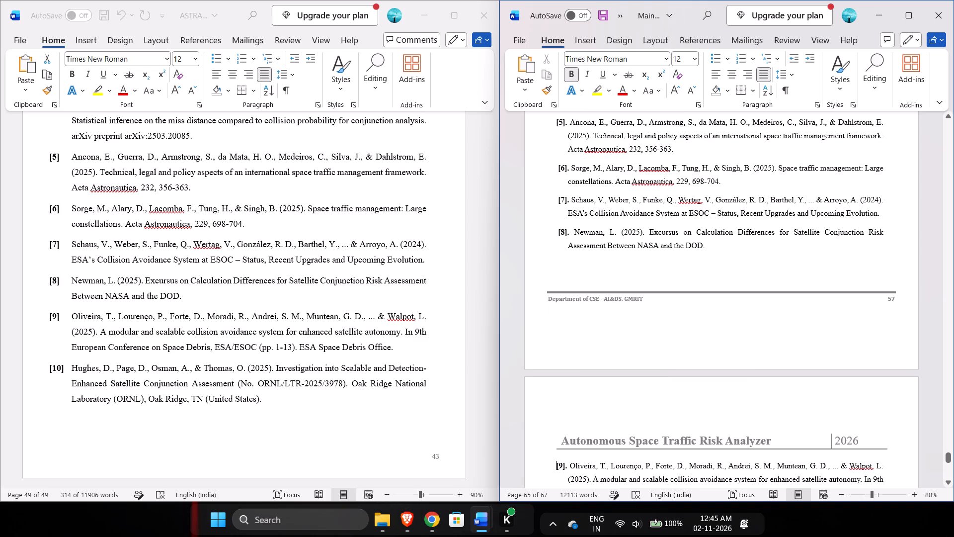
pyautogui.press('Up')
pyautogui.press('Down')
pyautogui.press('Down')
pyautogui.press('Down')
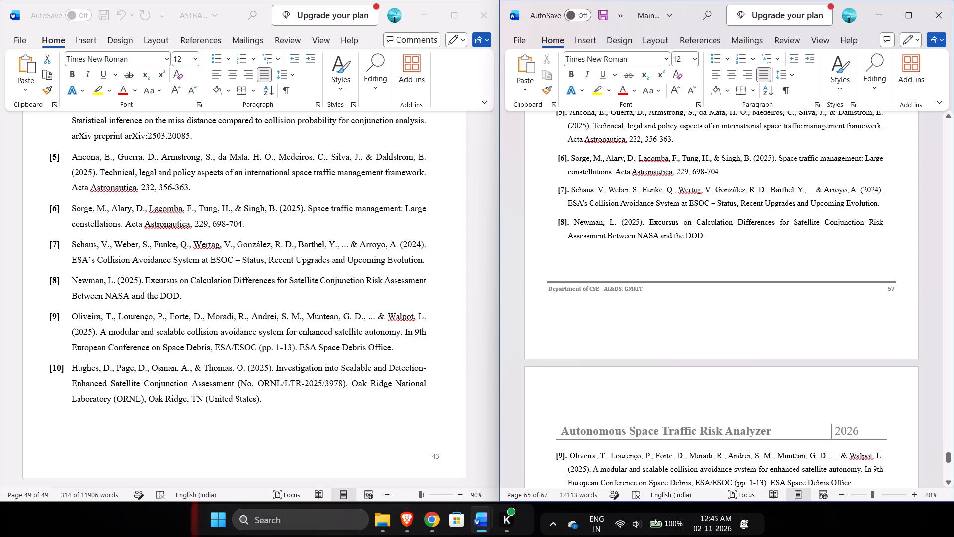
pyautogui.press('Down')
pyautogui.press('Up')
pyautogui.press('Up')
pyautogui.press('Up')
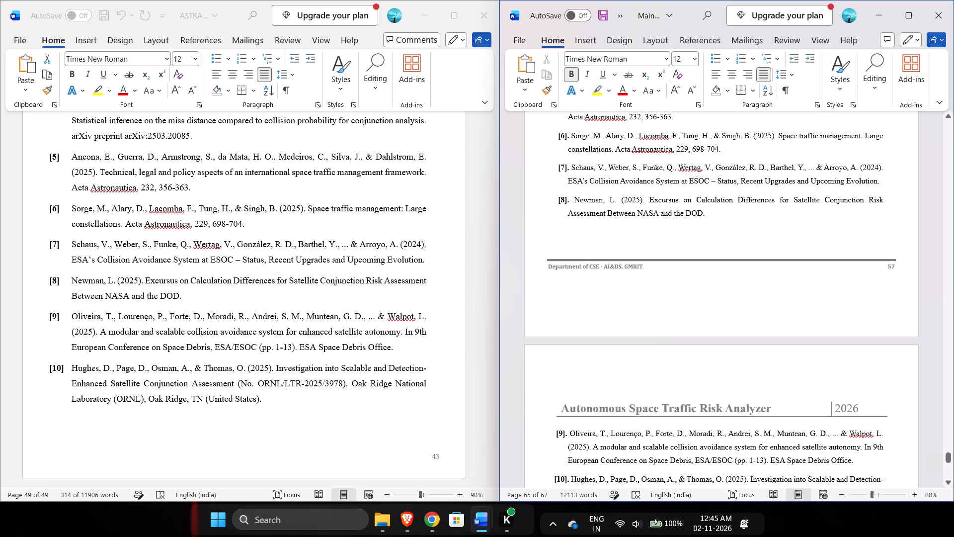
# Add a leading space before the [10] label and replace the gap after its period with a single space.
pyautogui.press('Down')
pyautogui.press('Down')
pyautogui.press('Down')
pyautogui.press('Down')
pyautogui.press('Left')
pyautogui.press('Up')
pyautogui.press('Left')
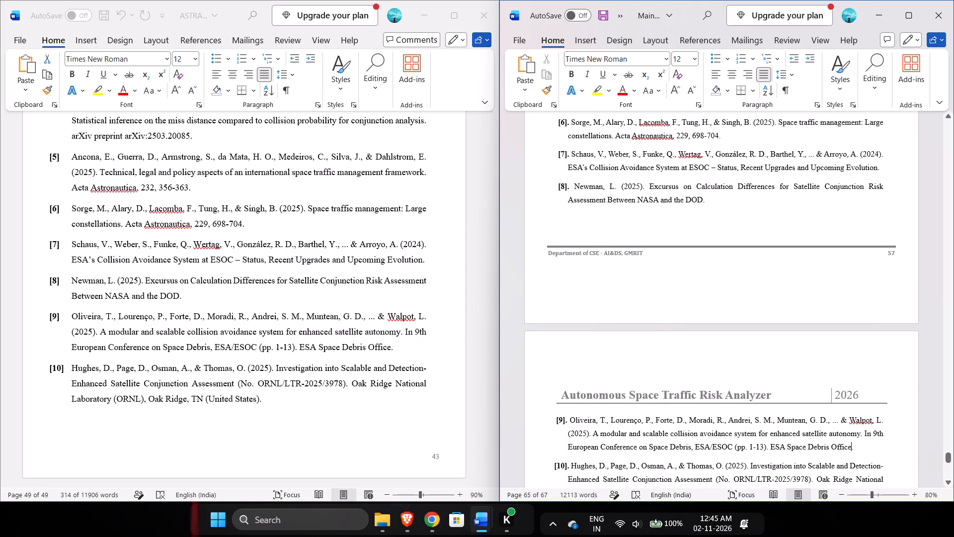
pyautogui.press('Right')
pyautogui.press('Right')
pyautogui.press('space')
pyautogui.press('Right')
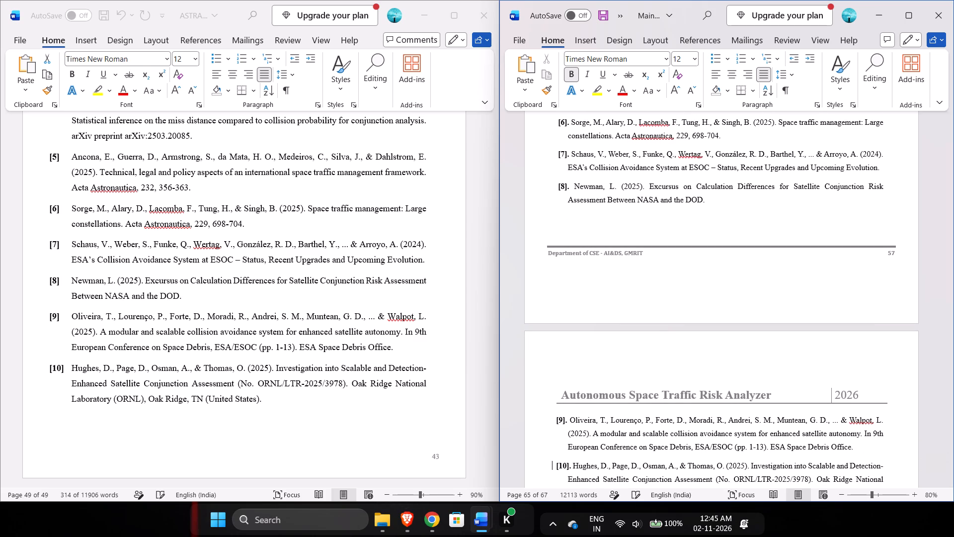
pyautogui.press('Right')
pyautogui.press('Right')
pyautogui.press('Right')
pyautogui.press('Right')
pyautogui.press('Right')
pyautogui.press('Right')
pyautogui.press('Right')
pyautogui.press('space')
pyautogui.press('Delete')
# Review the SDG table, course outcomes and CO–PO mapping at the end of the report, and return to the title page.
pyautogui.scroll(-6, 712, 328)
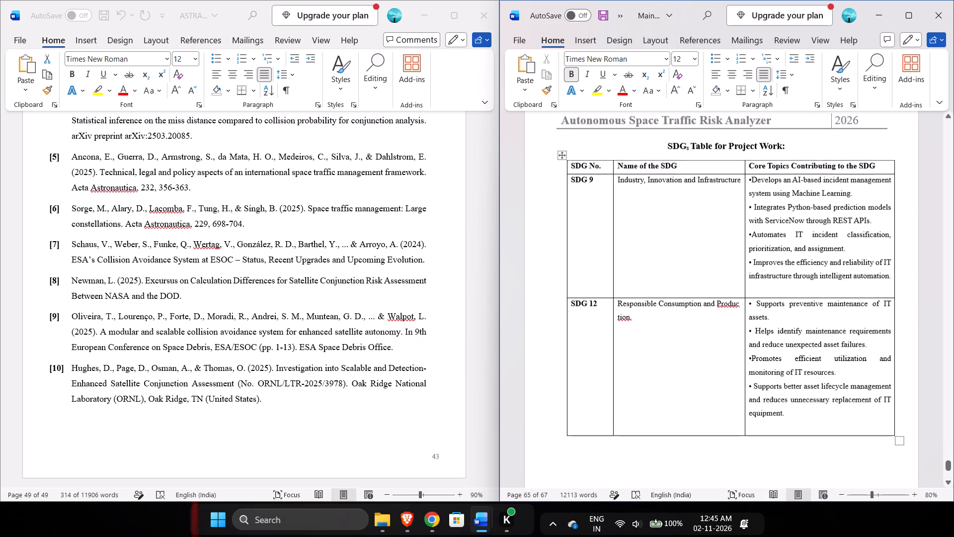
pyautogui.scroll(-2, 388, 337)
pyautogui.scroll(-1, 564, 299)
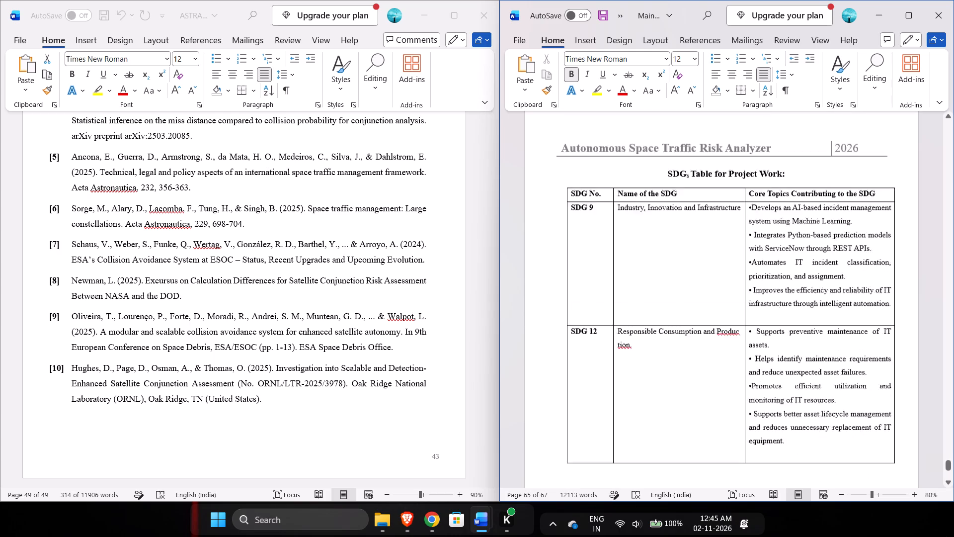
pyautogui.scroll(-1, 564, 299)
pyautogui.scroll(3, 564, 299)
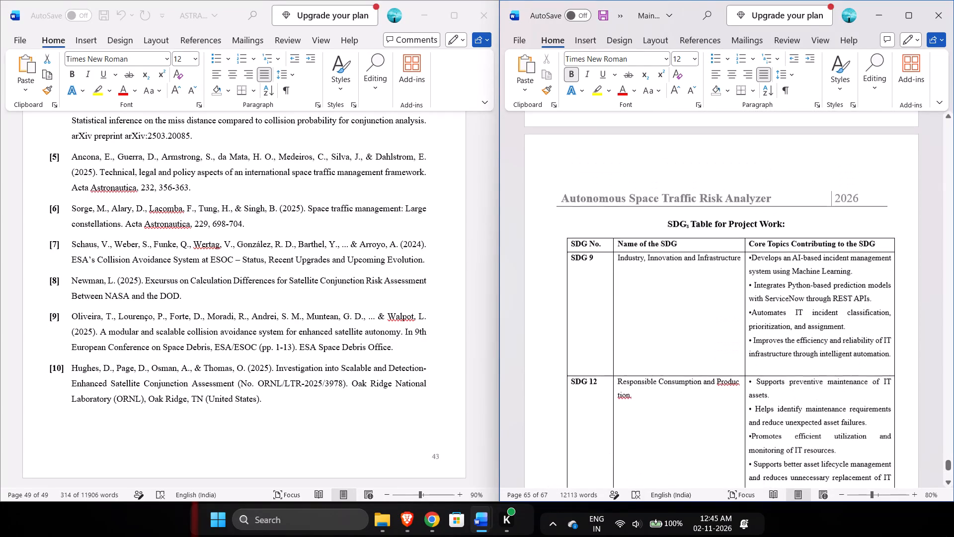
pyautogui.scroll(1, 564, 299)
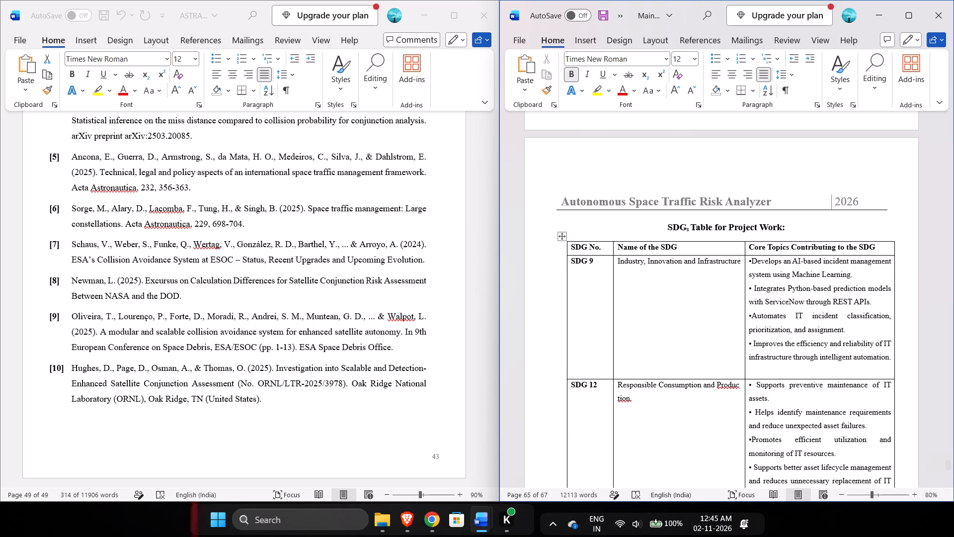
pyautogui.scroll(-2, 670, 234)
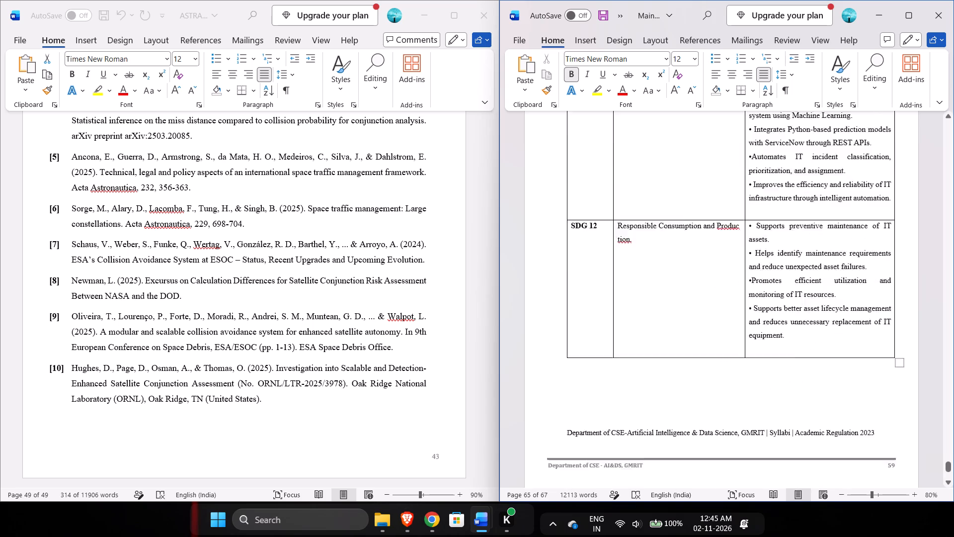
pyautogui.scroll(-4, 670, 234)
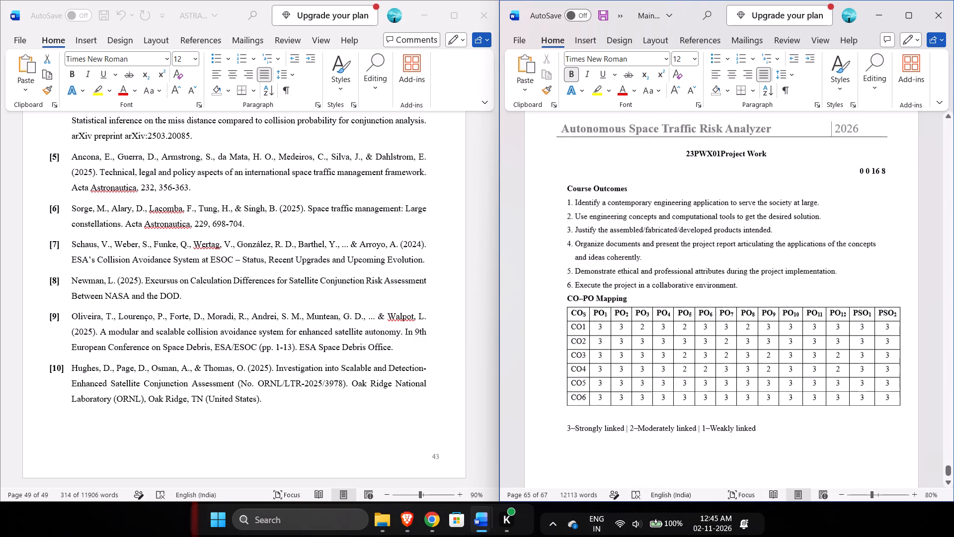
pyautogui.scroll(-1, 670, 234)
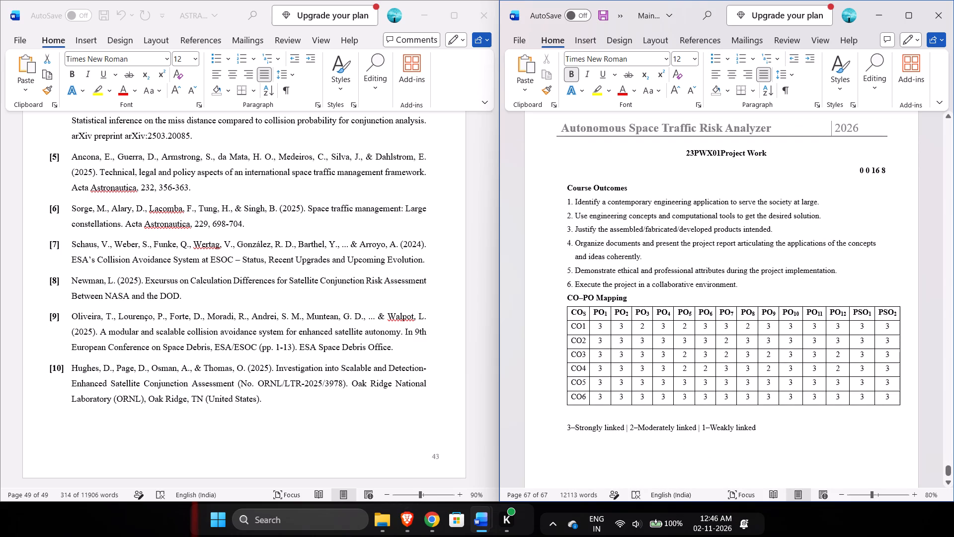
pyautogui.scroll(-2, 670, 234)
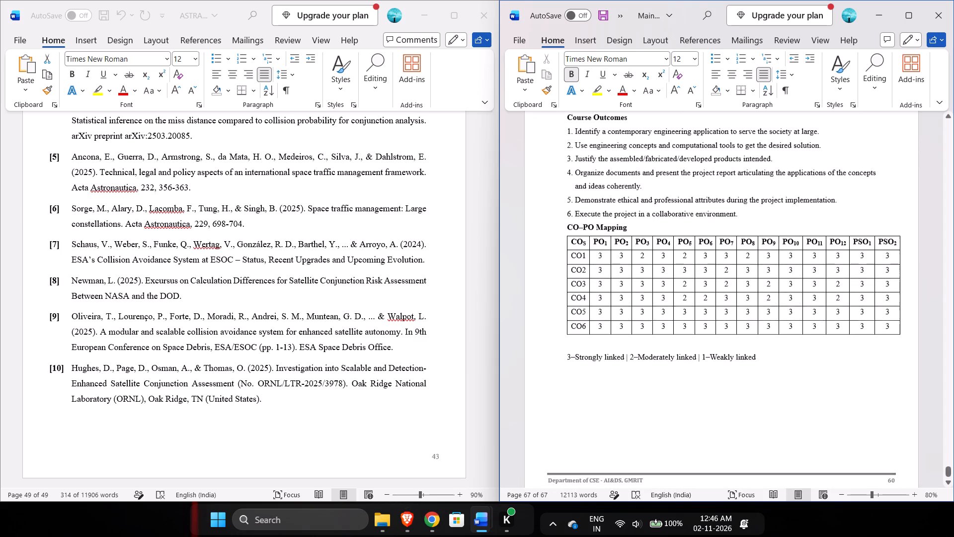
pyautogui.scroll(-2, 670, 234)
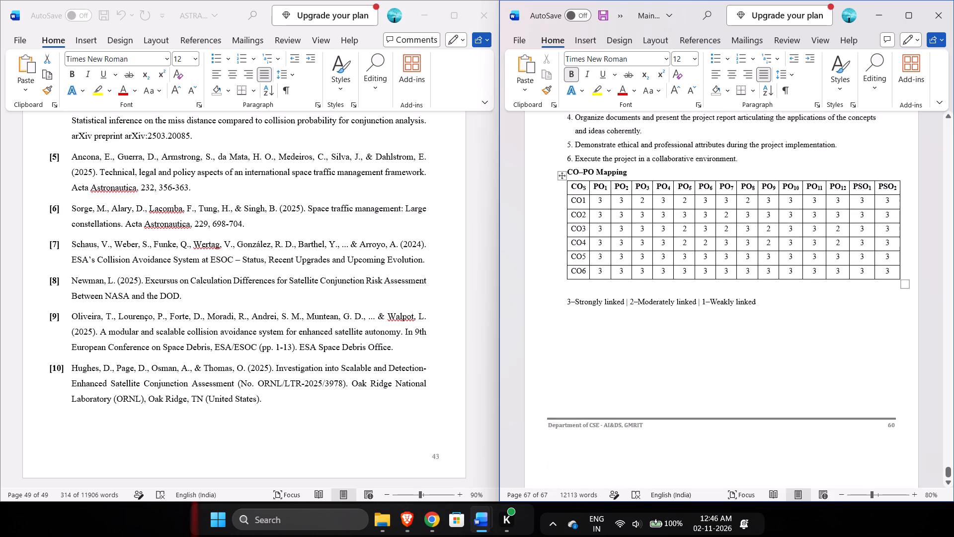
pyautogui.scroll(1, 739, 365)
pyautogui.scroll(-1, 739, 365)
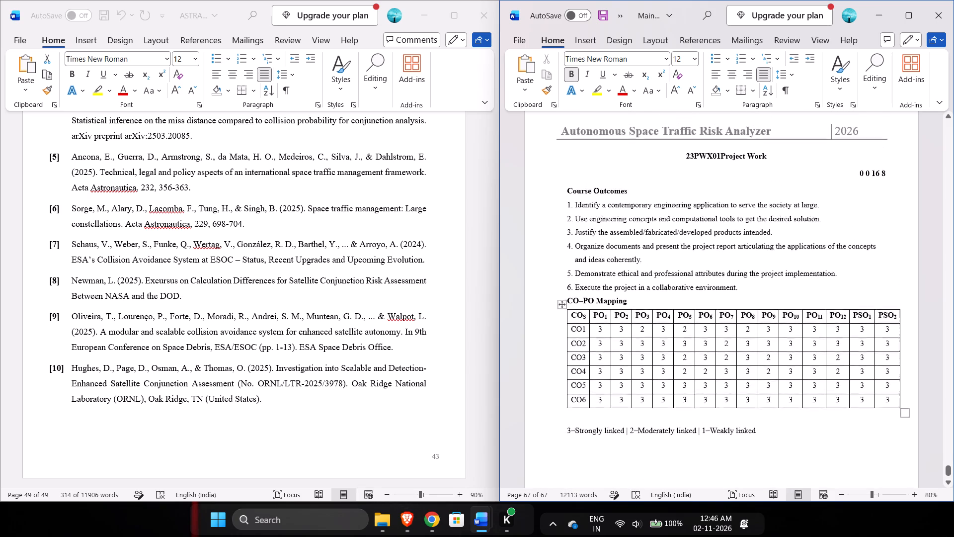
pyautogui.scroll(-2, 739, 365)
pyautogui.scroll(20, 739, 365)
pyautogui.scroll(2, 739, 365)
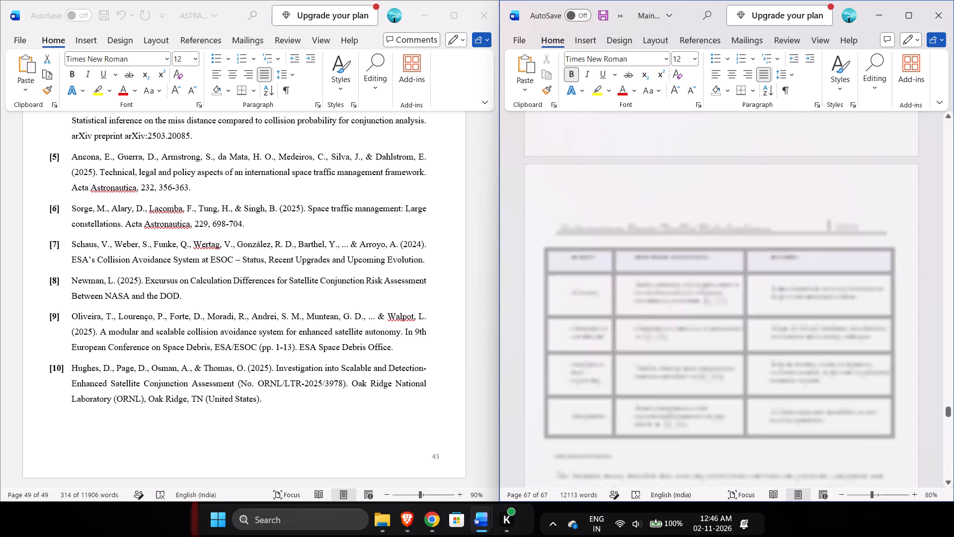
pyautogui.scroll(20, 739, 365)
pyautogui.scroll(10, 739, 365)
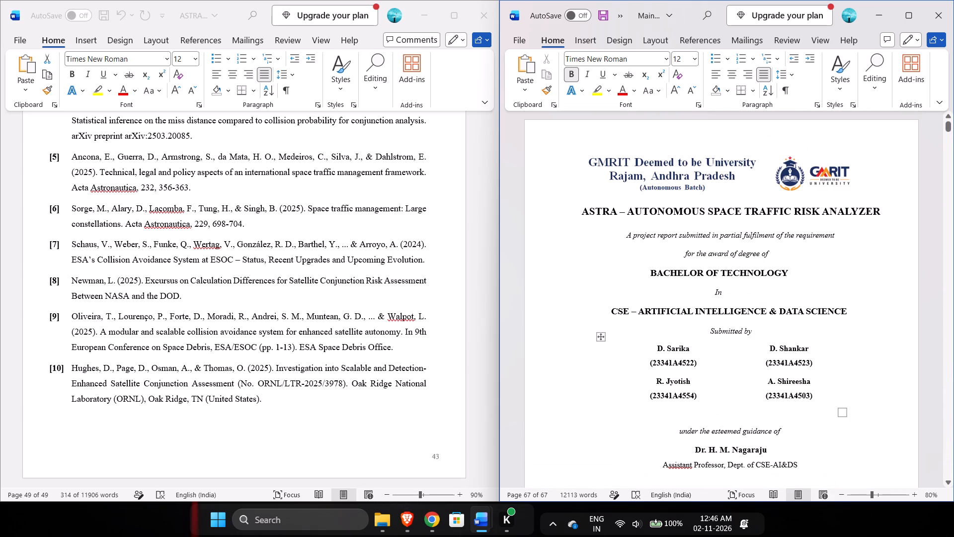
# Review the Main report's front matter from the title page through the certificate, acknowledgement and abstract to the table of contents.
pyautogui.scroll(-1, 904, 290)
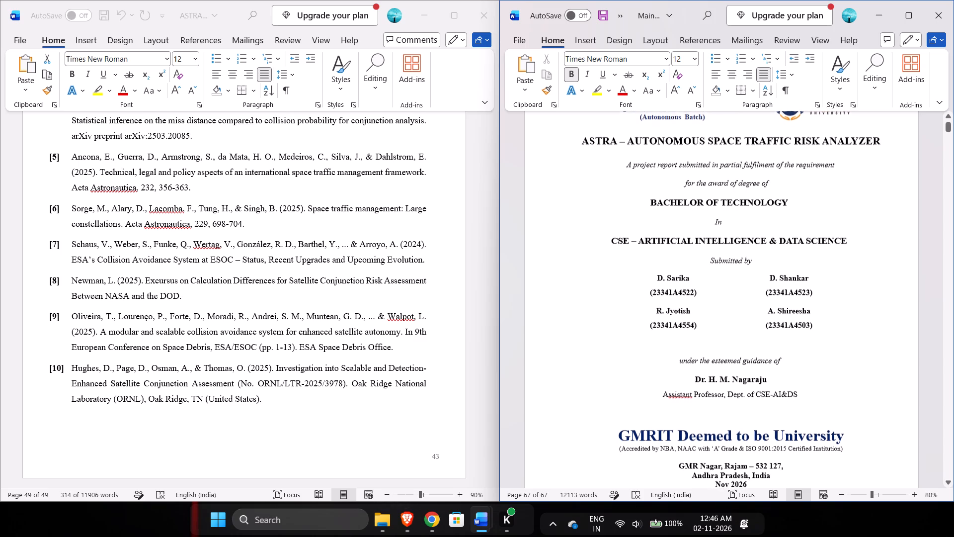
pyautogui.scroll(-2, 904, 290)
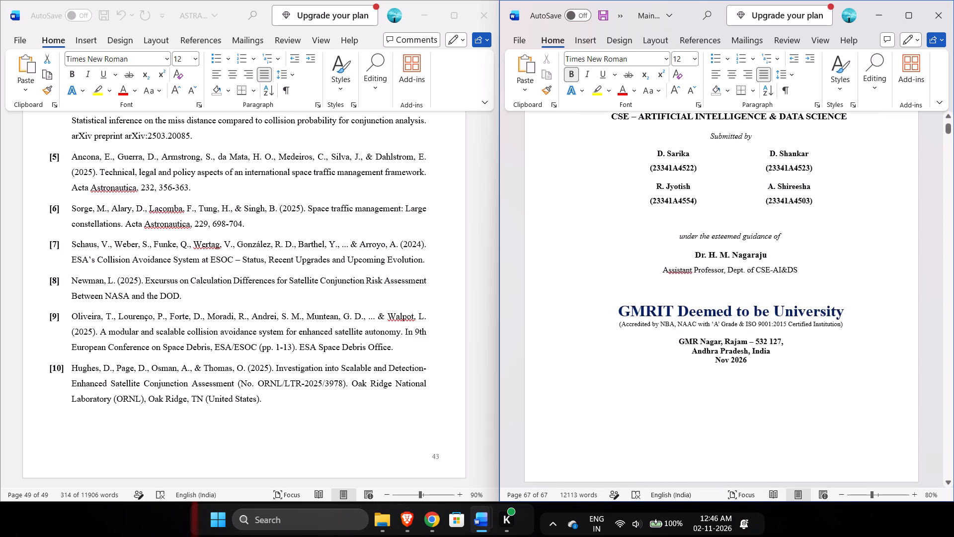
pyautogui.scroll(-2, 904, 290)
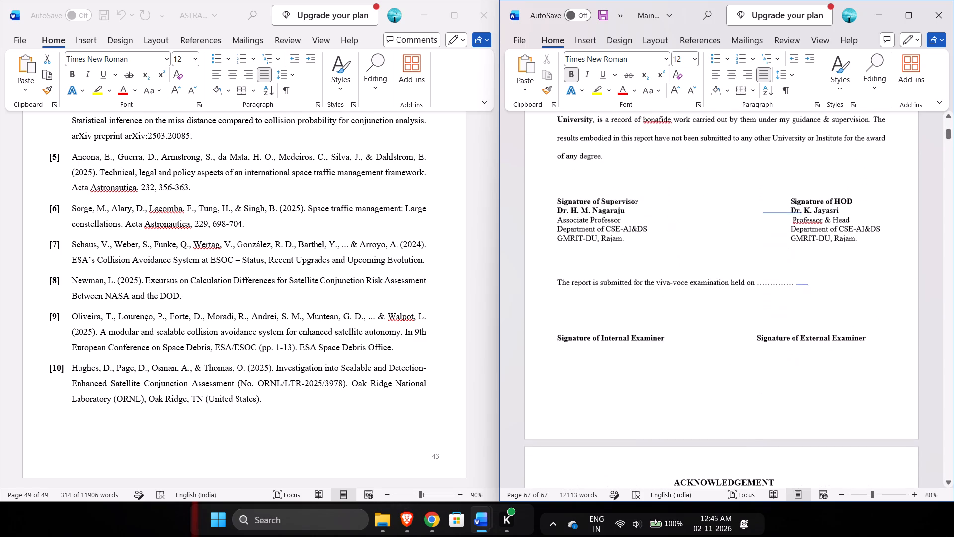
pyautogui.scroll(-3, 904, 290)
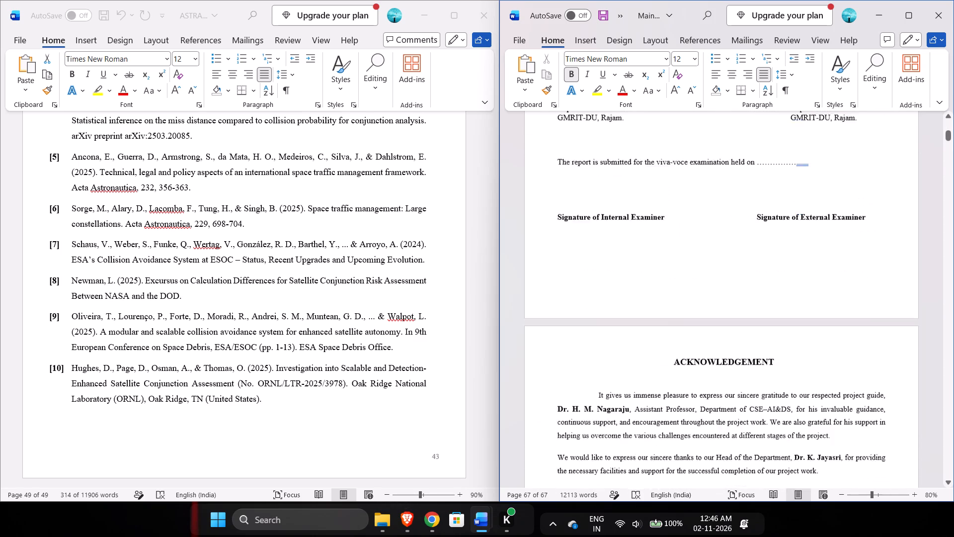
pyautogui.scroll(-4, 904, 290)
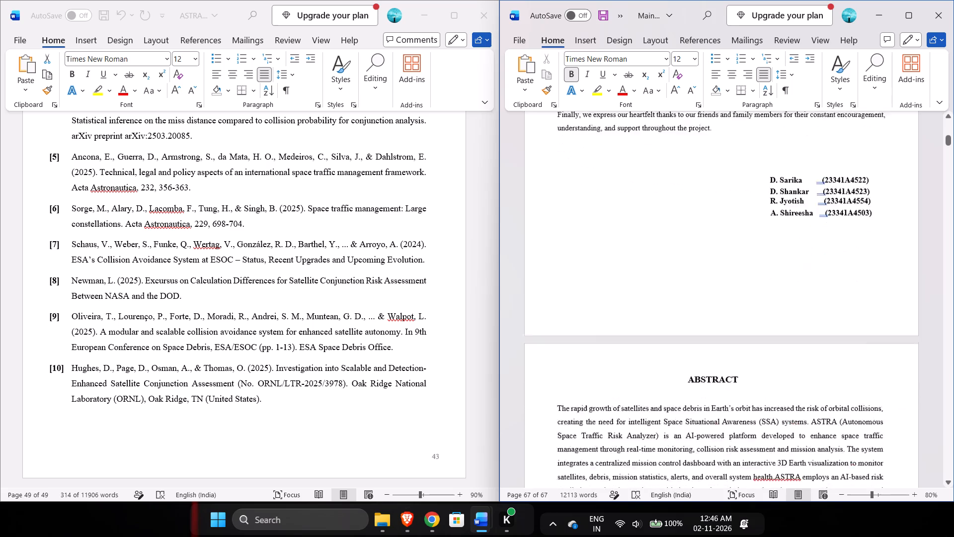
pyautogui.scroll(-6, 904, 290)
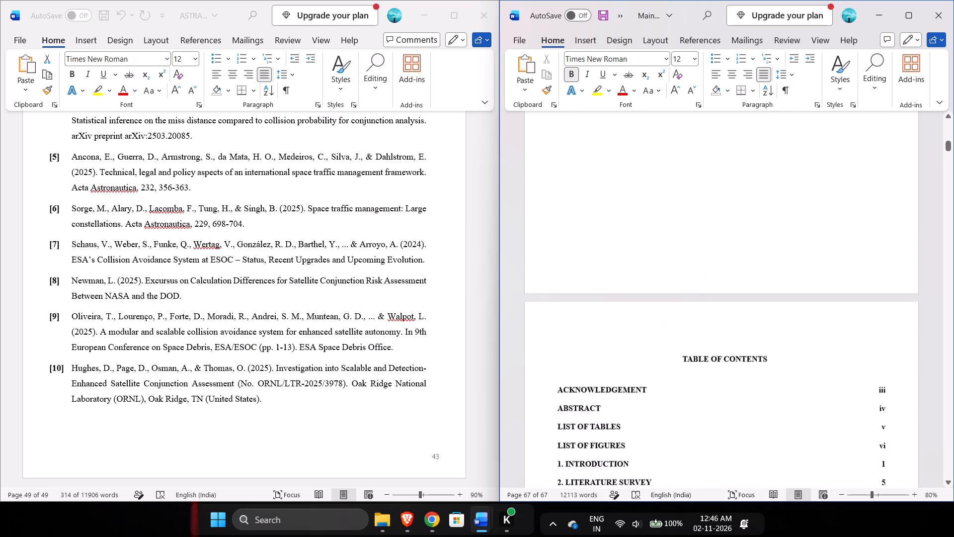
pyautogui.scroll(-2, 904, 290)
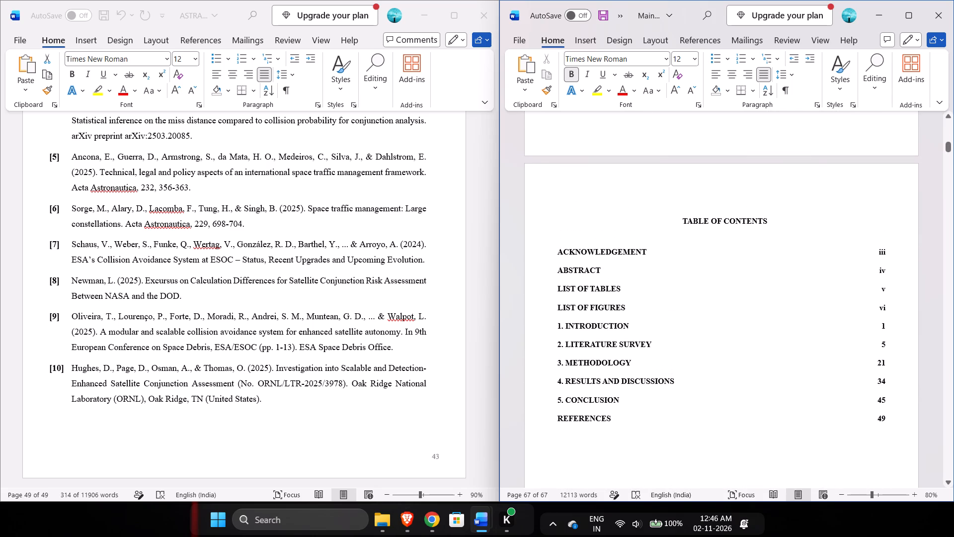
# Go through the ASTRA reference document's front matter to its index and table of contents for comparison with the Main report's contents page.
pyautogui.scroll(7, 364, 305)
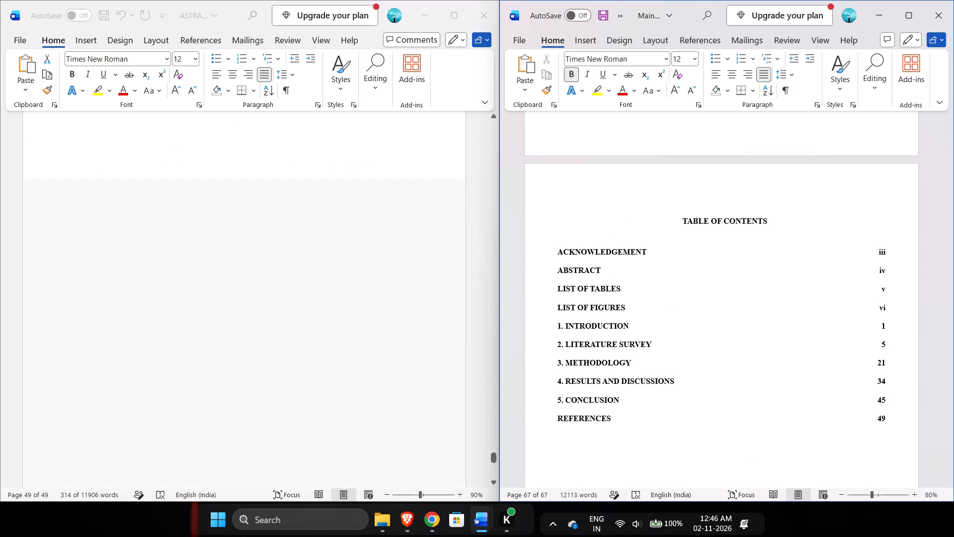
pyautogui.scroll(18, 364, 305)
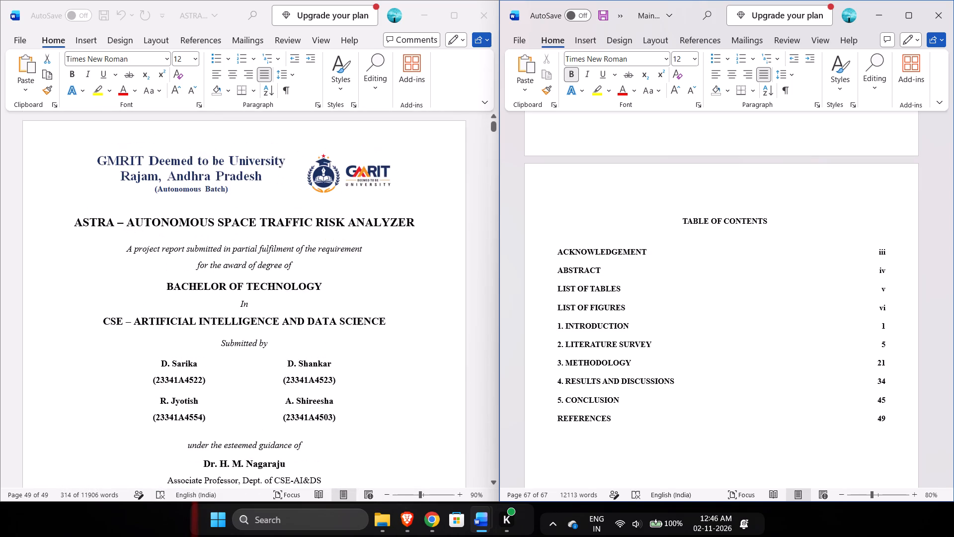
pyautogui.scroll(-9, 364, 305)
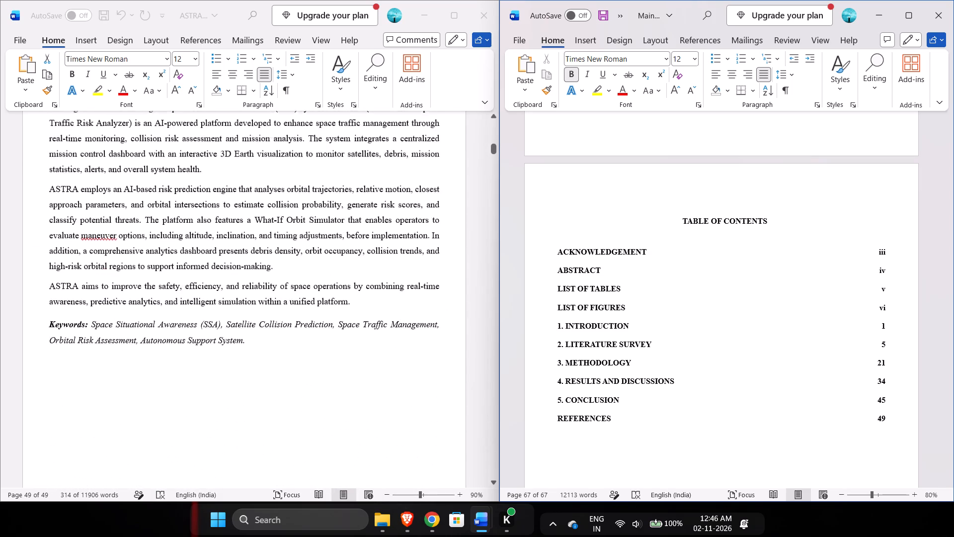
pyautogui.scroll(-2, 364, 305)
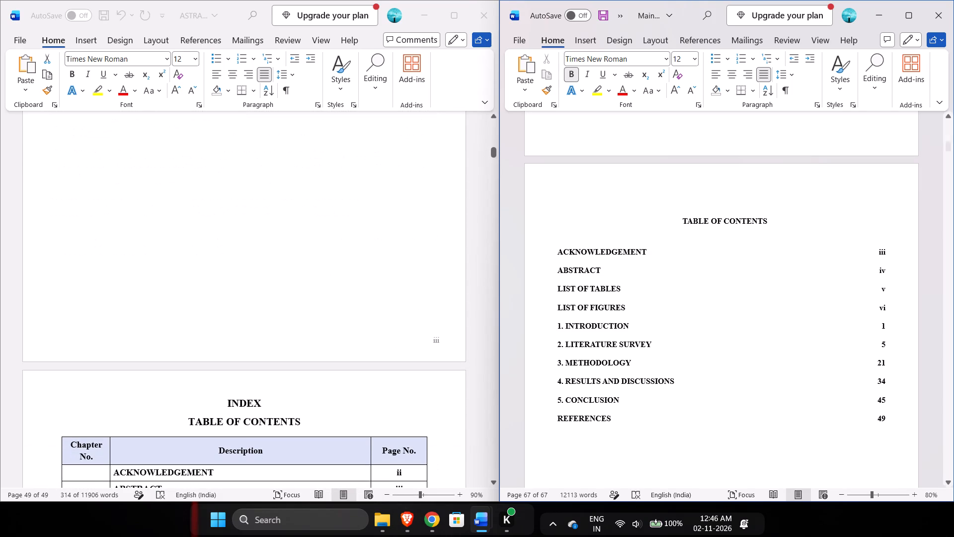
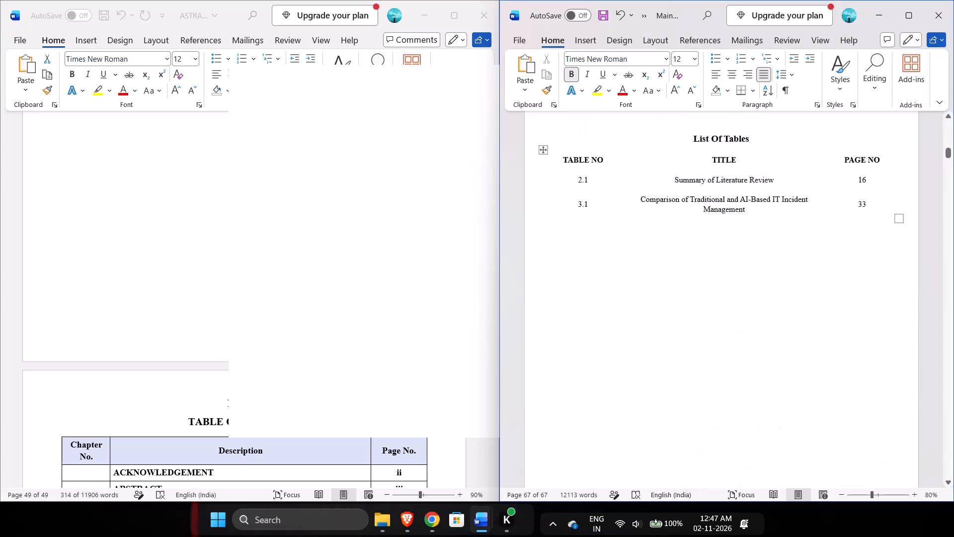
# Compare the Main report's table of contents and List of Tables with the ASTRA document's tabular contents page.
pyautogui.scroll(2, 763, 176)
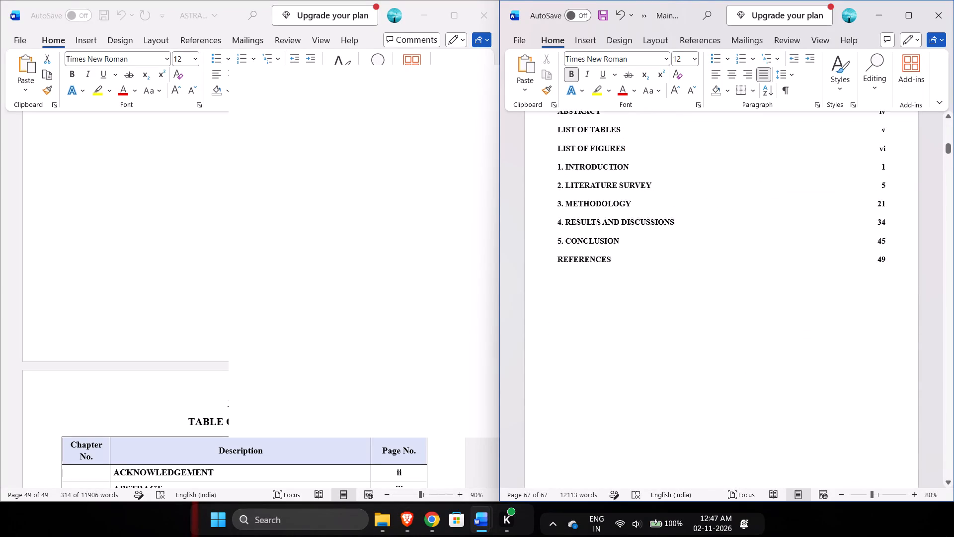
pyautogui.scroll(1, 763, 176)
pyautogui.scroll(-1, 394, 276)
pyautogui.click(190, 284)
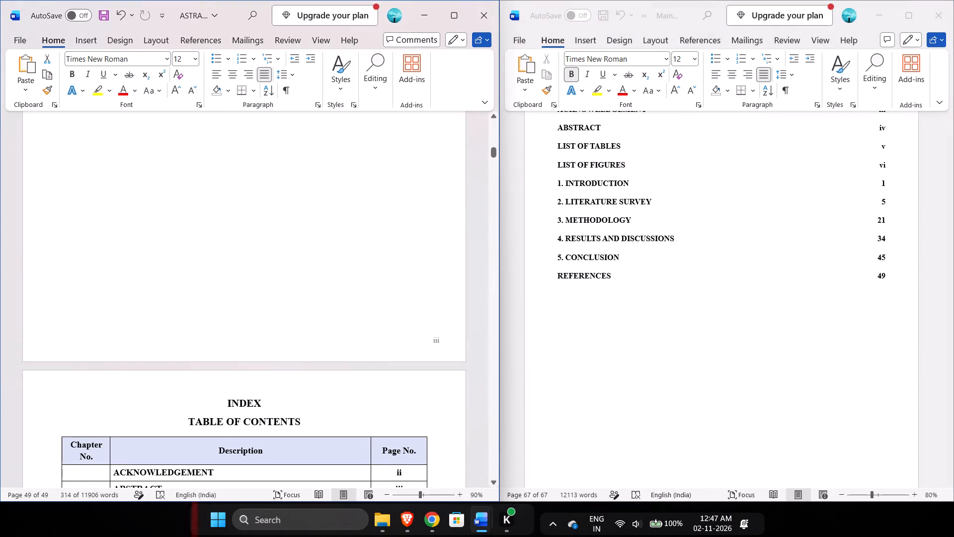
pyautogui.scroll(-3, 190, 284)
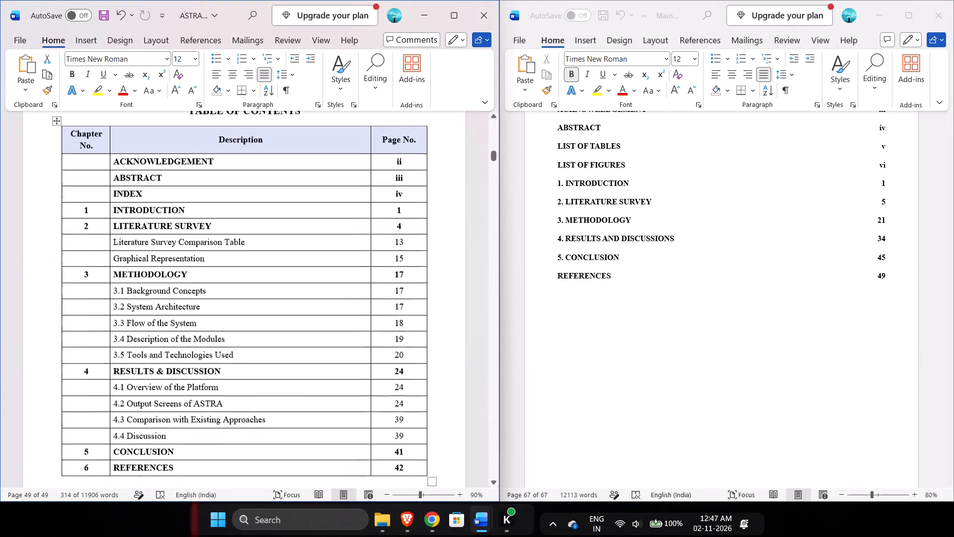
pyautogui.scroll(-1, 190, 284)
pyautogui.scroll(1, 460, 257)
pyautogui.scroll(1, 481, 178)
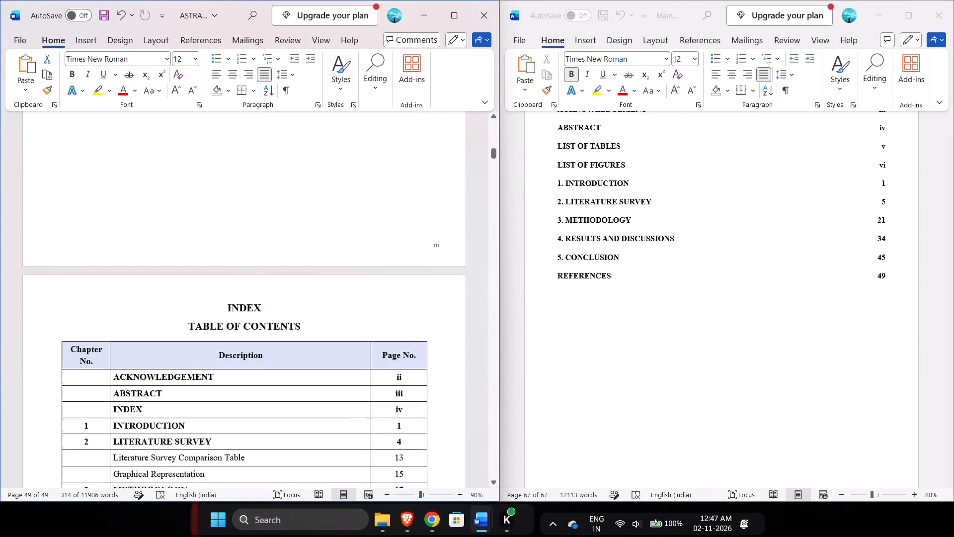
pyautogui.scroll(-1, 481, 178)
# Insert a table with 3 columns and 18 rows on a new line below the Main report's TABLE OF CONTENTS heading.
pyautogui.click(674, 267)
pyautogui.scroll(2, 674, 267)
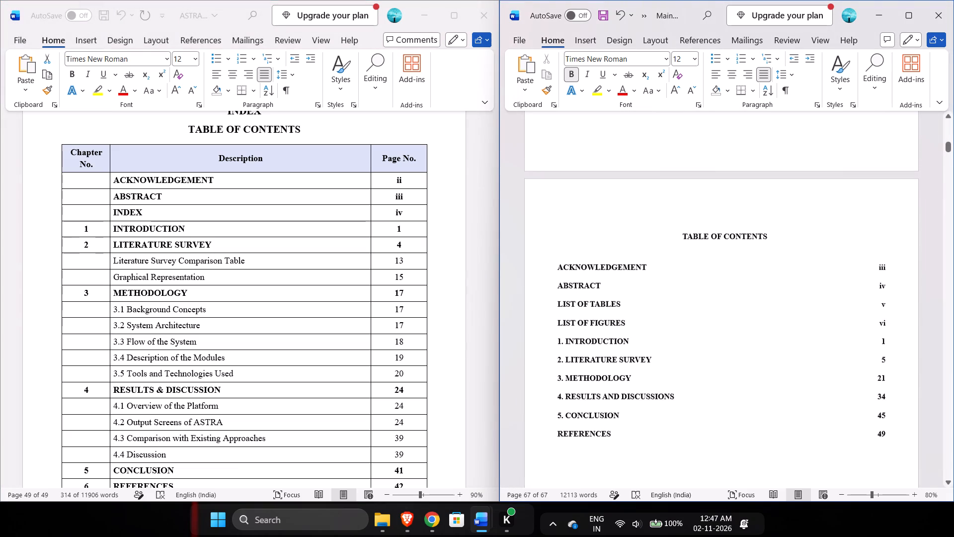
pyautogui.click(783, 243)
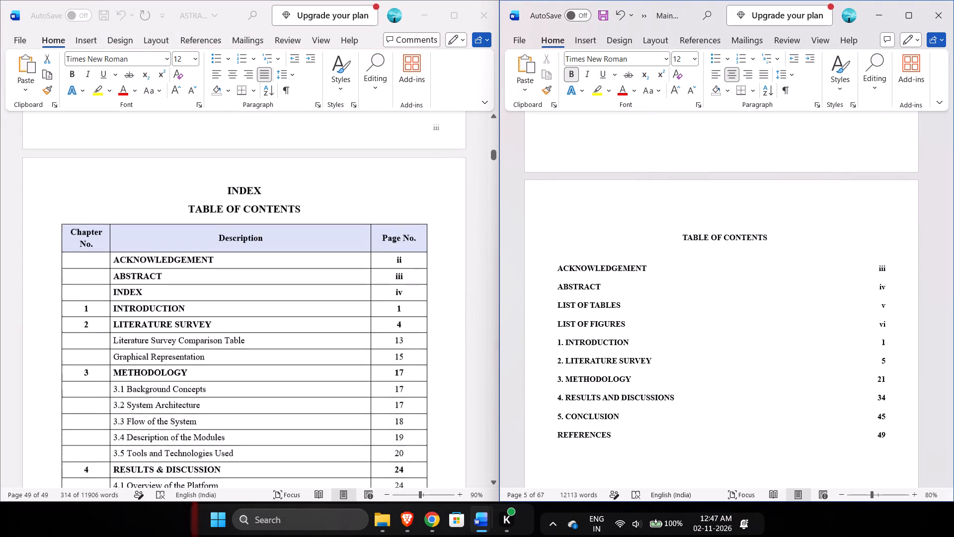
pyautogui.press('Return')
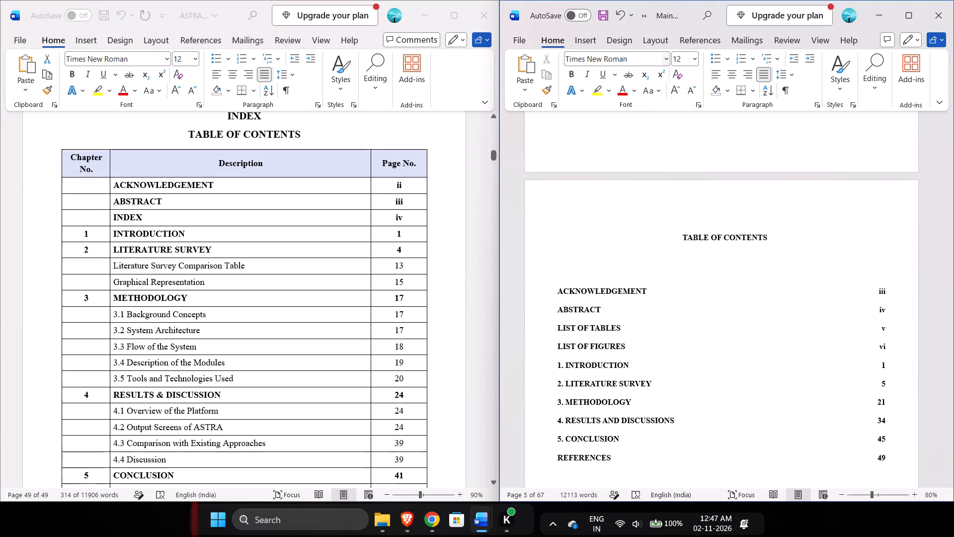
pyautogui.click(594, 41)
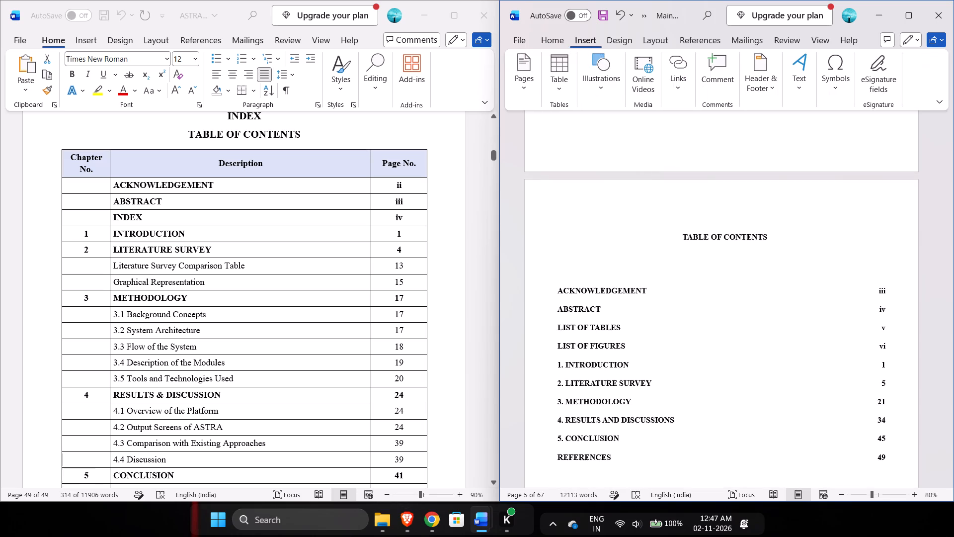
pyautogui.click(565, 82)
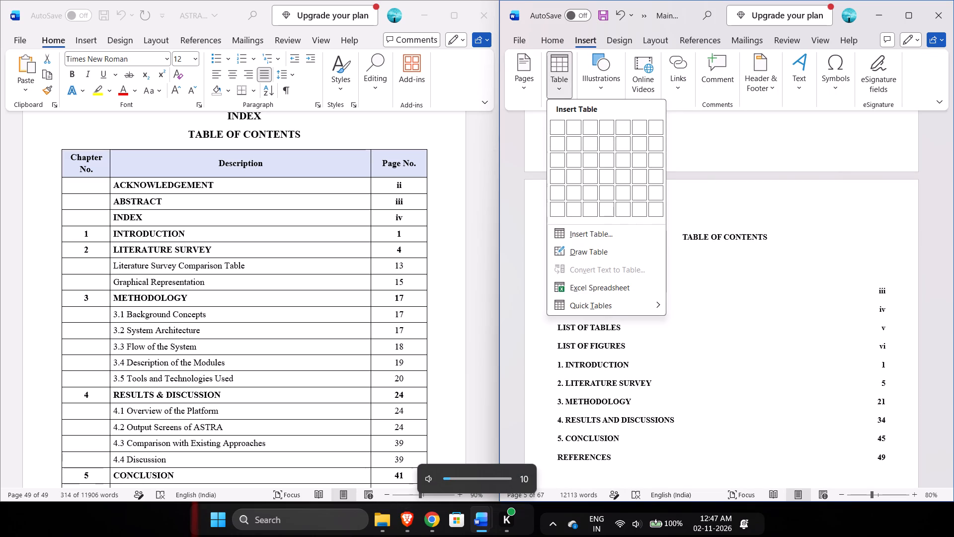
pyautogui.click(597, 233)
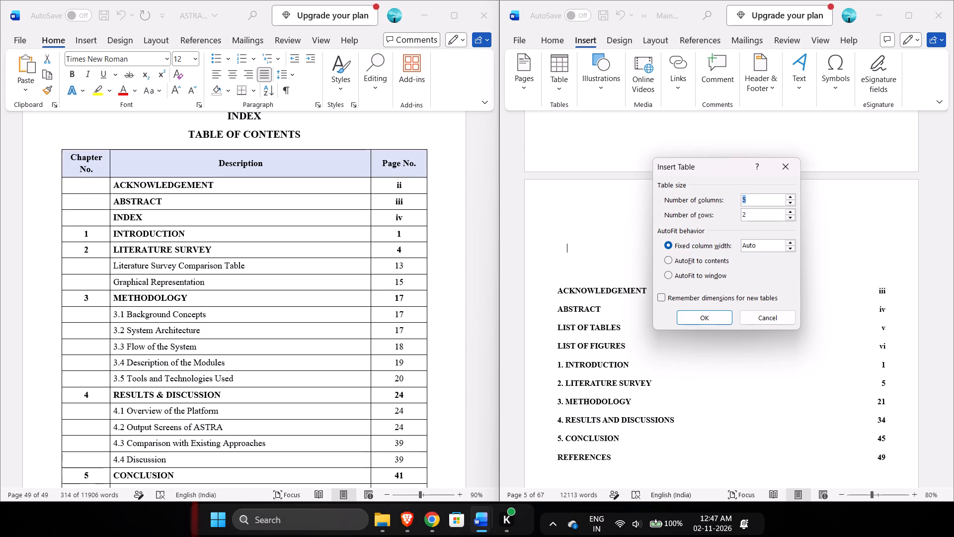
pyautogui.press('BackSpace')
pyautogui.press('3')
pyautogui.press('Down')
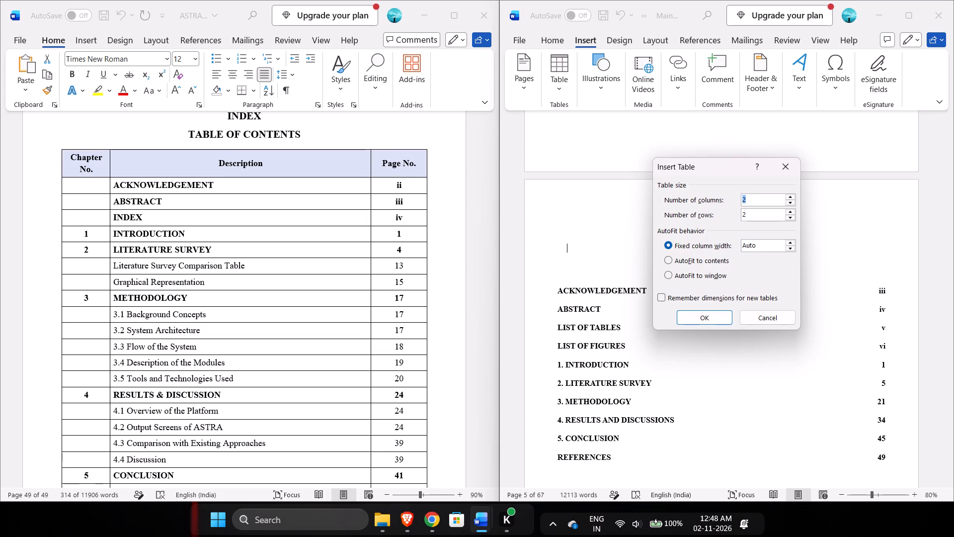
pyautogui.press('Down')
pyautogui.click(756, 201)
pyautogui.press('Up')
pyautogui.press('Up')
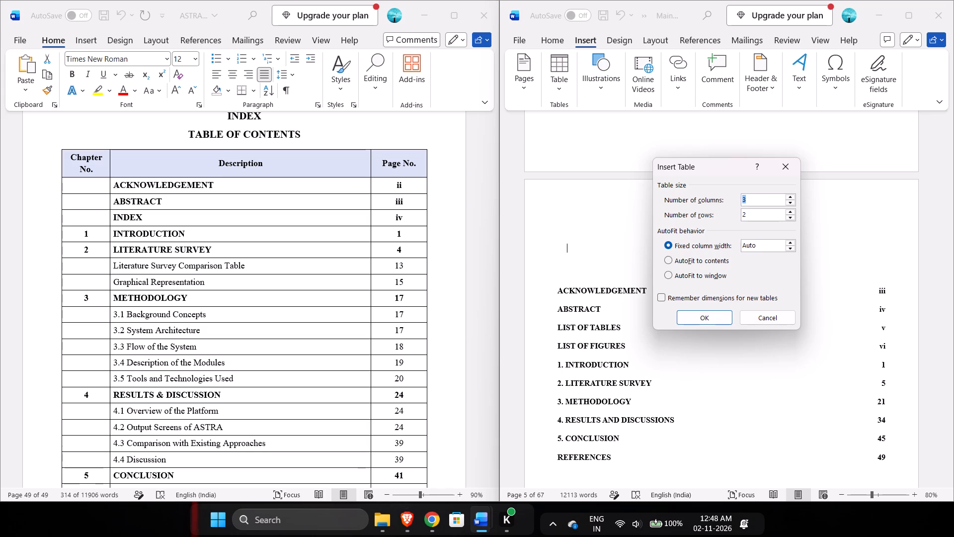
pyautogui.click(753, 210)
pyautogui.press('Down')
pyautogui.press('Up')
pyautogui.press('Up')
pyautogui.press('Up')
pyautogui.press('Up')
pyautogui.press('Up')
pyautogui.press('Up')
pyautogui.press('Up')
pyautogui.press('Up')
pyautogui.press('Up')
pyautogui.press('Up')
pyautogui.press('Up')
pyautogui.press('Up')
pyautogui.press('Up')
pyautogui.press('Up')
pyautogui.press('Up')
pyautogui.press('Up')
pyautogui.press('Up')
pyautogui.press('Up')
pyautogui.press('Up')
pyautogui.press('Up')
pyautogui.press('Down')
pyautogui.press('Down')
pyautogui.press('Down')
pyautogui.press('Down')
pyautogui.press('Down')
pyautogui.press('Down')
pyautogui.press('Down')
pyautogui.press('Down')
pyautogui.press('Down')
pyautogui.press('Down')
pyautogui.press('Down')
pyautogui.press('Down')
pyautogui.press('Down')
pyautogui.press('Down')
pyautogui.press('Down')
pyautogui.press('Down')
pyautogui.press('Down')
pyautogui.press('Down')
pyautogui.press('Down')
pyautogui.press('Down')
pyautogui.press('Down')
pyautogui.press('Down')
pyautogui.press('Down')
pyautogui.press('Down')
pyautogui.press('Down')
pyautogui.press('Down')
pyautogui.press('Down')
pyautogui.press('Down')
pyautogui.press('Down')
pyautogui.press('Down')
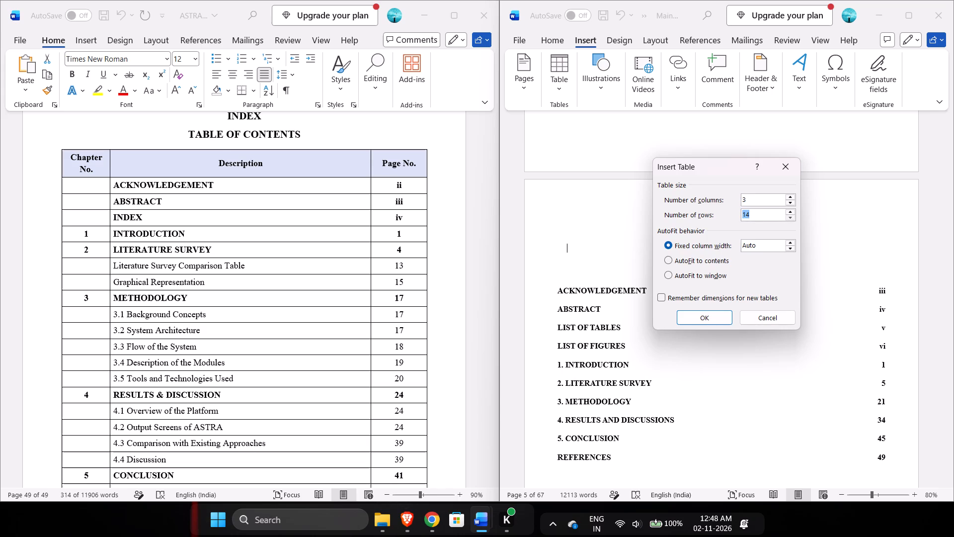
pyautogui.press('Up')
pyautogui.press('Up')
pyautogui.press('Up')
pyautogui.press('Up')
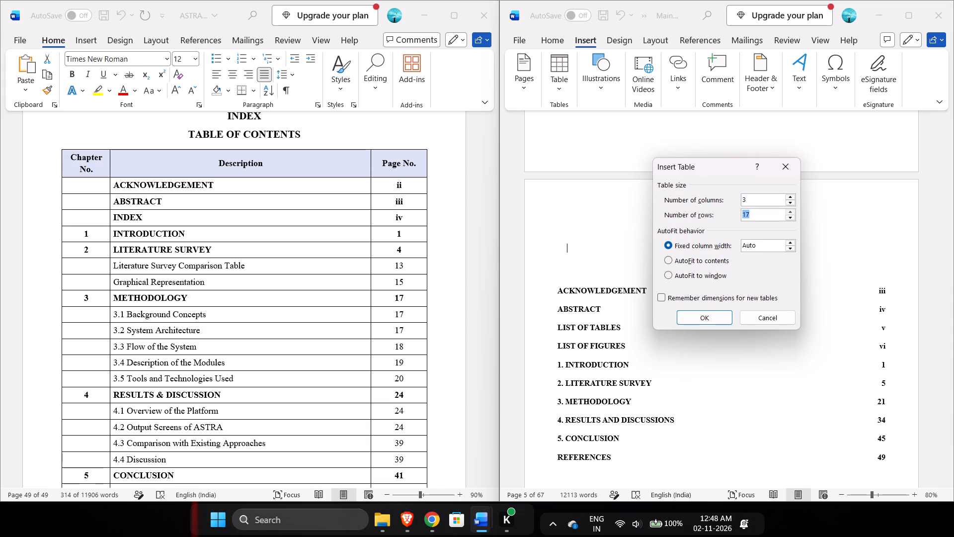
pyautogui.press('Up')
pyautogui.press('Down')
pyautogui.press('Up')
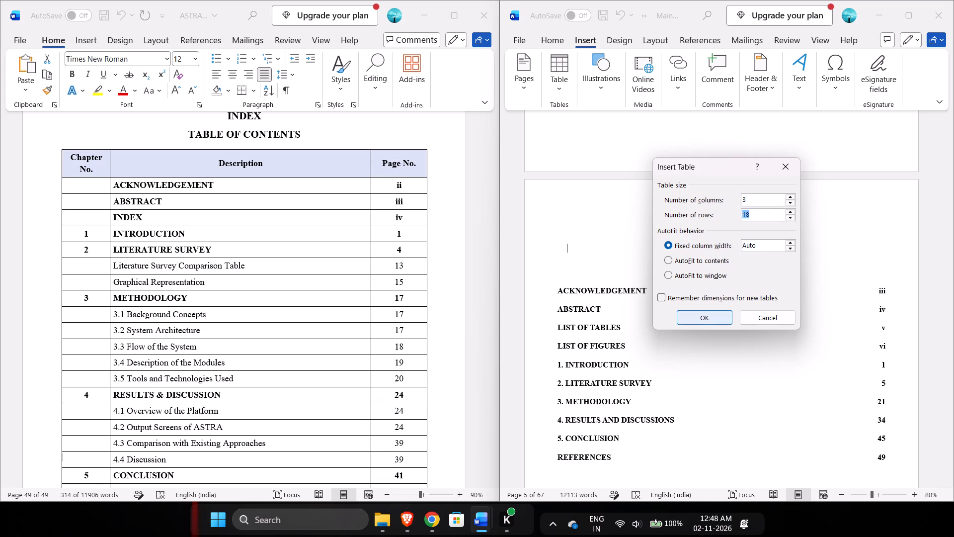
pyautogui.click(713, 317)
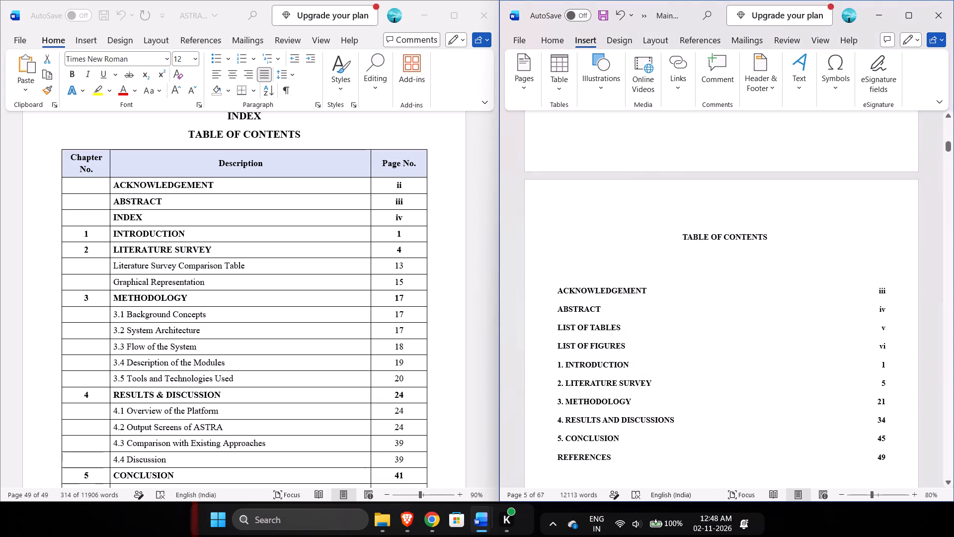
pyautogui.scroll(-2, 713, 317)
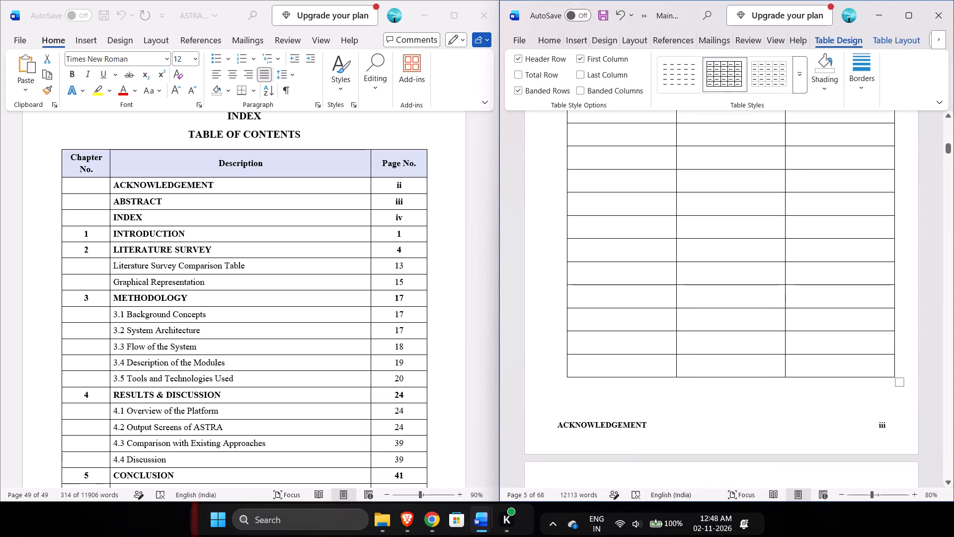
pyautogui.scroll(4, 740, 356)
pyautogui.scroll(-1, 740, 356)
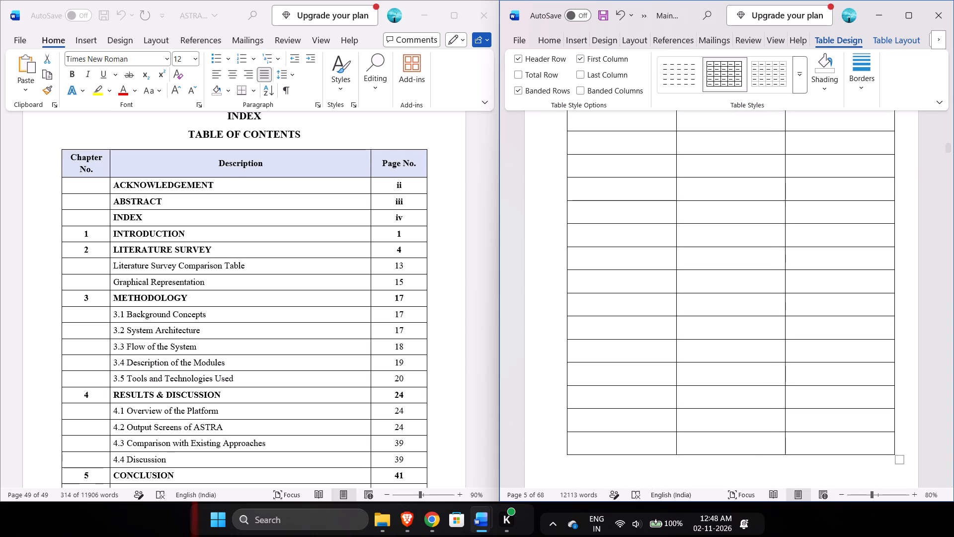
# Count the ASTRA contents table rows from the Description header through REFERENCES, for comparison with the new empty table in the Main report.
pyautogui.click(158, 184)
pyautogui.press('Up')
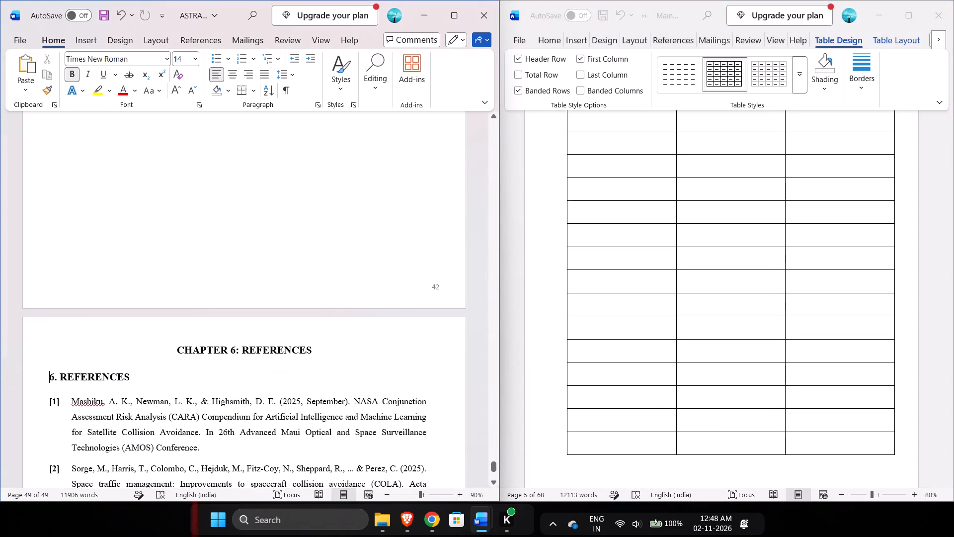
pyautogui.press('Up')
pyautogui.press('Up')
pyautogui.press('Up')
pyautogui.press('Up')
pyautogui.press('Up')
pyautogui.press('Up')
pyautogui.press('Up')
pyautogui.press('Up')
pyautogui.press('Up')
pyautogui.press('Up')
pyautogui.press('Up')
pyautogui.press('Up')
pyautogui.press('Up')
pyautogui.press('Up')
pyautogui.press('Up')
pyautogui.press('Up')
pyautogui.press('Up')
pyautogui.press('Up')
pyautogui.press('Up')
pyautogui.press('Up')
pyautogui.press('Up')
pyautogui.press('Up')
pyautogui.press('Up')
pyautogui.press('Up')
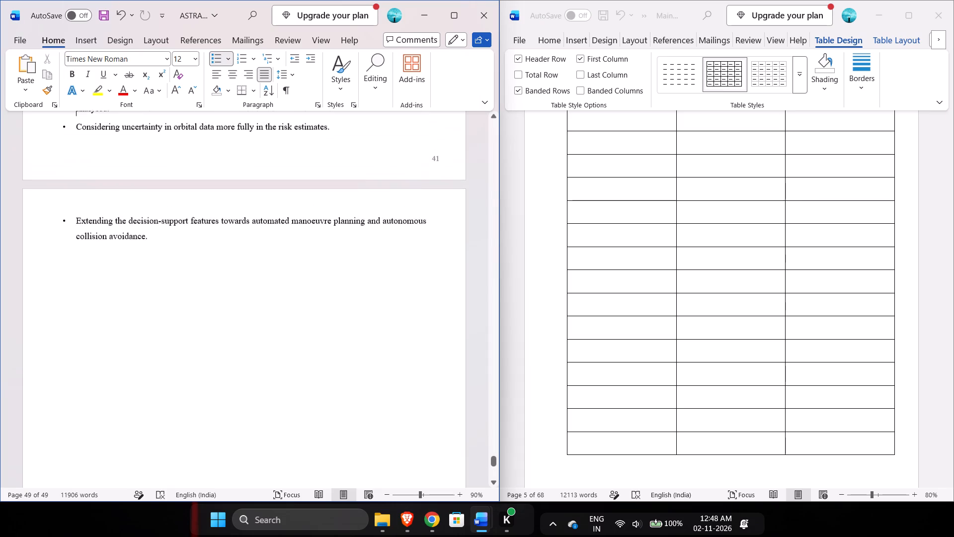
pyautogui.scroll(20, 158, 184)
pyautogui.scroll(2, 158, 184)
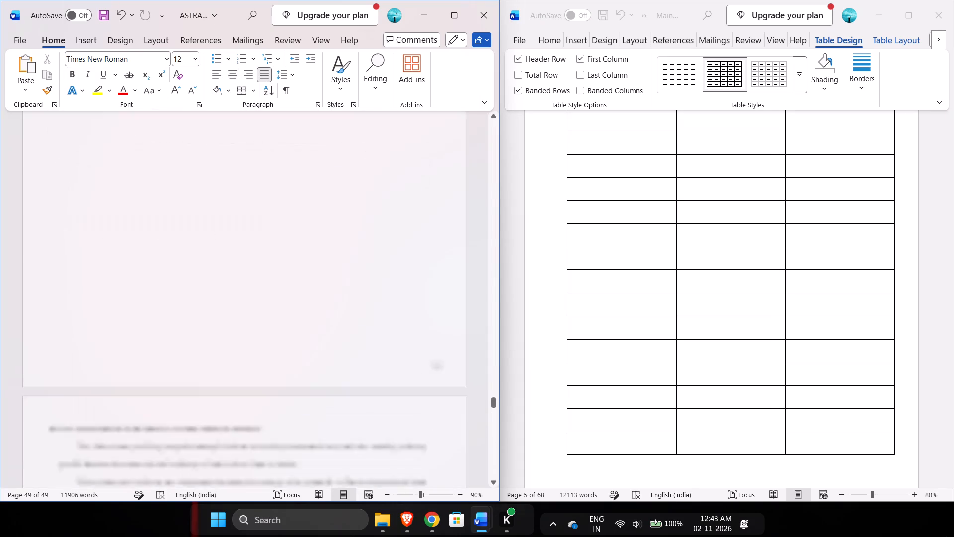
pyautogui.scroll(20, 158, 184)
pyautogui.scroll(10, 158, 184)
pyautogui.scroll(-4, 158, 182)
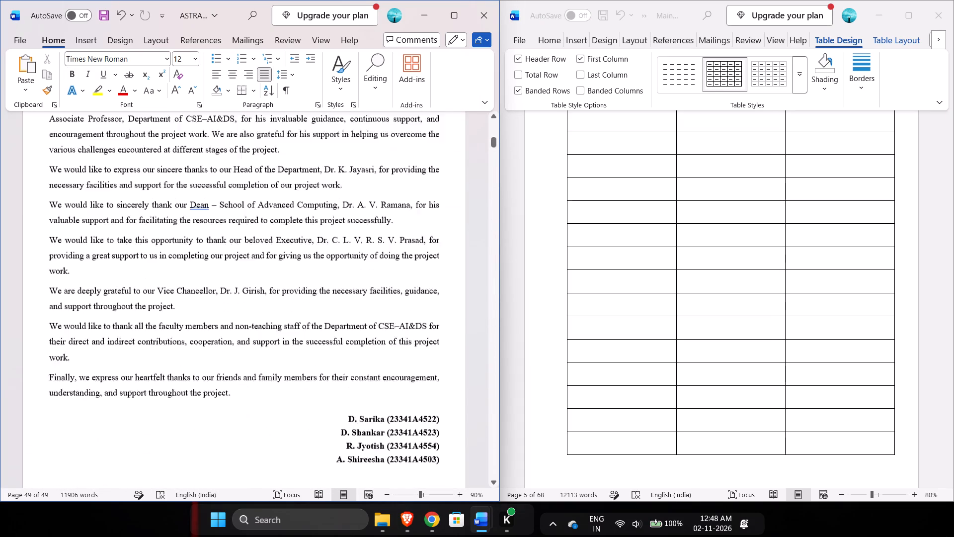
pyautogui.scroll(-1, 158, 182)
pyautogui.scroll(1, 158, 182)
pyautogui.click(158, 182)
pyautogui.scroll(1, 158, 182)
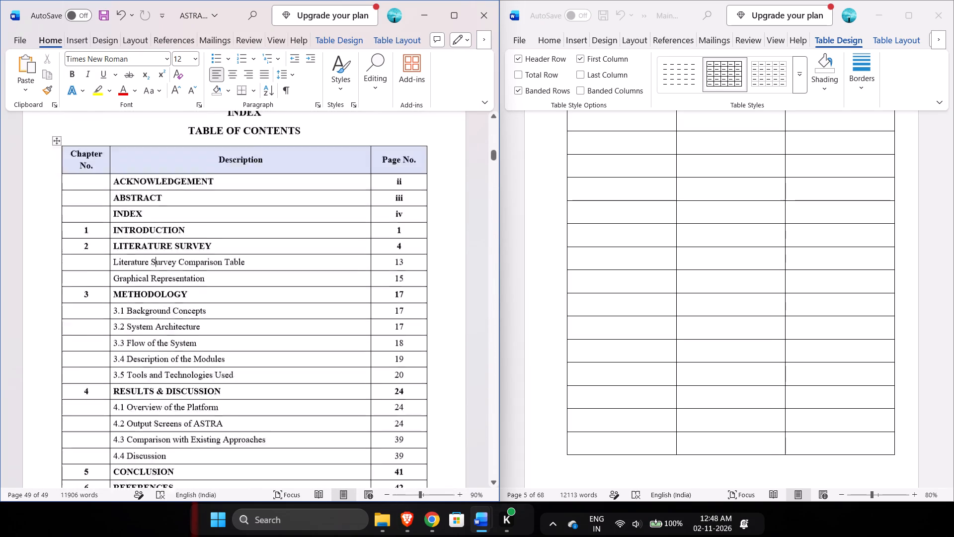
pyautogui.scroll(1, 158, 182)
pyautogui.press('Up')
pyautogui.press('Up')
pyautogui.press('Up')
pyautogui.press('Up')
pyautogui.press('Up')
pyautogui.press('Up')
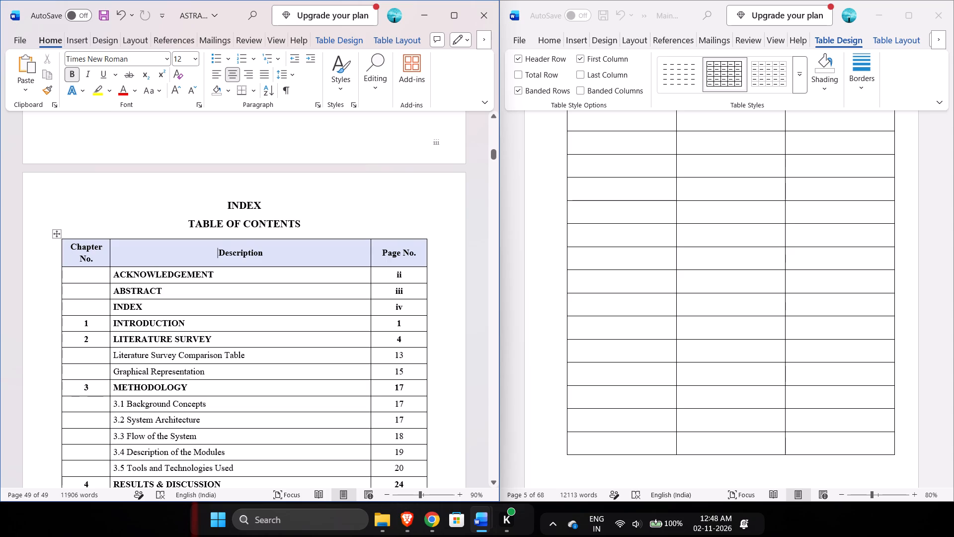
pyautogui.press('Down')
pyautogui.press('Down')
pyautogui.press('Down')
pyautogui.press('Down')
pyautogui.press('Down')
pyautogui.press('Down')
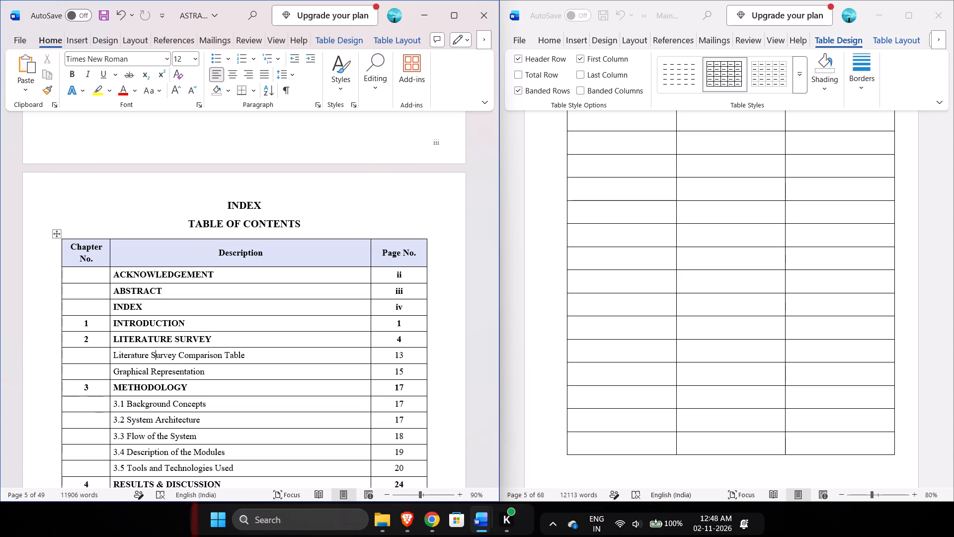
pyautogui.press('Down')
pyautogui.press('Down')
pyautogui.press('Down')
pyautogui.press('Down')
pyautogui.press('Down')
pyautogui.press('Down')
pyautogui.press('Down')
pyautogui.press('Down')
pyautogui.press('Down')
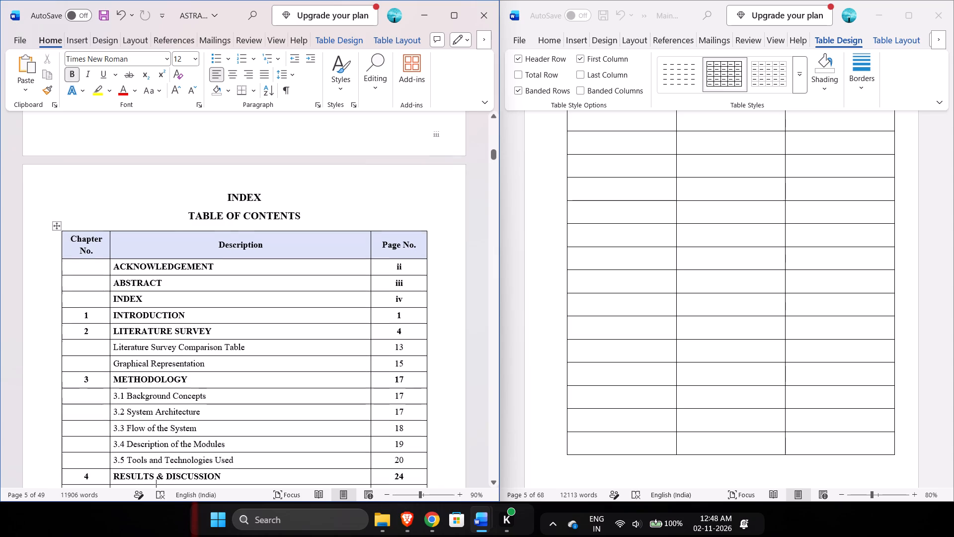
pyautogui.press('Down')
pyautogui.press('Down')
pyautogui.press('Down')
pyautogui.press('Down')
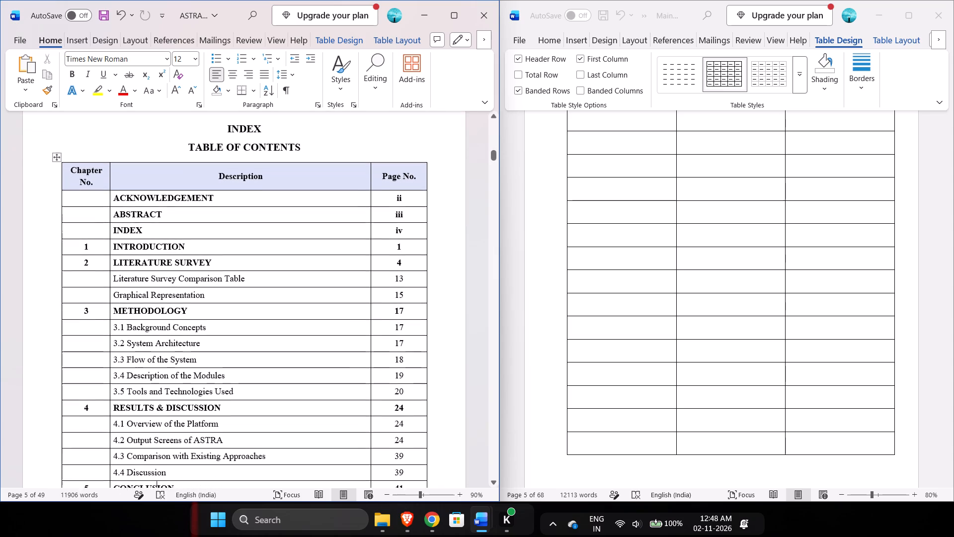
pyautogui.press('Down')
pyautogui.press('Down')
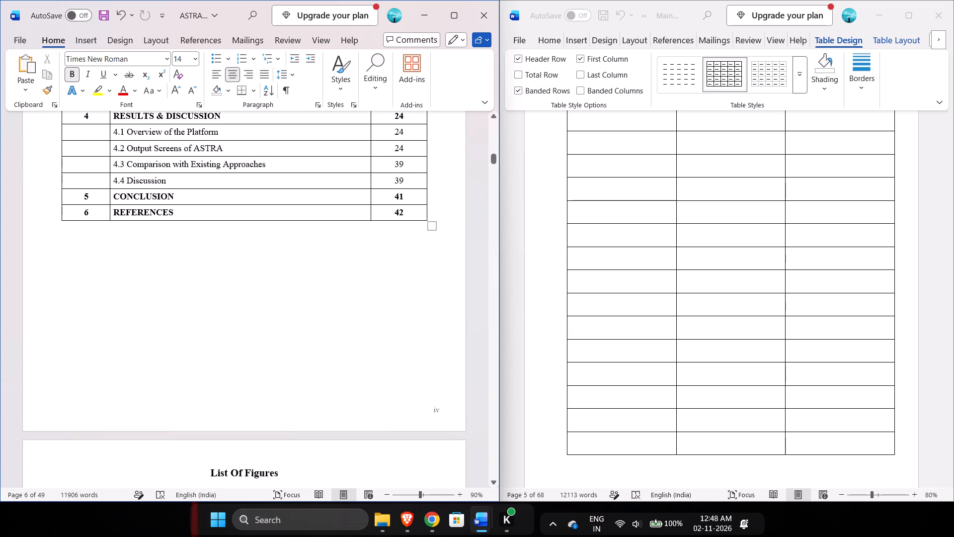
pyautogui.press('Up')
pyautogui.scroll(1, 569, 207)
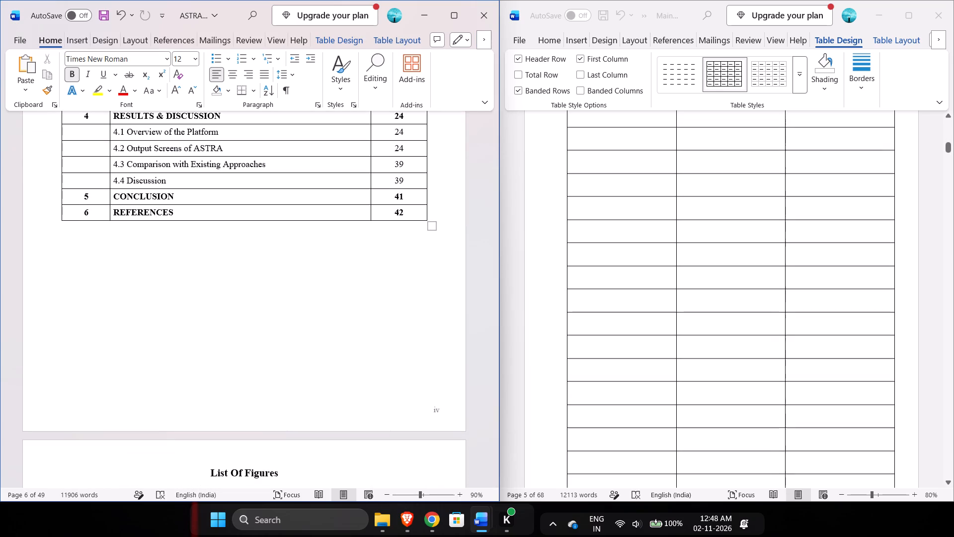
pyautogui.scroll(1, 641, 96)
pyautogui.scroll(1, 648, 150)
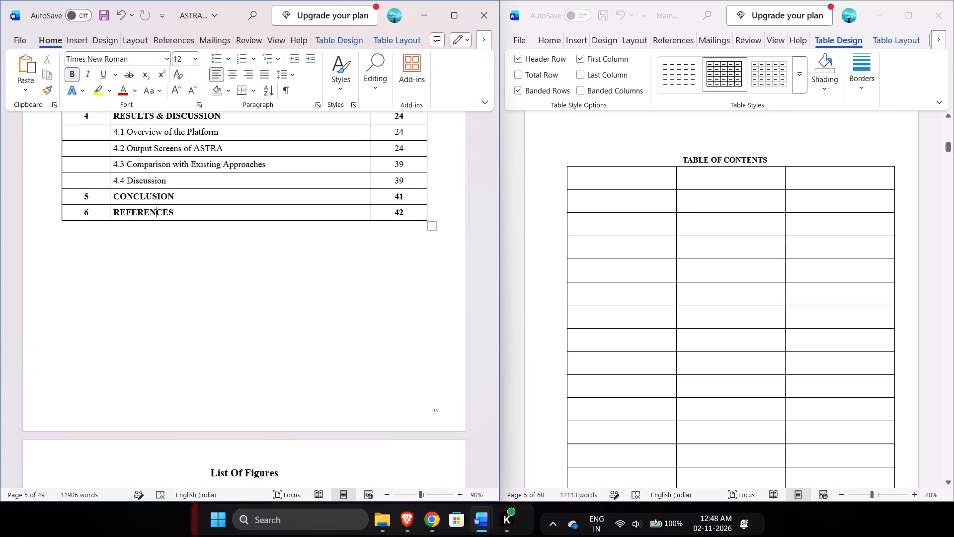
# Count the rows of the empty table under the Main report's TABLE OF CONTENTS heading, from first to last.
pyautogui.click(644, 164)
pyautogui.press('Down')
pyautogui.press('Down')
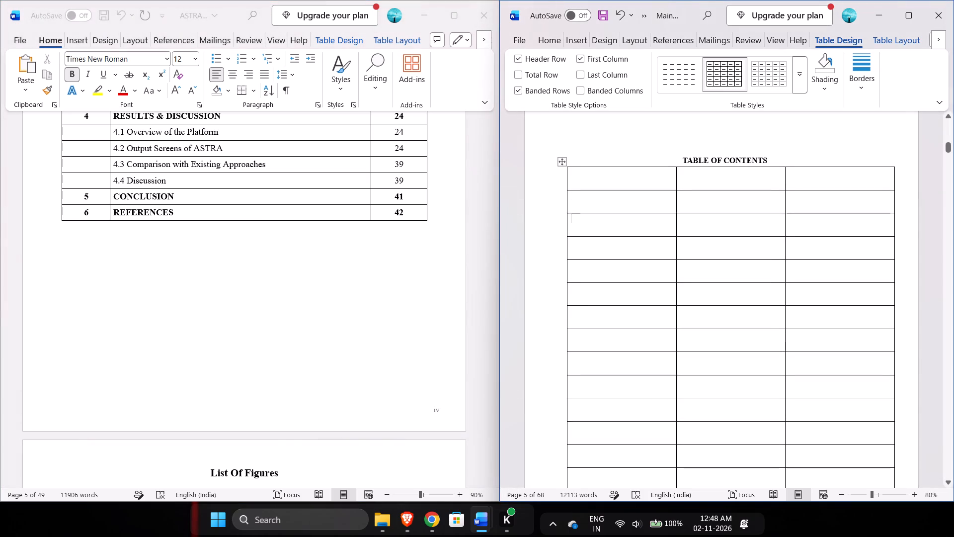
pyautogui.press('Down')
pyautogui.press('Down')
pyautogui.press('Down')
pyautogui.press('Down')
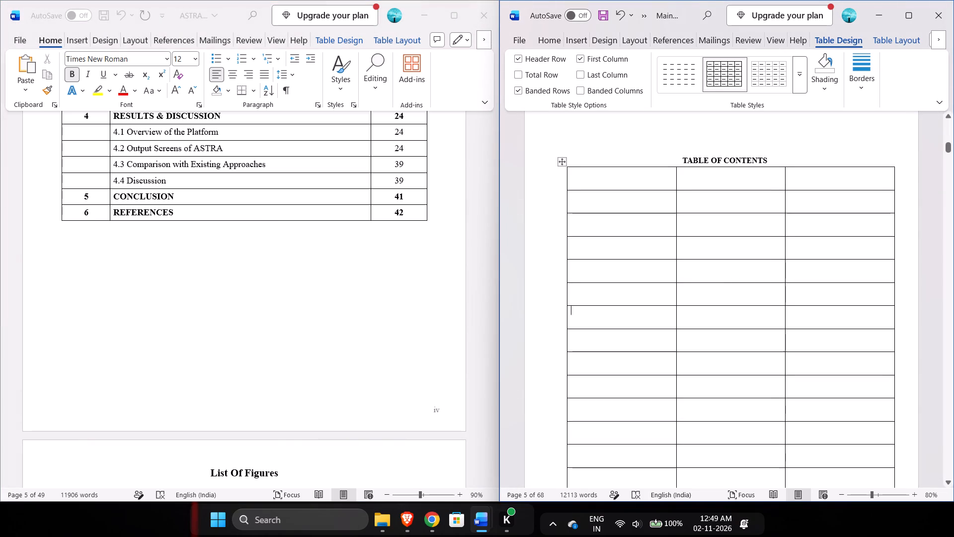
pyautogui.press('Down')
pyautogui.press('Down')
pyautogui.press('Down')
pyautogui.press('Down')
pyautogui.press('Down')
pyautogui.press('Down')
pyautogui.press('Down')
pyautogui.press('Down')
pyautogui.press('Down')
pyautogui.press('Down')
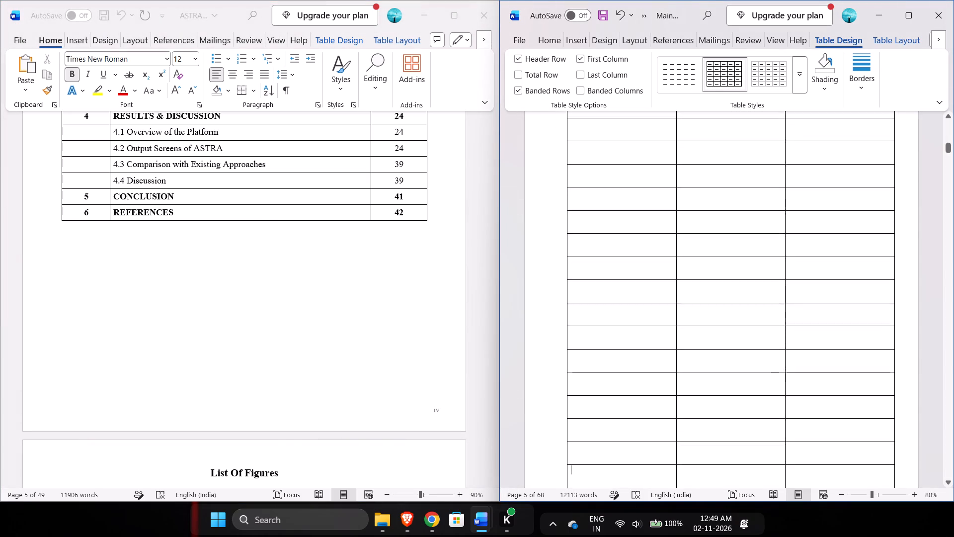
pyautogui.press('Down')
pyautogui.press('Down')
pyautogui.press('Up')
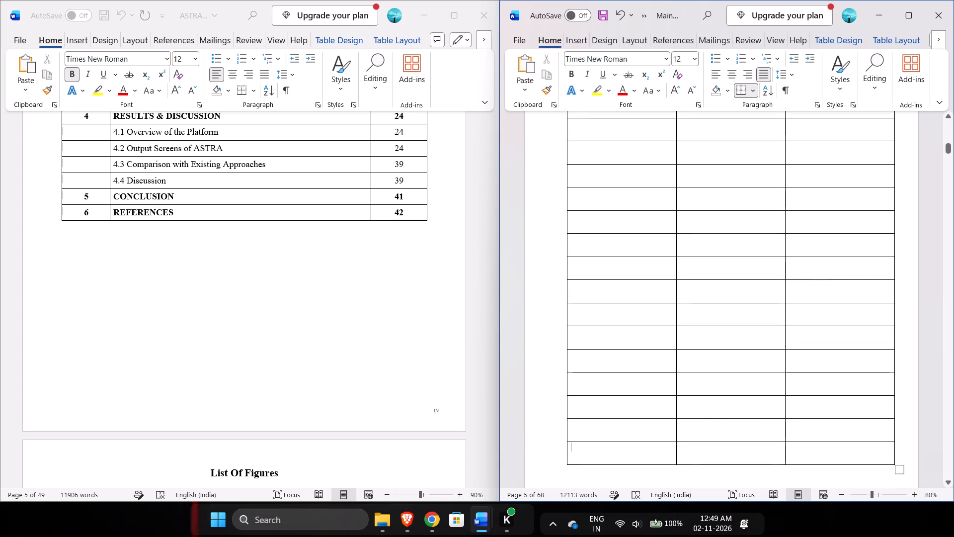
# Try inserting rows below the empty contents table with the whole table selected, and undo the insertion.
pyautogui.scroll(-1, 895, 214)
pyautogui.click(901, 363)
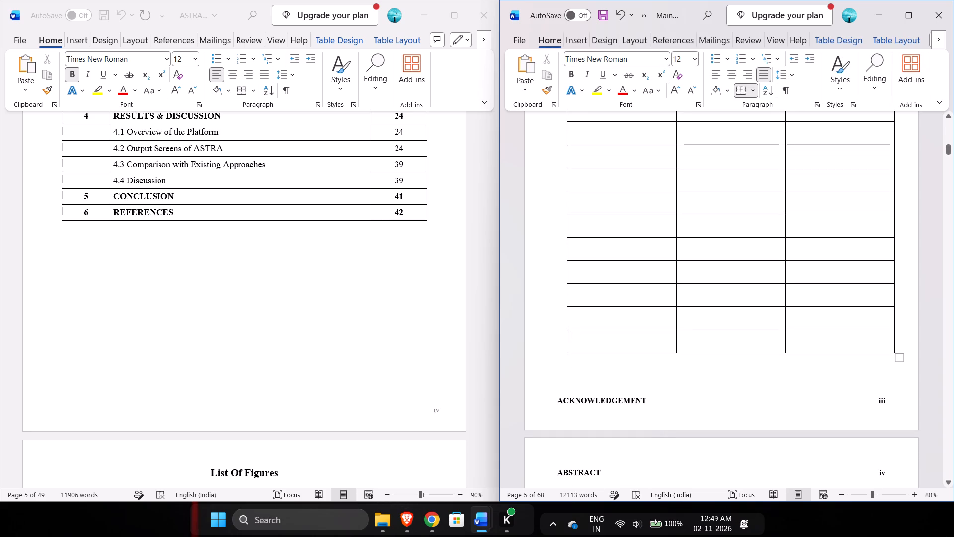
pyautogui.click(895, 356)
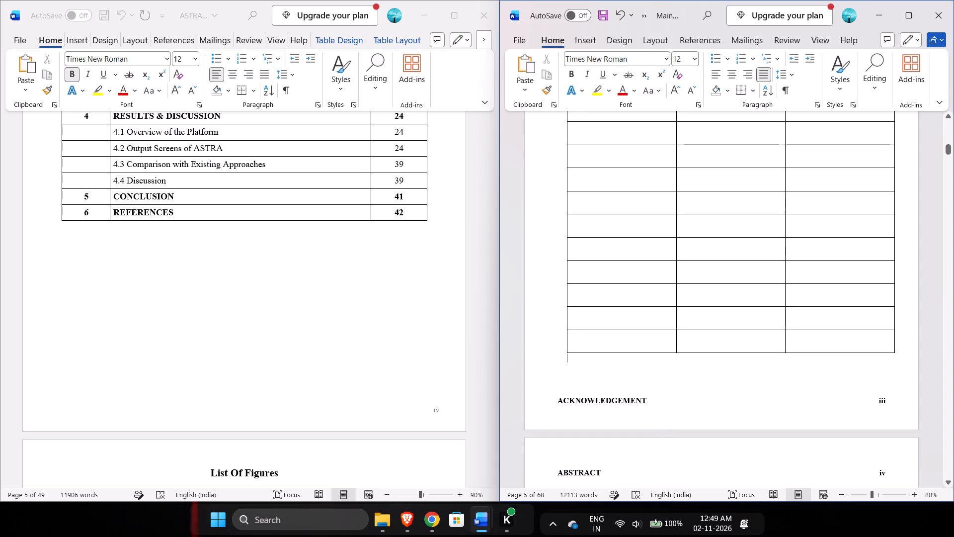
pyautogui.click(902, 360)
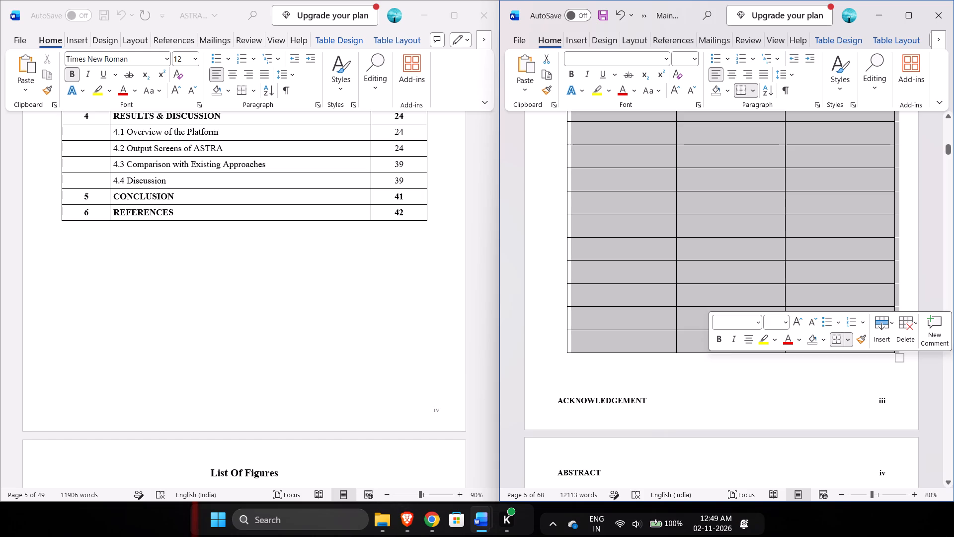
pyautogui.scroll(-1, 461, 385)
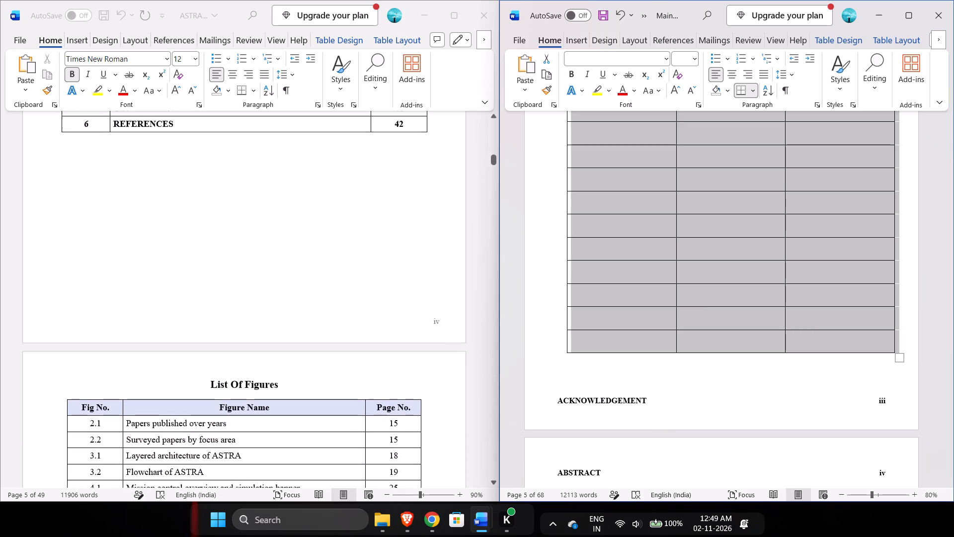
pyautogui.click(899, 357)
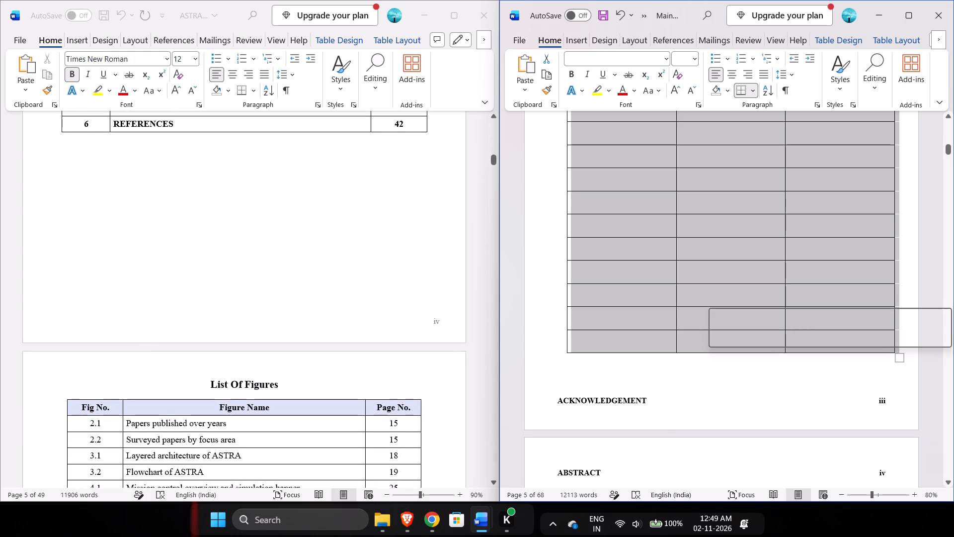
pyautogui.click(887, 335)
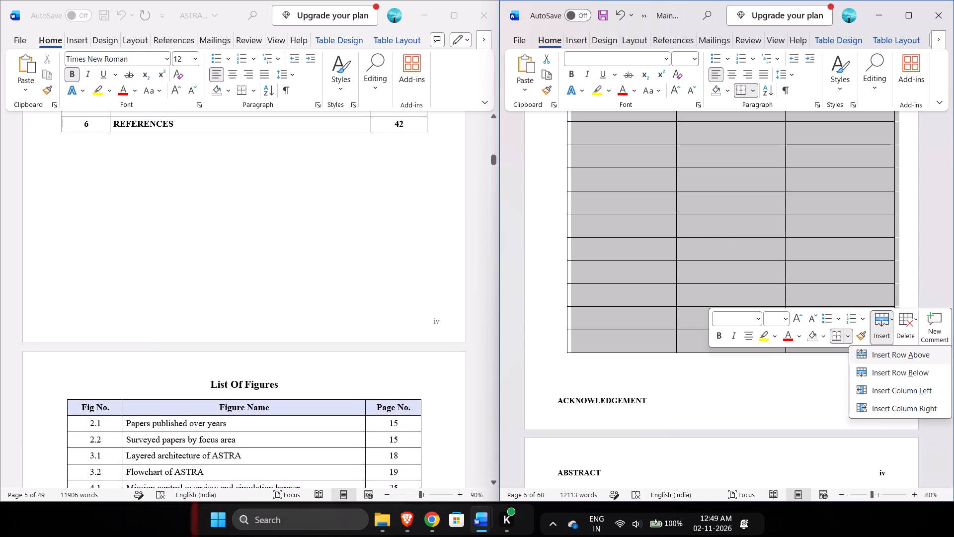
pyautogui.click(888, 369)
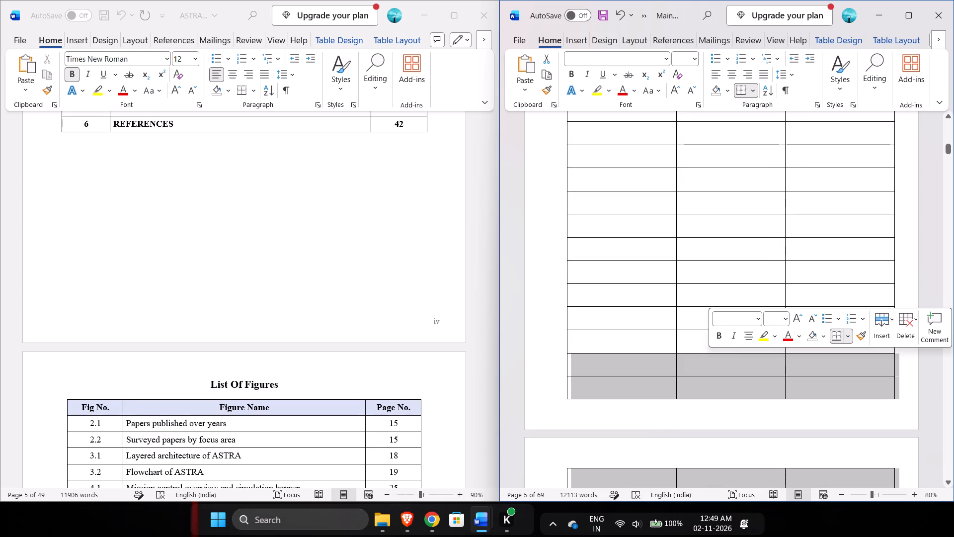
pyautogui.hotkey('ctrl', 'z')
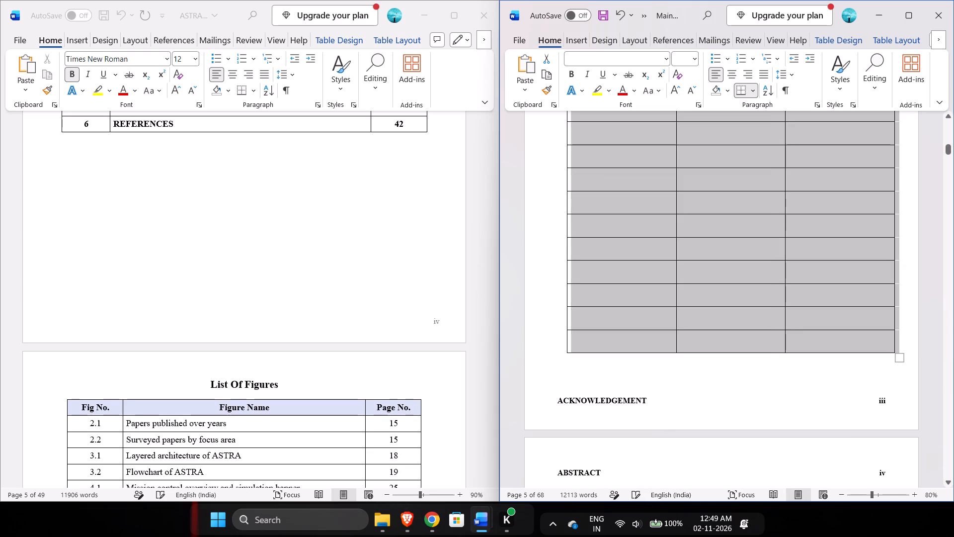
# Add three rows below the Main report's empty contents table, based on its last three rows.
pyautogui.click(749, 330)
pyautogui.click(674, 320)
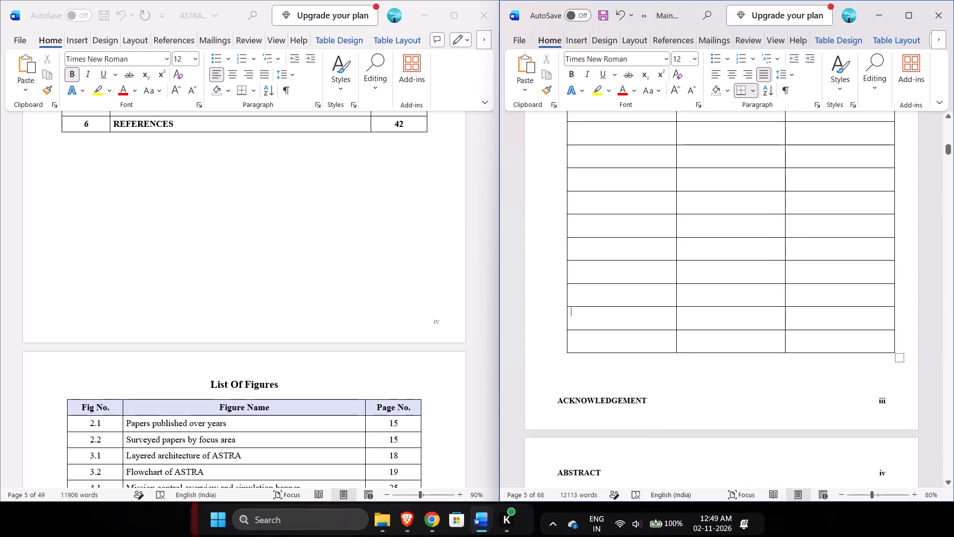
pyautogui.moveTo(580, 296); pyautogui.dragTo(808, 339)
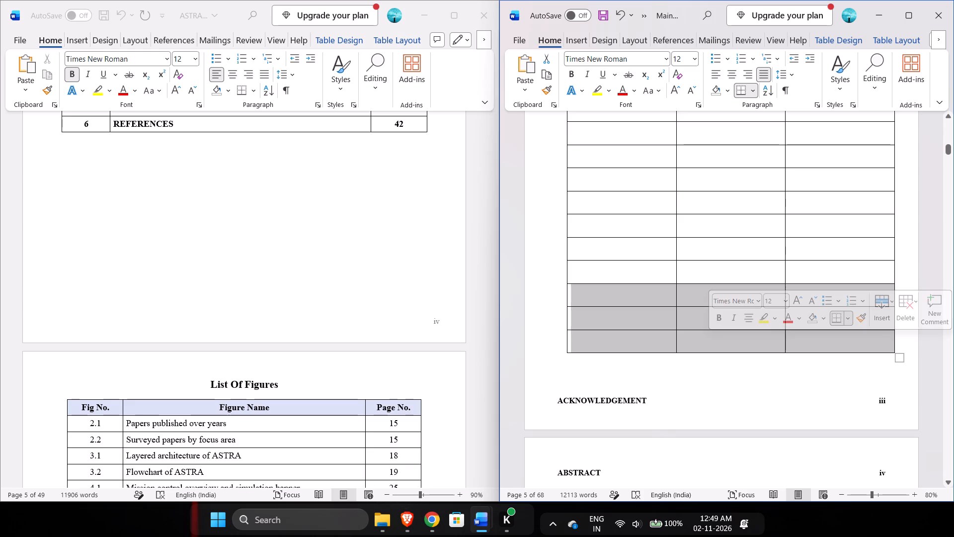
pyautogui.click(889, 320)
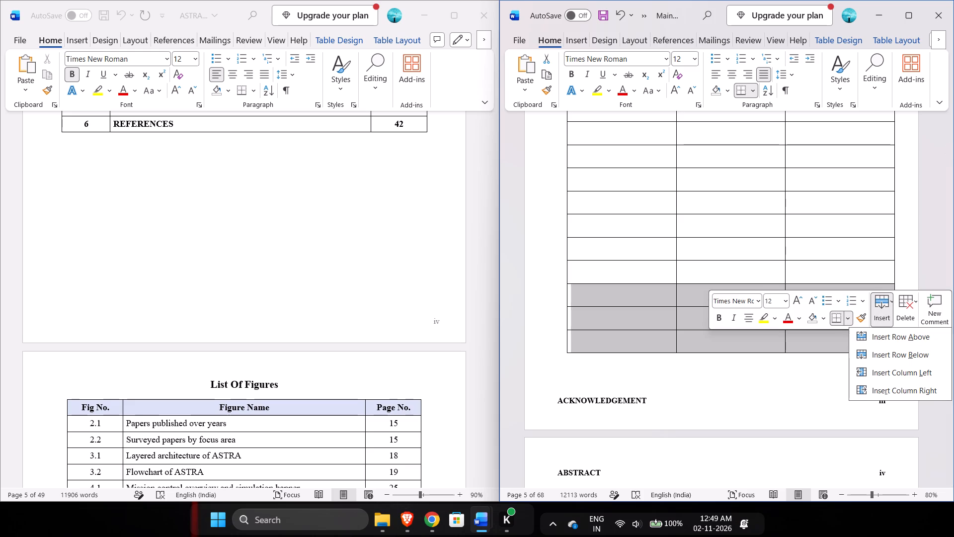
pyautogui.click(888, 353)
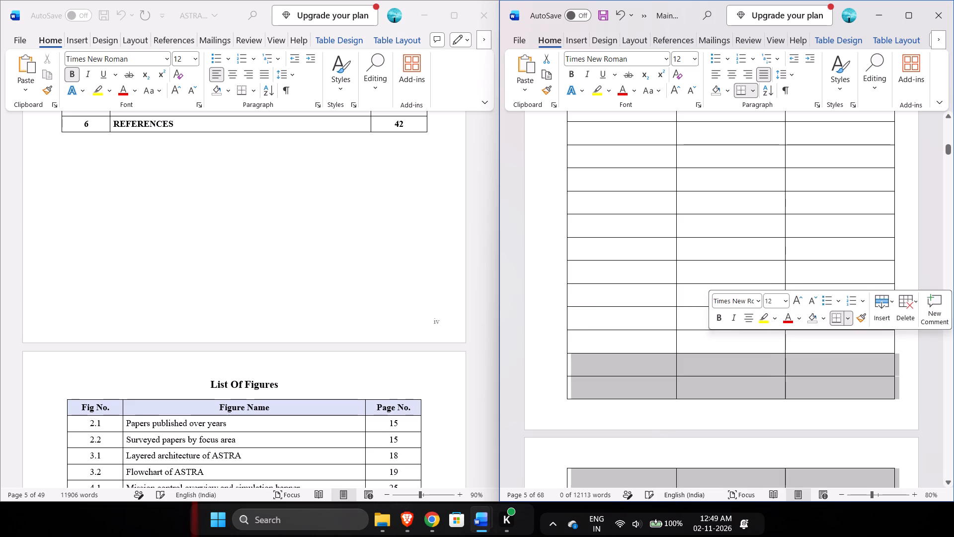
pyautogui.click(805, 389)
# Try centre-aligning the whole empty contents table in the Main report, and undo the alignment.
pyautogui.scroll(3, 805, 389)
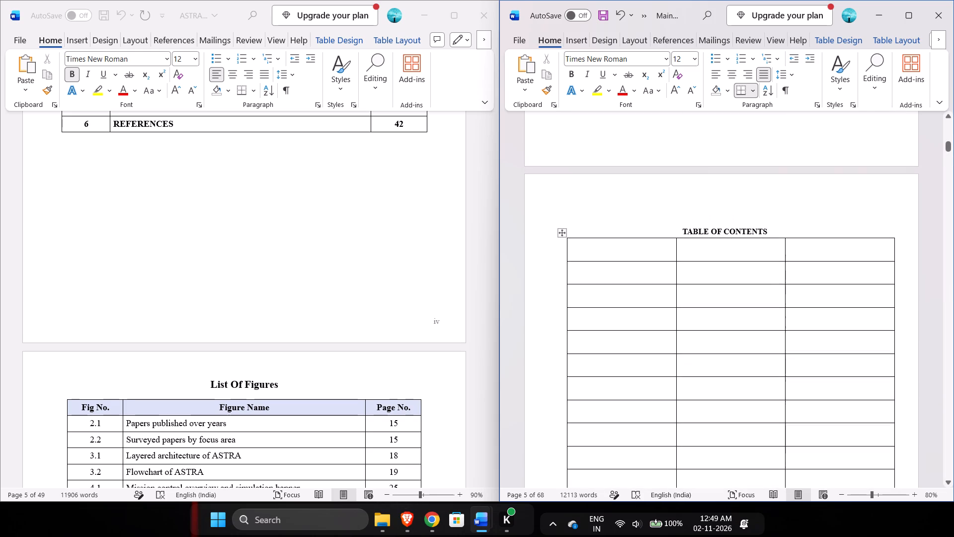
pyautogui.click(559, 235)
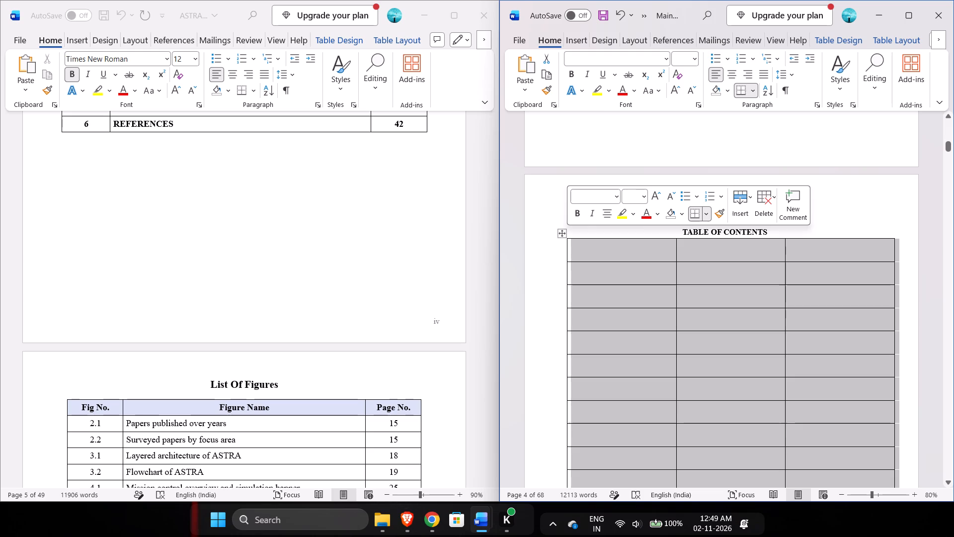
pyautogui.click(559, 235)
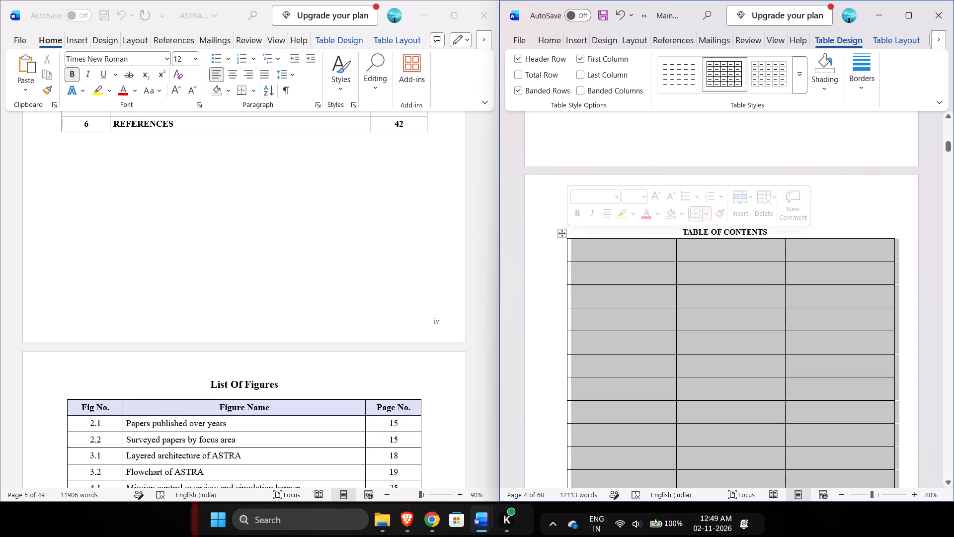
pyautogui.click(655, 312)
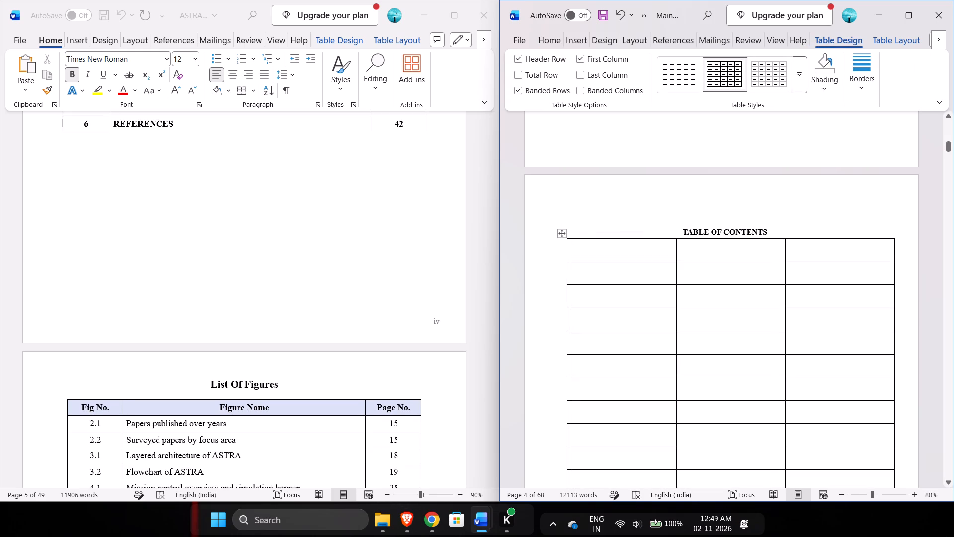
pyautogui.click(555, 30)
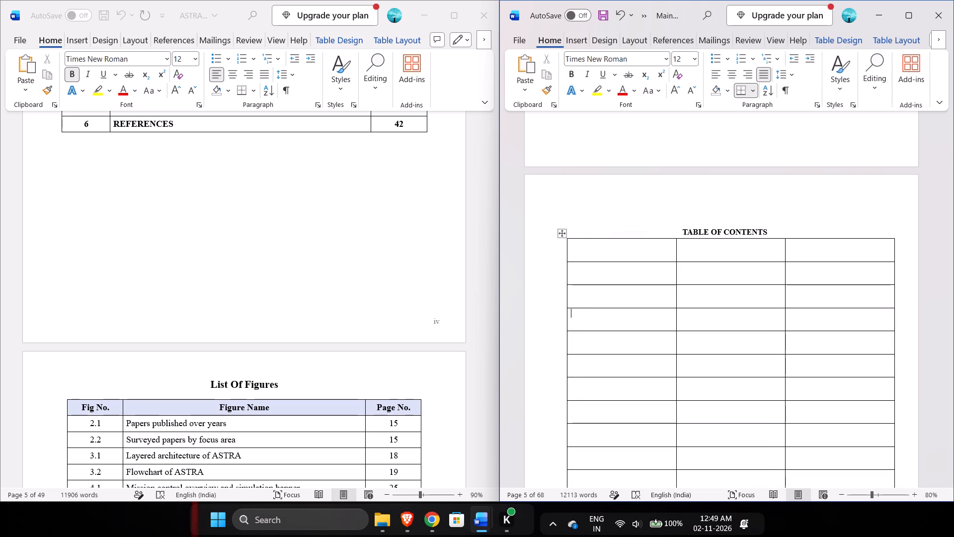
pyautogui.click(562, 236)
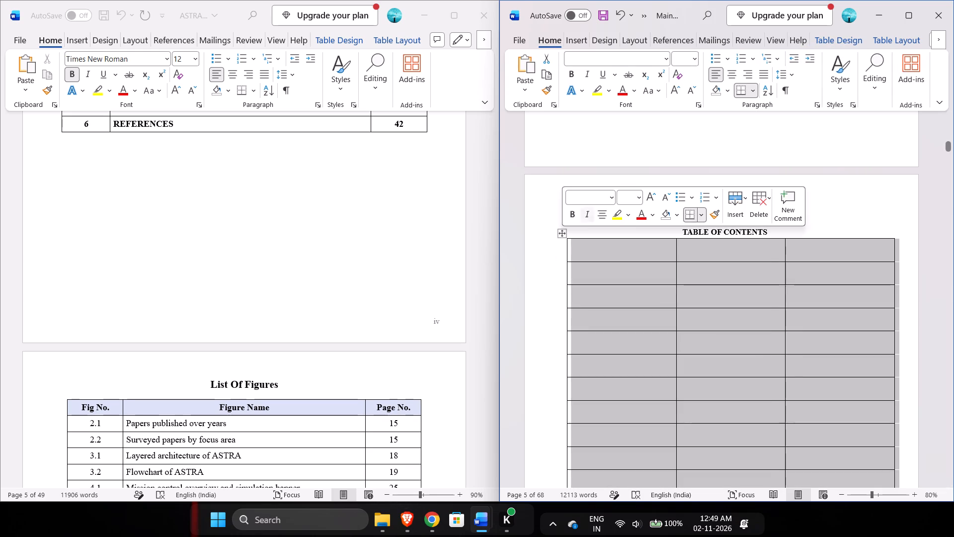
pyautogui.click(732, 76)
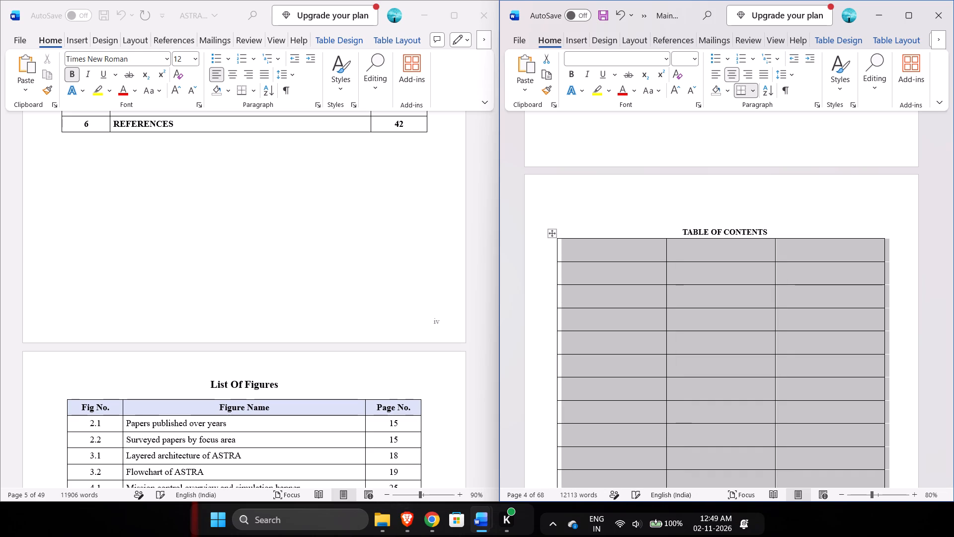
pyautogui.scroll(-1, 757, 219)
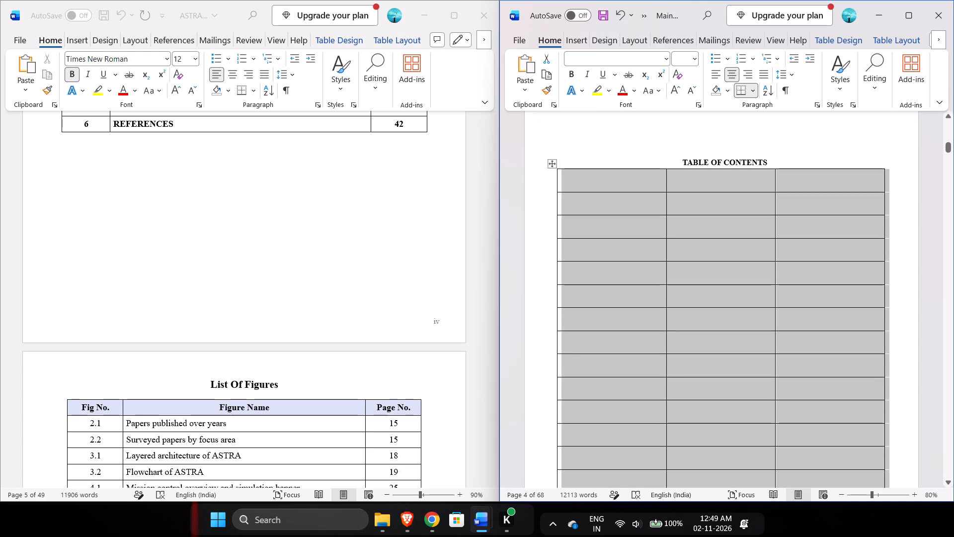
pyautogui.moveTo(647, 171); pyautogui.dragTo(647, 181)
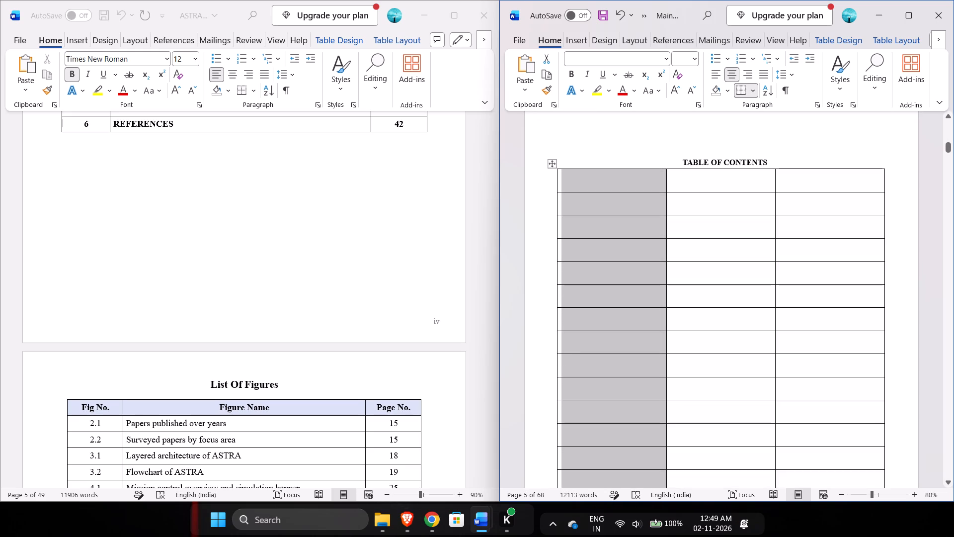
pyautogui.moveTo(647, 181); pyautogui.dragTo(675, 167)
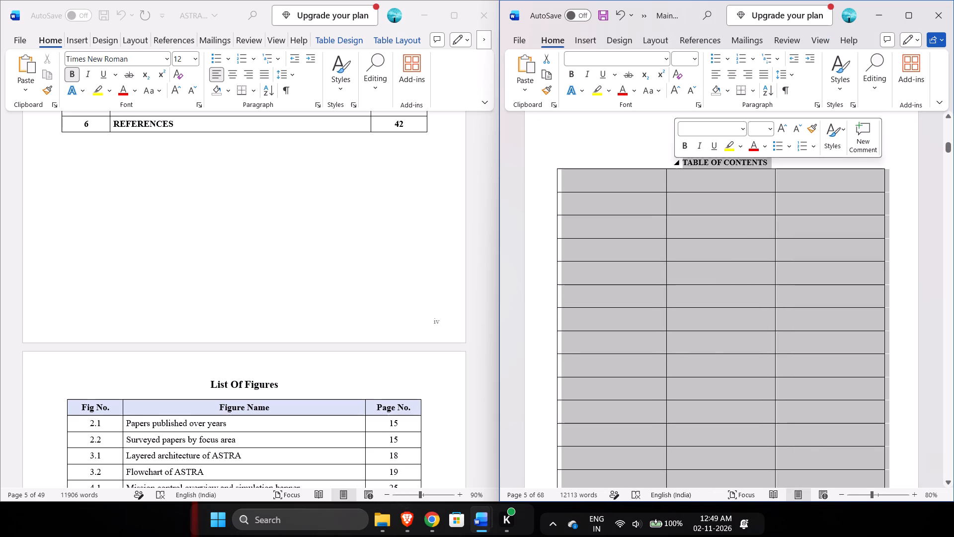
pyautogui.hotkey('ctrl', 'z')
# Resize the Main report's empty contents table from its bottom corner, making it slightly narrower.
pyautogui.scroll(-3, 762, 260)
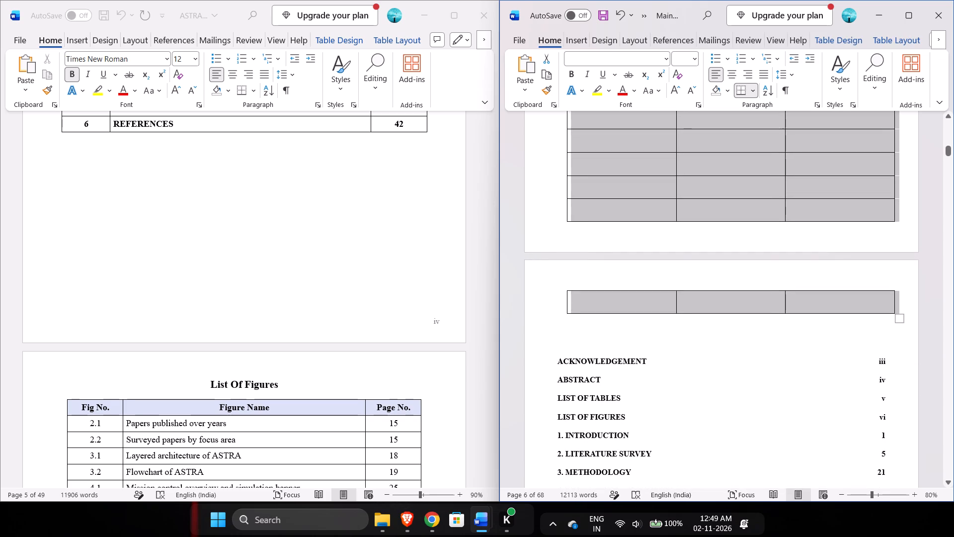
pyautogui.moveTo(899, 315); pyautogui.dragTo(898, 302)
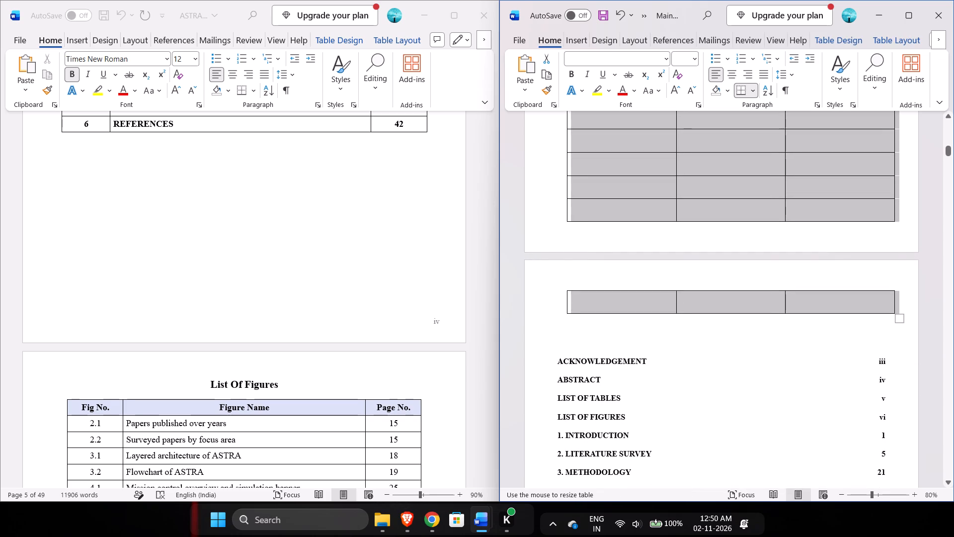
pyautogui.moveTo(898, 302); pyautogui.dragTo(892, 221)
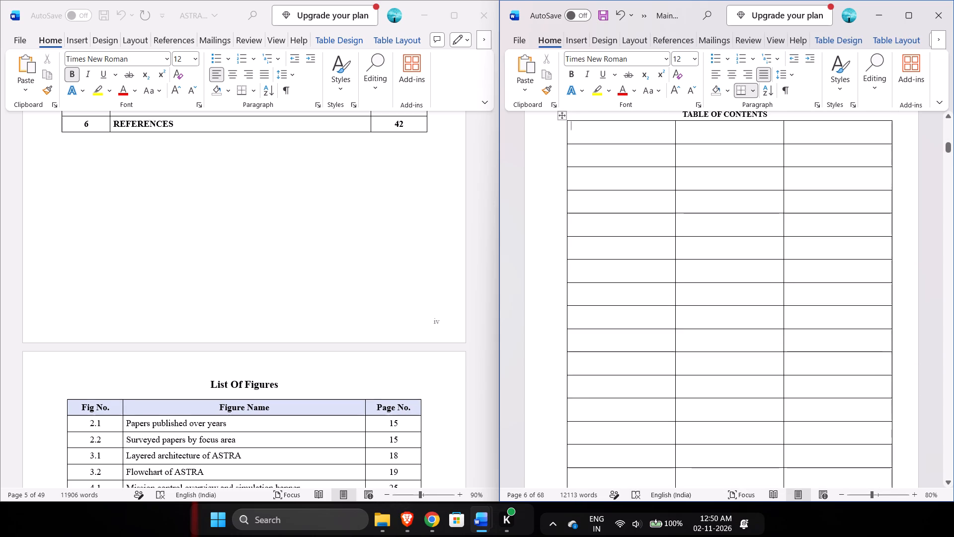
pyautogui.scroll(-3, 892, 221)
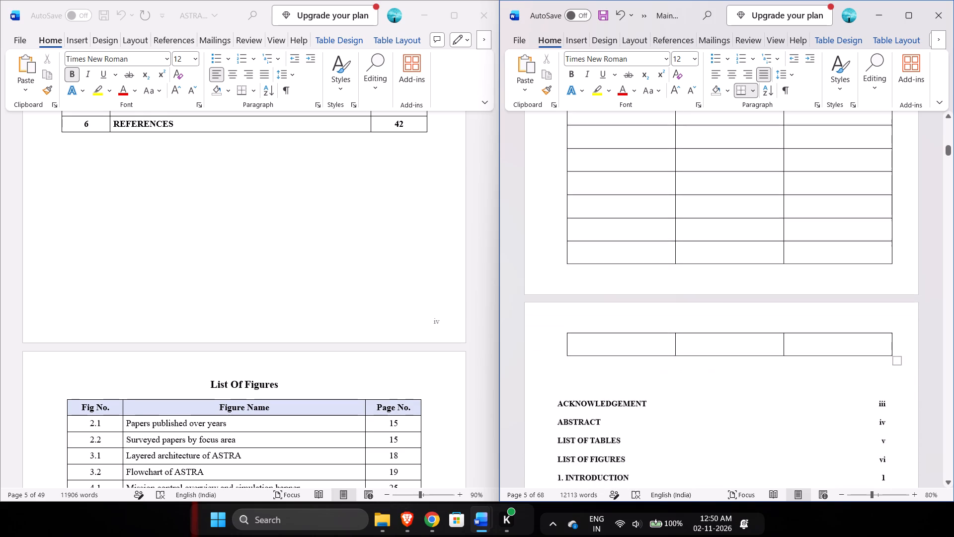
pyautogui.scroll(3, 892, 221)
pyautogui.scroll(1, 760, 213)
# Copy the ASTRA document's contents table rows from the Chapter No. header row through 4.4 Discussion.
pyautogui.scroll(1, 265, 225)
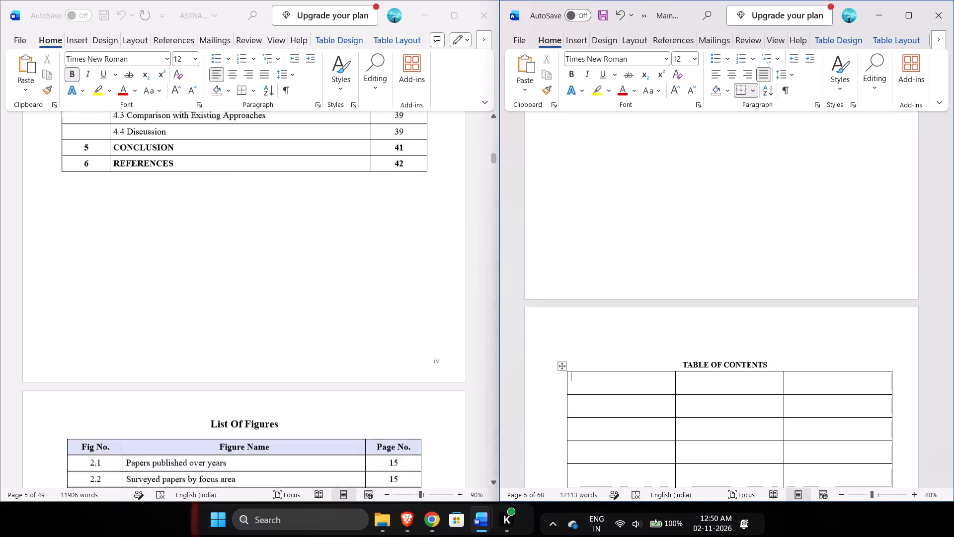
pyautogui.scroll(2, 265, 225)
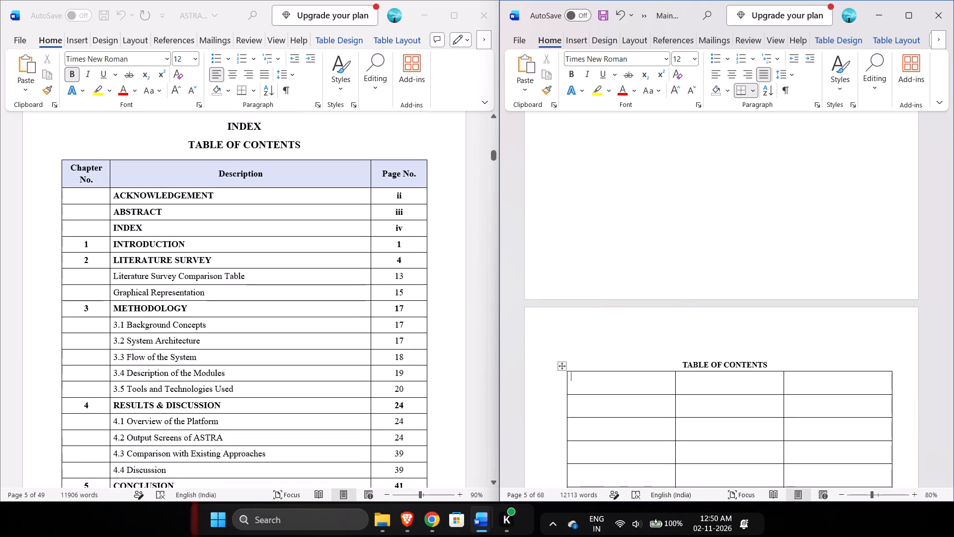
pyautogui.click(74, 166)
pyautogui.moveTo(71, 166); pyautogui.dragTo(230, 305)
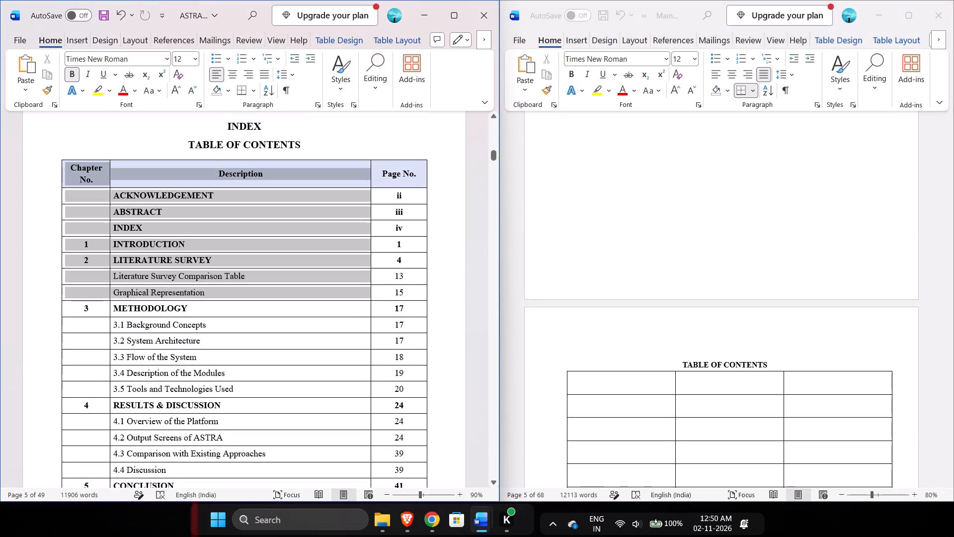
pyautogui.moveTo(230, 305); pyautogui.dragTo(404, 234)
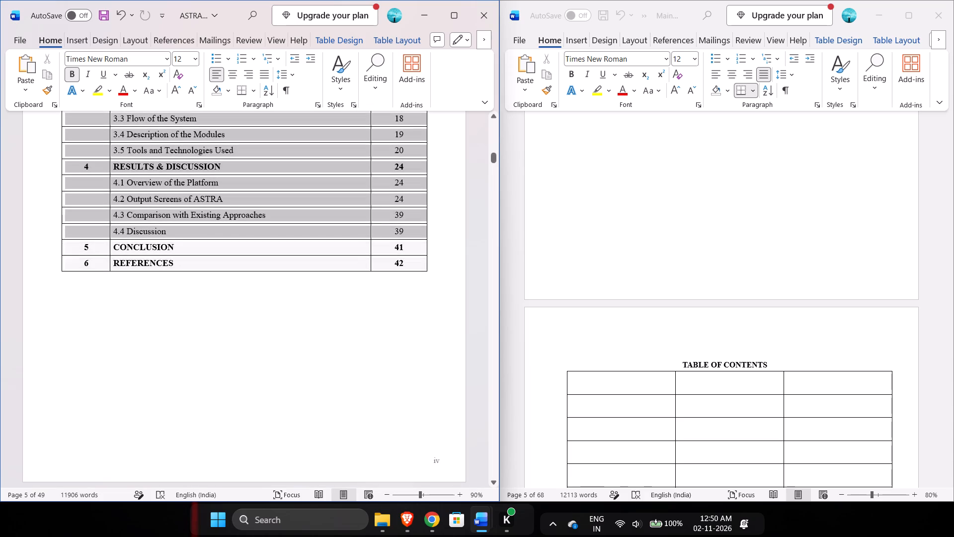
pyautogui.moveTo(404, 234); pyautogui.dragTo(410, 233)
pyautogui.hotkey('ctrl', 'c')
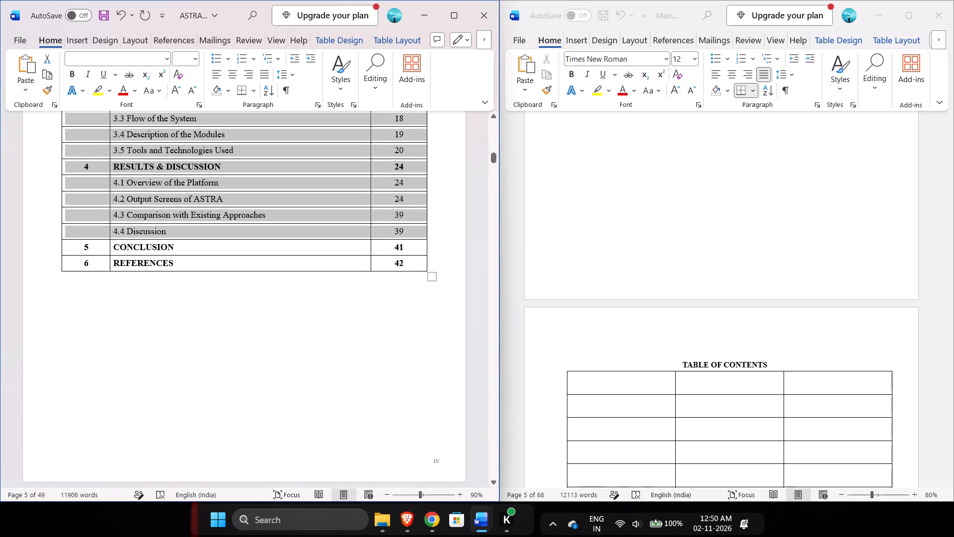
# Paste the copied rows over the Main report's TABLE OF CONTENTS heading and the empty table rows beneath it.
pyautogui.click(594, 381)
pyautogui.moveTo(594, 381); pyautogui.dragTo(715, 449)
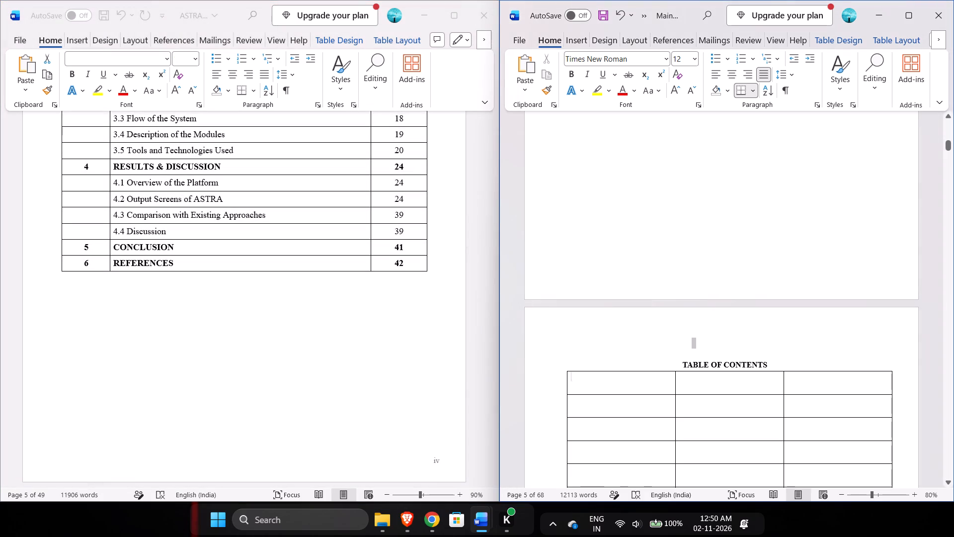
pyautogui.moveTo(715, 449); pyautogui.dragTo(816, 475)
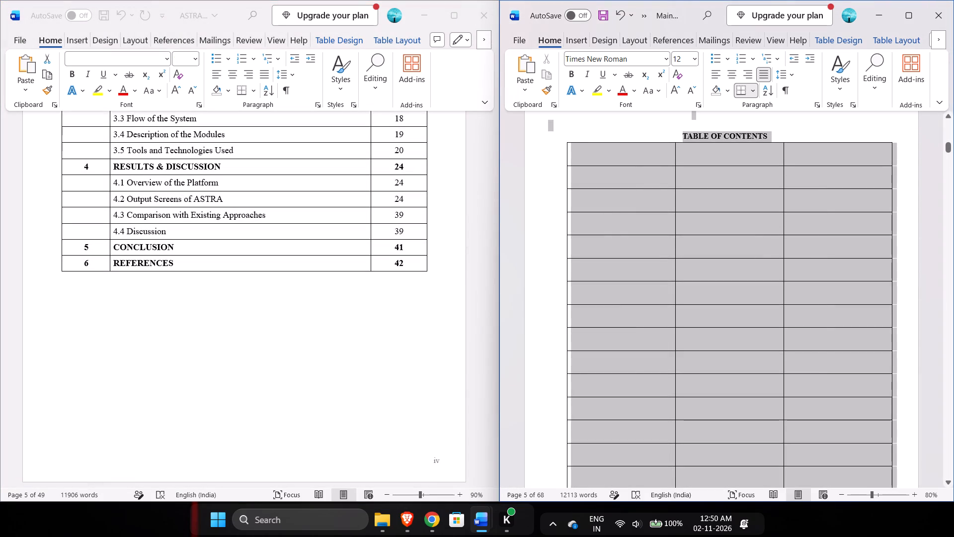
pyautogui.moveTo(816, 475); pyautogui.dragTo(819, 440)
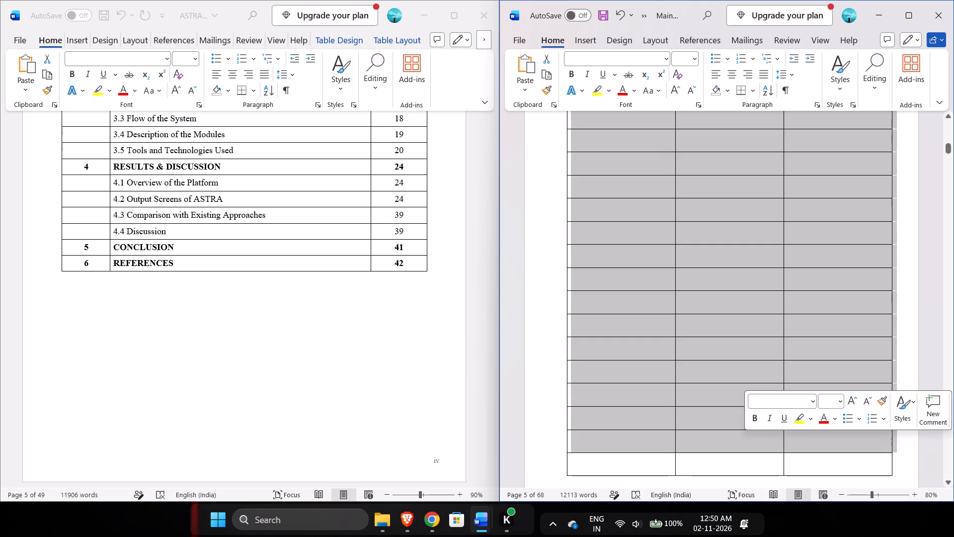
pyautogui.hotkey('ctrl', 'v')
# Narrow the Chapter No. column of the Main report's contents table, giving the Description column more width.
pyautogui.scroll(1, 769, 321)
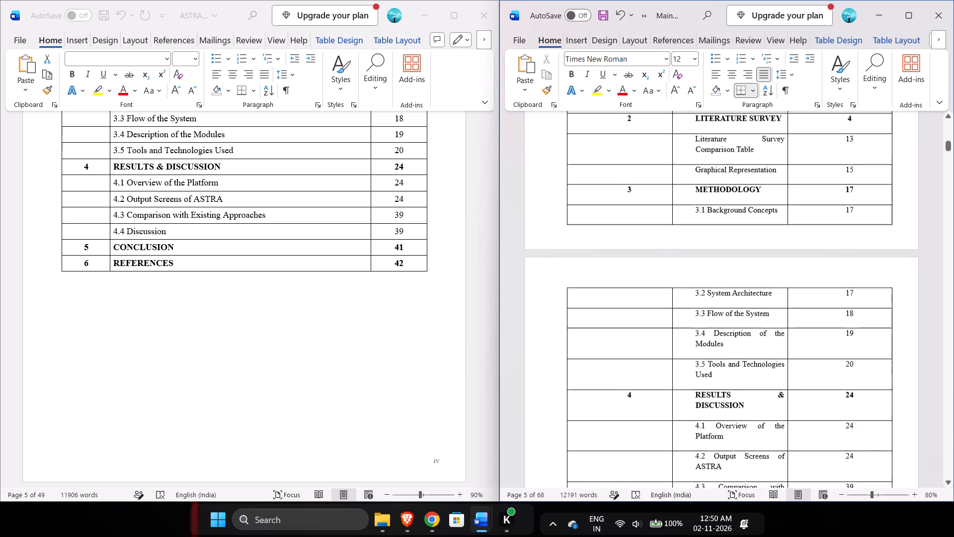
pyautogui.scroll(1, 769, 321)
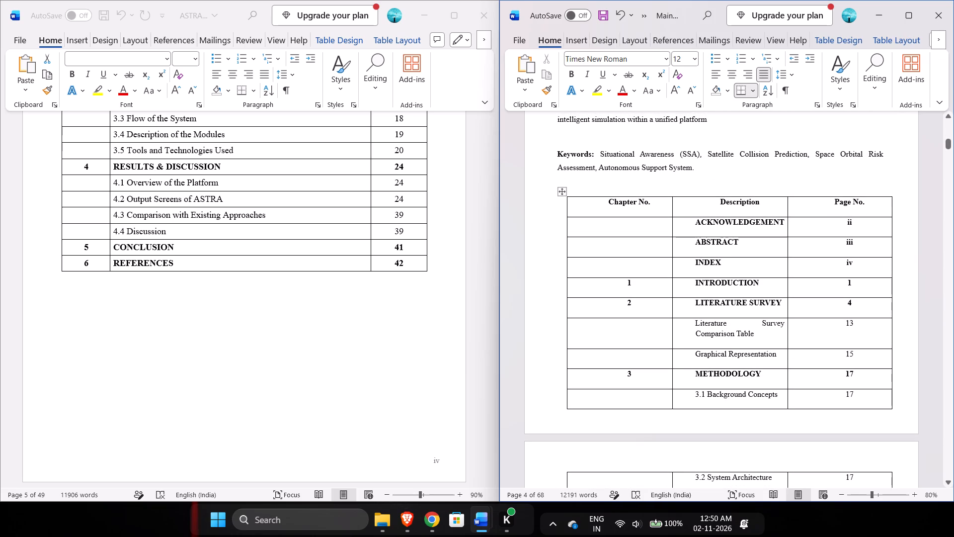
pyautogui.moveTo(672, 263); pyautogui.dragTo(620, 258)
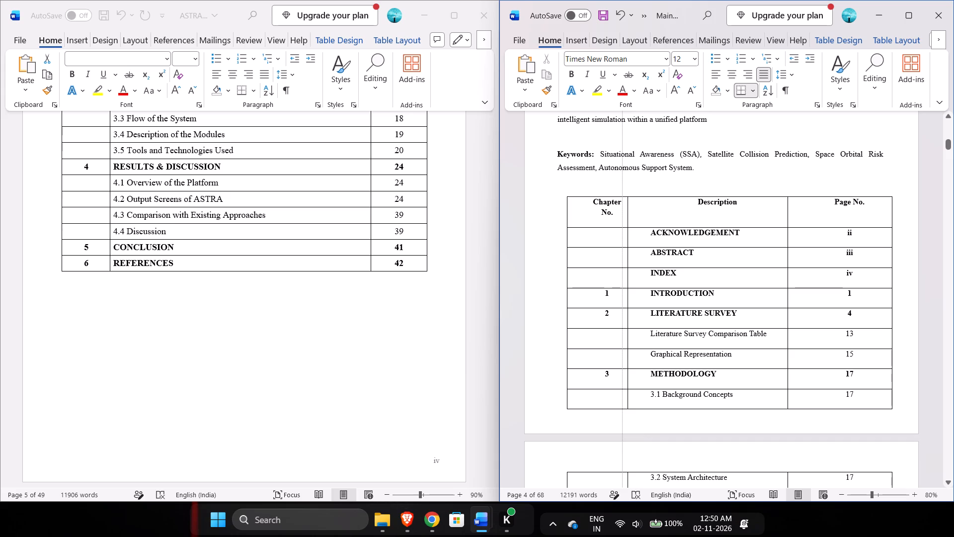
pyautogui.moveTo(620, 258); pyautogui.dragTo(609, 256)
# Left-align the text of the entire contents table in the Main report.
pyautogui.scroll(1, 596, 216)
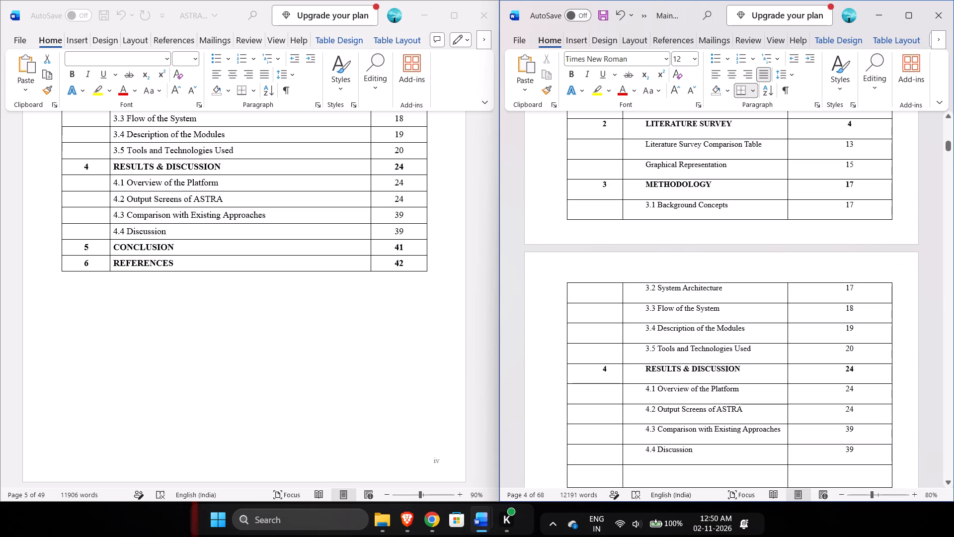
pyautogui.scroll(2, 596, 216)
pyautogui.moveTo(586, 251); pyautogui.dragTo(859, 390)
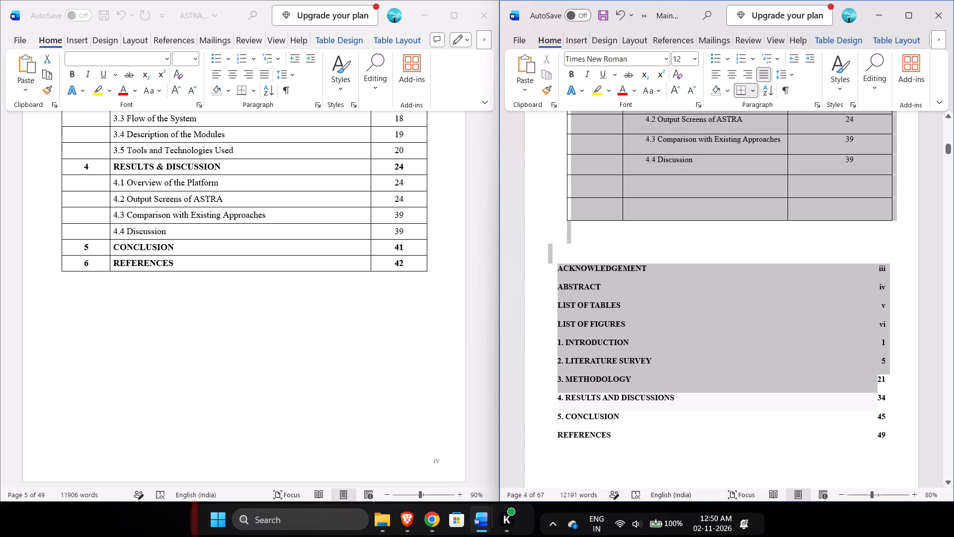
pyautogui.moveTo(859, 390); pyautogui.dragTo(869, 210)
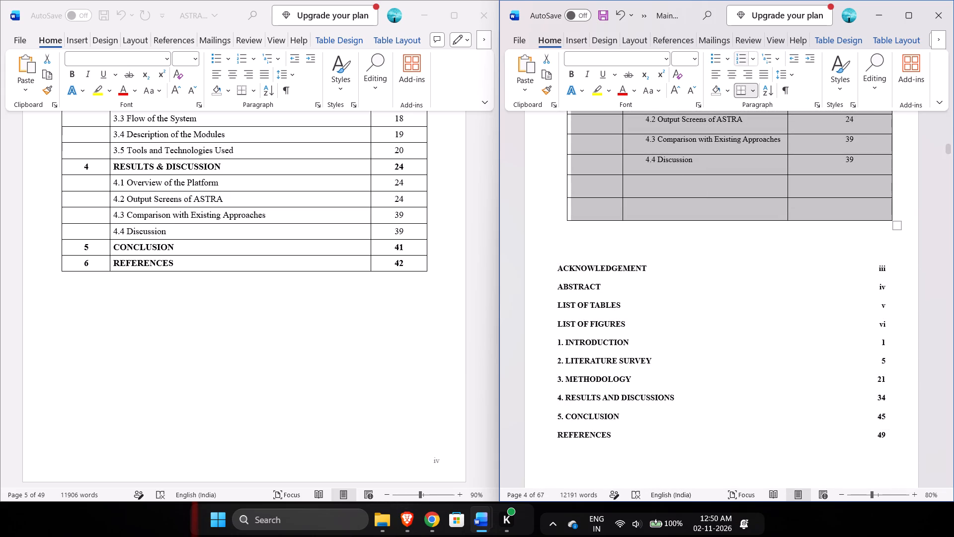
pyautogui.click(719, 73)
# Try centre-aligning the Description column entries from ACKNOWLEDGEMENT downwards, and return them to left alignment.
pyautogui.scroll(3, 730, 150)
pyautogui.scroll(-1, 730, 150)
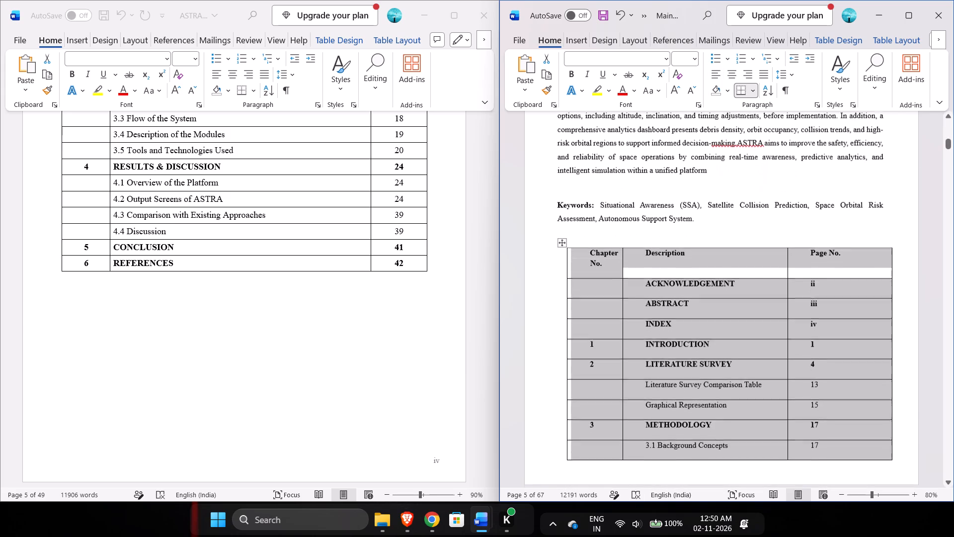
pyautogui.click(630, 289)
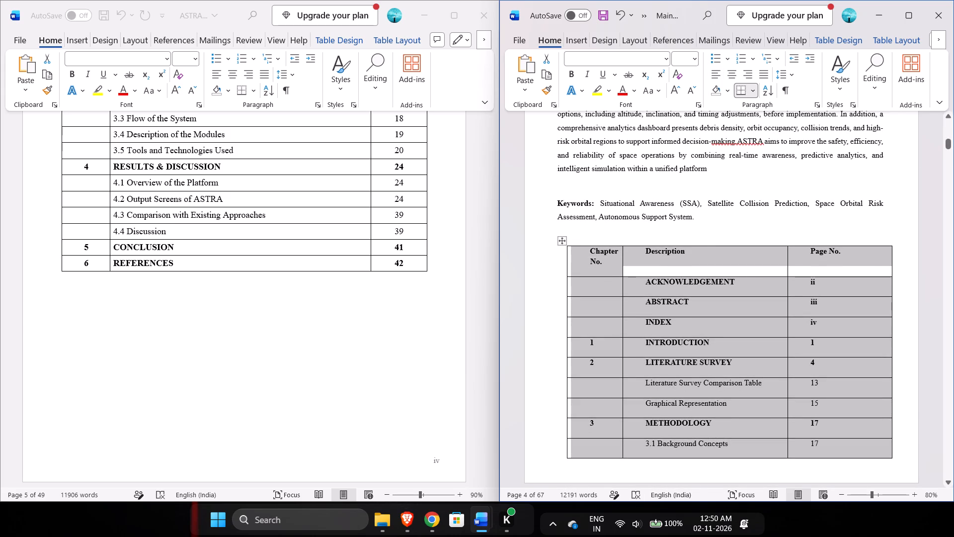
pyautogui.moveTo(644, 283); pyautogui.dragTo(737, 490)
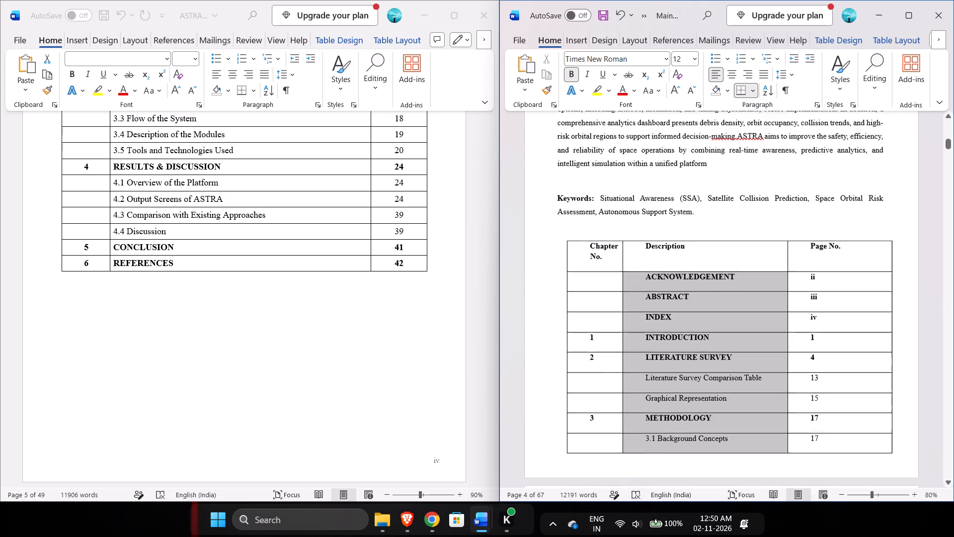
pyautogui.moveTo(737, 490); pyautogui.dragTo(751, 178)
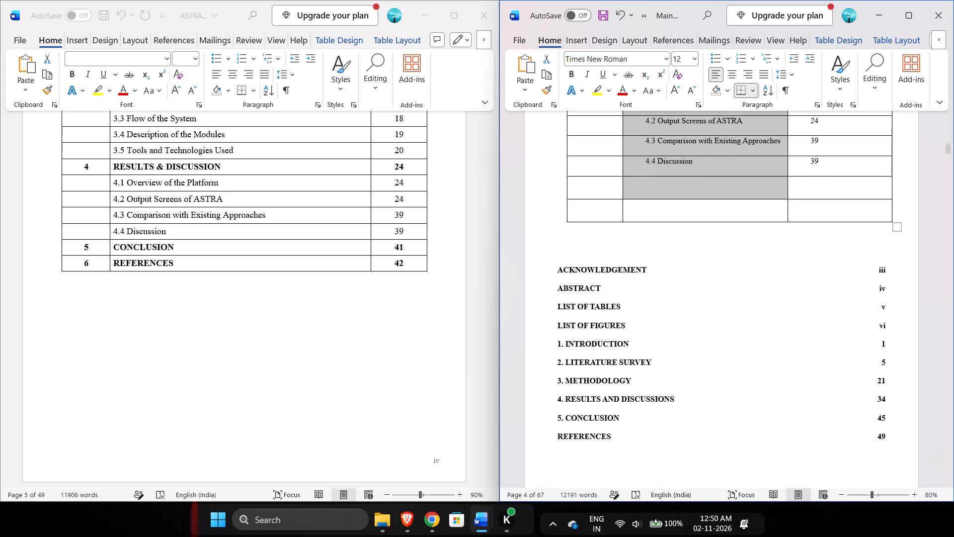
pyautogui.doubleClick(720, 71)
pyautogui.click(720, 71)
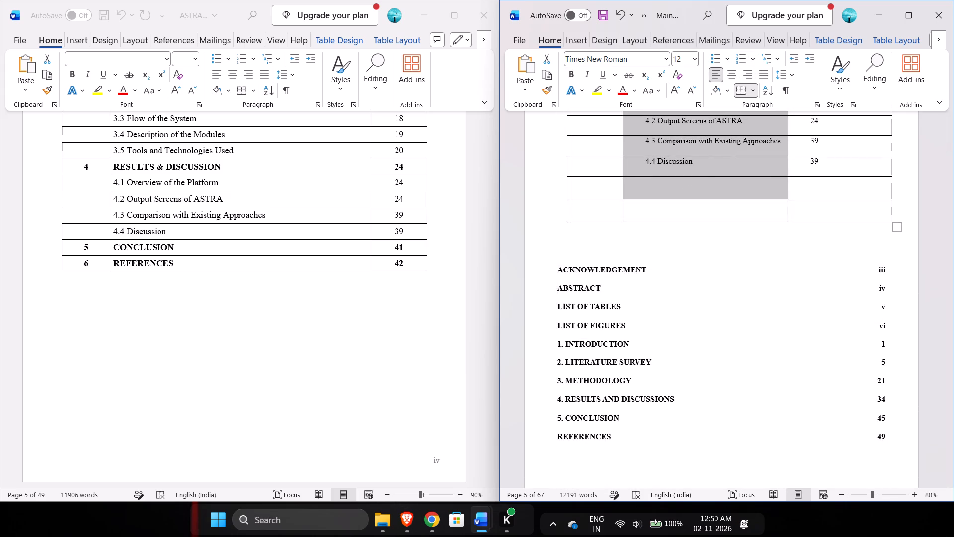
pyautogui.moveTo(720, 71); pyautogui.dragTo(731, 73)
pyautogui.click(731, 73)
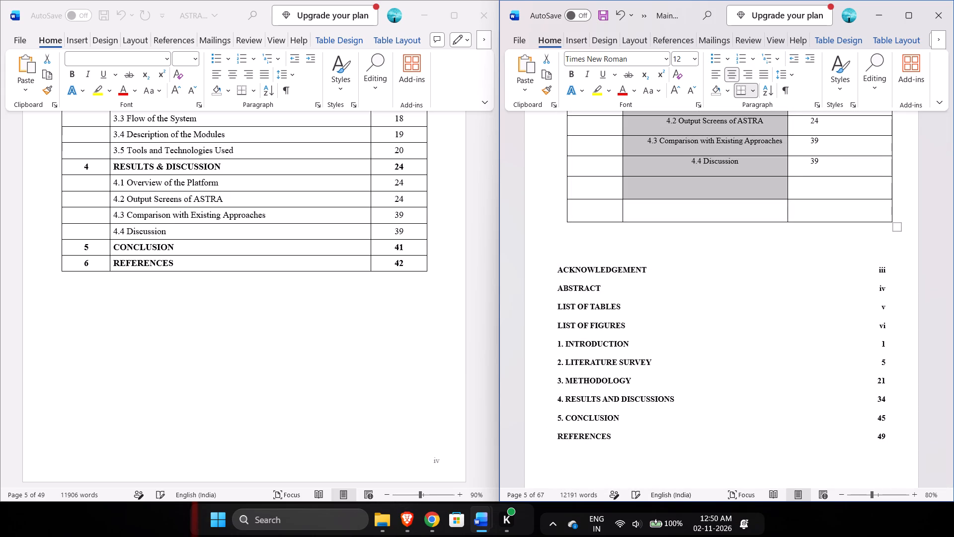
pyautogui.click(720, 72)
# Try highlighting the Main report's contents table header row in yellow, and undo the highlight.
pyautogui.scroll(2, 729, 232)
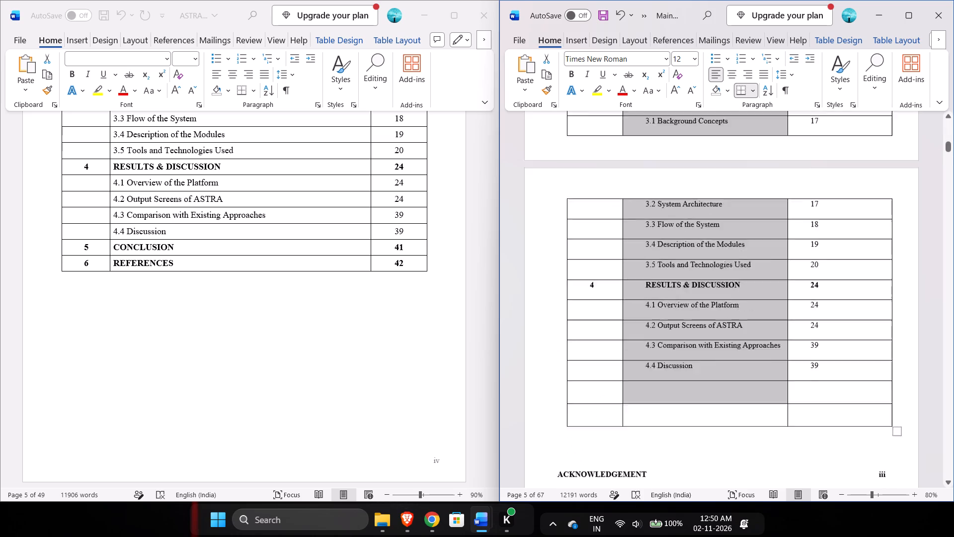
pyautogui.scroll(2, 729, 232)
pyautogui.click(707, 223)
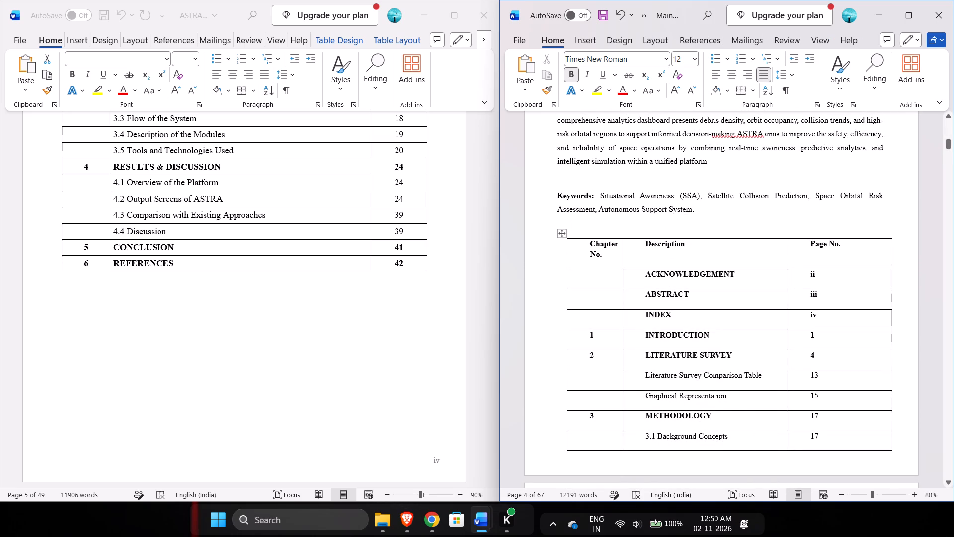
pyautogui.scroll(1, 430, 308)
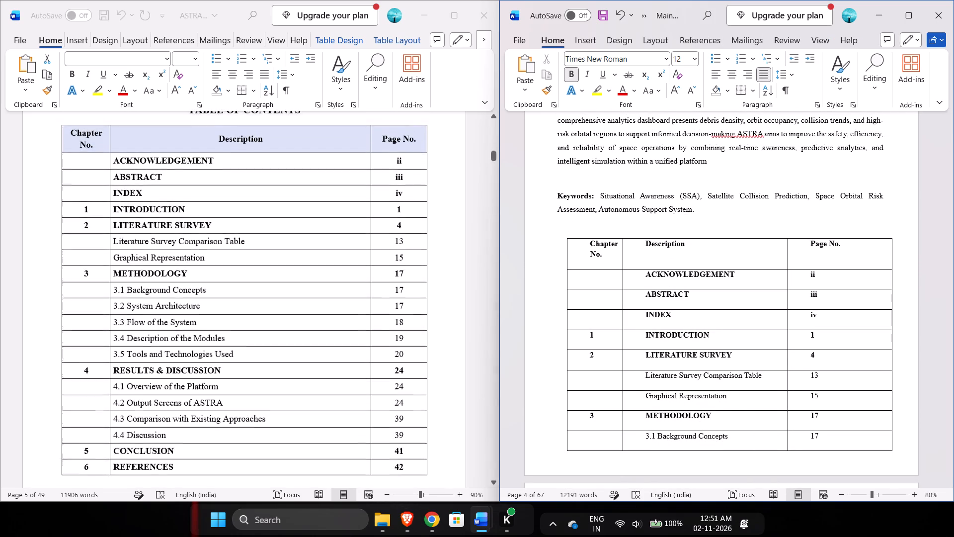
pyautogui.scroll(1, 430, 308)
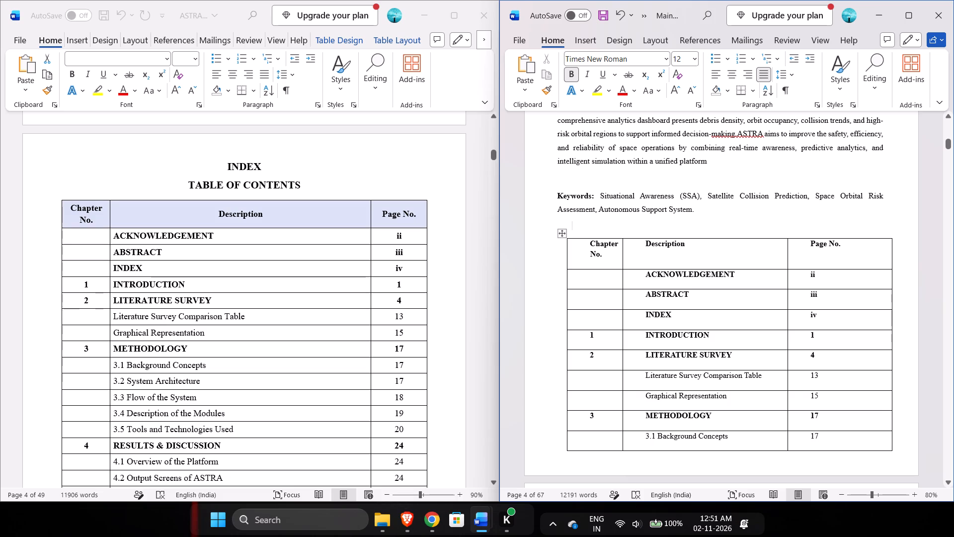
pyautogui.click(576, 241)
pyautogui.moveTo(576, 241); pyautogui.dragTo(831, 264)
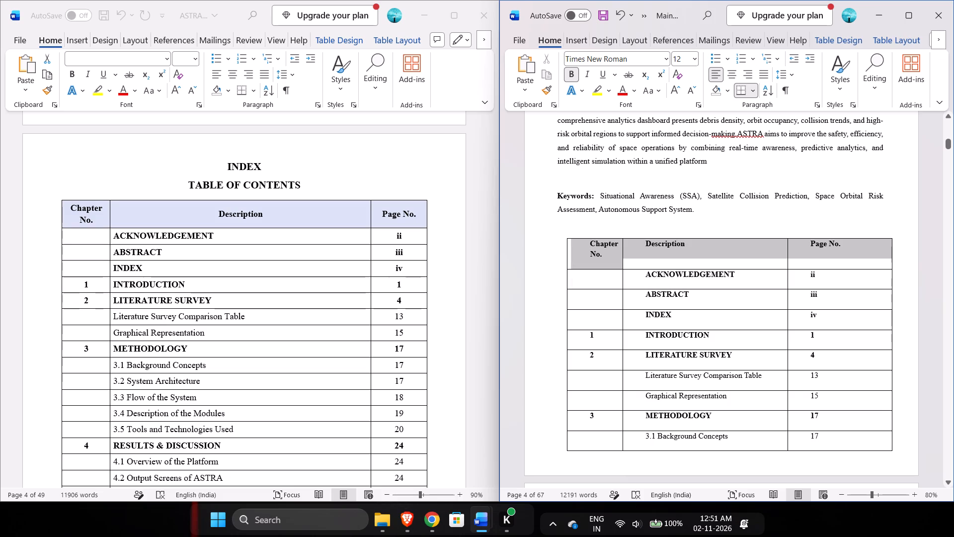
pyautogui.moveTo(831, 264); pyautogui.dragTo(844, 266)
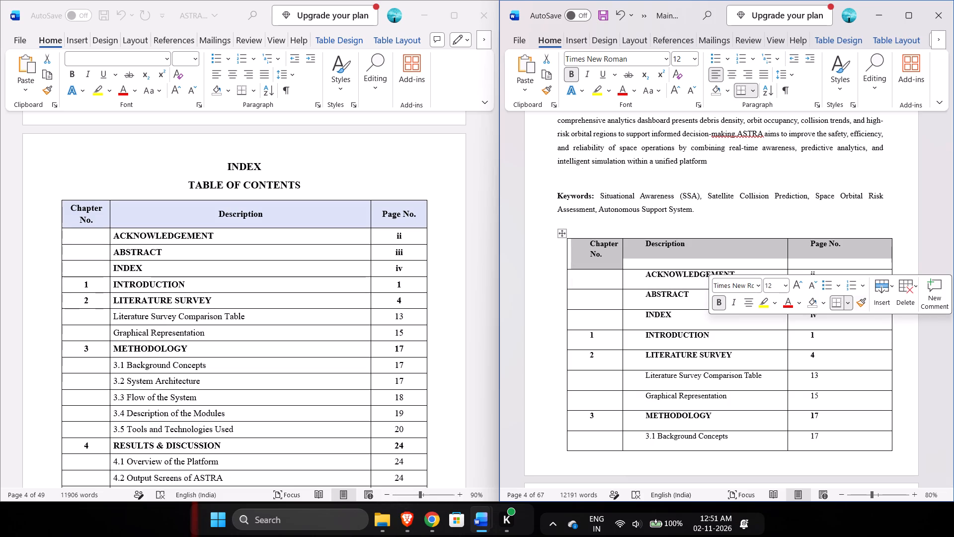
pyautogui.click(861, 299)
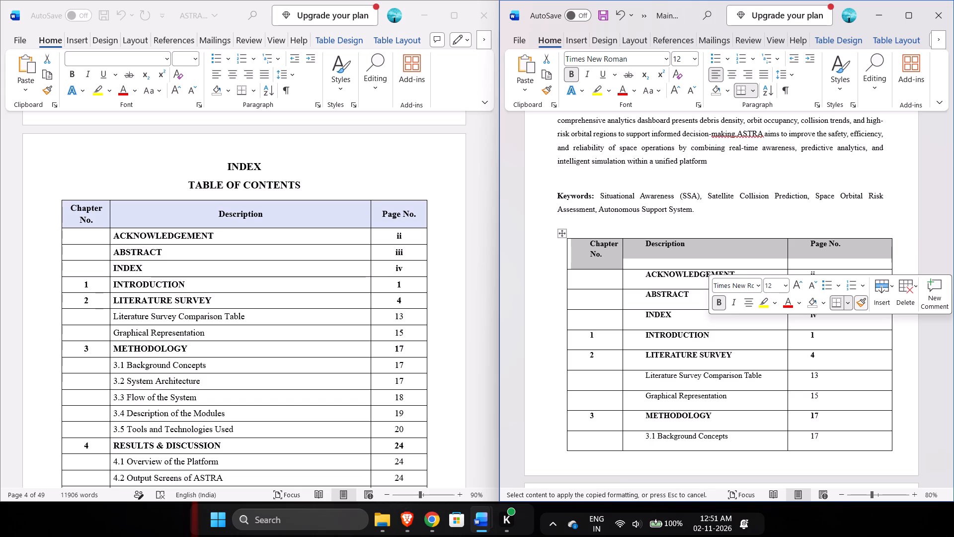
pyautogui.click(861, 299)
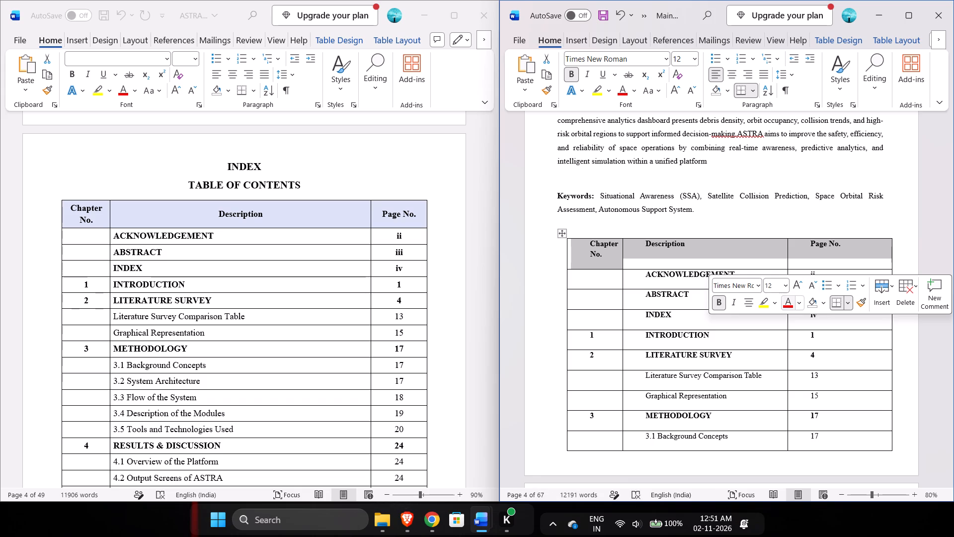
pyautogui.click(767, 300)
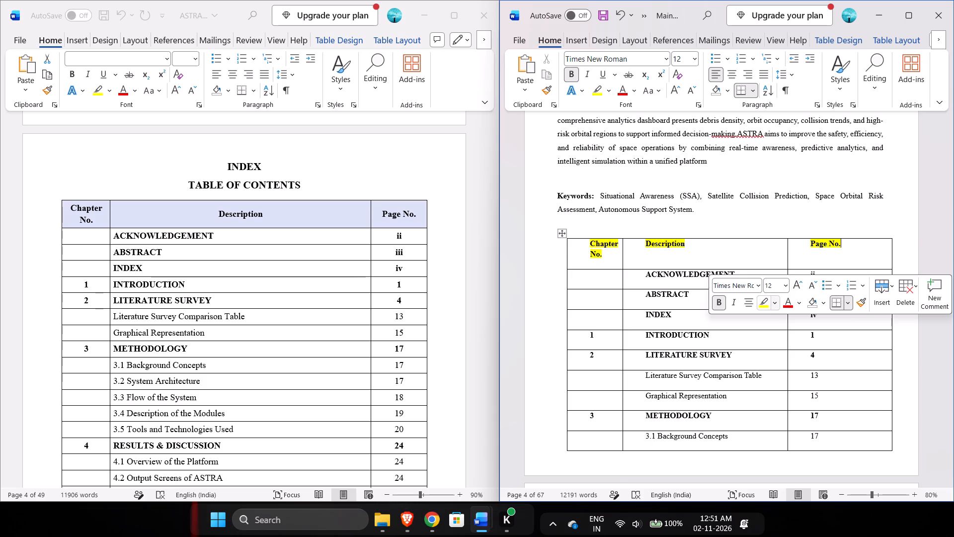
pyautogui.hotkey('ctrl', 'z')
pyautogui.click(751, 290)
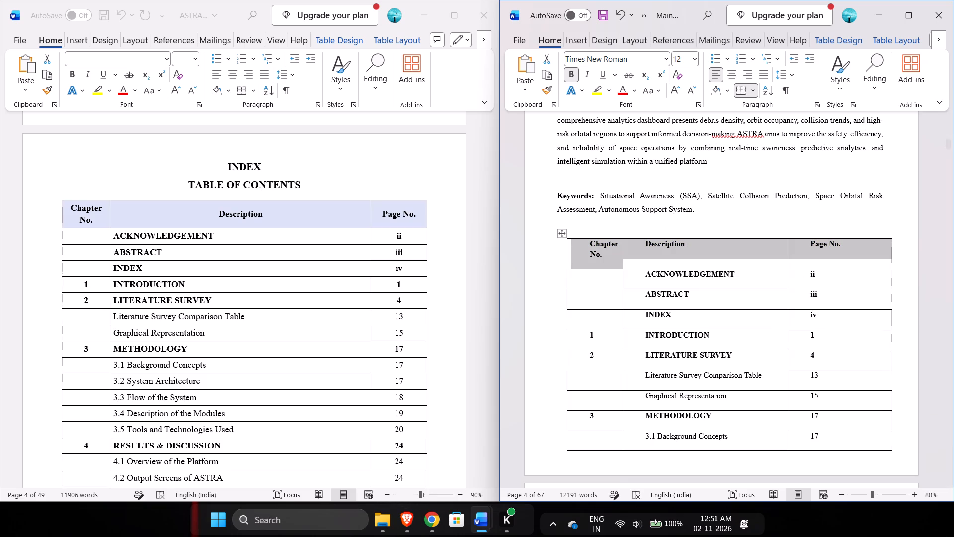
# Compare the formatting of ASTRA's Description header and ACKNOWLEDGEMENT entry with the Main report's contents table header.
pyautogui.doubleClick(252, 214)
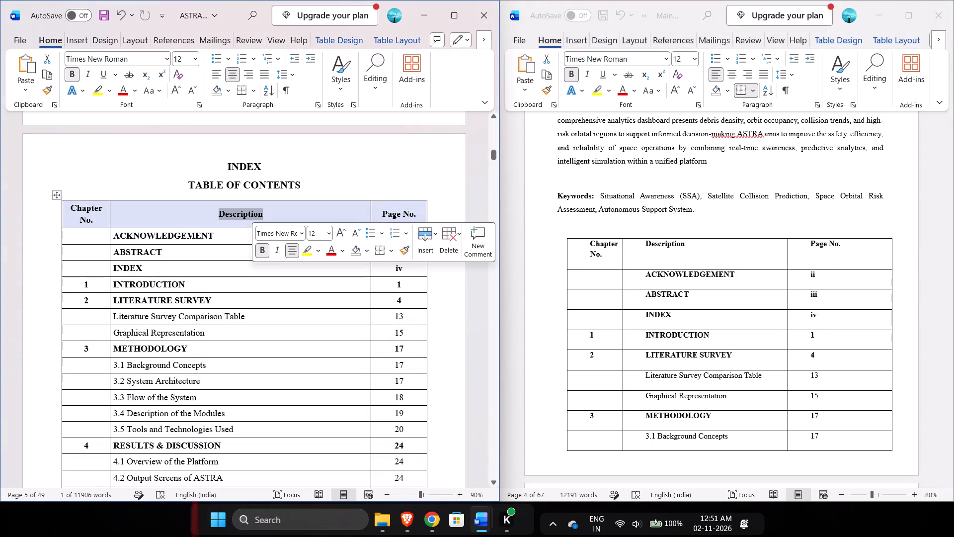
pyautogui.doubleClick(199, 239)
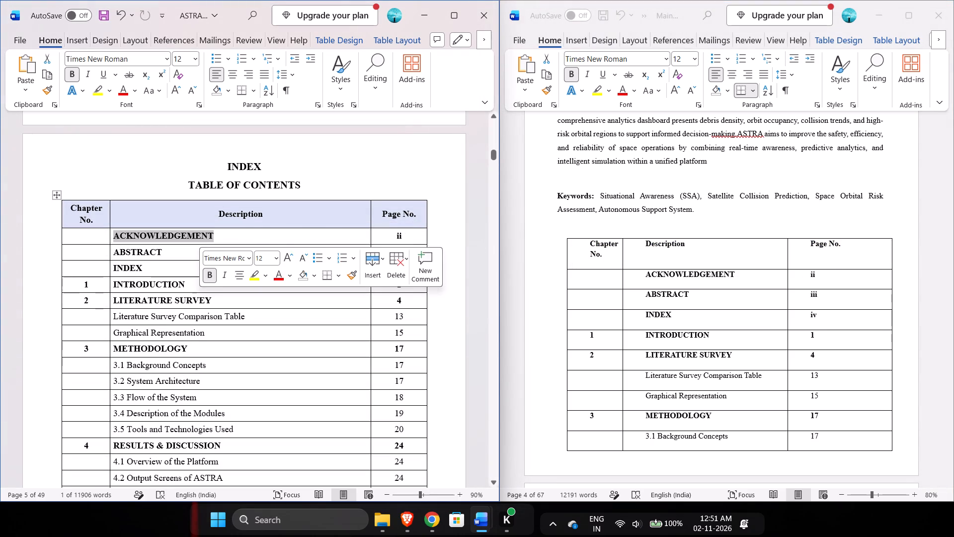
pyautogui.doubleClick(653, 243)
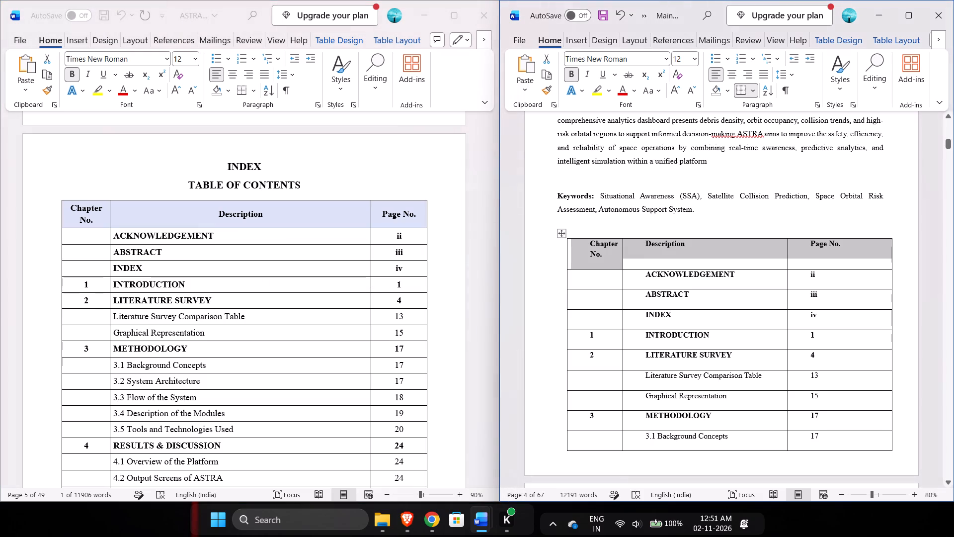
pyautogui.click(653, 243)
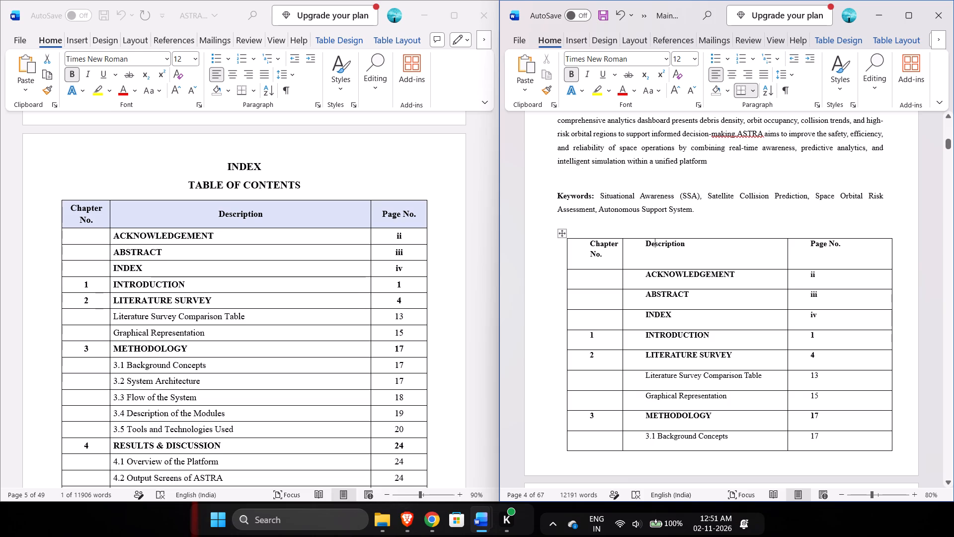
# Remove the indent from the Main report's Chapter No. header and keep the header text on one line.
pyautogui.moveTo(659, 270); pyautogui.dragTo(657, 258)
pyautogui.click(629, 258)
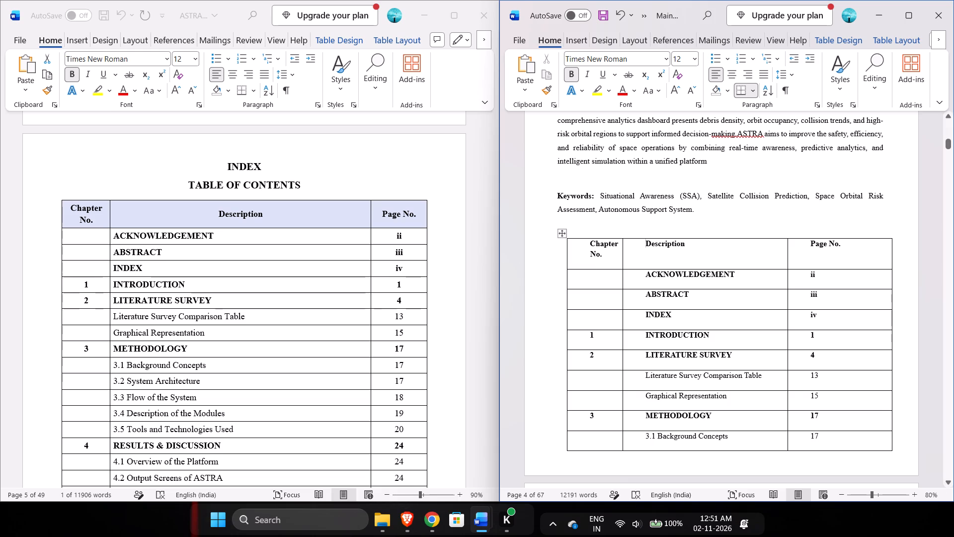
pyautogui.click(592, 246)
pyautogui.press('BackSpace')
pyautogui.press('BackSpace')
pyautogui.press('Down')
pyautogui.press('Return')
pyautogui.press('BackSpace')
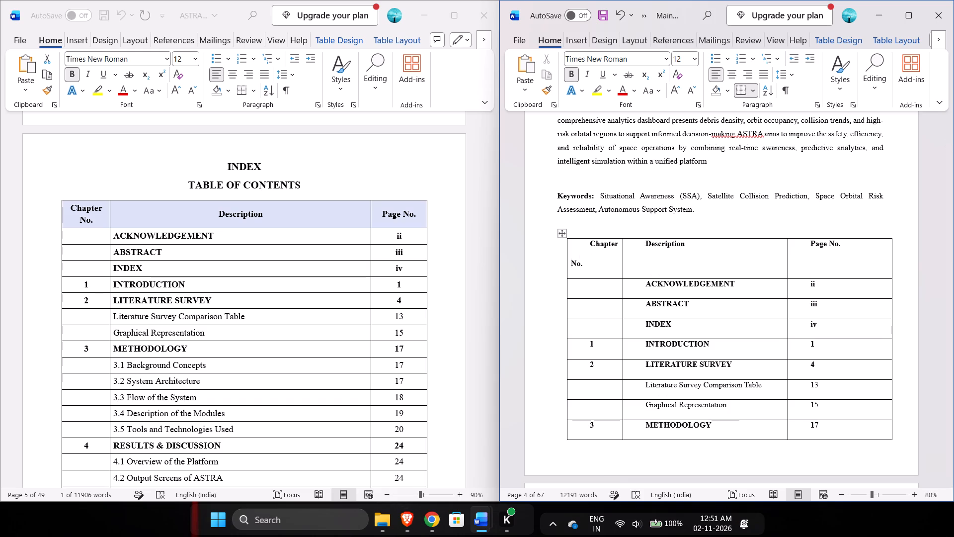
pyautogui.press('Up')
pyautogui.press('BackSpace')
pyautogui.press('Down')
pyautogui.press('BackSpace')
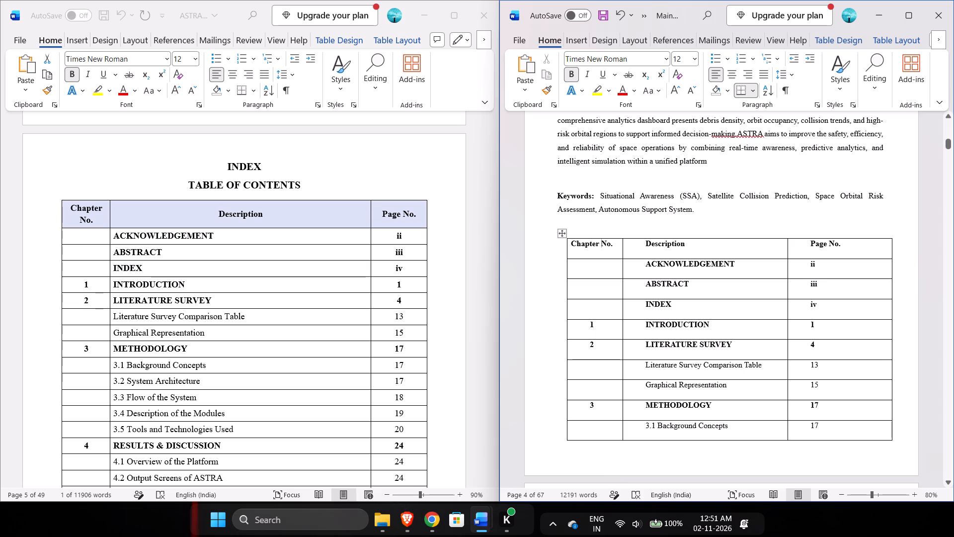
# Remove the left indent from the Description entries ACKNOWLEDGEMENT through Graphical Representation in the Main report's contents table.
pyautogui.click(625, 280)
pyautogui.click(645, 265)
pyautogui.press(']')
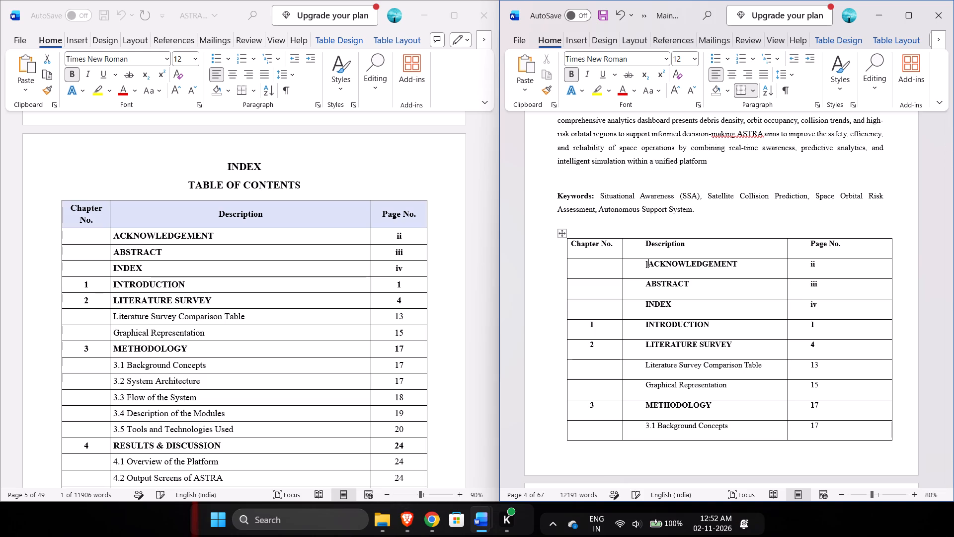
pyautogui.press('BackSpace')
pyautogui.press('BackSpace')
pyautogui.press('Down')
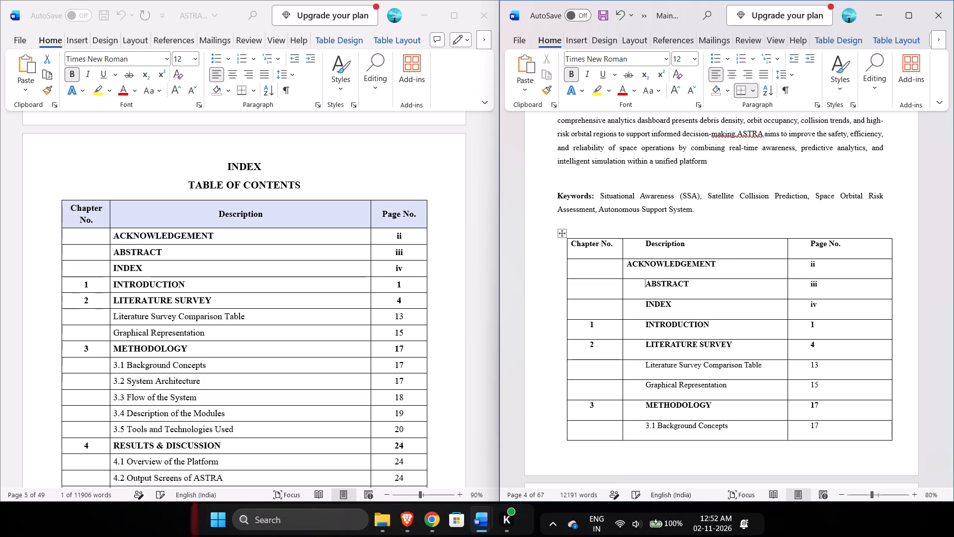
pyautogui.press('BackSpace')
pyautogui.press('Down')
pyautogui.press('BackSpace')
pyautogui.press('Down')
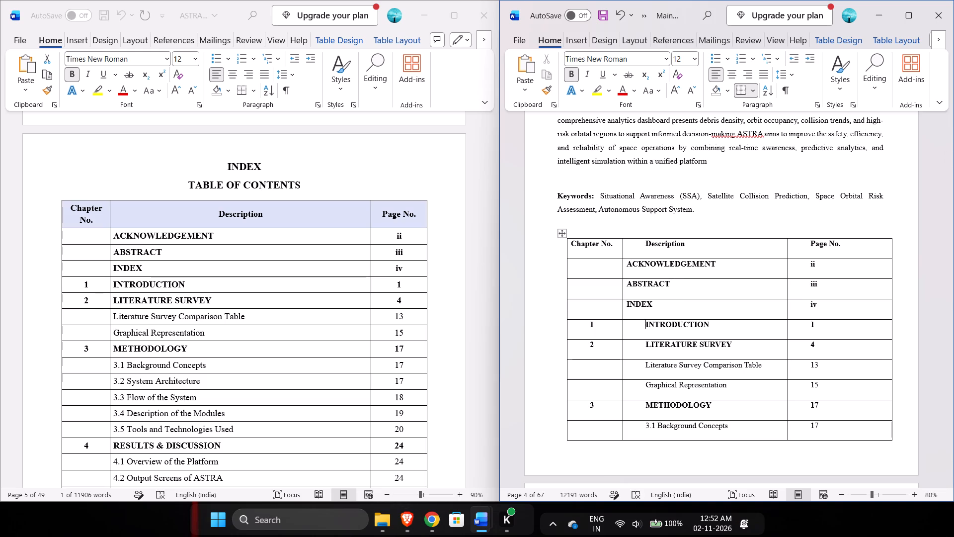
pyautogui.press('BackSpace')
pyautogui.press('Down')
pyautogui.press('BackSpace')
pyautogui.press('Down')
pyautogui.press('BackSpace')
pyautogui.press('Down')
pyautogui.press('BackSpace')
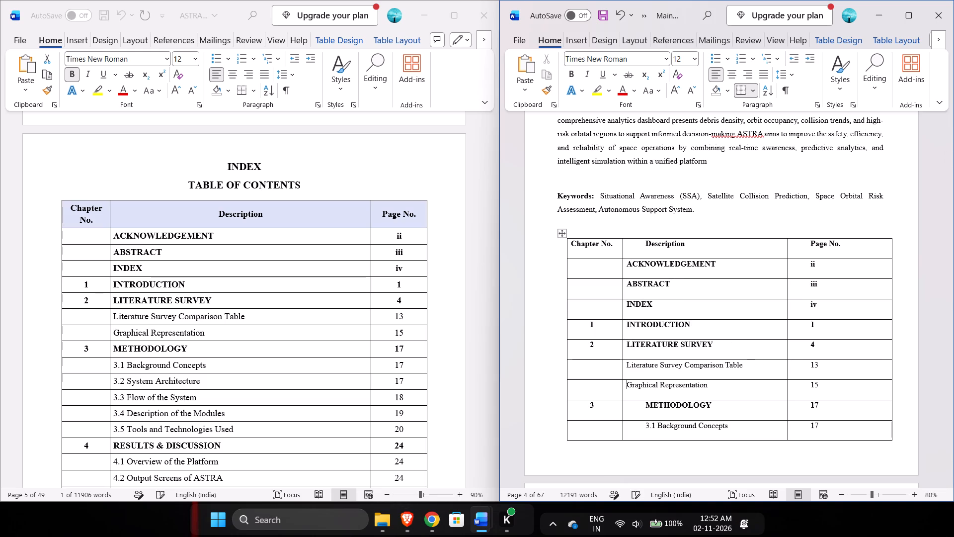
# Remove the left indent from the Description entries METHODOLOGY through 3.5 Tools and Technologies Used.
pyautogui.press('Down')
pyautogui.press('BackSpace')
pyautogui.press('Down')
pyautogui.press('BackSpace')
pyautogui.press('Down')
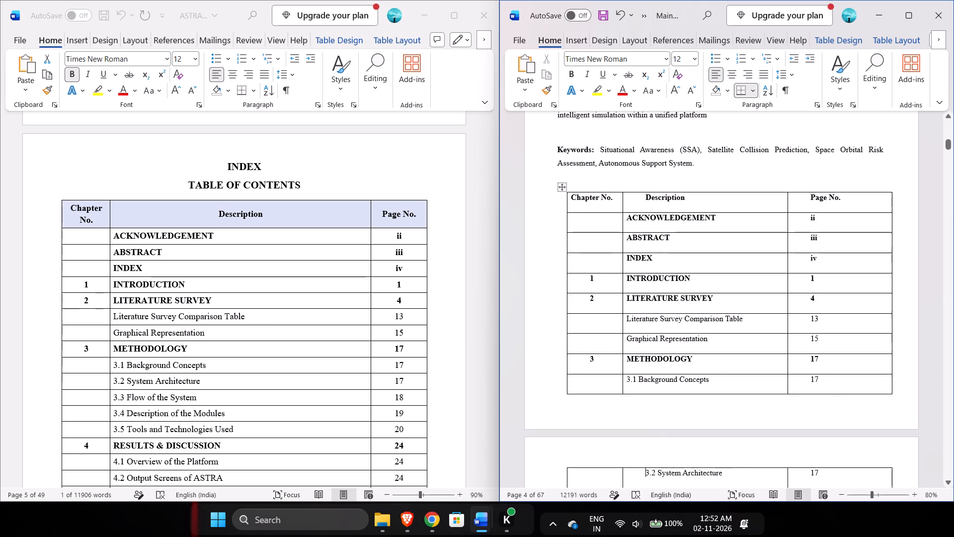
pyautogui.press('BackSpace')
pyautogui.press('Down')
pyautogui.press('BackSpace')
pyautogui.press('Down')
pyautogui.press('BackSpace')
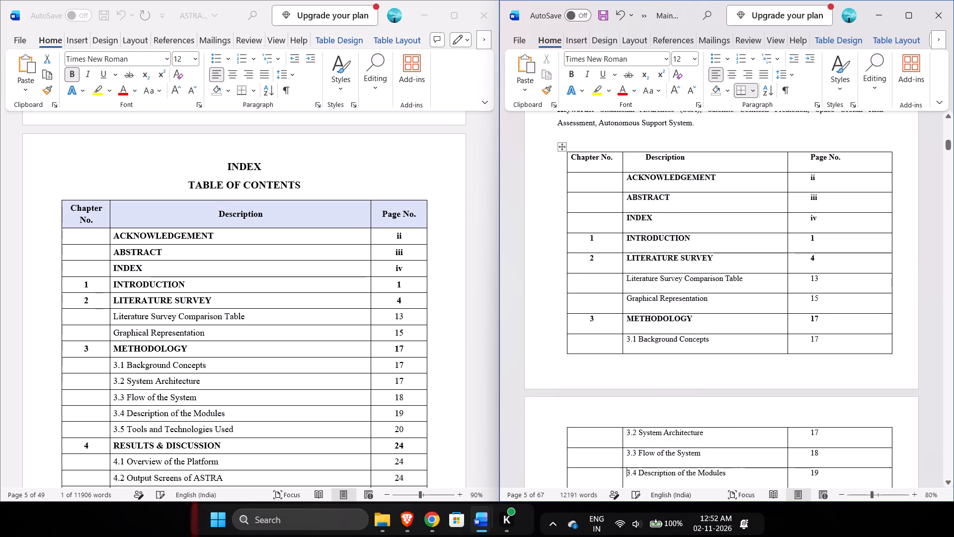
pyautogui.press('Down')
pyautogui.press('BackSpace')
# Remove the left indent from the Description entries RESULTS & DISCUSSION through 4.4 Discussion.
pyautogui.press('Down')
pyautogui.press('BackSpace')
pyautogui.press('Down')
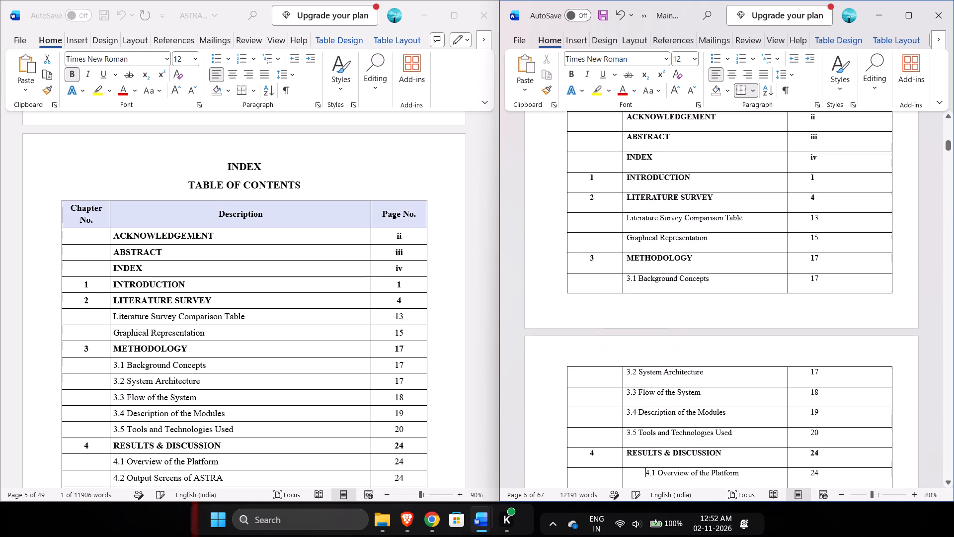
pyautogui.press('BackSpace')
pyautogui.press('Down')
pyautogui.press('BackSpace')
pyautogui.press('Down')
pyautogui.press('BackSpace')
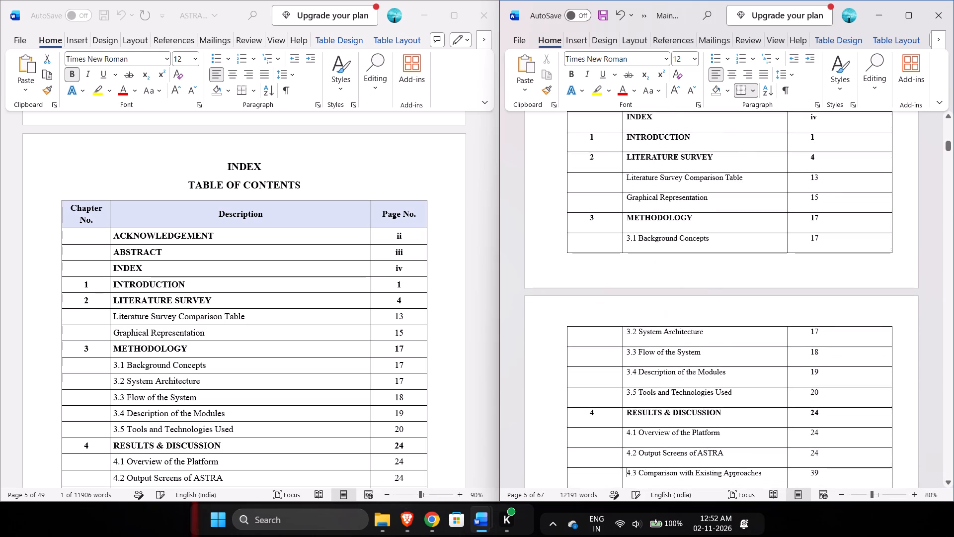
pyautogui.press('Down')
pyautogui.press('BackSpace')
pyautogui.press('Down')
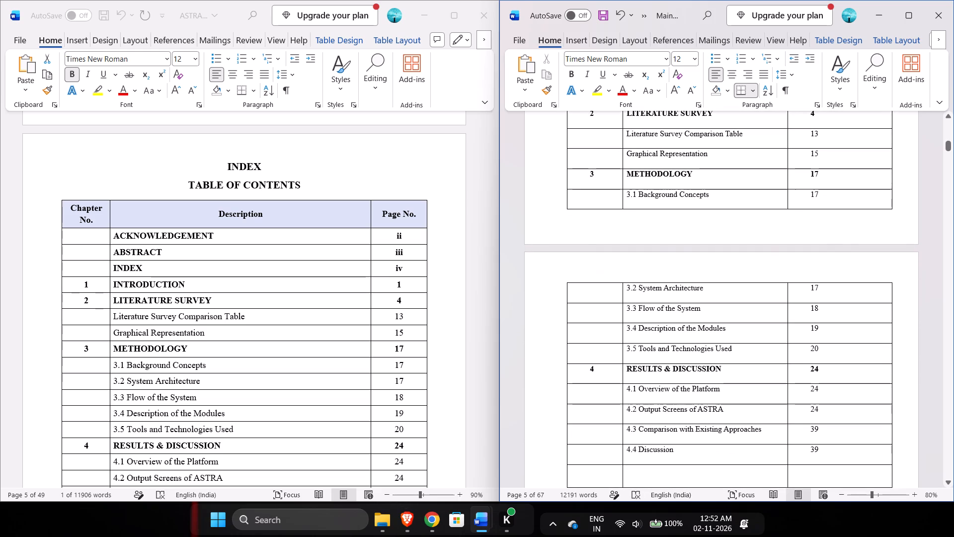
# Compare the Acknowledgement and Abstract pages and the placement of the contents table in ASTRA and the Main report.
pyautogui.scroll(5, 645, 265)
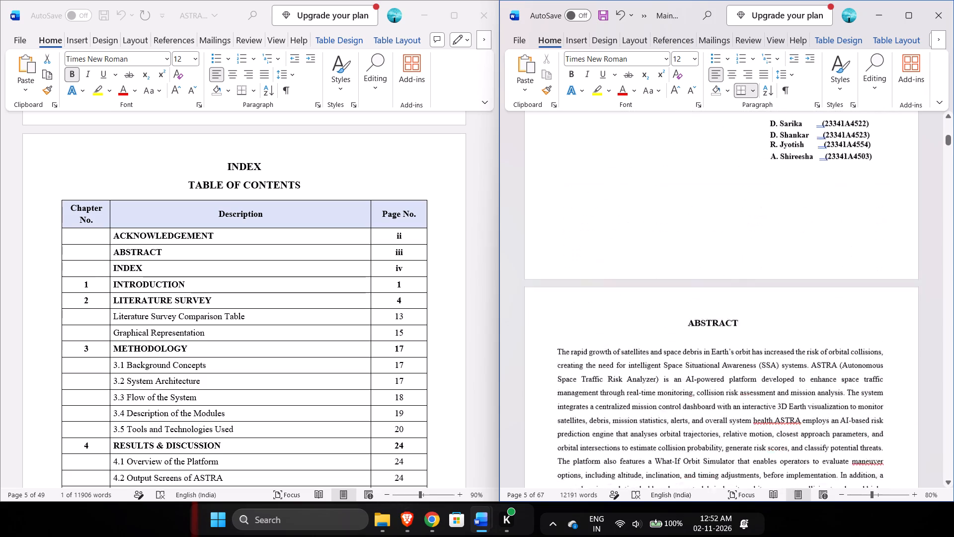
pyautogui.scroll(4, 645, 265)
pyautogui.scroll(-4, 645, 265)
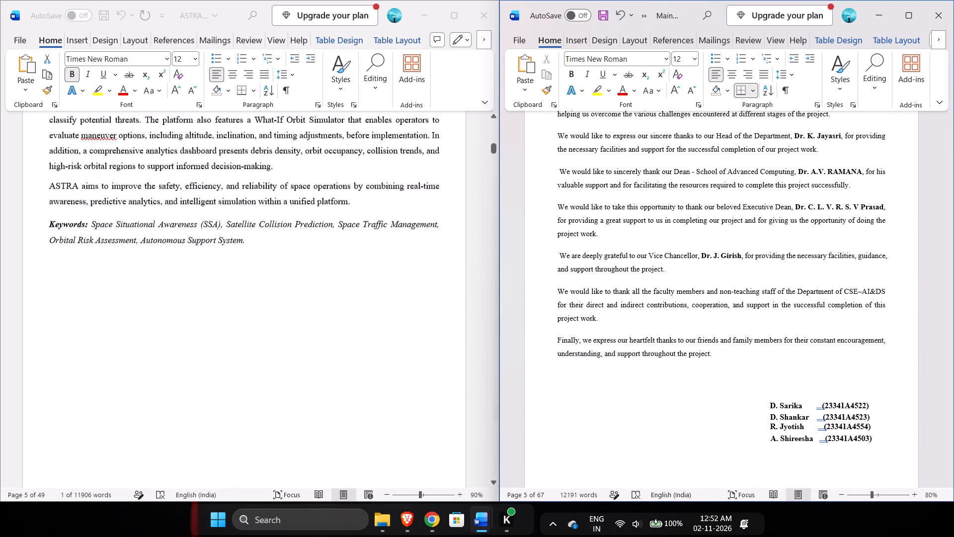
pyautogui.scroll(-3, 266, 228)
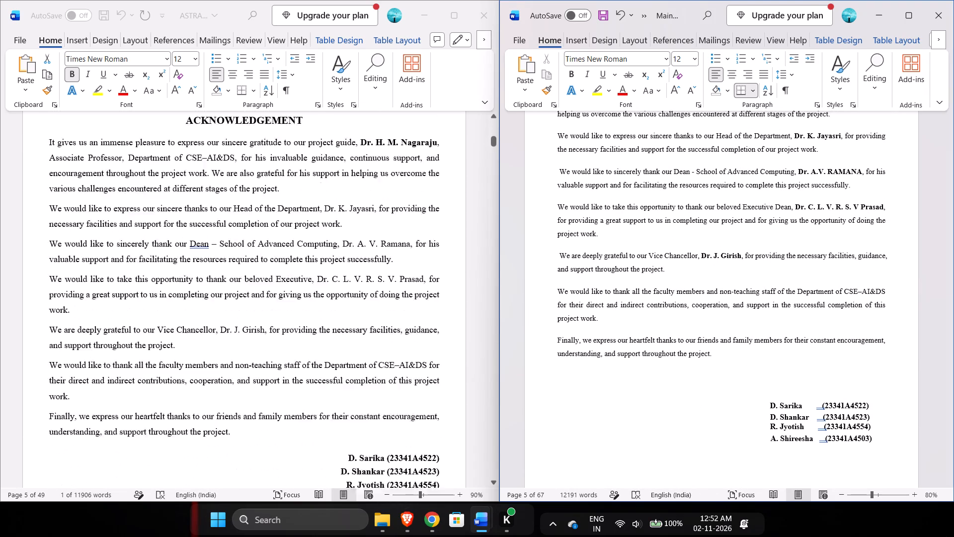
pyautogui.scroll(-1, 266, 228)
pyautogui.scroll(-2, 497, 324)
pyautogui.scroll(-1, 661, 417)
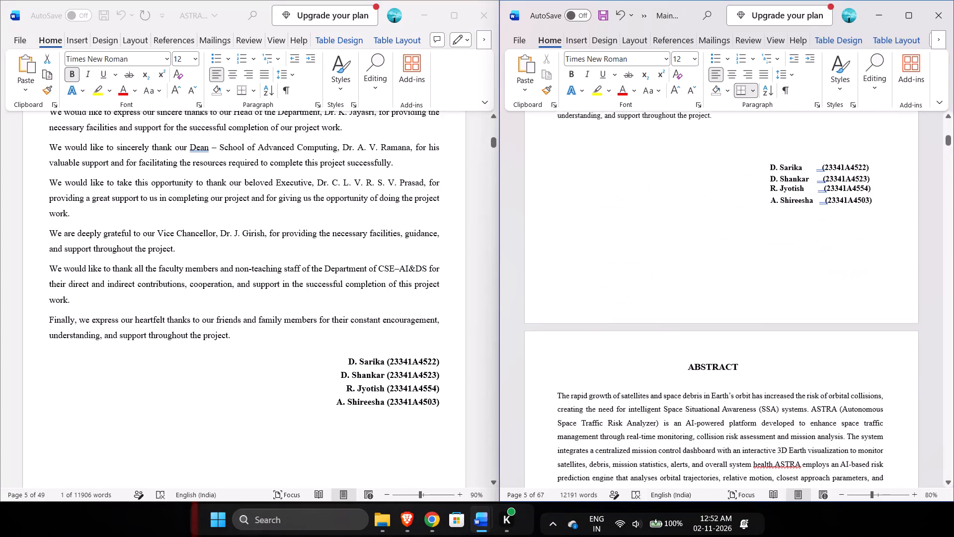
pyautogui.scroll(-1, 661, 417)
pyautogui.scroll(-1, 426, 401)
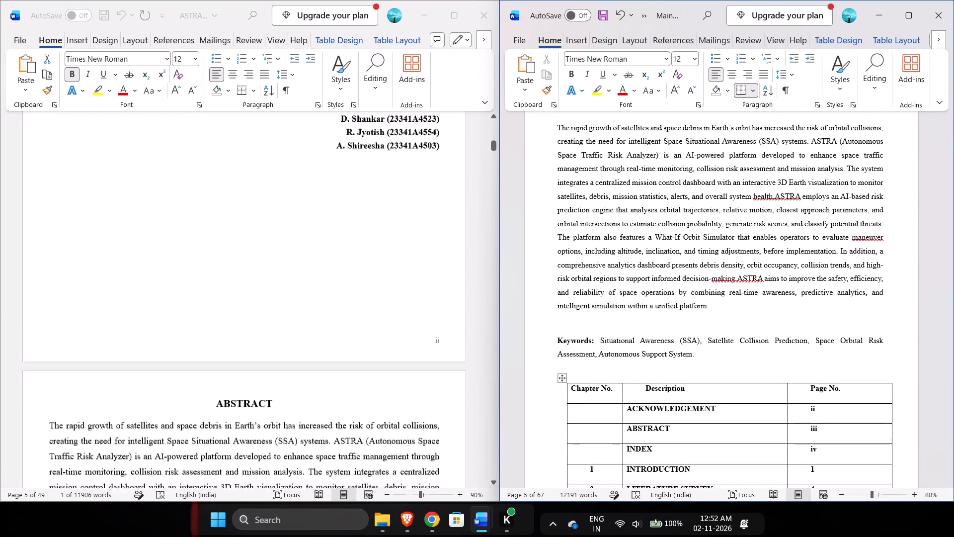
pyautogui.scroll(-3, 426, 401)
pyautogui.scroll(1, 426, 401)
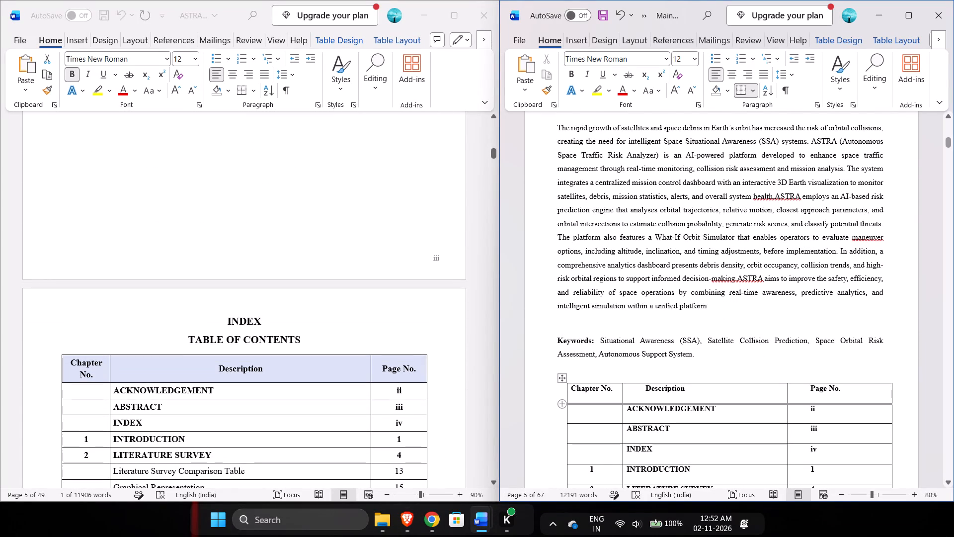
# Insert blank lines after the Keywords paragraph in the Main report so the whole contents table starts on a new page.
pyautogui.click(712, 362)
pyautogui.press('Return')
pyautogui.press('Return')
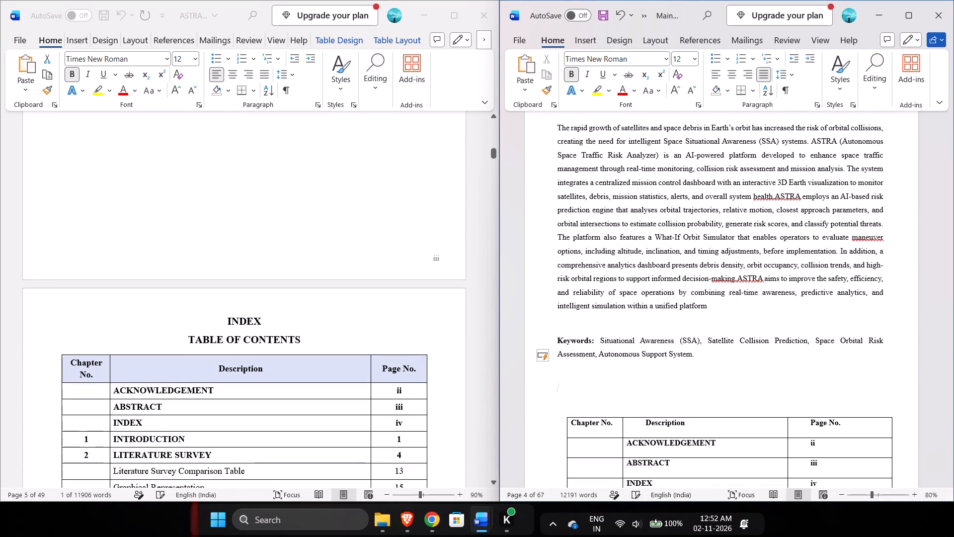
pyautogui.press('Return')
pyautogui.press('Return')
pyautogui.press('Return')
pyautogui.press('Return')
pyautogui.press('Return')
pyautogui.press('Return')
pyautogui.scroll(-1, 712, 362)
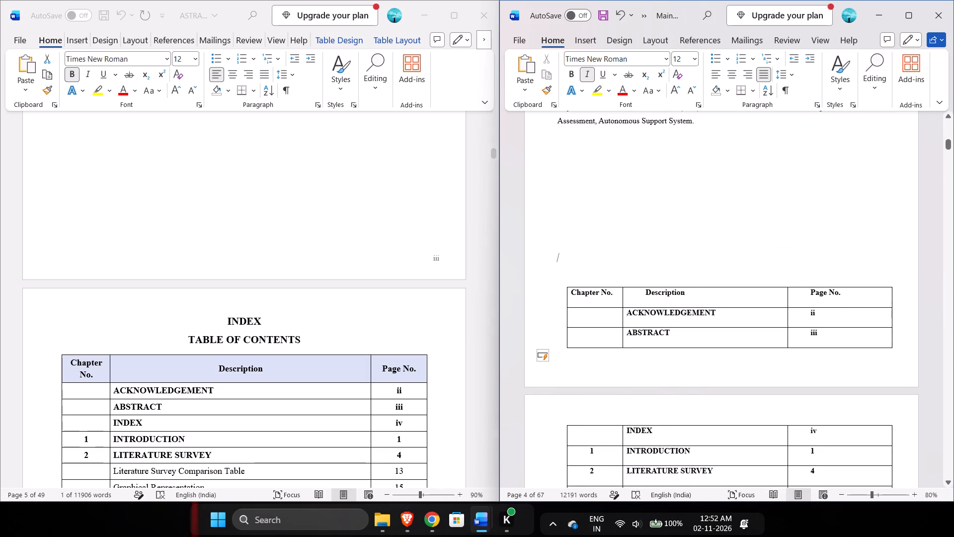
pyautogui.press('Return')
pyautogui.press('Return')
pyautogui.press('Return')
pyautogui.press('Return')
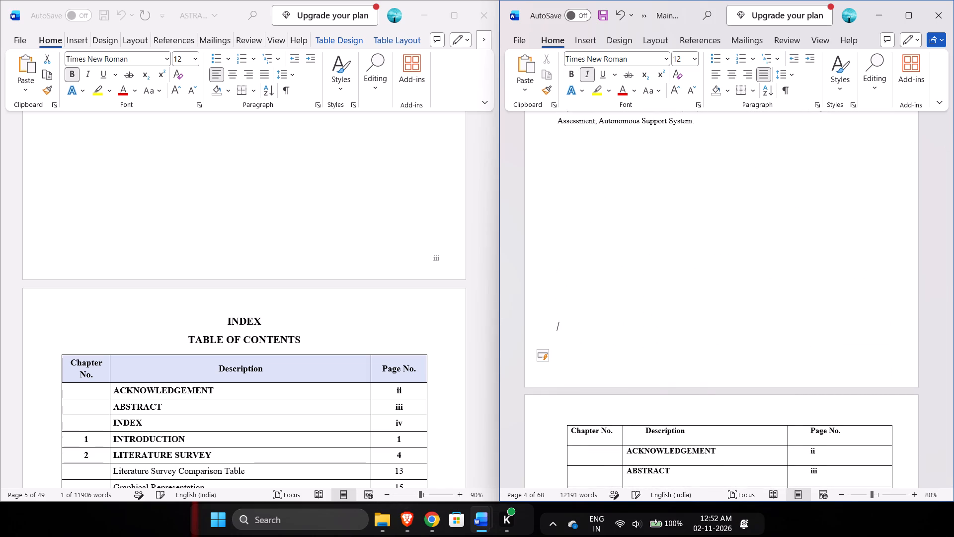
pyautogui.press('Return')
pyautogui.press('Return')
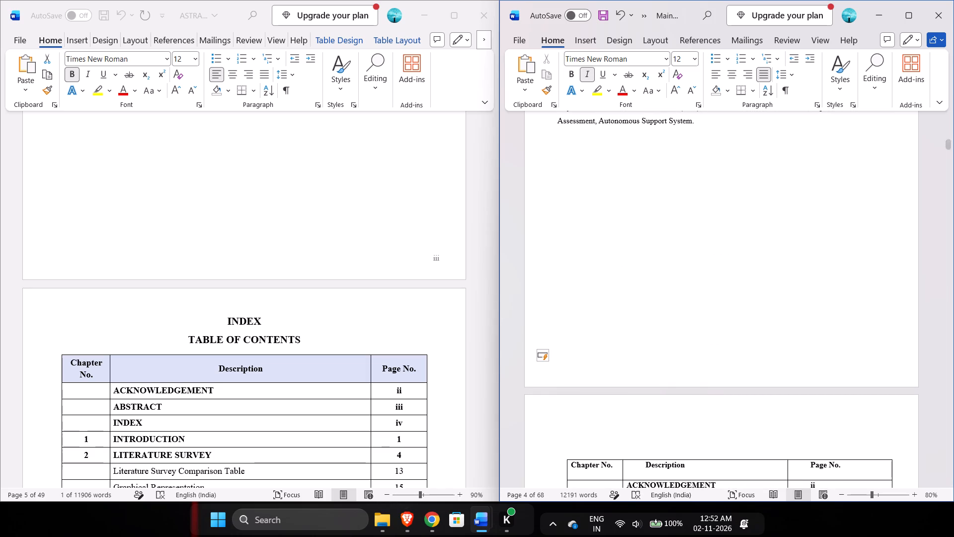
pyautogui.scroll(-4, 636, 386)
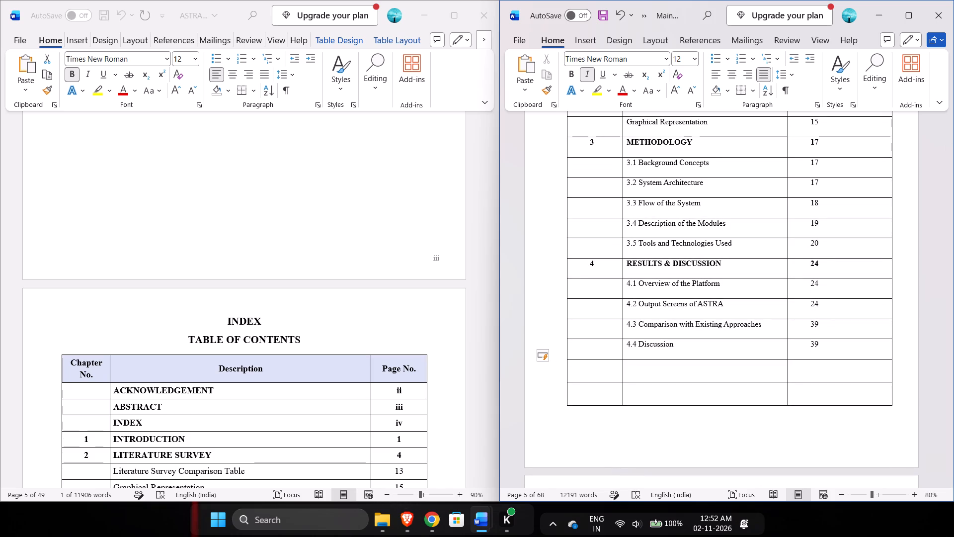
pyautogui.scroll(-1, 434, 381)
pyautogui.scroll(3, 761, 351)
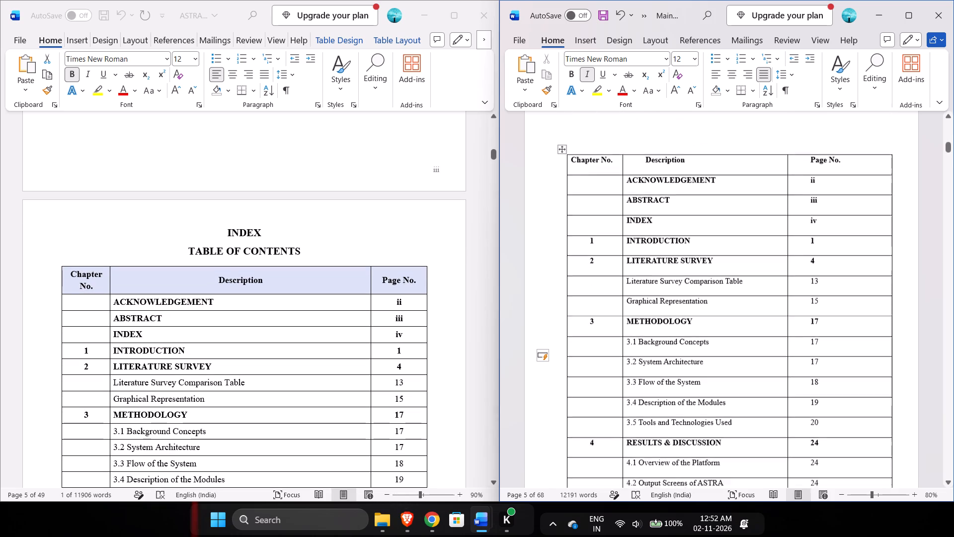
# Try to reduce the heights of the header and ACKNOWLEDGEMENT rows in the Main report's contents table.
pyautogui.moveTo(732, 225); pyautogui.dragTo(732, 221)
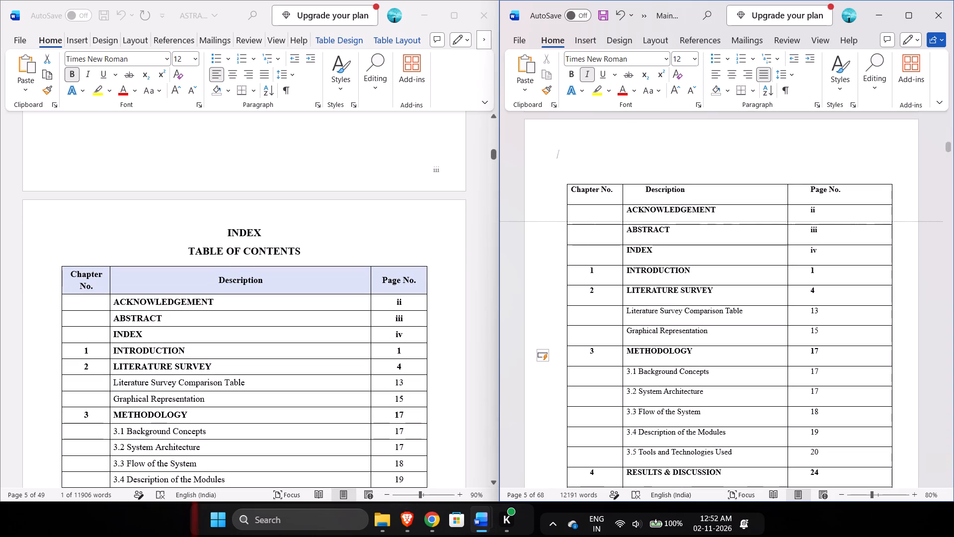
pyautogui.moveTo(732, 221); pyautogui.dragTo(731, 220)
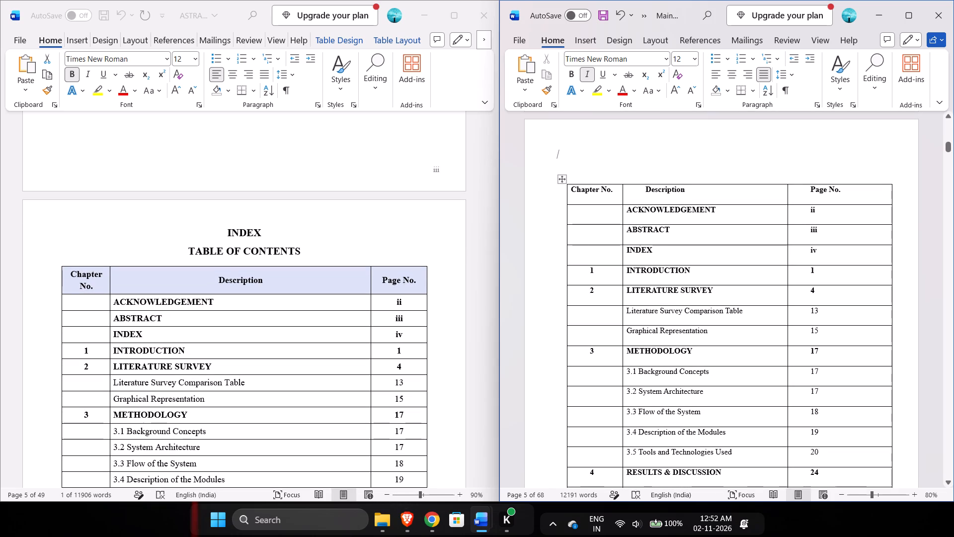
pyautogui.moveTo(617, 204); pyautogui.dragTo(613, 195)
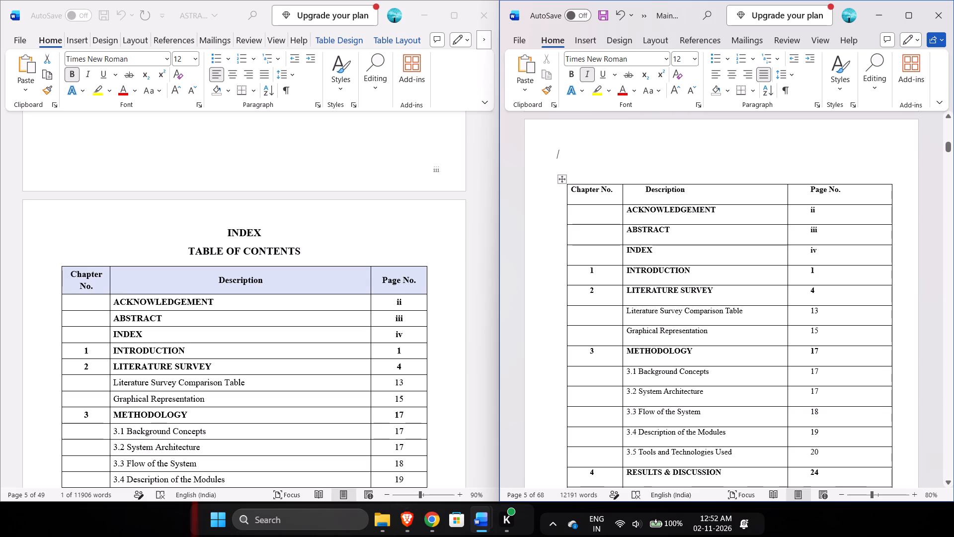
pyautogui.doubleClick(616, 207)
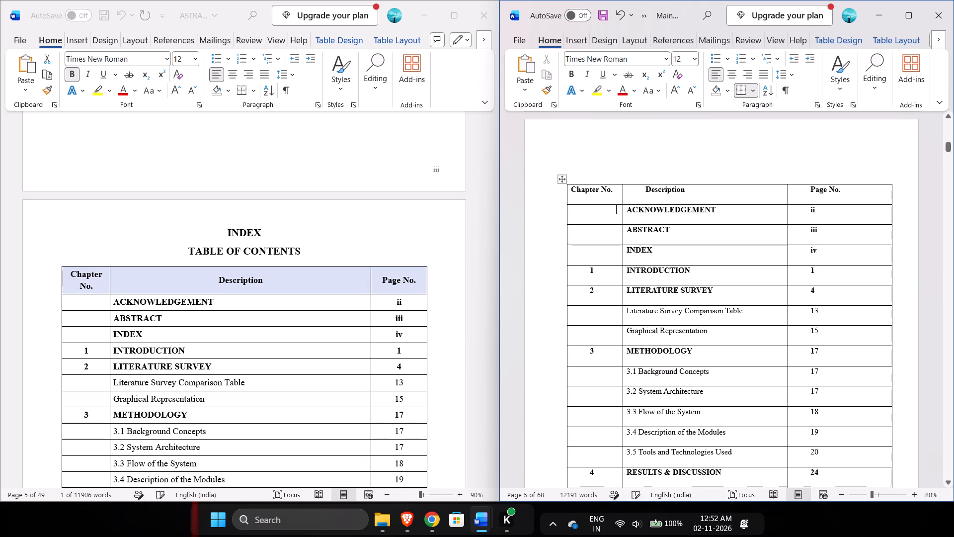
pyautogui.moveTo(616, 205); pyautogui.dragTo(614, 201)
# Remove the left indent from the Chapter No. cells in the ACKNOWLEDGEMENT through Graphical Representation rows of the Main report's contents table.
pyautogui.press('BackSpace')
pyautogui.press('Down')
pyautogui.press('Down')
pyautogui.press('Up')
pyautogui.press('BackSpace')
pyautogui.press('Down')
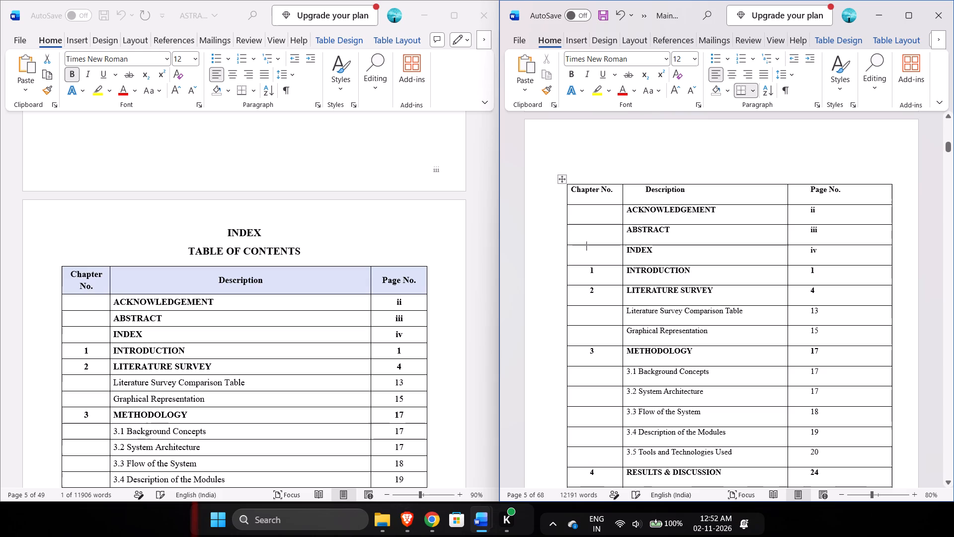
pyautogui.press('BackSpace')
pyautogui.press('Down')
pyautogui.press('BackSpace')
pyautogui.press('Down')
pyautogui.press('BackSpace')
pyautogui.press('Down')
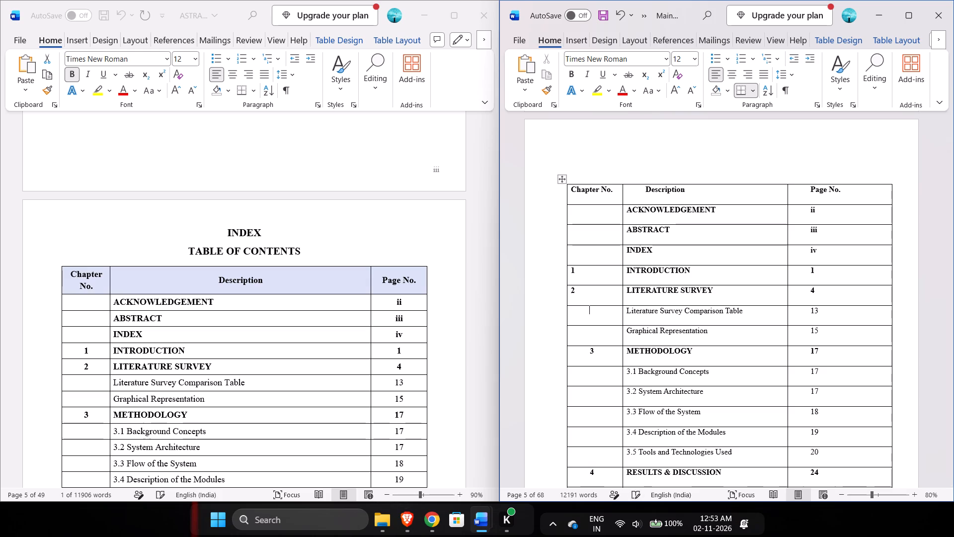
pyautogui.press('BackSpace')
pyautogui.press('Down')
pyautogui.press('BackSpace')
# Remove the left indent from the Chapter No. cells in the METHODOLOGY through 3.5 Tools and Technologies Used rows.
pyautogui.press('Down')
pyautogui.press('BackSpace')
pyautogui.press('Down')
pyautogui.press('BackSpace')
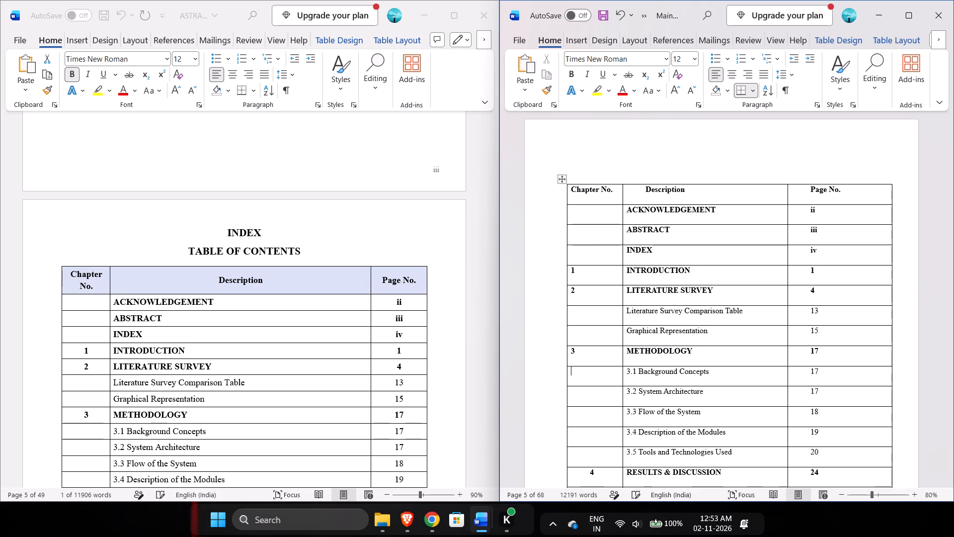
pyautogui.press('Down')
pyautogui.press('BackSpace')
pyautogui.press('Down')
pyautogui.press('BackSpace')
pyautogui.press('Down')
pyautogui.press('BackSpace')
pyautogui.press('Down')
pyautogui.press('BackSpace')
# Remove the left indent from the Chapter No. cells from RESULTS & DISCUSSION down to the last empty row.
pyautogui.press('Down')
pyautogui.press('BackSpace')
pyautogui.press('Down')
pyautogui.press('BackSpace')
pyautogui.press('Down')
pyautogui.press('BackSpace')
pyautogui.press('Down')
pyautogui.press('BackSpace')
pyautogui.press('Down')
pyautogui.press('BackSpace')
pyautogui.press('Down')
pyautogui.press('BackSpace')
pyautogui.press('Down')
pyautogui.press('BackSpace')
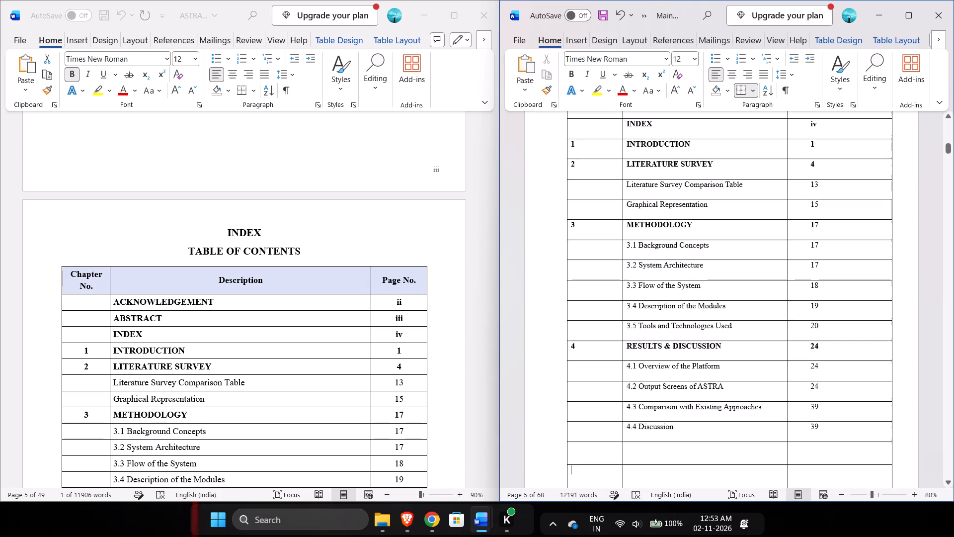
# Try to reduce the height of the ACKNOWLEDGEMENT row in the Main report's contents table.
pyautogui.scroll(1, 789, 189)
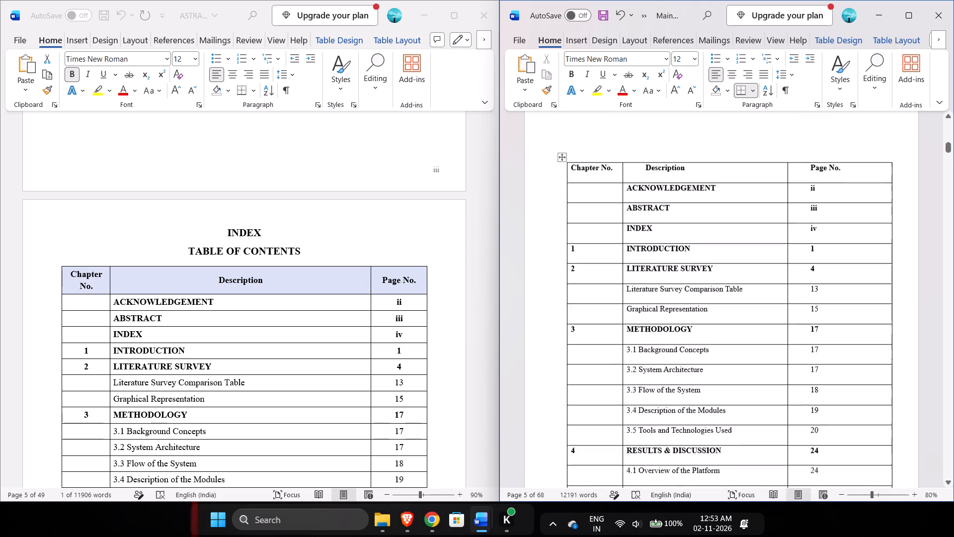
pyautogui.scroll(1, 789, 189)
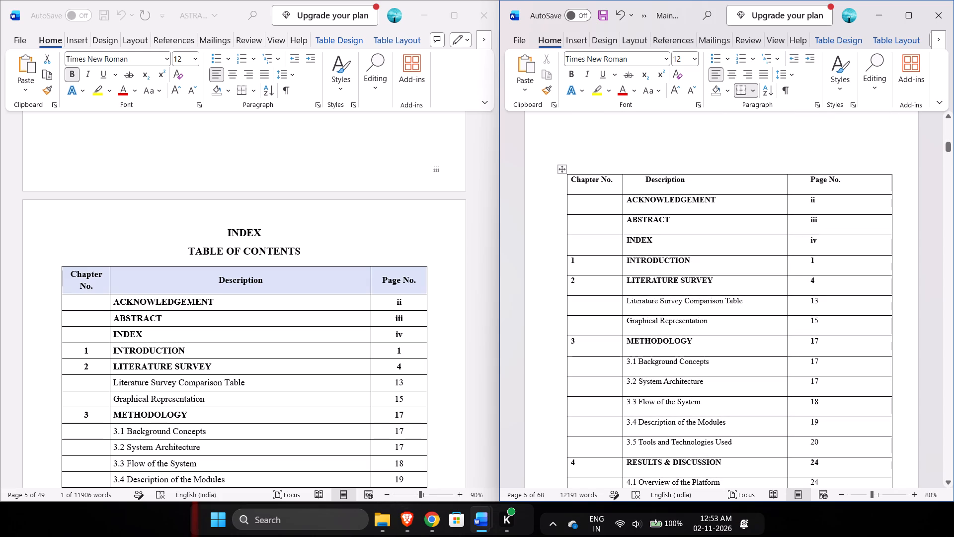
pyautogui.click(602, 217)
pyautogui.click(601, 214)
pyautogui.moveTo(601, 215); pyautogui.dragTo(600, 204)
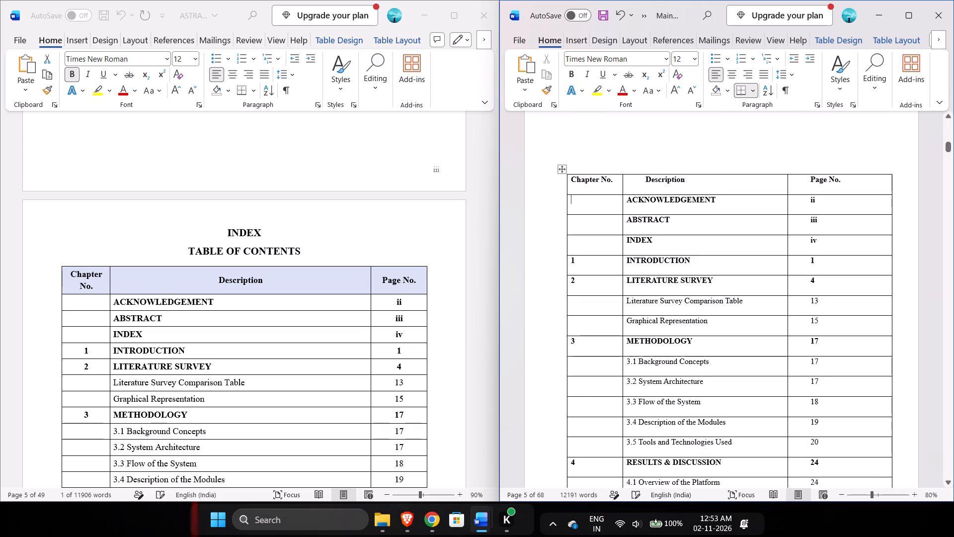
# Remove the left indent from the Page No. and Description column headings in the Main report's contents table.
pyautogui.click(810, 200)
pyautogui.press('Up')
pyautogui.press('BackSpace')
pyautogui.press('Left')
pyautogui.press('Left')
pyautogui.press('Left')
pyautogui.press('Left')
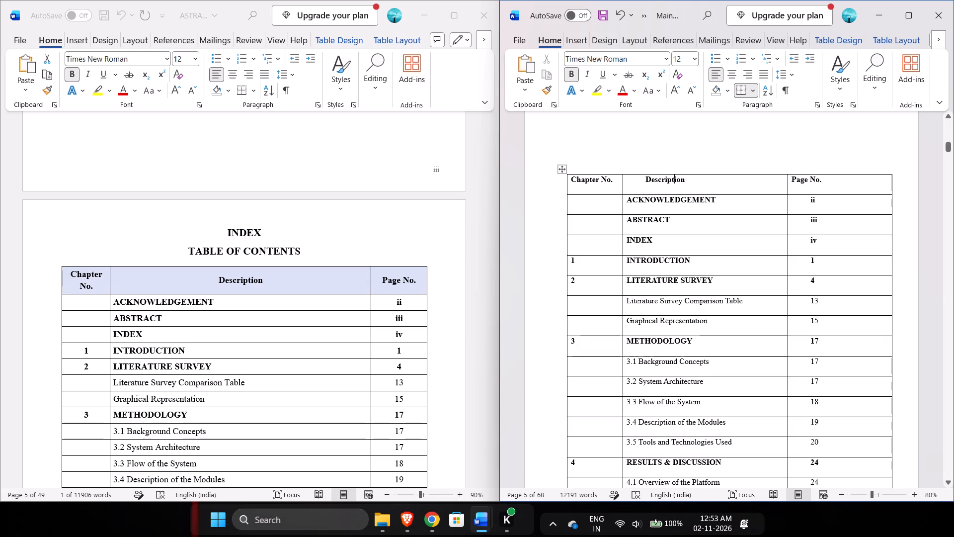
pyautogui.press('Left')
pyautogui.press('Left')
pyautogui.press('Left')
pyautogui.press('Left')
pyautogui.press('Left')
pyautogui.press('Left')
pyautogui.press('Left')
pyautogui.press('Left')
pyautogui.press('BackSpace')
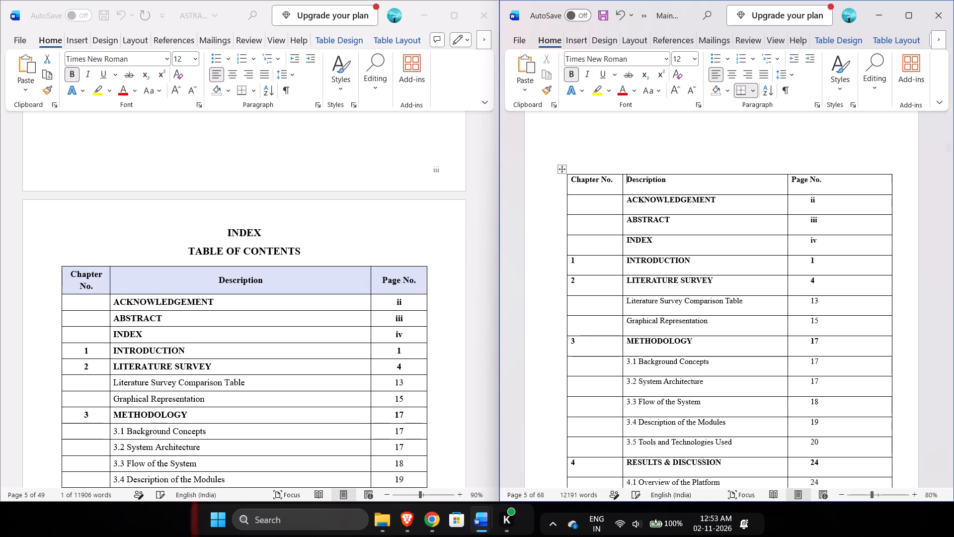
# Remove the left indent from the Page No. entries in the ACKNOWLEDGEMENT through Graphical Representation rows.
pyautogui.press('Down')
pyautogui.press('Right')
pyautogui.hotkey('ctrl', 'Right')
pyautogui.hotkey('ctrl', 'Right')
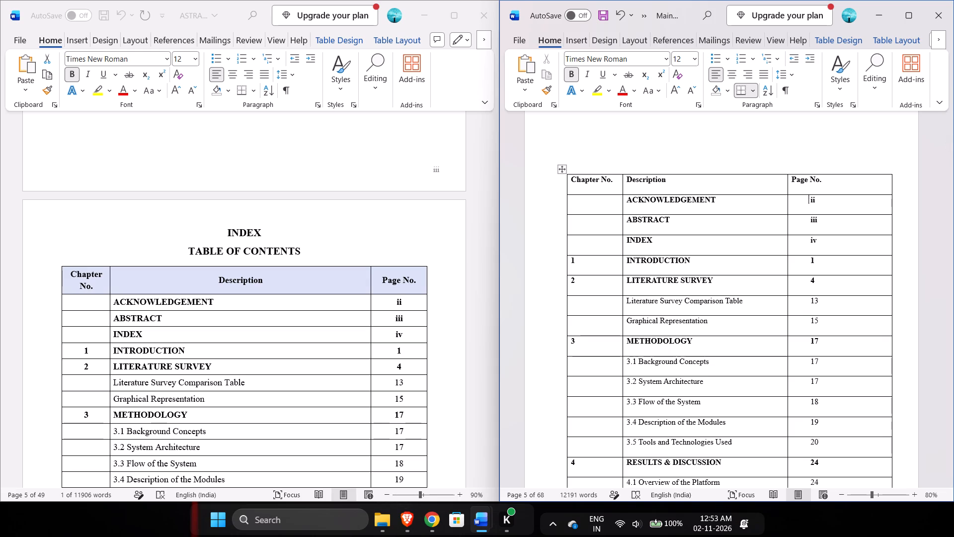
pyautogui.click(810, 200)
pyautogui.press('BackSpace')
pyautogui.press('Down')
pyautogui.press('BackSpace')
pyautogui.press('Down')
pyautogui.press('BackSpace')
pyautogui.press('Down')
pyautogui.press('BackSpace')
pyautogui.press('Down')
pyautogui.press('BackSpace')
pyautogui.press('Down')
pyautogui.press('BackSpace')
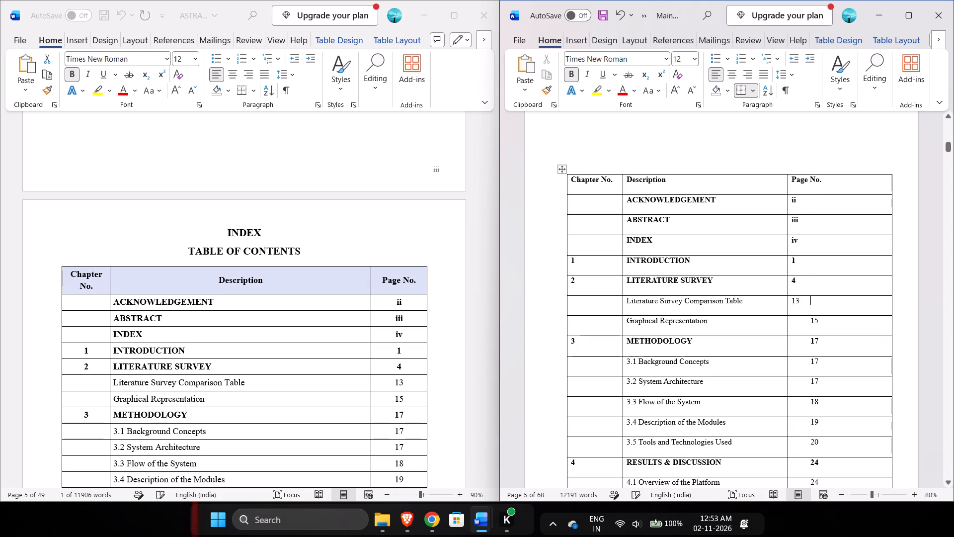
pyautogui.press('Down')
pyautogui.press('BackSpace')
# Remove the left indent from the Page No. entries in the METHODOLOGY through 3.5 Tools and Technologies Used rows.
pyautogui.press('Down')
pyautogui.press('BackSpace')
pyautogui.press('Down')
pyautogui.press('BackSpace')
pyautogui.press('Down')
pyautogui.press('BackSpace')
pyautogui.press('Down')
pyautogui.press('BackSpace')
pyautogui.press('Down')
pyautogui.press('BackSpace')
pyautogui.press('Down')
pyautogui.press('BackSpace')
# Remove the left indent from the Page No. cells from RESULTS & DISCUSSION through the first empty row below 4.4 Discussion.
pyautogui.press('Down')
pyautogui.press('BackSpace')
pyautogui.press('Down')
pyautogui.press('BackSpace')
pyautogui.press('Down')
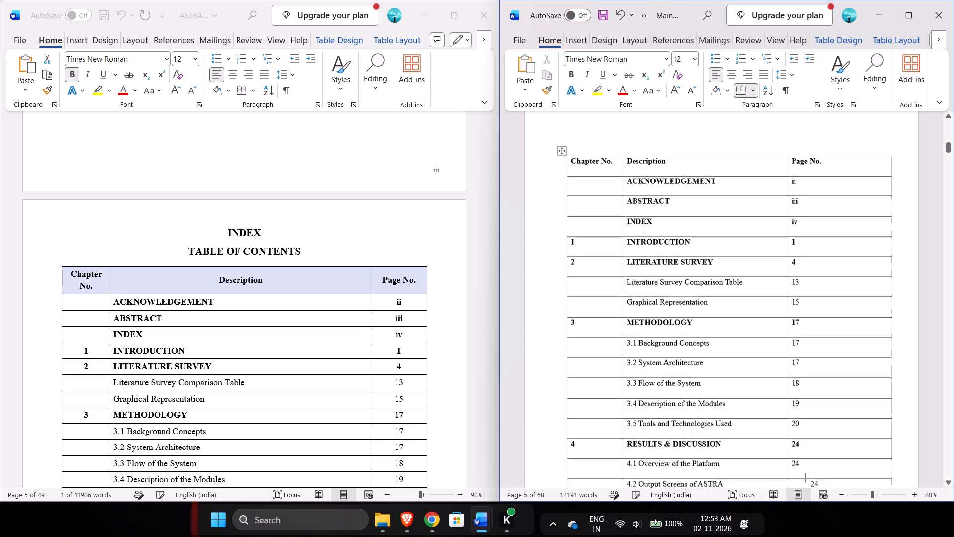
pyautogui.press('BackSpace')
pyautogui.press('Down')
pyautogui.press('BackSpace')
pyautogui.press('Down')
pyautogui.press('BackSpace')
pyautogui.press('Down')
pyautogui.press('BackSpace')
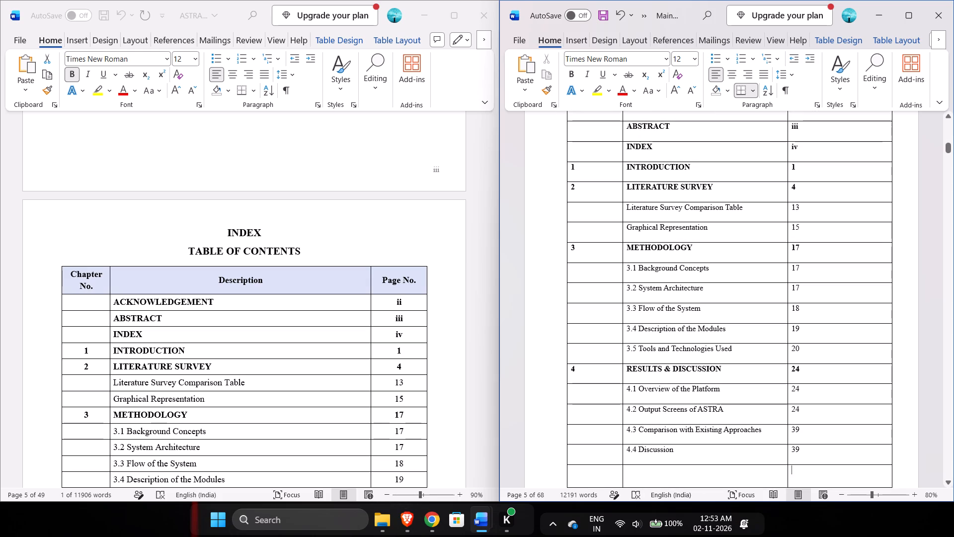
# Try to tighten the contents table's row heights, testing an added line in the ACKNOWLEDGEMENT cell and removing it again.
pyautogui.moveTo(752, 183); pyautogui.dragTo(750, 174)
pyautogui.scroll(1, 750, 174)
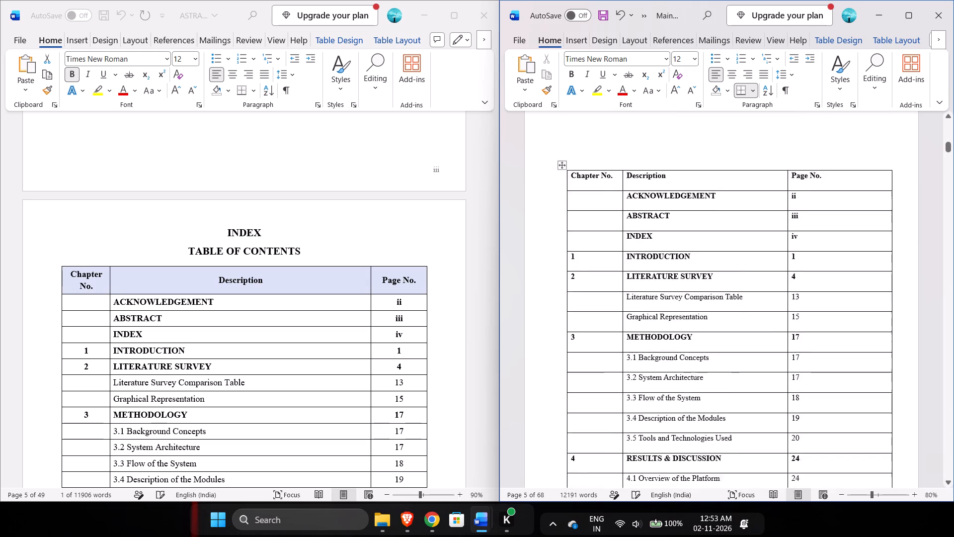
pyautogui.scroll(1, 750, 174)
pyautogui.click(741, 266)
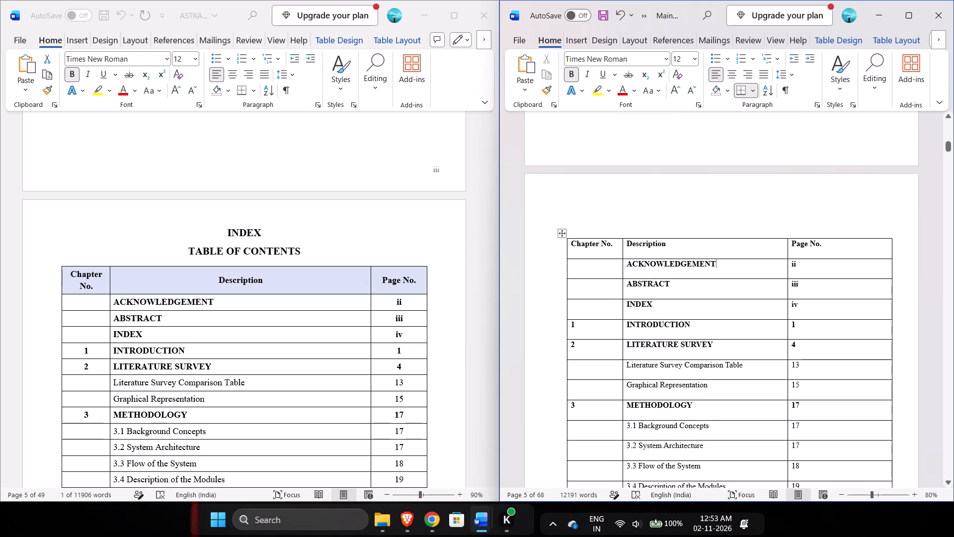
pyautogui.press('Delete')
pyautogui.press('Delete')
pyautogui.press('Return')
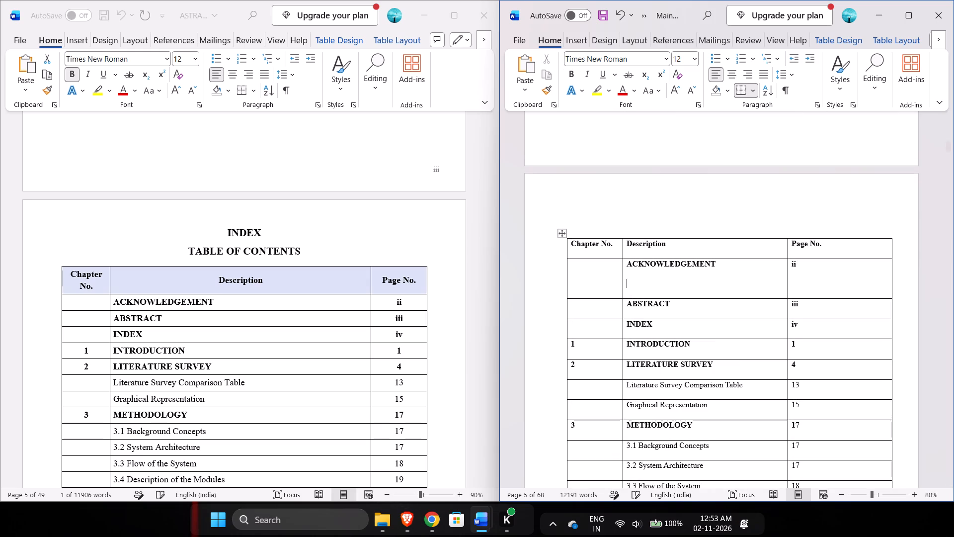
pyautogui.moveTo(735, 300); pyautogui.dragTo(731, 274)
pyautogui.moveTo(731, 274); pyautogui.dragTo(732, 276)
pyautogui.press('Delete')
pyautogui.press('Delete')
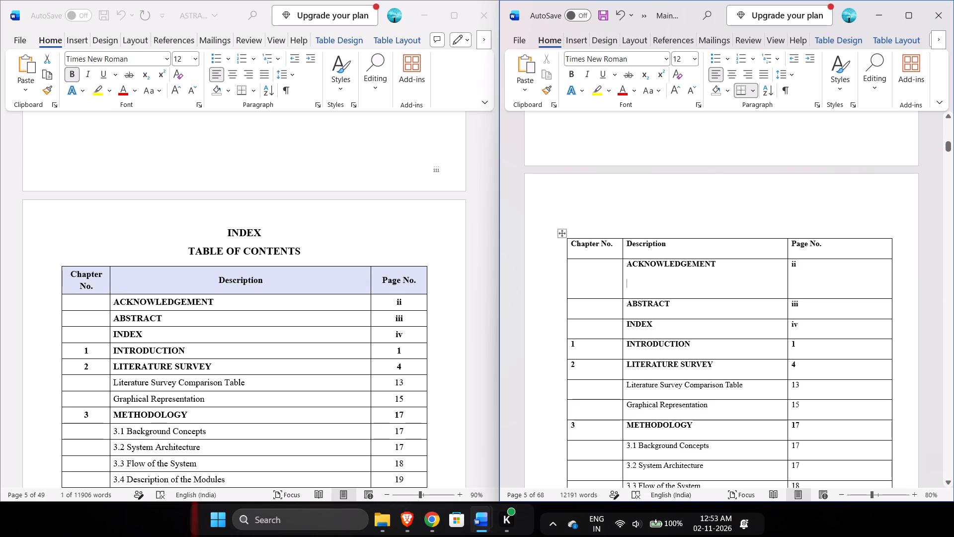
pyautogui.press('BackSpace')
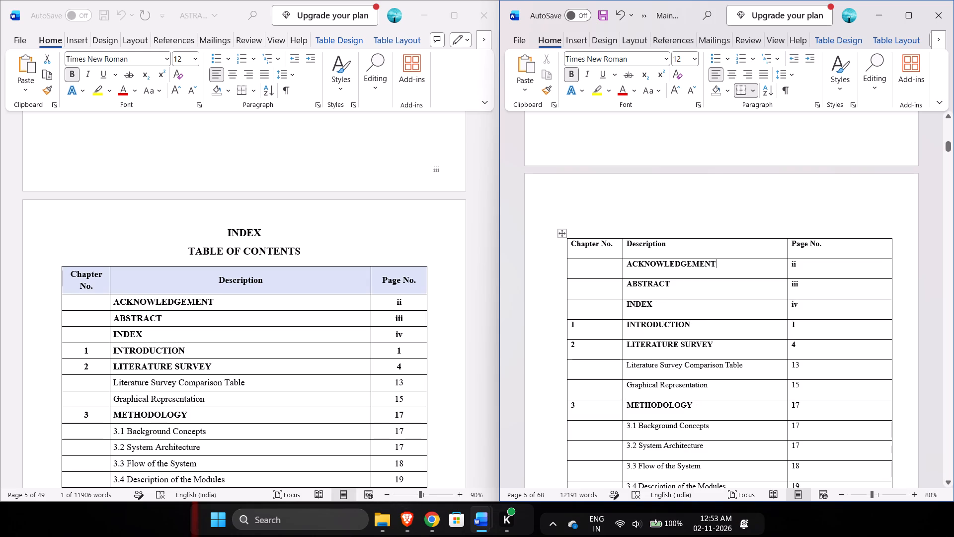
# Set the line spacing of the Main report's entire contents table to 1.0.
pyautogui.click(564, 235)
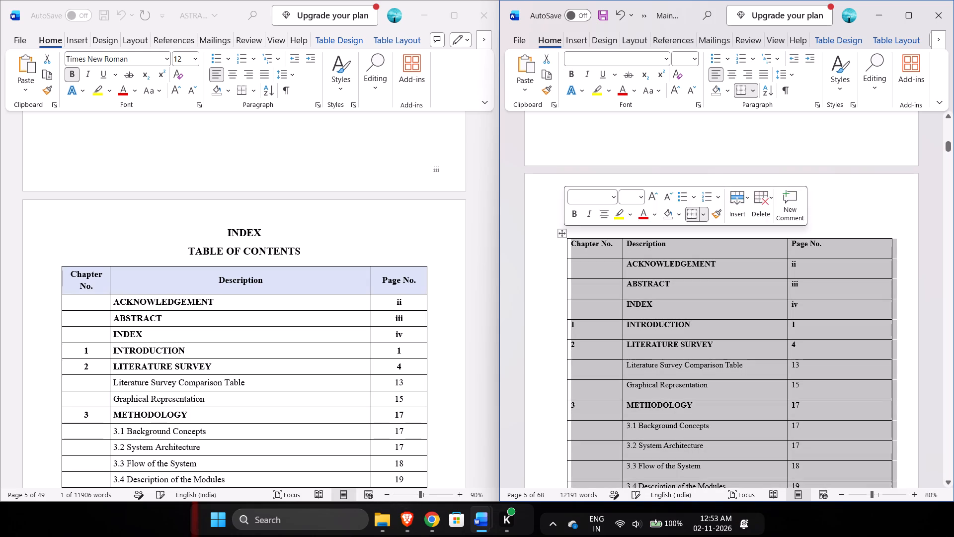
pyautogui.click(787, 73)
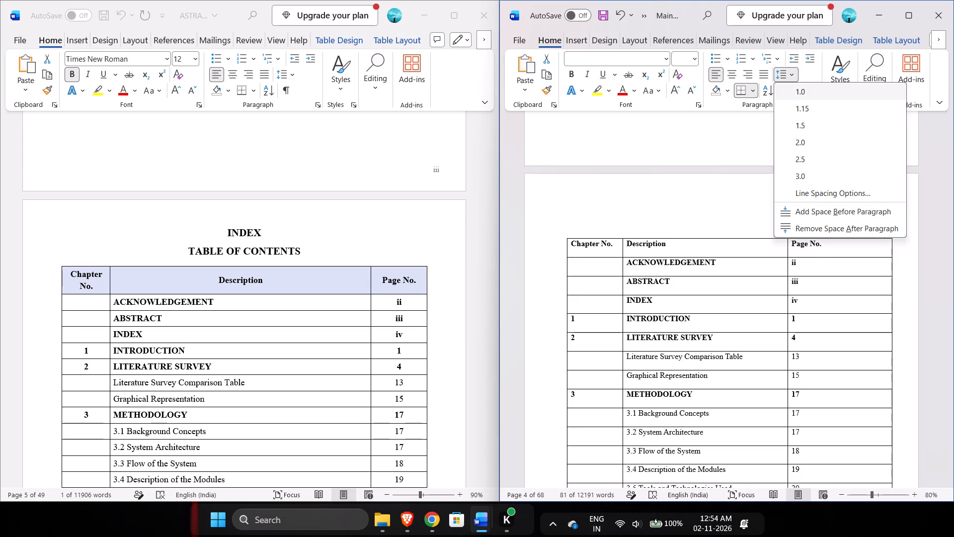
pyautogui.click(817, 93)
# Copy the CONCLUSION and REFERENCES rows from ASTRA's contents table into the two empty rows at the end of the Main report's table.
pyautogui.scroll(-3, 728, 198)
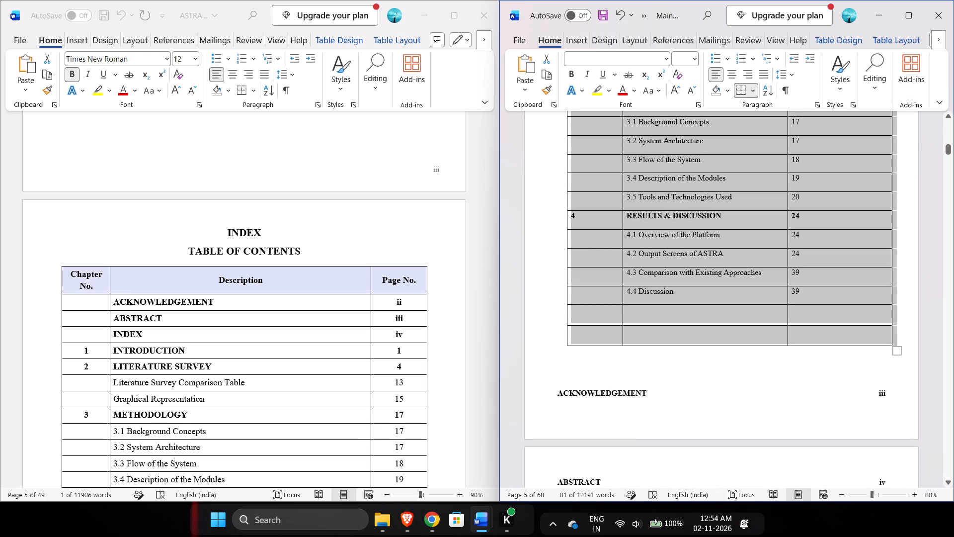
pyautogui.scroll(-1, 451, 356)
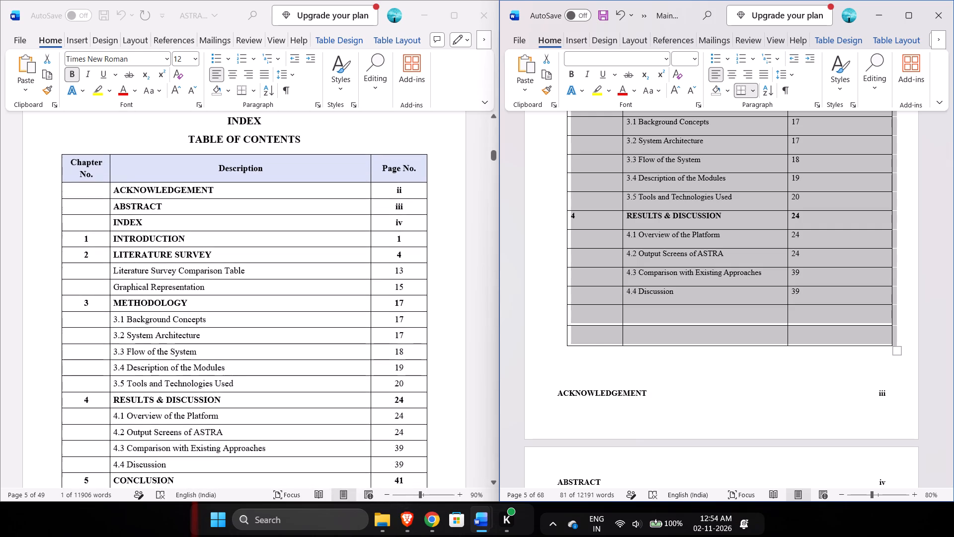
pyautogui.scroll(-1, 357, 377)
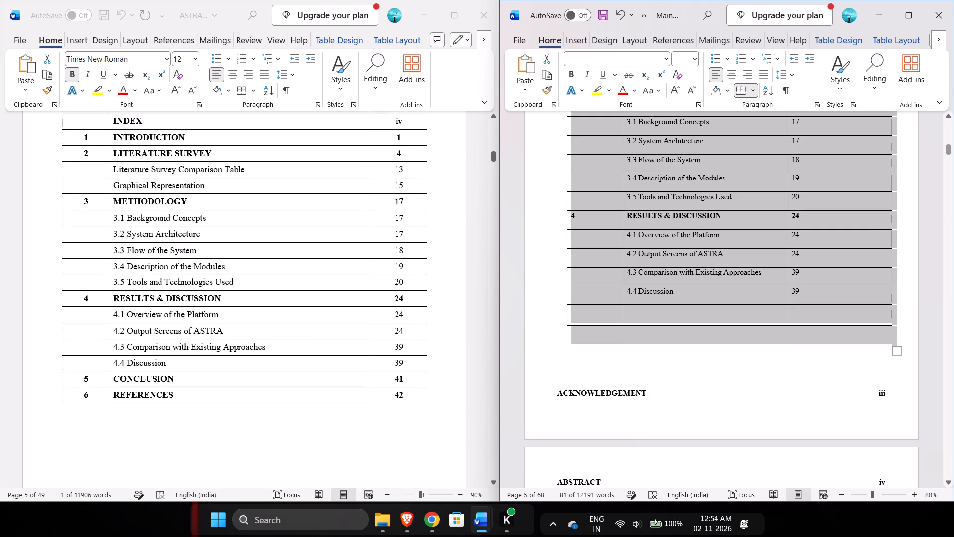
pyautogui.click(672, 339)
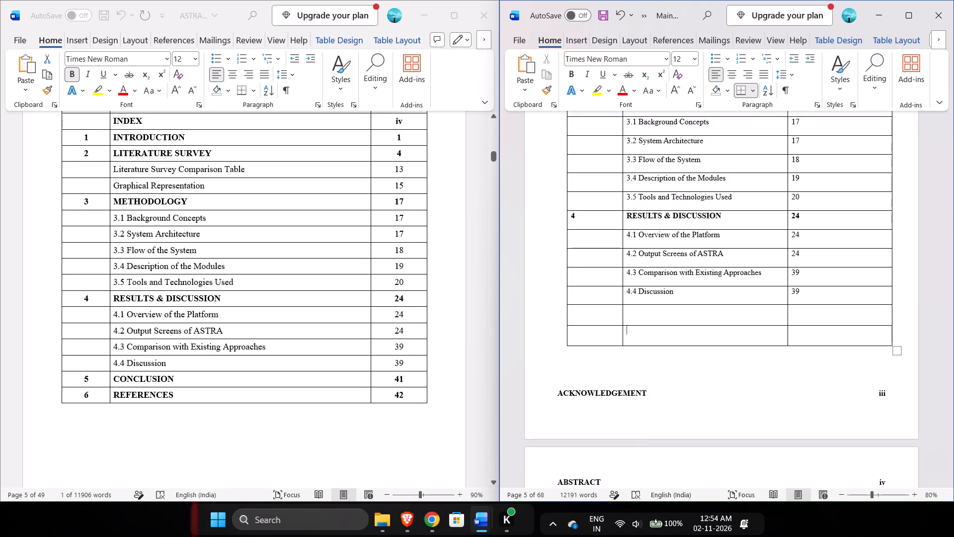
pyautogui.moveTo(77, 378); pyautogui.dragTo(413, 398)
pyautogui.moveTo(413, 398); pyautogui.dragTo(83, 378)
pyautogui.hotkey('ctrl', 'c')
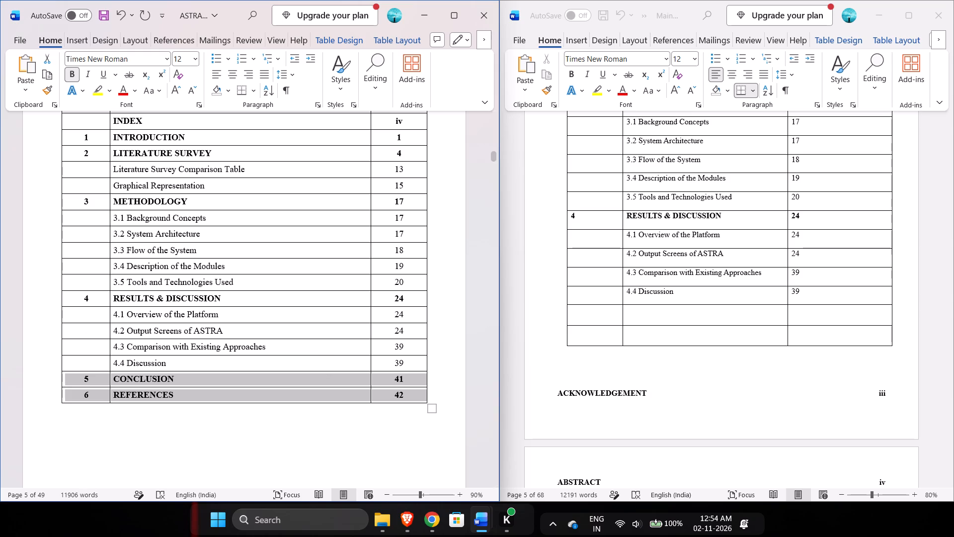
pyautogui.click(572, 318)
pyautogui.moveTo(580, 317); pyautogui.dragTo(835, 347)
pyautogui.click(835, 347)
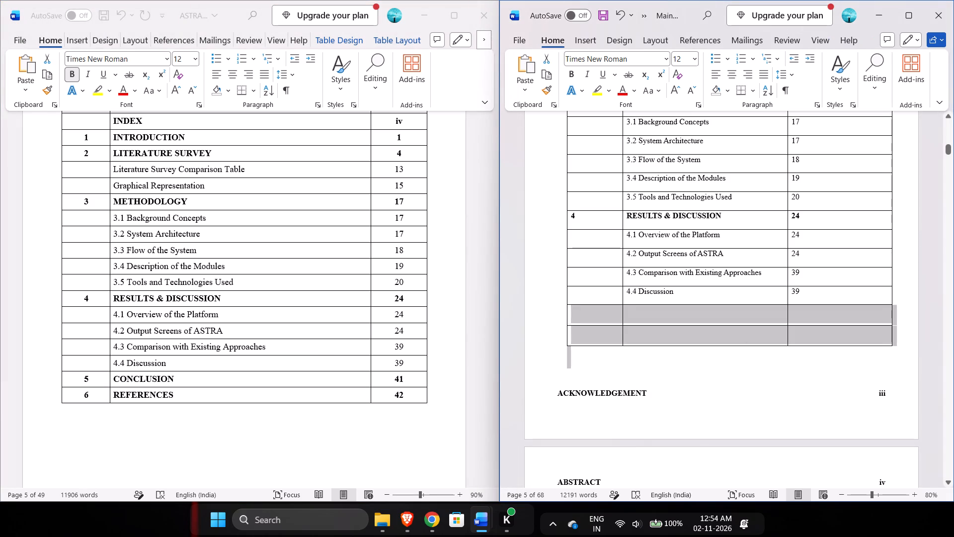
pyautogui.moveTo(836, 337); pyautogui.dragTo(607, 309)
pyautogui.hotkey('ctrl', 'v')
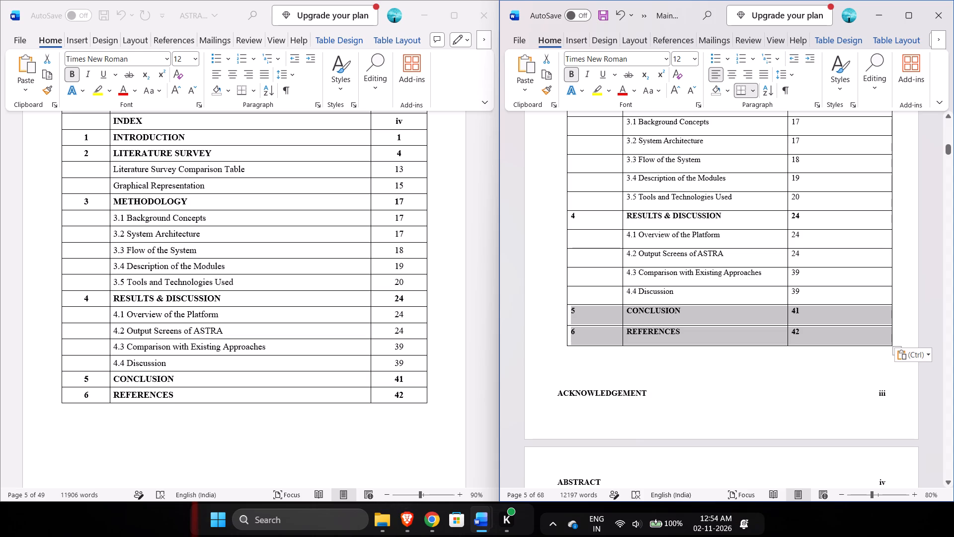
pyautogui.scroll(1, 654, 336)
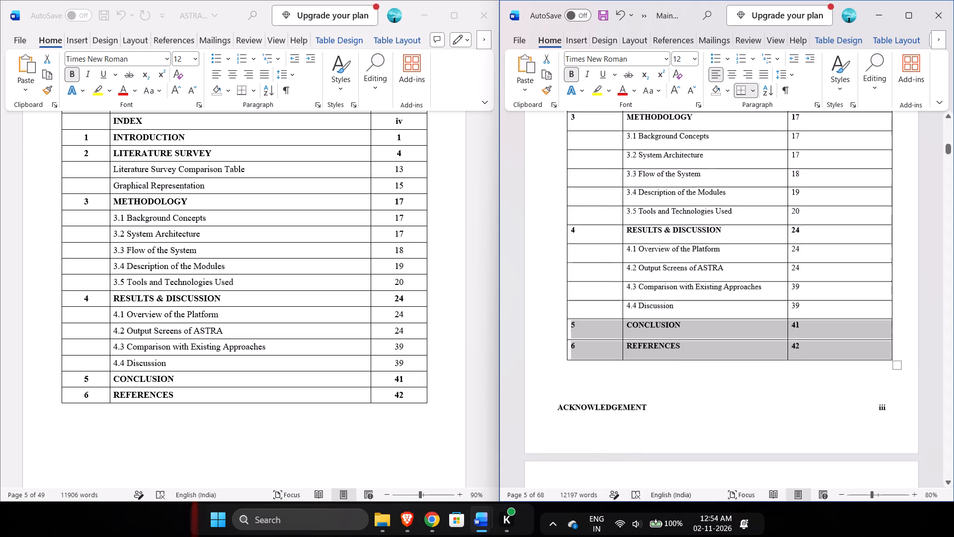
pyautogui.scroll(1, 654, 336)
pyautogui.scroll(1, 578, 156)
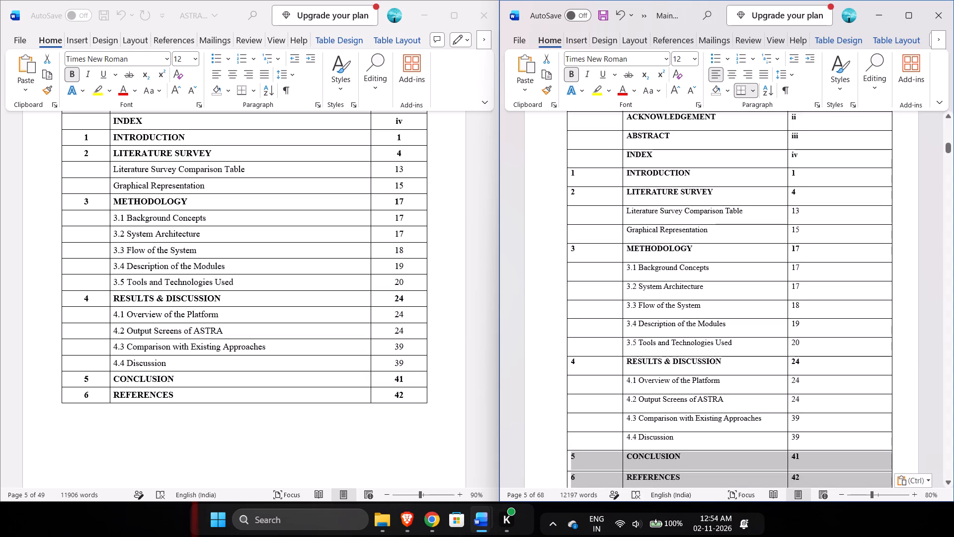
# Center the Chapter No., Description and Page No. header cells in the Main report's contents table.
pyautogui.scroll(2, 571, 141)
pyautogui.scroll(1, 321, 232)
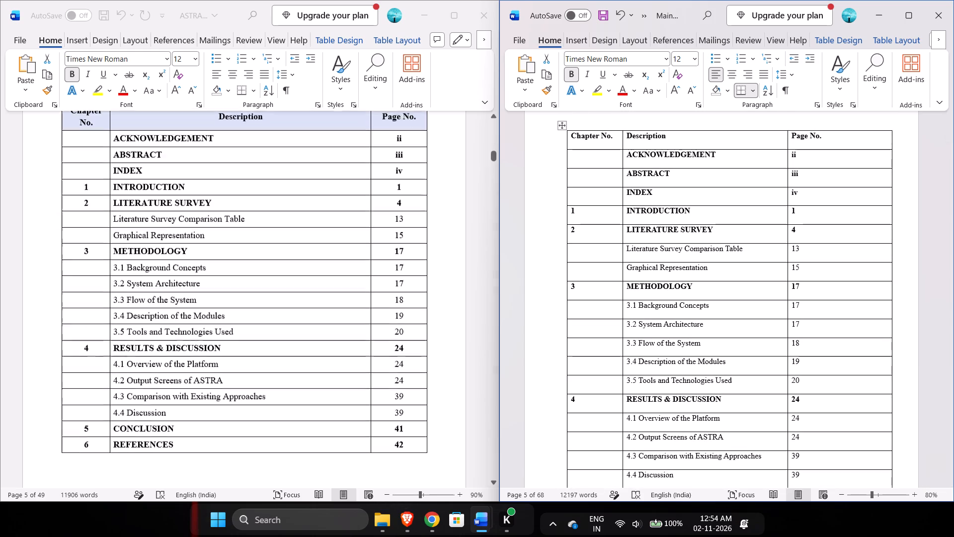
pyautogui.scroll(1, 321, 232)
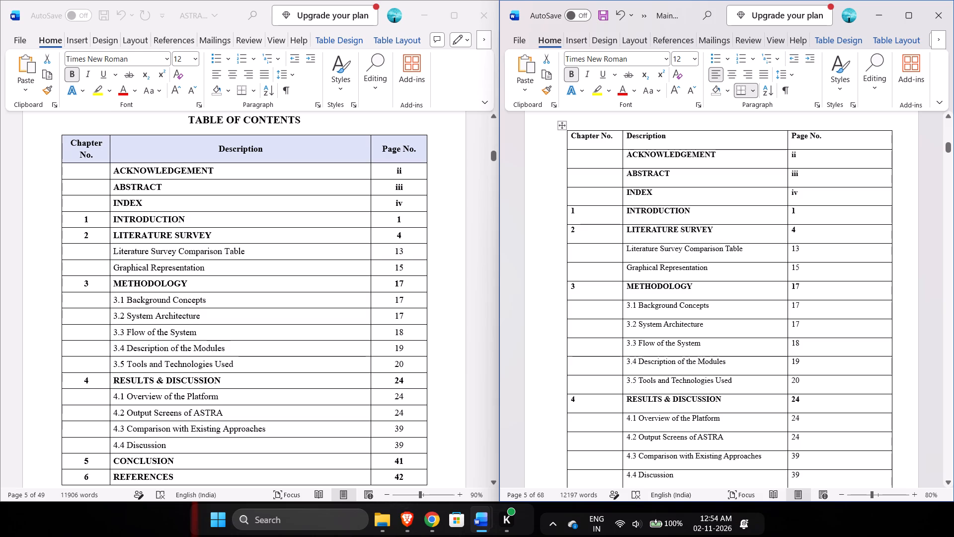
pyautogui.click(571, 137)
pyautogui.press('BackSpace')
pyautogui.moveTo(571, 137); pyautogui.dragTo(818, 137)
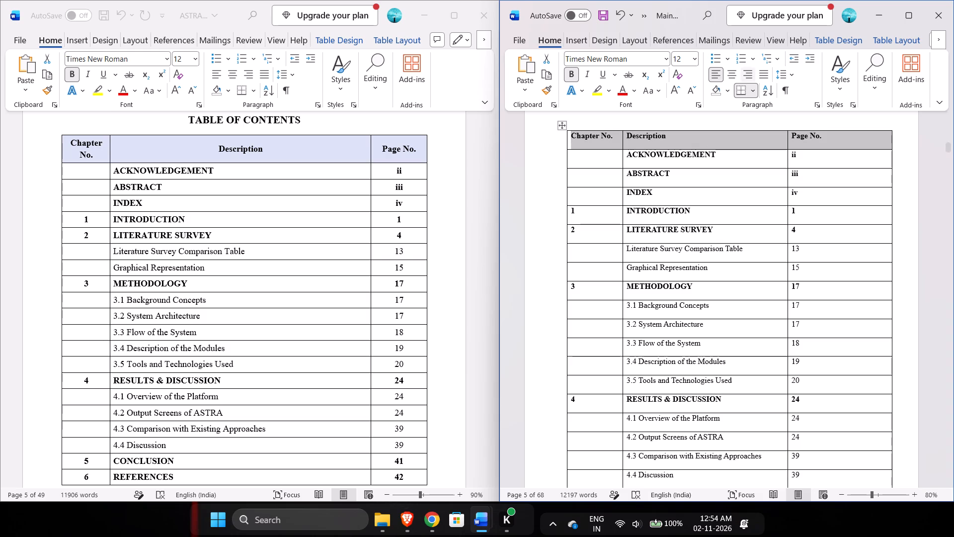
pyautogui.click(731, 71)
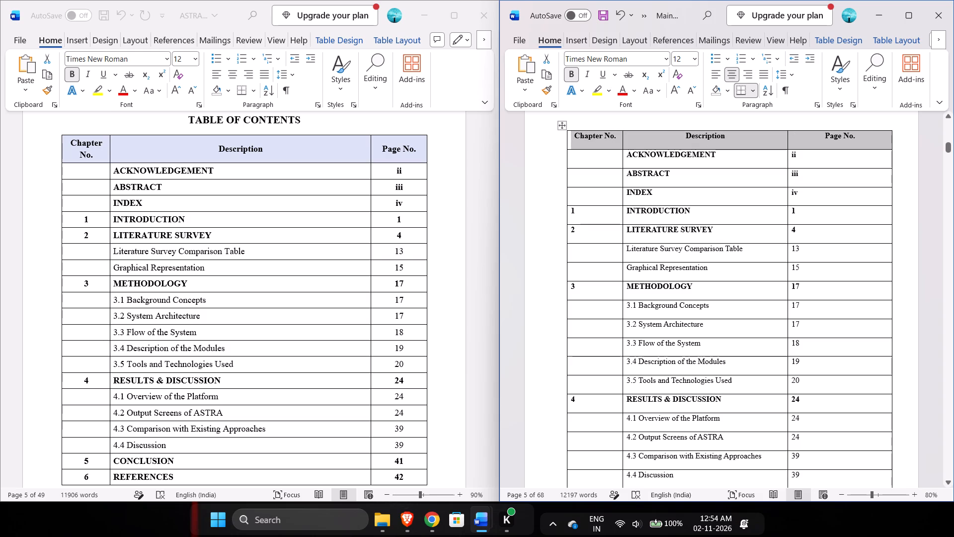
# Center the Chapter No. cells of the Main report's contents table from the ACKNOWLEDGEMENT row through REFERENCES.
pyautogui.moveTo(575, 163); pyautogui.dragTo(601, 248)
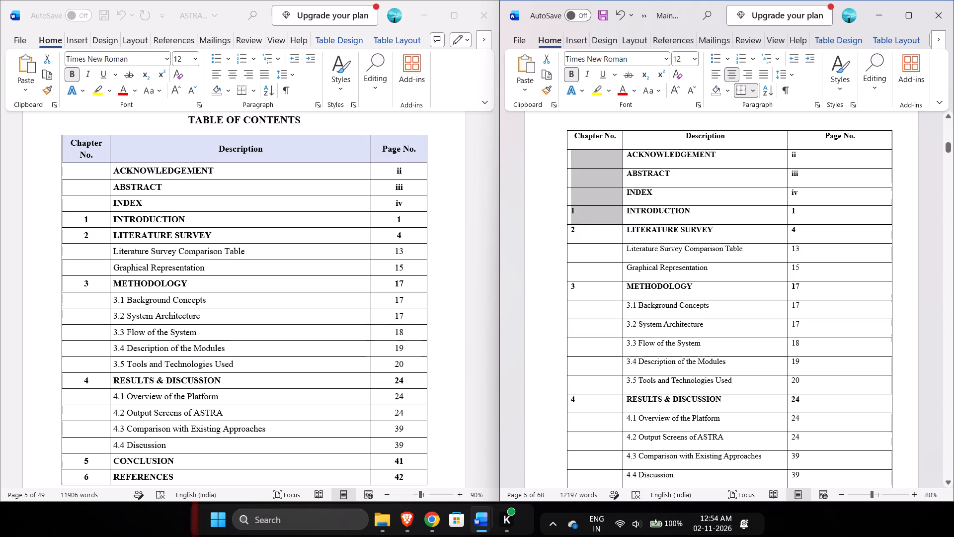
pyautogui.moveTo(601, 248); pyautogui.dragTo(605, 286)
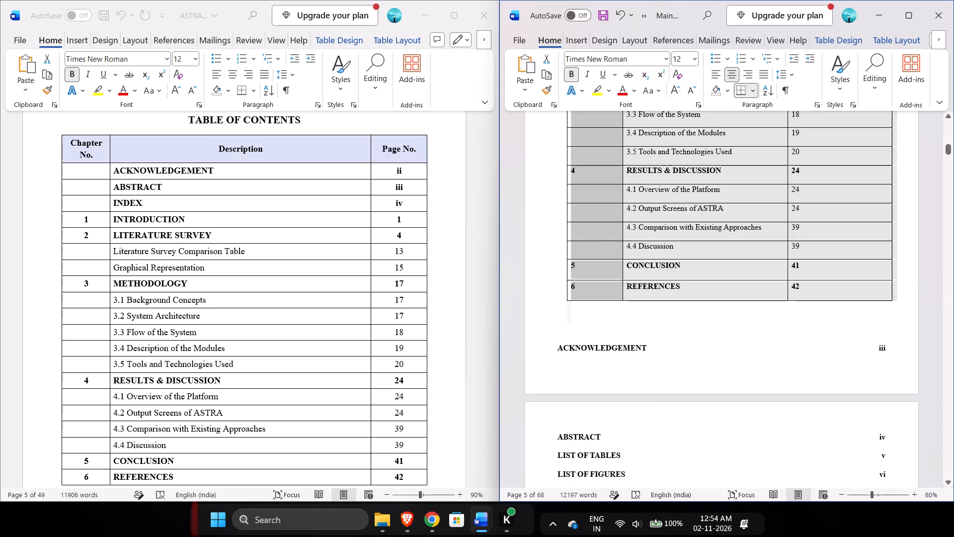
pyautogui.moveTo(605, 286); pyautogui.dragTo(604, 286)
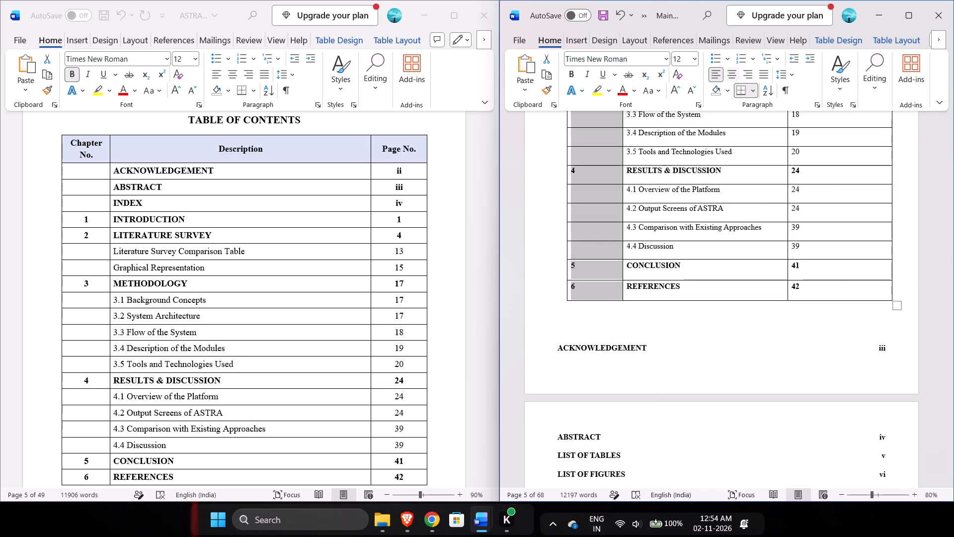
pyautogui.click(735, 73)
# Center the Page No. cells of the Main report's contents table from the ACKNOWLEDGEMENT row through REFERENCES.
pyautogui.scroll(1, 789, 237)
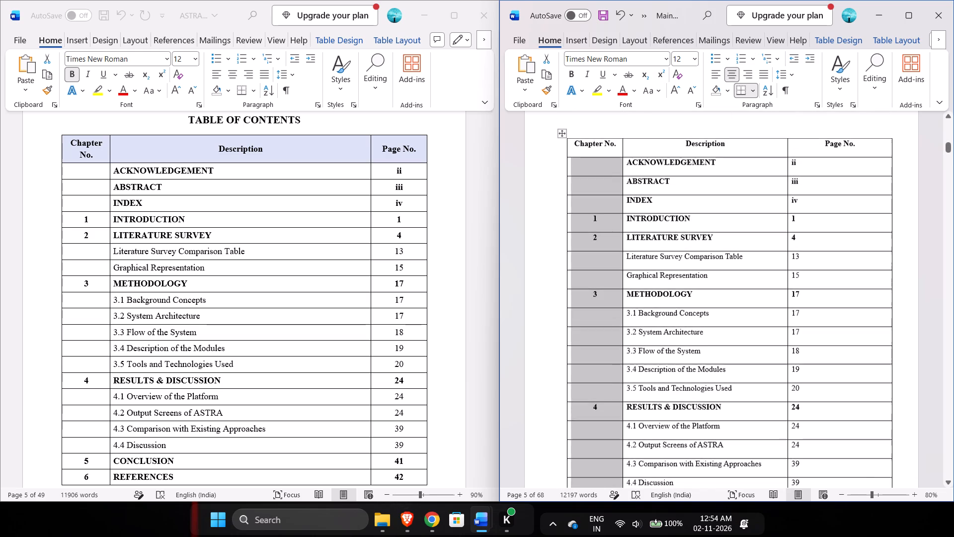
pyautogui.click(807, 164)
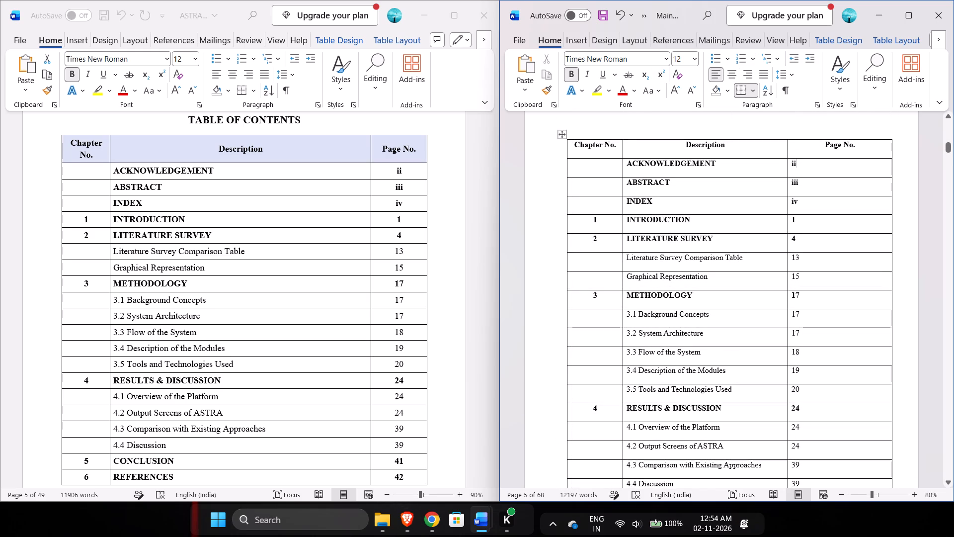
pyautogui.moveTo(792, 164); pyautogui.dragTo(828, 295)
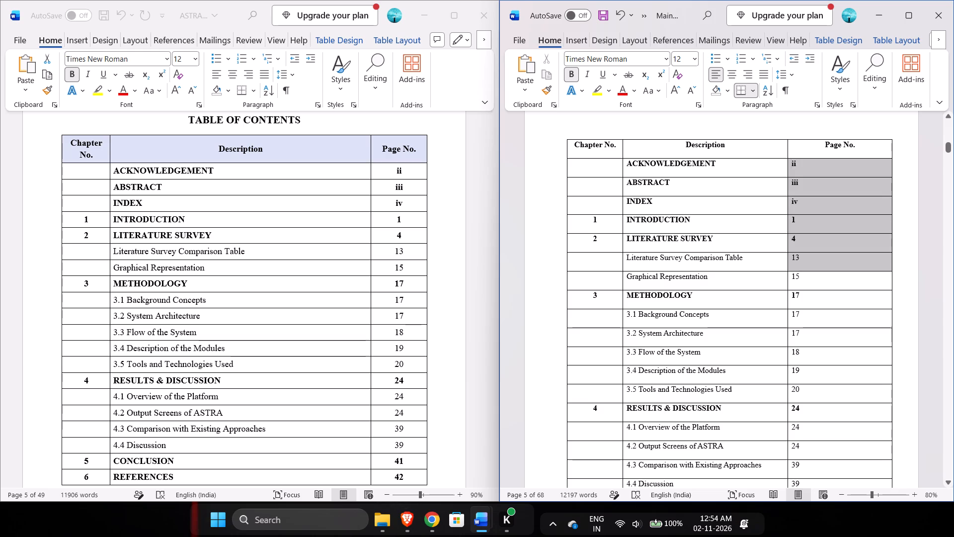
pyautogui.moveTo(828, 295); pyautogui.dragTo(843, 429)
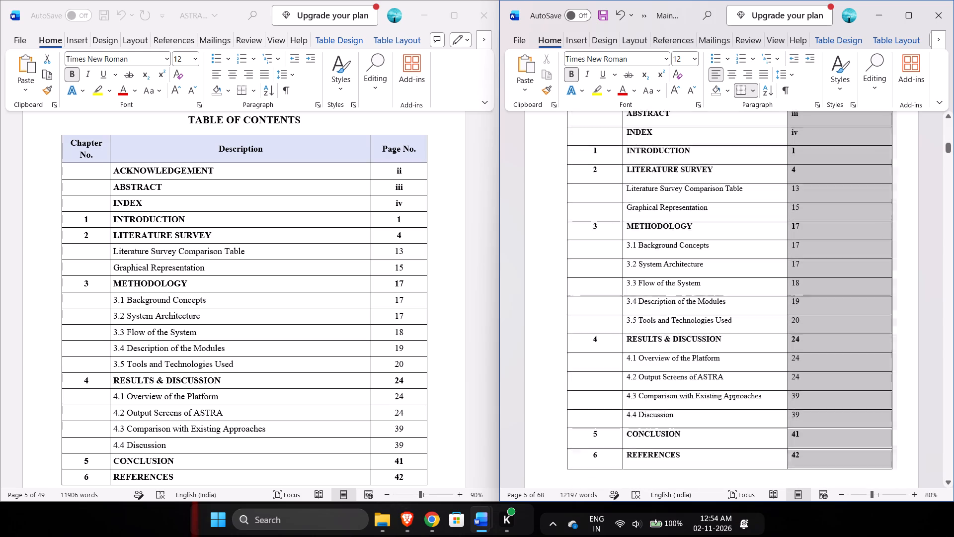
pyautogui.moveTo(843, 429); pyautogui.dragTo(841, 450)
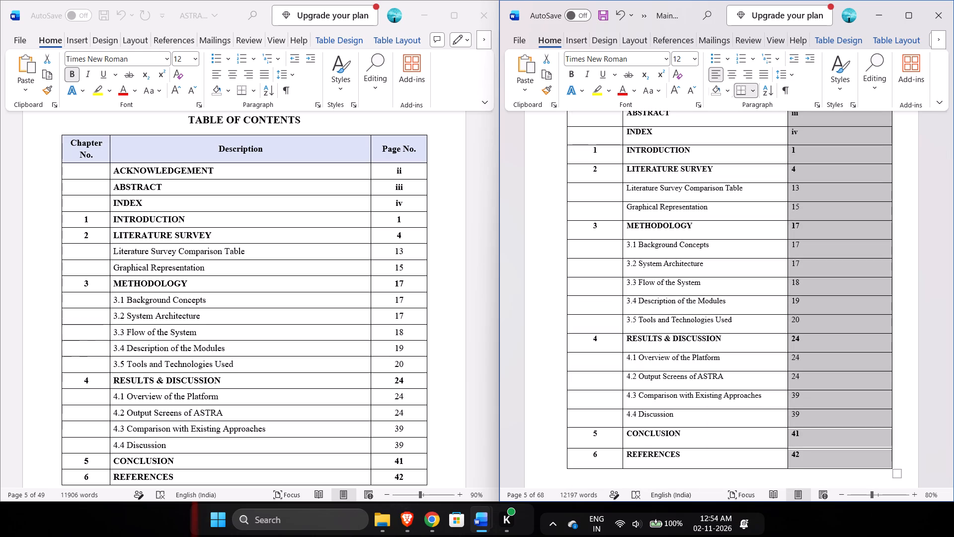
pyautogui.click(730, 79)
# Review the old contents lines below the Main report's table against ASTRA's index and List Of Figures pages.
pyautogui.scroll(-1, 732, 334)
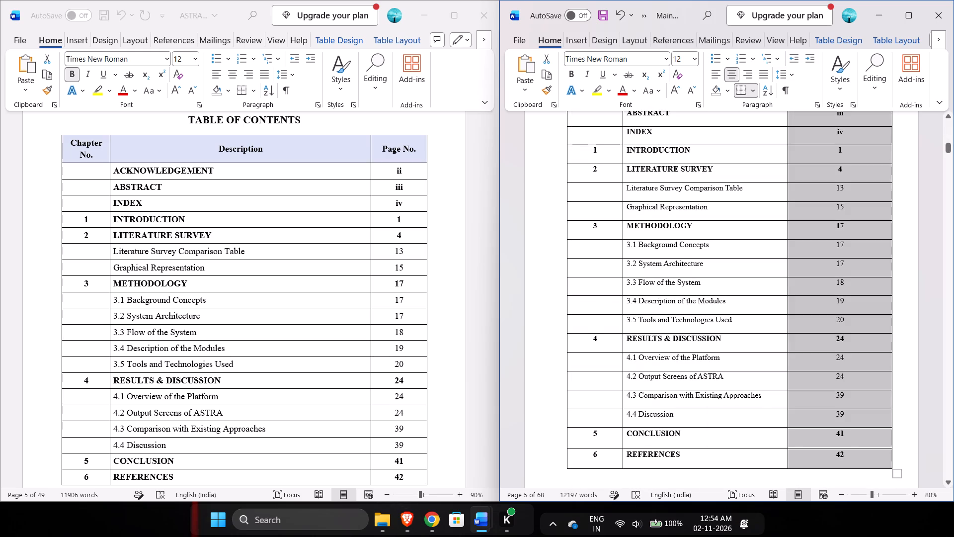
pyautogui.scroll(-1, 732, 334)
pyautogui.click(706, 299)
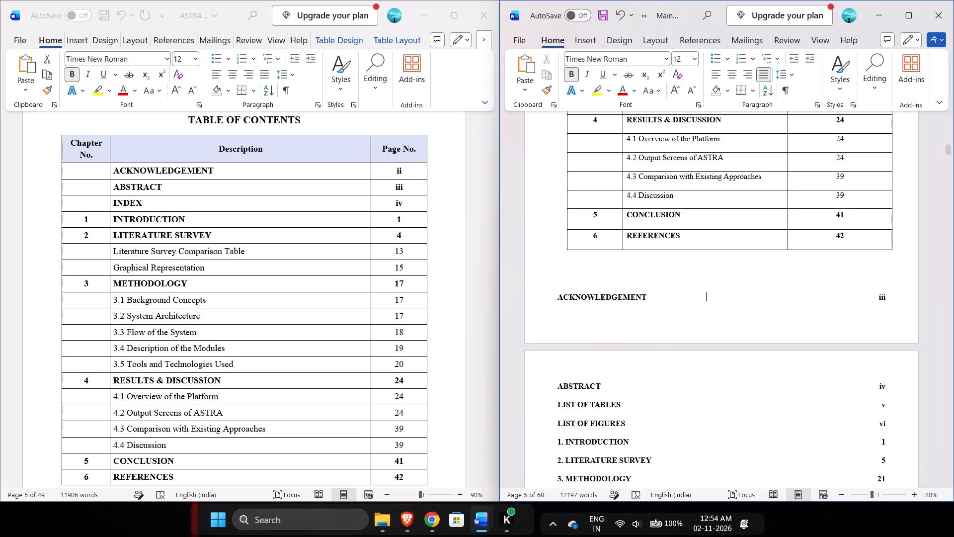
pyautogui.scroll(-3, 445, 305)
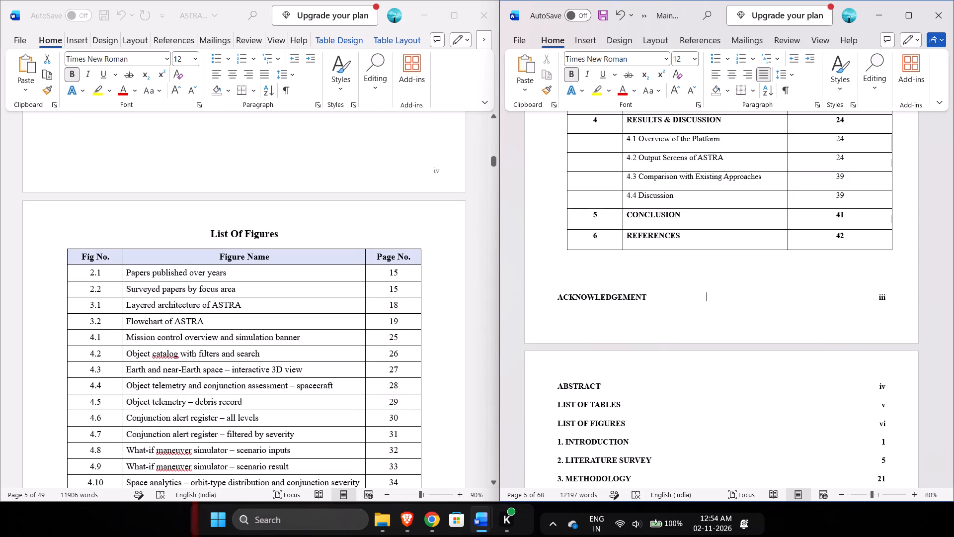
pyautogui.scroll(-1, 661, 301)
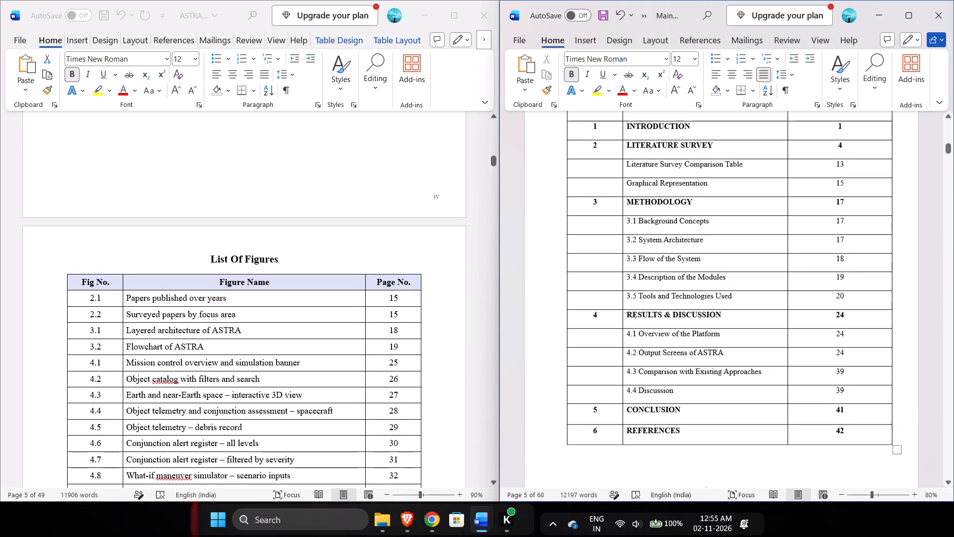
pyautogui.scroll(-2, 661, 301)
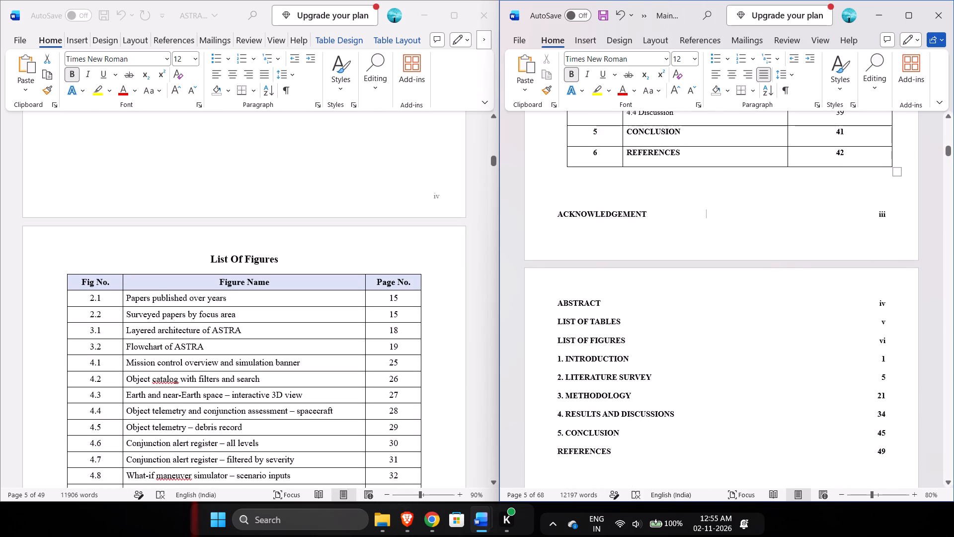
pyautogui.scroll(-1, 661, 301)
pyautogui.scroll(1, 661, 301)
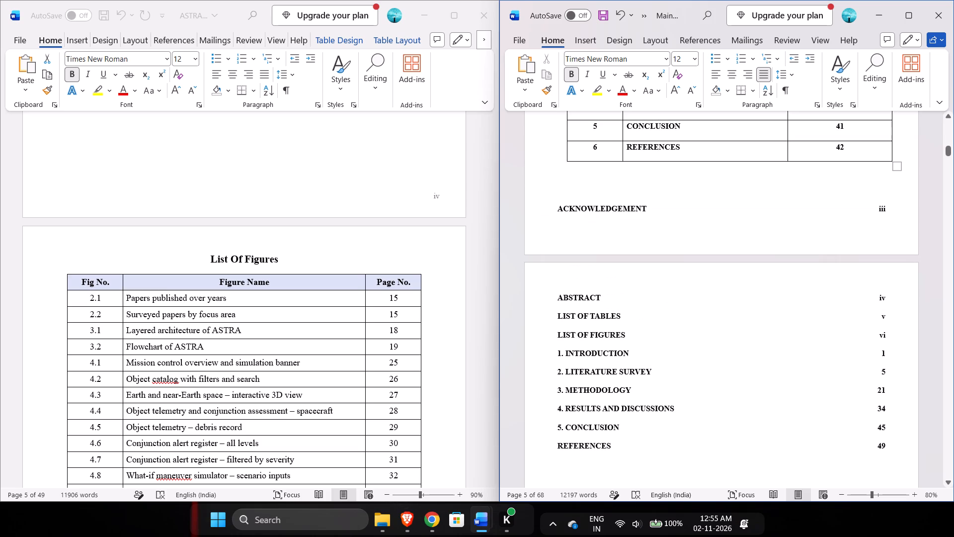
pyautogui.scroll(4, 365, 255)
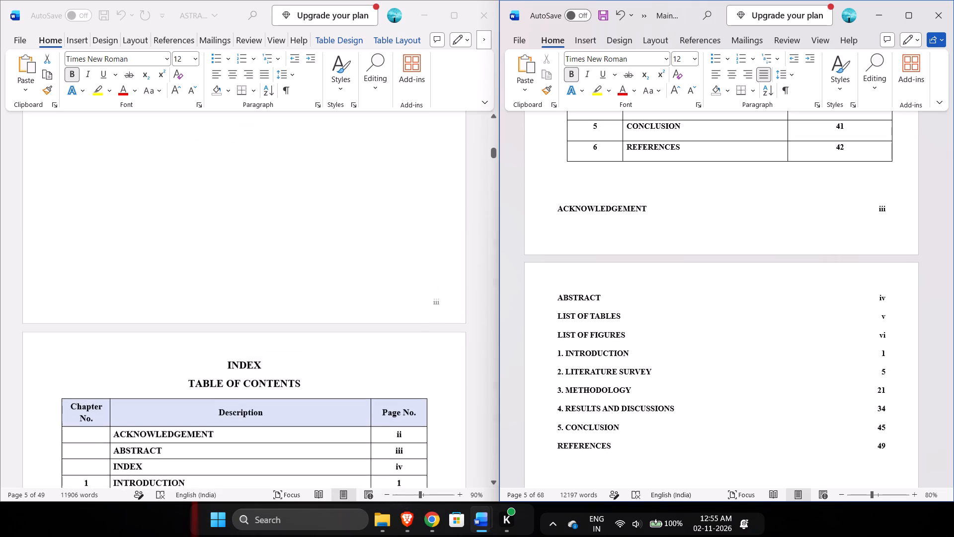
# Copy the INDEX and TABLE OF CONTENTS headings from ASTRA to the empty line above the Main report's contents table.
pyautogui.click(221, 363)
pyautogui.moveTo(221, 363); pyautogui.dragTo(277, 386)
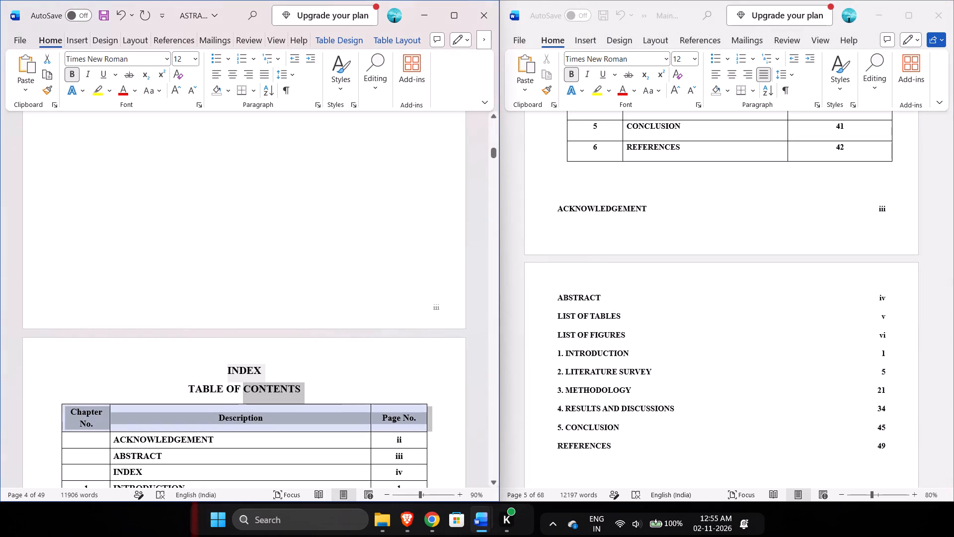
pyautogui.moveTo(277, 386); pyautogui.dragTo(213, 374)
pyautogui.hotkey('ctrl', 'c')
pyautogui.click(213, 374)
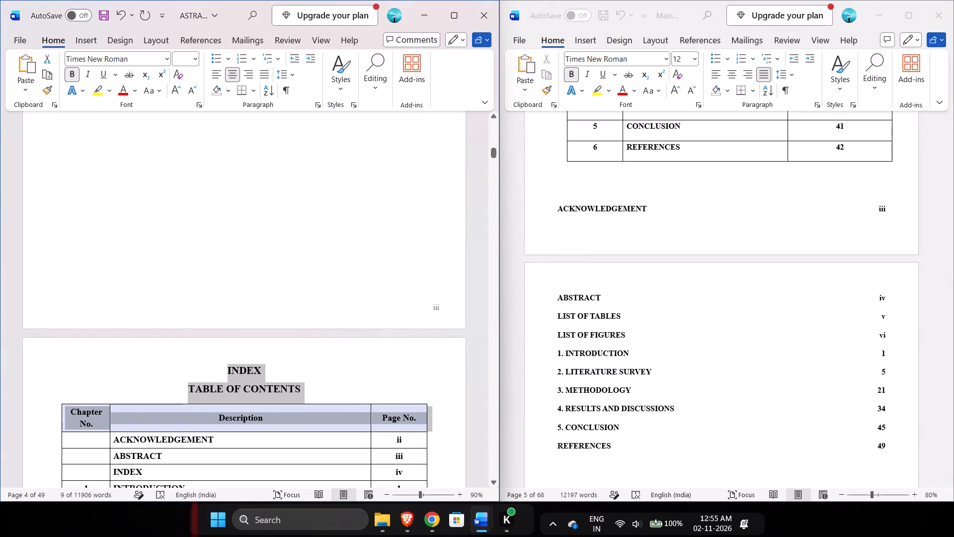
pyautogui.moveTo(311, 389); pyautogui.dragTo(223, 371)
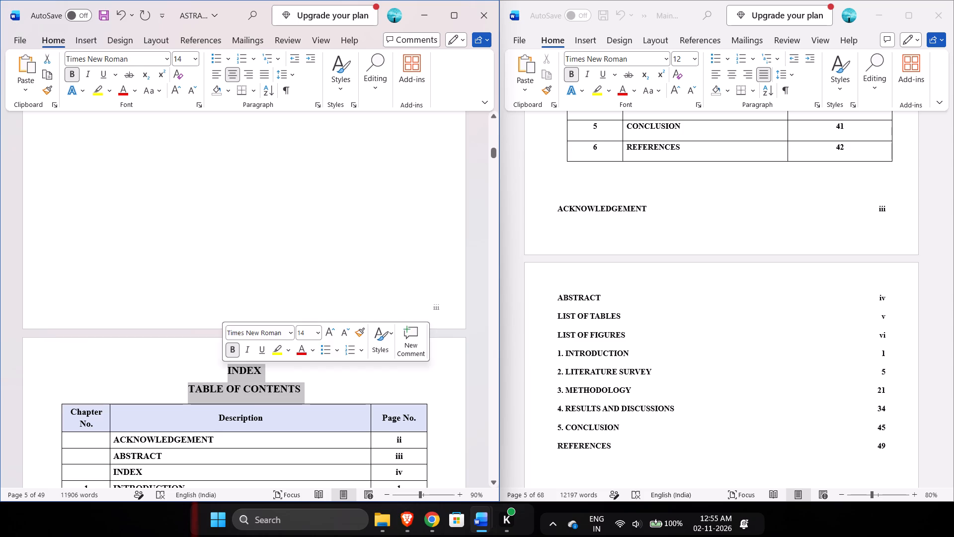
pyautogui.hotkey('ctrl', 'c')
pyautogui.scroll(2, 556, 341)
pyautogui.scroll(1, 684, 404)
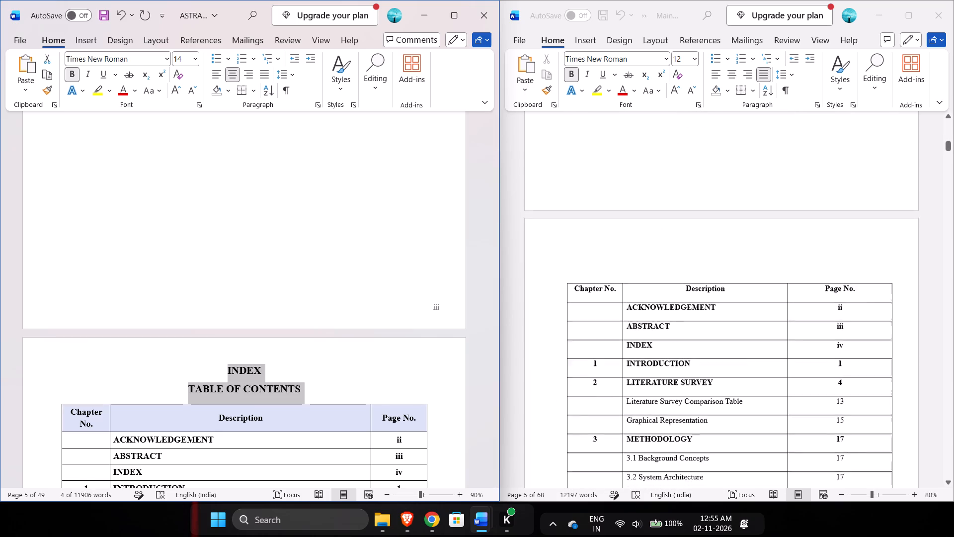
pyautogui.click(693, 266)
pyautogui.click(693, 266)
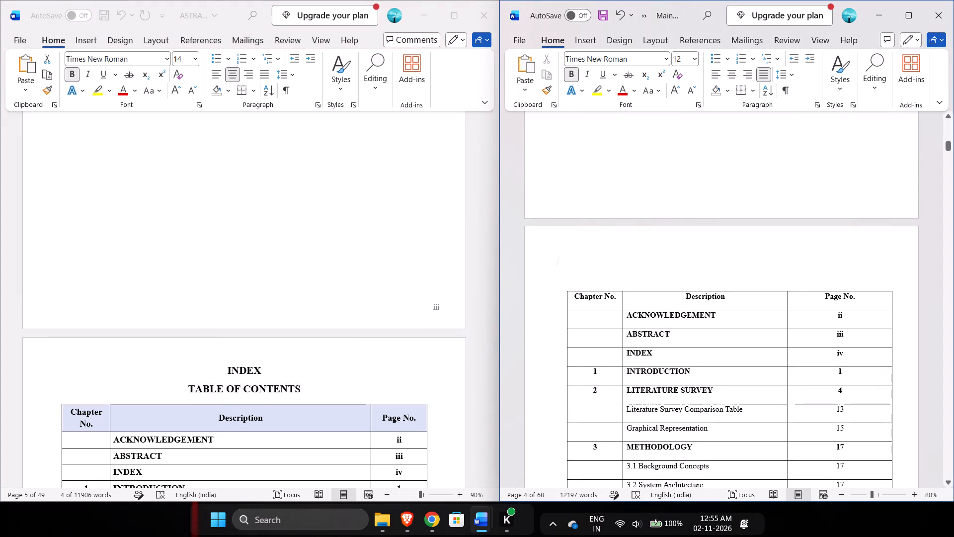
pyautogui.hotkey('ctrl', 'v')
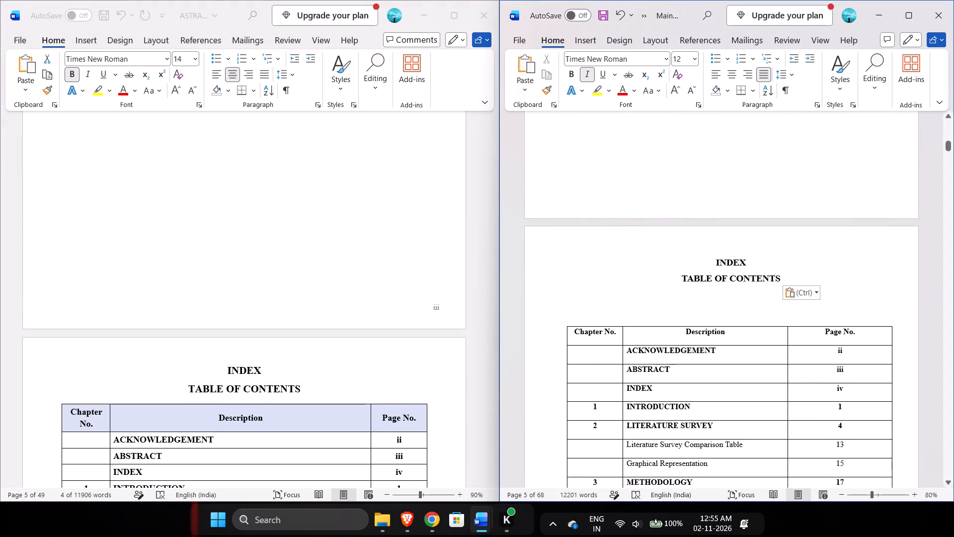
# Remove the empty lines between the TABLE OF CONTENTS heading and the Main report's contents table.
pyautogui.press('Delete')
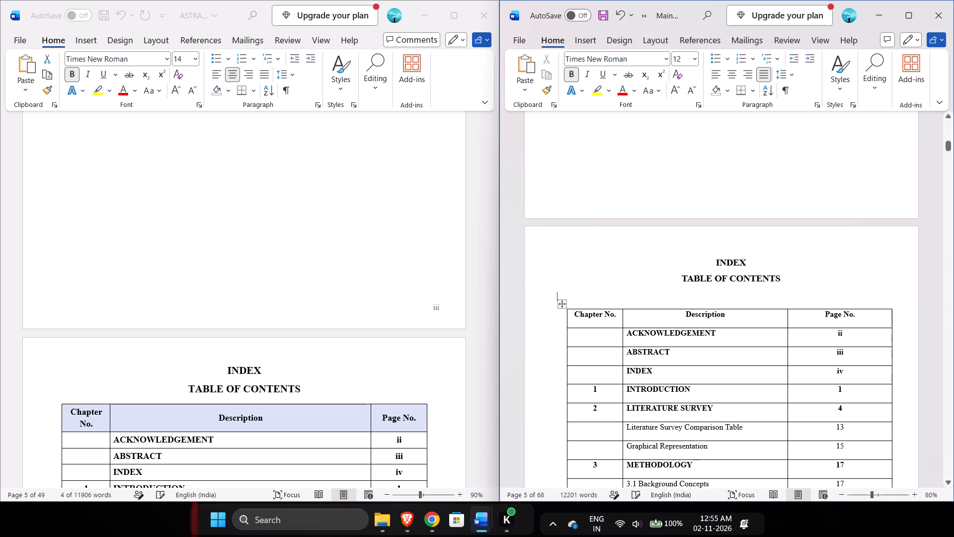
pyautogui.press('BackSpace')
pyautogui.press('BackSpace')
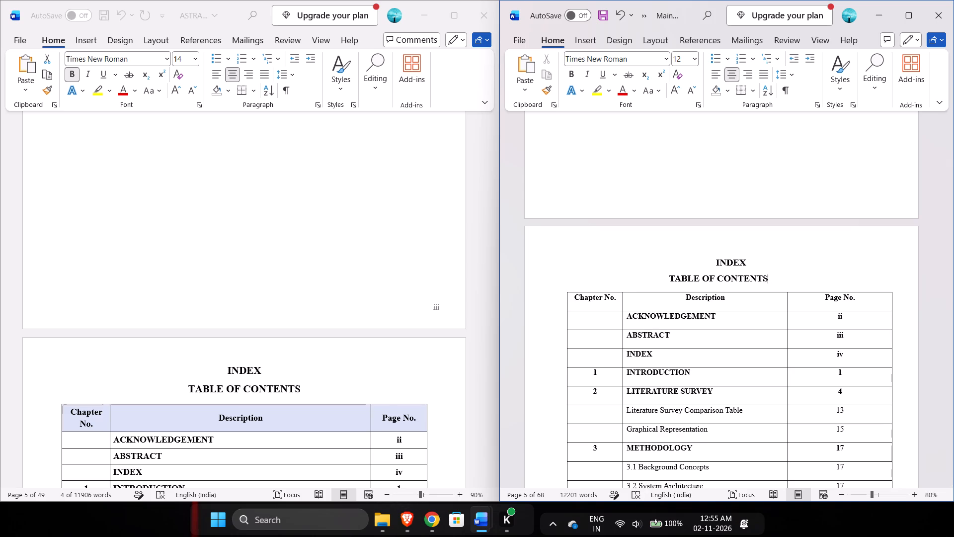
# Add an empty line between the Main report's contents table and the old ACKNOWLEDGEMENT line below it.
pyautogui.scroll(-2, 738, 363)
pyautogui.click(715, 346)
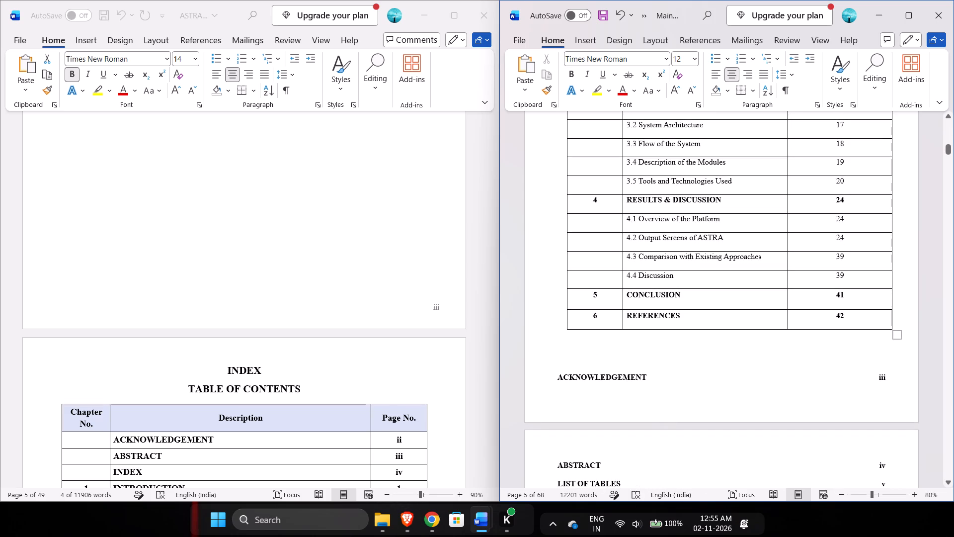
pyautogui.scroll(-3, 404, 369)
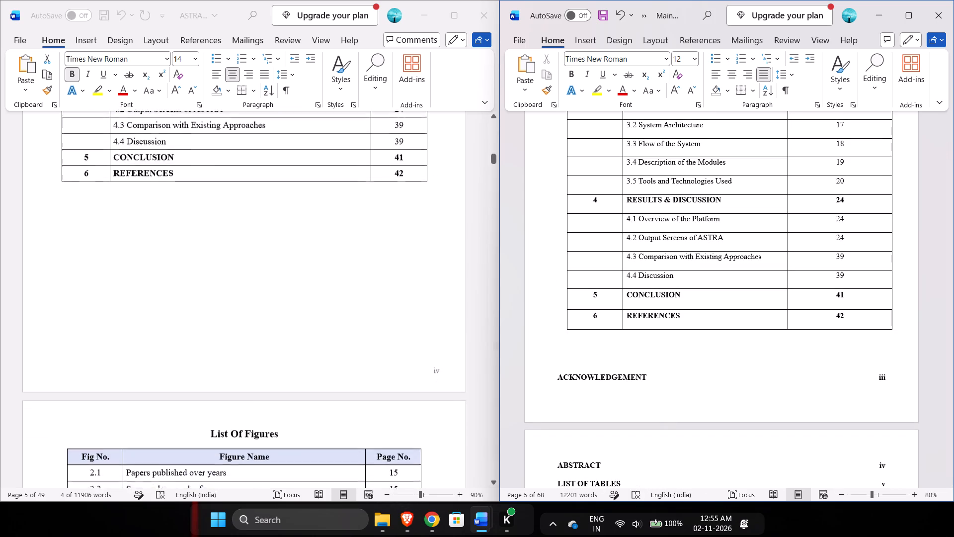
pyautogui.scroll(-2, 404, 369)
pyautogui.press('Return')
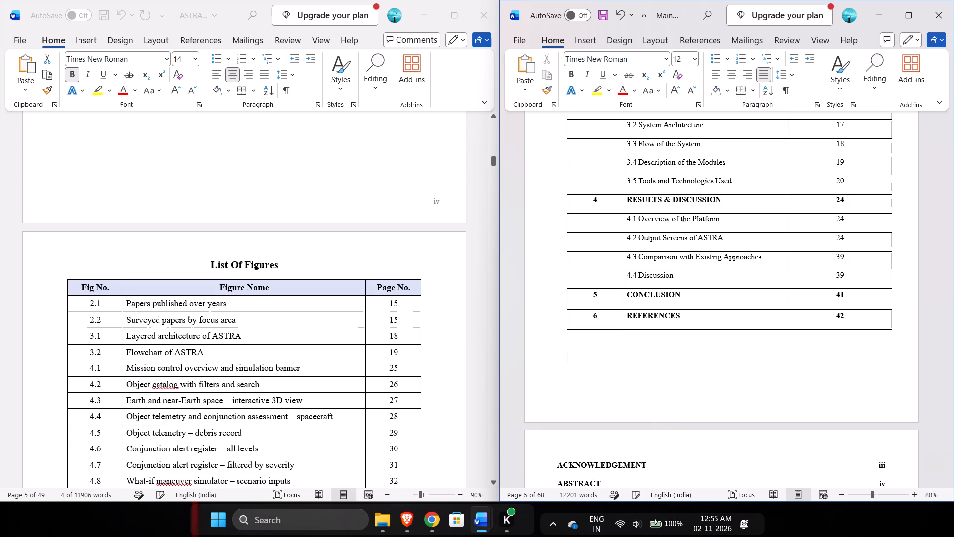
# Duplicate the Main report's contents table into the empty space between it and the old ACKNOWLEDGEMENT line.
pyautogui.scroll(-3, 450, 363)
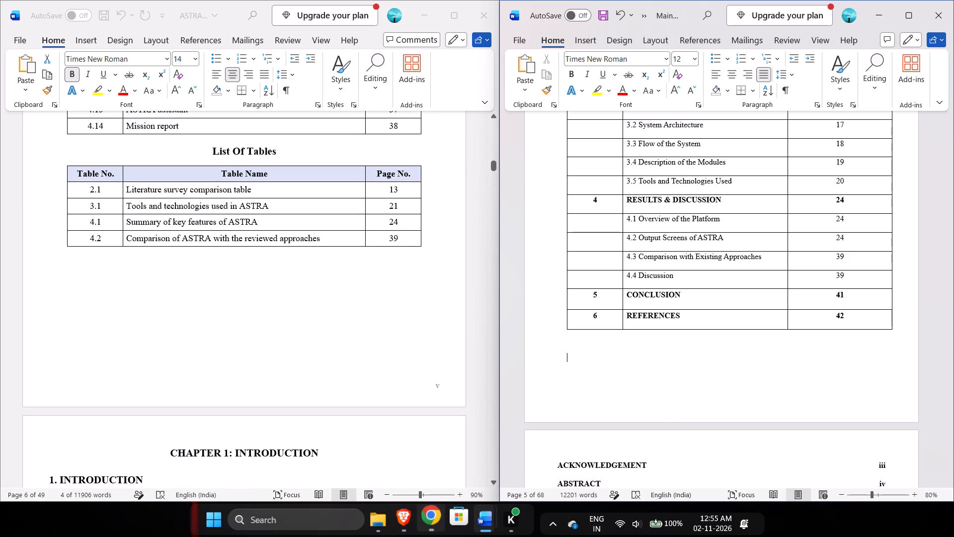
pyautogui.scroll(3, 371, 347)
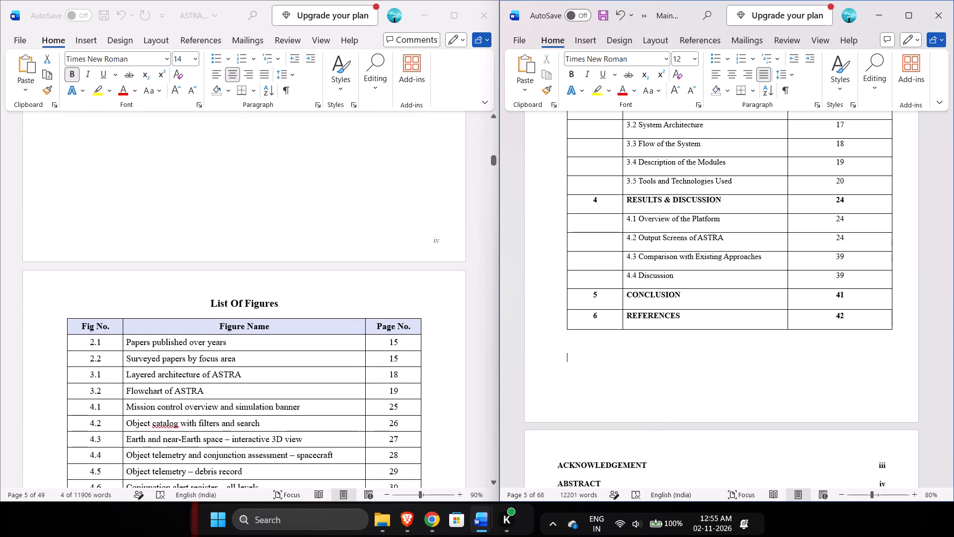
pyautogui.click(611, 309)
pyautogui.click(898, 335)
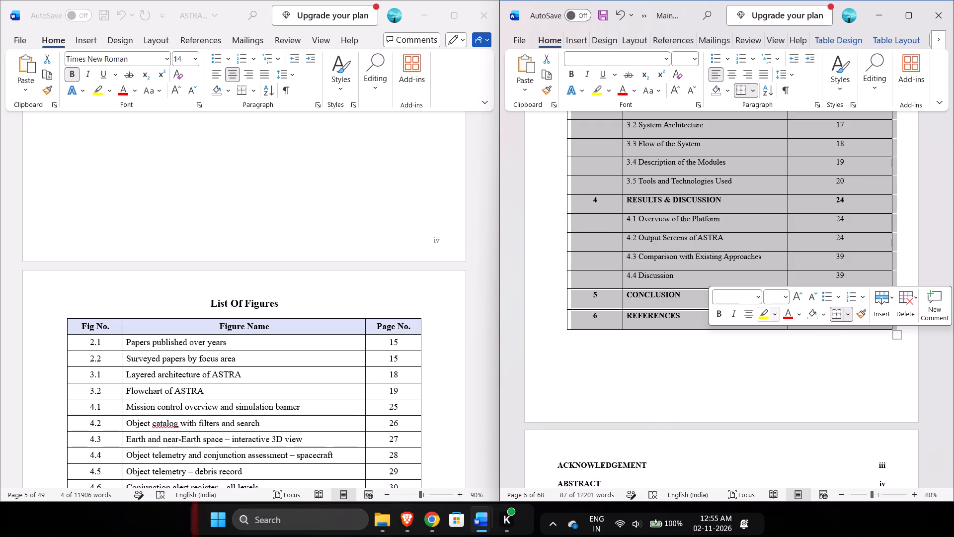
pyautogui.hotkey('ctrl', 'c')
pyautogui.hotkey('ctrl', 'c')
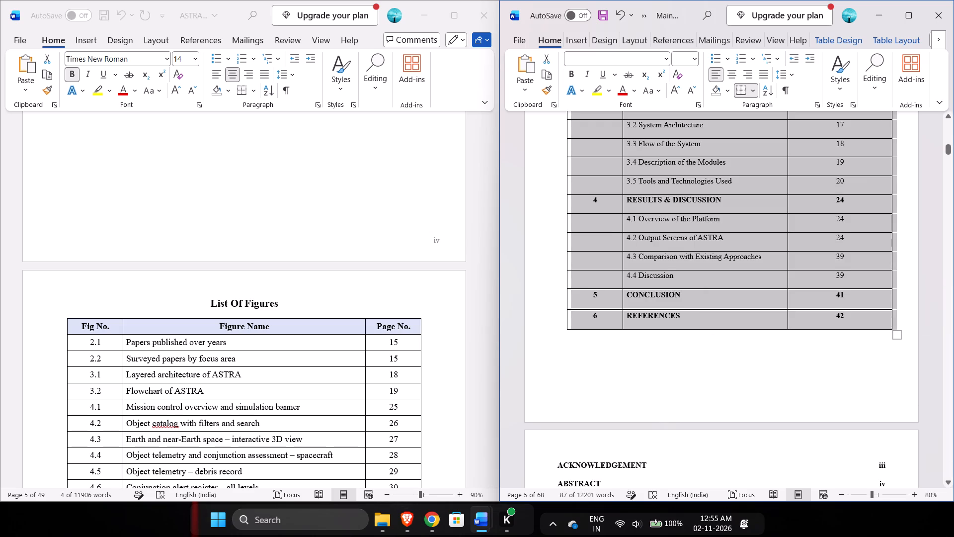
pyautogui.scroll(-1, 703, 339)
pyautogui.moveTo(703, 339); pyautogui.dragTo(698, 332)
pyautogui.click(698, 332)
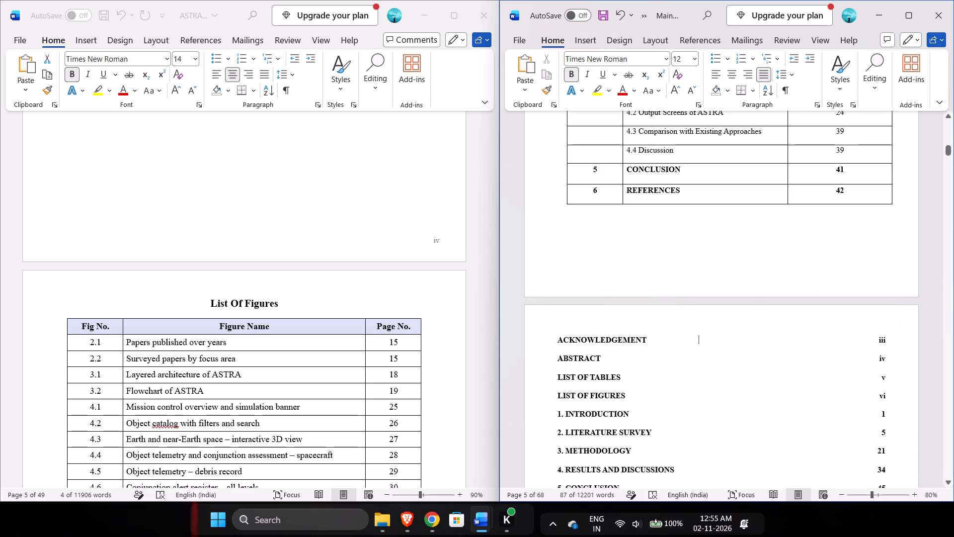
pyautogui.click(674, 324)
pyautogui.click(667, 314)
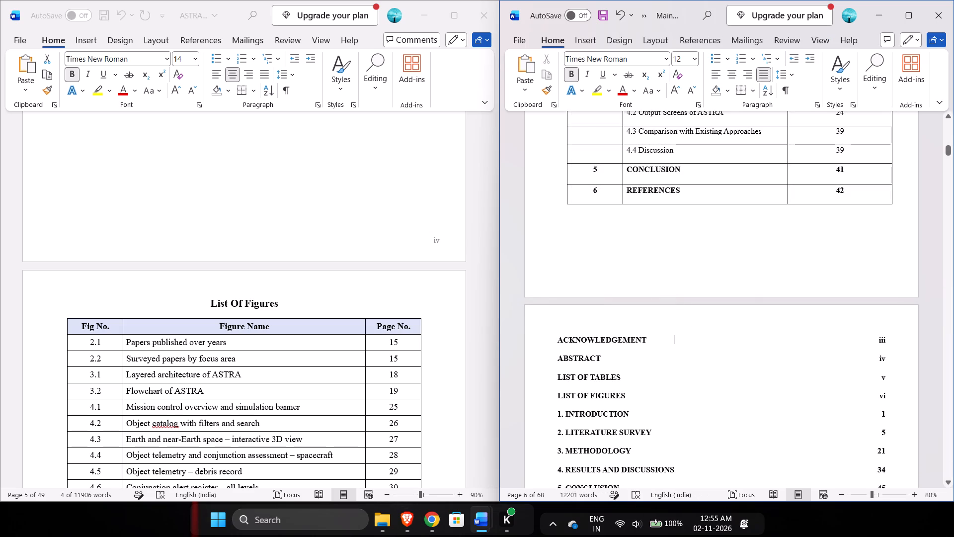
pyautogui.click(641, 285)
pyautogui.hotkey('ctrl', 'v')
pyautogui.scroll(1, 641, 285)
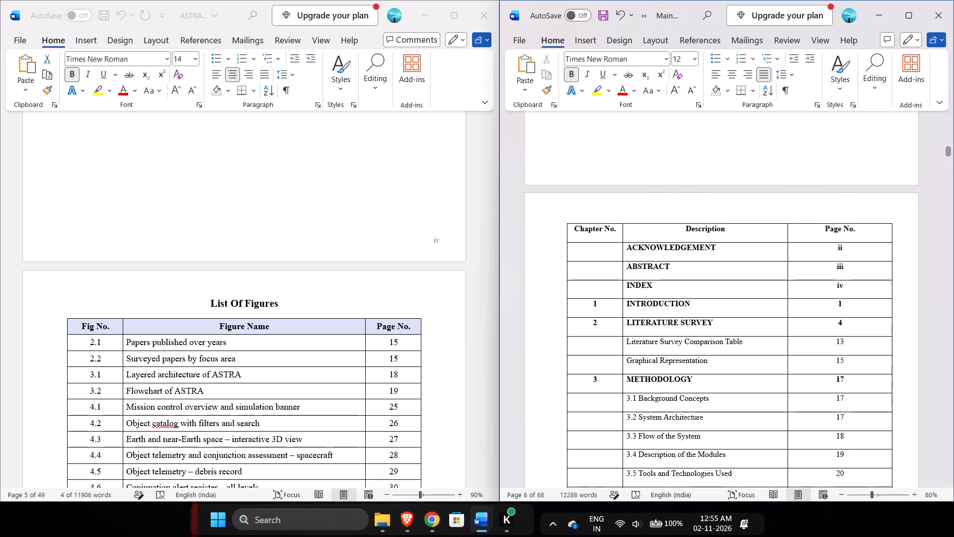
# Copy ASTRA's whole List Of Figures table, from the header row to 4.14 Mission report, over the duplicated contents table in the Main report.
pyautogui.scroll(-1, 278, 344)
pyautogui.click(79, 220)
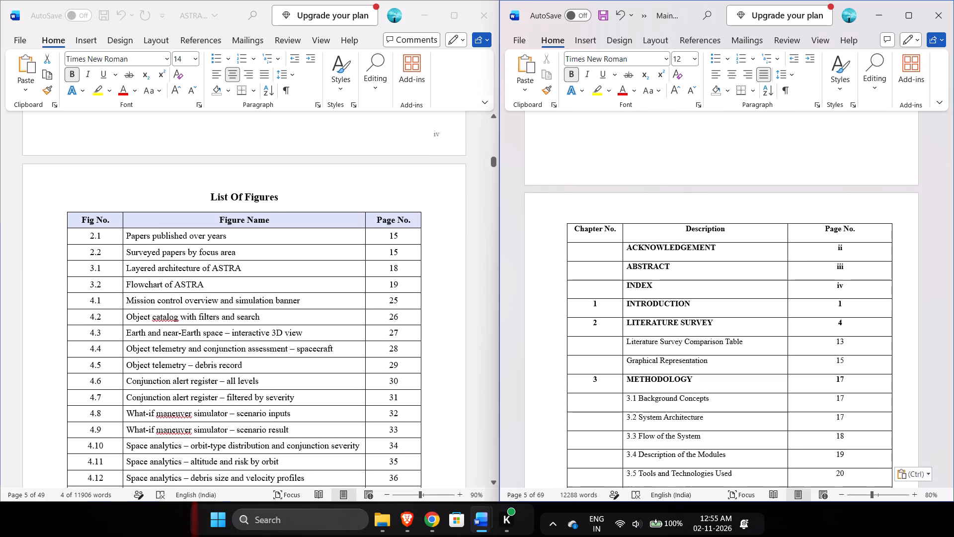
pyautogui.moveTo(79, 220); pyautogui.dragTo(355, 505)
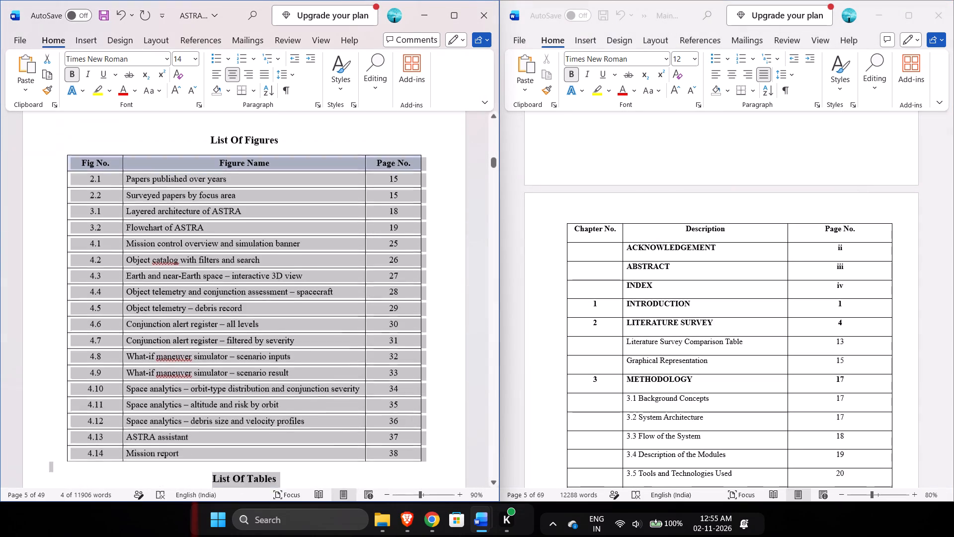
pyautogui.moveTo(355, 505); pyautogui.dragTo(406, 404)
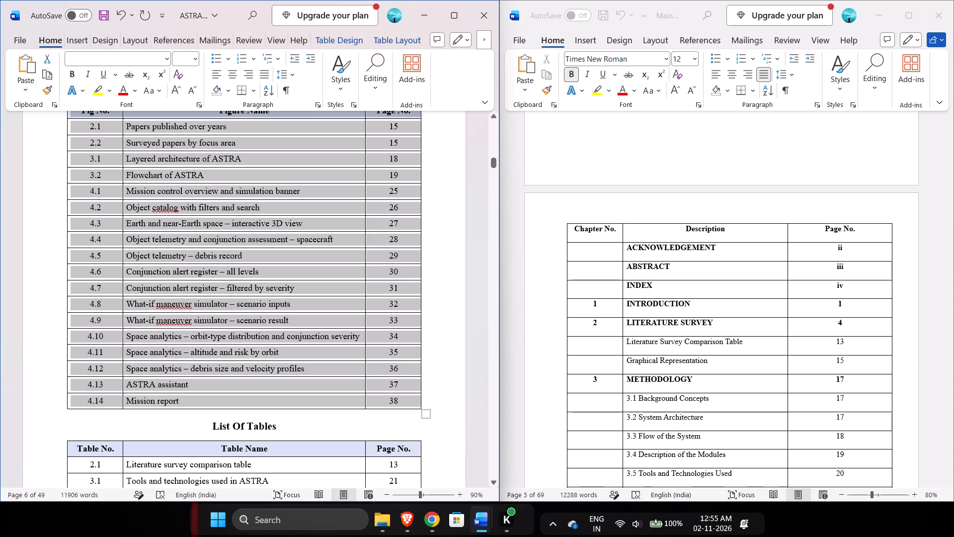
pyautogui.hotkey('ctrl', 'c')
pyautogui.hotkey('ctrl', 'c')
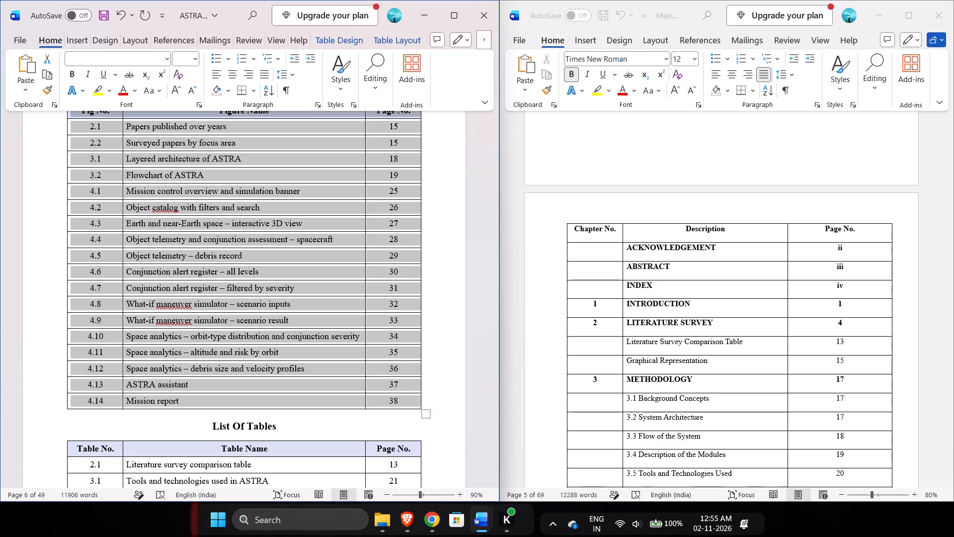
pyautogui.click(582, 226)
pyautogui.moveTo(575, 228); pyautogui.dragTo(627, 278)
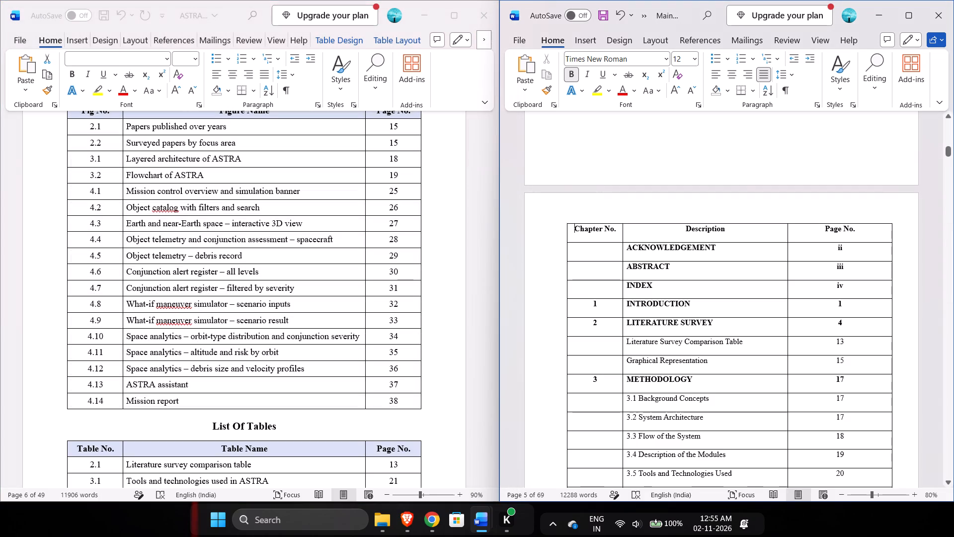
pyautogui.moveTo(627, 278); pyautogui.dragTo(863, 141)
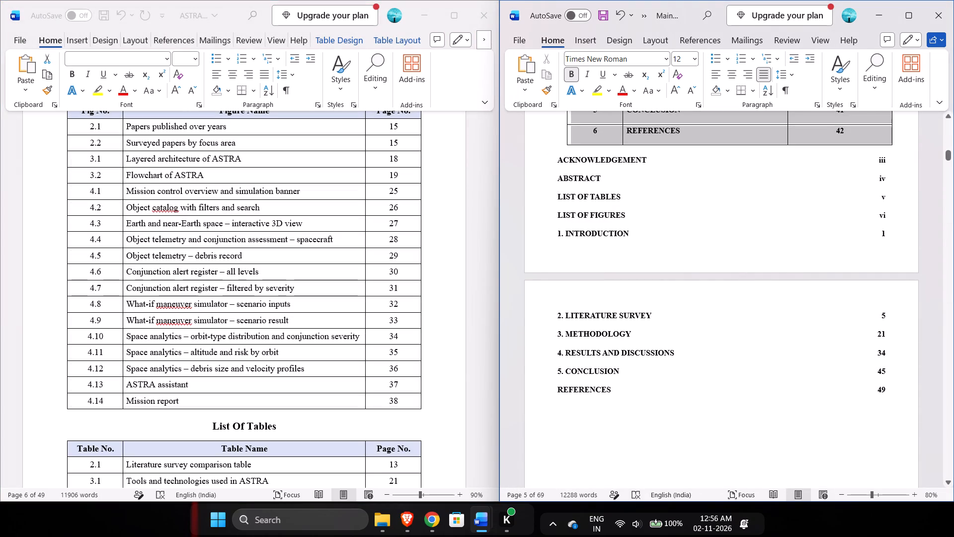
pyautogui.moveTo(863, 141); pyautogui.dragTo(862, 141)
pyautogui.hotkey('ctrl', 'v')
# Review the pasted figures table and the old contents lines below it against ASTRA's List Of Figures and List Of Tables.
pyautogui.scroll(3, 862, 141)
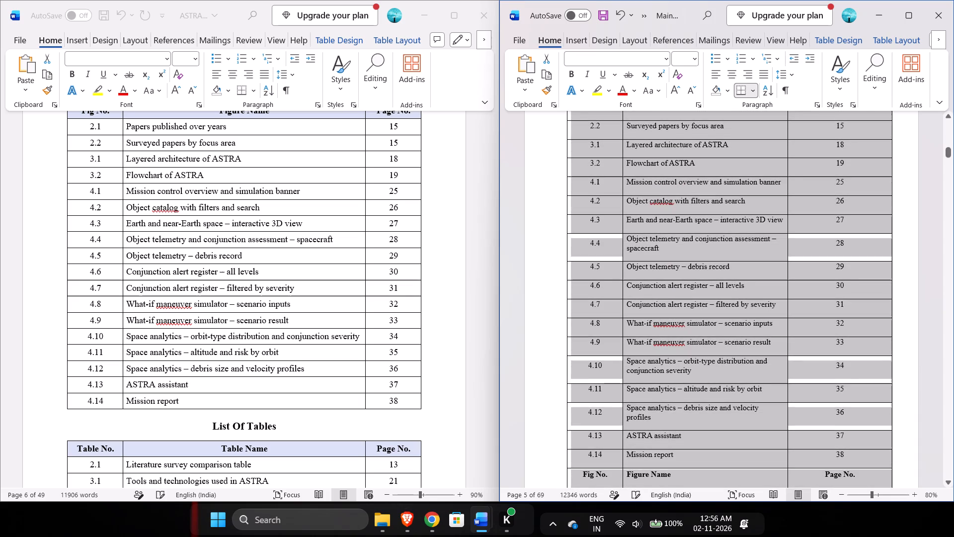
pyautogui.scroll(1, 417, 214)
pyautogui.scroll(1, 652, 294)
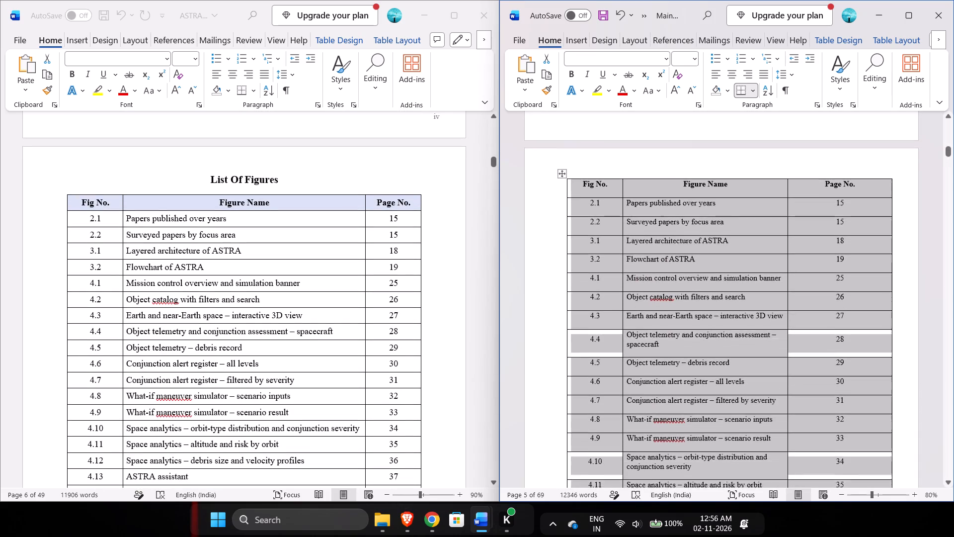
pyautogui.scroll(1, 652, 294)
pyautogui.click(724, 172)
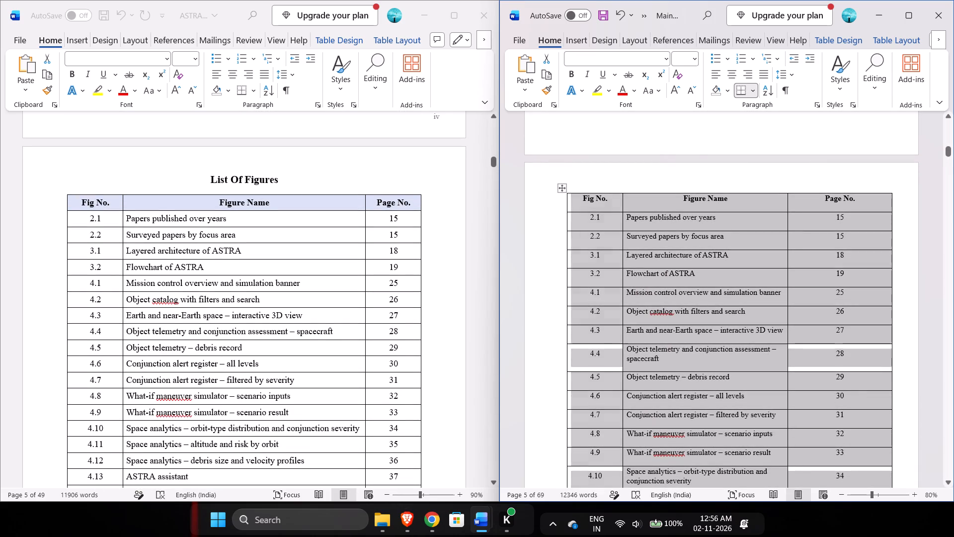
pyautogui.click(691, 172)
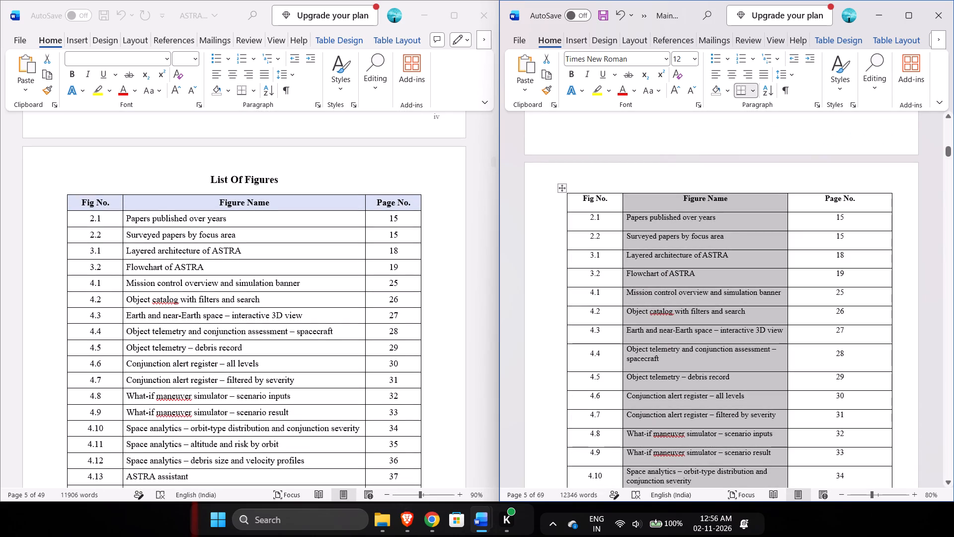
pyautogui.scroll(-3, 691, 172)
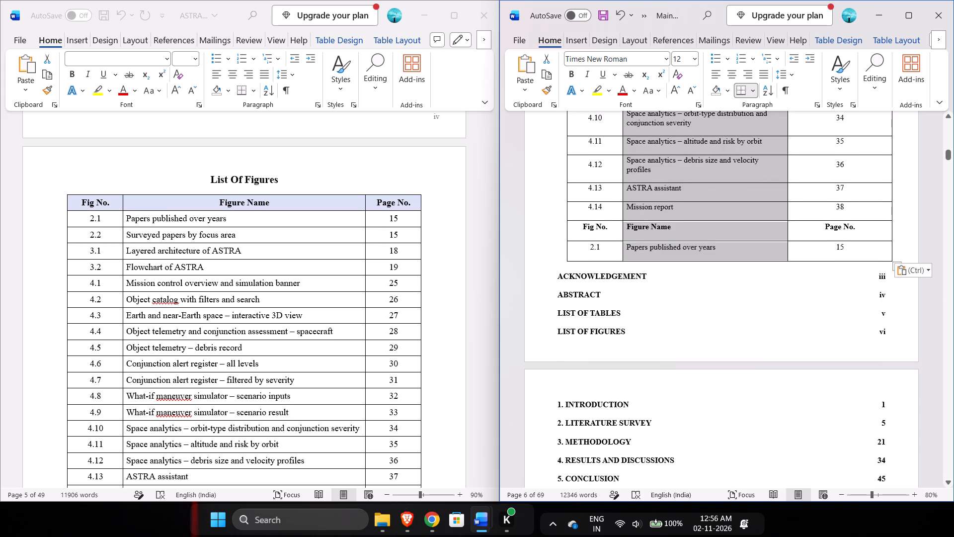
pyautogui.scroll(2, 731, 238)
pyautogui.click(655, 195)
pyautogui.scroll(1, 655, 195)
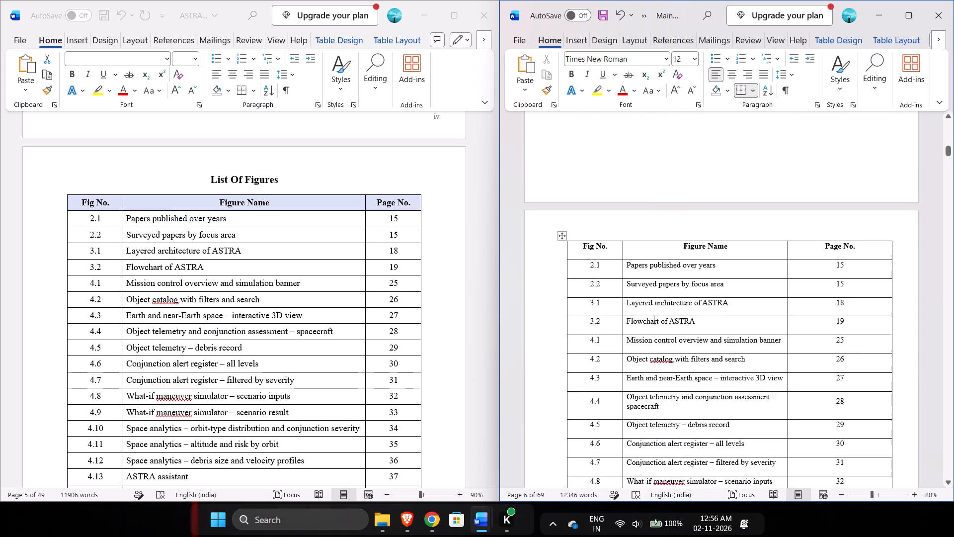
pyautogui.scroll(1, 655, 195)
pyautogui.scroll(-1, 655, 195)
pyautogui.scroll(-1, 382, 318)
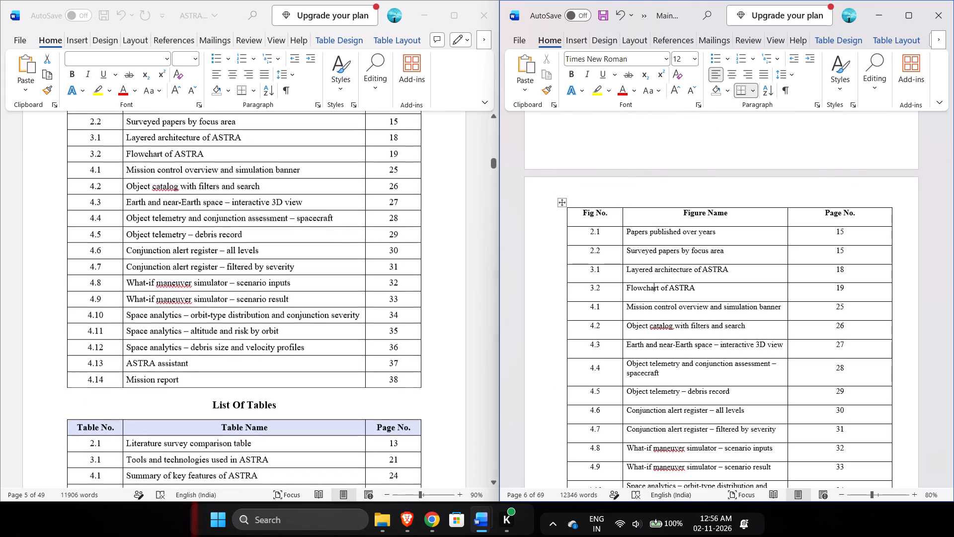
pyautogui.scroll(-1, 382, 318)
pyautogui.scroll(-1, 770, 440)
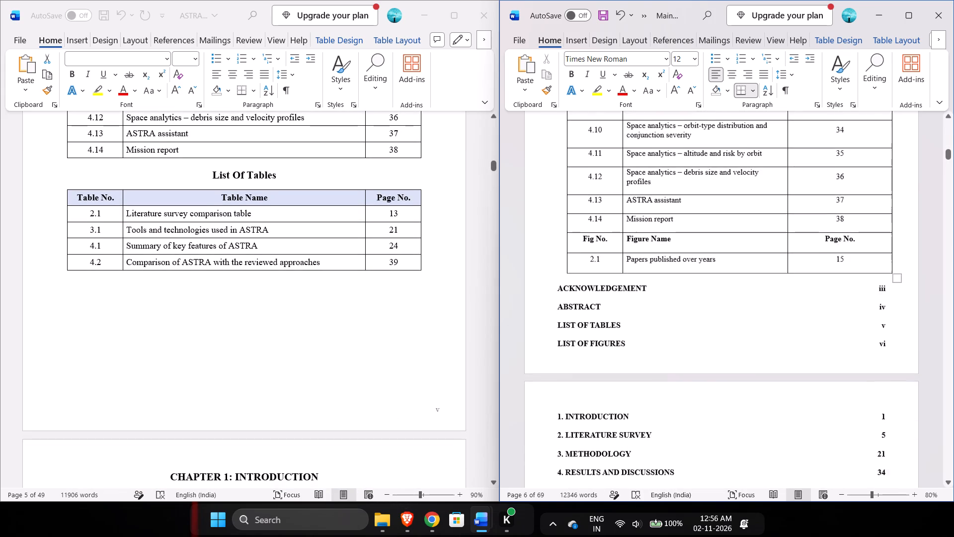
pyautogui.scroll(-1, 770, 440)
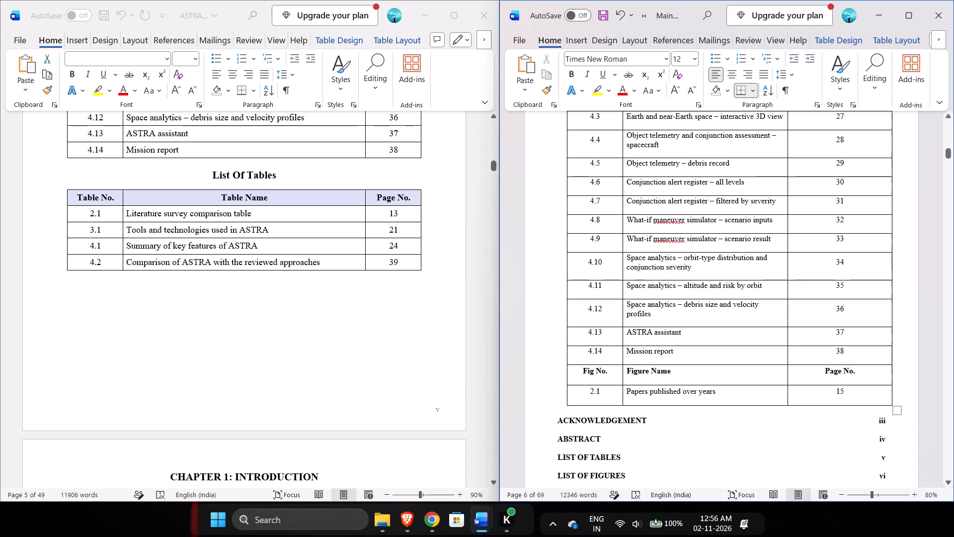
pyautogui.click(770, 440)
pyautogui.scroll(-1, 770, 440)
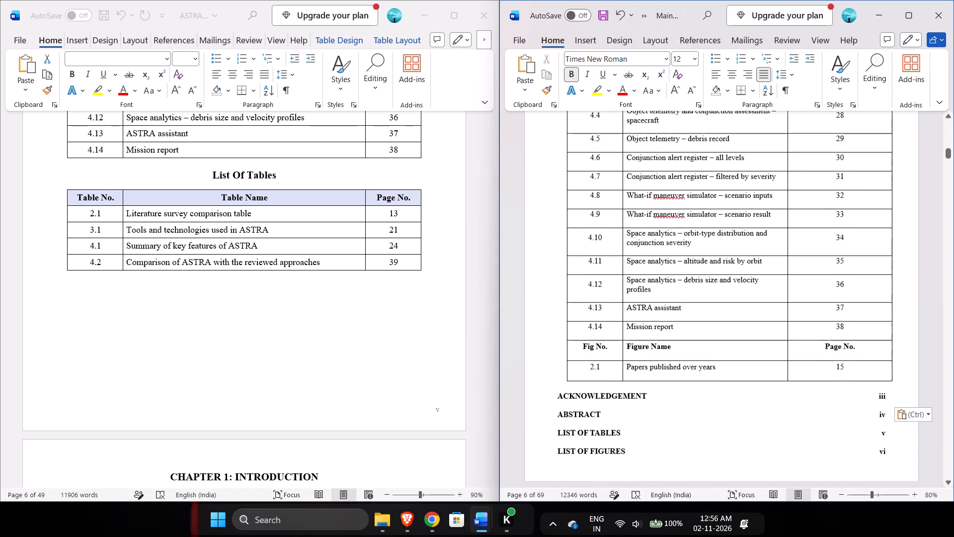
pyautogui.scroll(2, 773, 408)
pyautogui.scroll(-1, 773, 408)
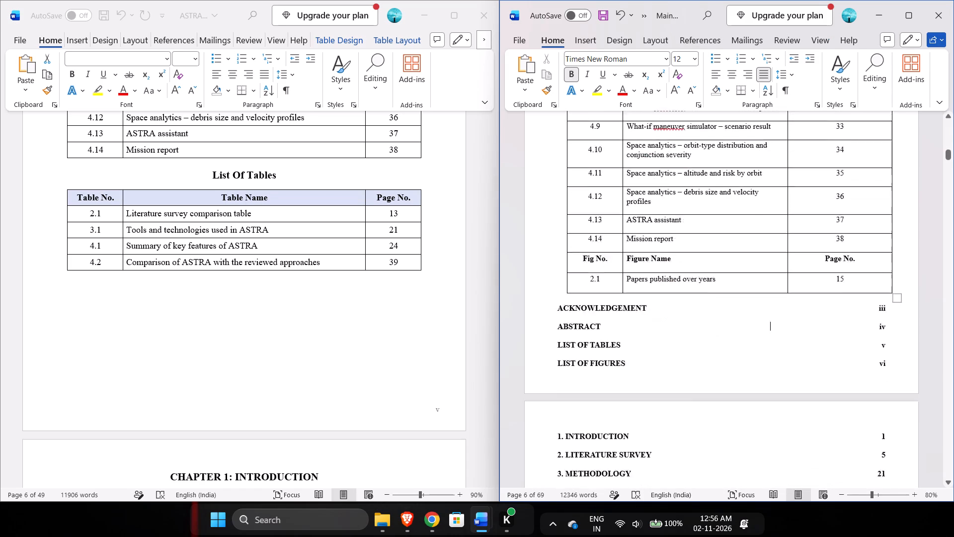
pyautogui.scroll(-1, 773, 408)
pyautogui.scroll(2, 834, 251)
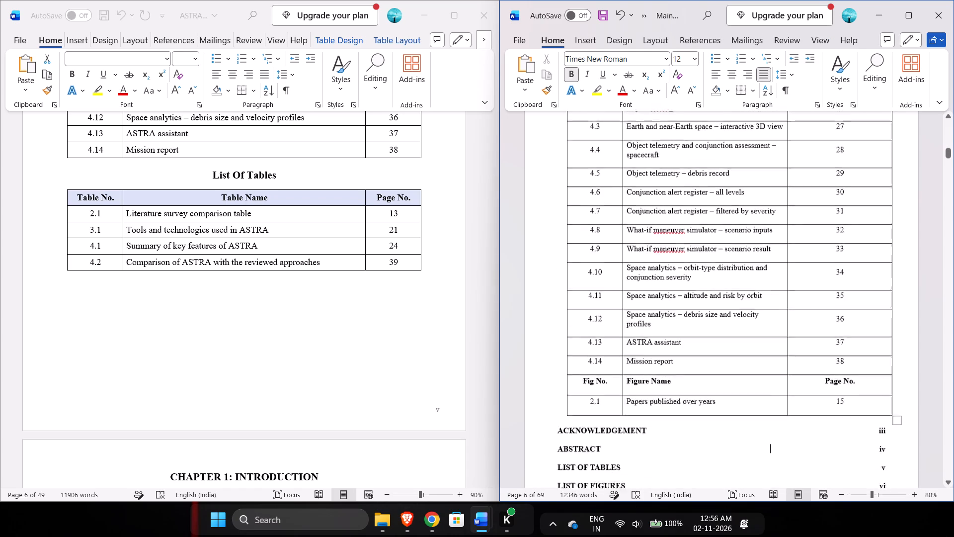
pyautogui.scroll(1, 834, 251)
pyautogui.scroll(2, 300, 351)
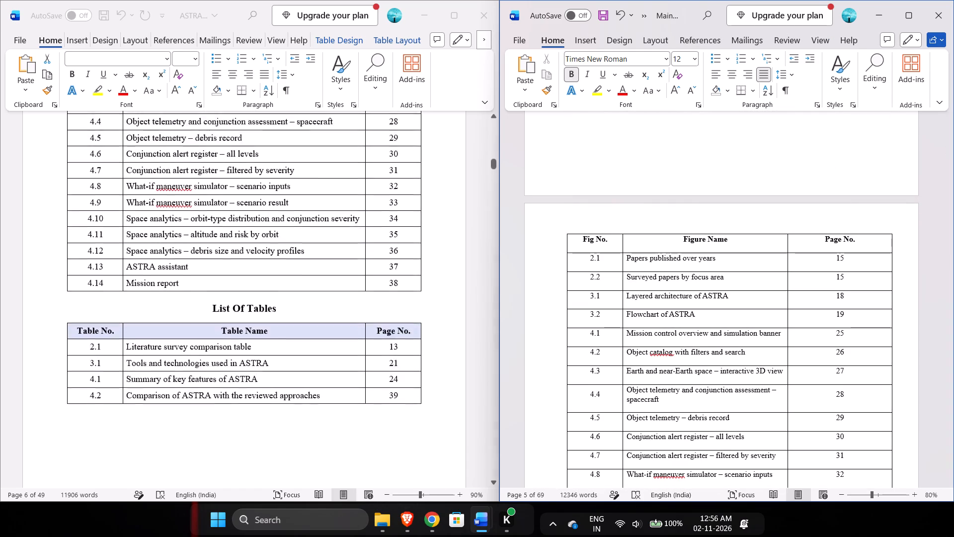
pyautogui.scroll(1, 300, 351)
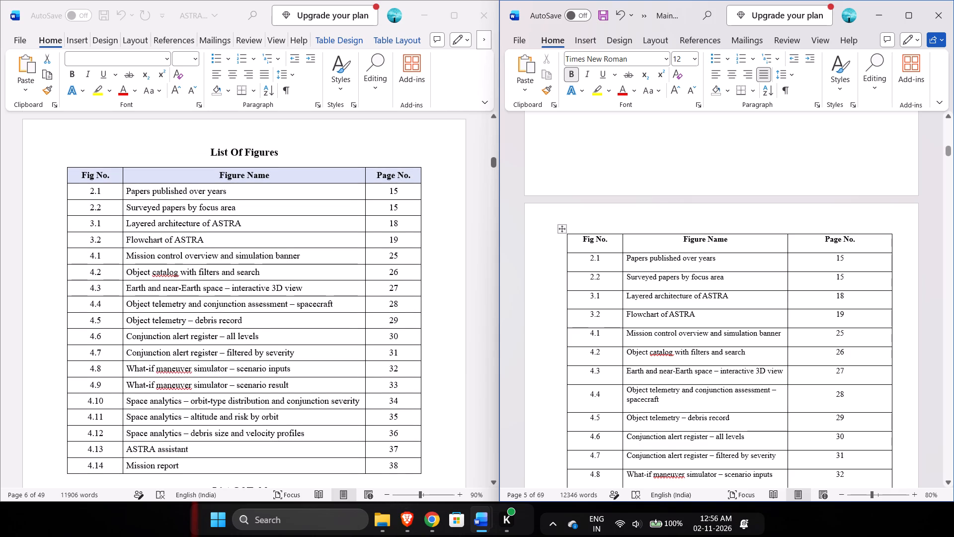
# Apply a line spacing option to all rows of the Main report's pasted figures table.
pyautogui.moveTo(582, 240); pyautogui.dragTo(789, 245)
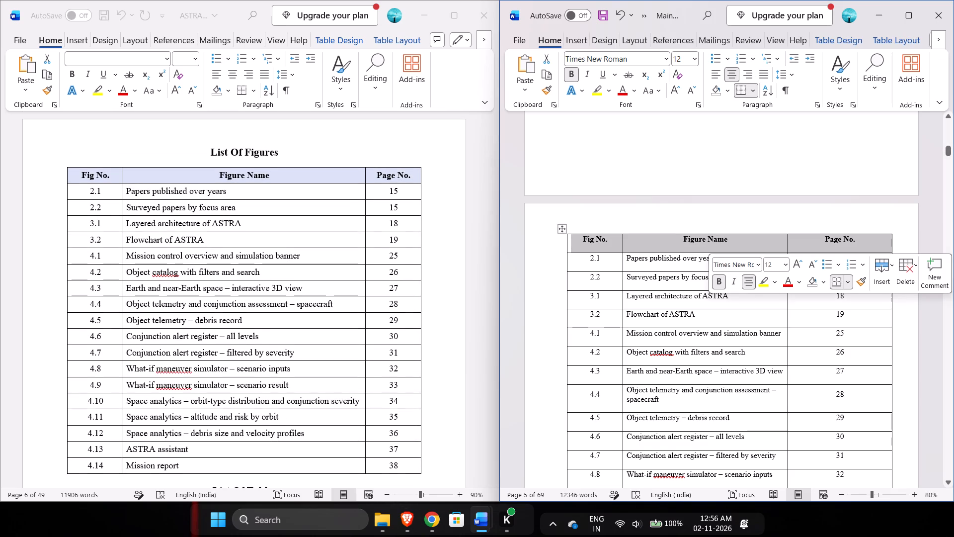
pyautogui.click(635, 314)
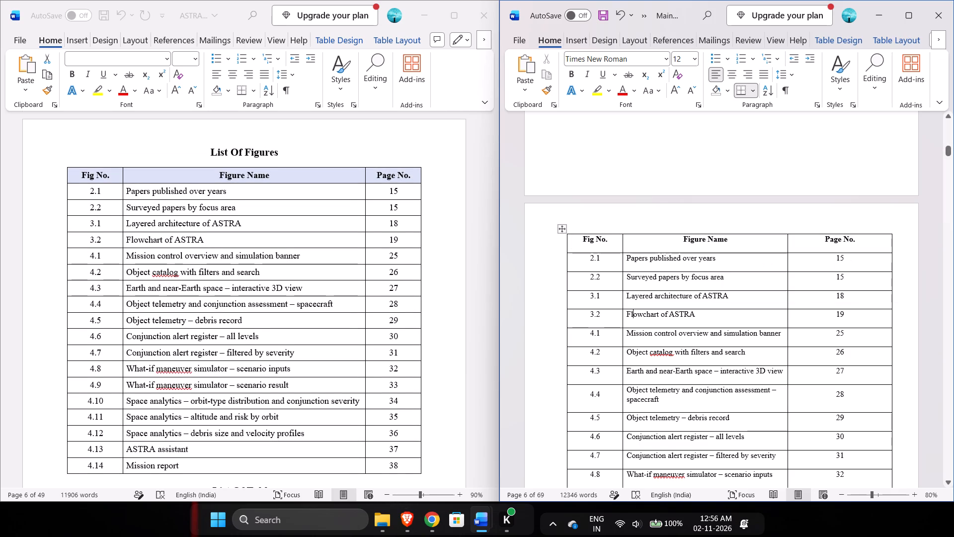
pyautogui.moveTo(578, 245); pyautogui.dragTo(820, 409)
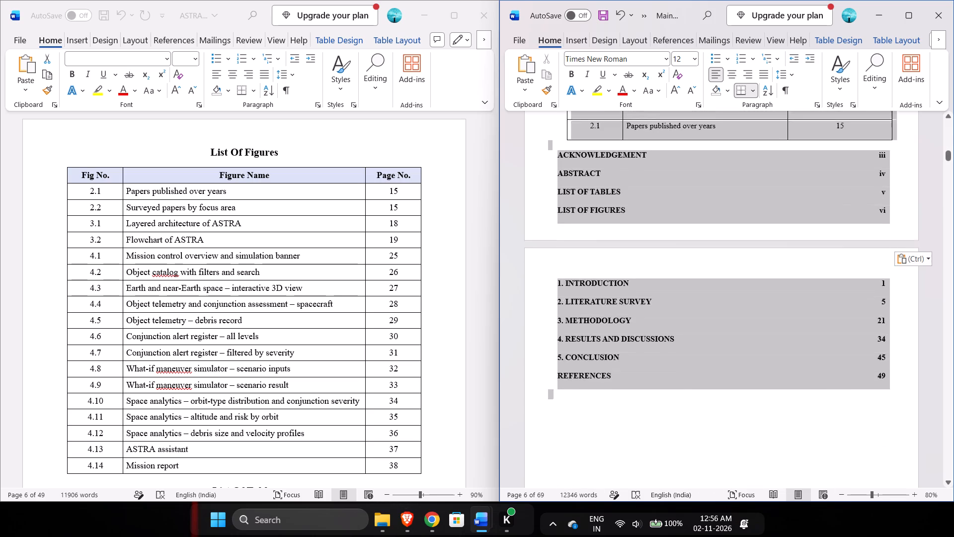
pyautogui.moveTo(820, 409); pyautogui.dragTo(858, 125)
pyautogui.scroll(1, 853, 172)
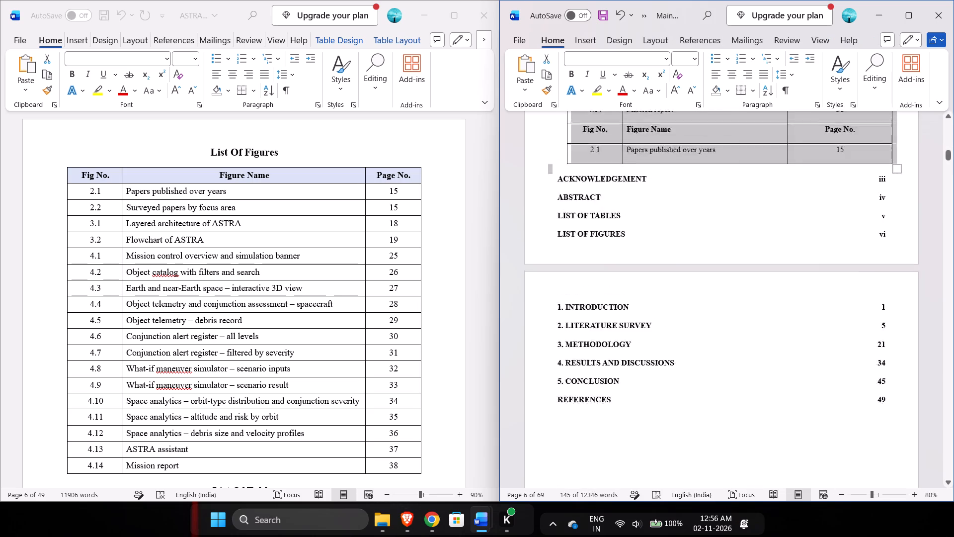
pyautogui.scroll(2, 853, 172)
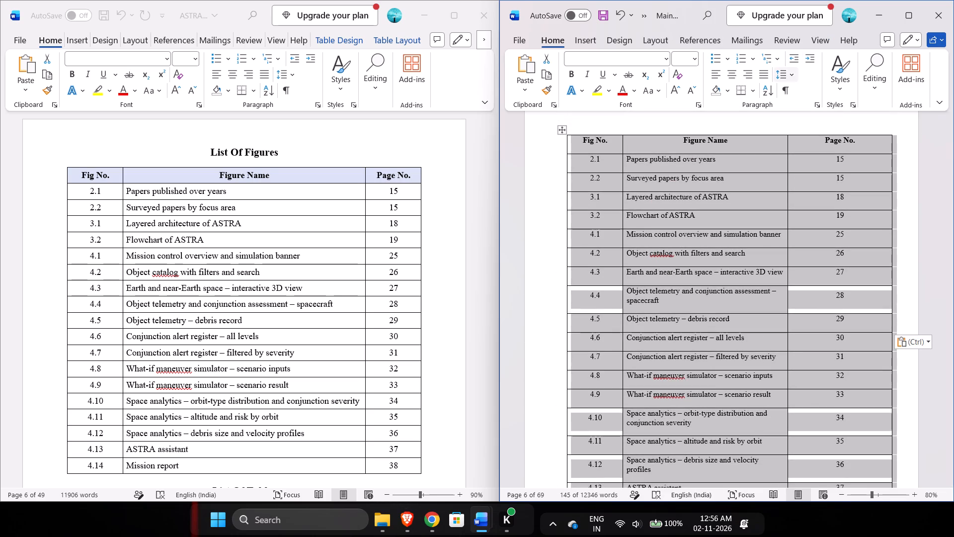
pyautogui.click(796, 76)
pyautogui.click(801, 93)
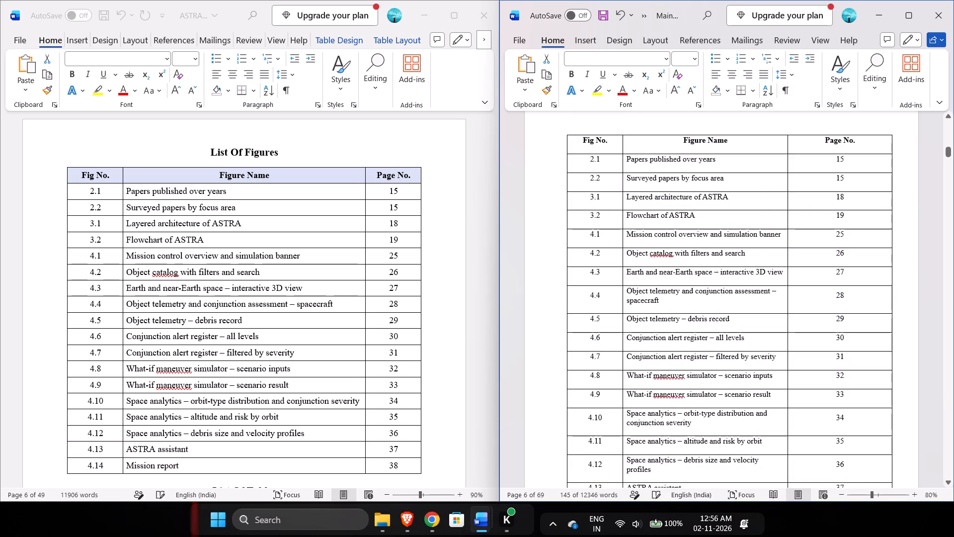
pyautogui.scroll(-4, 730, 240)
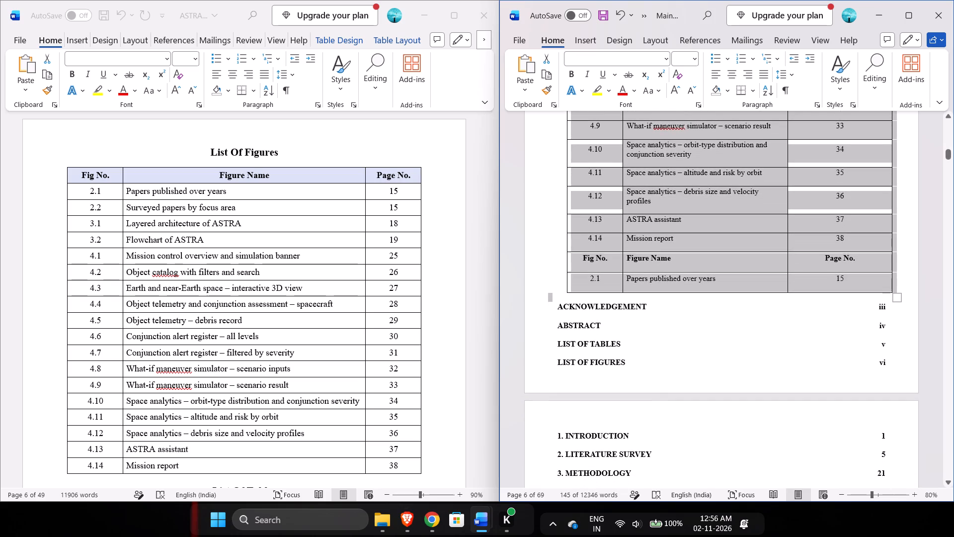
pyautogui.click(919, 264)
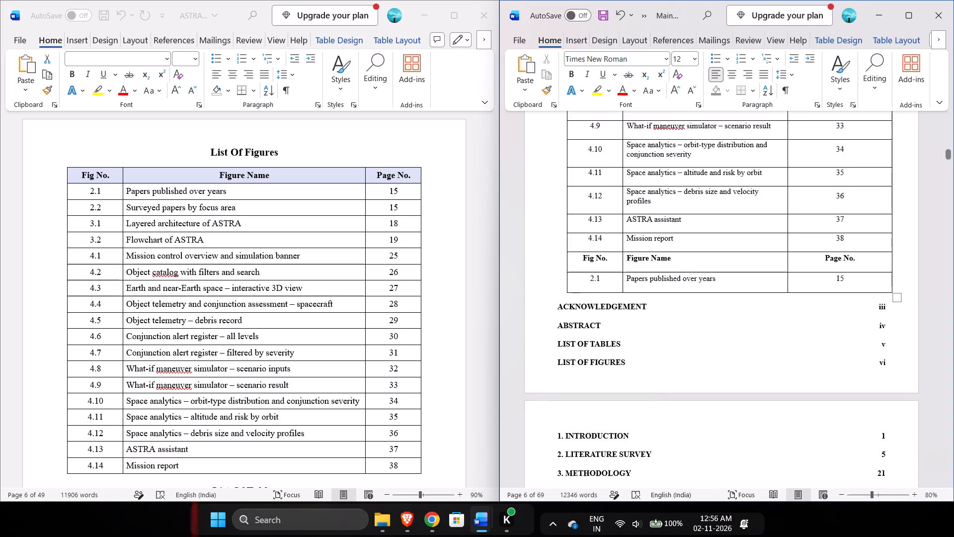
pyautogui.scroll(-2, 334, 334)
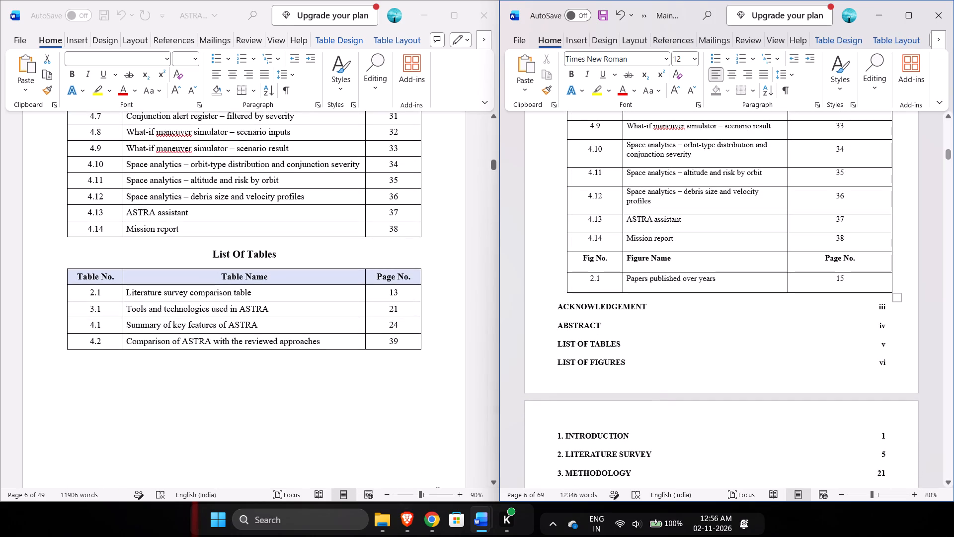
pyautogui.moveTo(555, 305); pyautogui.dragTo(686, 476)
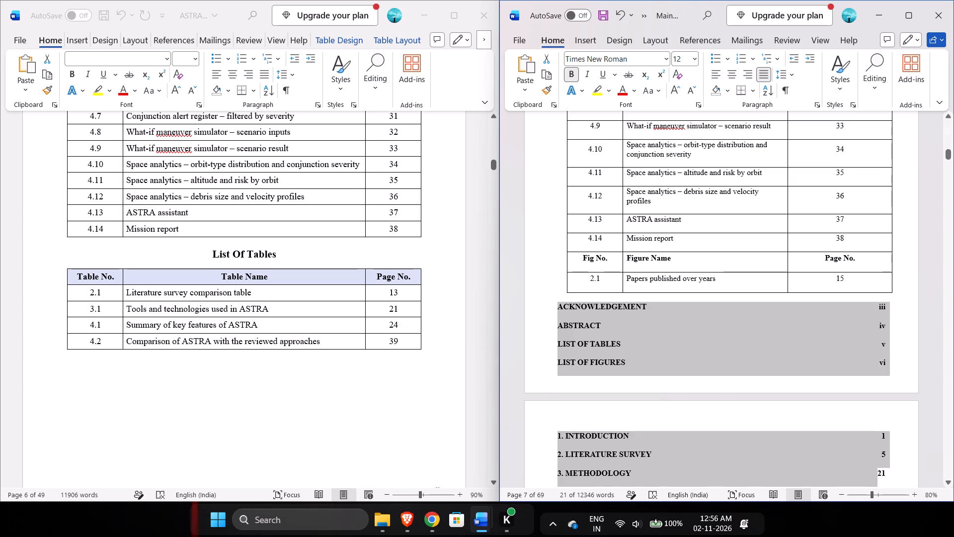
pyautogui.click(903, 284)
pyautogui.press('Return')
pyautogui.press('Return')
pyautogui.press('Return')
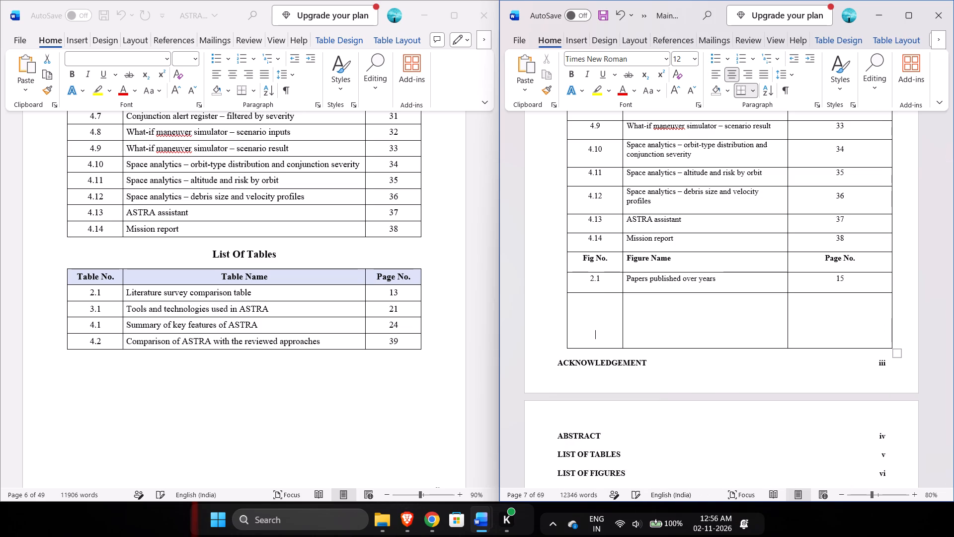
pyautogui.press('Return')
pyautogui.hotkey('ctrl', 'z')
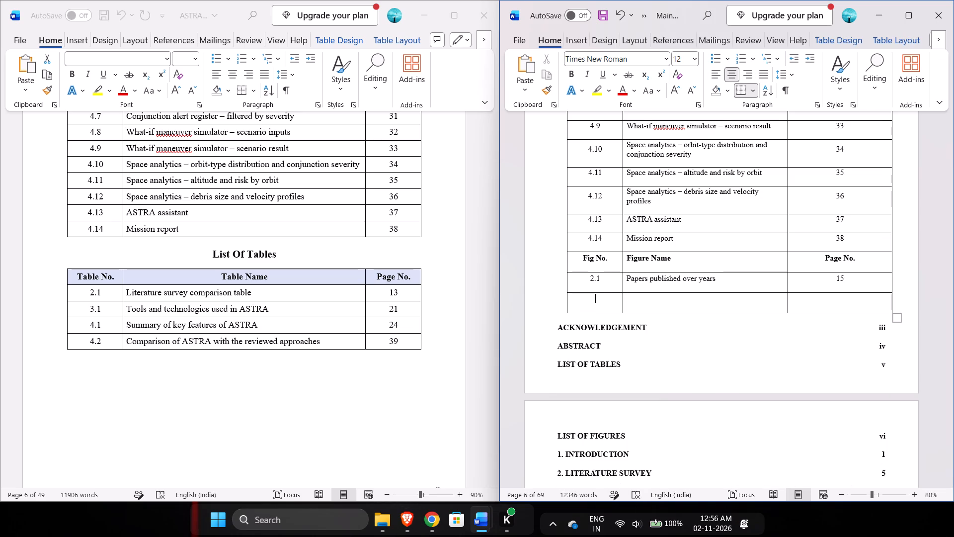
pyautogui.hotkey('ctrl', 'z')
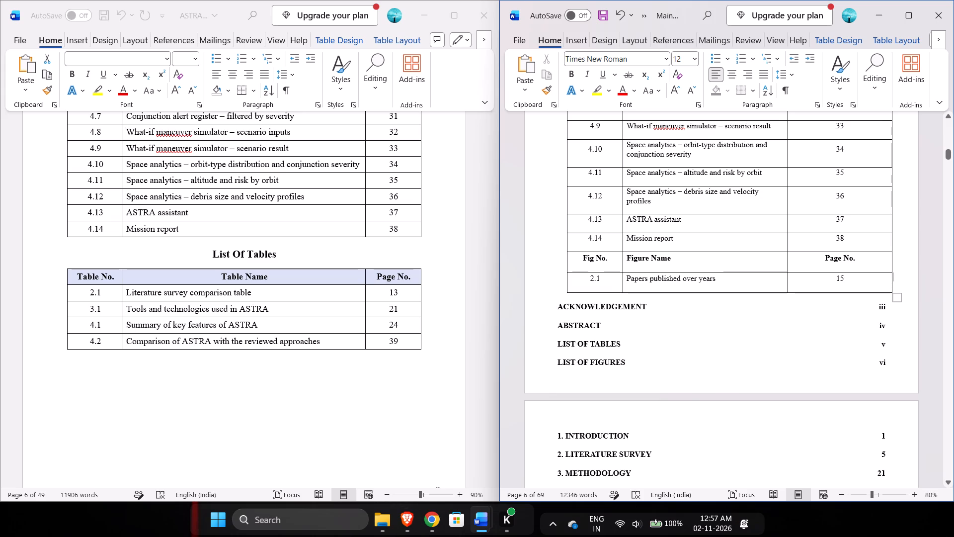
# Delete the repeated Fig No. header row and repeated 2.1 Papers published over years row at the end of the Main report's figures table.
pyautogui.scroll(1, 358, 278)
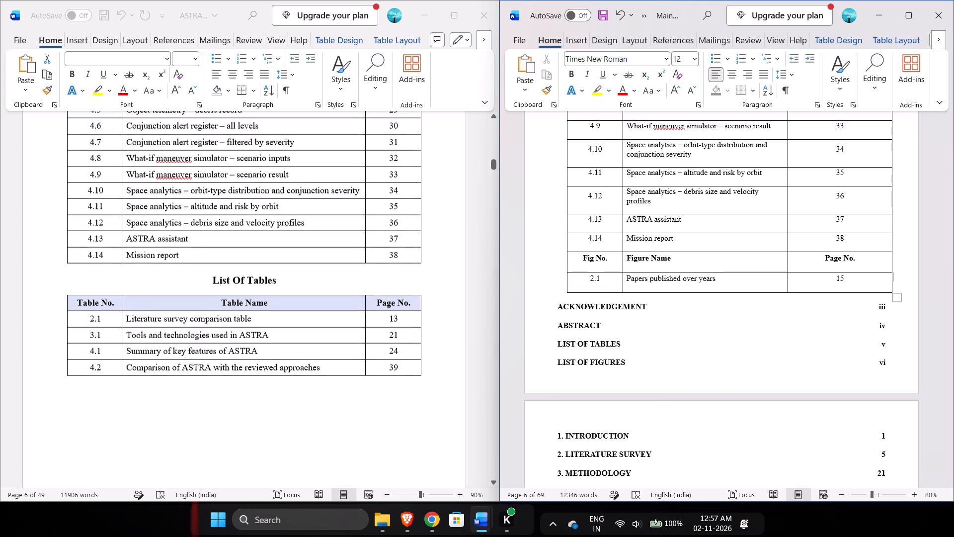
pyautogui.scroll(2, 358, 278)
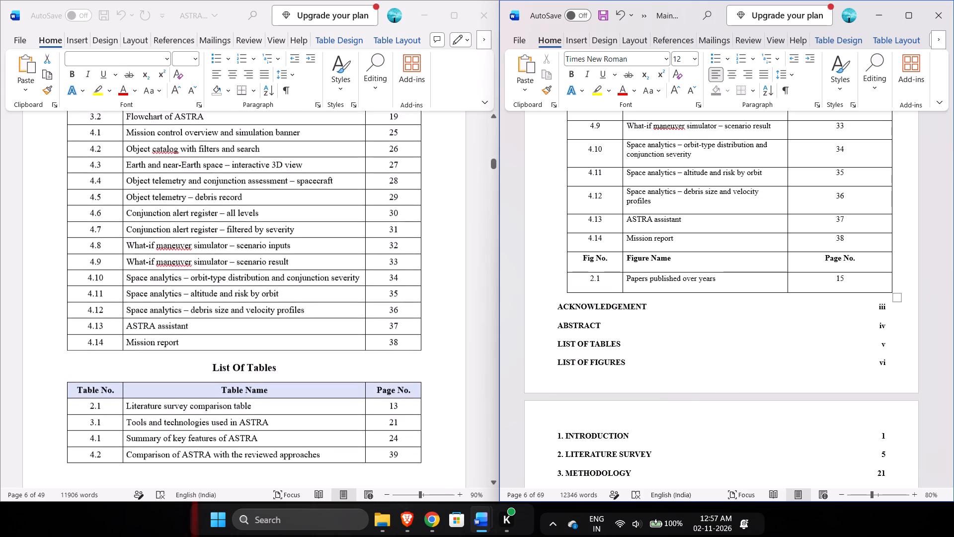
pyautogui.scroll(1, 358, 278)
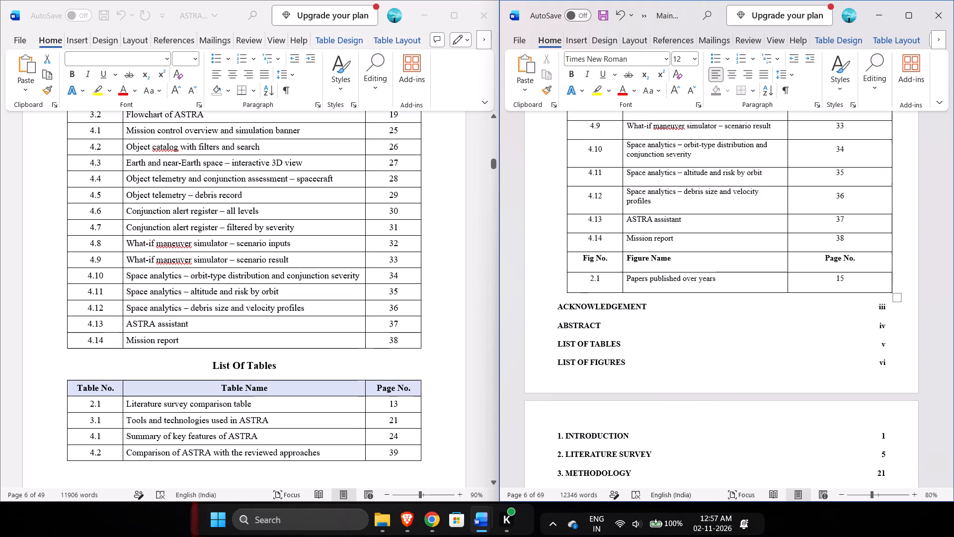
pyautogui.scroll(2, 623, 236)
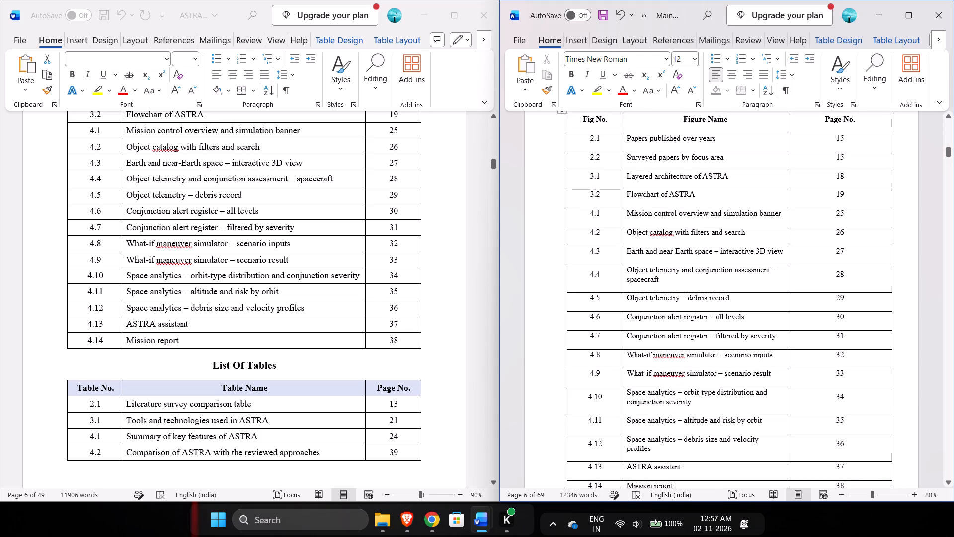
pyautogui.scroll(-2, 570, 287)
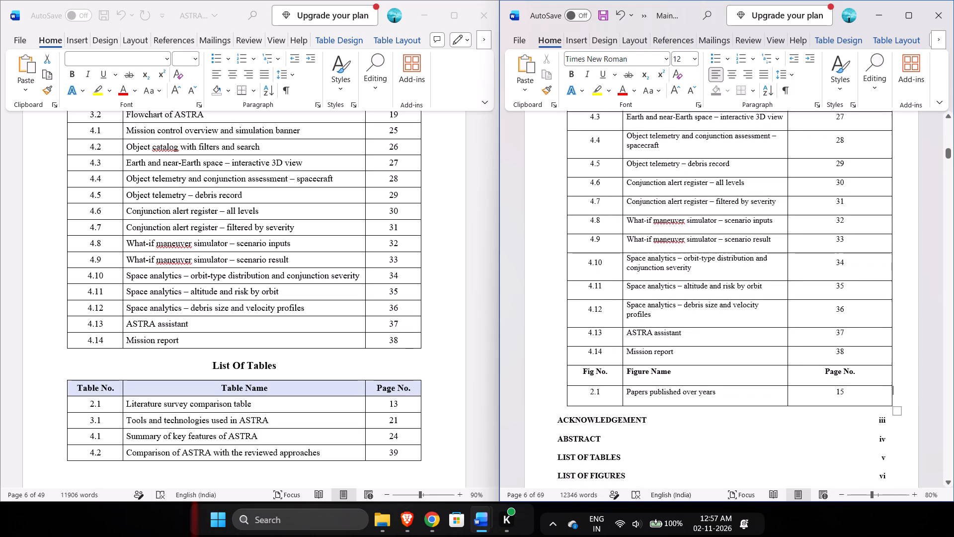
pyautogui.scroll(1, 491, 311)
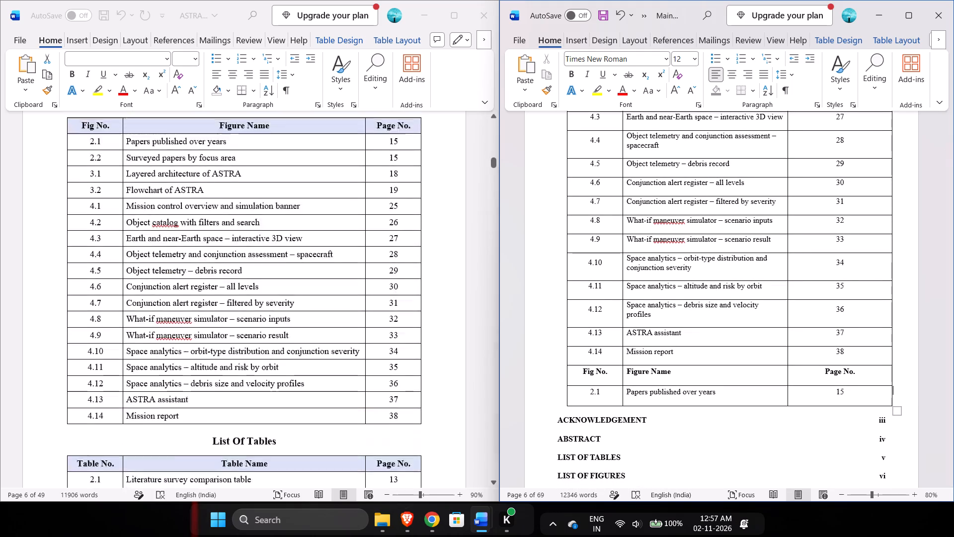
pyautogui.scroll(1, 491, 311)
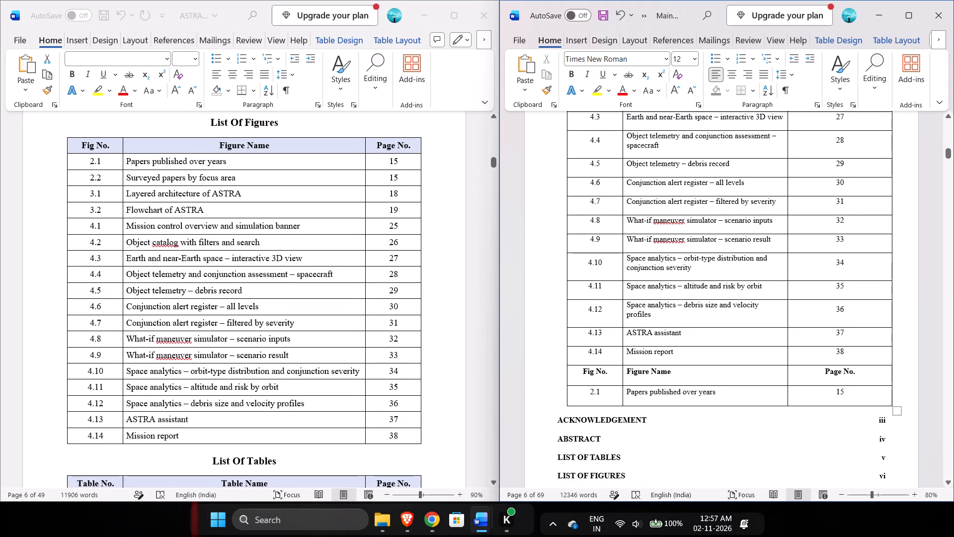
pyautogui.moveTo(583, 369); pyautogui.dragTo(862, 406)
pyautogui.press('BackSpace')
pyautogui.press('Return')
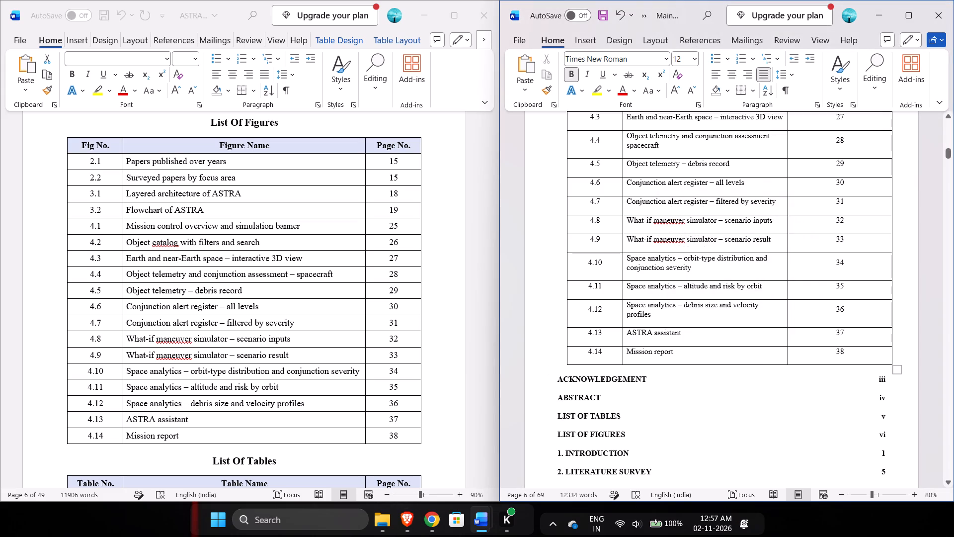
# Review the Main report's contents and figures tables against ASTRA's Table of Contents, List Of Figures and List Of Tables.
pyautogui.scroll(3, 689, 302)
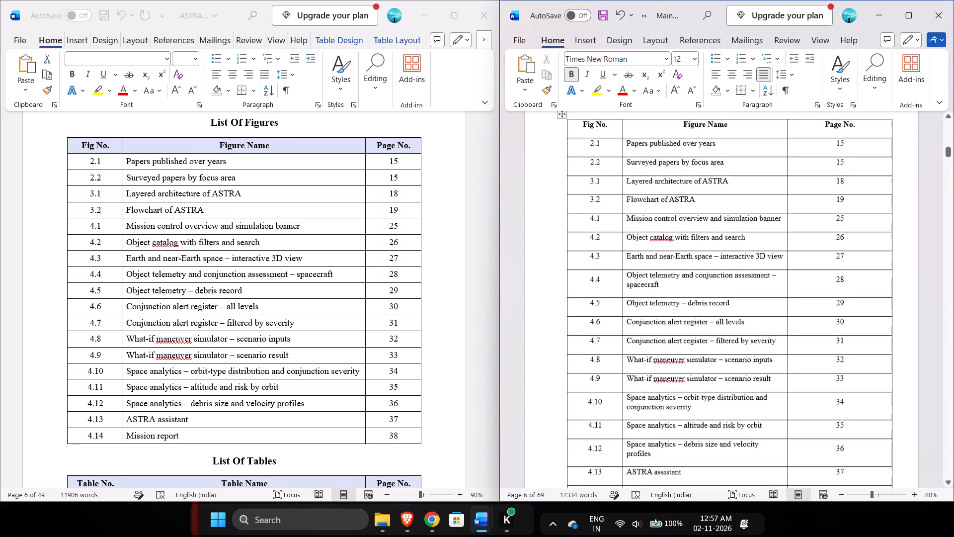
pyautogui.scroll(1, 689, 302)
pyautogui.scroll(1, 645, 200)
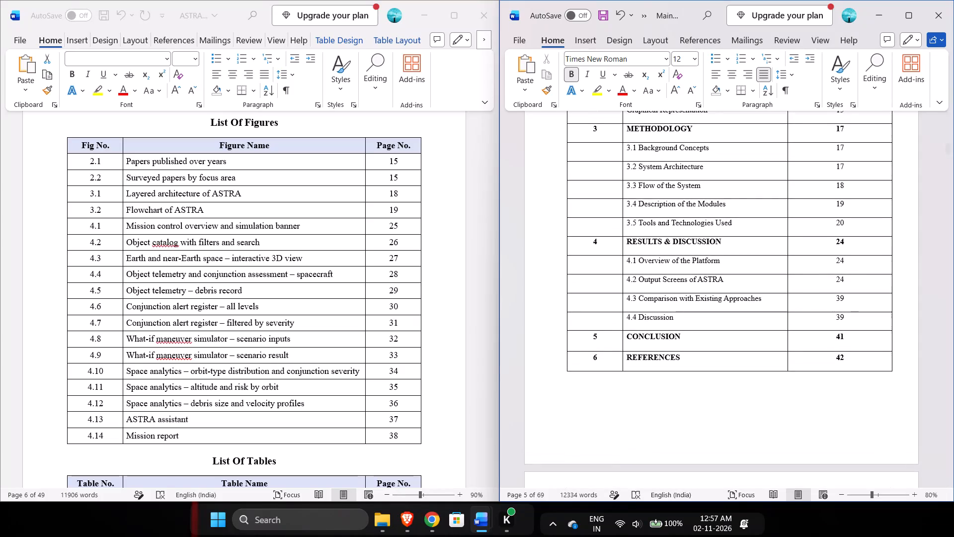
pyautogui.scroll(5, 367, 265)
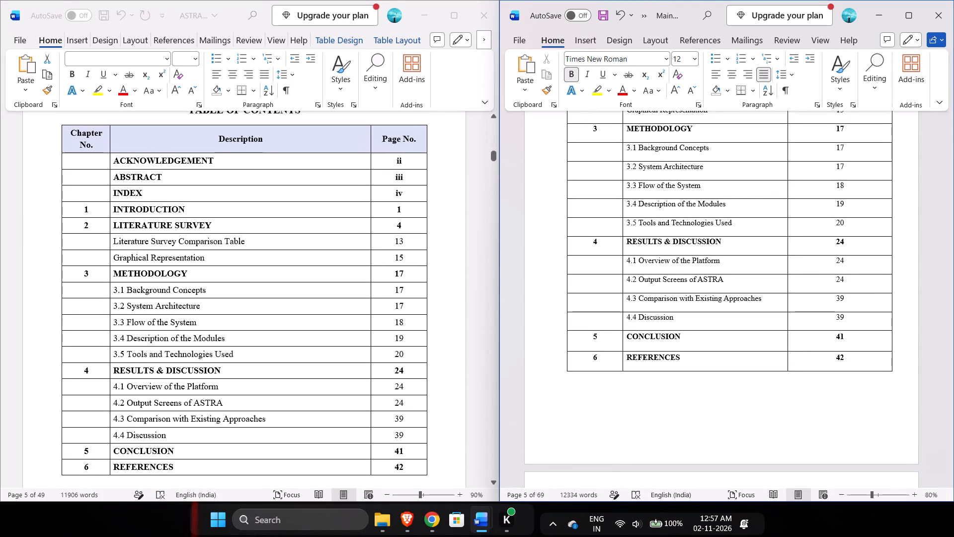
pyautogui.scroll(-1, 796, 377)
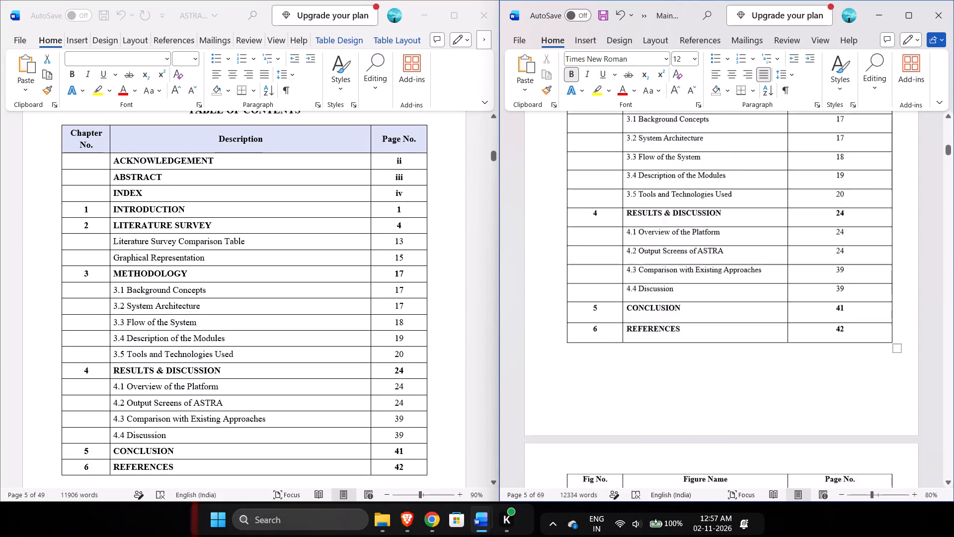
pyautogui.scroll(-4, 796, 377)
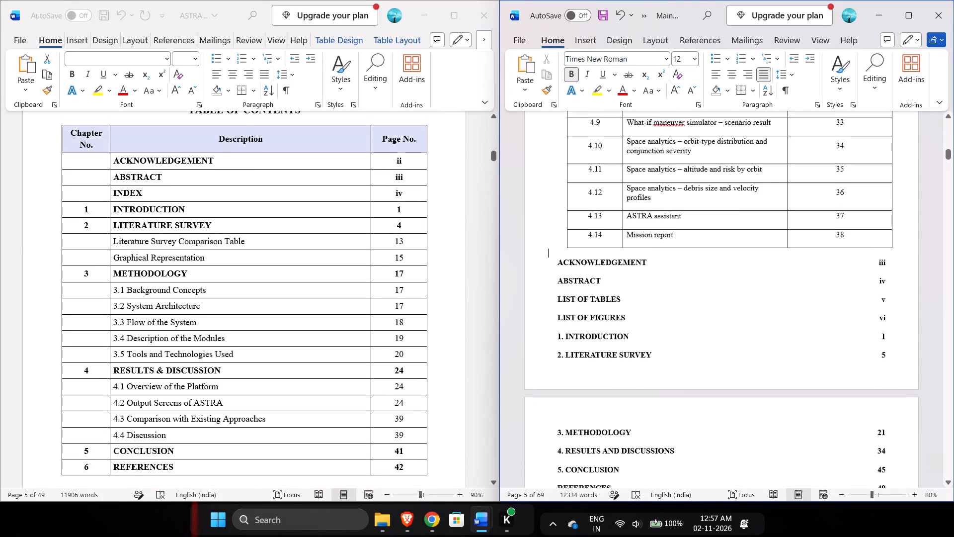
pyautogui.scroll(-1, 796, 377)
pyautogui.scroll(-6, 355, 403)
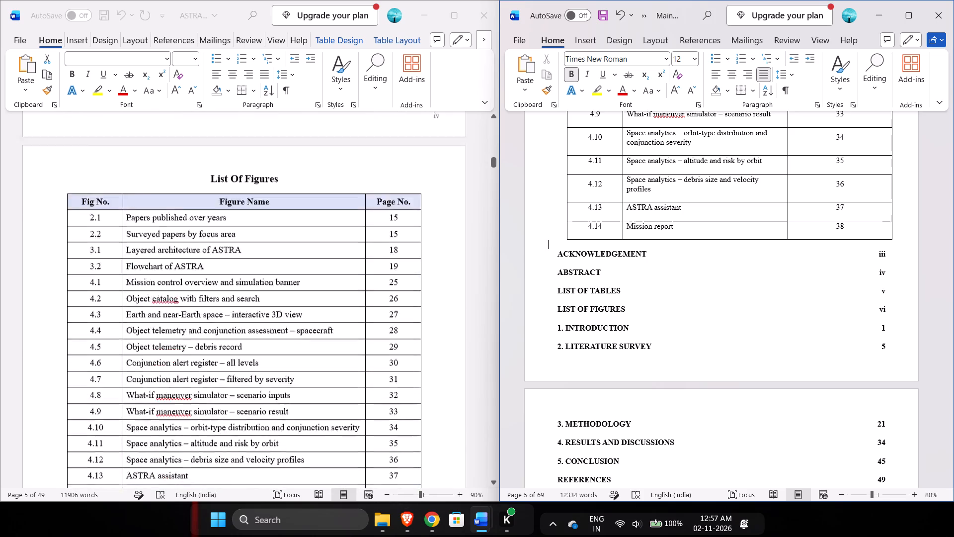
pyautogui.scroll(-1, 355, 403)
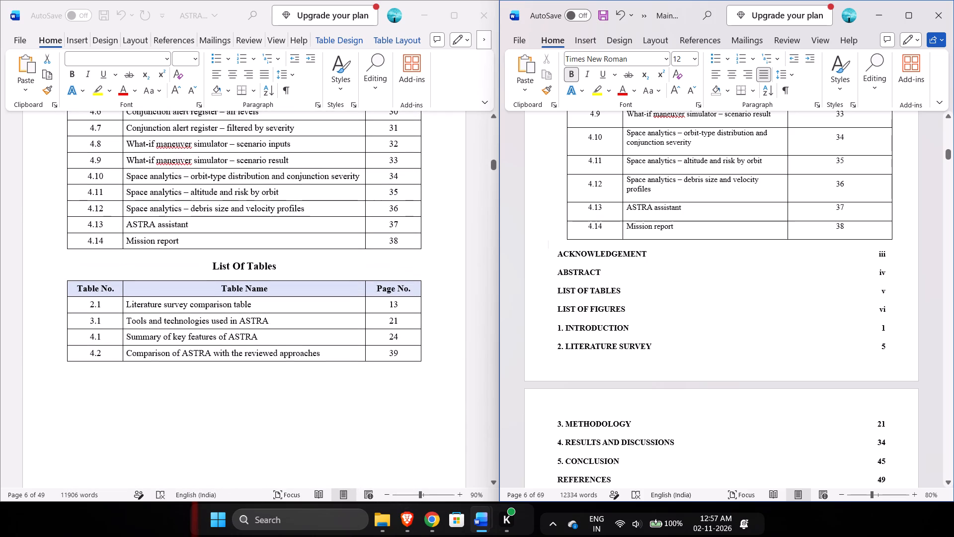
# Duplicate the Main report's figures table into six new blank lines between it and the old ACKNOWLEDGEMENT line.
pyautogui.click(608, 199)
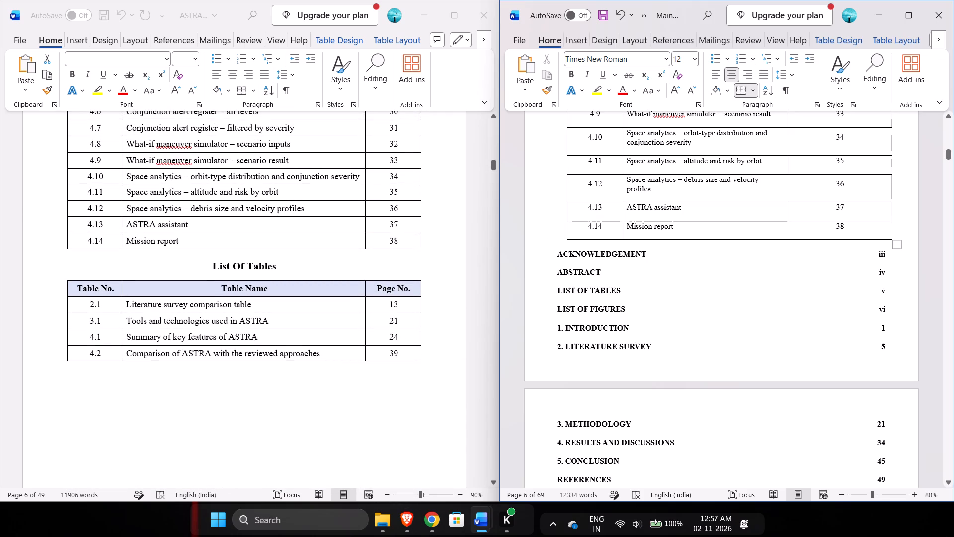
pyautogui.click(896, 249)
pyautogui.hotkey('ctrl', 'c')
pyautogui.hotkey('ctrl', 'c')
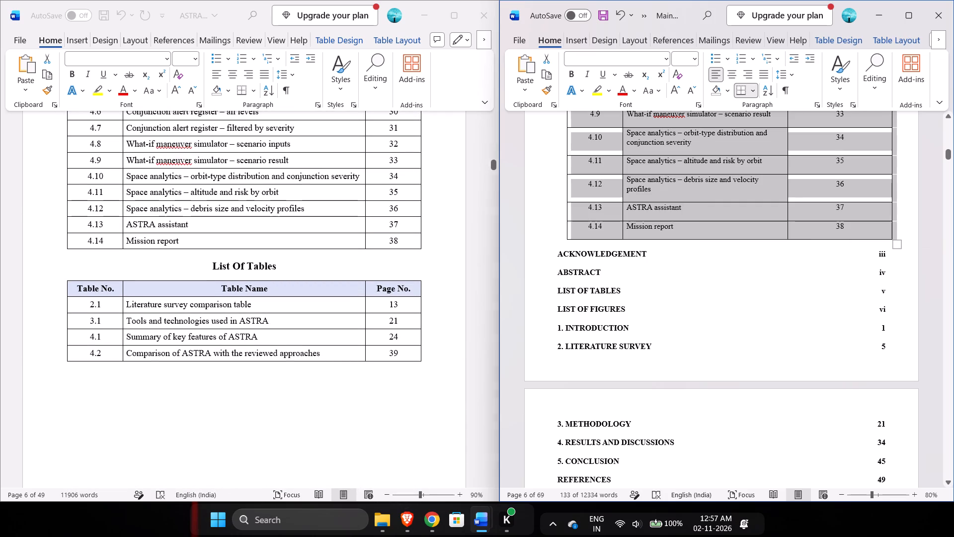
pyautogui.click(551, 251)
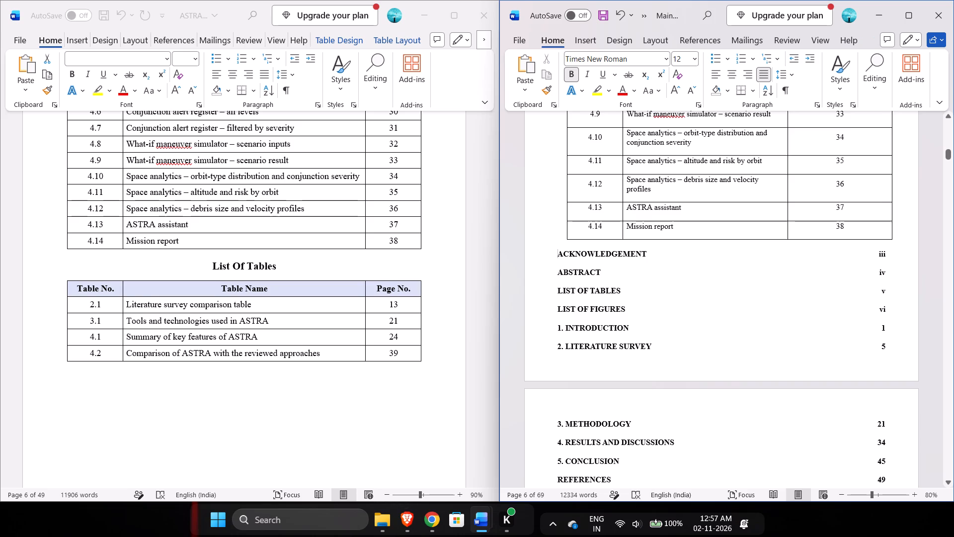
pyautogui.press('Return')
pyautogui.press('Return')
pyautogui.press('Return')
pyautogui.press('Return')
pyautogui.press('Return')
pyautogui.press('Return')
pyautogui.press('Up')
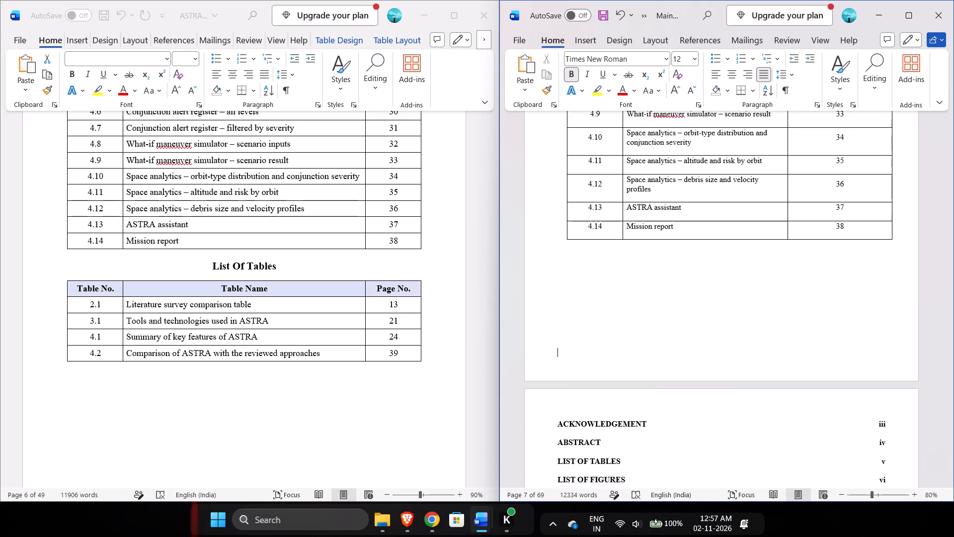
pyautogui.press('Up')
pyautogui.press('Up')
pyautogui.press('Up')
pyautogui.press('Up')
pyautogui.press('Up')
pyautogui.hotkey('ctrl', 'v')
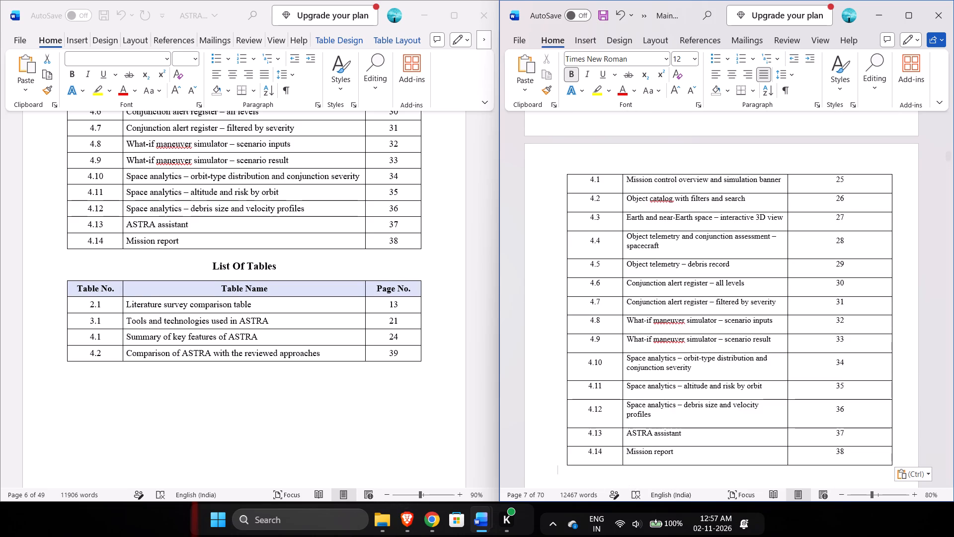
# Copy ASTRA's whole List Of Tables table, from the header row to 4.2 Comparison of ASTRA with the reviewed approaches.
pyautogui.click(76, 291)
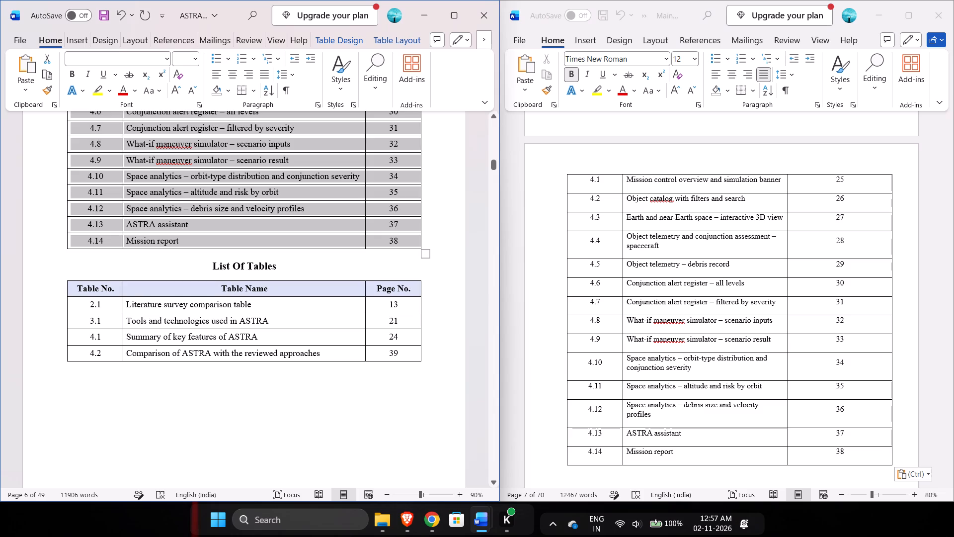
pyautogui.click(76, 291)
pyautogui.moveTo(76, 291); pyautogui.dragTo(396, 349)
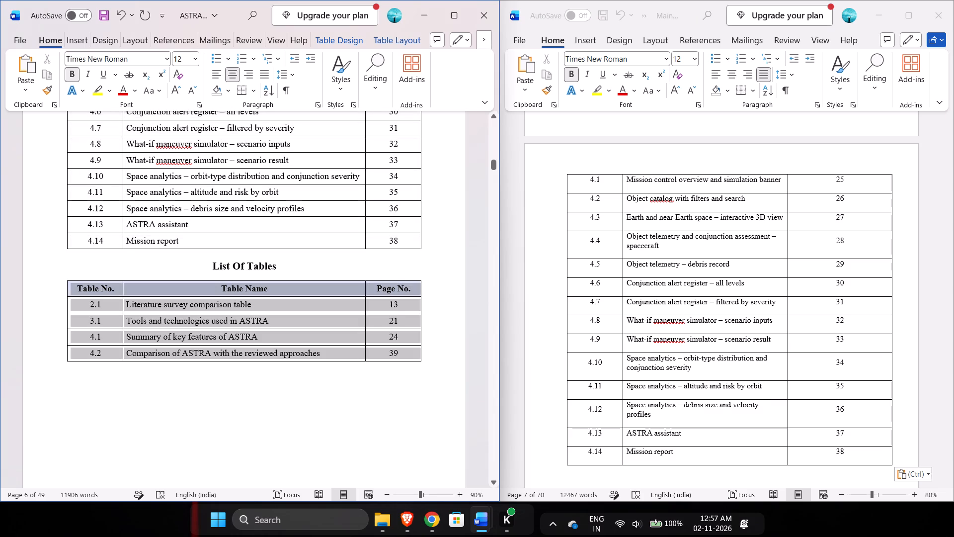
pyautogui.moveTo(396, 349); pyautogui.dragTo(396, 349)
pyautogui.hotkey('ctrl', 'c')
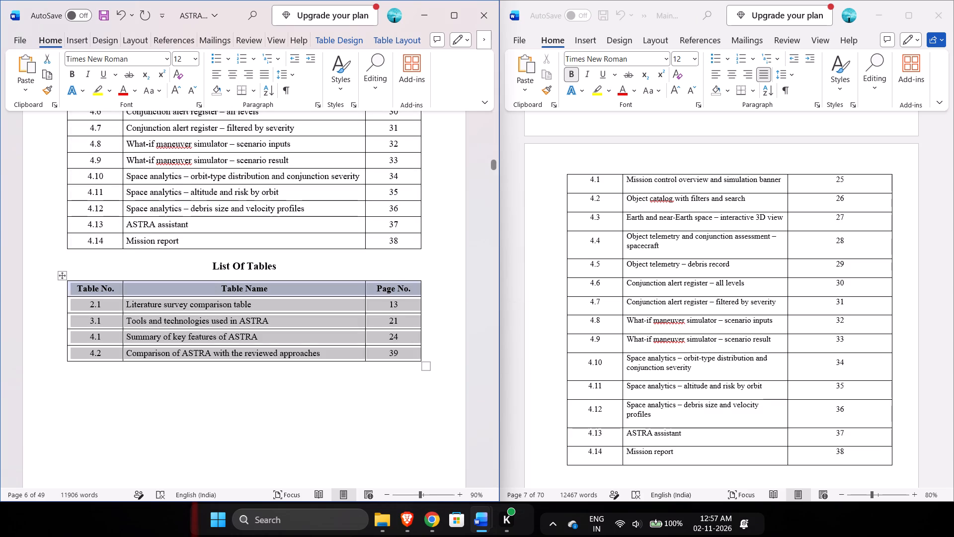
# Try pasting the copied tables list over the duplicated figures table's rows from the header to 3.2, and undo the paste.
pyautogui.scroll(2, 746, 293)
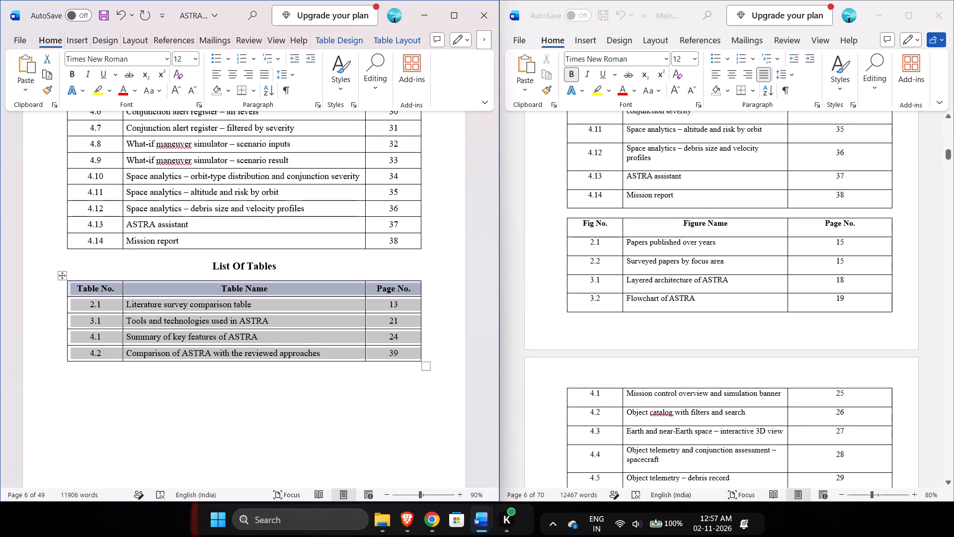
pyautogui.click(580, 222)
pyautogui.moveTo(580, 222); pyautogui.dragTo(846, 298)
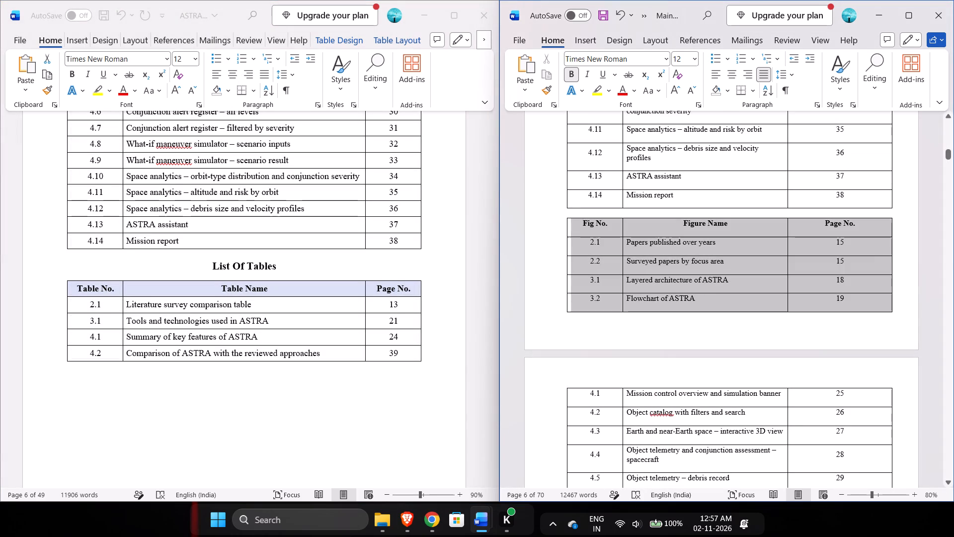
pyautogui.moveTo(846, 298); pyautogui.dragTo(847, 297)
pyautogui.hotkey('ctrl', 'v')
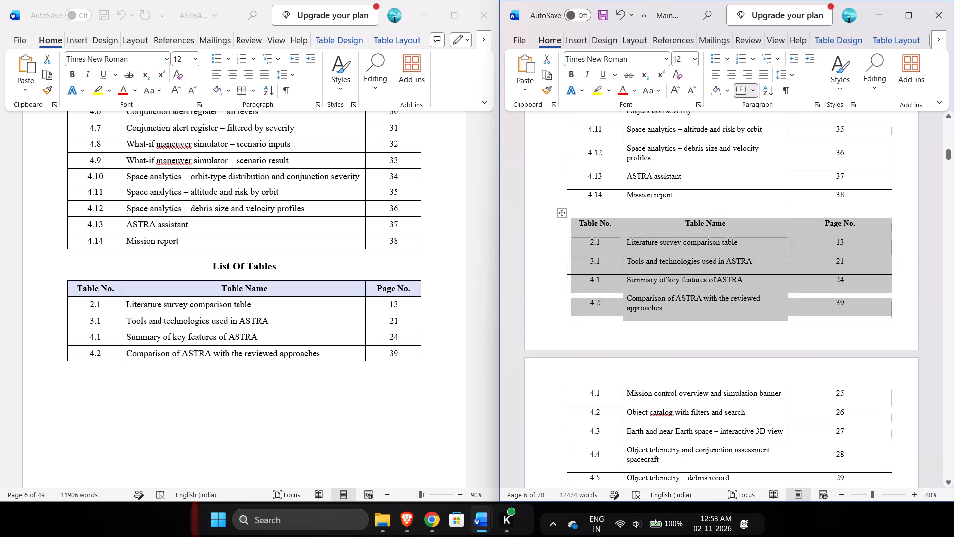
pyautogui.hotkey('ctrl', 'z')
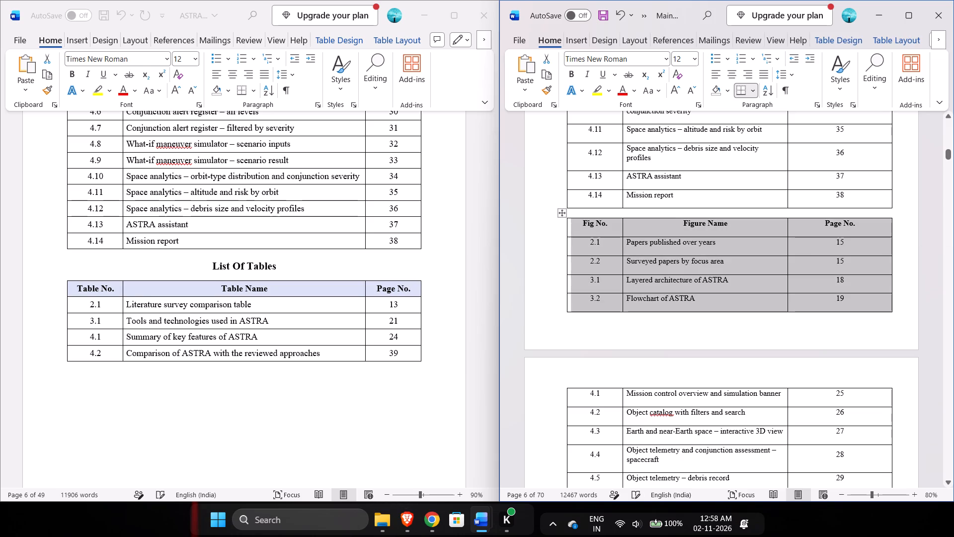
# Paste the copied List Of Tables table over the duplicated figures table's header and rows 2.1 to 3.2 in the Main report.
pyautogui.click(591, 224)
pyautogui.moveTo(583, 223); pyautogui.dragTo(812, 292)
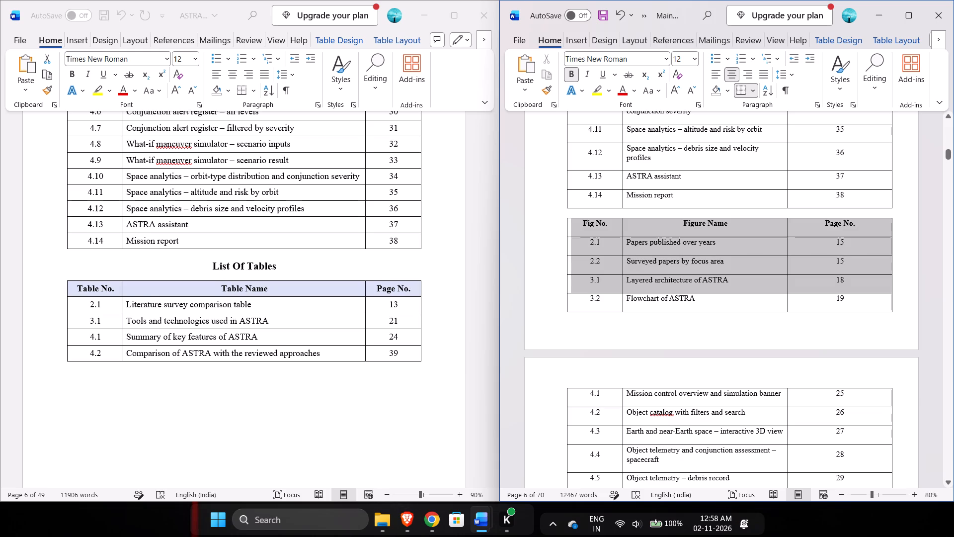
pyautogui.moveTo(812, 292); pyautogui.dragTo(812, 294)
pyautogui.hotkey('ctrl', 'v')
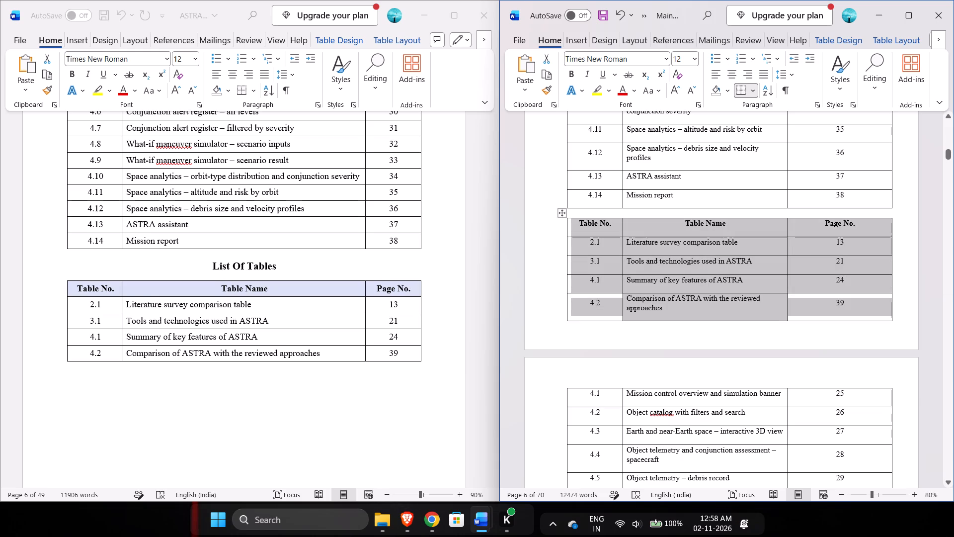
pyautogui.click(740, 342)
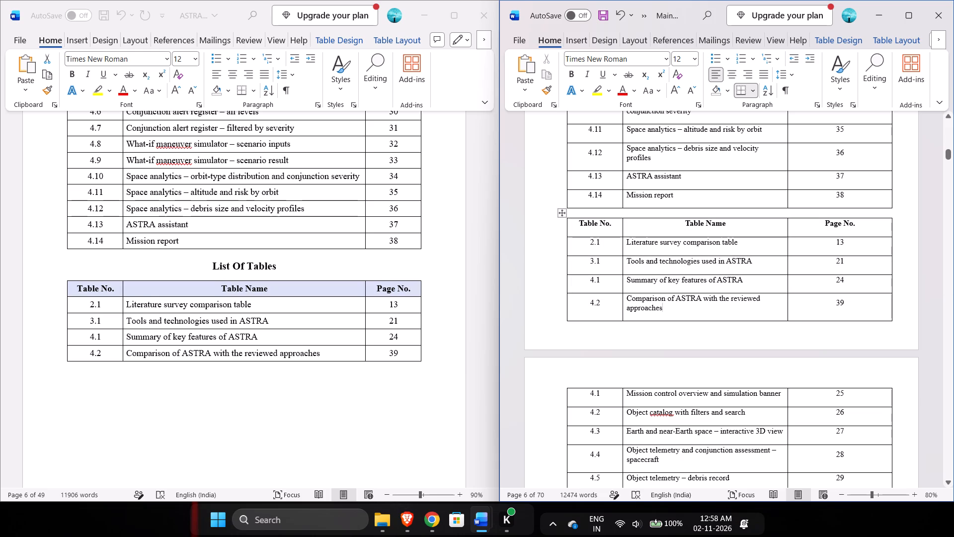
# Delete the leftover figure rows 4.1 to 4.14 below the pasted tables list in the Main report.
pyautogui.moveTo(582, 390); pyautogui.dragTo(825, 535)
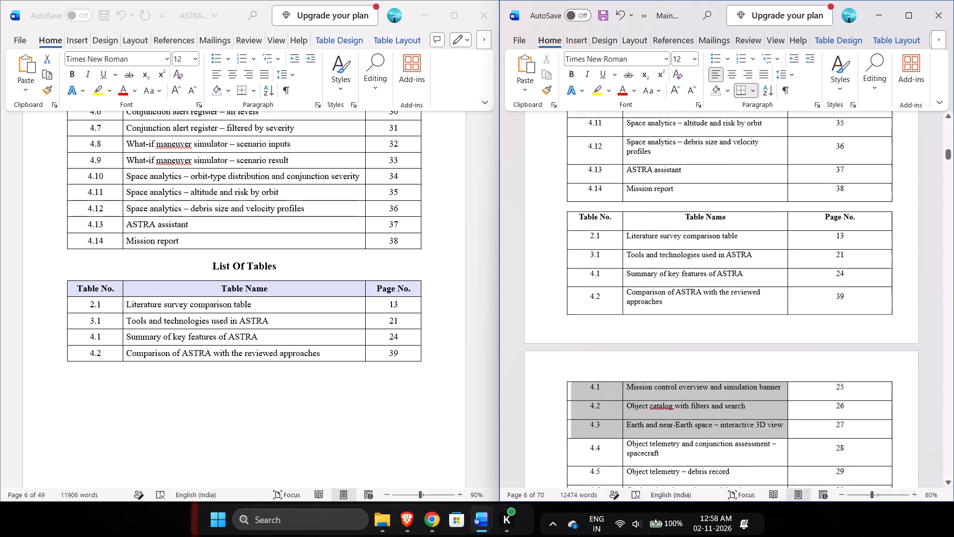
pyautogui.moveTo(825, 535); pyautogui.dragTo(870, 161)
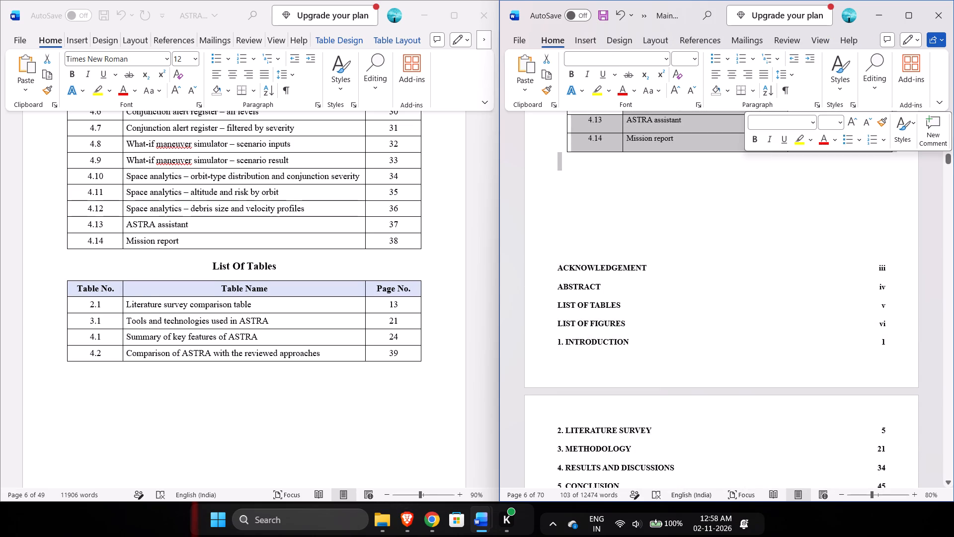
pyautogui.press('BackSpace')
pyautogui.scroll(1, 870, 161)
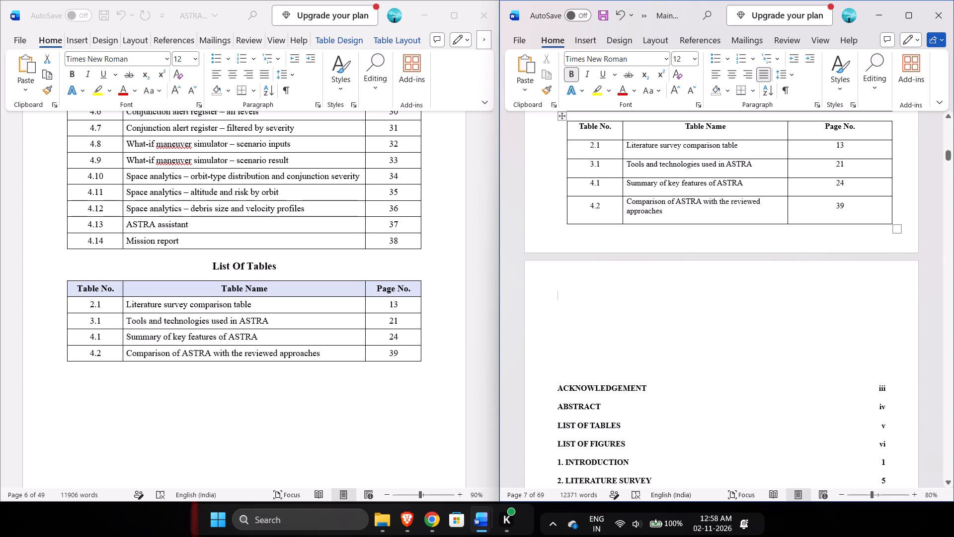
# Delete the old contents lines from ACKNOWLEDGEMENT to REFERENCES and everything after them up to the old List Of Figures heading.
pyautogui.moveTo(578, 272); pyautogui.dragTo(810, 532)
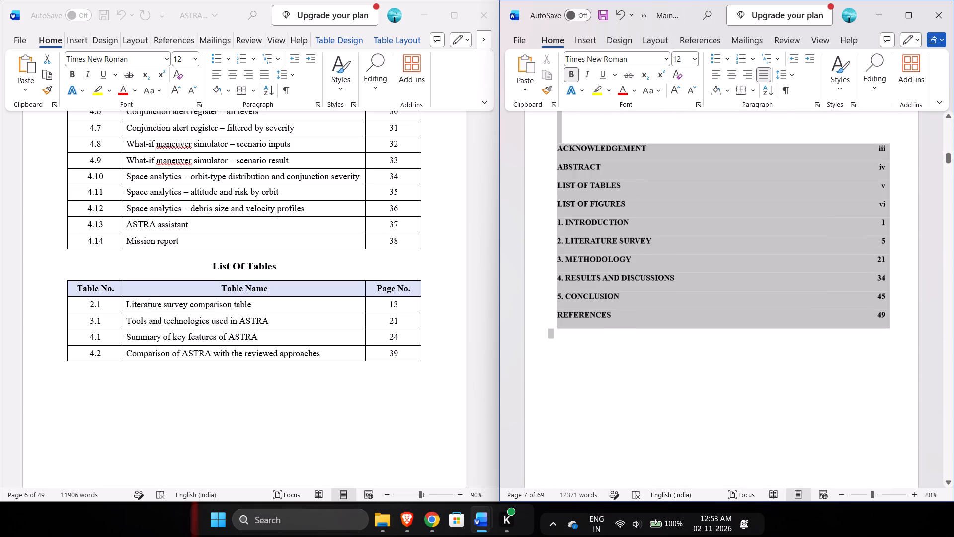
pyautogui.moveTo(810, 532); pyautogui.dragTo(826, 261)
pyautogui.press('BackSpace')
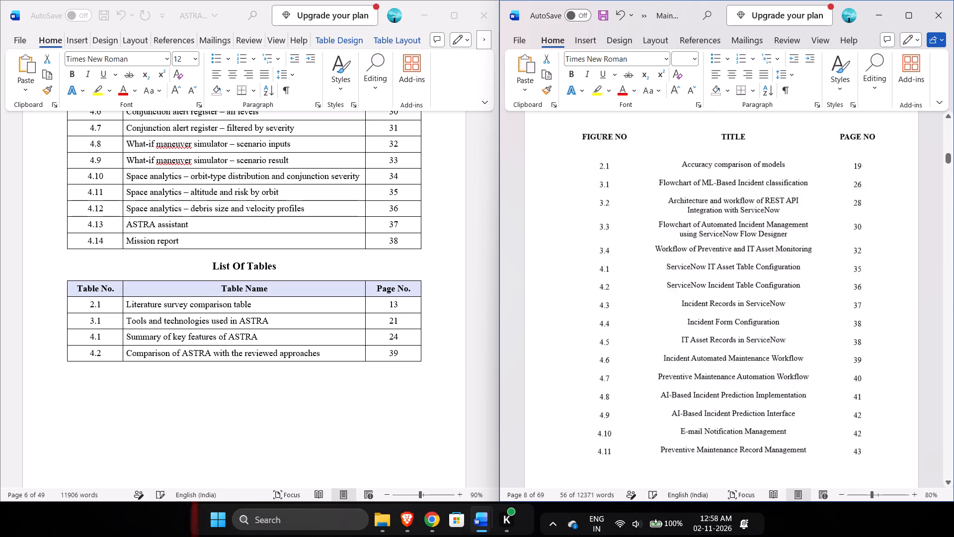
# Examine the Main report's old List Of Figures page and the pages around it alongside ASTRA's front-matter lists.
pyautogui.scroll(2, 826, 261)
pyautogui.scroll(-1, 826, 261)
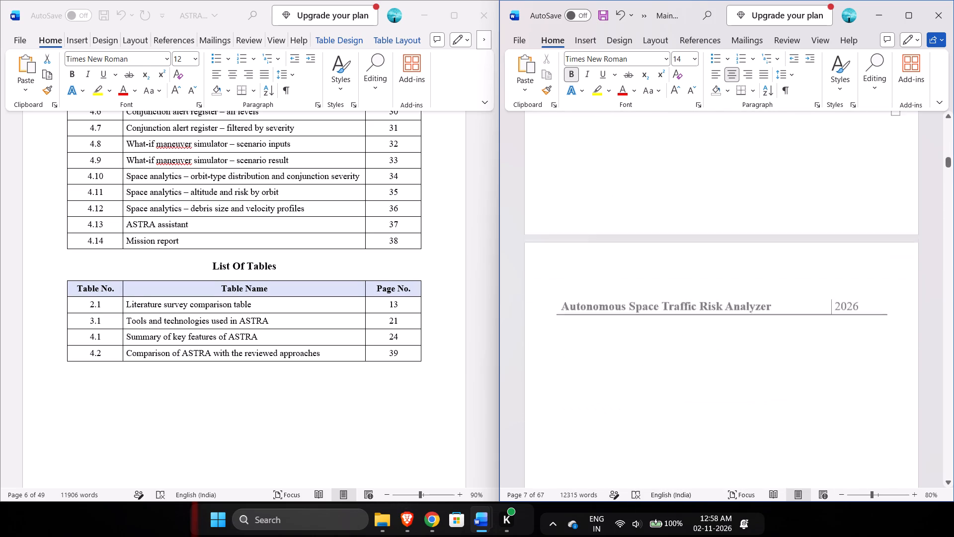
pyautogui.scroll(-2, 826, 261)
pyautogui.scroll(2, 825, 243)
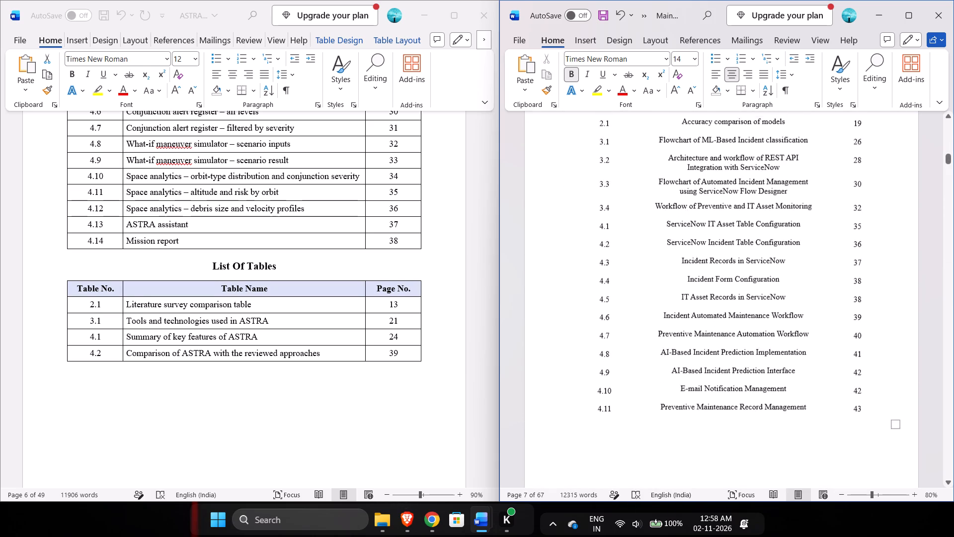
pyautogui.scroll(2, 825, 243)
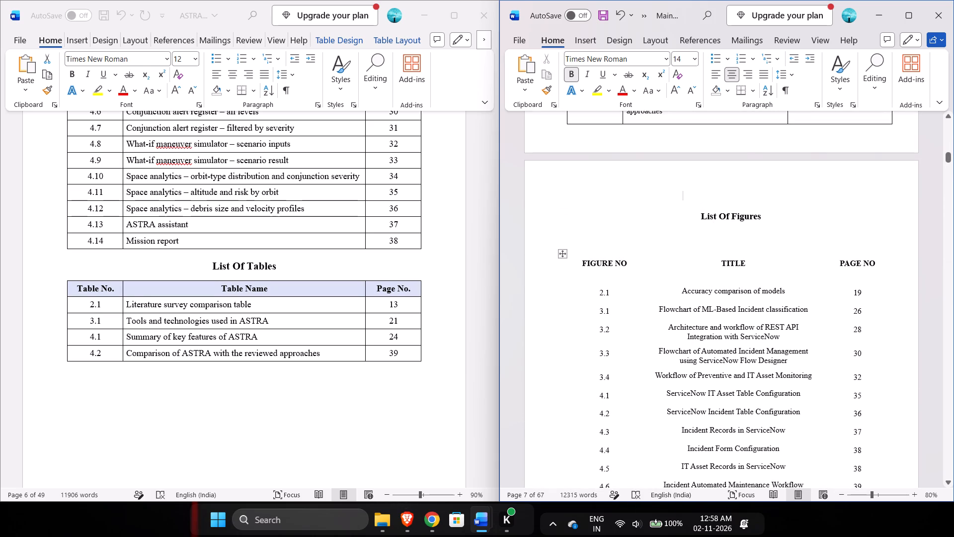
pyautogui.scroll(1, 656, 208)
pyautogui.scroll(-1, 248, 235)
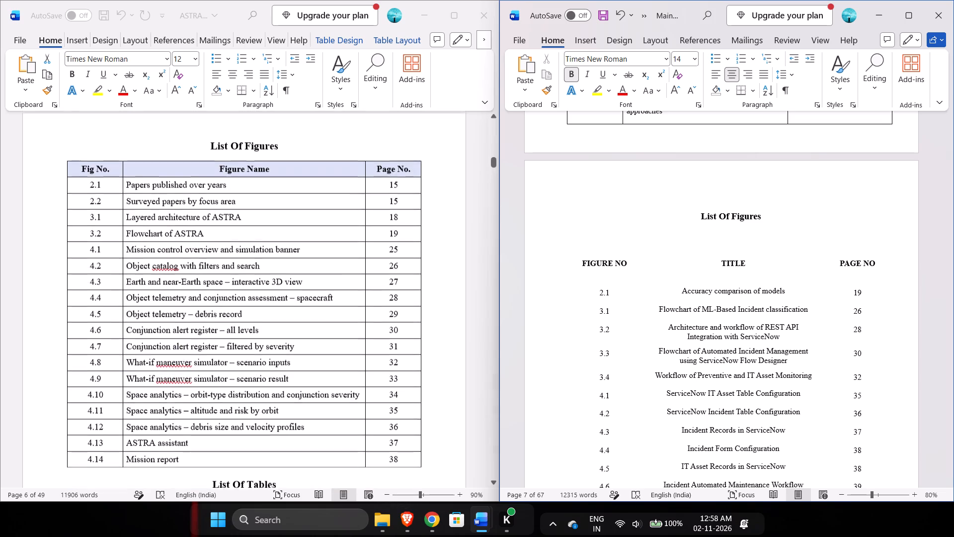
pyautogui.scroll(-1, 248, 235)
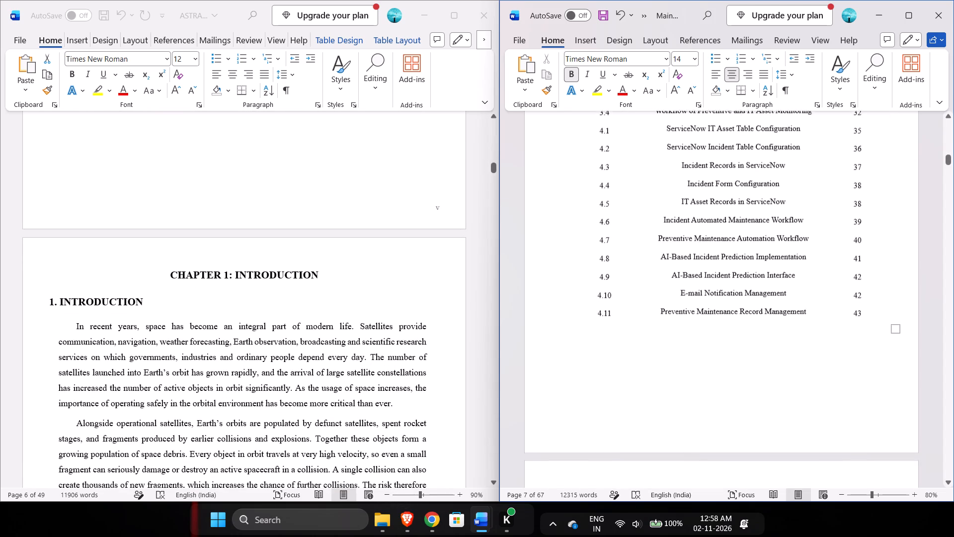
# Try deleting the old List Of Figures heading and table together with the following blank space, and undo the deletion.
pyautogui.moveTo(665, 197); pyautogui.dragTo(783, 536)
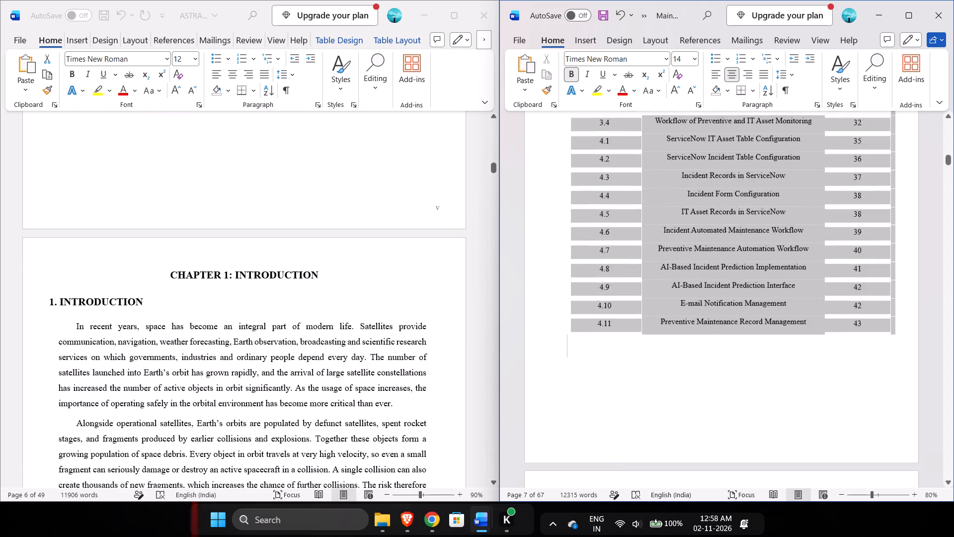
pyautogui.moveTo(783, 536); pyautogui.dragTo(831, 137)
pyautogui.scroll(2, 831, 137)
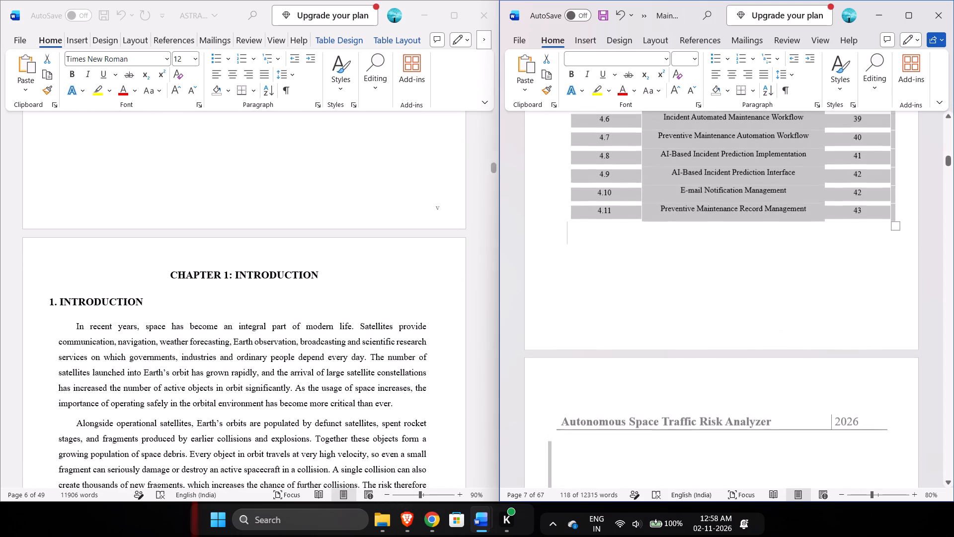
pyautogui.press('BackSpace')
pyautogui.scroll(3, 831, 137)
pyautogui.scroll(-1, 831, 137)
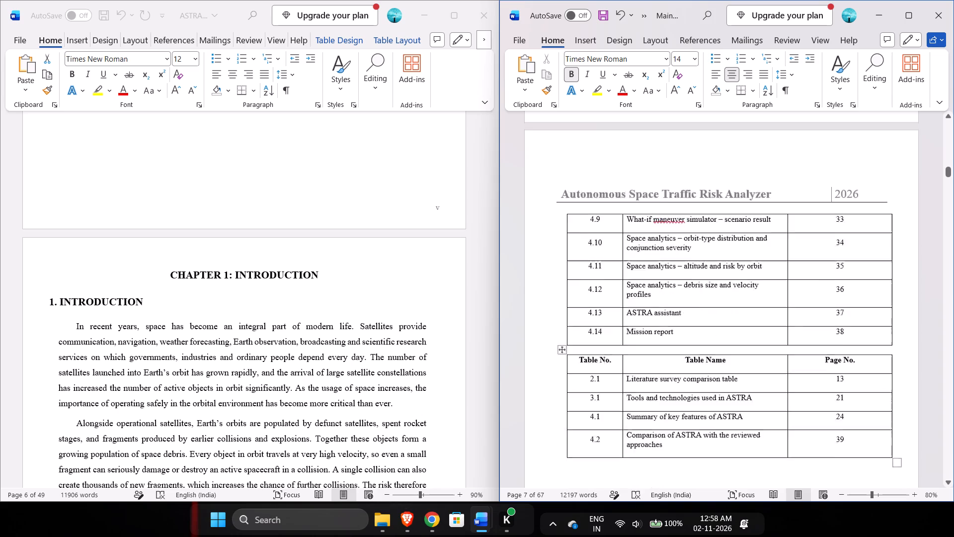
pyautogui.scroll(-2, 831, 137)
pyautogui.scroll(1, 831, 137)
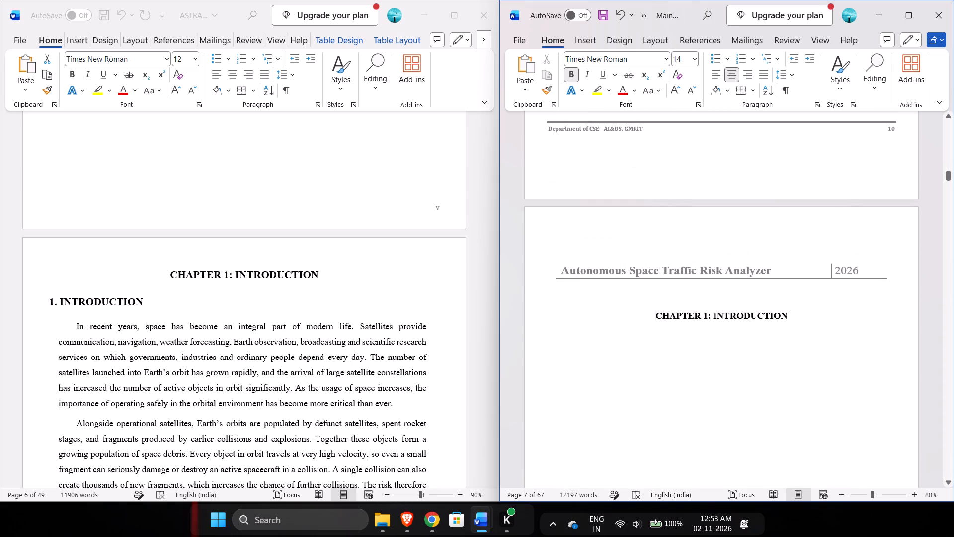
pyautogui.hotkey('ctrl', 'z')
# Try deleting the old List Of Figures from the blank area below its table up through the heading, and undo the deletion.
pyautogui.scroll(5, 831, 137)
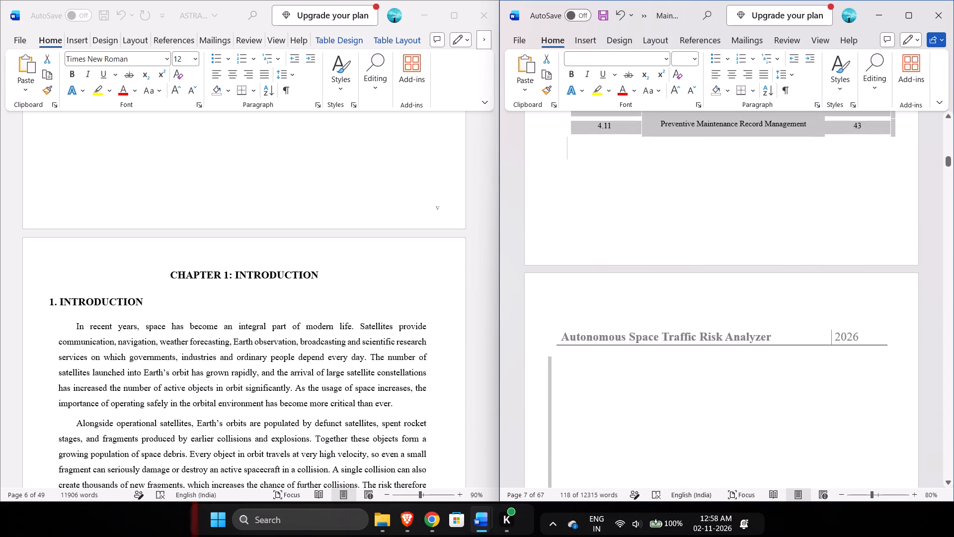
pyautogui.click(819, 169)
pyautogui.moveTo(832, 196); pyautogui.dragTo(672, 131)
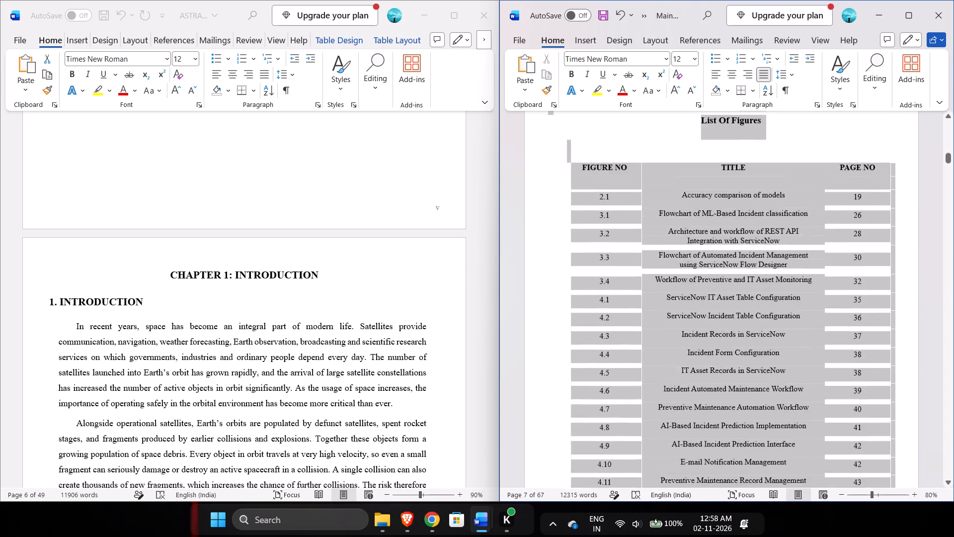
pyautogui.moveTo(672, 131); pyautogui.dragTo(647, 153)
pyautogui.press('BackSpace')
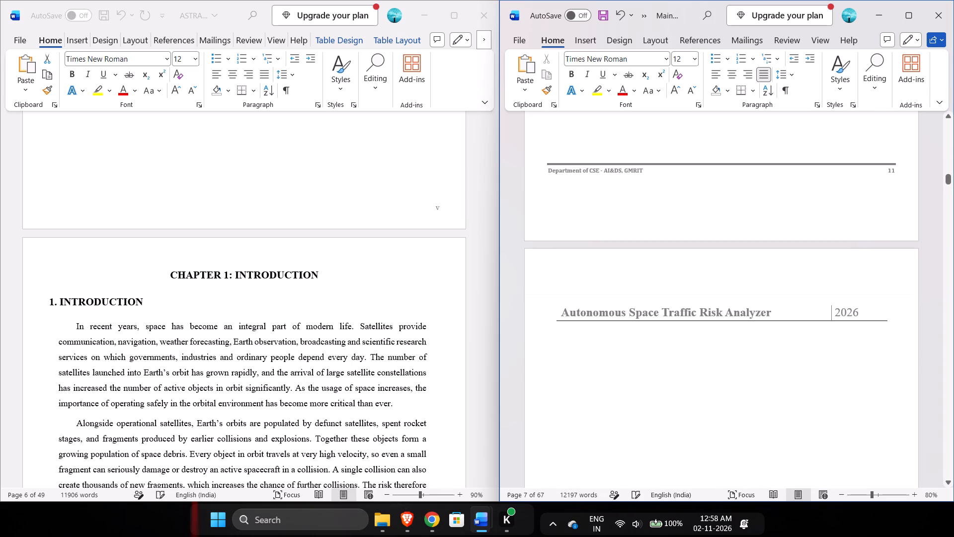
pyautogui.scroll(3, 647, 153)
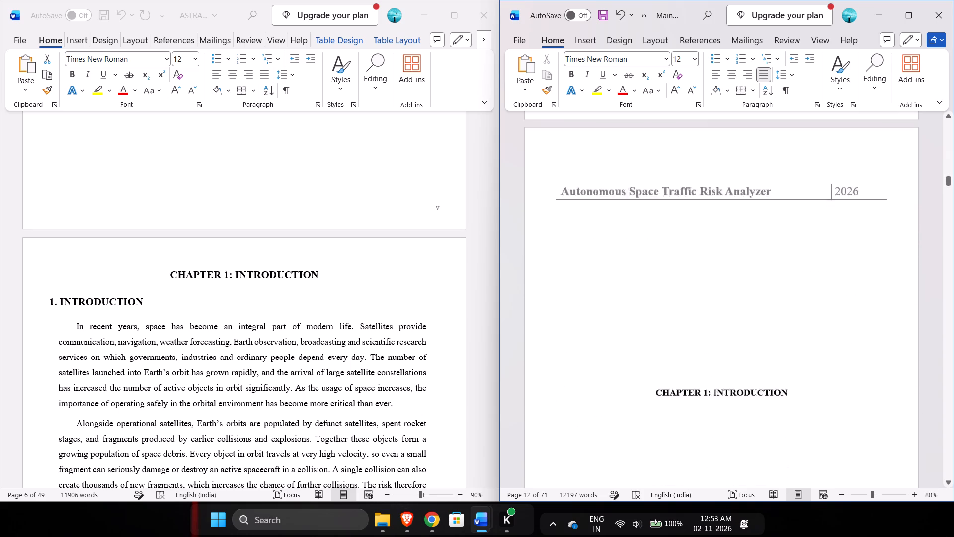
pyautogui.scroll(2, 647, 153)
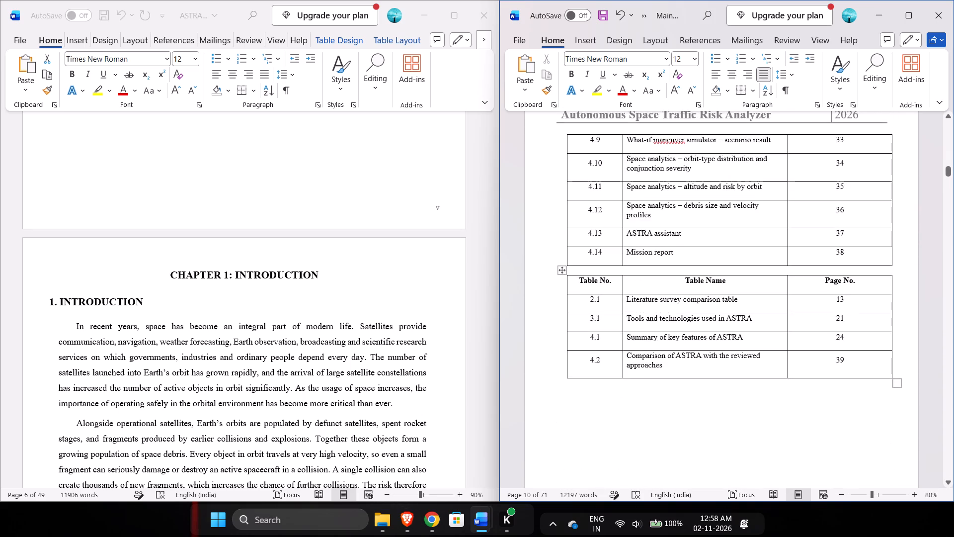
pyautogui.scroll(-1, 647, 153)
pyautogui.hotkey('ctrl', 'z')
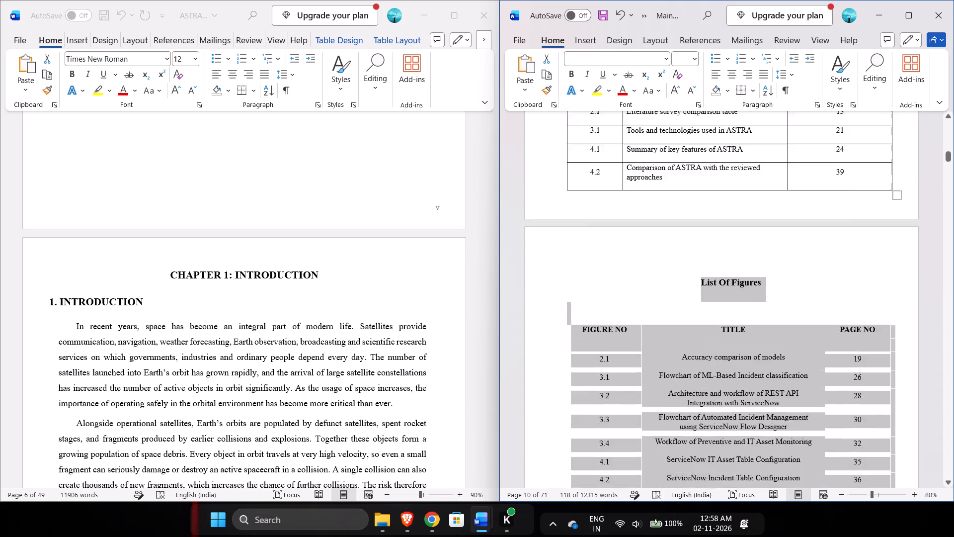
# Delete the old List Of Figures heading and its table rows down to 4.4.
pyautogui.click(681, 214)
pyautogui.moveTo(681, 214); pyautogui.dragTo(866, 467)
pyautogui.press('BackSpace')
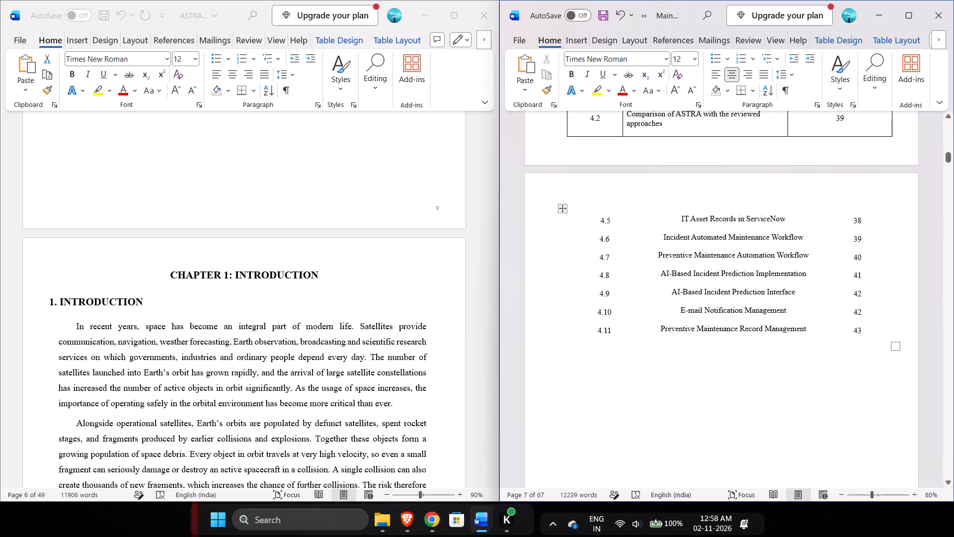
# Delete the number and title cells of rows 4.5 to 4.9, shifting cells left, and remove the table's last four rows.
pyautogui.moveTo(600, 217); pyautogui.dragTo(746, 287)
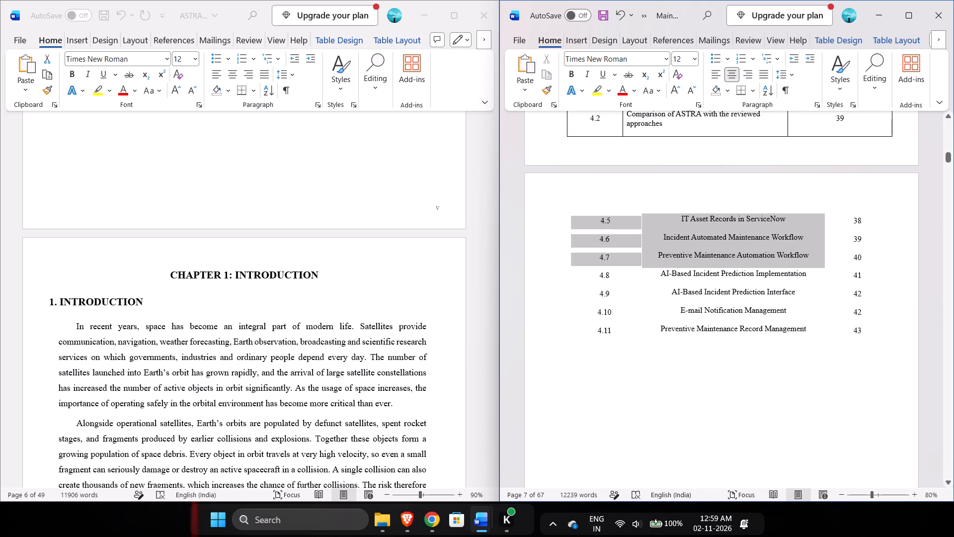
pyautogui.moveTo(746, 287); pyautogui.dragTo(762, 294)
pyautogui.press('BackSpace')
pyautogui.press('Return')
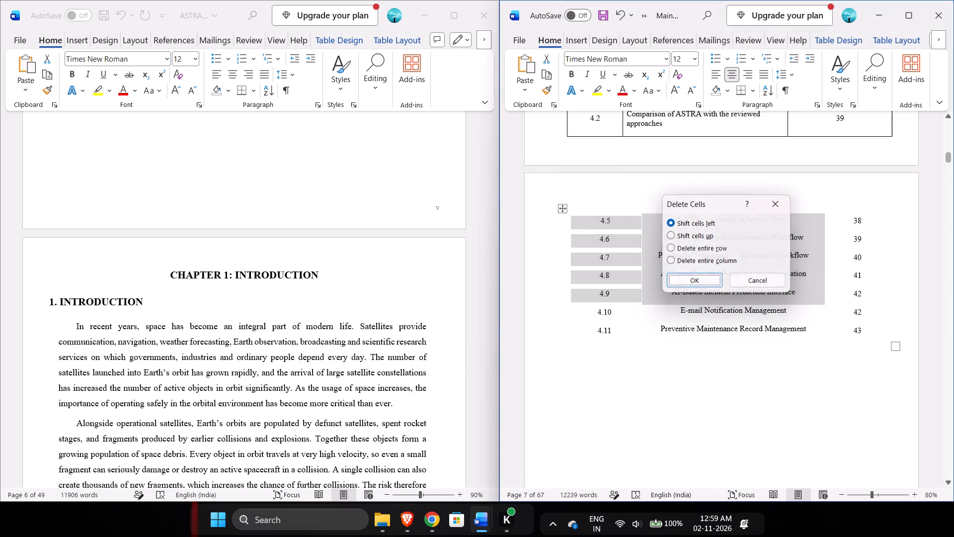
pyautogui.moveTo(865, 315); pyautogui.dragTo(601, 264)
pyautogui.press('BackSpace')
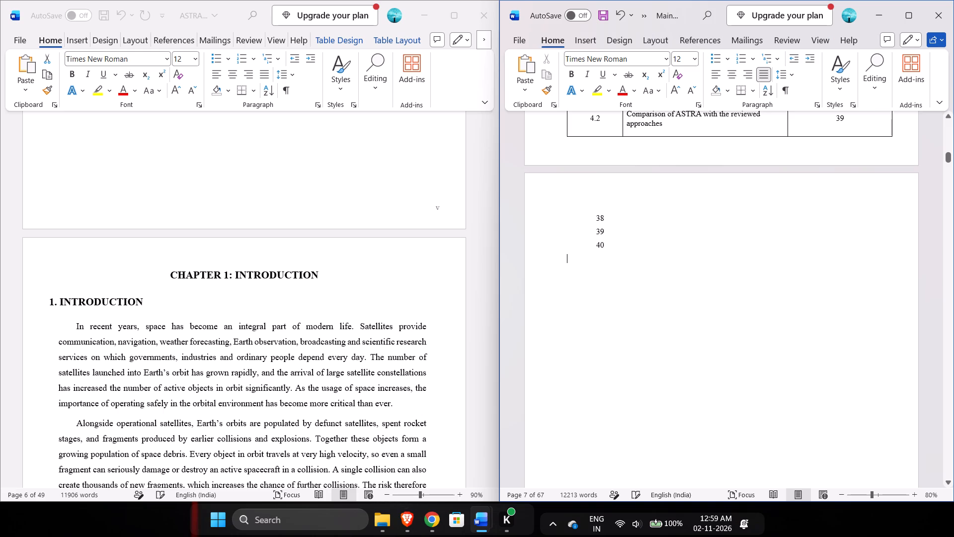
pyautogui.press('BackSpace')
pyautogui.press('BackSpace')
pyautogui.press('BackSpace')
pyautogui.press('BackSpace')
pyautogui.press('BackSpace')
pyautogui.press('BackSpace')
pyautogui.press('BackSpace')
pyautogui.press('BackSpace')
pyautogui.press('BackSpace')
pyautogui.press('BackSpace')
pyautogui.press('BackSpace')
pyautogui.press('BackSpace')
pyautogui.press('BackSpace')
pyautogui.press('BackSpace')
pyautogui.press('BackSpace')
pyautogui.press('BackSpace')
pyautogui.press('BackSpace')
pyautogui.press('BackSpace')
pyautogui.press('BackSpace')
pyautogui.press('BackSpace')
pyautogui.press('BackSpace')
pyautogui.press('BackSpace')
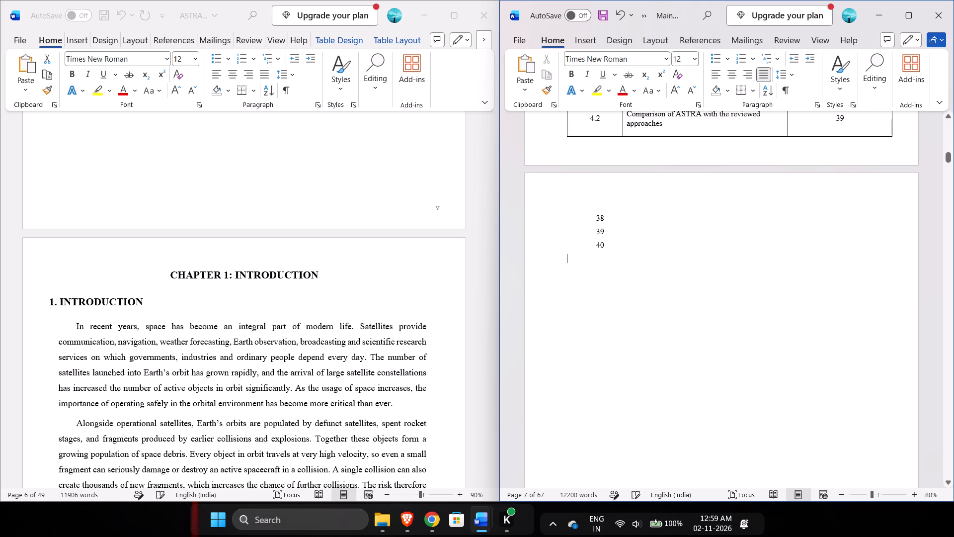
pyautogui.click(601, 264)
# Erase the leftover page numbers 38, 39 and 40 from the old figures table's remaining cells.
pyautogui.click(608, 244)
pyautogui.press('BackSpace')
pyautogui.press('BackSpace')
pyautogui.press('BackSpace')
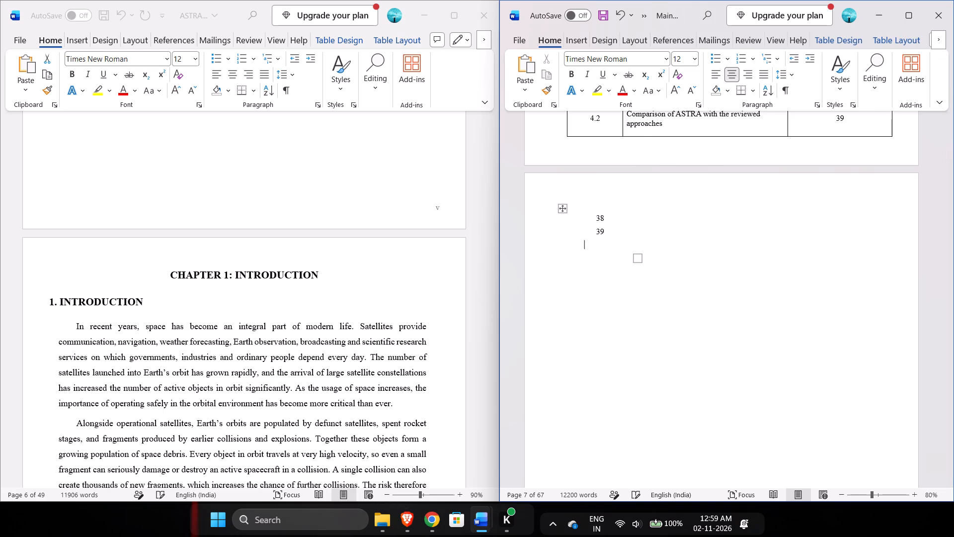
pyautogui.press('BackSpace')
pyautogui.press('BackSpace')
pyautogui.press('BackSpace')
pyautogui.press('BackSpace')
pyautogui.press('BackSpace')
pyautogui.press('BackSpace')
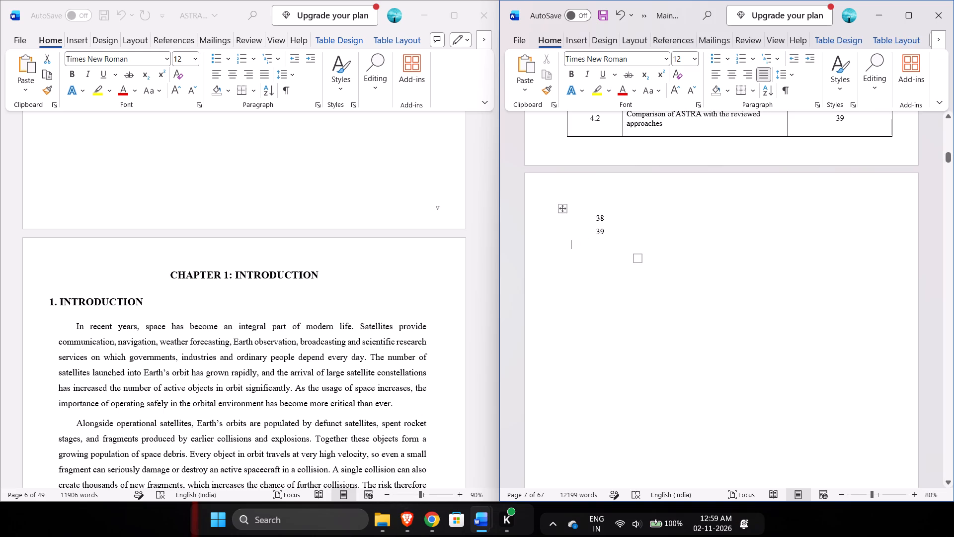
pyautogui.click(616, 232)
pyautogui.click(639, 261)
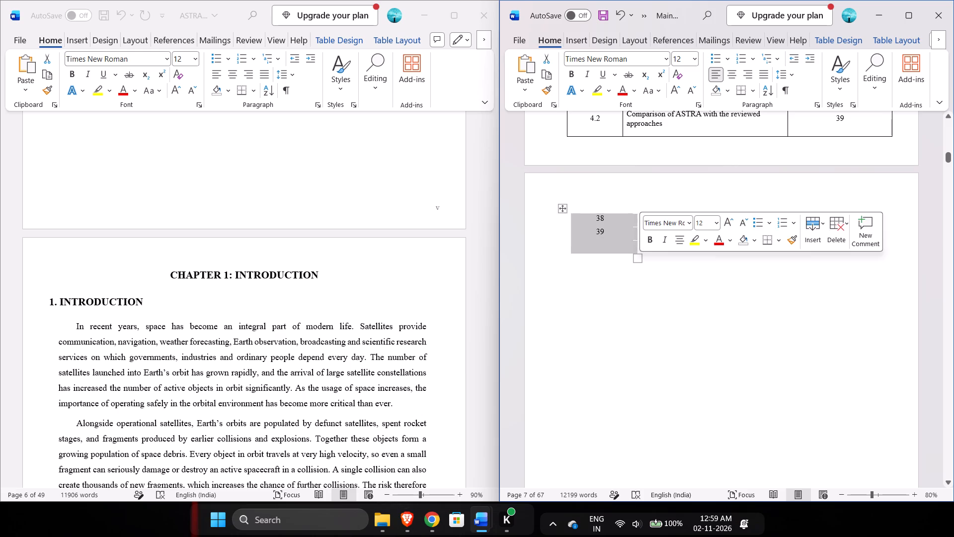
pyautogui.press('Delete')
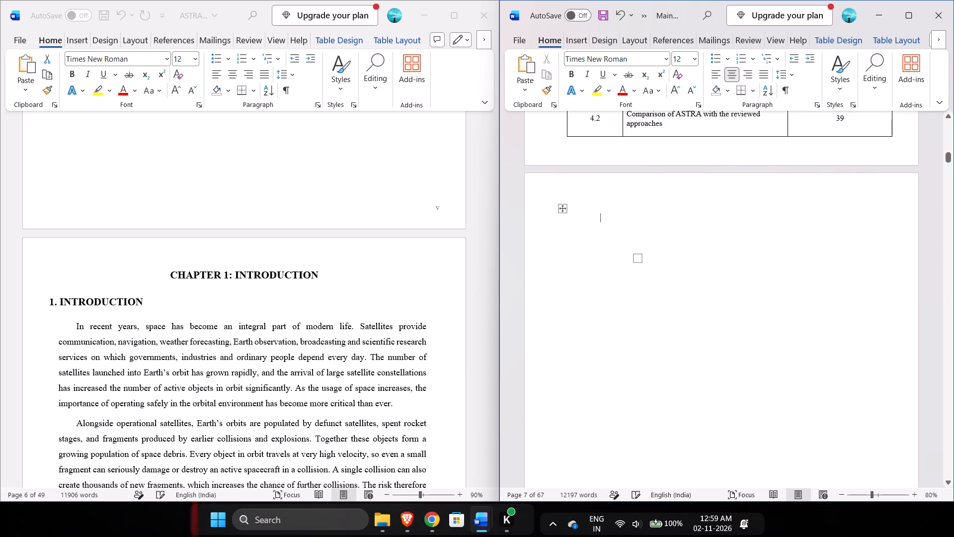
# Cut the emptied old figures table out of the page after the tables list.
pyautogui.click(561, 207)
pyautogui.press('Delete')
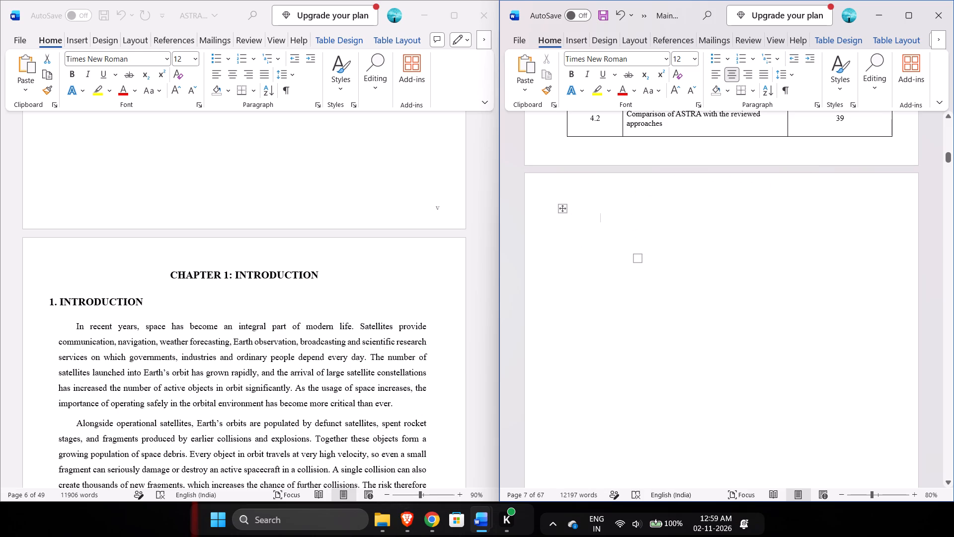
pyautogui.press('Delete')
pyautogui.rightClick(561, 207)
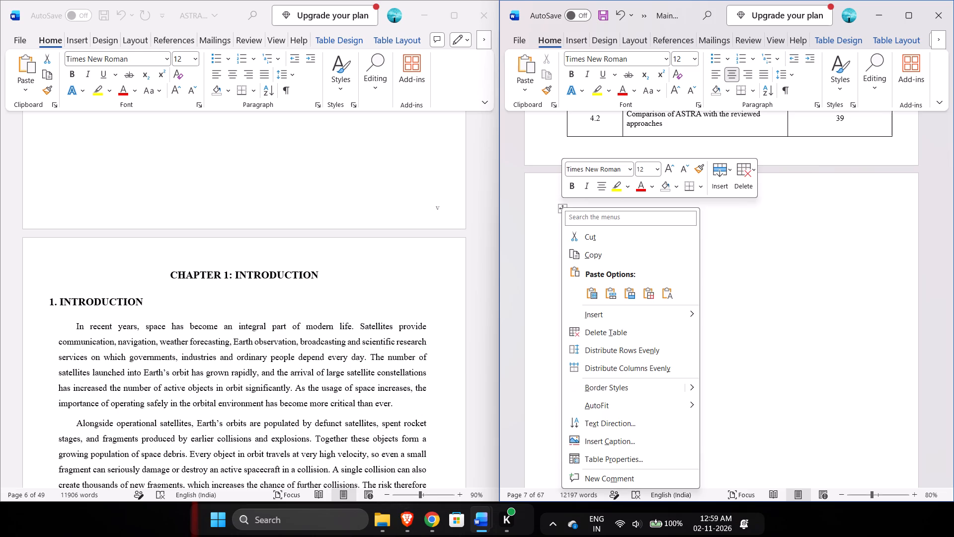
pyautogui.click(606, 242)
pyautogui.scroll(-1, 634, 268)
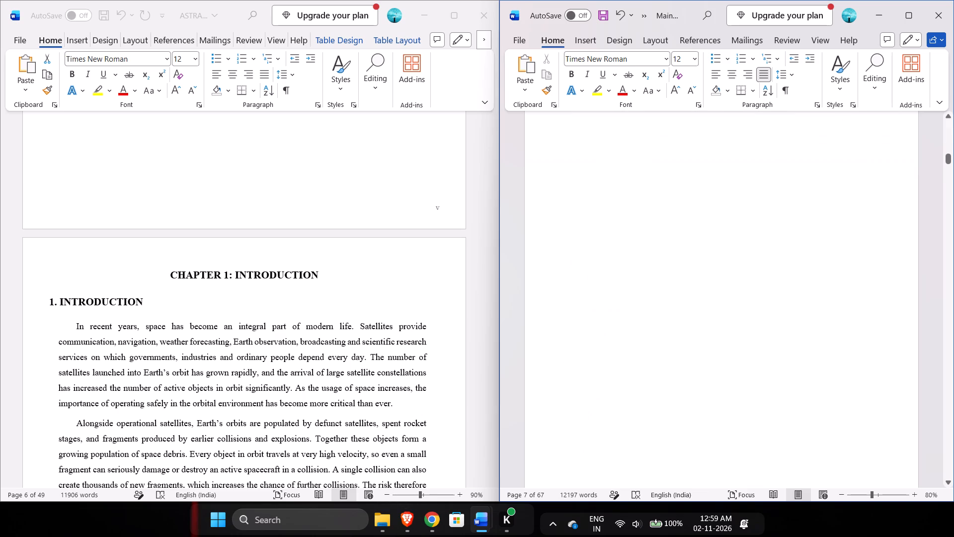
# Delete the empty lines left after the tables list, where the old figures table was removed.
pyautogui.scroll(-1, 634, 268)
pyautogui.press('BackSpace')
pyautogui.press('BackSpace')
pyautogui.scroll(2, 633, 404)
pyautogui.scroll(-4, 633, 404)
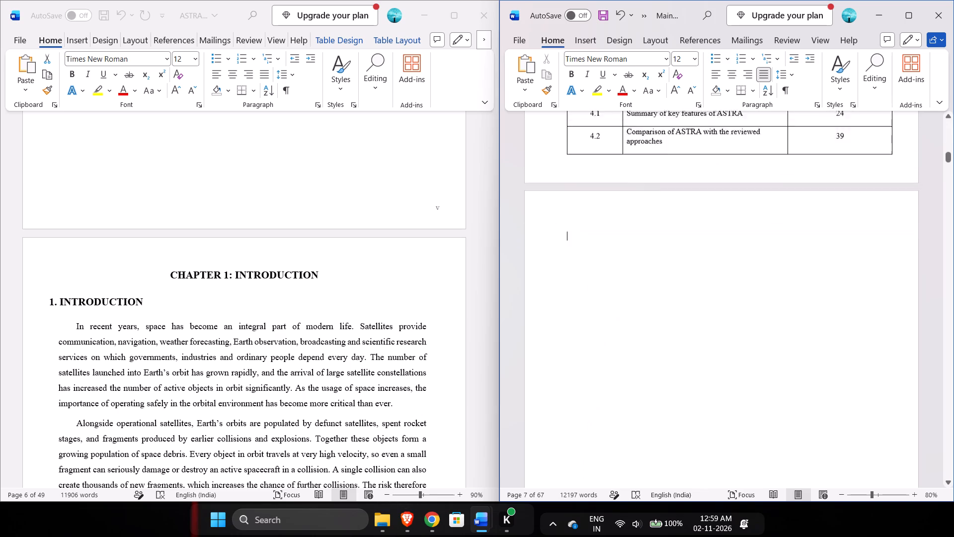
pyautogui.scroll(-9, 633, 404)
pyautogui.scroll(2, 633, 404)
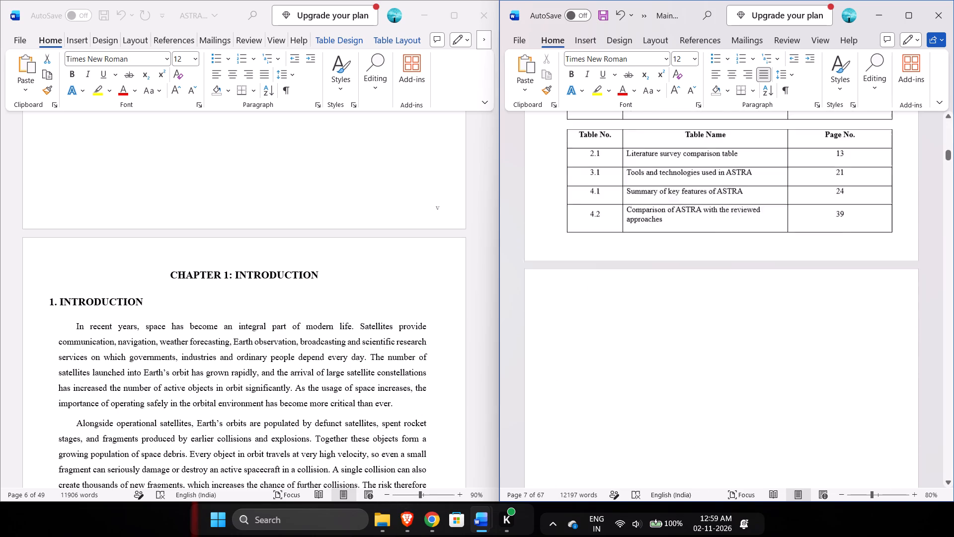
pyautogui.scroll(1, 633, 404)
pyautogui.press('BackSpace')
pyautogui.press('BackSpace')
pyautogui.press('BackSpace')
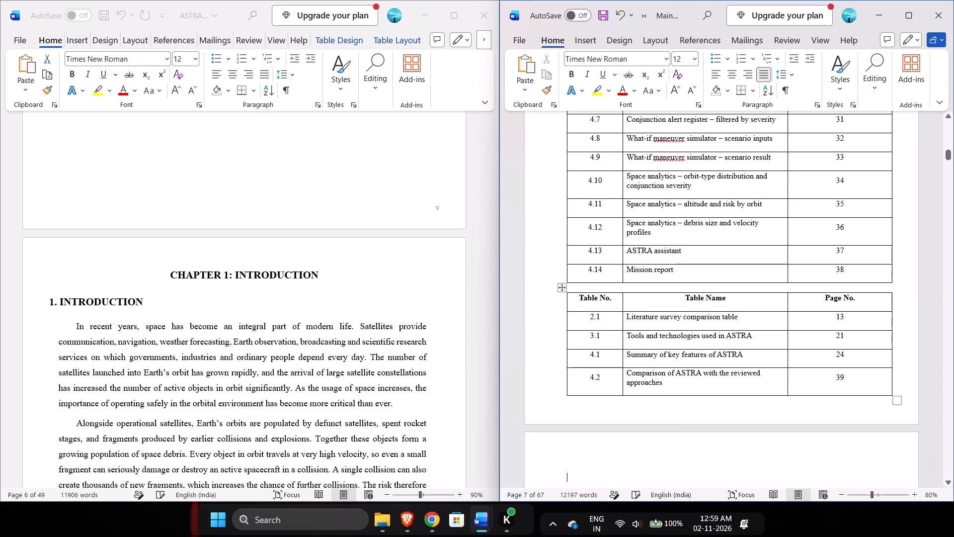
pyautogui.scroll(-1, 633, 404)
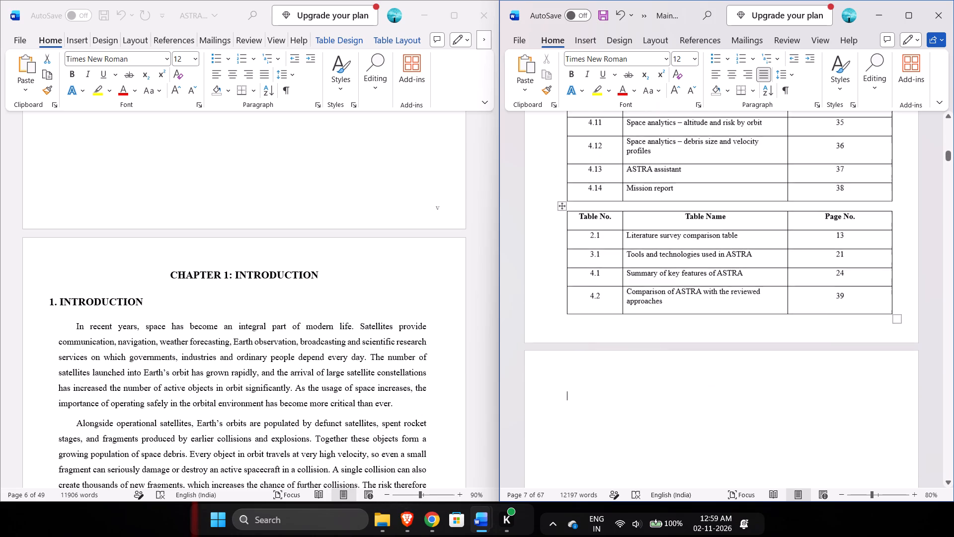
# Copy the List Of Figures heading above the figures table in the ASTRA reference document.
pyautogui.scroll(4, 653, 210)
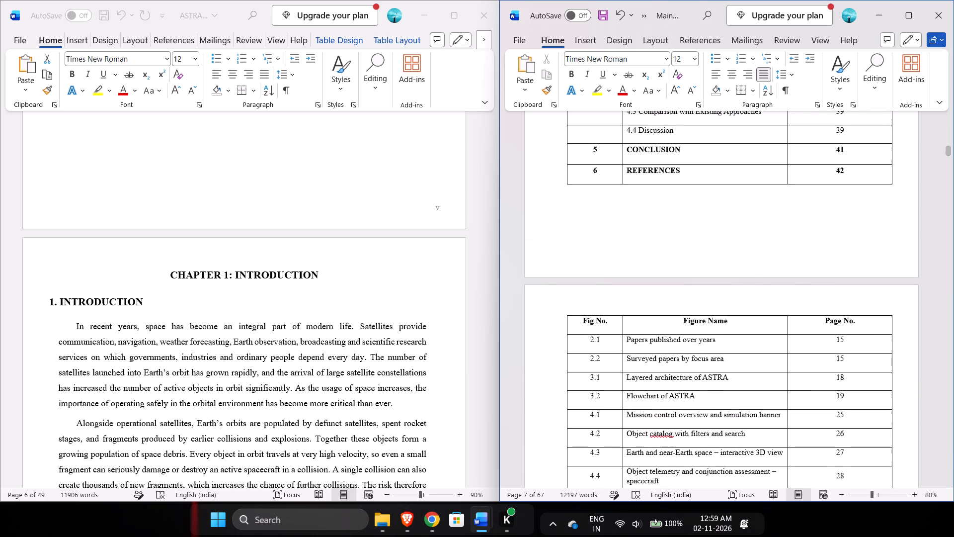
pyautogui.scroll(7, 318, 285)
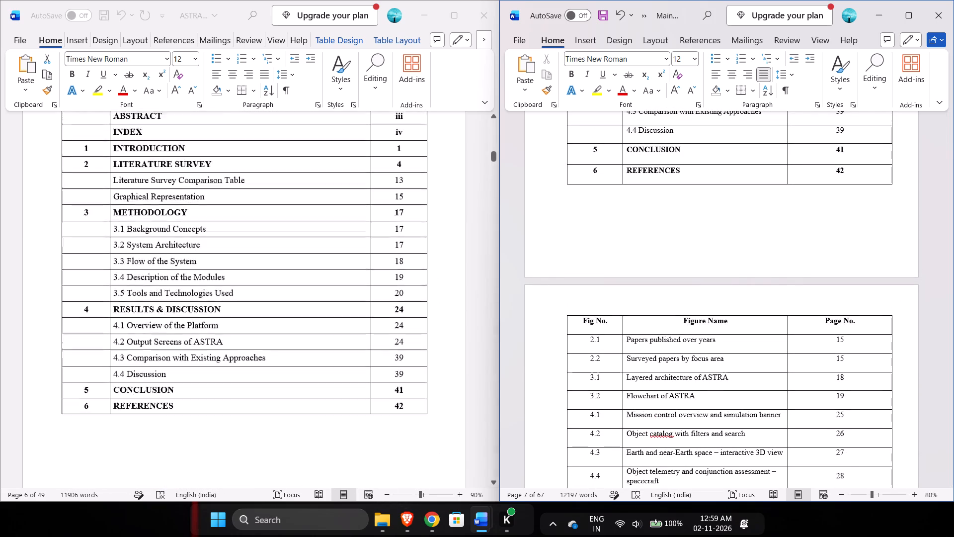
pyautogui.scroll(1, 318, 285)
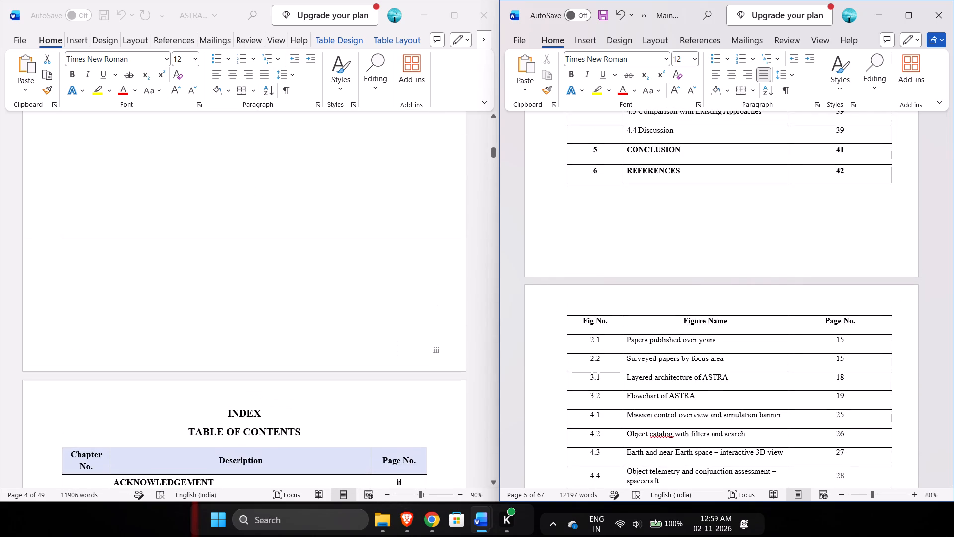
pyautogui.scroll(-4, 294, 433)
pyautogui.scroll(-1, 274, 380)
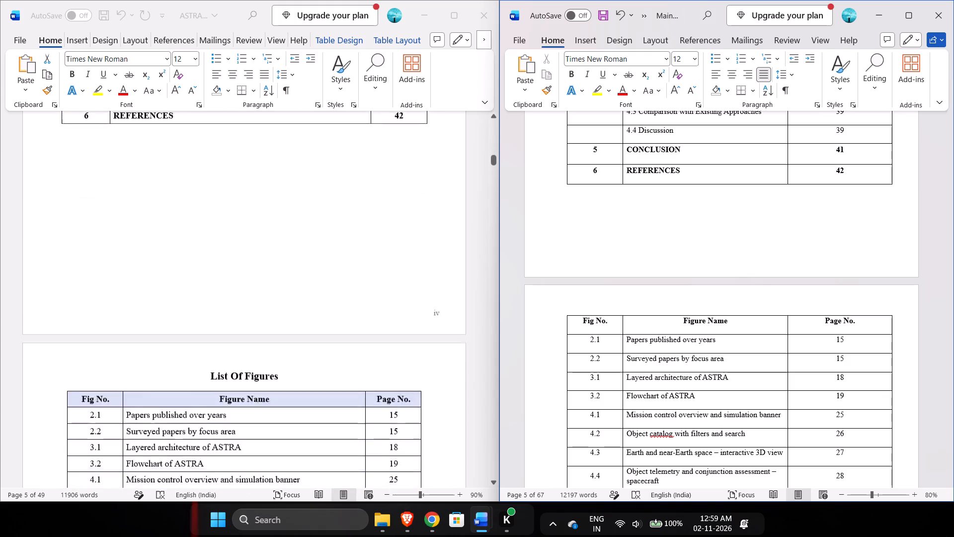
pyautogui.scroll(-1, 274, 372)
pyautogui.click(287, 246)
pyautogui.moveTo(287, 246); pyautogui.dragTo(246, 246)
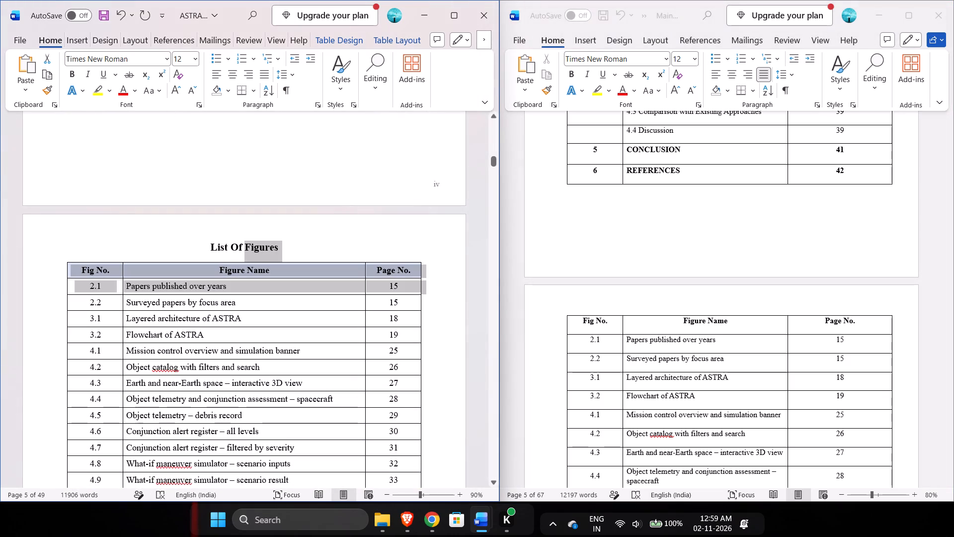
pyautogui.moveTo(246, 246); pyautogui.dragTo(222, 240)
pyautogui.click(222, 240)
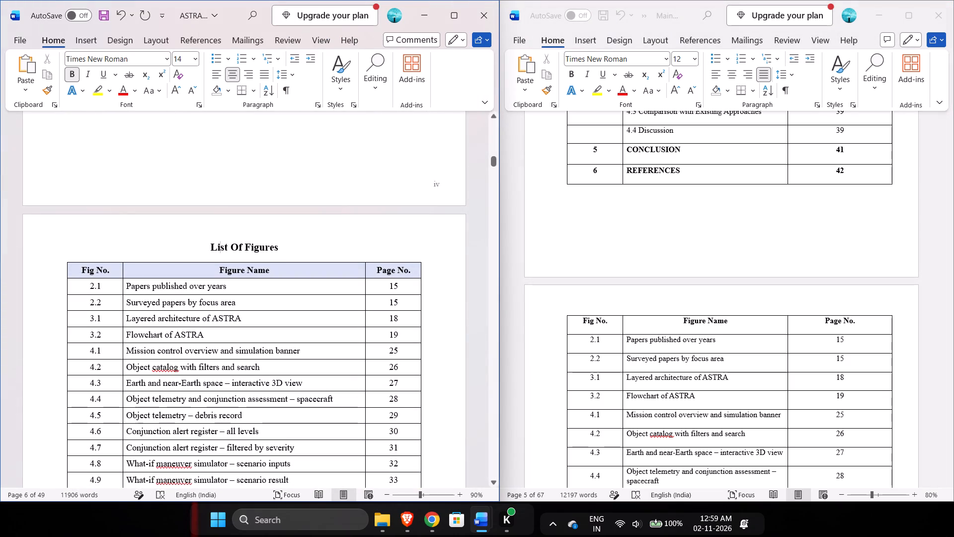
pyautogui.moveTo(209, 245); pyautogui.dragTo(289, 250)
pyautogui.hotkey('ctrl', 'c')
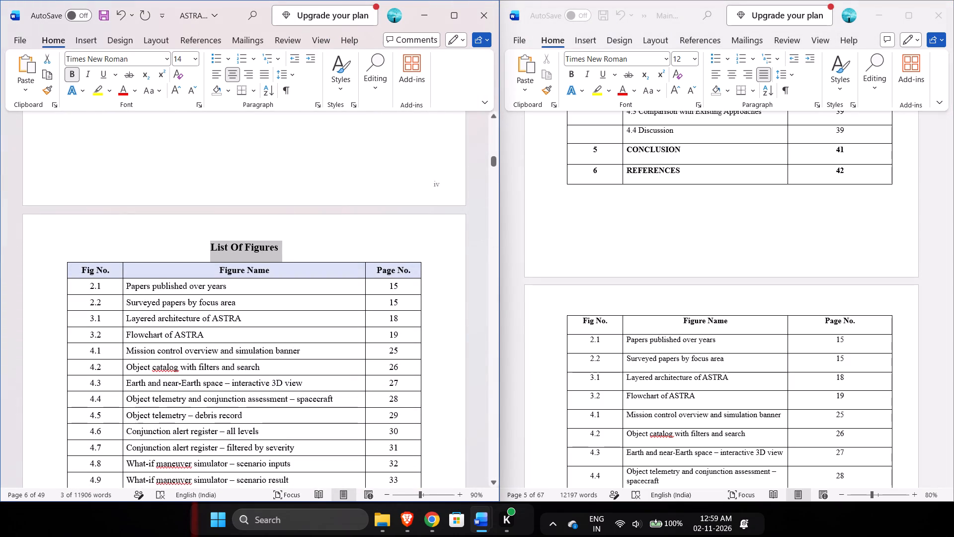
# Paste the List Of Figures heading above the figures table in the main report and keep it centred.
pyautogui.scroll(1, 744, 287)
pyautogui.click(724, 302)
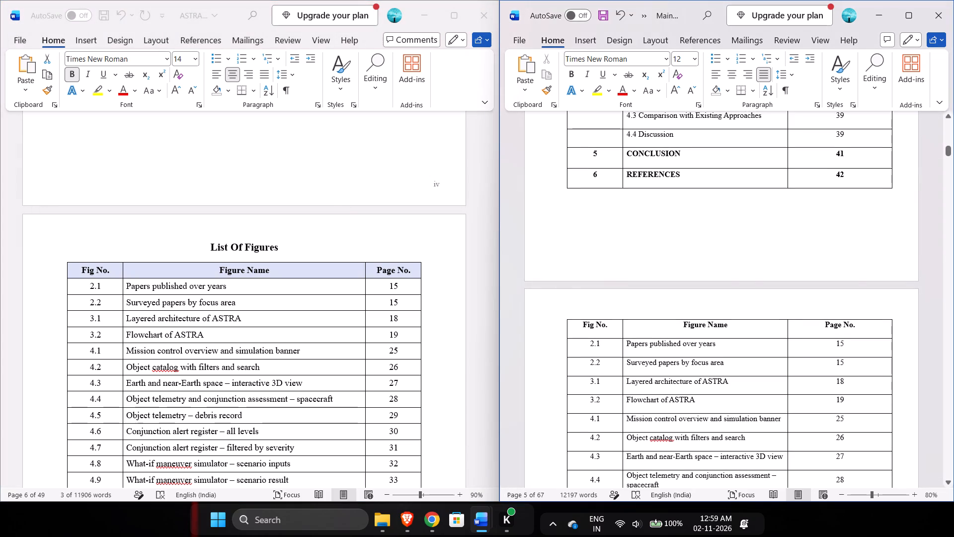
pyautogui.click(724, 302)
pyautogui.click(698, 264)
pyautogui.press('Return')
pyautogui.press('Return')
pyautogui.hotkey('ctrl', 'v')
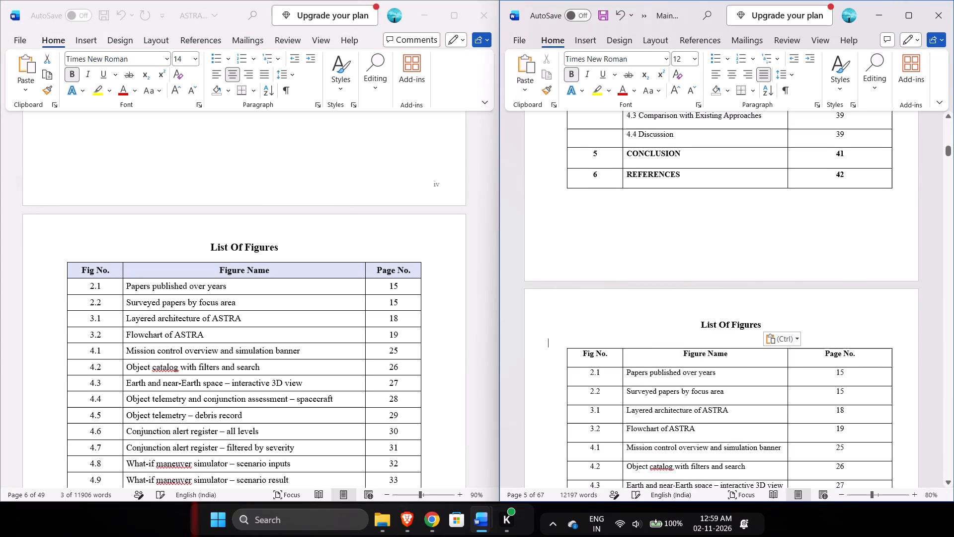
pyautogui.scroll(-1, 698, 264)
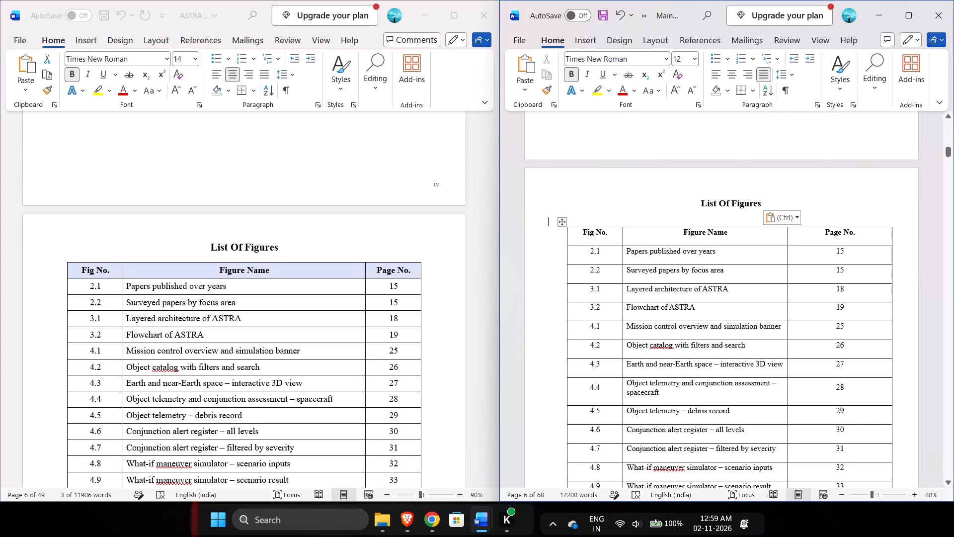
pyautogui.tripleClick(728, 207)
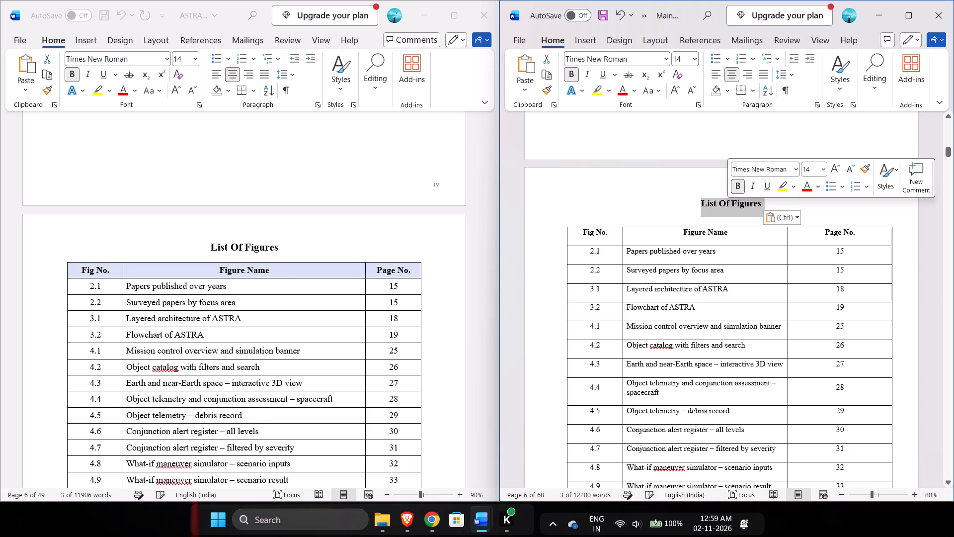
pyautogui.click(735, 78)
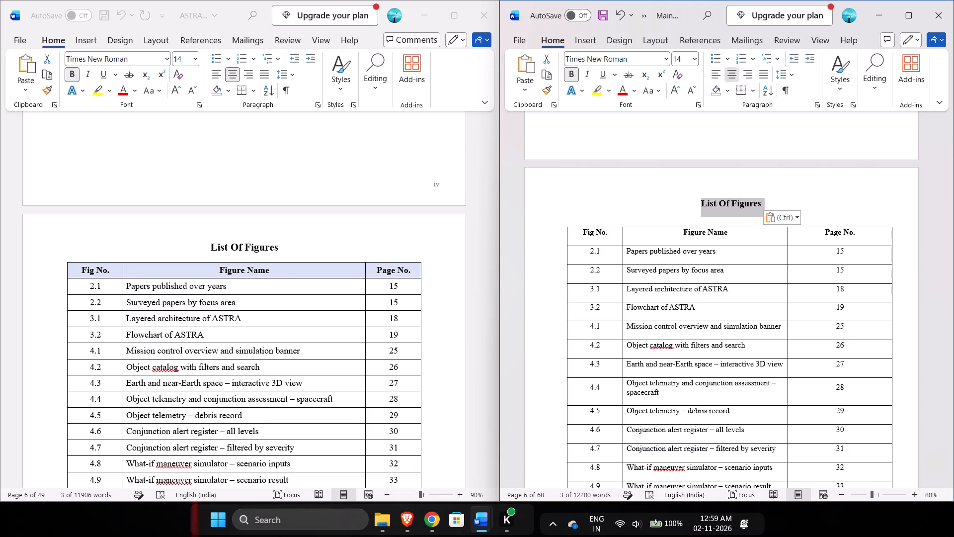
pyautogui.click(735, 78)
pyautogui.scroll(-1, 726, 149)
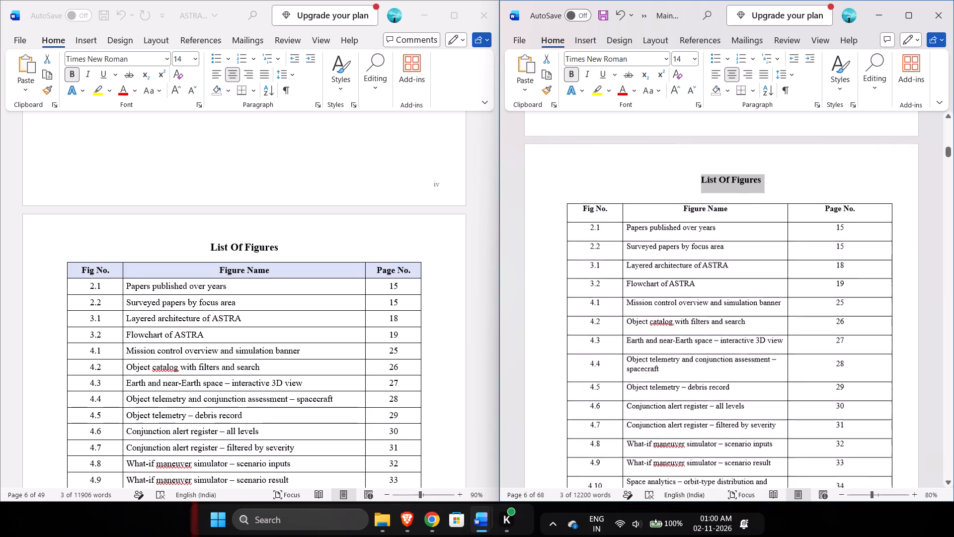
pyautogui.scroll(-1, 726, 149)
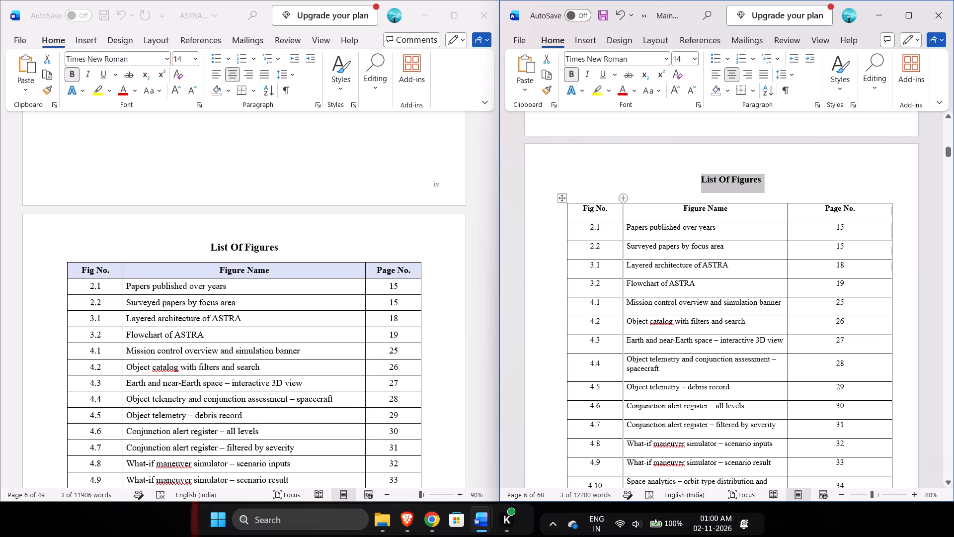
pyautogui.click(646, 168)
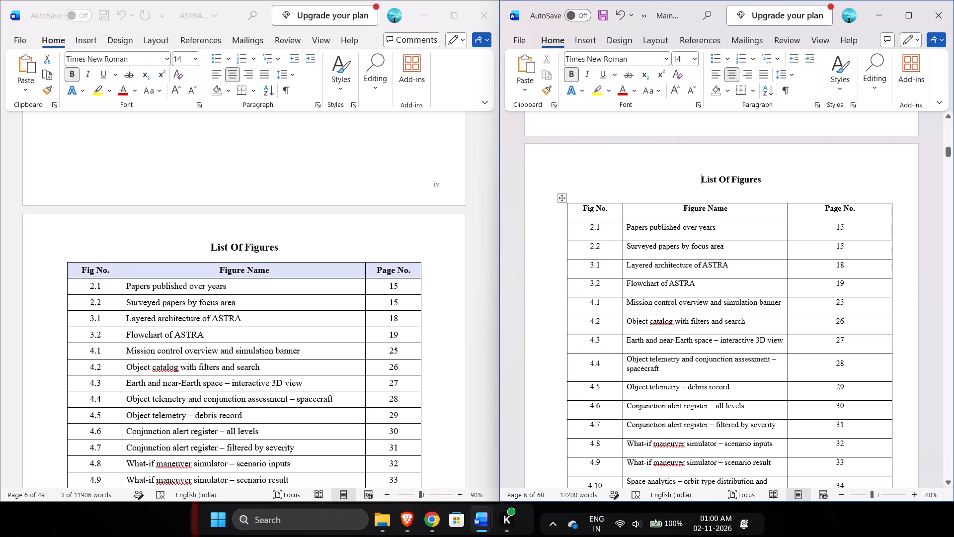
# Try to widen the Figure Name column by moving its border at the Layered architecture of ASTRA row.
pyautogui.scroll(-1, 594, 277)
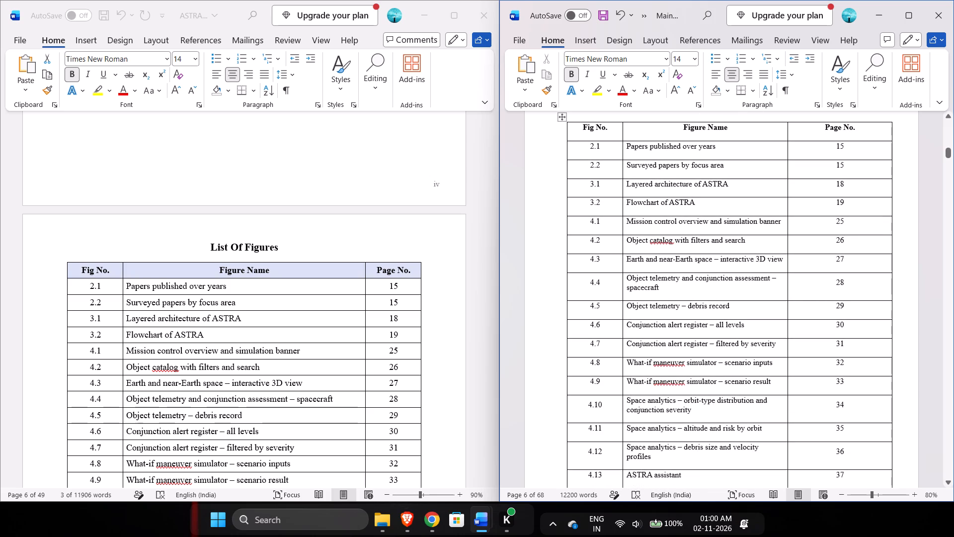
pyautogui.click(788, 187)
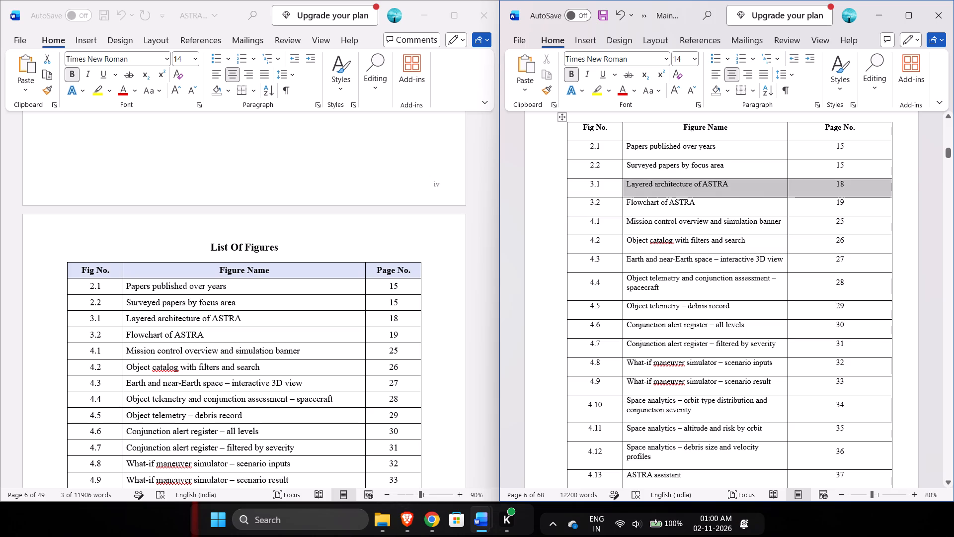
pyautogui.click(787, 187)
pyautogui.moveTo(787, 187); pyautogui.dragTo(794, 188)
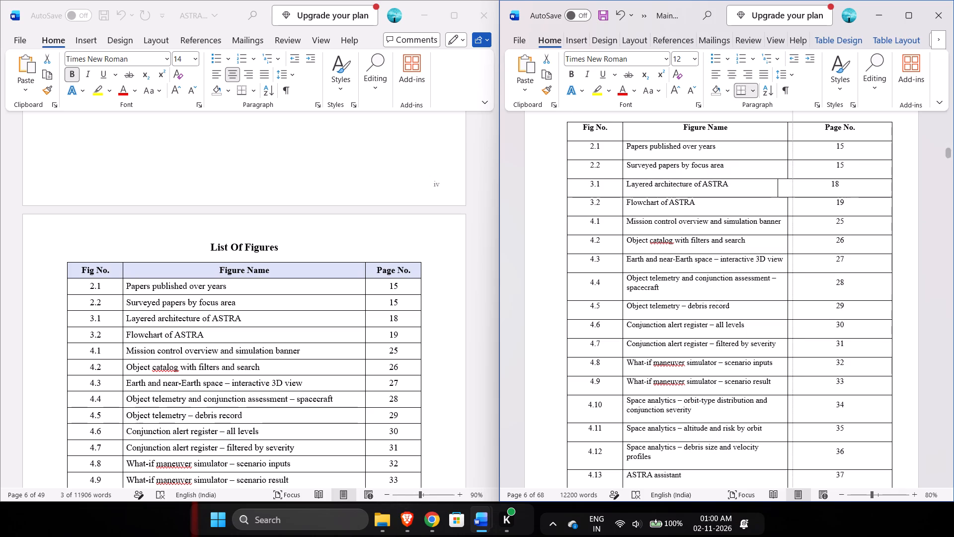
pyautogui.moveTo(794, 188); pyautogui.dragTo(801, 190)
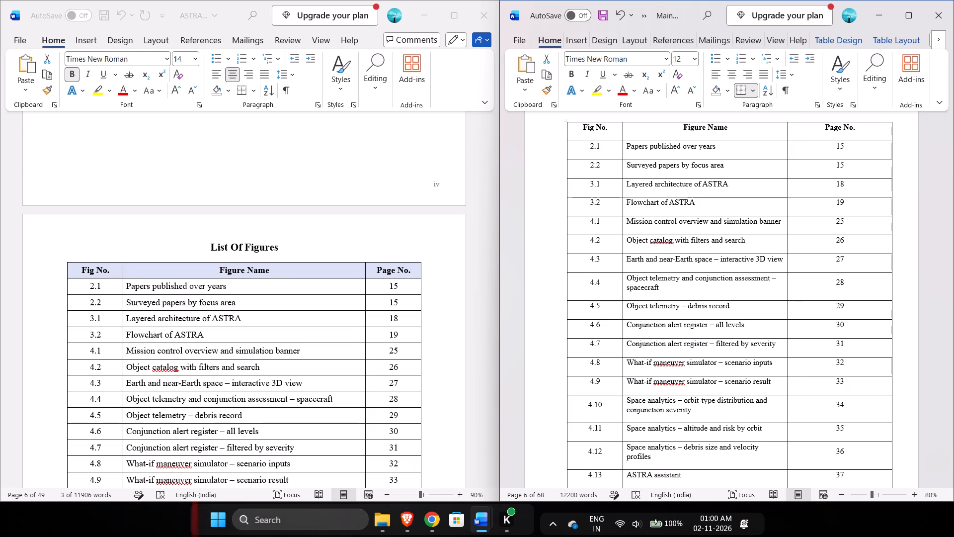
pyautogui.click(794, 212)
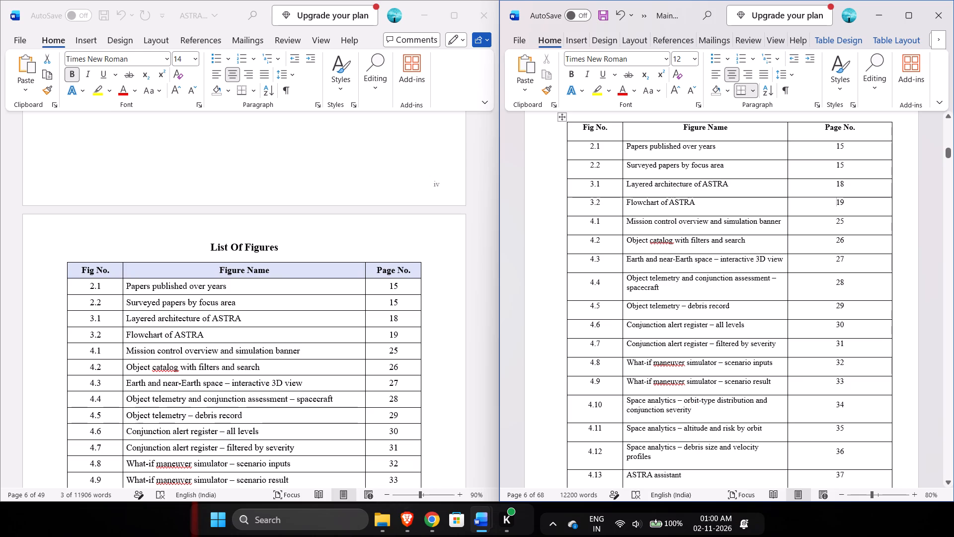
# Widen the figures table's Figure Name column for all rows, narrowing Page No., so the 4.4 title fits on one line.
pyautogui.moveTo(787, 202); pyautogui.dragTo(825, 209)
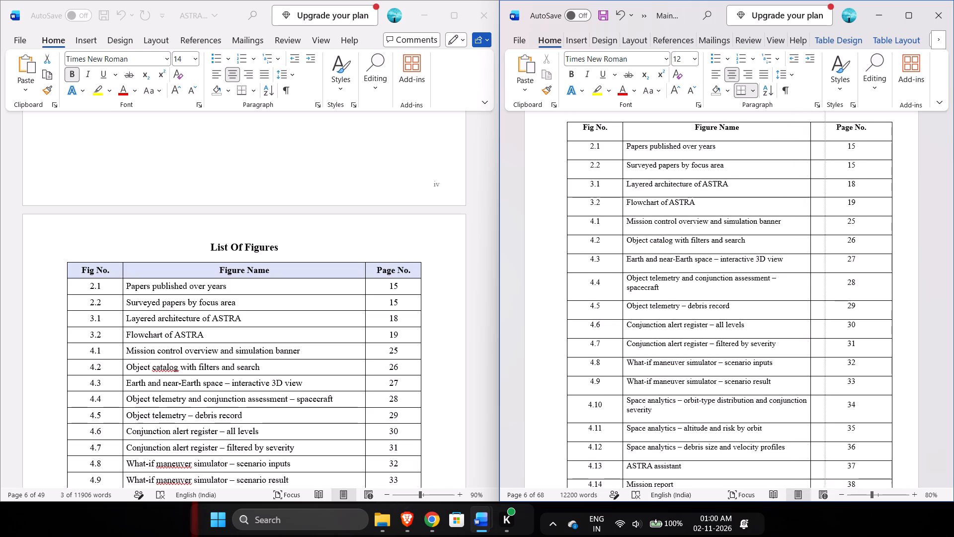
pyautogui.moveTo(825, 209); pyautogui.dragTo(834, 210)
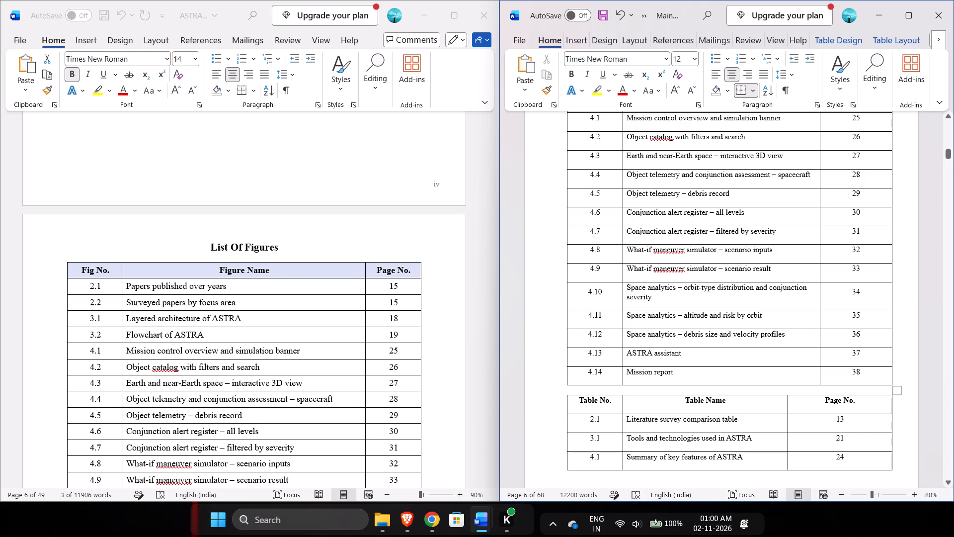
# Centre the whole figures table horizontally under the List Of Figures heading.
pyautogui.scroll(1, 821, 252)
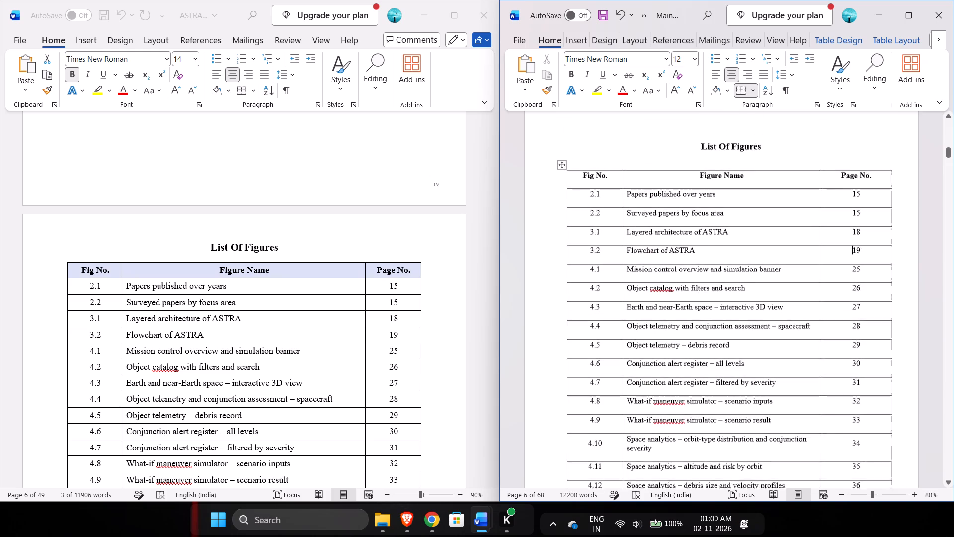
pyautogui.scroll(2, 821, 252)
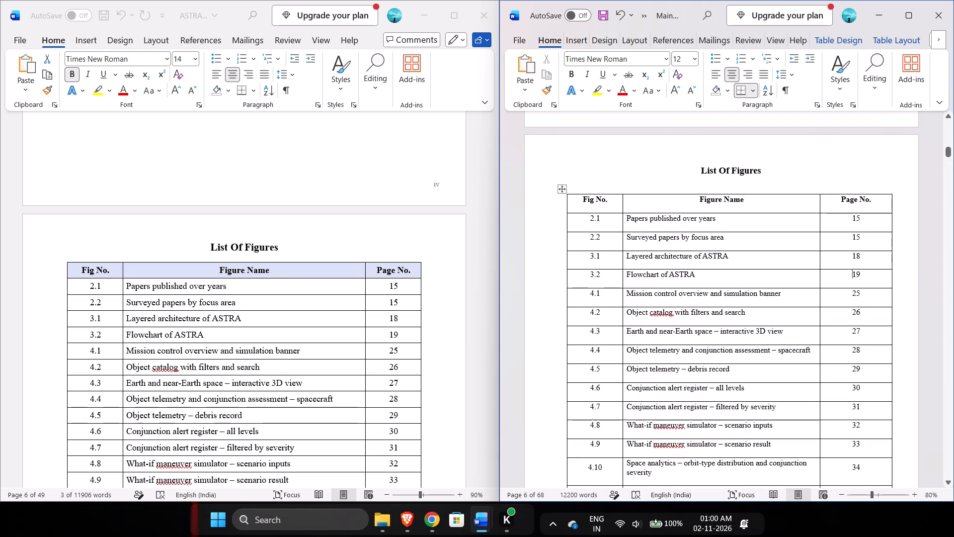
pyautogui.click(564, 189)
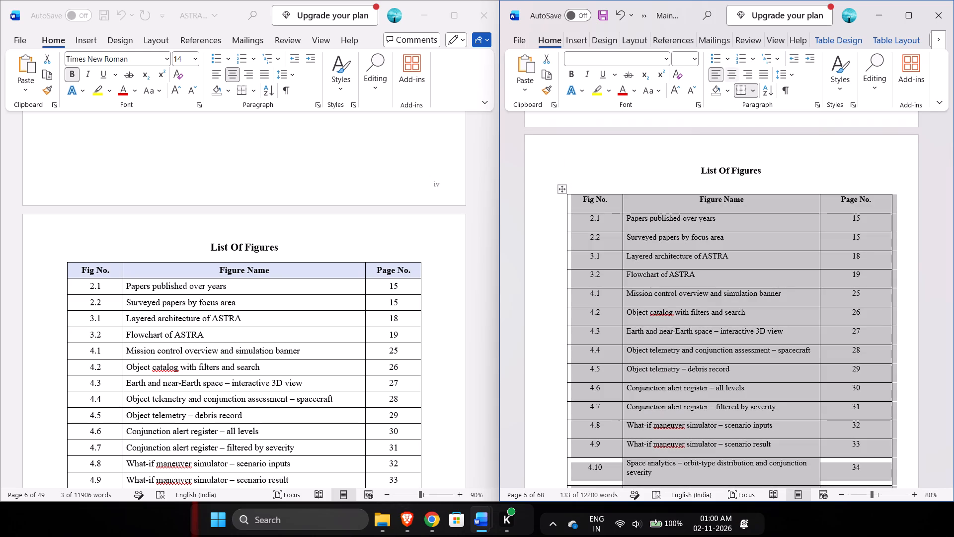
pyautogui.click(734, 77)
# Centre the whole table of contents horizontally under the INDEX heading.
pyautogui.scroll(2, 756, 156)
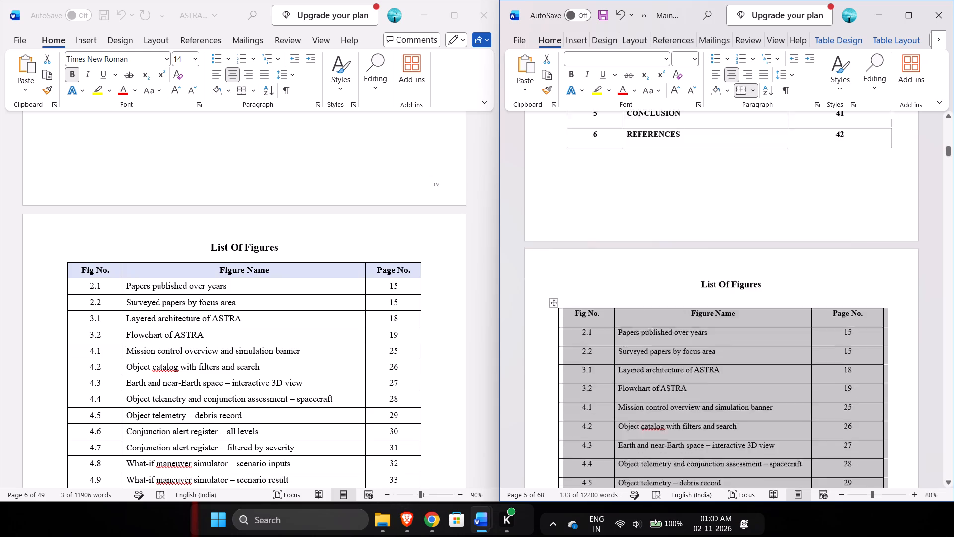
pyautogui.scroll(3, 756, 156)
pyautogui.click(586, 318)
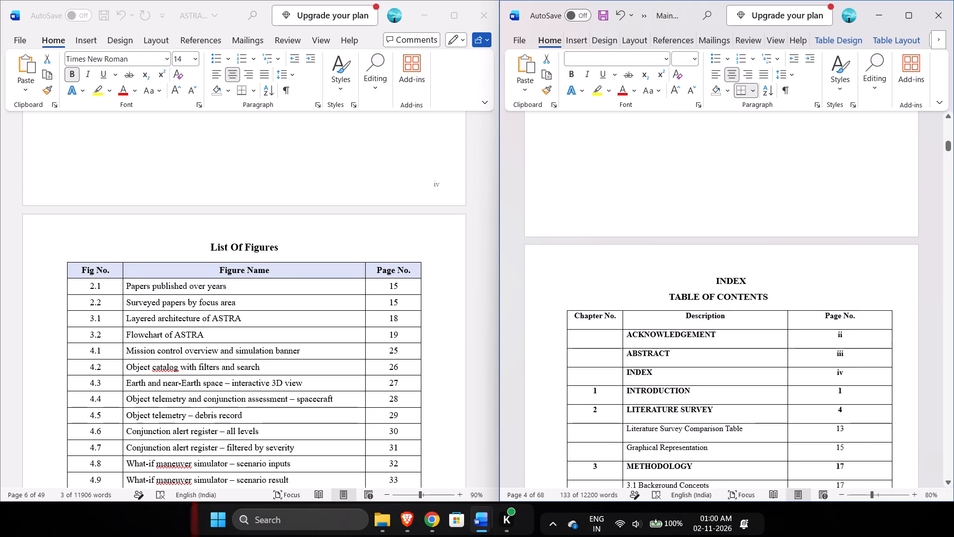
pyautogui.click(565, 305)
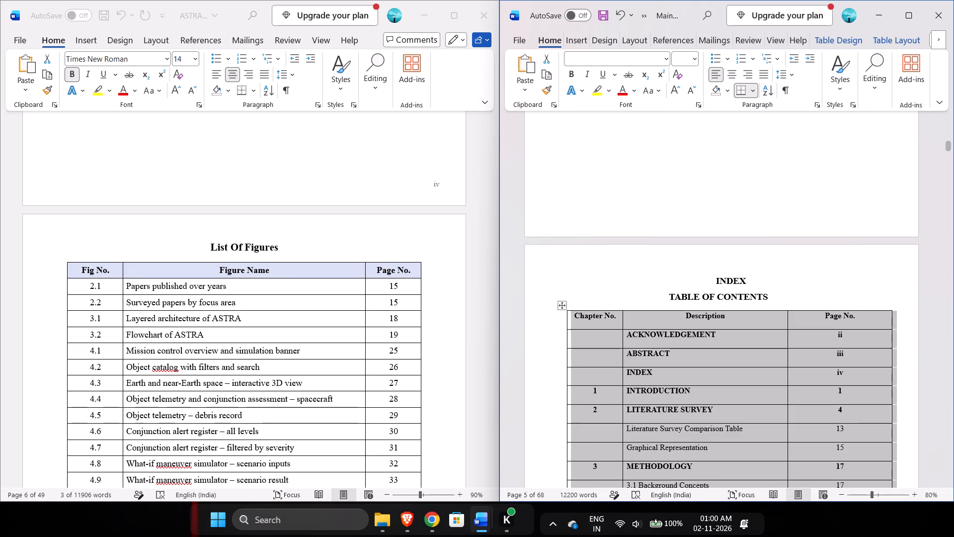
pyautogui.click(736, 77)
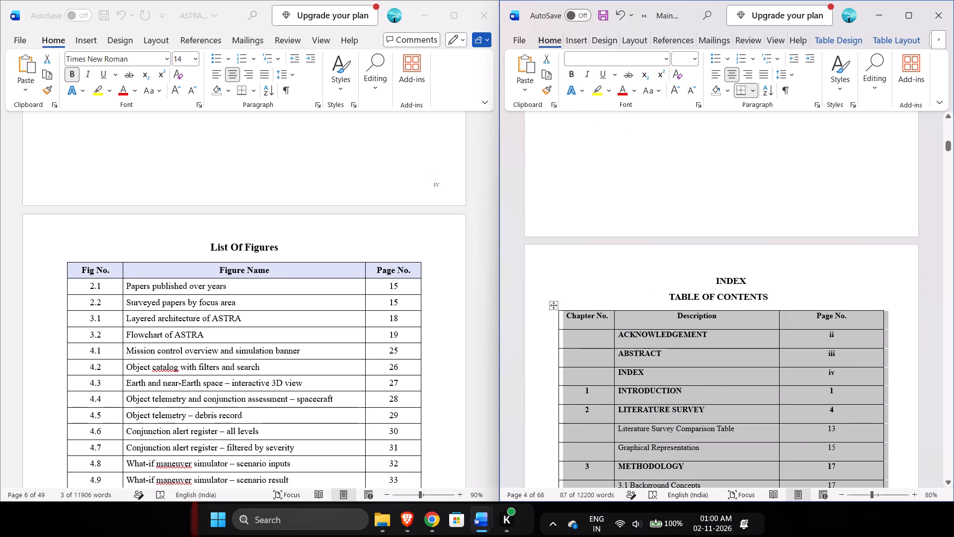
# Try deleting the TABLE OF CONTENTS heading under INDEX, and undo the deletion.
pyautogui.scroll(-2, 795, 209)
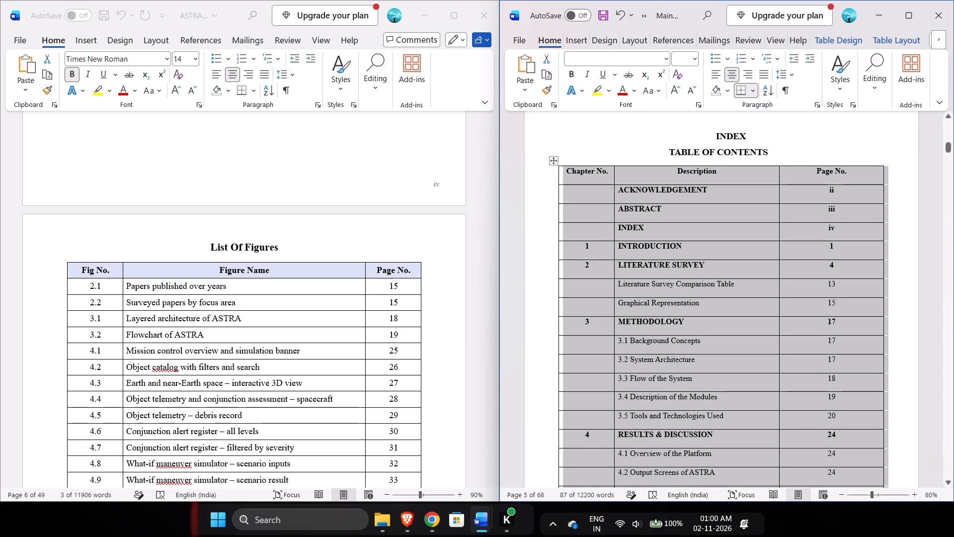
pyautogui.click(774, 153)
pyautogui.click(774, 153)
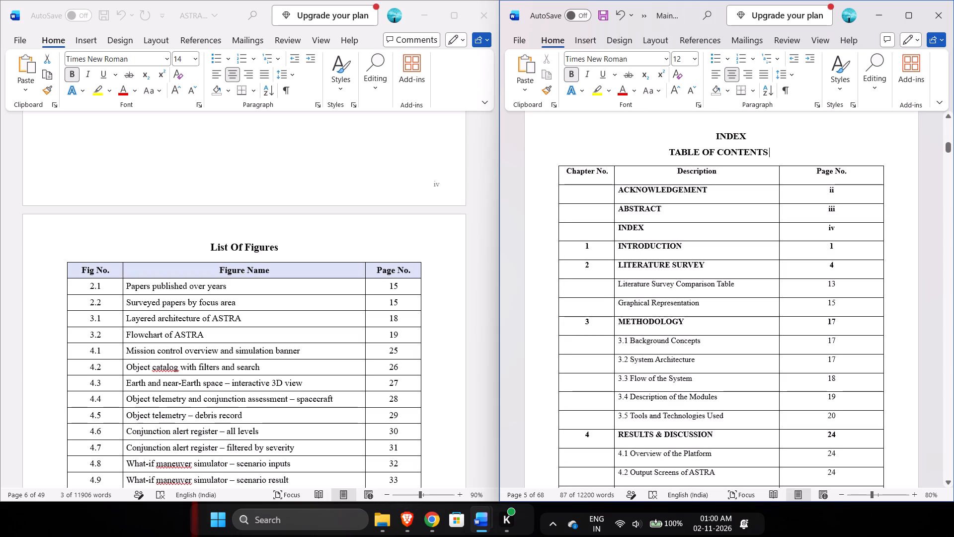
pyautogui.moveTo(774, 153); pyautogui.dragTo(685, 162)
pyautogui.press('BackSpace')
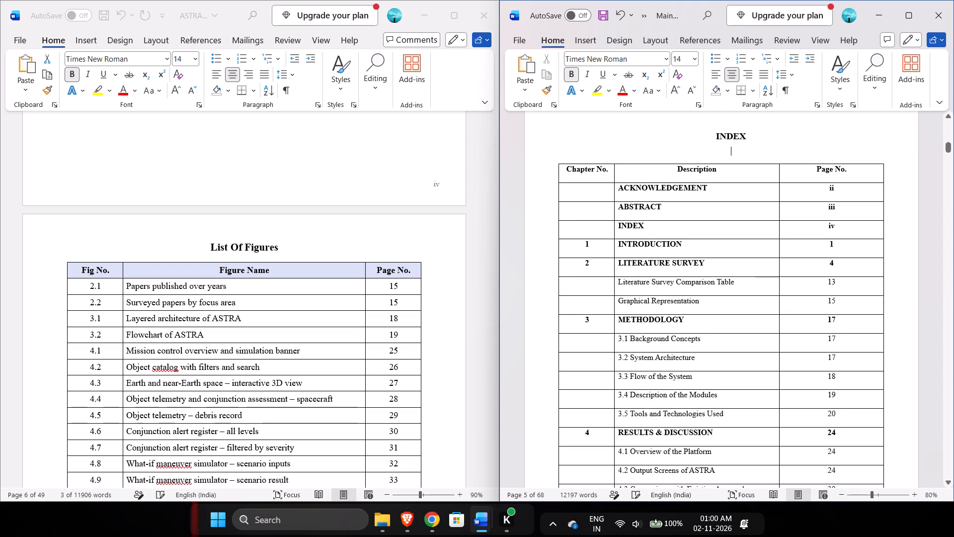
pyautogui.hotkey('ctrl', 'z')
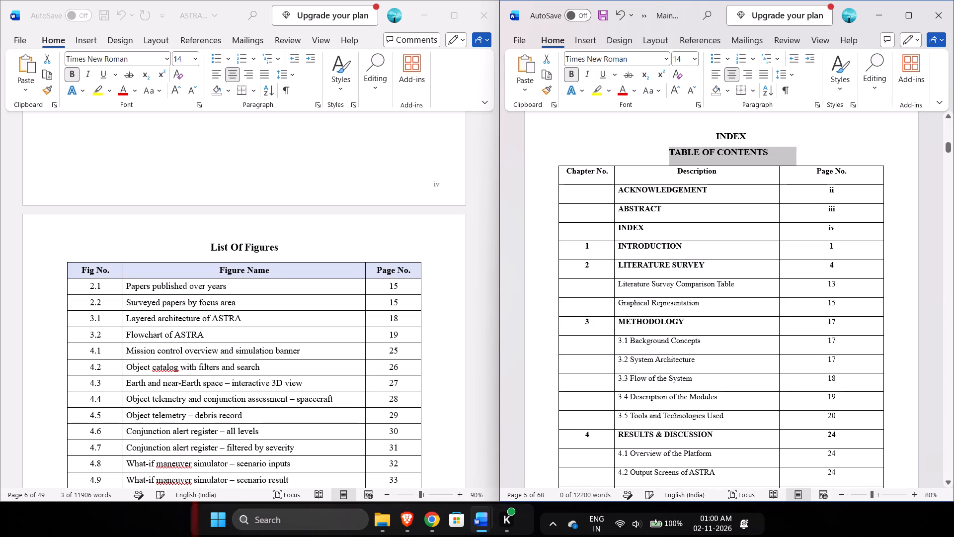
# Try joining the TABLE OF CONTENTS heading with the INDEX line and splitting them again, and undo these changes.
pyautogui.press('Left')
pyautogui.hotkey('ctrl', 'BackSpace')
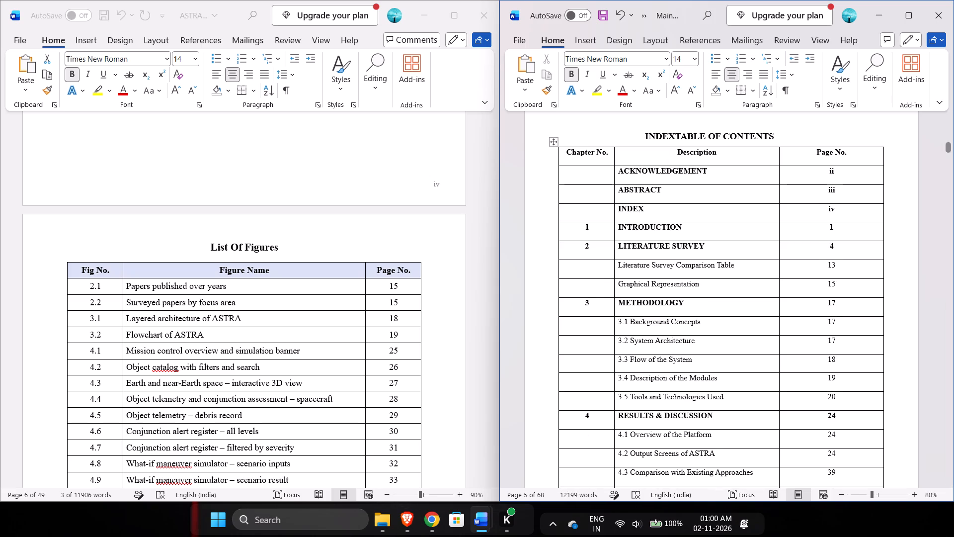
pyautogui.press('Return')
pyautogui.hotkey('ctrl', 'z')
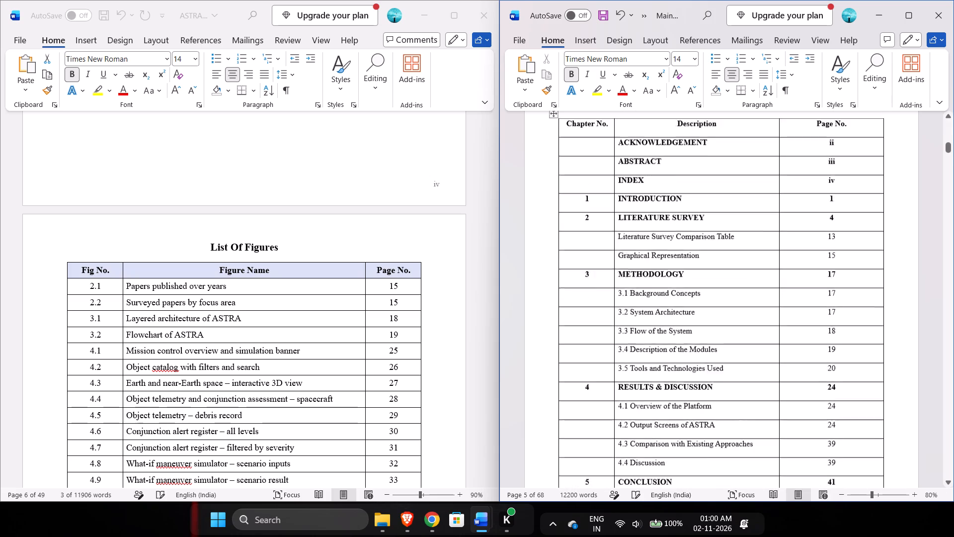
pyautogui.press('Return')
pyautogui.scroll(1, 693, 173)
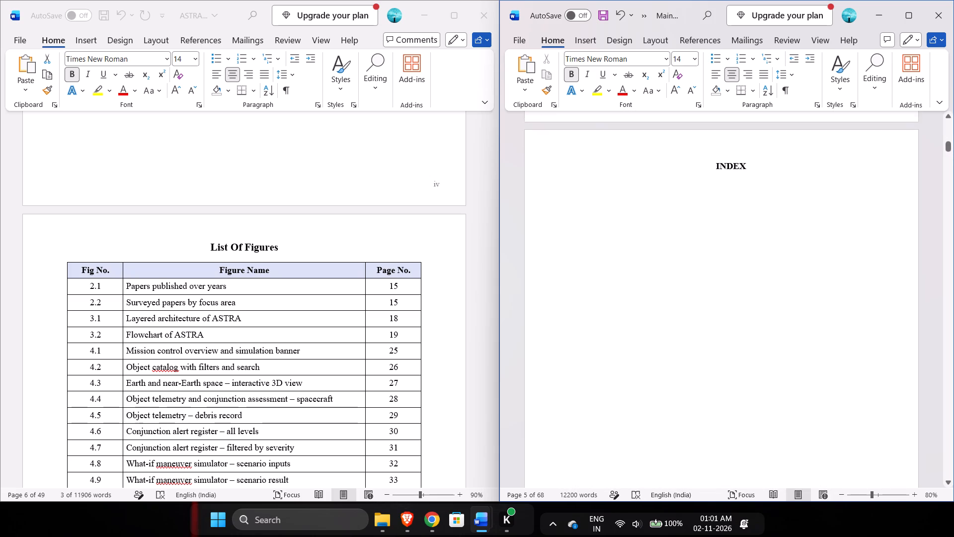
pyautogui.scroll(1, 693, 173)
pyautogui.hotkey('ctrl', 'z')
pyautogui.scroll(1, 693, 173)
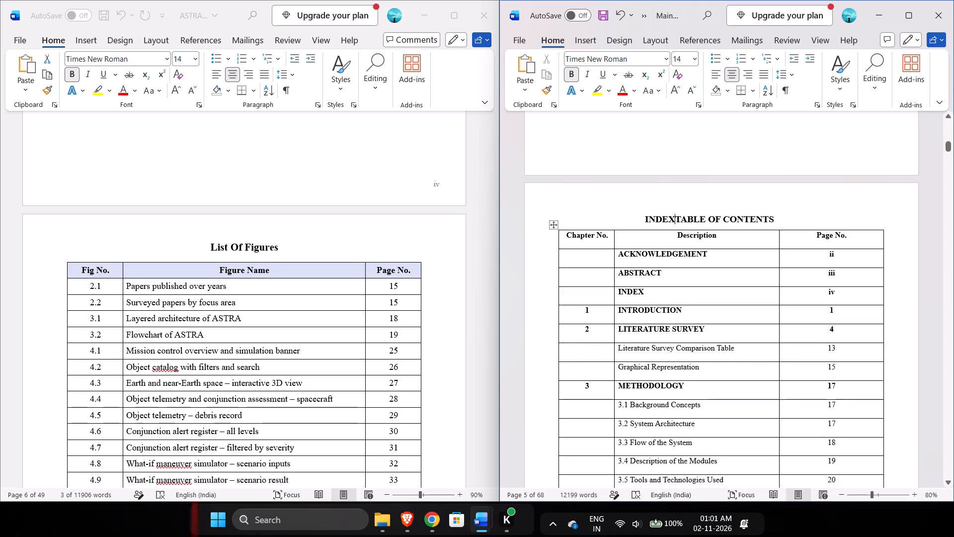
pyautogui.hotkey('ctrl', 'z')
# Reapply centre alignment to the INDEX and TABLE OF CONTENTS headings above the contents table.
pyautogui.moveTo(754, 220); pyautogui.dragTo(714, 219)
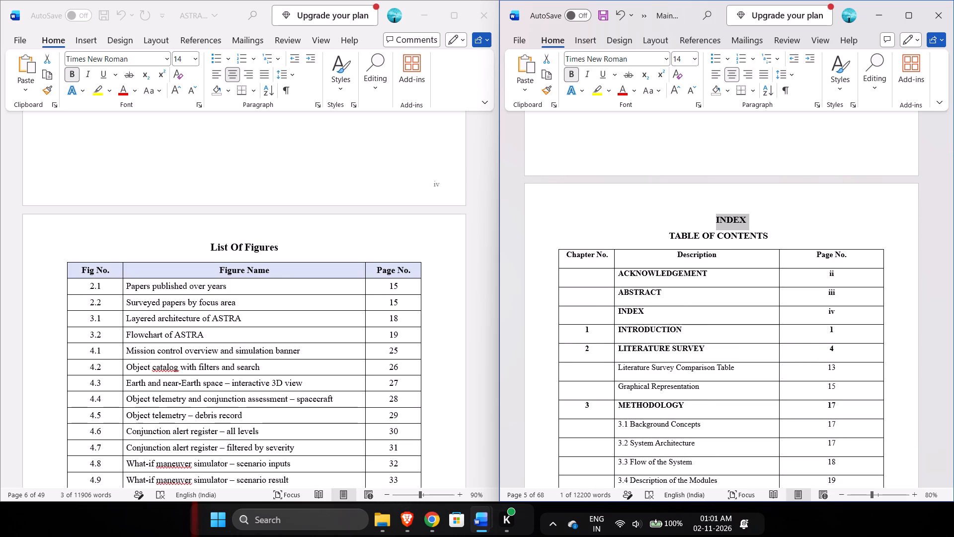
pyautogui.click(730, 70)
pyautogui.click(730, 70)
pyautogui.moveTo(771, 234); pyautogui.dragTo(681, 239)
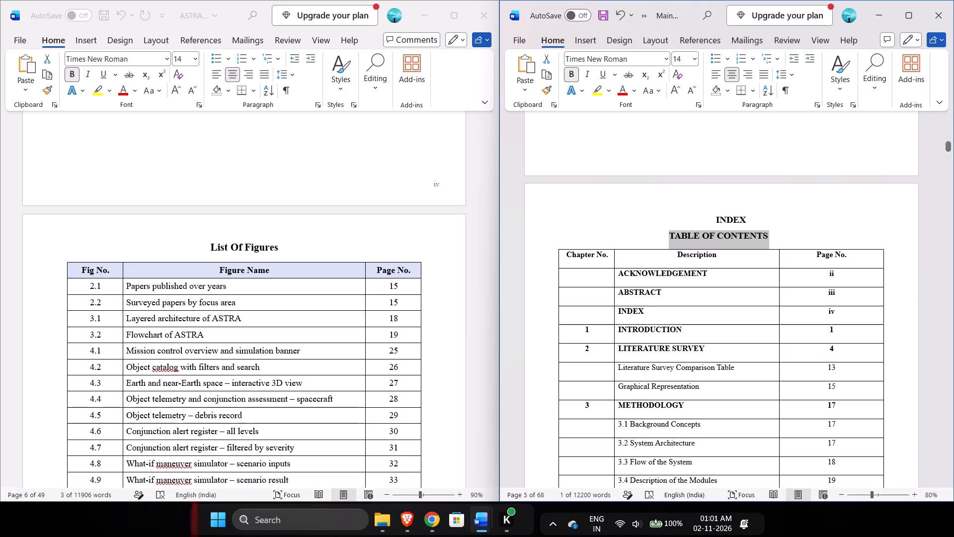
pyautogui.doubleClick(730, 69)
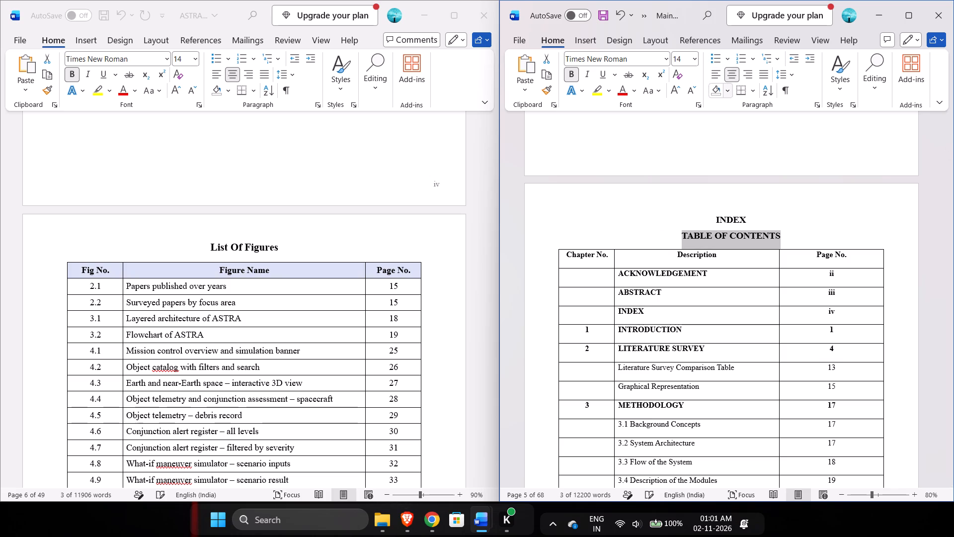
pyautogui.click(756, 174)
# Reapply centre alignment to the List Of Figures heading.
pyautogui.scroll(-1, 756, 174)
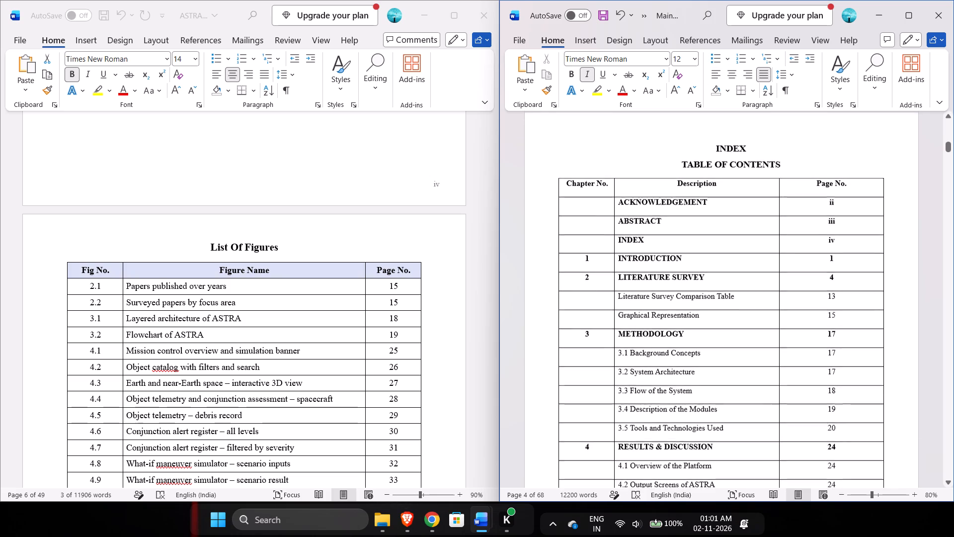
pyautogui.scroll(-5, 756, 174)
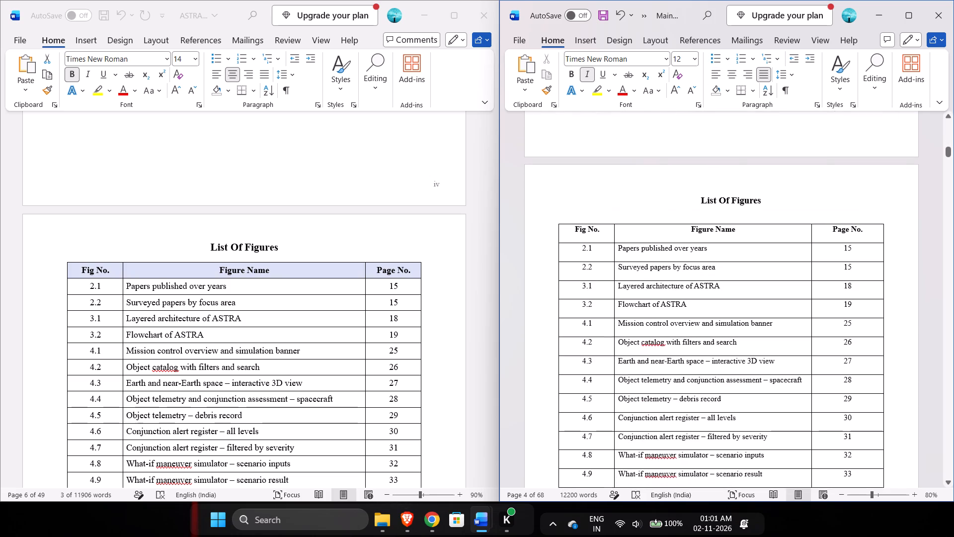
pyautogui.moveTo(768, 200); pyautogui.dragTo(693, 203)
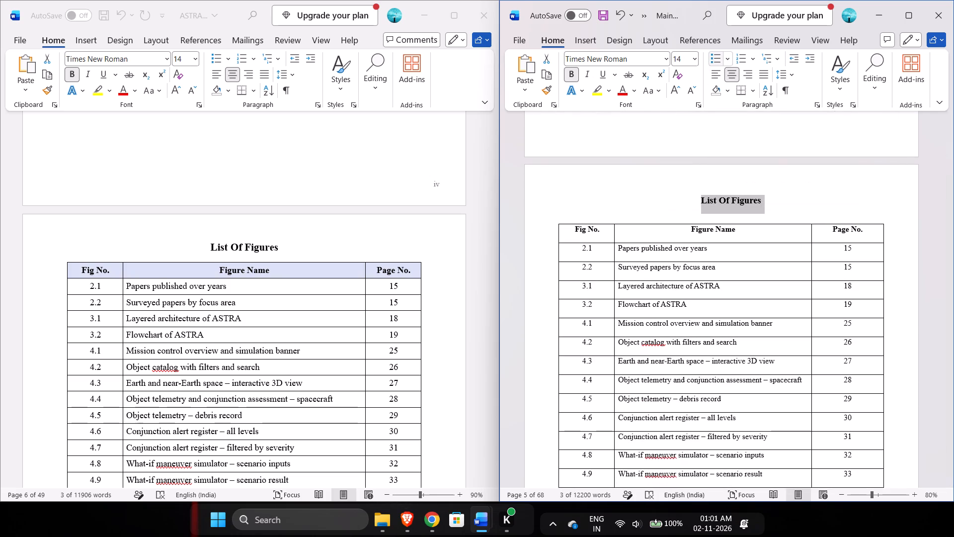
pyautogui.doubleClick(731, 72)
pyautogui.click(755, 152)
# Centre the whole Table No. / Table Name table horizontally below the figures table.
pyautogui.scroll(-1, 756, 249)
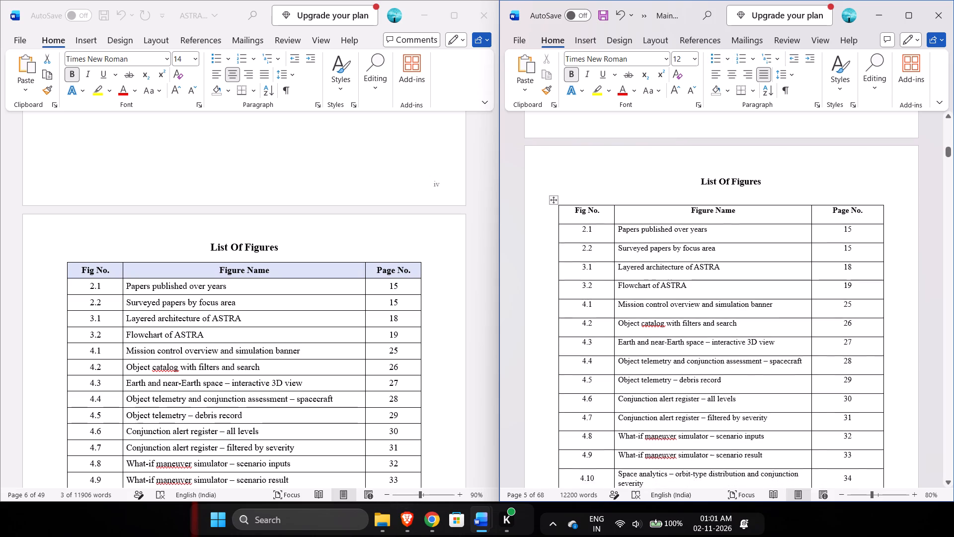
pyautogui.scroll(-2, 756, 249)
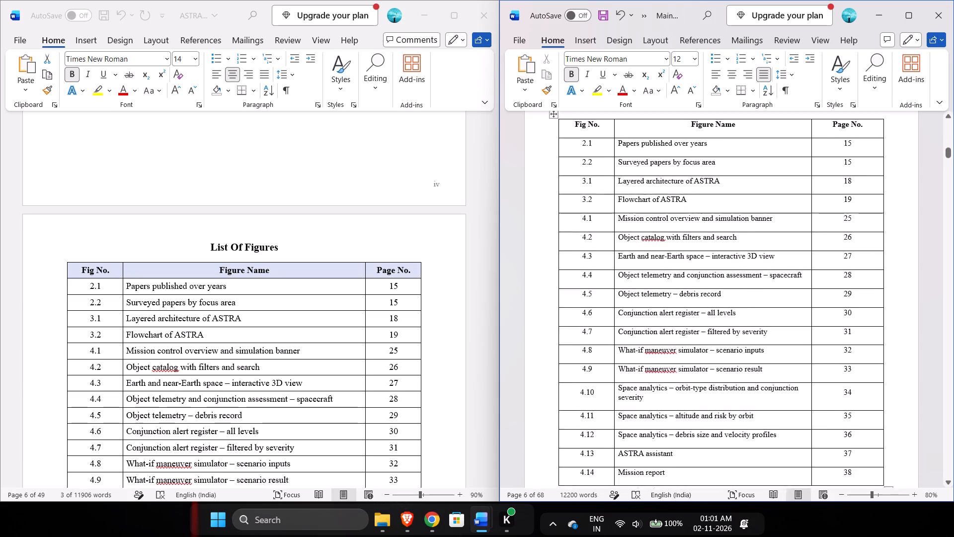
pyautogui.scroll(-1, 729, 231)
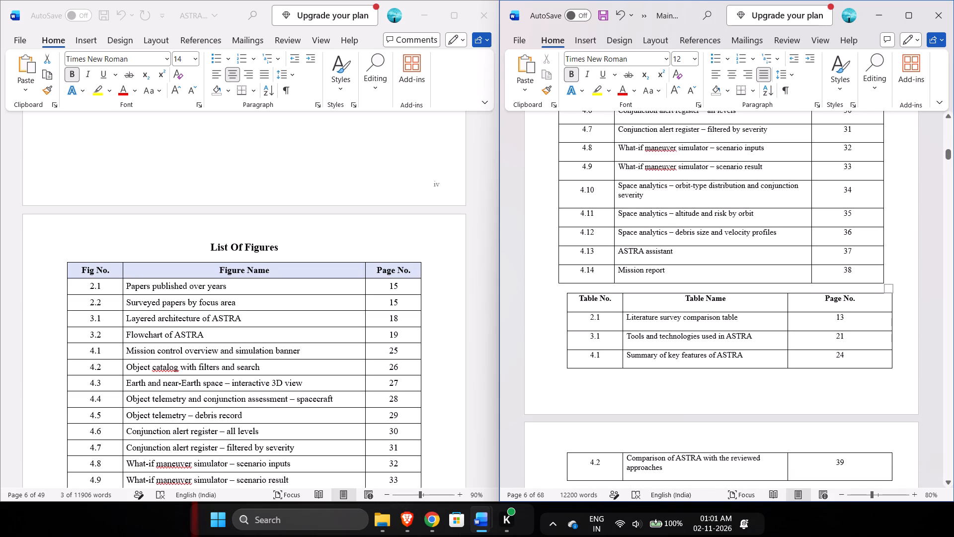
pyautogui.click(636, 301)
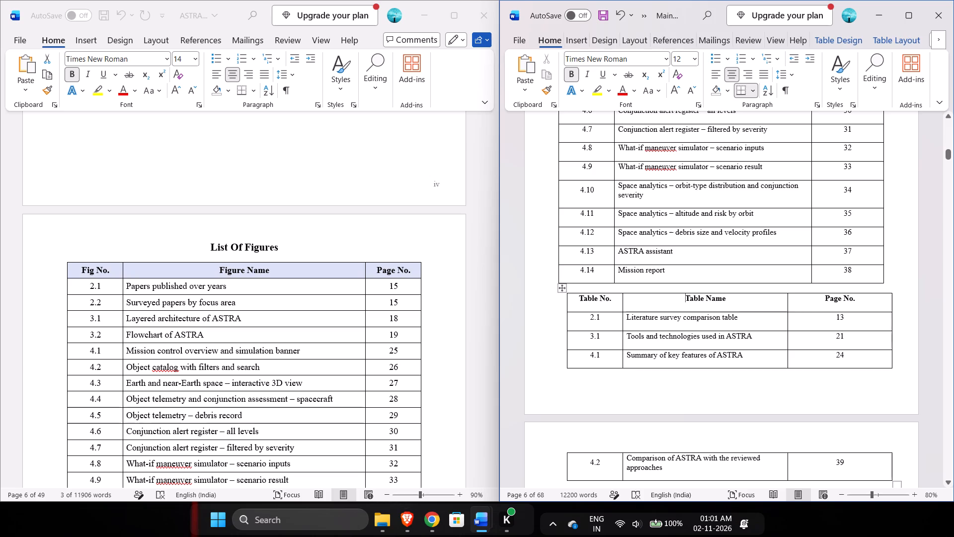
pyautogui.click(562, 291)
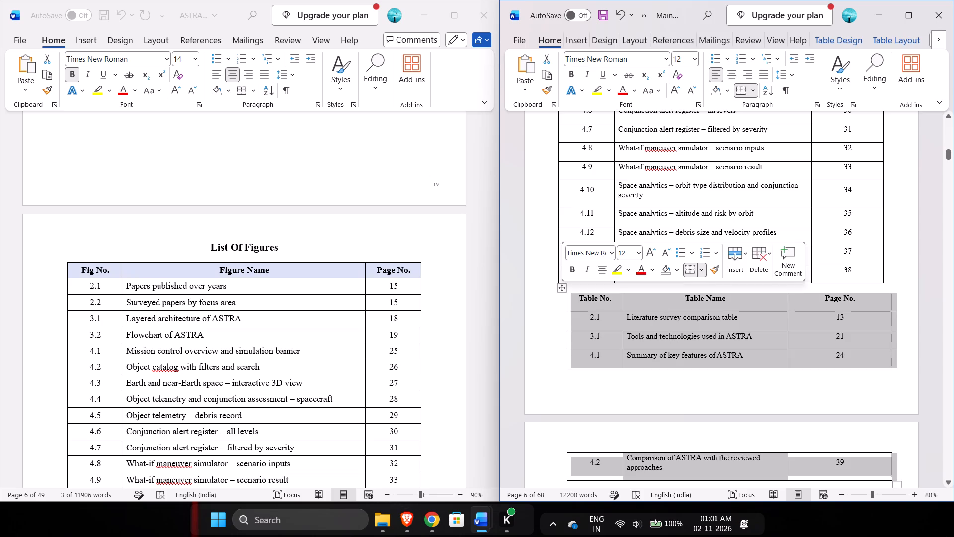
pyautogui.click(732, 75)
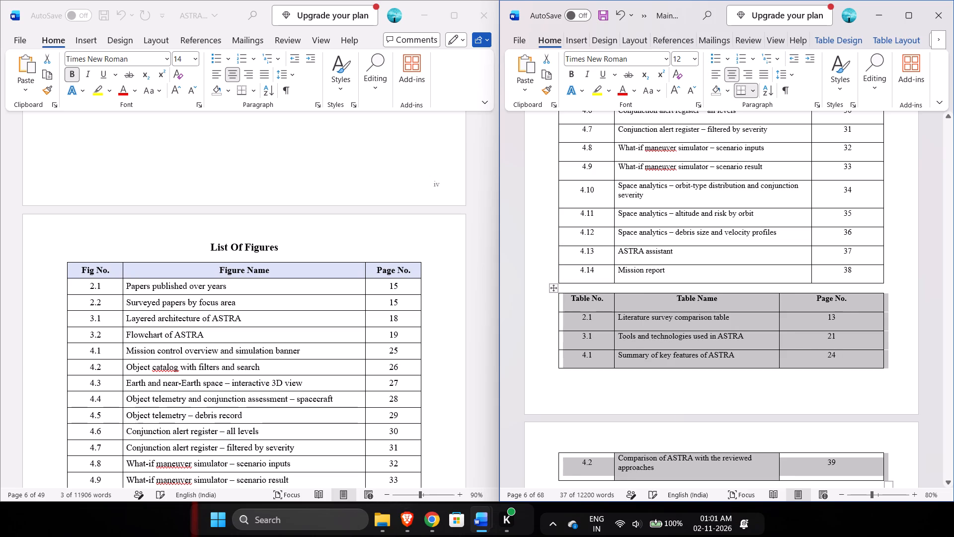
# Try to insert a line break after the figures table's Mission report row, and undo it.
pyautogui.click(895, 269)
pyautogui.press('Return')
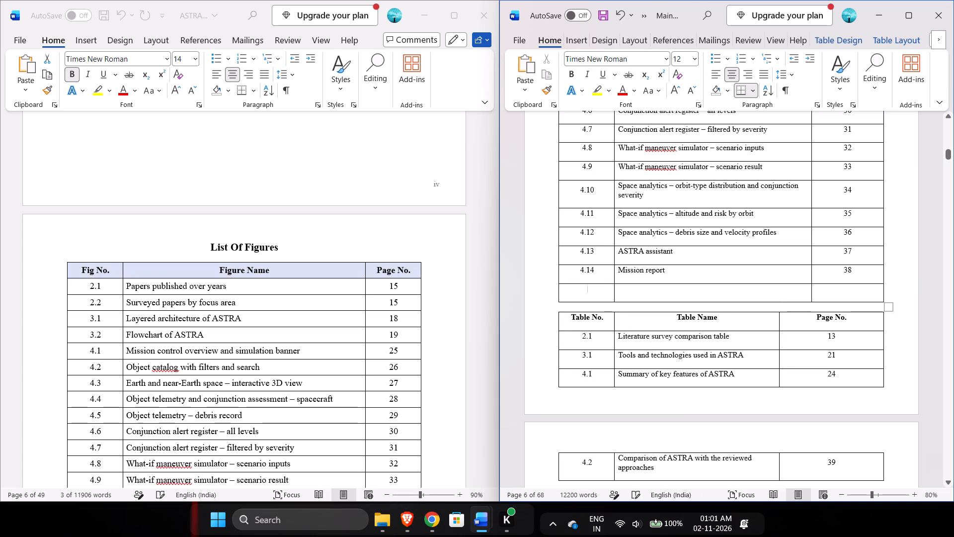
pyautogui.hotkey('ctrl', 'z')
# Insert blank lines between the figures table and the list-of-tables table so the latter starts on the following page.
pyautogui.press('Down')
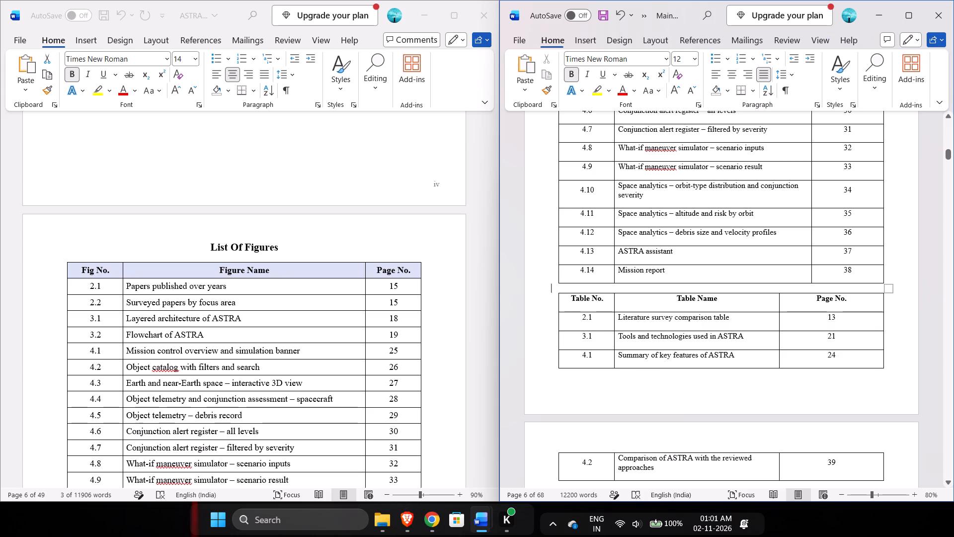
pyautogui.press('Return')
pyautogui.press('Return')
pyautogui.press('Return')
pyautogui.press('Return')
pyautogui.press('Return')
pyautogui.press('Return')
pyautogui.press('Return')
pyautogui.press('Return')
pyautogui.press('Return')
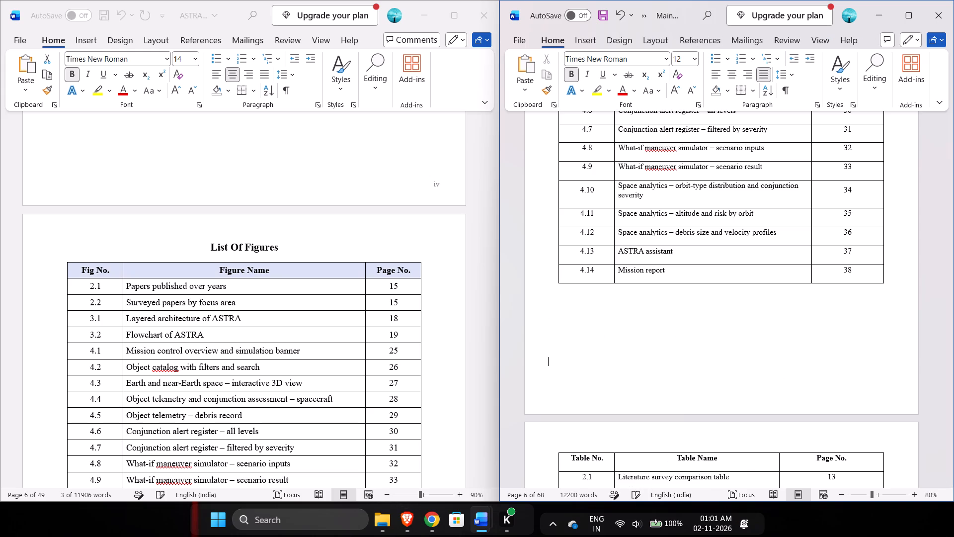
pyautogui.press('Return')
pyautogui.press('Return')
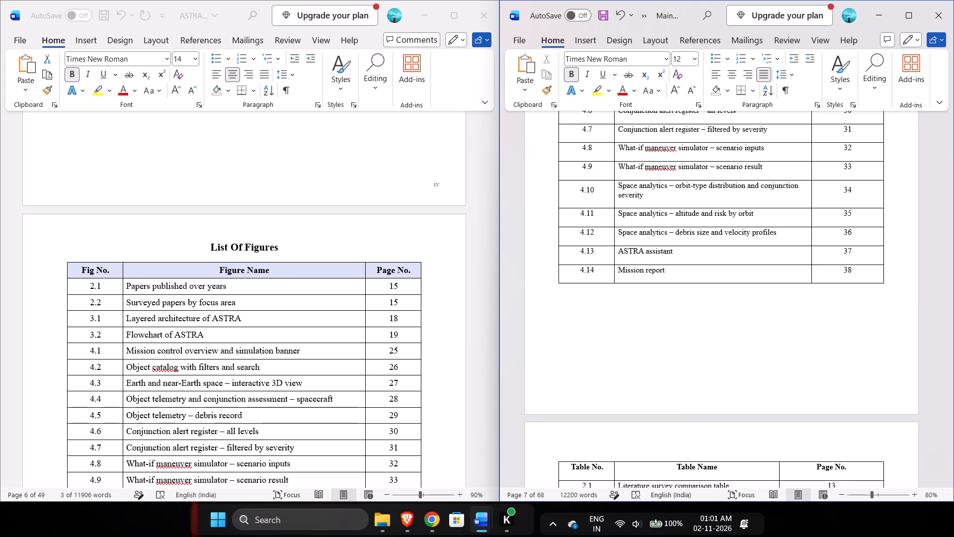
# Copy the List Of Tables heading from the ASTRA document and paste it above the table list in the Main report.
pyautogui.scroll(-2, 478, 294)
pyautogui.click(278, 291)
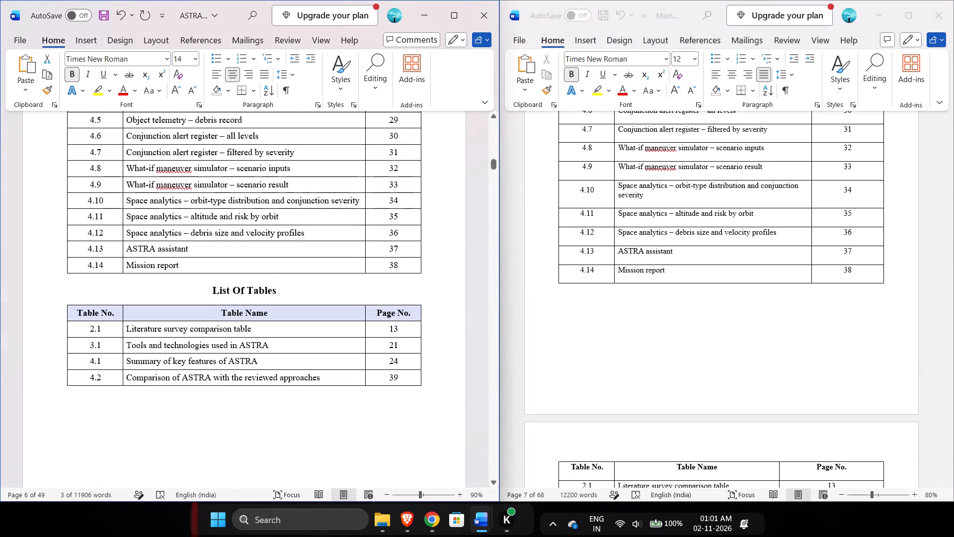
pyautogui.moveTo(278, 291); pyautogui.dragTo(226, 291)
pyautogui.tripleClick(226, 291)
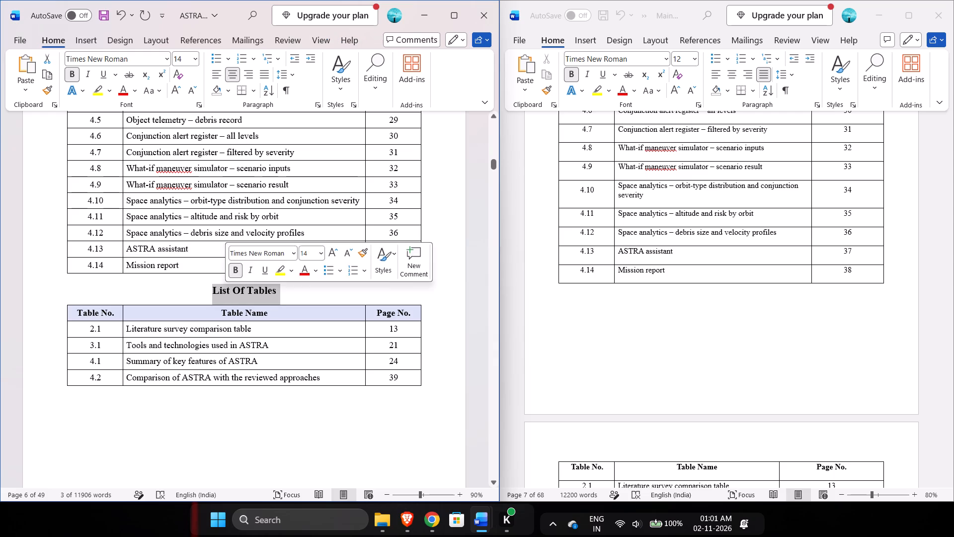
pyautogui.hotkey('ctrl', 'c')
pyautogui.click(558, 447)
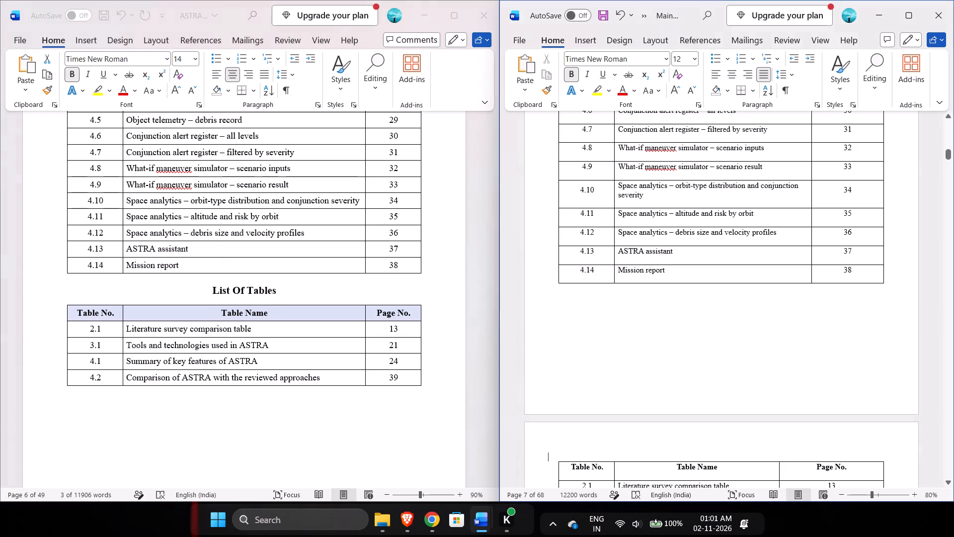
pyautogui.hotkey('ctrl', 'v')
# Reapply centre alignment to the pasted List Of Tables heading above its table.
pyautogui.tripleClick(730, 459)
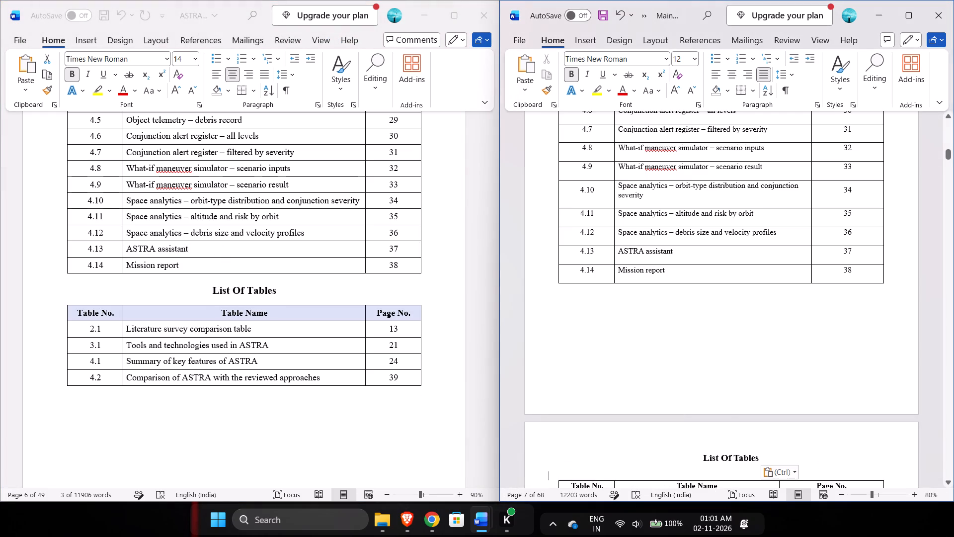
pyautogui.doubleClick(734, 76)
pyautogui.scroll(-1, 734, 76)
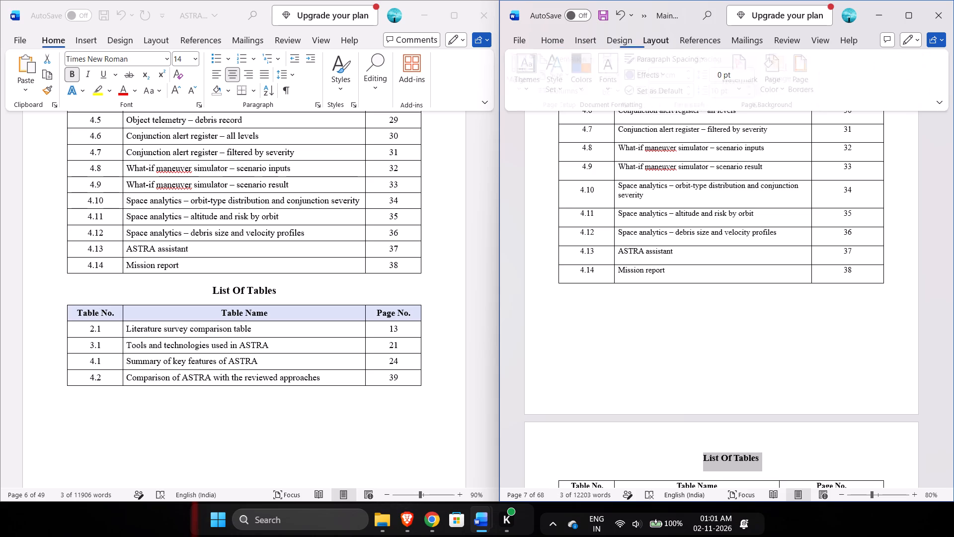
pyautogui.scroll(-1, 734, 76)
pyautogui.click(530, 39)
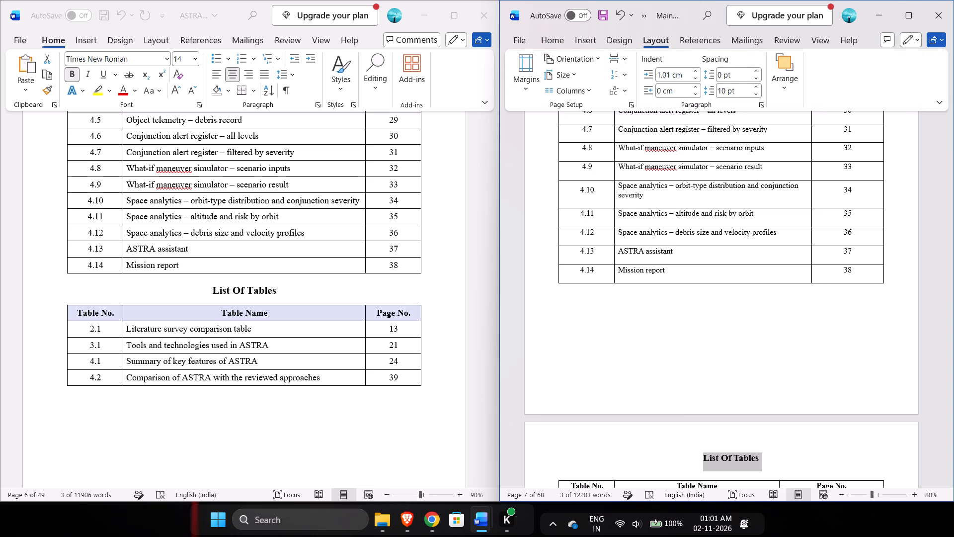
pyautogui.click(515, 51)
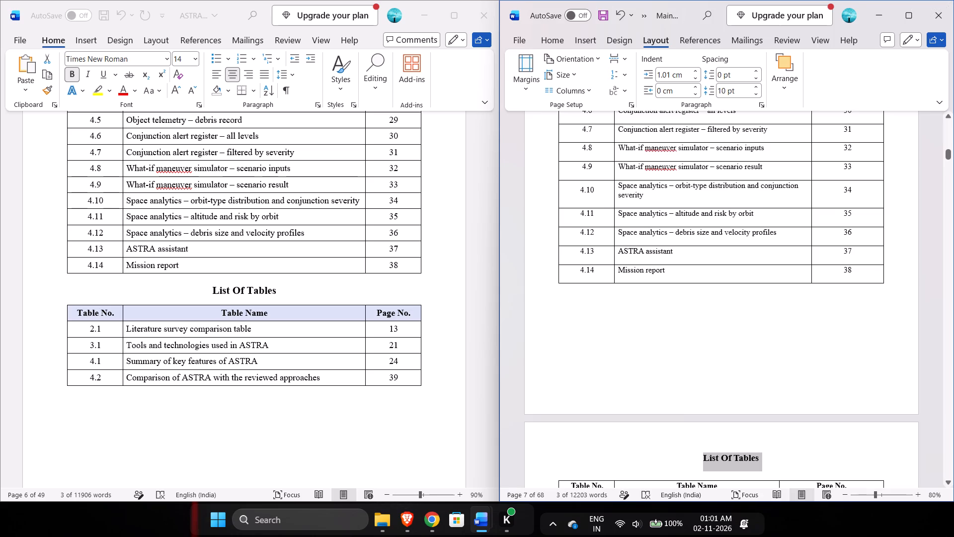
pyautogui.doubleClick(536, 38)
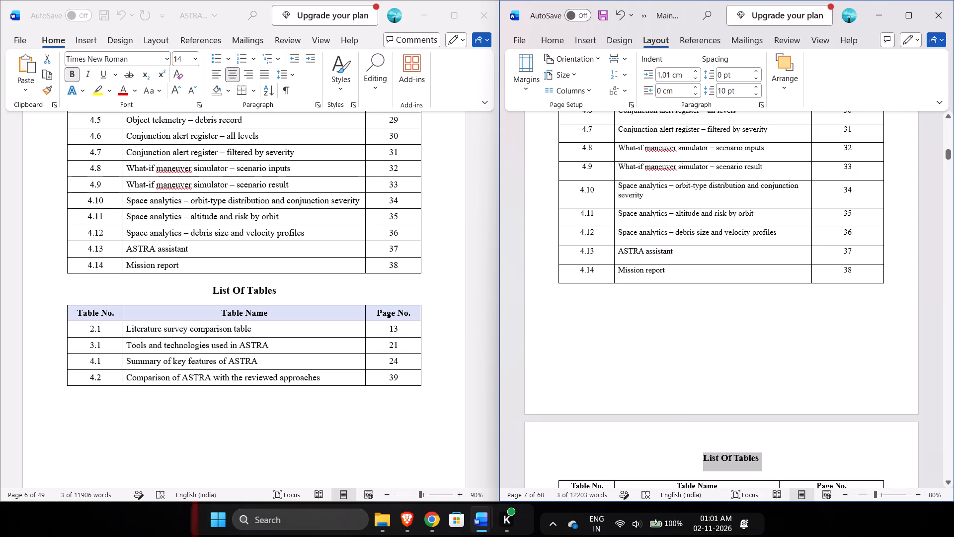
pyautogui.click(540, 38)
pyautogui.click(716, 351)
pyautogui.scroll(-2, 716, 351)
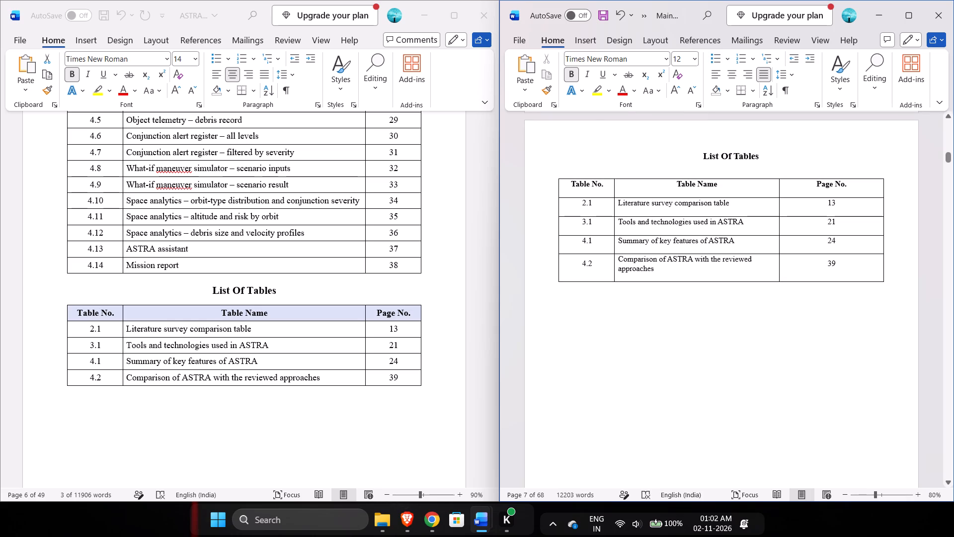
# Widen the Table Name column of the list-of-tables table so the Comparison of ASTRA entry fits on one line.
pyautogui.click(780, 232)
pyautogui.click(780, 232)
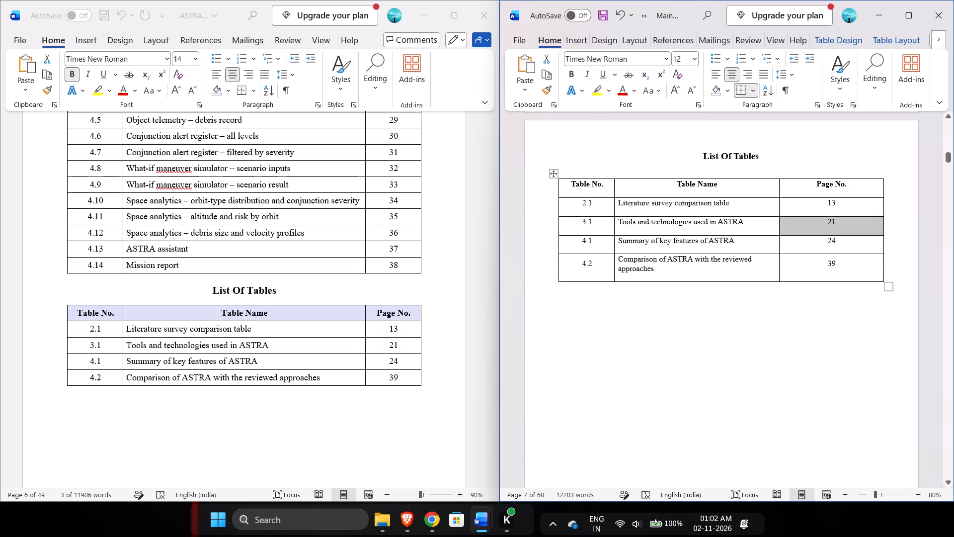
pyautogui.moveTo(779, 242); pyautogui.dragTo(824, 246)
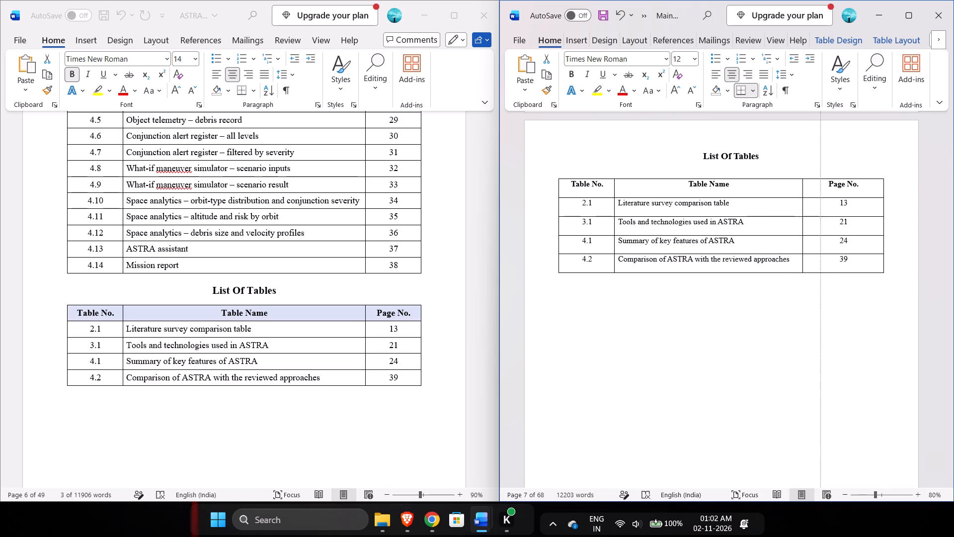
pyautogui.moveTo(824, 246); pyautogui.dragTo(837, 248)
# Widen the Figure Name column of the figures table slightly by moving its border with the Page No. column.
pyautogui.scroll(3, 837, 248)
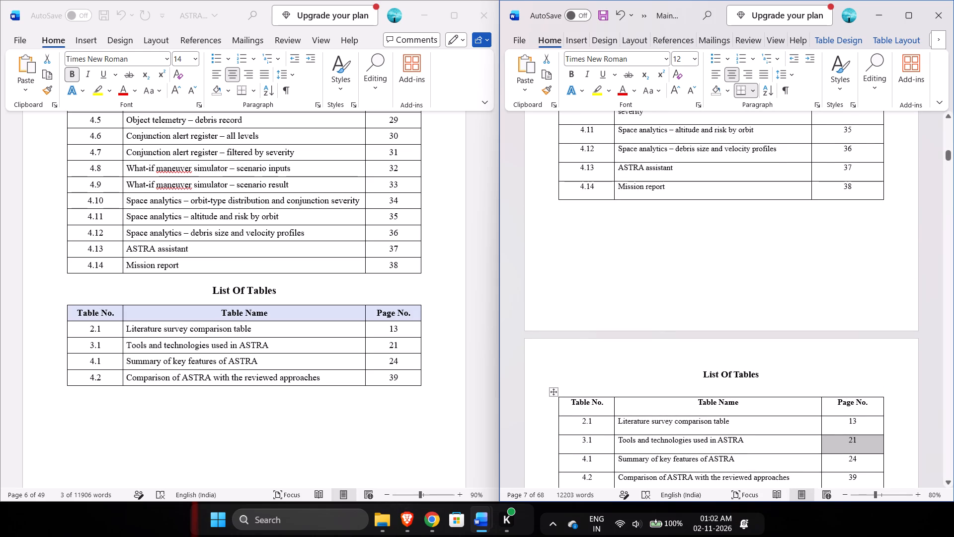
pyautogui.moveTo(811, 169); pyautogui.dragTo(814, 172)
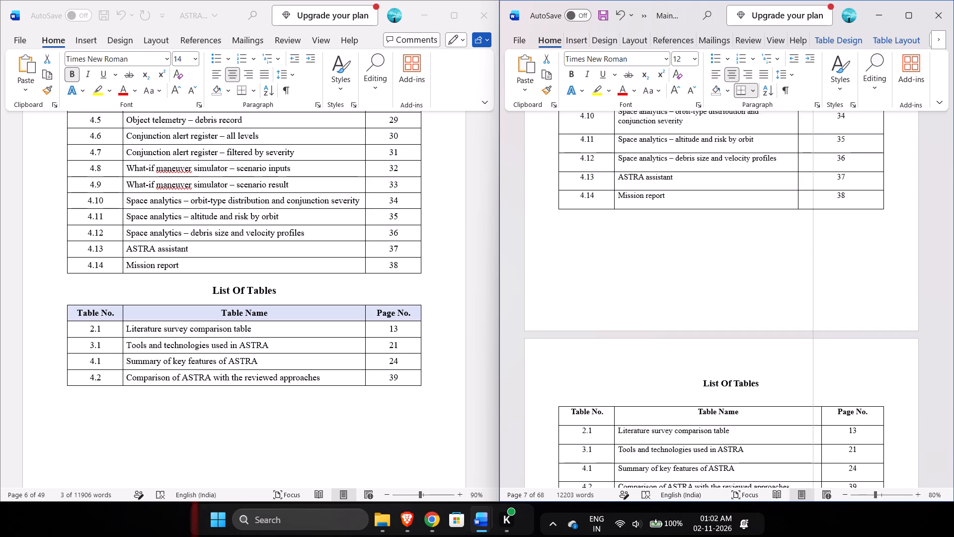
pyautogui.moveTo(814, 172); pyautogui.dragTo(842, 179)
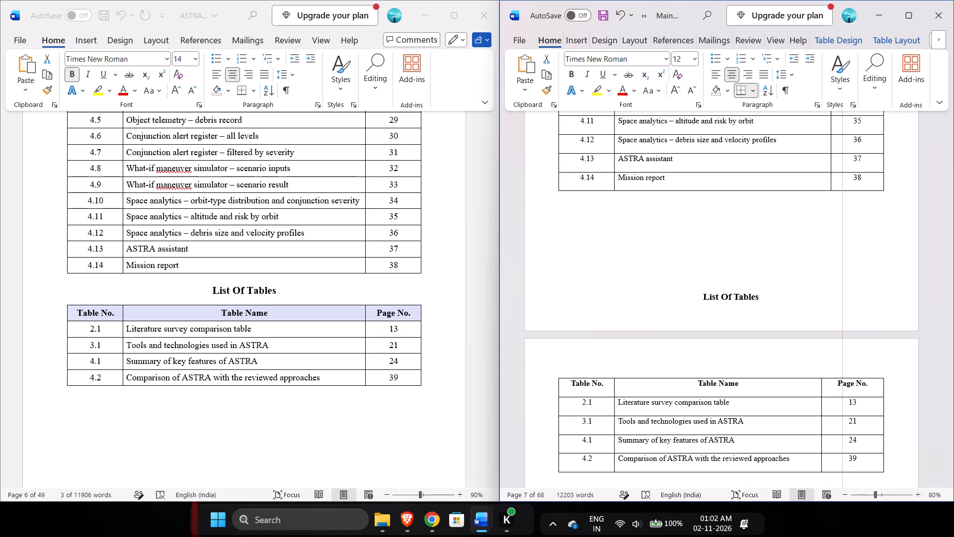
pyautogui.moveTo(842, 179); pyautogui.dragTo(844, 182)
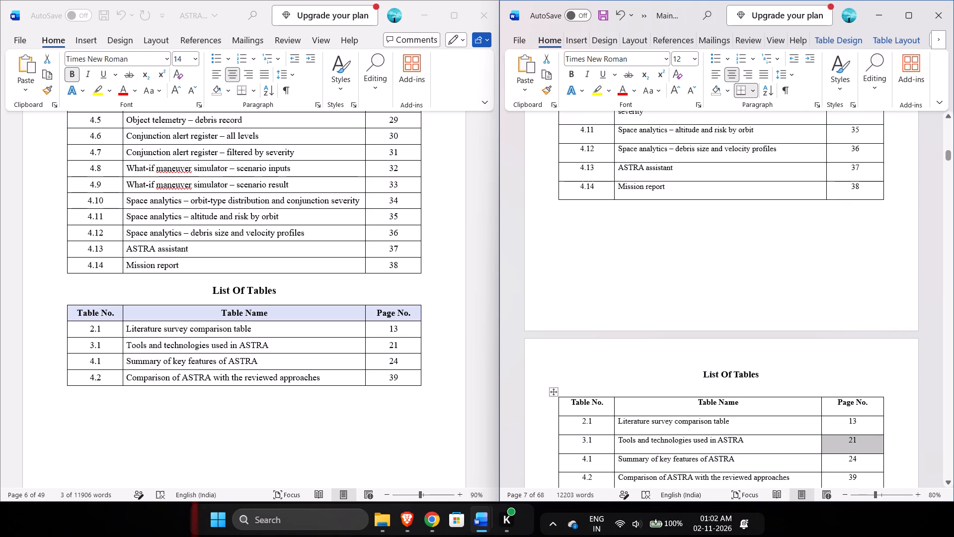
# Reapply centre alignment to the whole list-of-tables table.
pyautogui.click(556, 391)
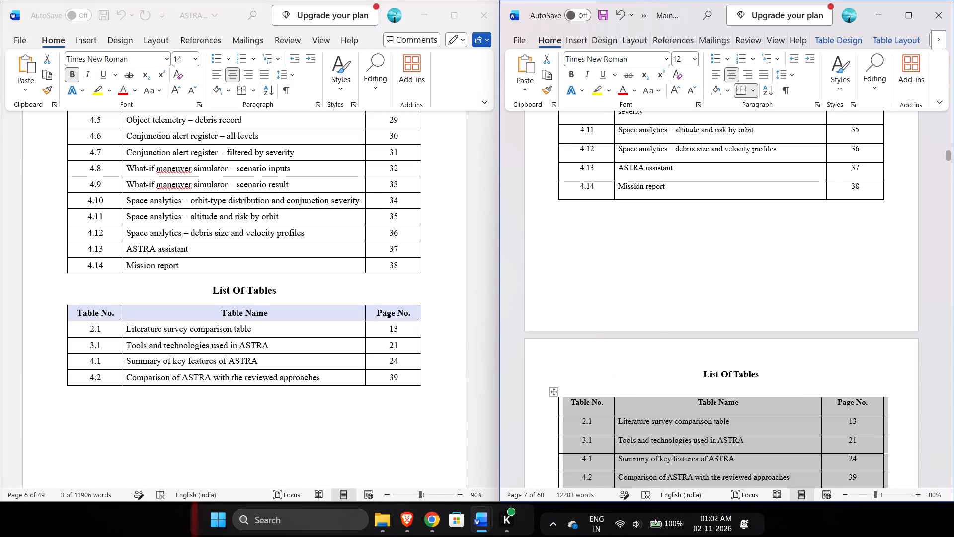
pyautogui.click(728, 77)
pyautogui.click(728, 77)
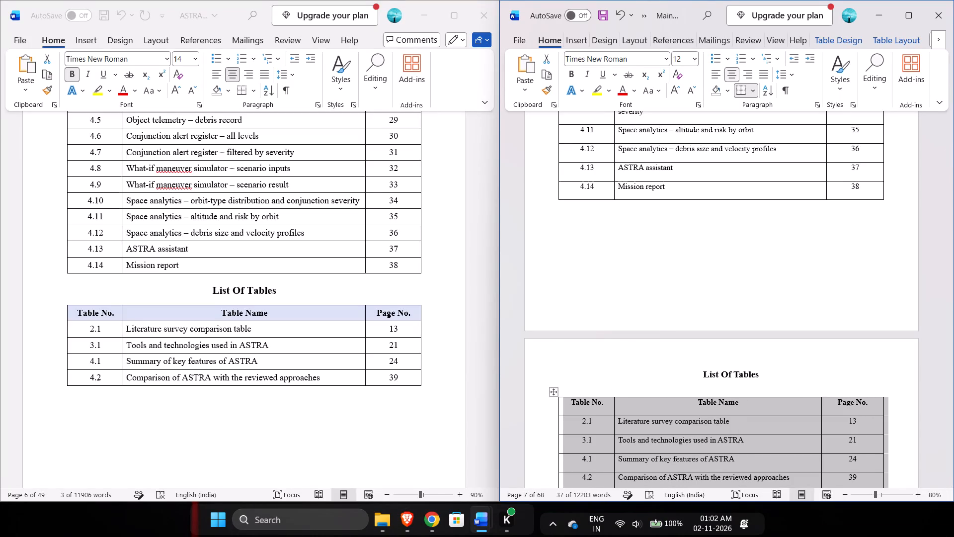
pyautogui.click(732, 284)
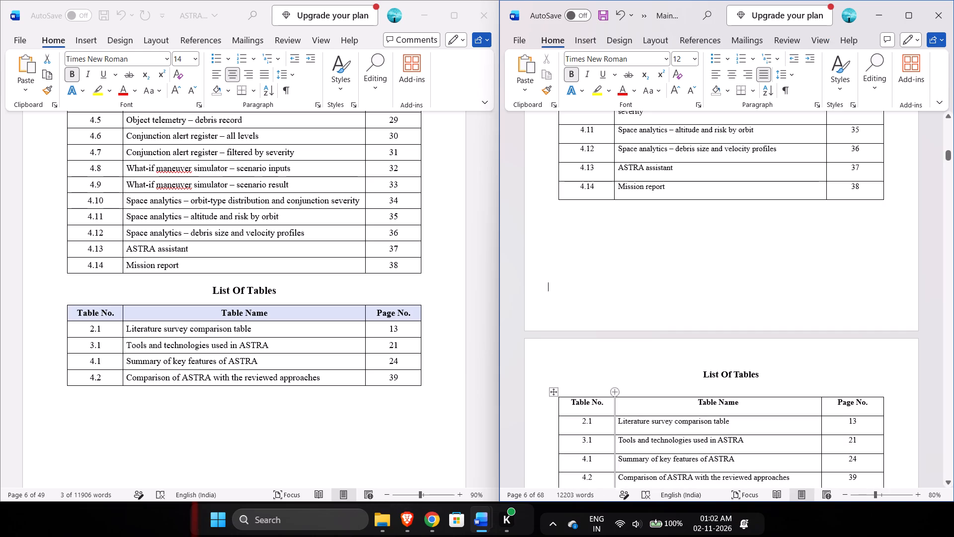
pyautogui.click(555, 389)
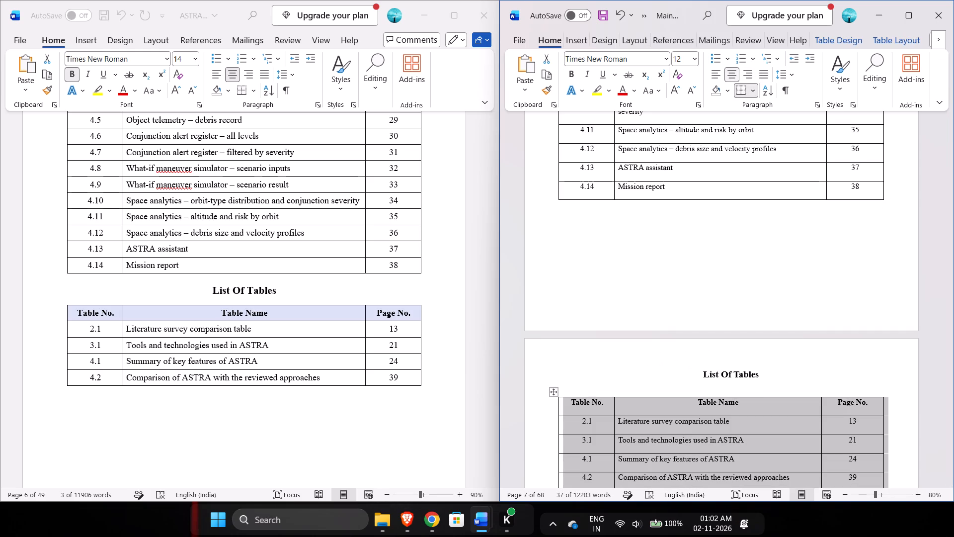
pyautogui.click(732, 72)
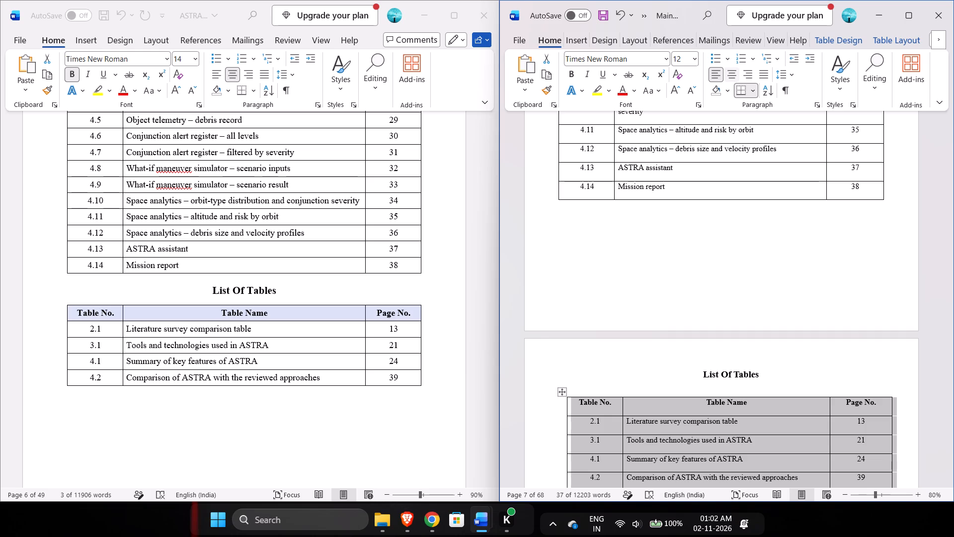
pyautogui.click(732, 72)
# Review the contents, figures and tables pages of the Main report, including the blank pages following the list of tables.
pyautogui.scroll(5, 718, 287)
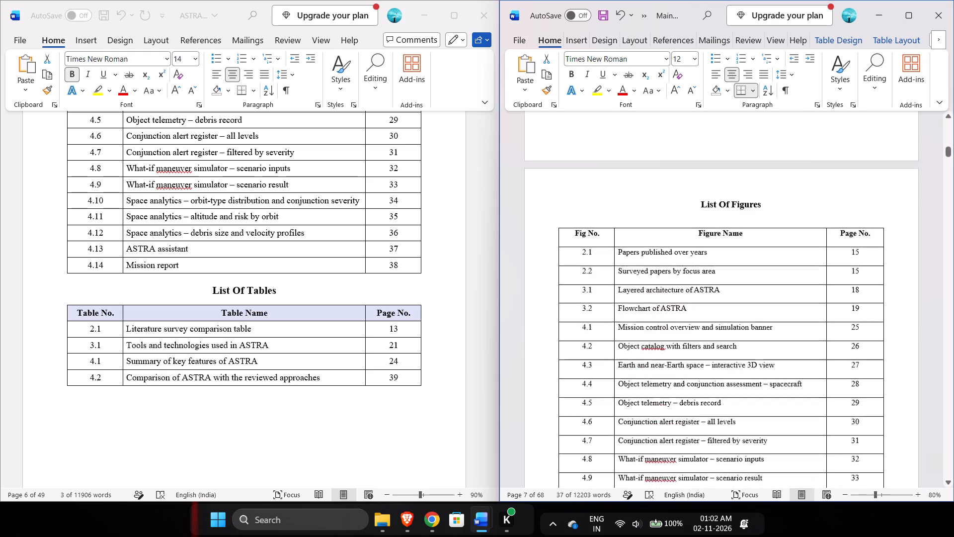
pyautogui.scroll(2, 718, 287)
pyautogui.click(718, 287)
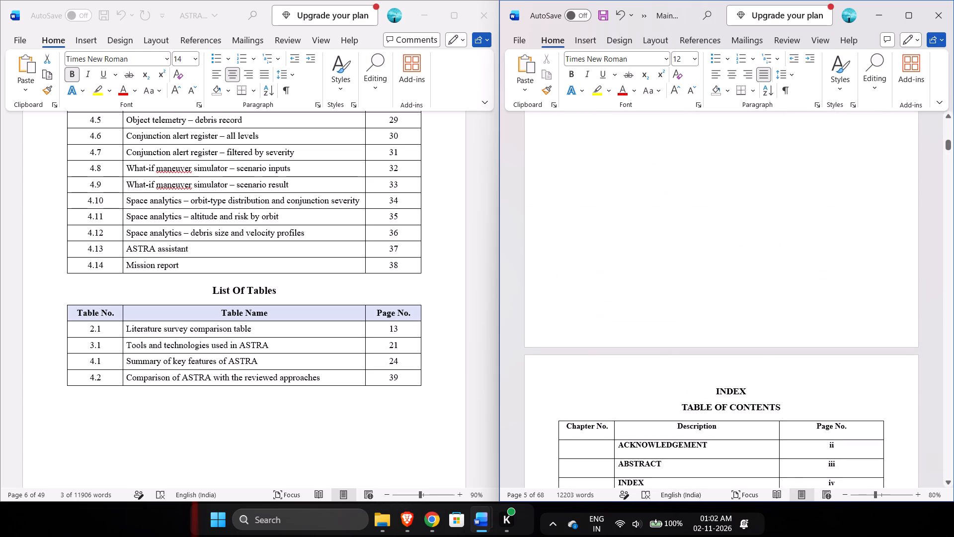
pyautogui.scroll(-1, 700, 384)
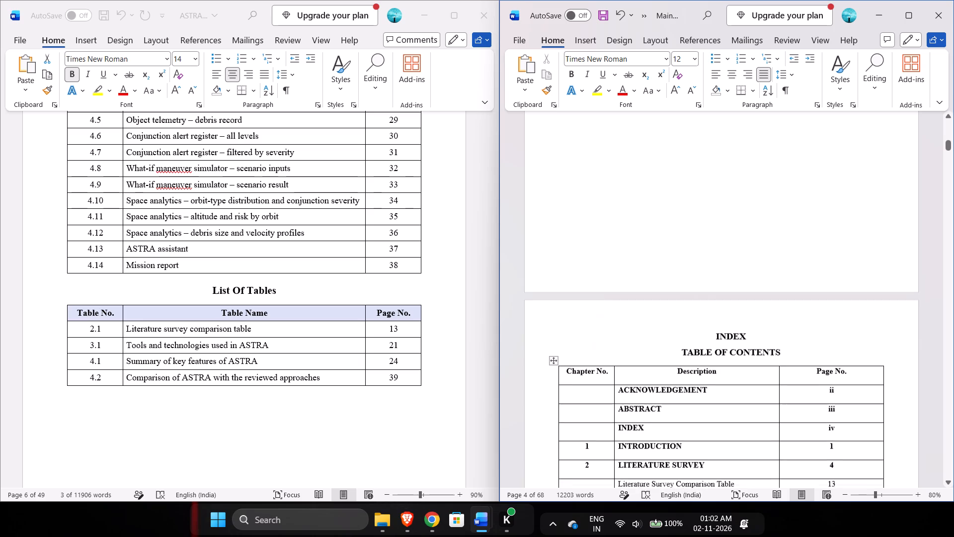
pyautogui.scroll(-1, 700, 384)
pyautogui.scroll(-3, 412, 383)
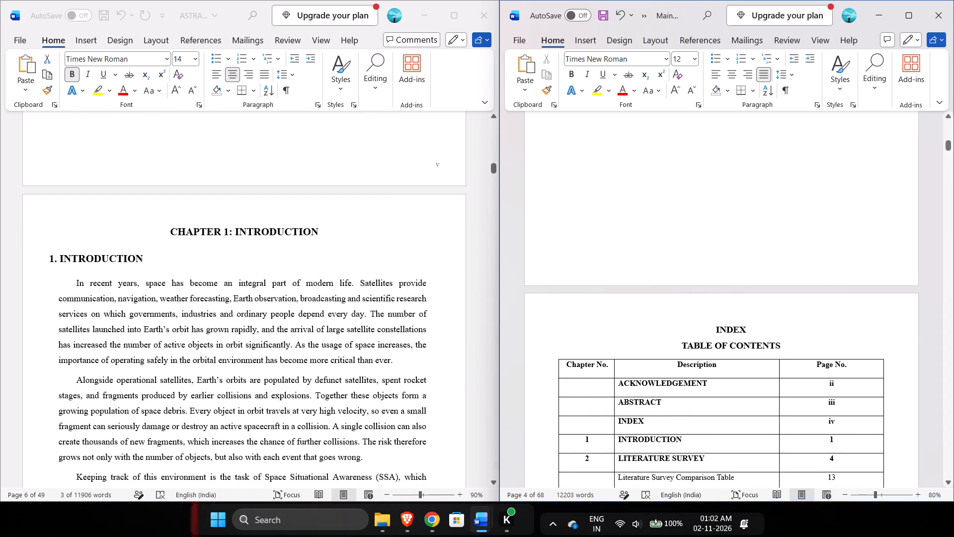
pyautogui.scroll(-8, 722, 326)
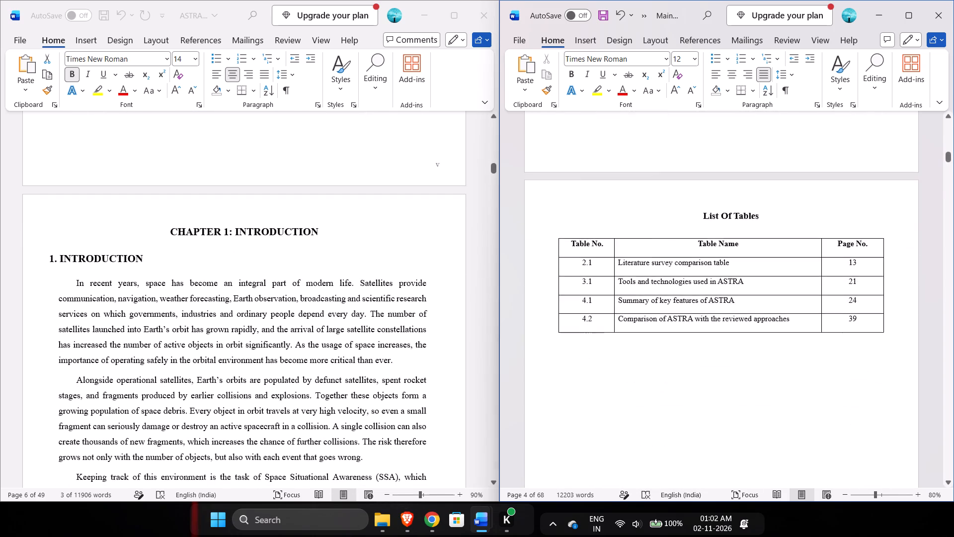
pyautogui.scroll(-3, 722, 326)
pyautogui.scroll(1, 722, 326)
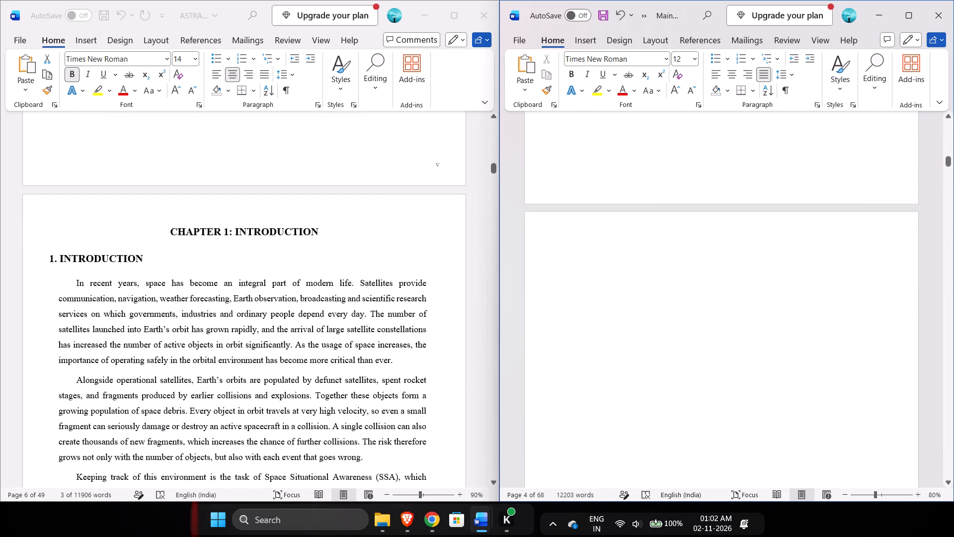
pyautogui.scroll(3, 722, 326)
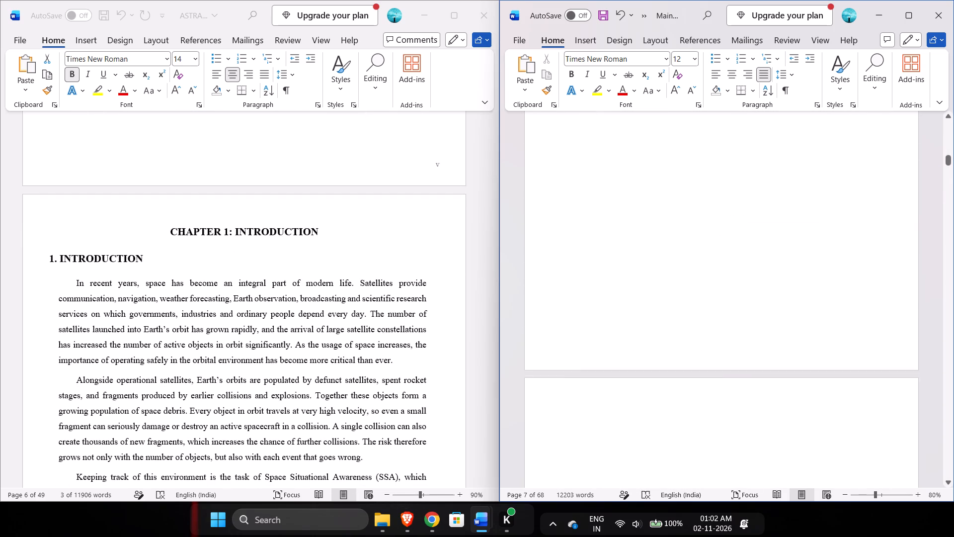
pyautogui.scroll(1, 722, 326)
pyautogui.click(713, 258)
pyautogui.scroll(1, 713, 258)
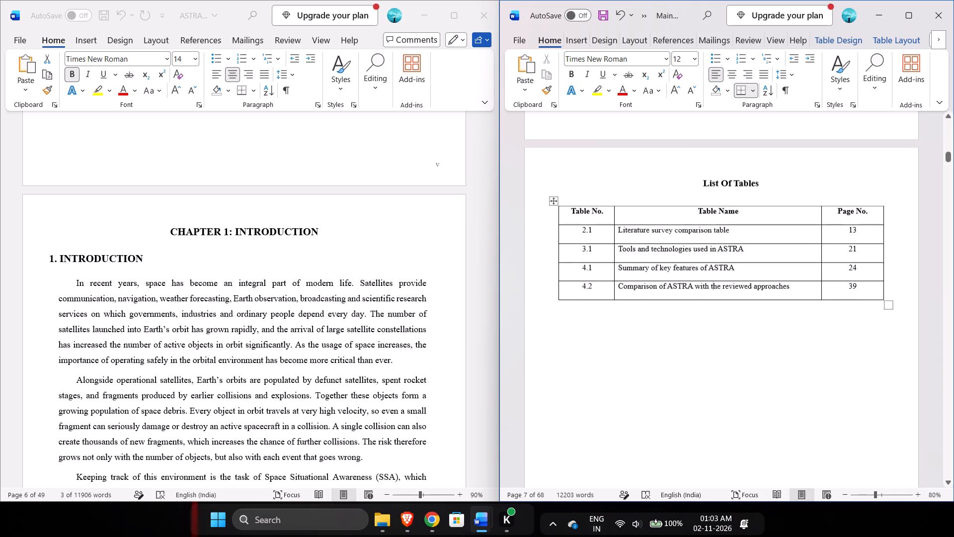
pyautogui.scroll(1, 713, 258)
pyautogui.scroll(-1, 713, 258)
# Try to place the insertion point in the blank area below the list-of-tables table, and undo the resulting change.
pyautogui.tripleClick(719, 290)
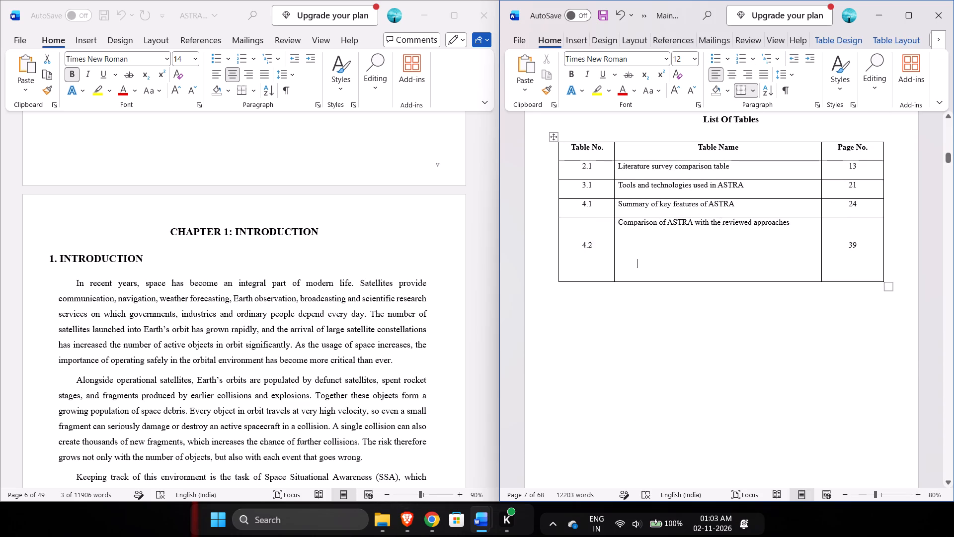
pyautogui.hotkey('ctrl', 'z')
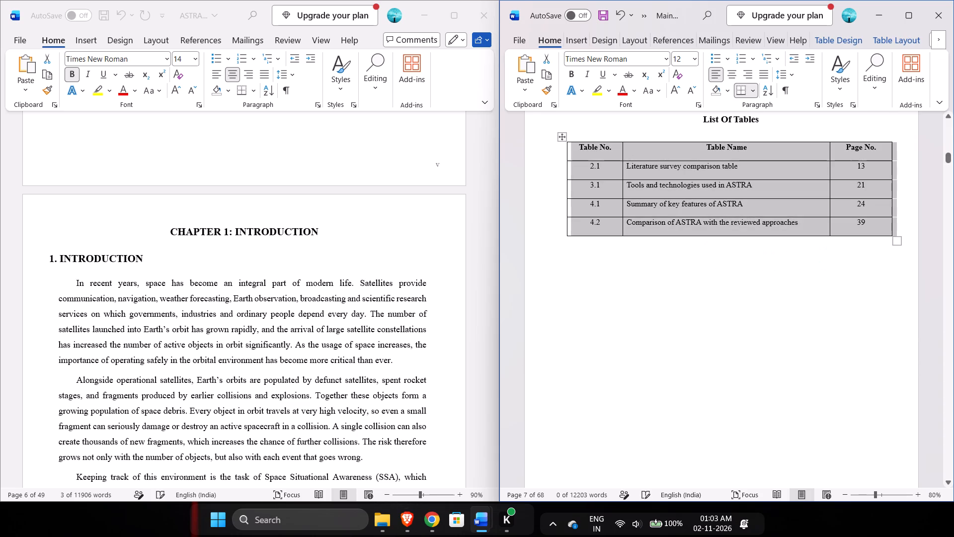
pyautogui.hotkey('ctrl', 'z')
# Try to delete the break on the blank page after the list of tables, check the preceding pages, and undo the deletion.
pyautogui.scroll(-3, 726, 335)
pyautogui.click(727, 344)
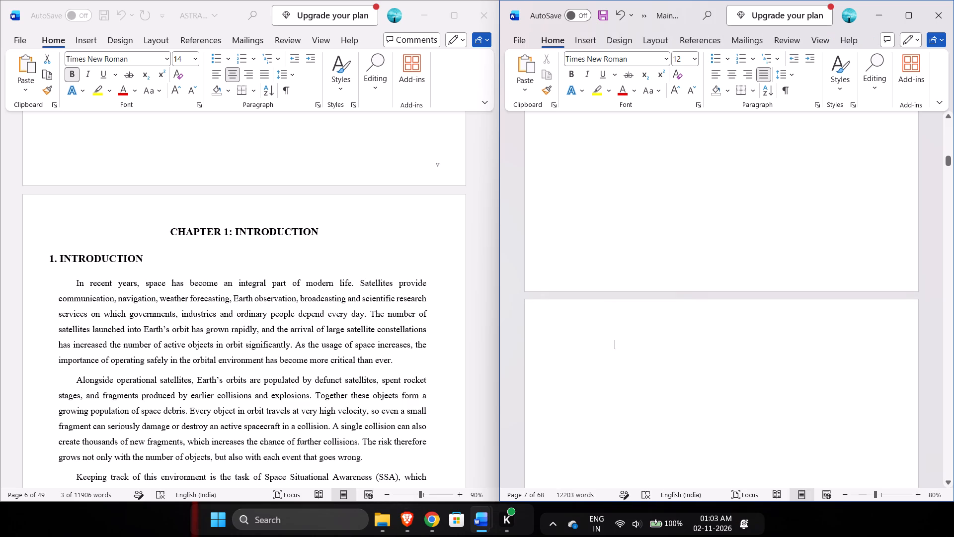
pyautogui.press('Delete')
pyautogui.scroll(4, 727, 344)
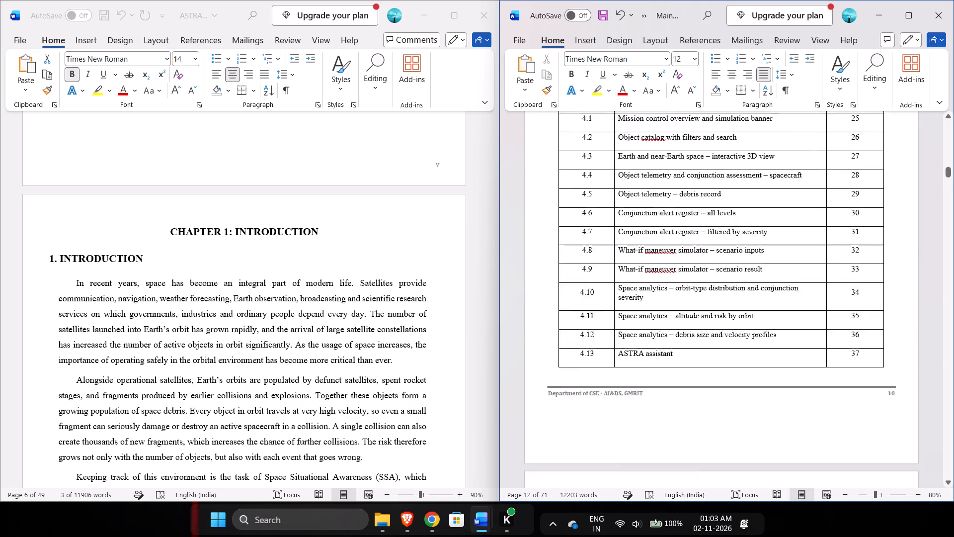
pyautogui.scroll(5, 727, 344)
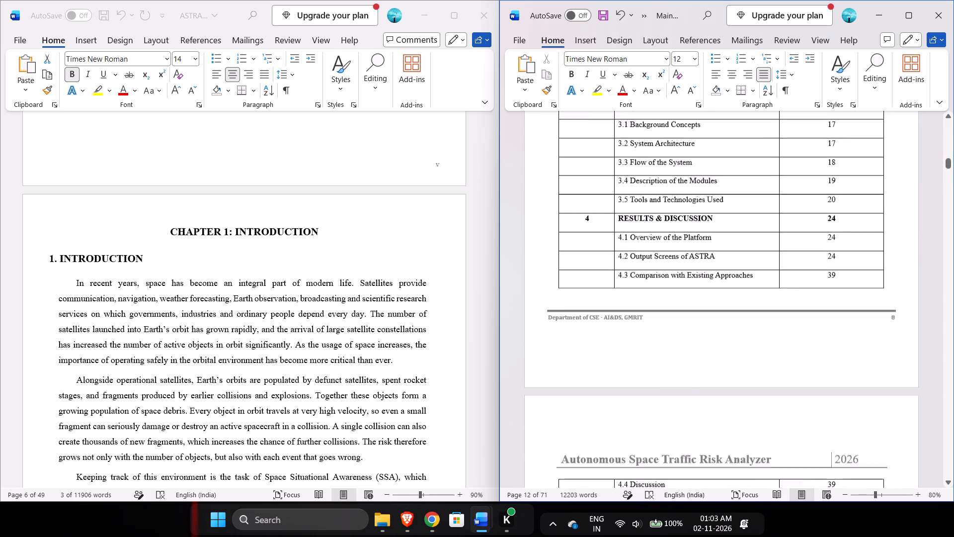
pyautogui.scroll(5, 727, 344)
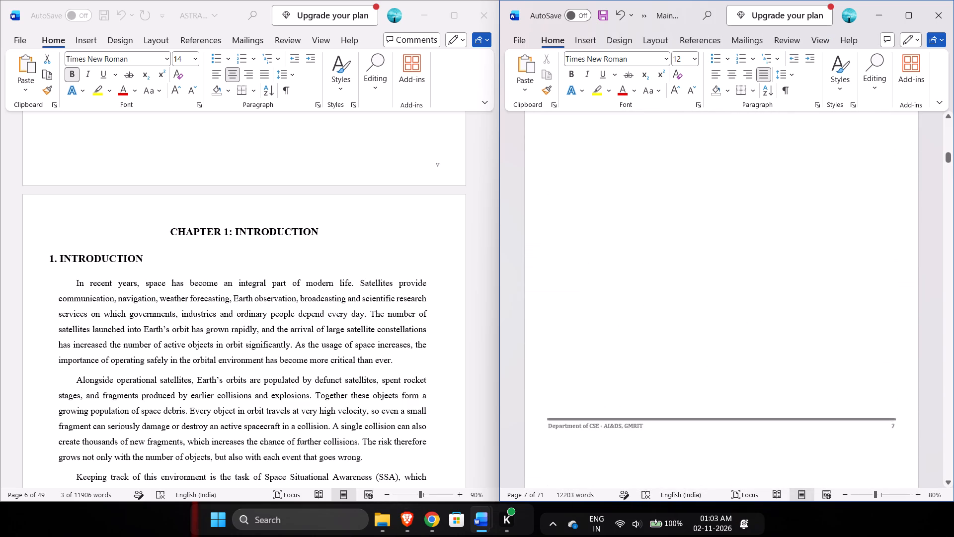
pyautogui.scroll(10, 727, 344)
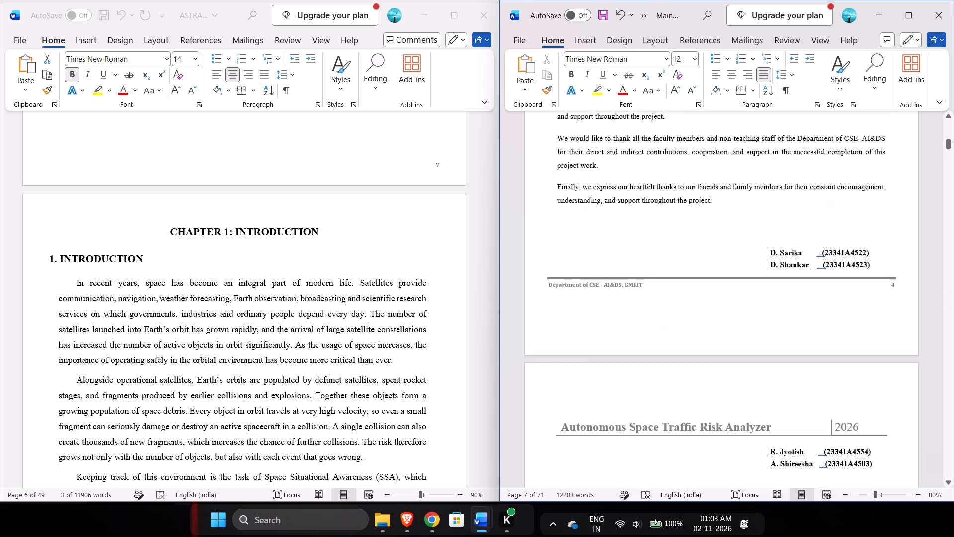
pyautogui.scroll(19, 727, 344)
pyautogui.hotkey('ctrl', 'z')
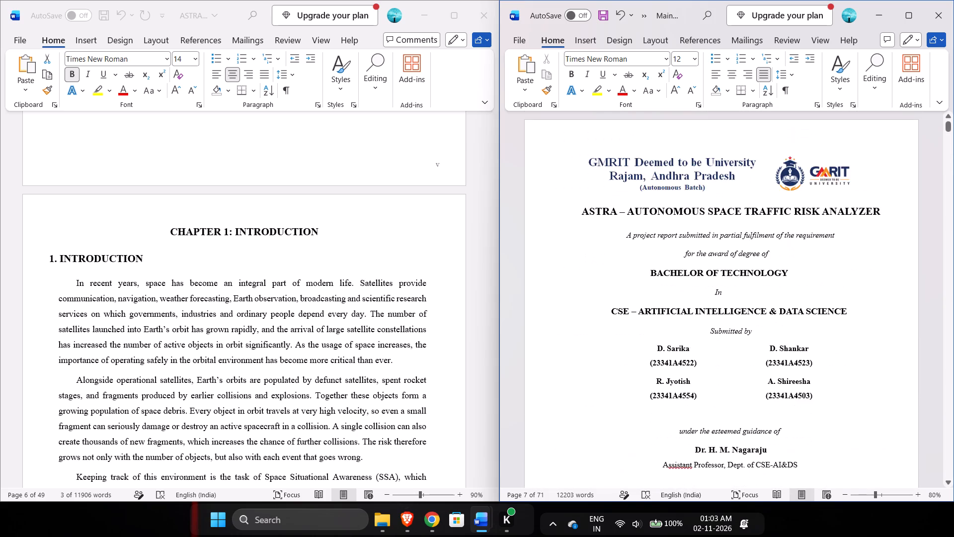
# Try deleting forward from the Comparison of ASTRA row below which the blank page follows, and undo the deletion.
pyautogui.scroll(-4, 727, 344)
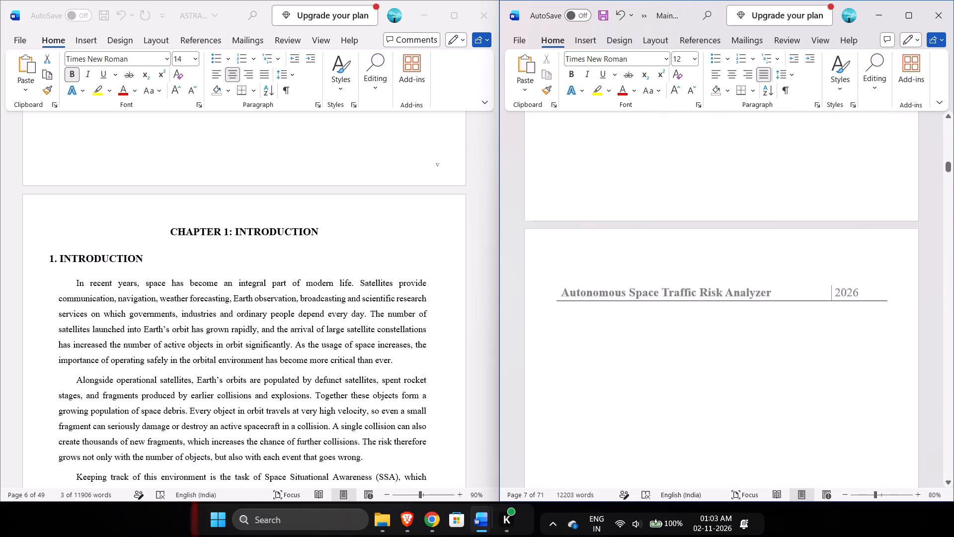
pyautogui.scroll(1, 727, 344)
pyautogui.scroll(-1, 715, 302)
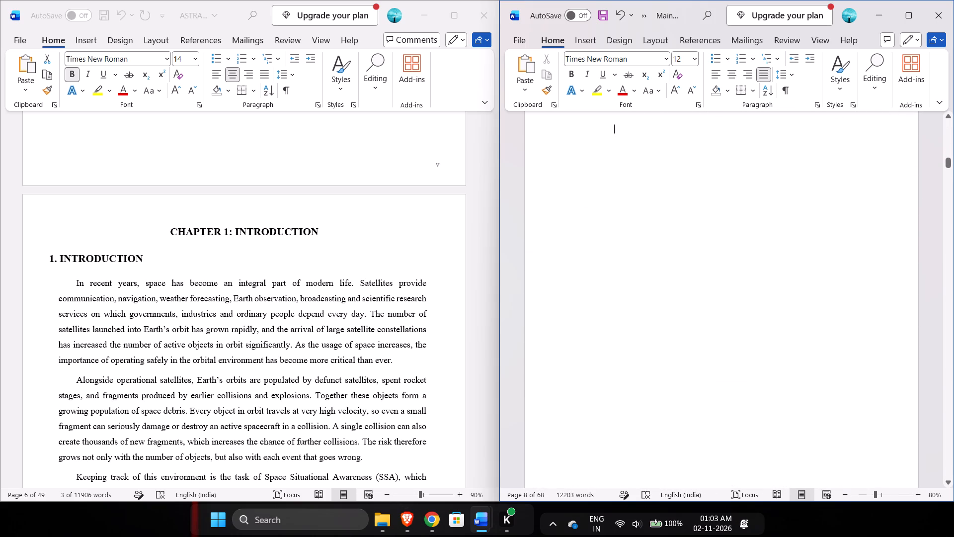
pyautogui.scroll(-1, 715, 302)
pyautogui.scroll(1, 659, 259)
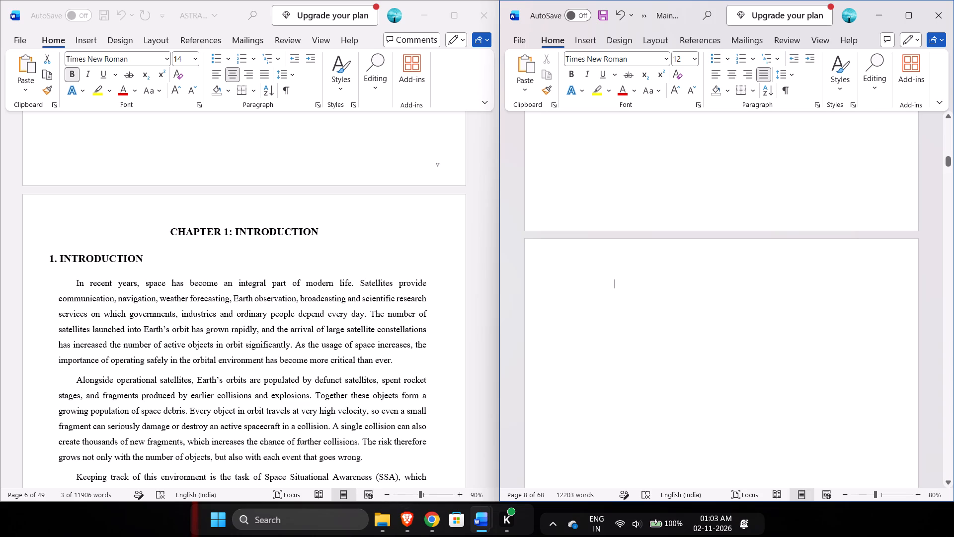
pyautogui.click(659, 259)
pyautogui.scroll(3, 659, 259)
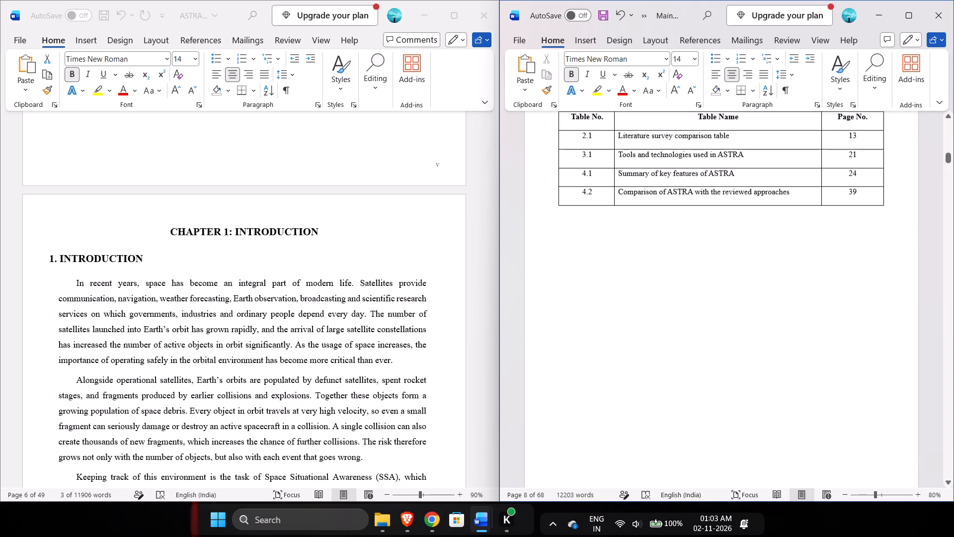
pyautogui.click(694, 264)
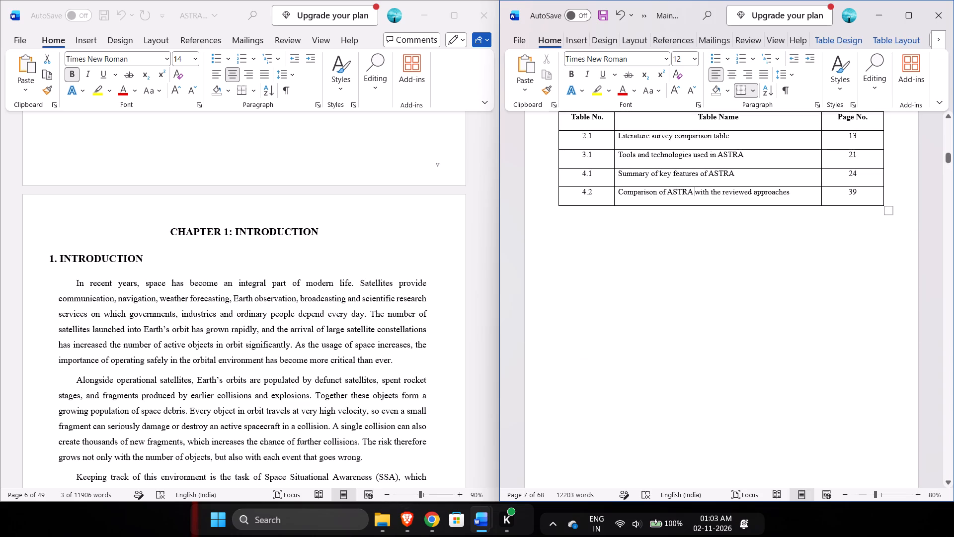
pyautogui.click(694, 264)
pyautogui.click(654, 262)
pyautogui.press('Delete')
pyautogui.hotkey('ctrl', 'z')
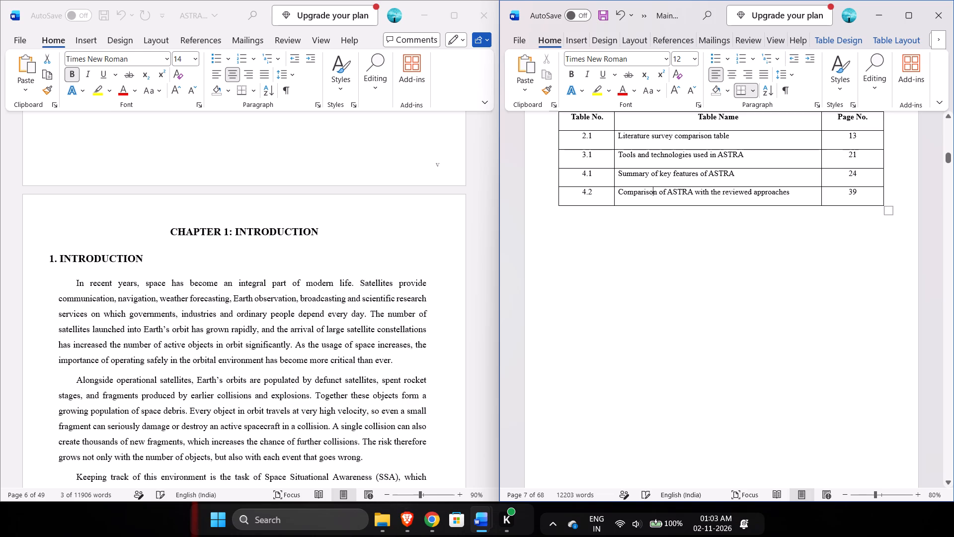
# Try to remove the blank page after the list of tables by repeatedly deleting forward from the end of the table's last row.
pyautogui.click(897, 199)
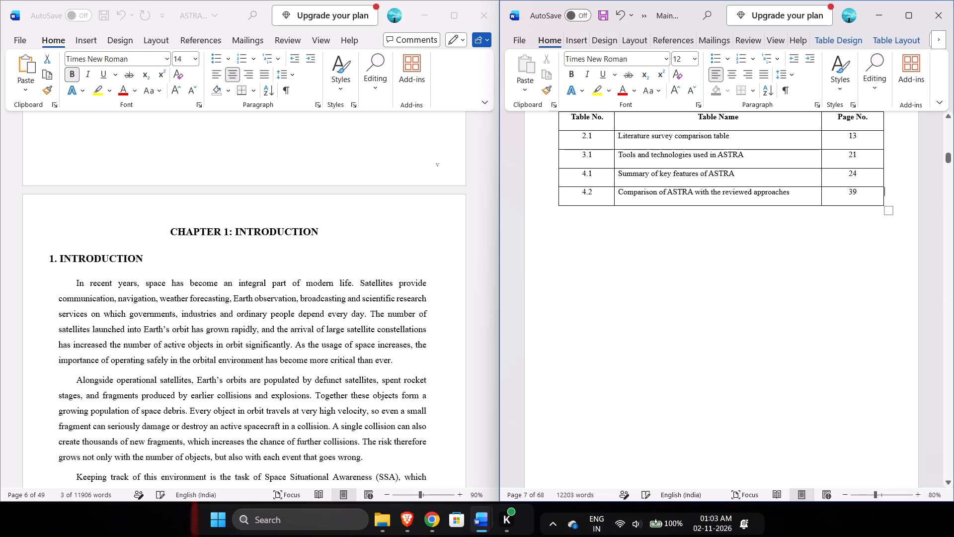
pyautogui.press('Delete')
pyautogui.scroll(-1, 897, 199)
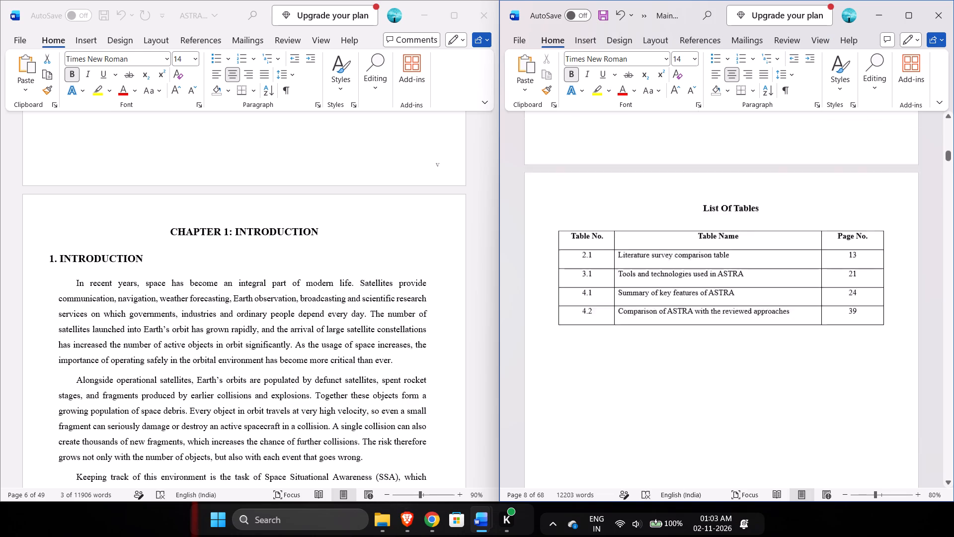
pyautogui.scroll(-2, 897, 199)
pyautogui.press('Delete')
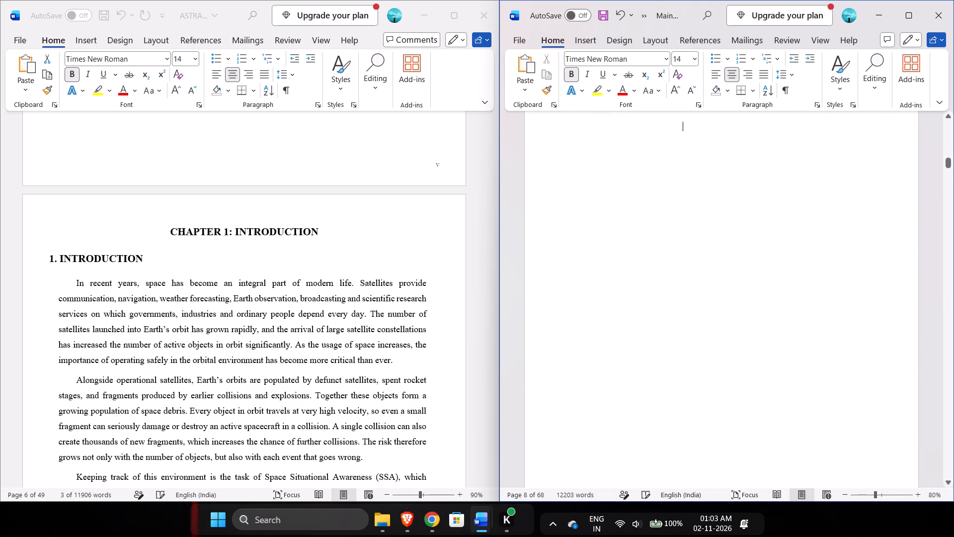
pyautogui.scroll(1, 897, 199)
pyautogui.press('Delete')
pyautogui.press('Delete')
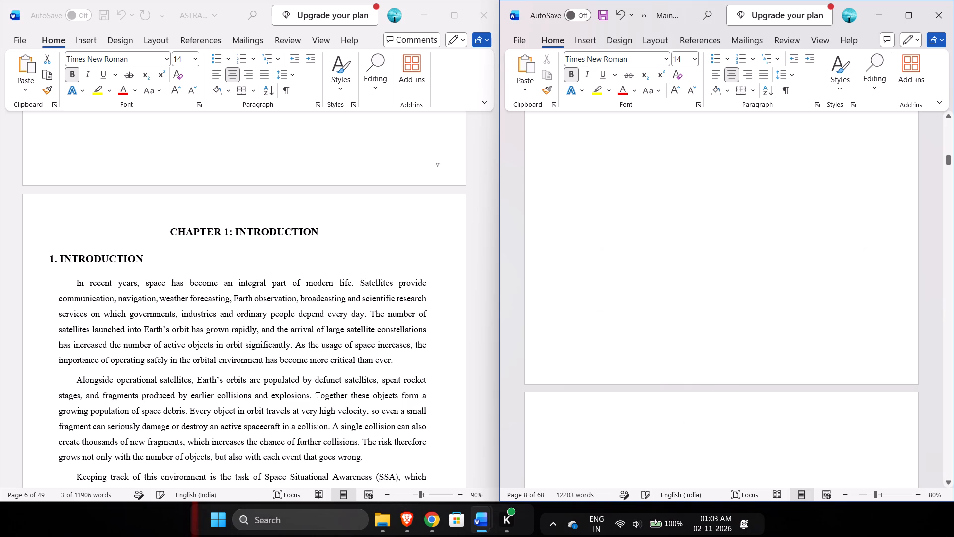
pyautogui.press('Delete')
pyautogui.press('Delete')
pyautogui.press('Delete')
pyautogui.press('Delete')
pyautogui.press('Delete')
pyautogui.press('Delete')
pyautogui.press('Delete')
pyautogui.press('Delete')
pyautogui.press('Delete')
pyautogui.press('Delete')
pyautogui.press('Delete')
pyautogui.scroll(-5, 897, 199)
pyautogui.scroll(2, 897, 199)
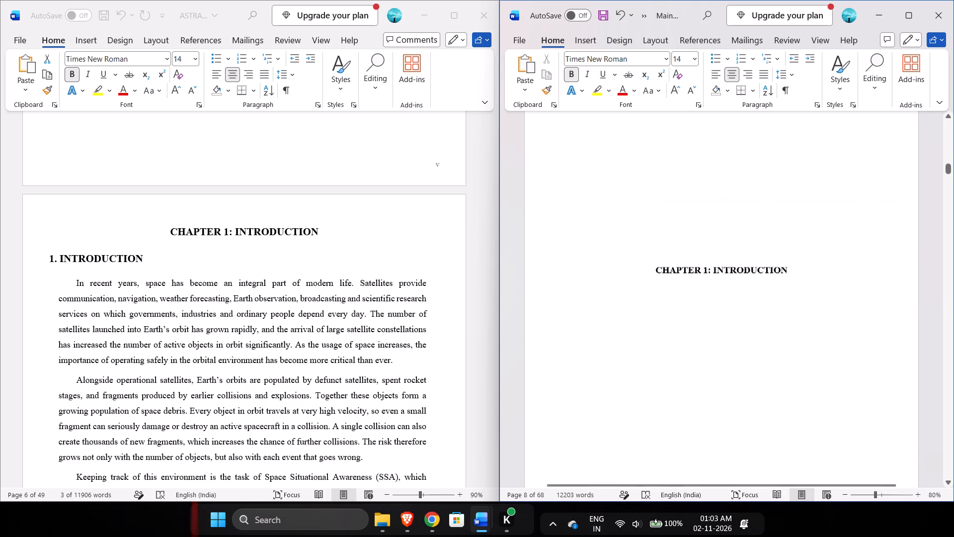
# Review the Main report's front pages from the Chapter 1 title page back through the lists, contents, abstract and certificate to the cover.
pyautogui.scroll(3, 897, 199)
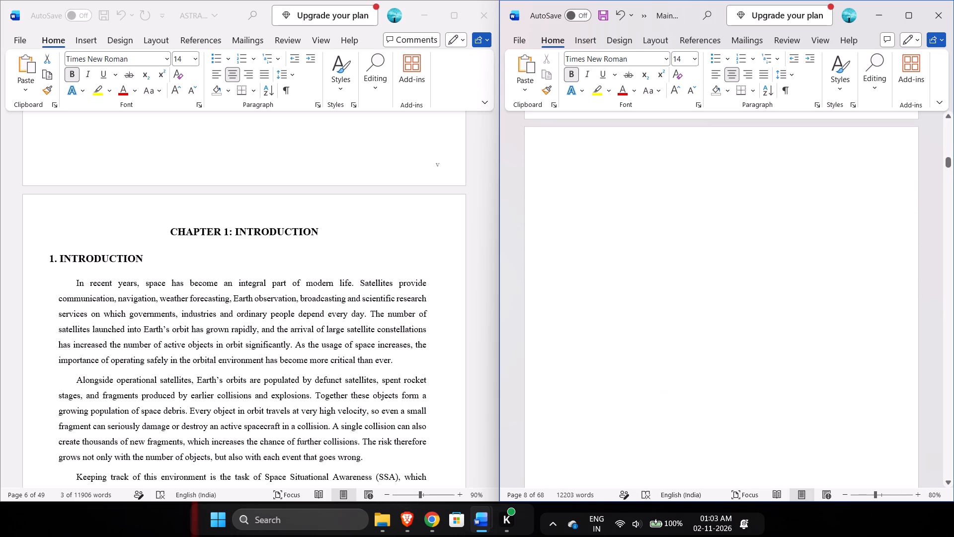
pyautogui.scroll(5, 887, 269)
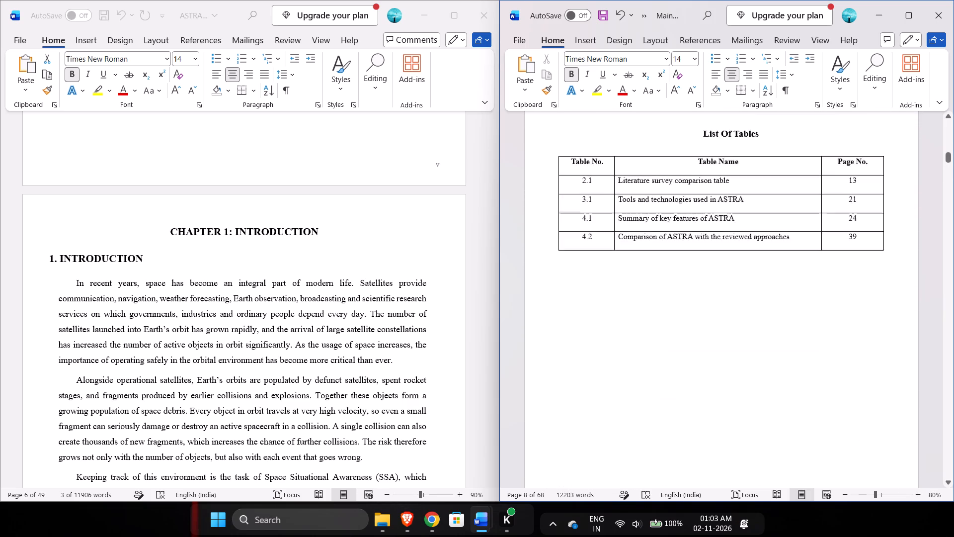
pyautogui.scroll(3, 887, 269)
pyautogui.scroll(1, 400, 261)
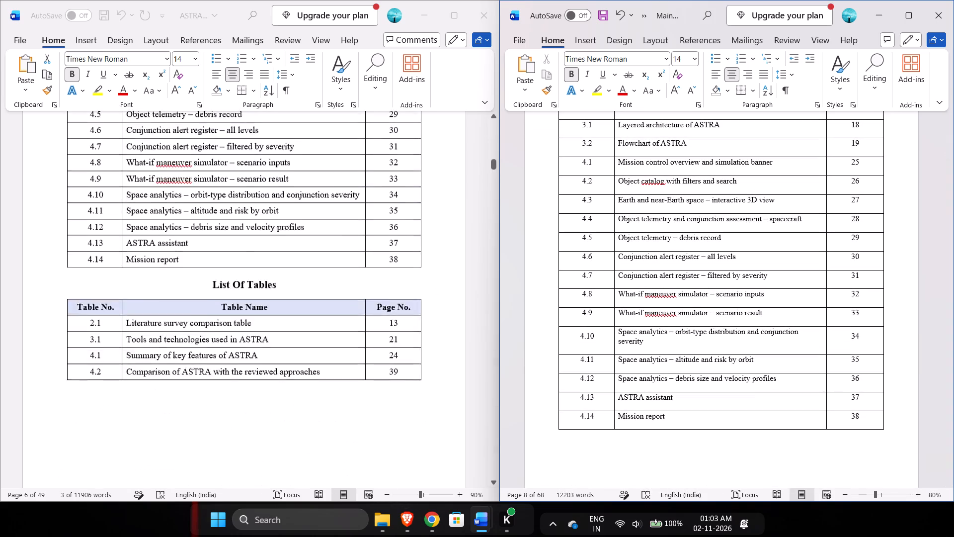
pyautogui.scroll(2, 400, 261)
pyautogui.scroll(5, 735, 280)
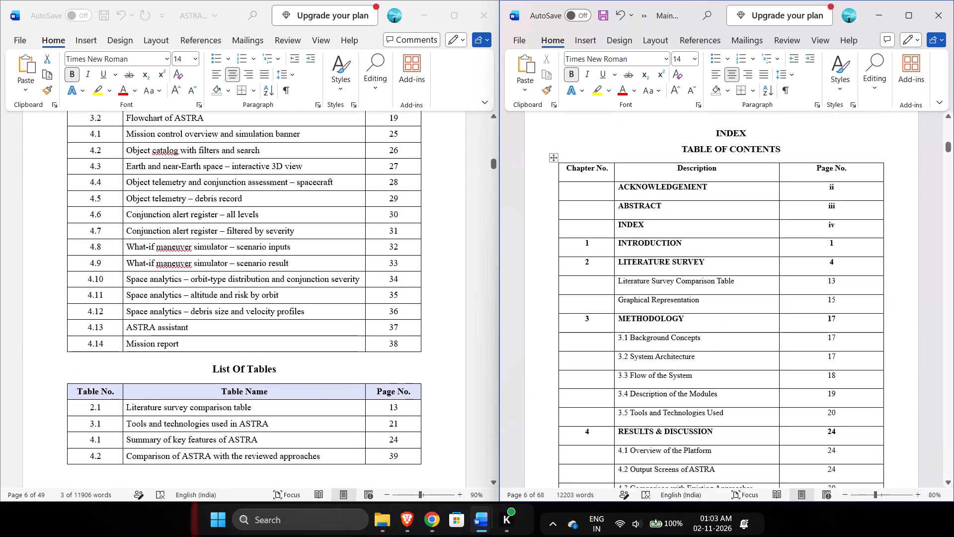
pyautogui.scroll(8, 735, 280)
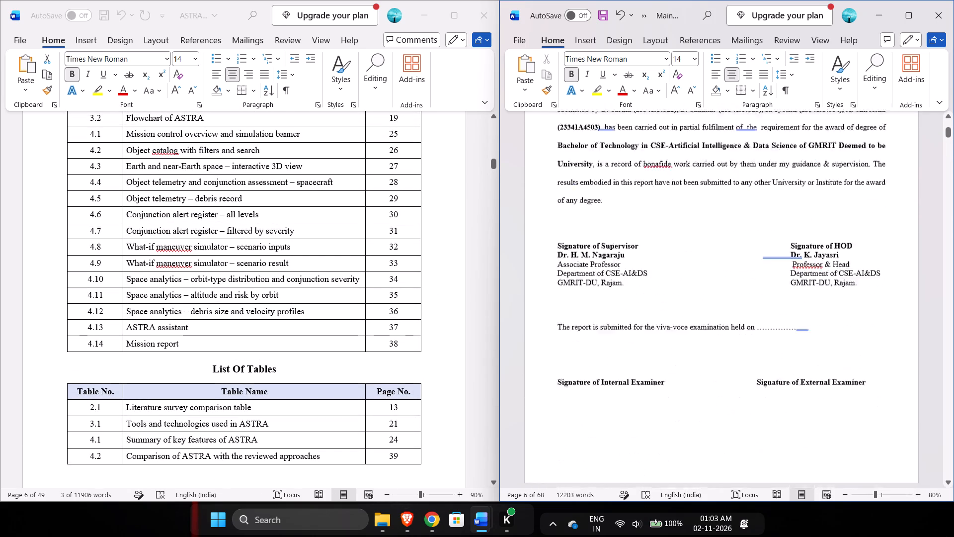
pyautogui.scroll(7, 735, 280)
pyautogui.scroll(-2, 735, 280)
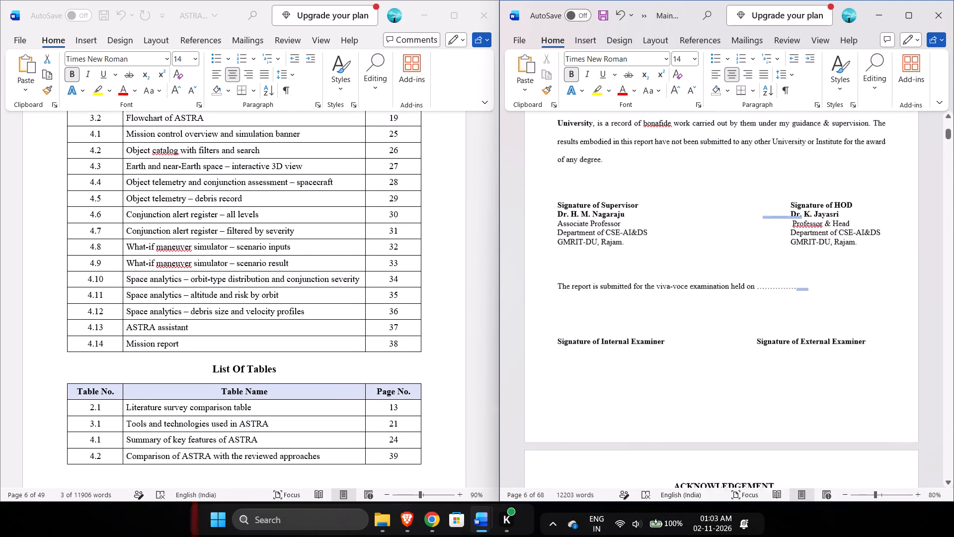
pyautogui.scroll(-7, 735, 280)
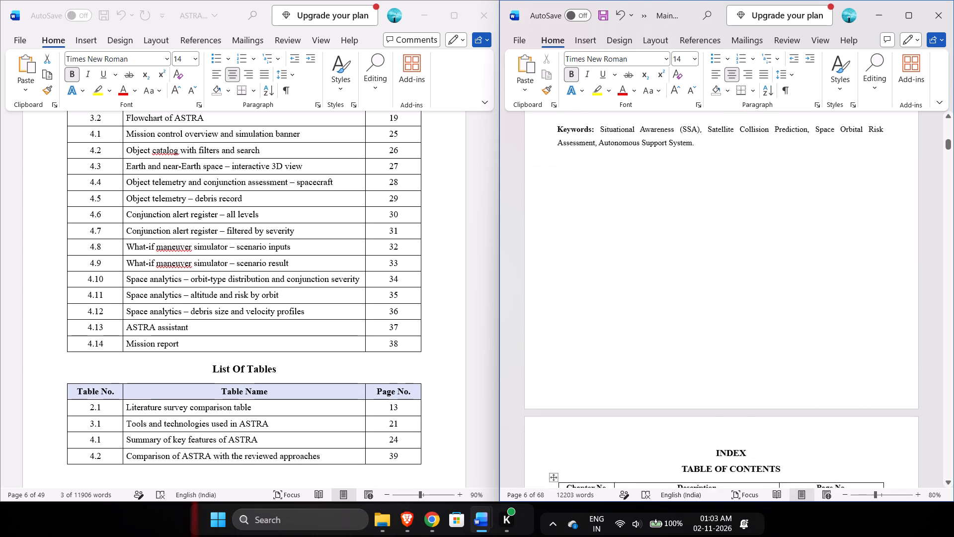
pyautogui.scroll(-2, 735, 280)
pyautogui.scroll(6, 433, 330)
pyautogui.scroll(15, 433, 330)
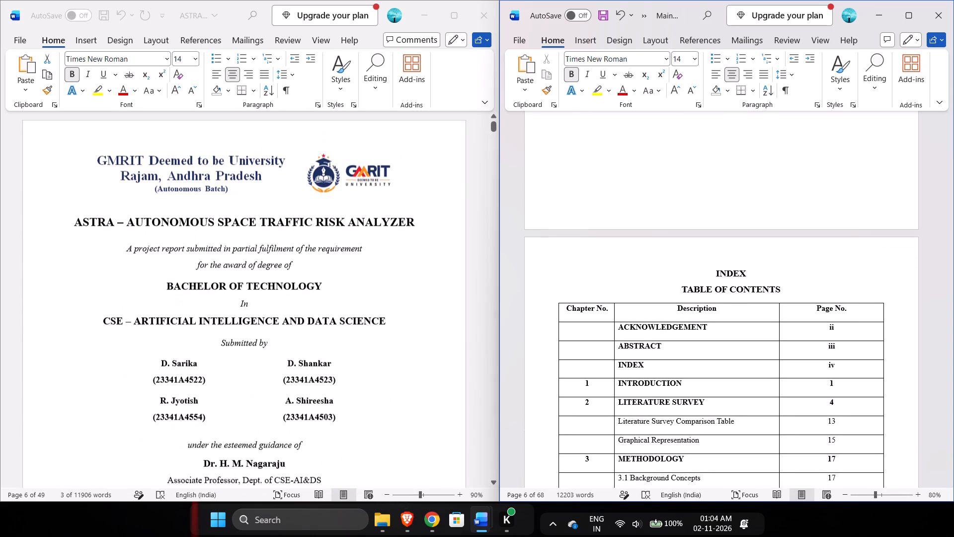
pyautogui.scroll(-1, 433, 330)
pyautogui.scroll(5, 790, 391)
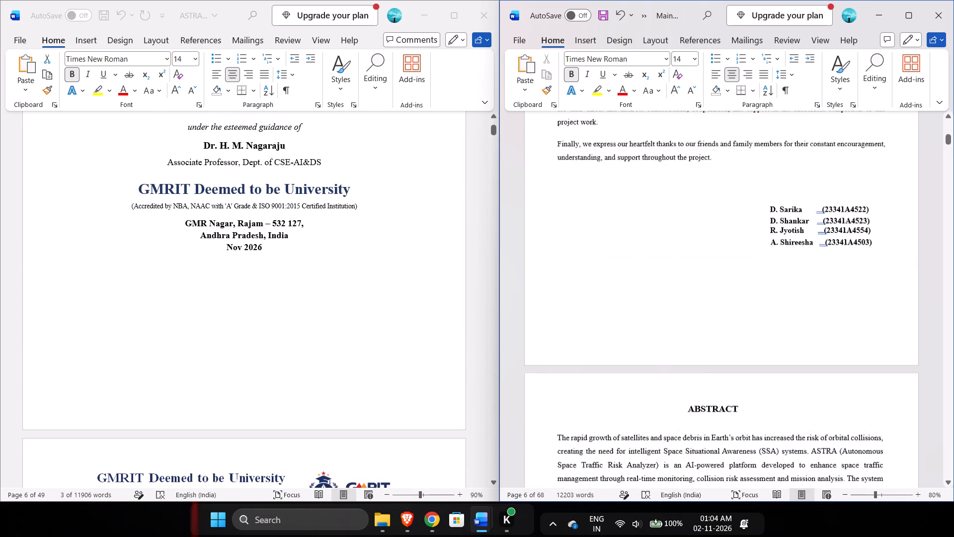
pyautogui.scroll(6, 790, 391)
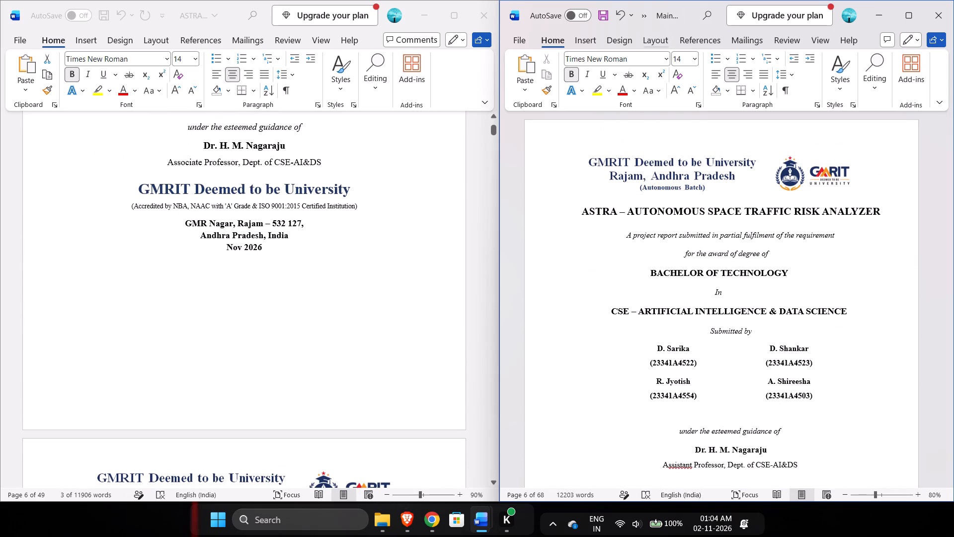
# Insert page numbers at the bottom of the page in the Main report using the Plain Number 3 style.
pyautogui.click(592, 35)
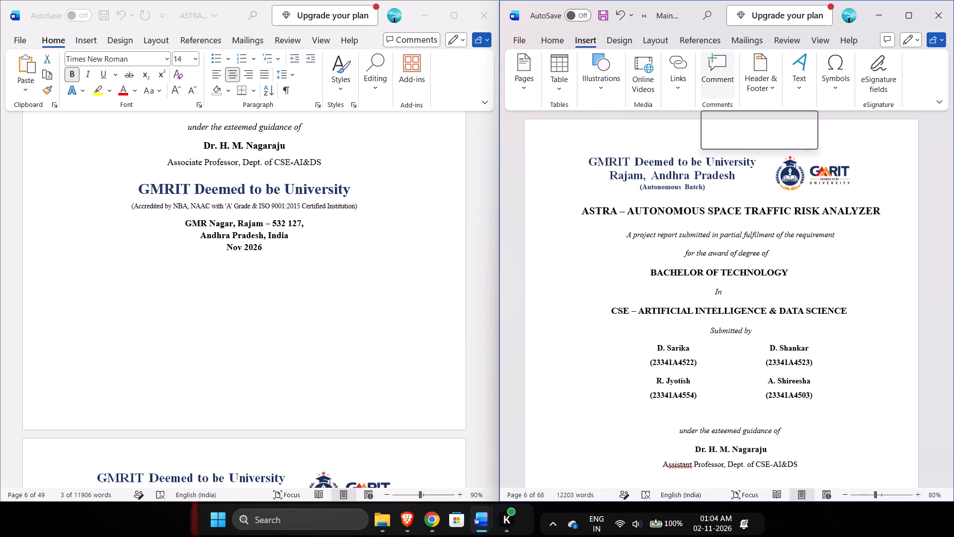
pyautogui.click(798, 71)
pyautogui.moveTo(798, 71); pyautogui.dragTo(771, 80)
pyautogui.click(771, 80)
pyautogui.click(828, 148)
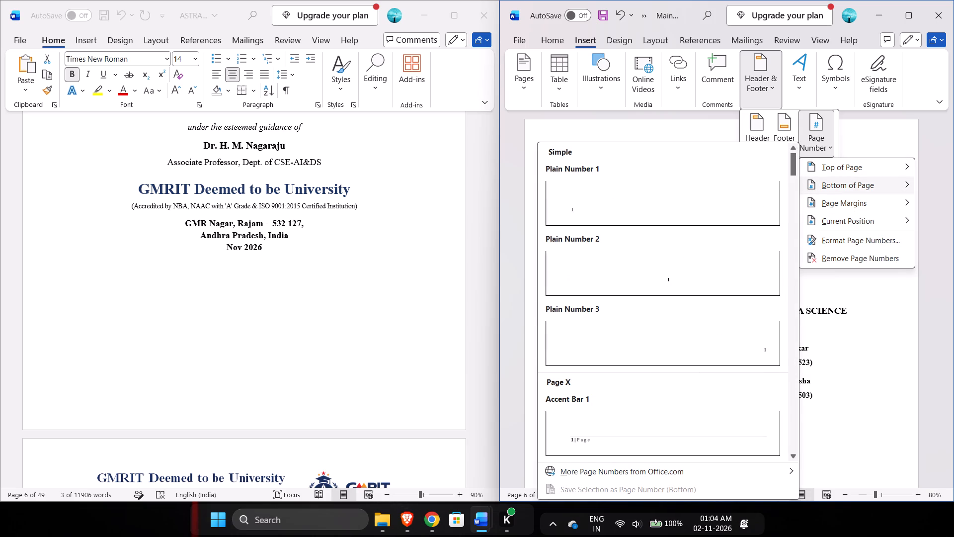
pyautogui.click(757, 335)
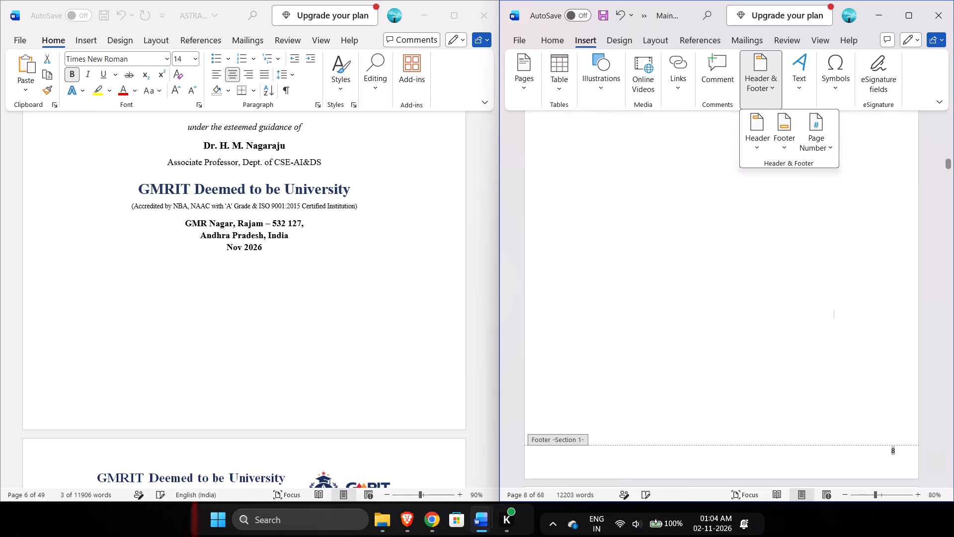
# Examine the footer page numbering on the Chapter 1 pages in Section 2 and the blank page ending Section 1.
pyautogui.scroll(-2, 757, 335)
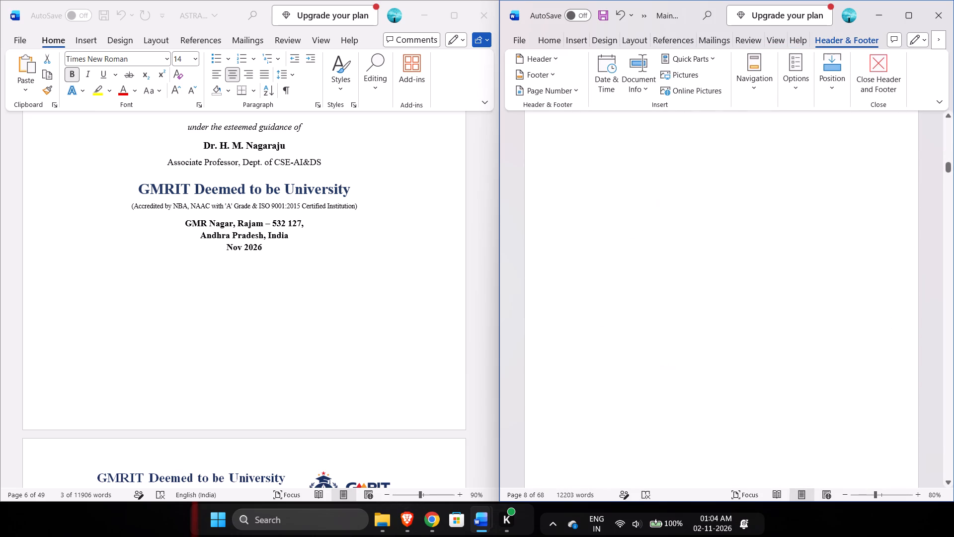
pyautogui.scroll(-3, 757, 335)
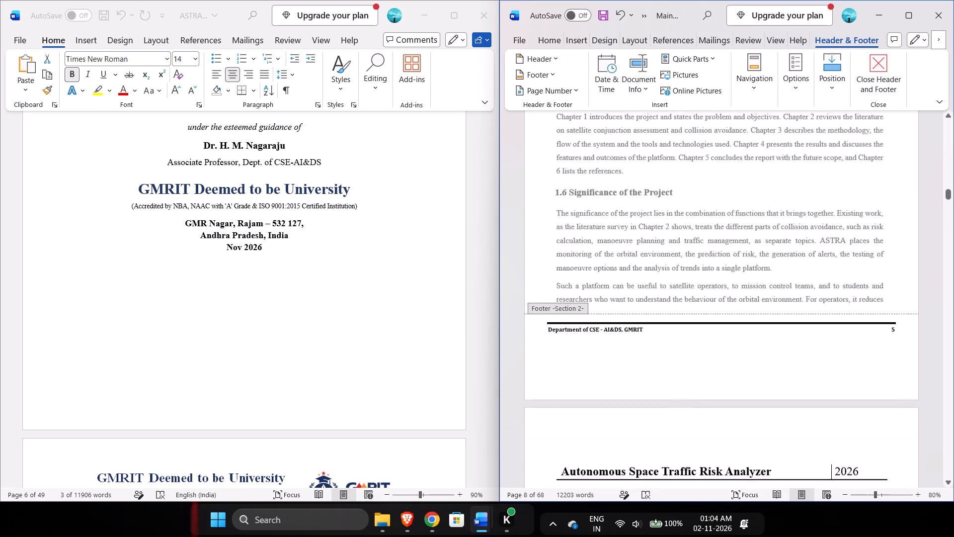
pyautogui.scroll(-3, 757, 335)
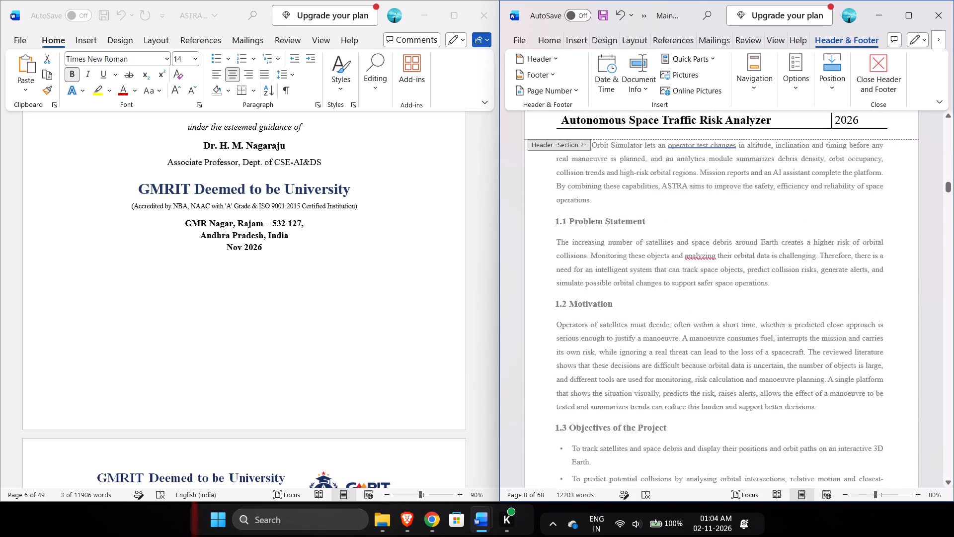
pyautogui.scroll(-2, 757, 335)
pyautogui.scroll(5, 757, 335)
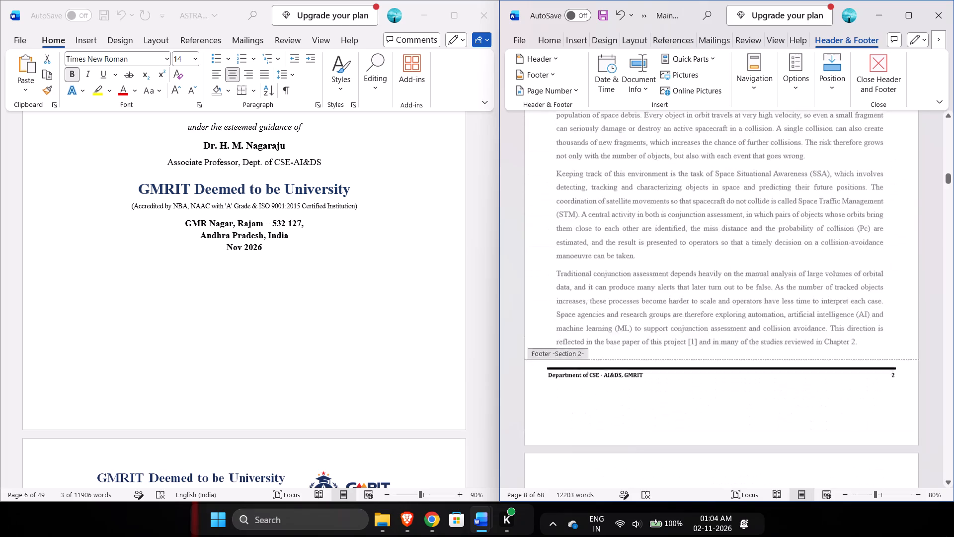
pyautogui.scroll(4, 757, 335)
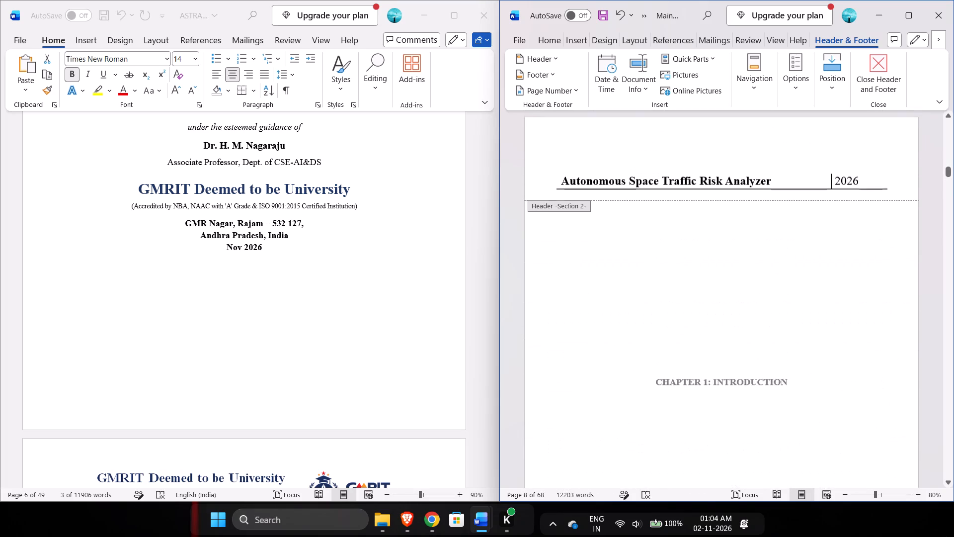
pyautogui.scroll(3, 757, 335)
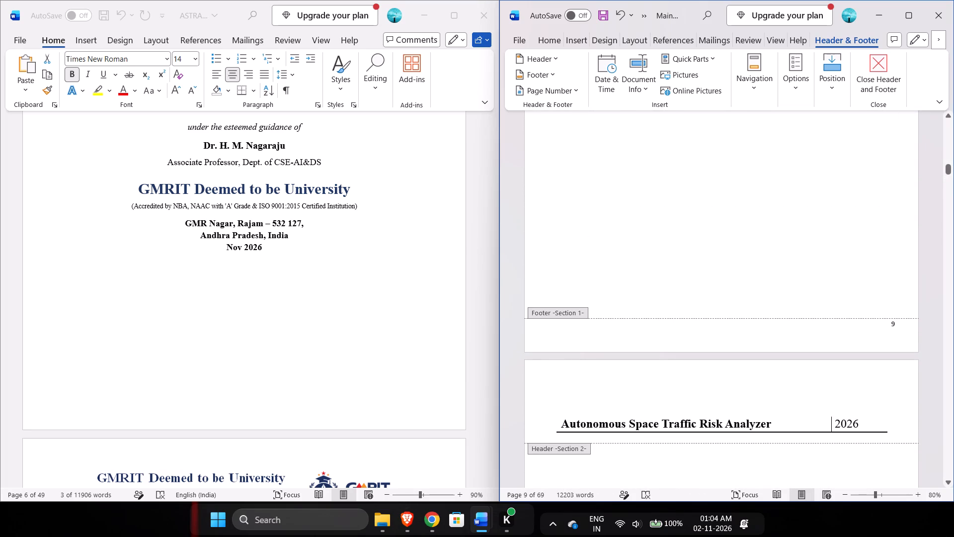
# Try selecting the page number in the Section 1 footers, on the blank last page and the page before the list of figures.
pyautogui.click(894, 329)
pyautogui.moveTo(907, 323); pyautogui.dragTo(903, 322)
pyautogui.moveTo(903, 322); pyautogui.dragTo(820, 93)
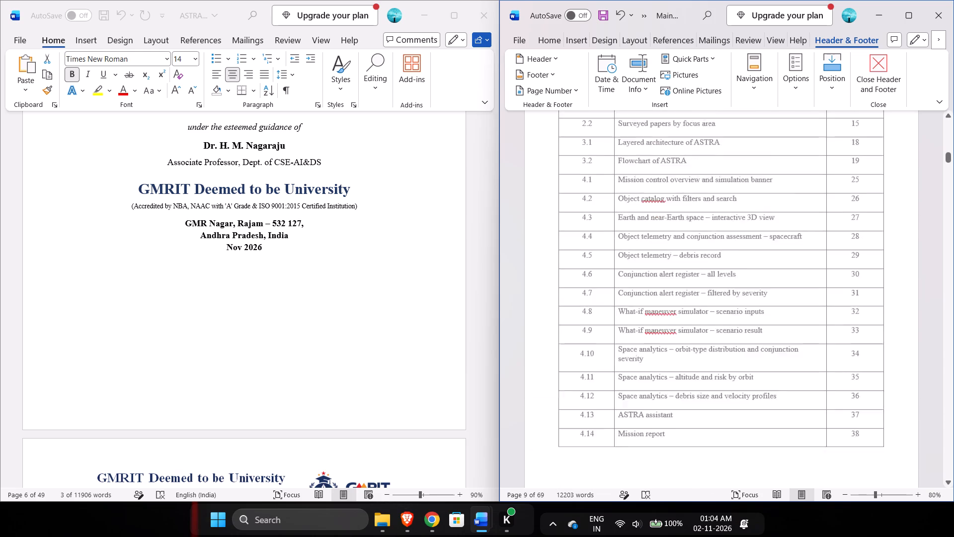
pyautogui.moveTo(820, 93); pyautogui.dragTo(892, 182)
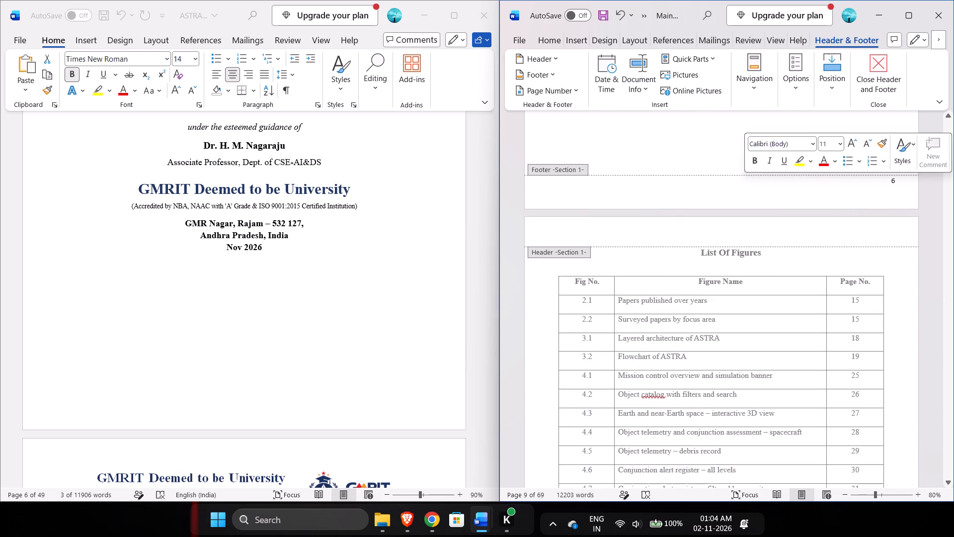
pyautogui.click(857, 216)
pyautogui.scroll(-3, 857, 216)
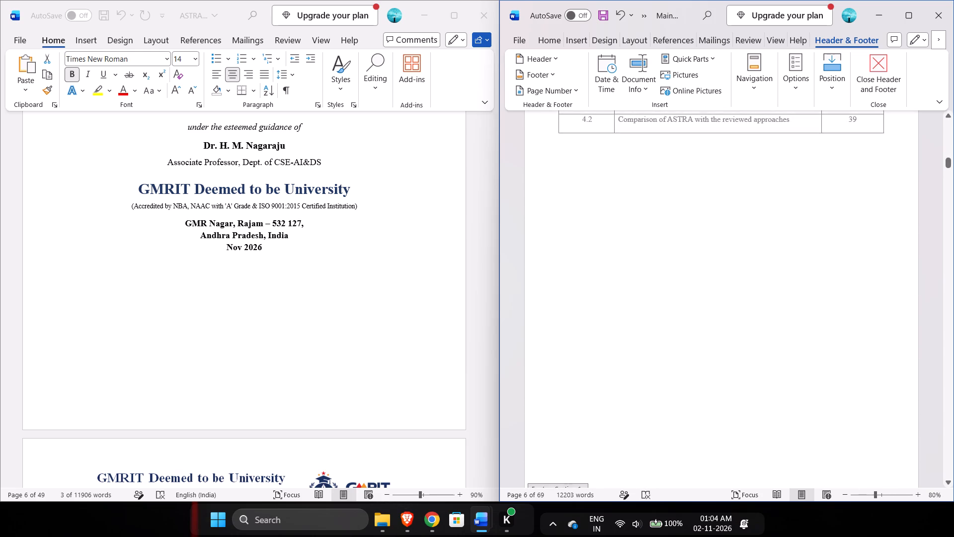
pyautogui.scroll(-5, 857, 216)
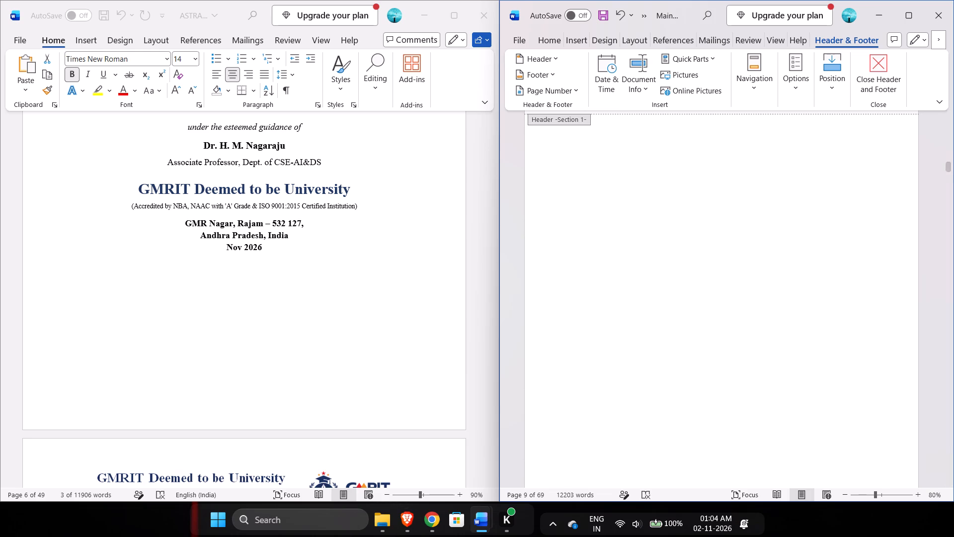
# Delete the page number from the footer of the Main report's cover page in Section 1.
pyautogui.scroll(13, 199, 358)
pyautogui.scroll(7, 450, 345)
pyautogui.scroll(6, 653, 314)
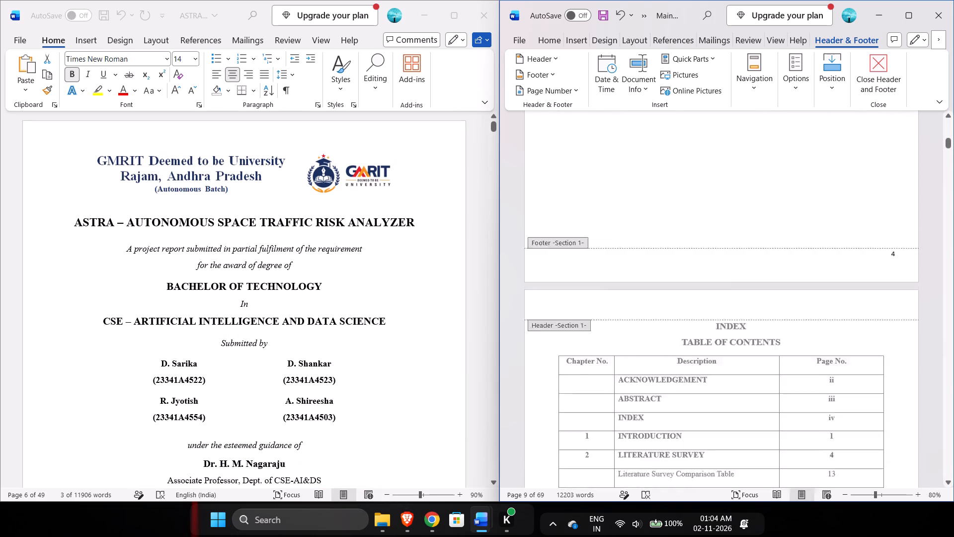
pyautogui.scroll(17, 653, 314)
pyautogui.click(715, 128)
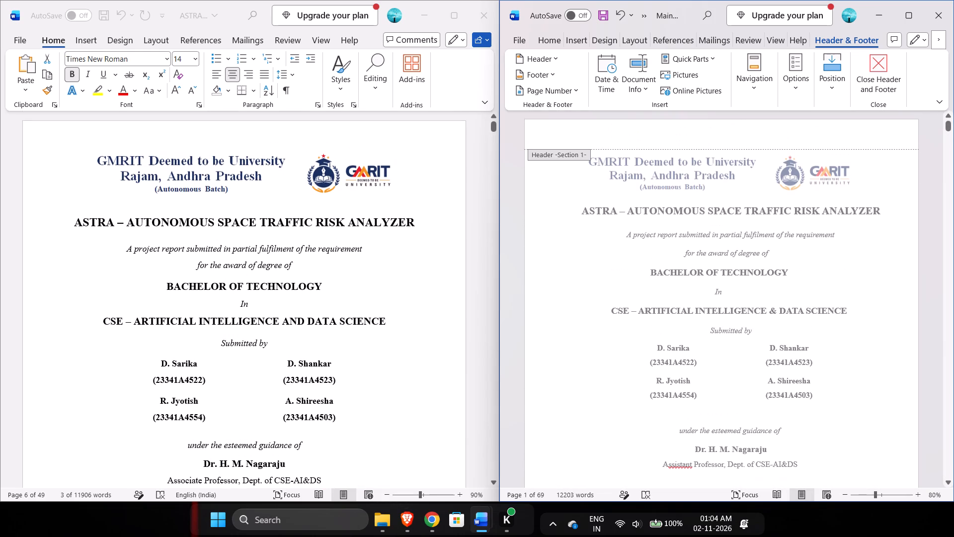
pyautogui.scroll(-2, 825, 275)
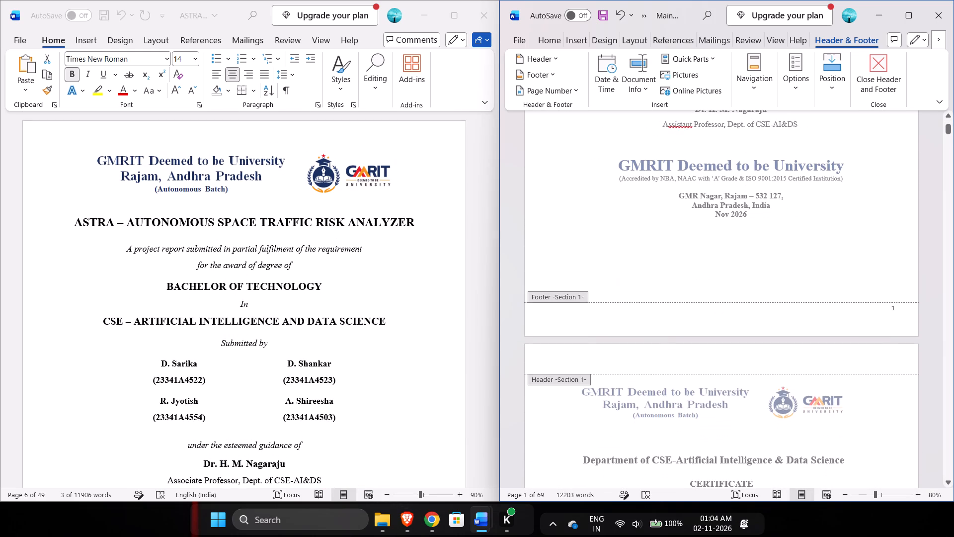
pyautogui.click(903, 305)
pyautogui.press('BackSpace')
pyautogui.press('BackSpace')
# Examine the Section 1 footers from the cover to the abstract, comparing them with the page numbering in the ASTRA document's front pages.
pyautogui.scroll(-2, 929, 320)
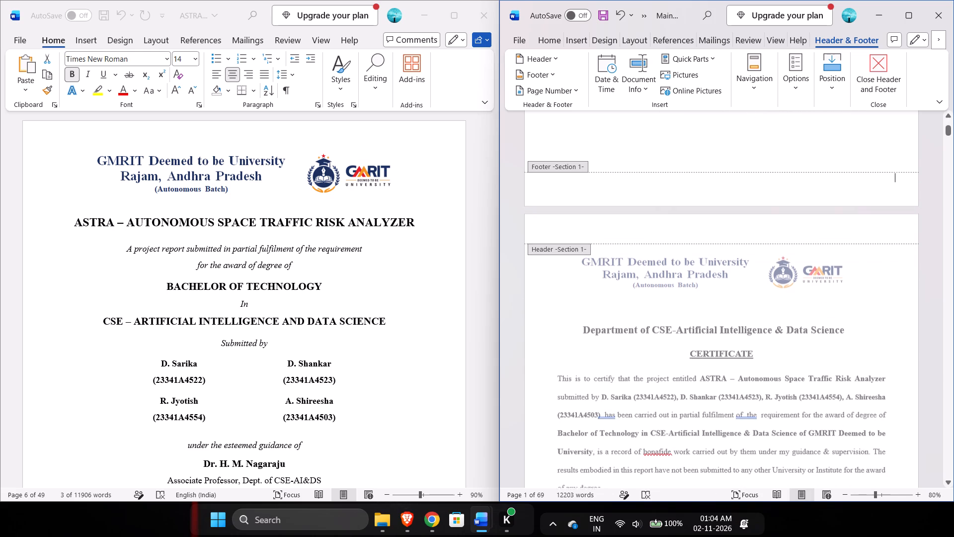
pyautogui.scroll(-6, 419, 328)
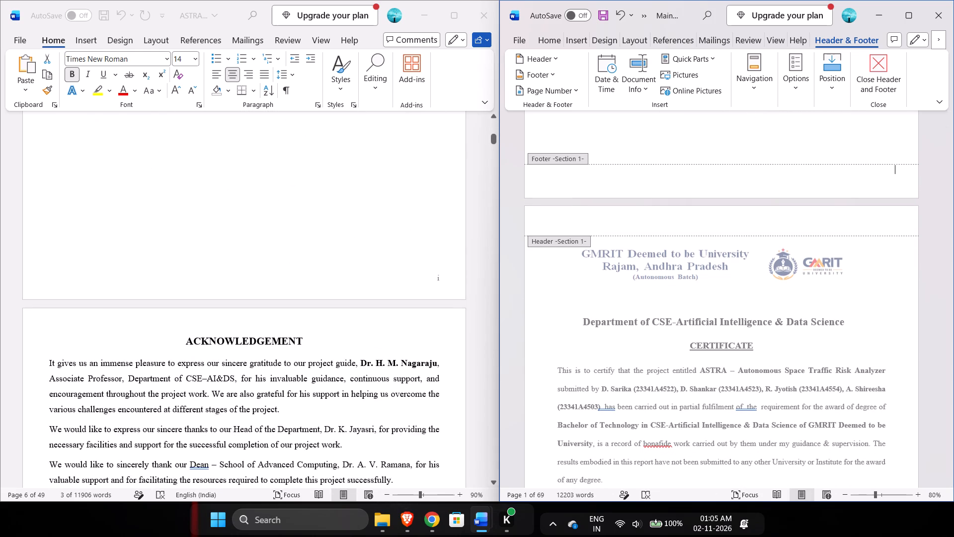
pyautogui.scroll(1, 419, 328)
pyautogui.scroll(-1, 419, 328)
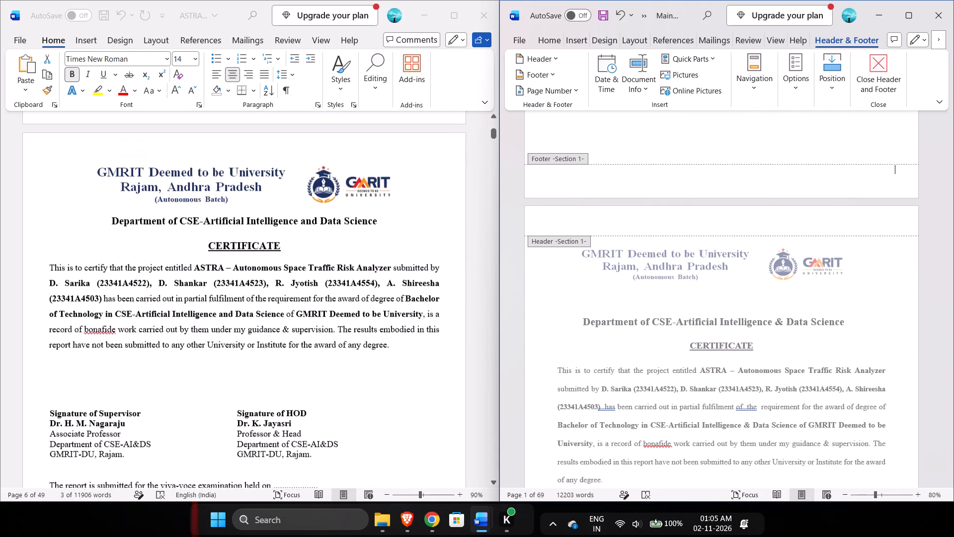
pyautogui.scroll(-1, 419, 328)
pyautogui.scroll(-1, 775, 429)
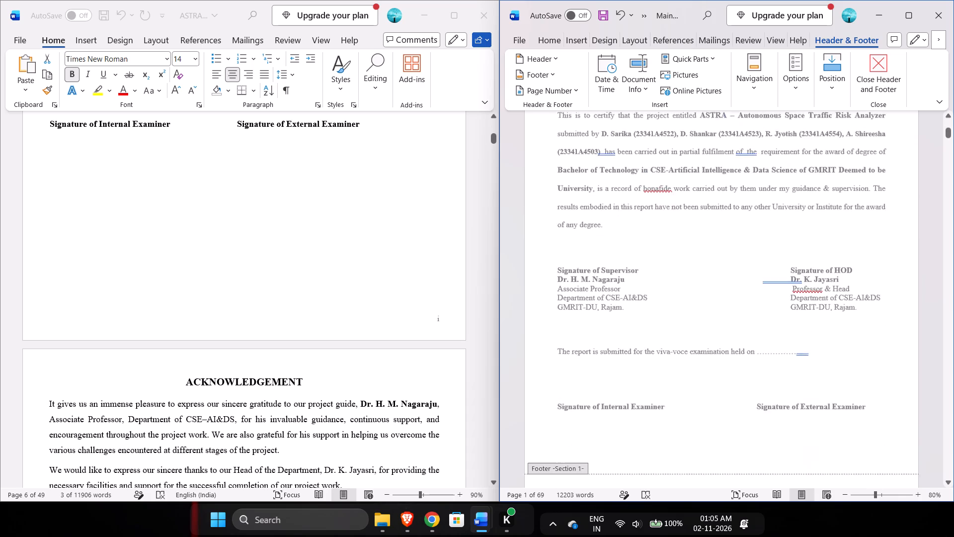
pyautogui.scroll(-2, 775, 429)
pyautogui.scroll(-1, 877, 430)
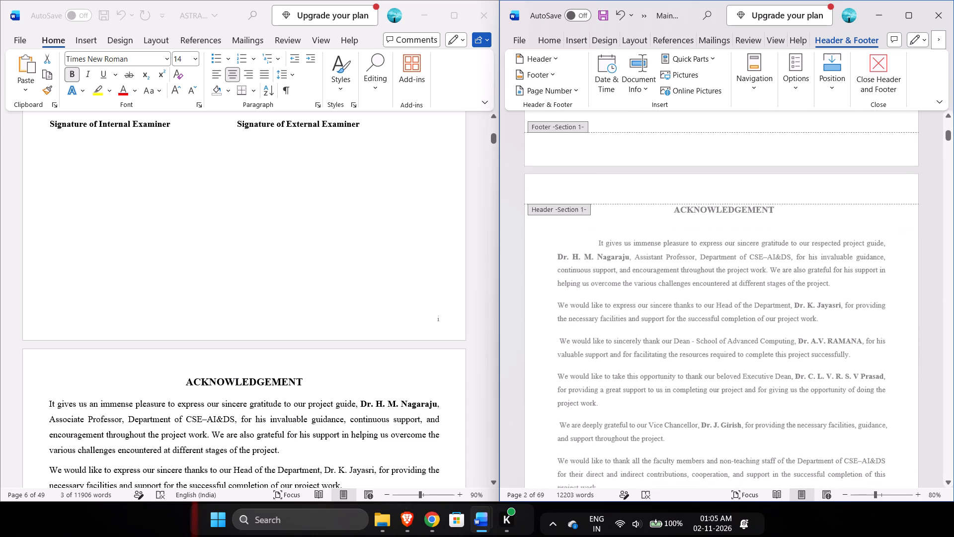
pyautogui.scroll(-1, 877, 430)
pyautogui.scroll(1, 877, 430)
pyautogui.keyDown('ctrl'); pyautogui.scroll(-1, 877, 430); pyautogui.keyUp('ctrl')
pyautogui.keyDown('ctrl'); pyautogui.scroll(2, 877, 430); pyautogui.keyUp('ctrl')
pyautogui.scroll(2, 877, 430)
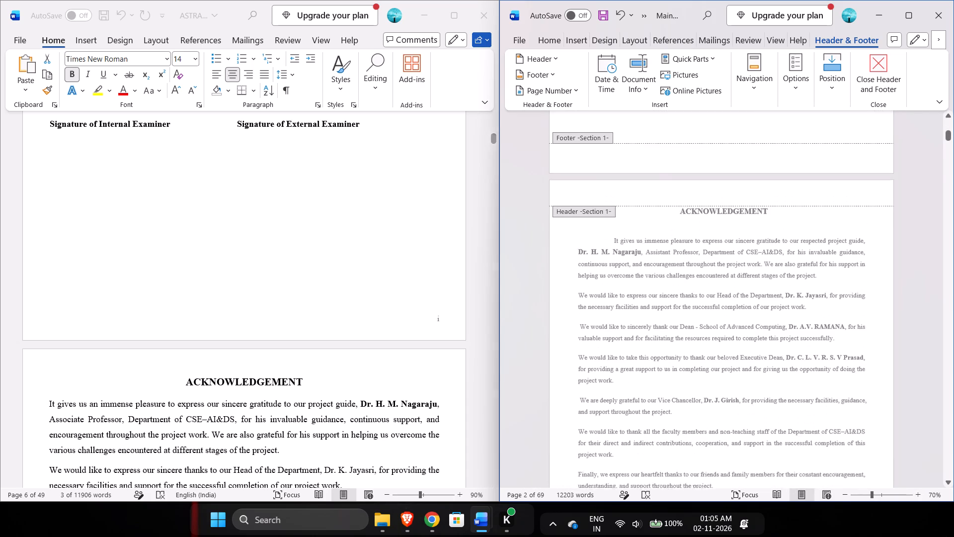
pyautogui.scroll(1, 877, 430)
pyautogui.keyDown('ctrl'); pyautogui.scroll(-1, 877, 430); pyautogui.keyUp('ctrl')
pyautogui.keyDown('ctrl'); pyautogui.scroll(1, 877, 430); pyautogui.keyUp('ctrl')
pyautogui.scroll(2, 901, 340)
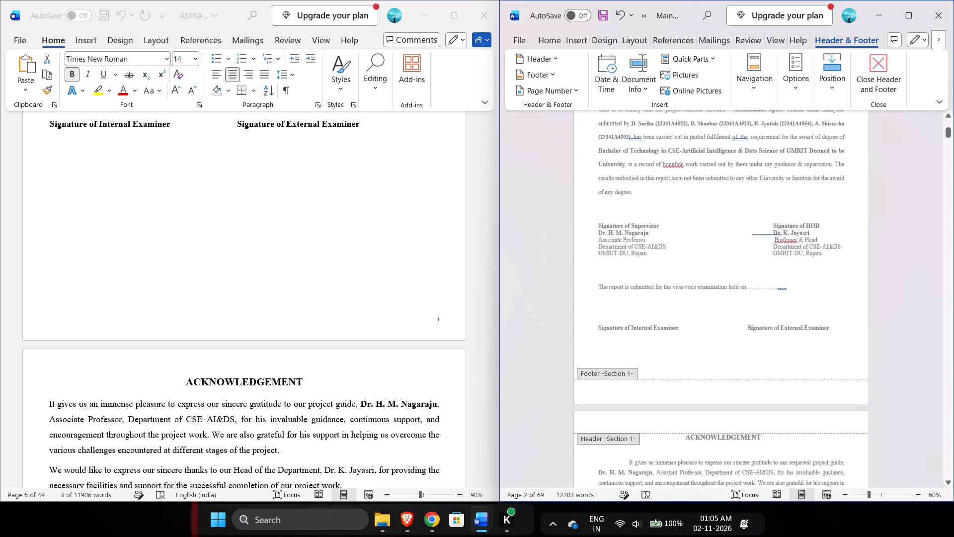
pyautogui.scroll(3, 901, 340)
pyautogui.scroll(-1, 901, 340)
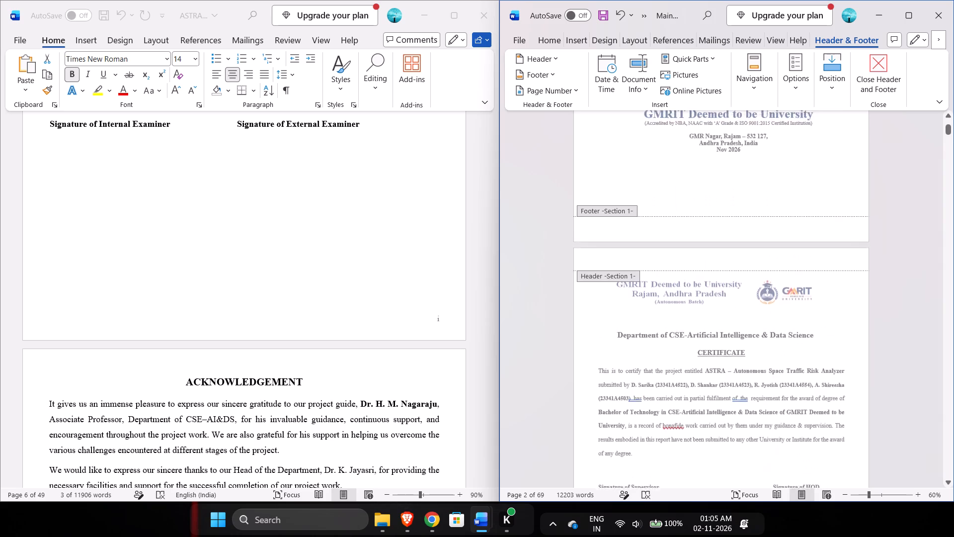
pyautogui.scroll(-2, 901, 340)
pyautogui.scroll(1, 865, 296)
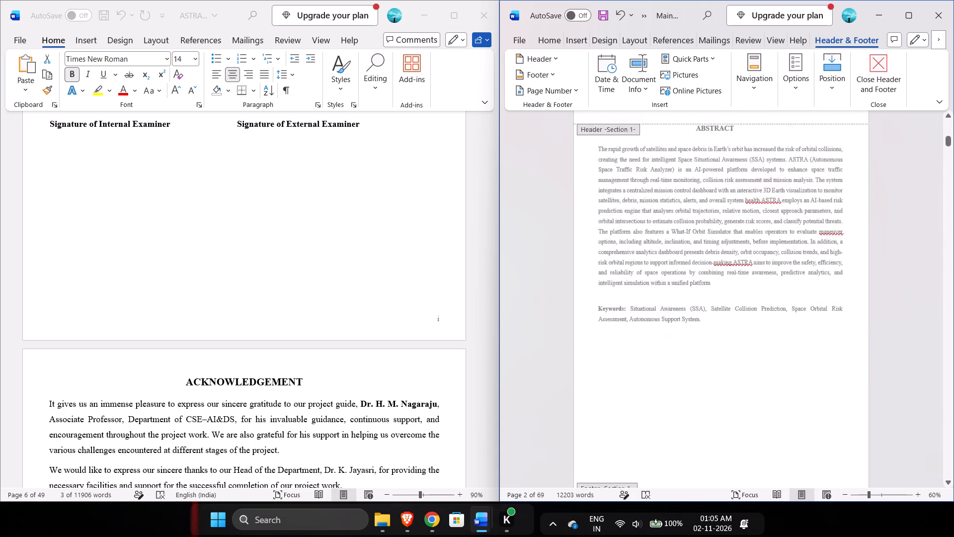
pyautogui.scroll(1, 865, 296)
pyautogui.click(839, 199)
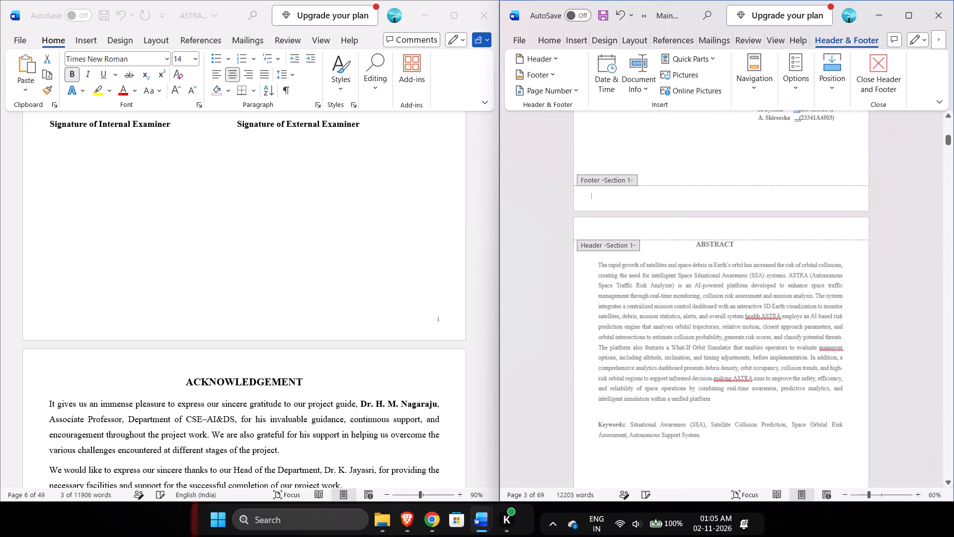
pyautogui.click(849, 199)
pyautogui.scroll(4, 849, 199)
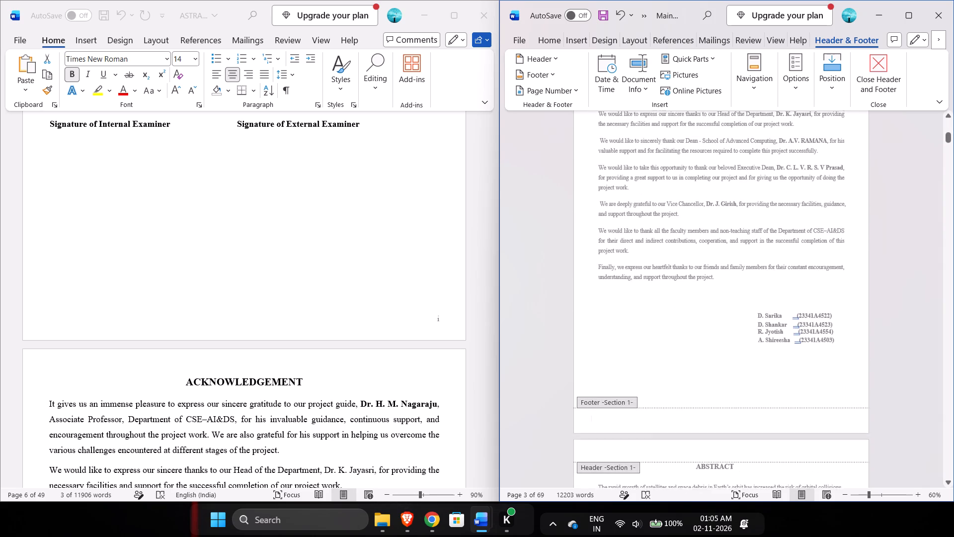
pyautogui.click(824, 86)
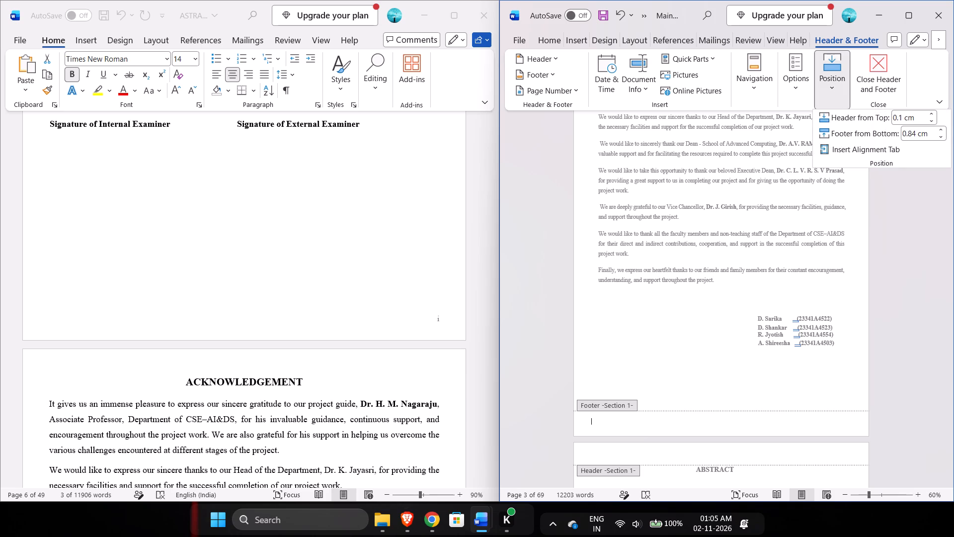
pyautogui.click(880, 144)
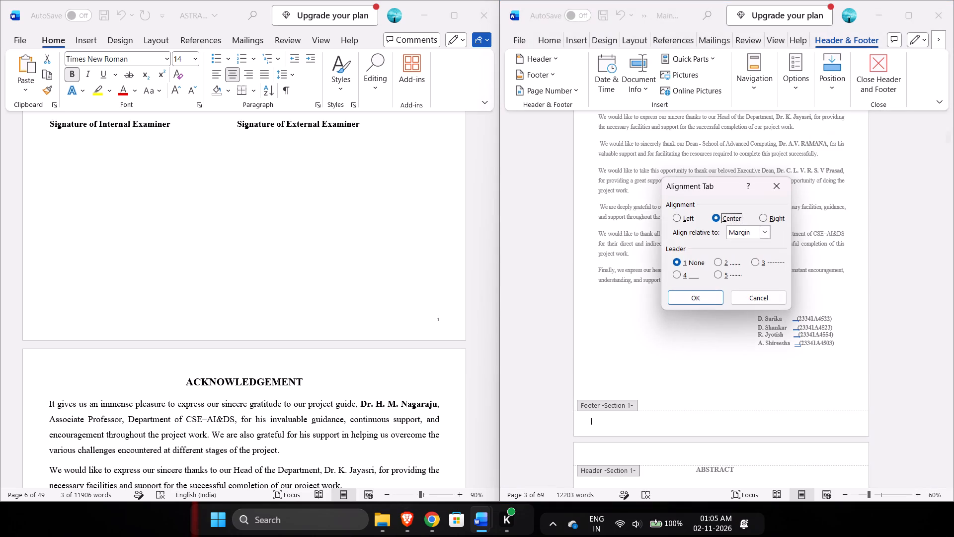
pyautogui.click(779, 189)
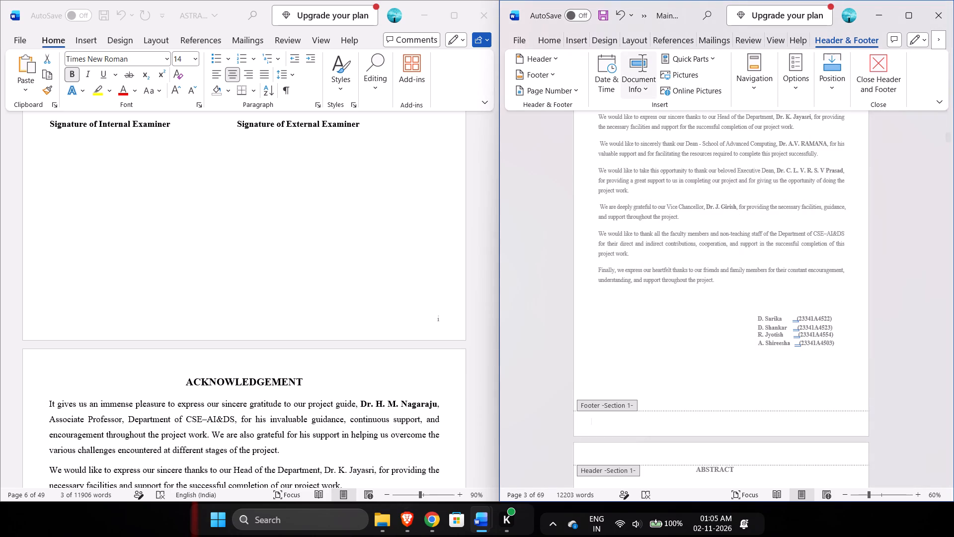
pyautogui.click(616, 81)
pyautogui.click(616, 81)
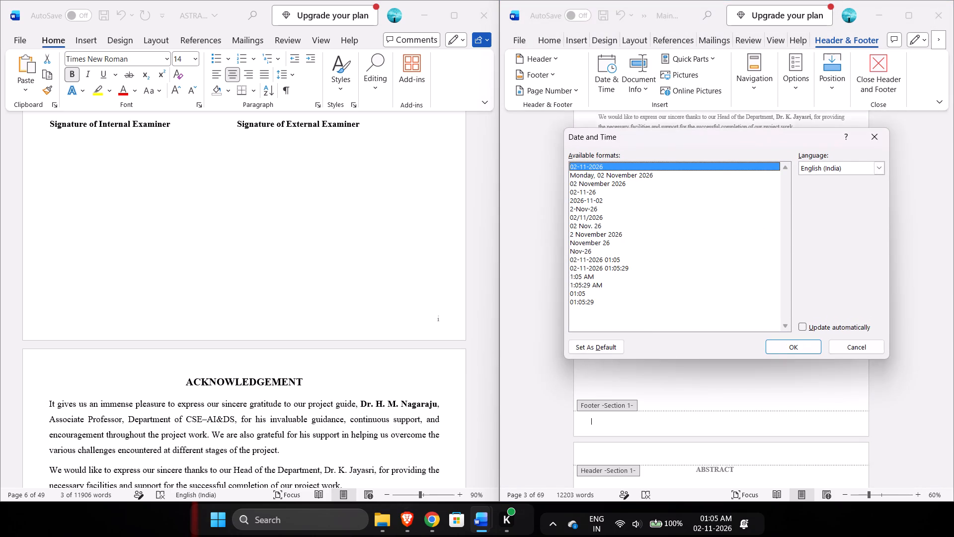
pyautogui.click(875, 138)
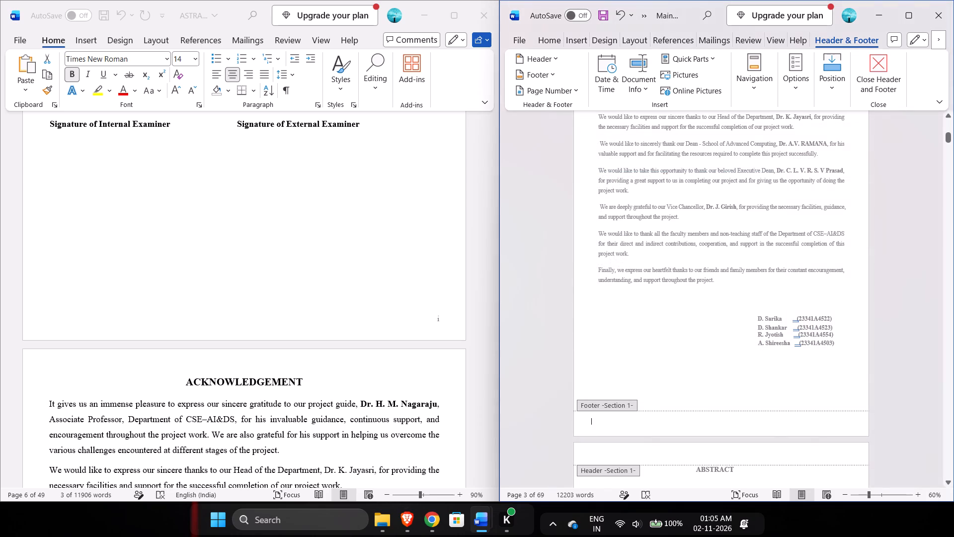
# Insert page numbers at the bottom of the page in Section 1 using the Plain Number 3 style, and return to the body text.
pyautogui.click(550, 94)
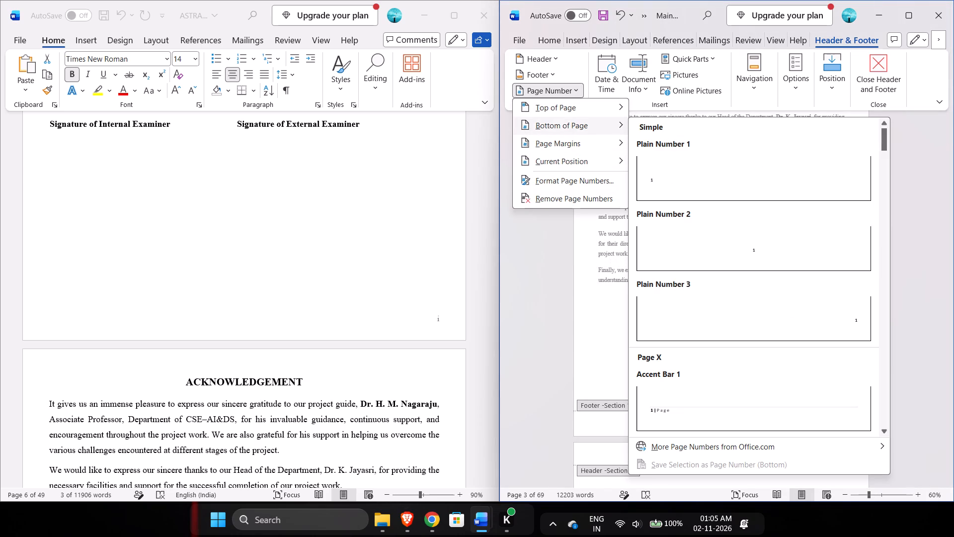
pyautogui.click(729, 308)
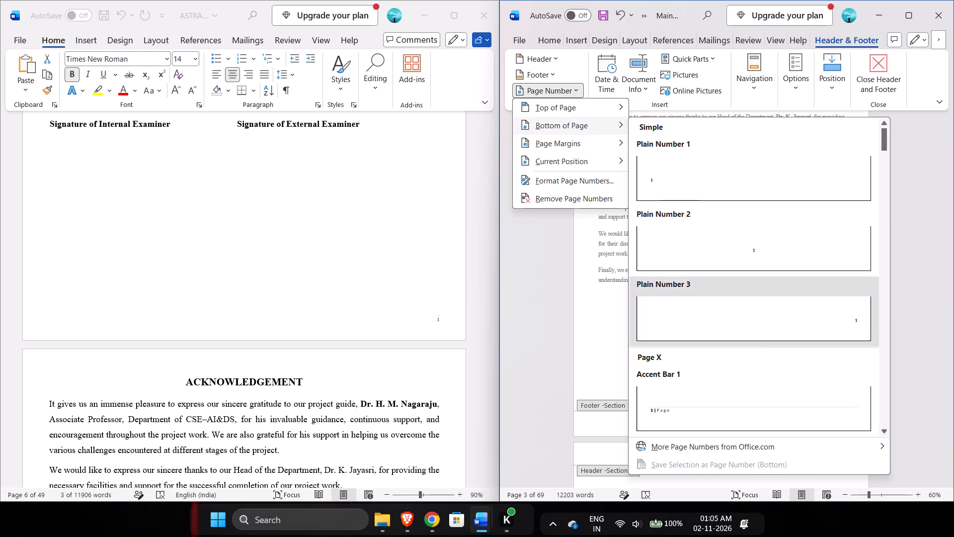
pyautogui.scroll(-1, 729, 308)
pyautogui.click(932, 322)
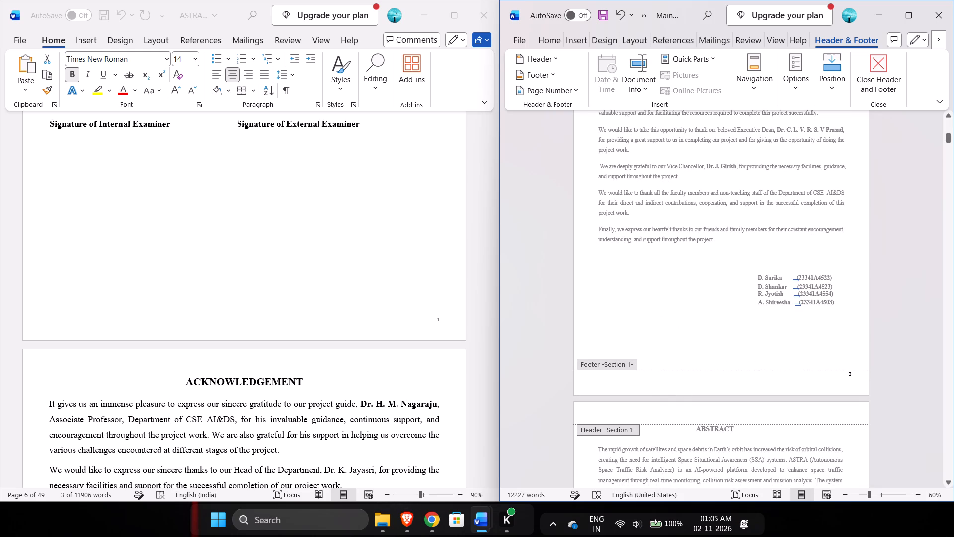
pyautogui.doubleClick(898, 315)
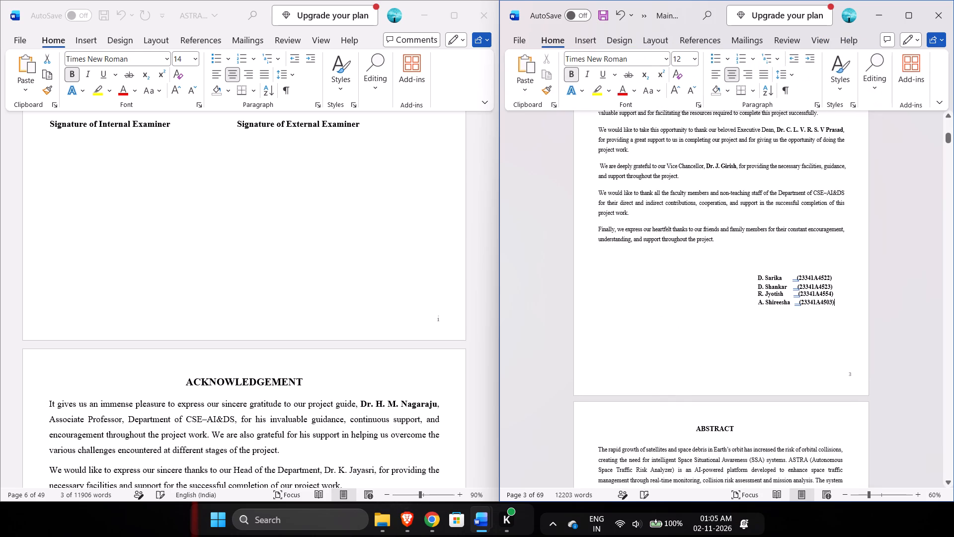
# Open the footer below the certificate in the Main report for editing.
pyautogui.scroll(2, 877, 314)
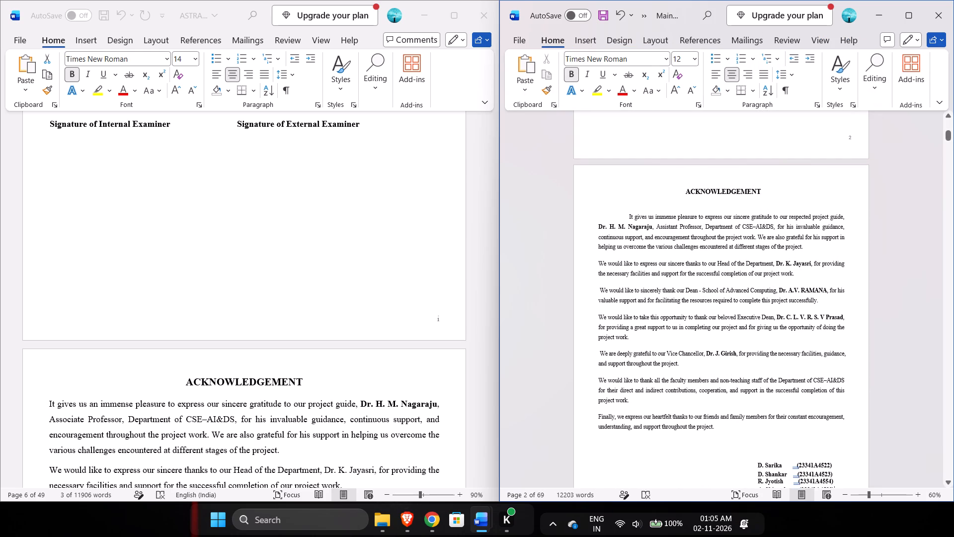
pyautogui.doubleClick(850, 136)
pyautogui.scroll(1, 852, 138)
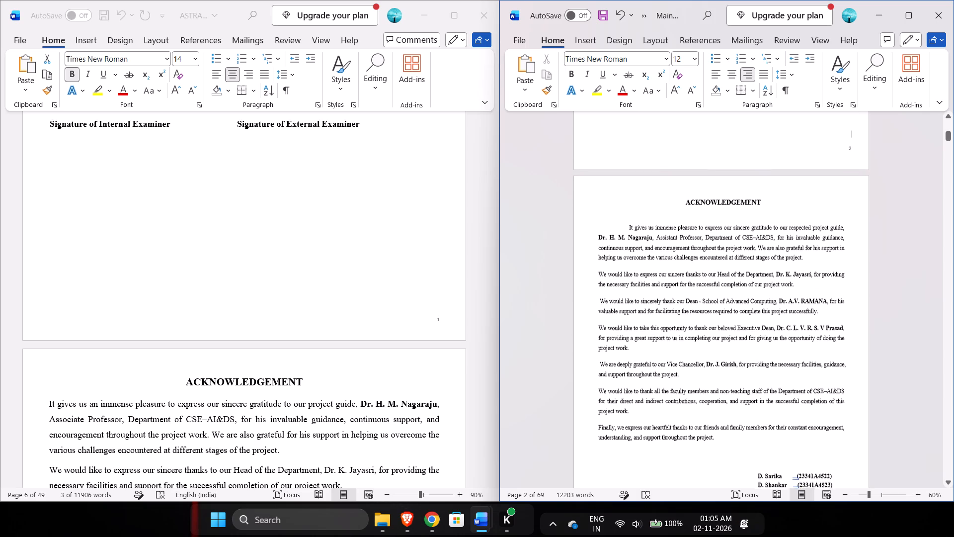
pyautogui.scroll(1, 852, 138)
pyautogui.doubleClick(854, 172)
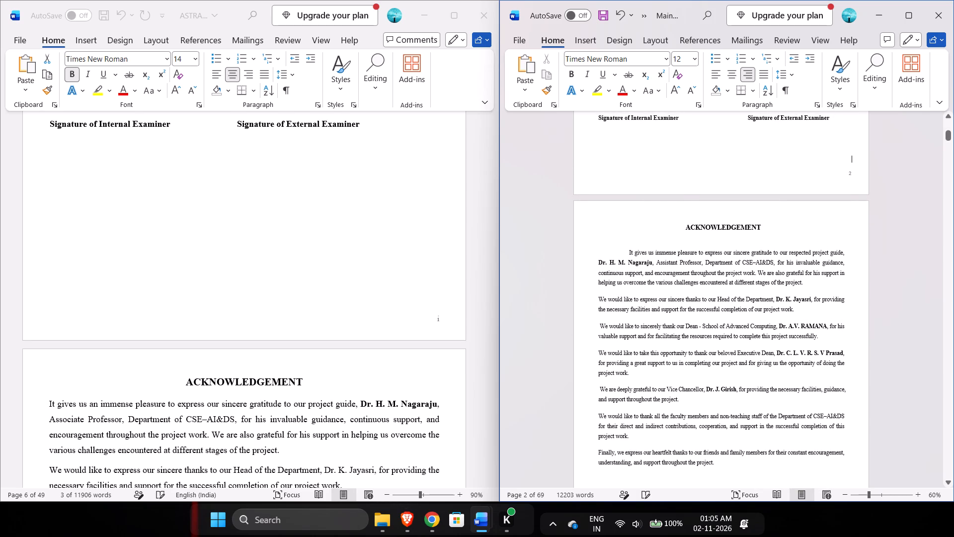
pyautogui.tripleClick(854, 180)
pyautogui.click(854, 179)
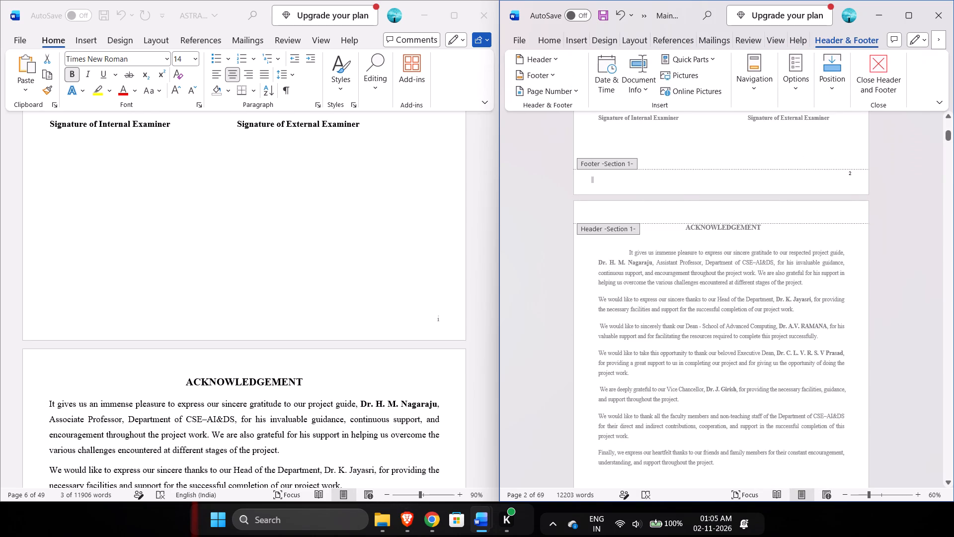
# Examine the Section 1 footer page numbers from the cover page through the List of Tables to the start of Chapter 1.
pyautogui.scroll(2, 854, 179)
pyautogui.keyDown('ctrl'); pyautogui.scroll(-1, 854, 179); pyautogui.keyUp('ctrl')
pyautogui.keyDown('ctrl'); pyautogui.scroll(5, 854, 179); pyautogui.keyUp('ctrl')
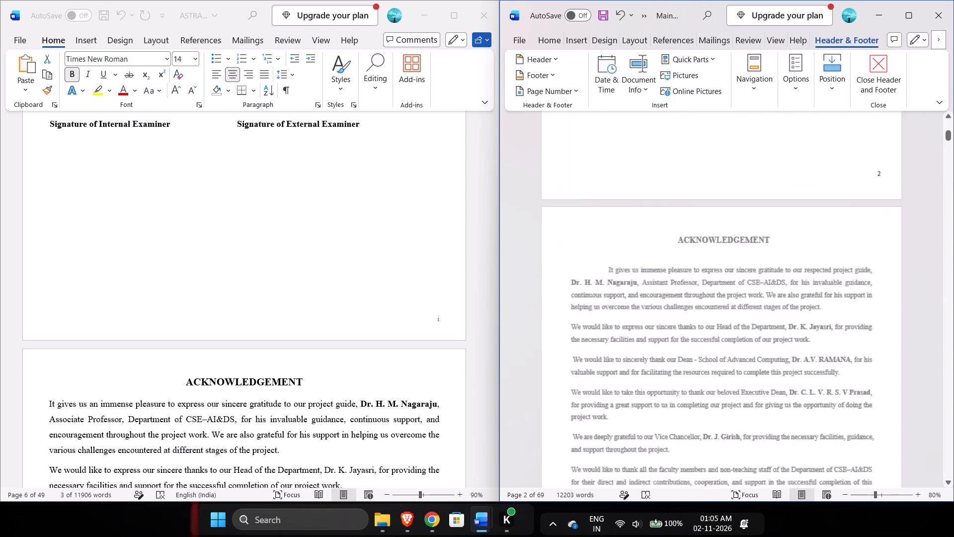
pyautogui.scroll(6, 854, 179)
pyautogui.scroll(-2, 854, 179)
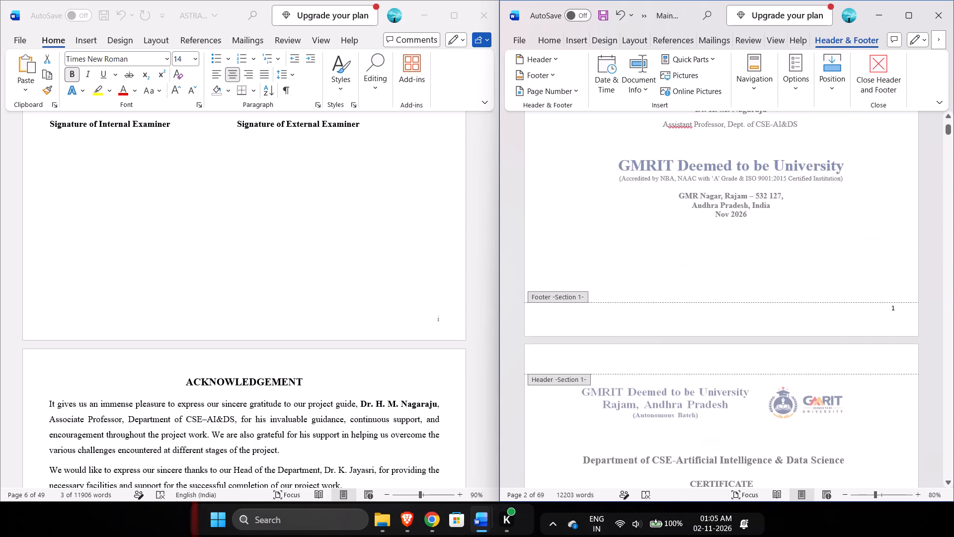
pyautogui.scroll(-13, 917, 299)
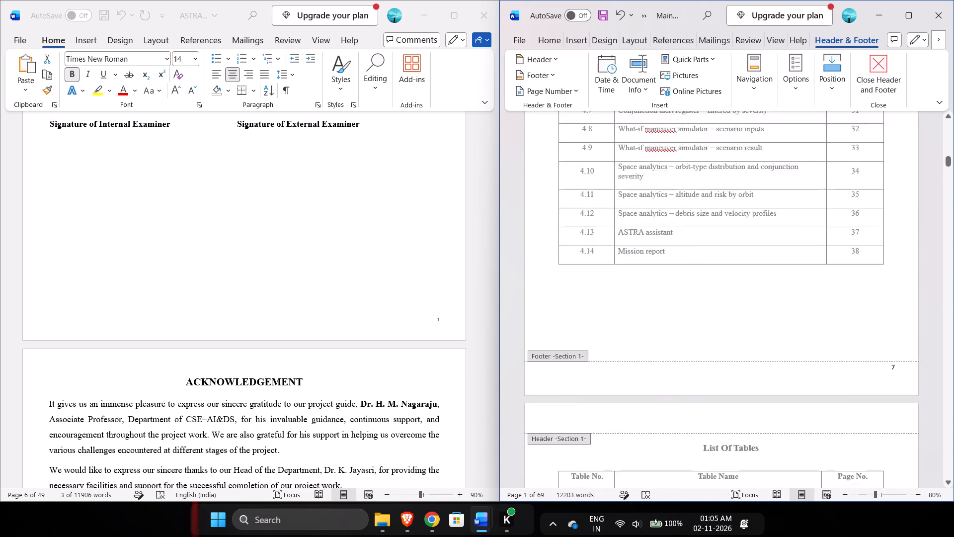
pyautogui.scroll(-4, 917, 299)
pyautogui.scroll(1, 917, 299)
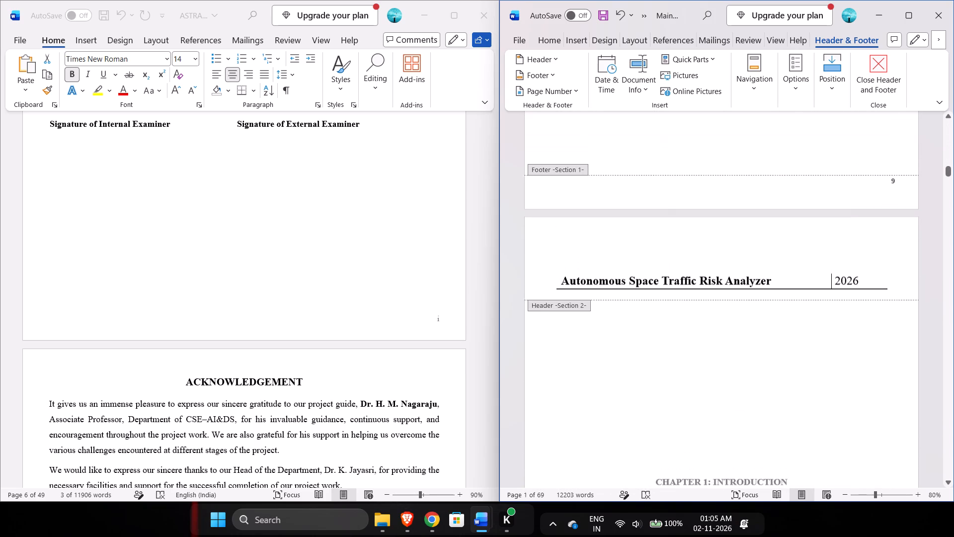
# Delete the page number from the Section 1 footer on the blank page before Chapter 1.
pyautogui.click(897, 194)
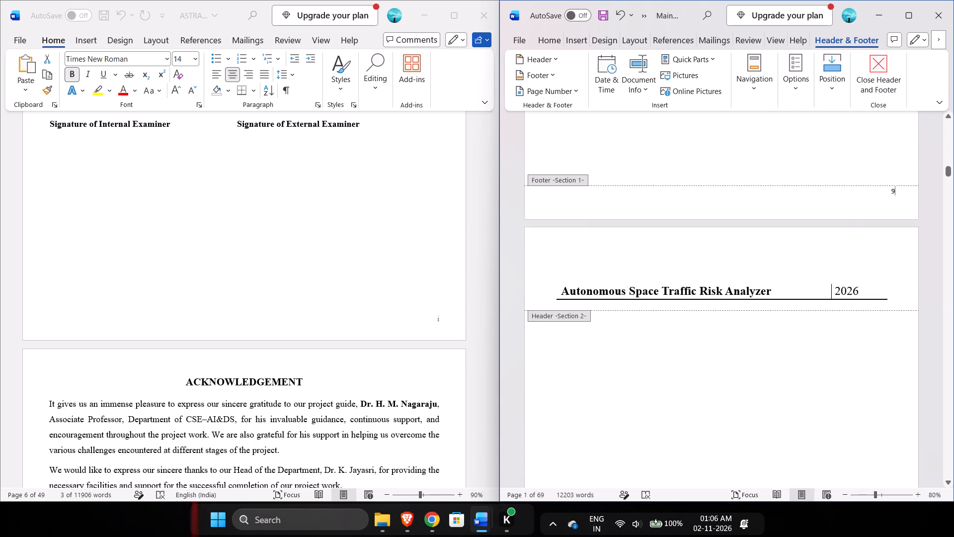
pyautogui.press('BackSpace')
pyautogui.scroll(1, 897, 194)
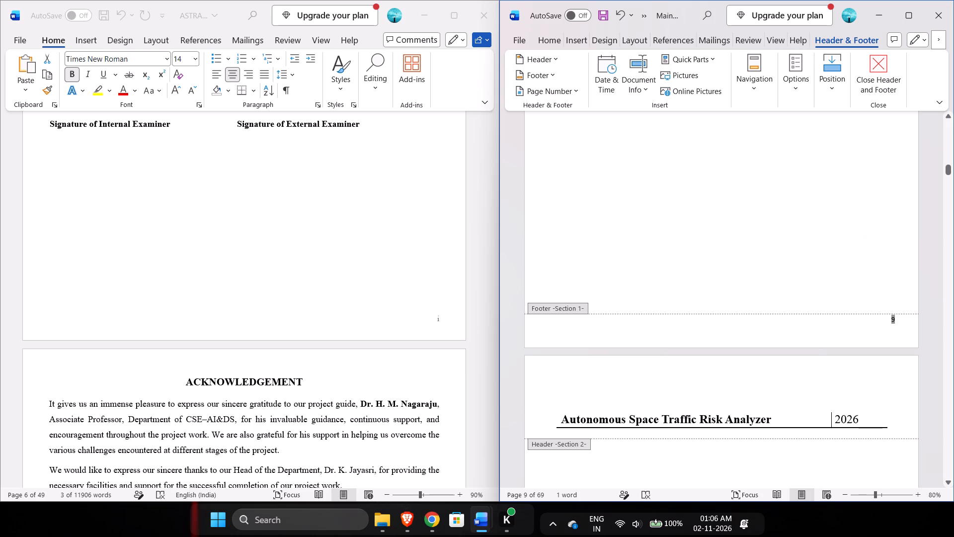
pyautogui.scroll(4, 897, 194)
pyautogui.keyDown('ctrl'); pyautogui.scroll(-3, 897, 194); pyautogui.keyUp('ctrl')
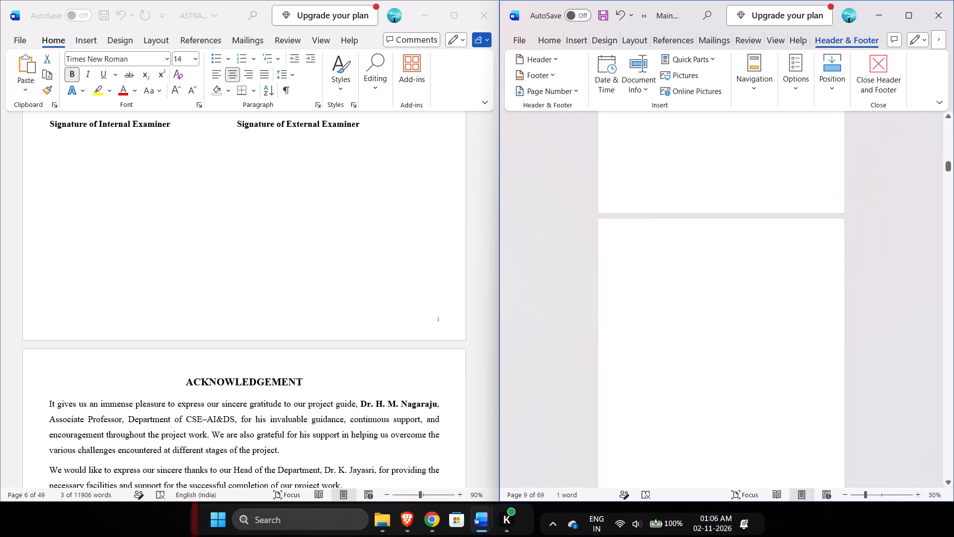
pyautogui.scroll(-1, 897, 194)
pyautogui.press('BackSpace')
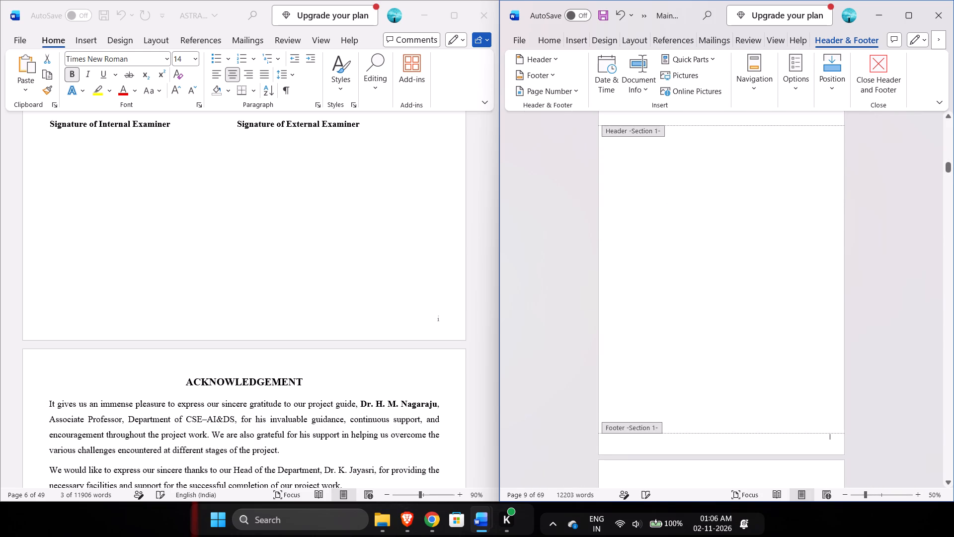
pyautogui.scroll(6, 897, 194)
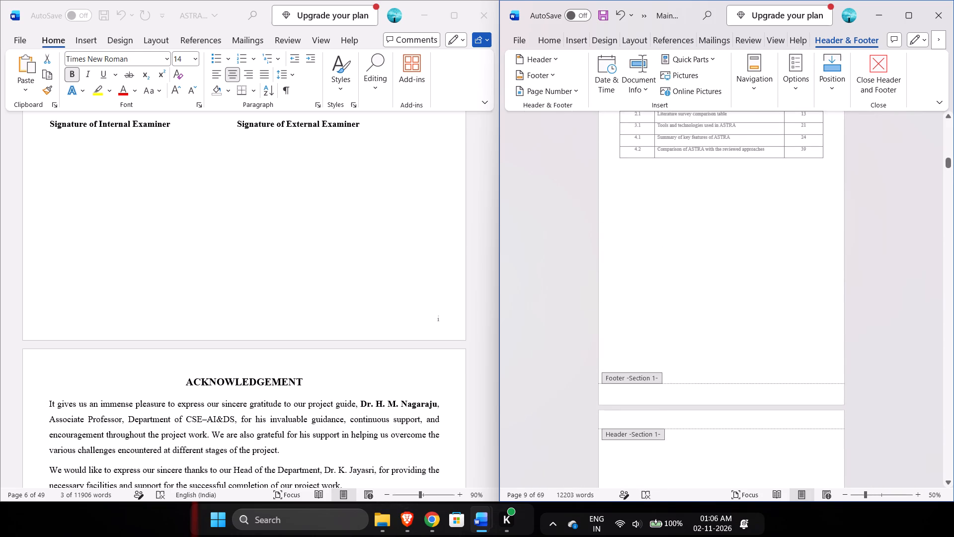
pyautogui.scroll(5, 897, 194)
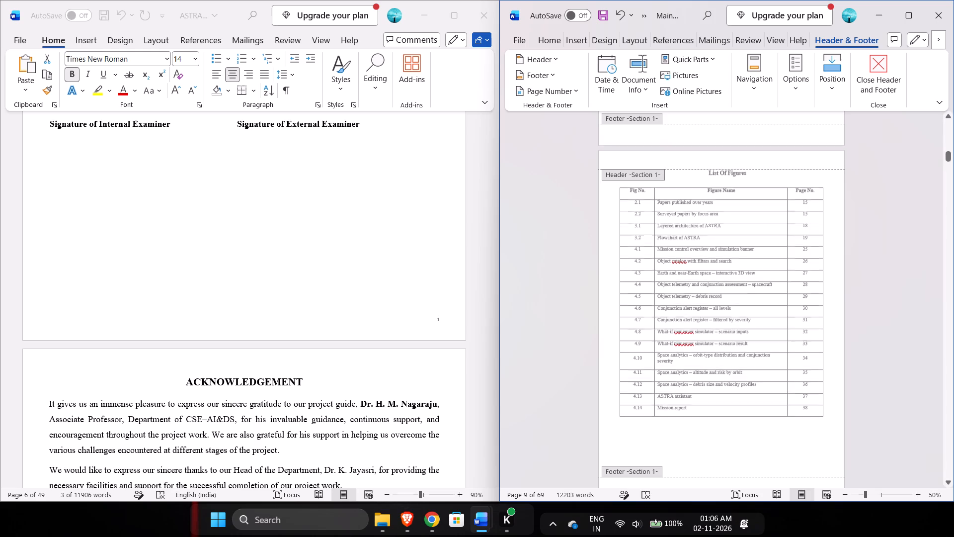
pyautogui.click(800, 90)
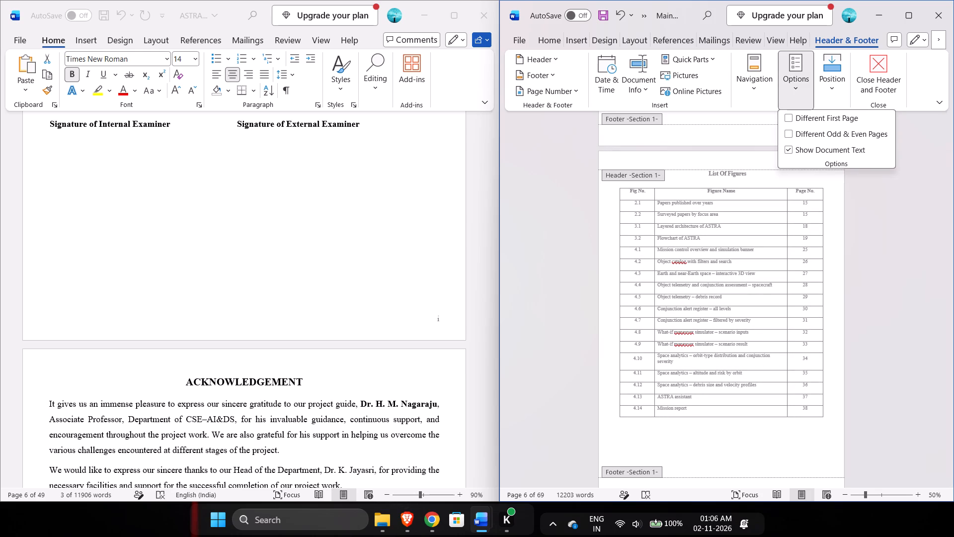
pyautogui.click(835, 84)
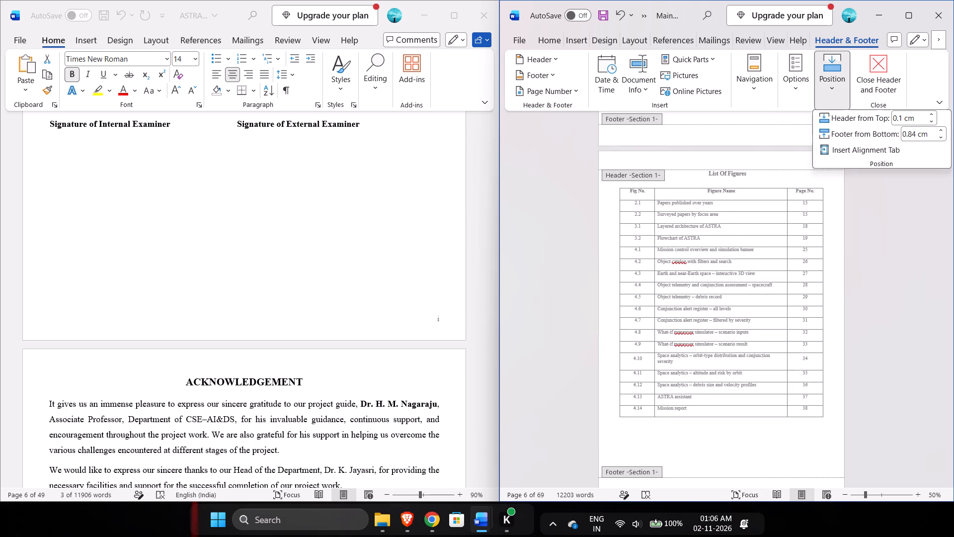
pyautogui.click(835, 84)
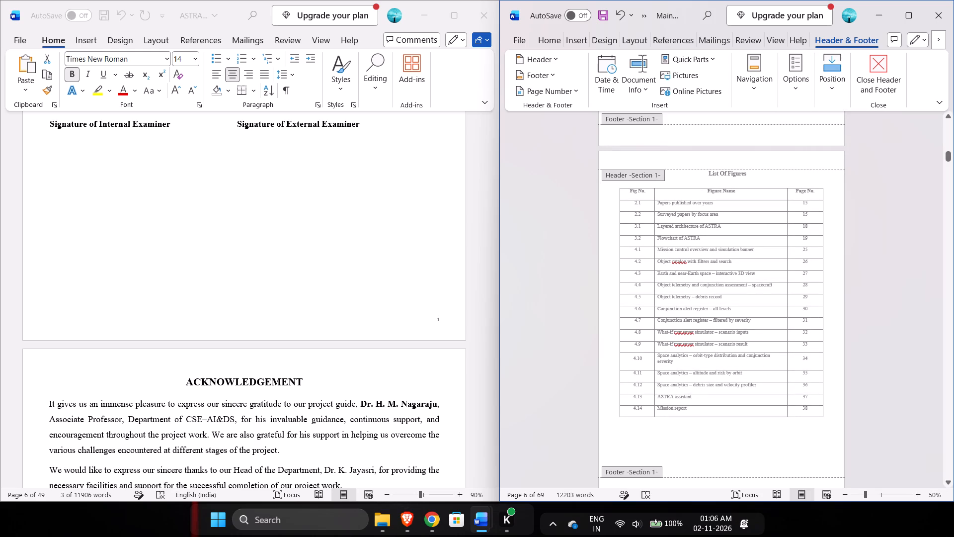
# Maximize the Mainproject-final document window and leave footer editing to return to the body text.
pyautogui.click(910, 10)
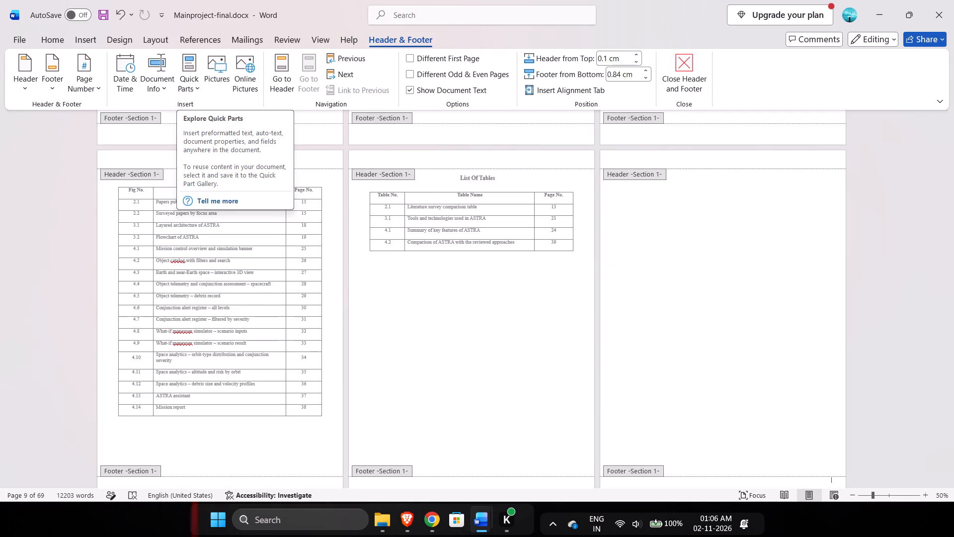
pyautogui.click(157, 89)
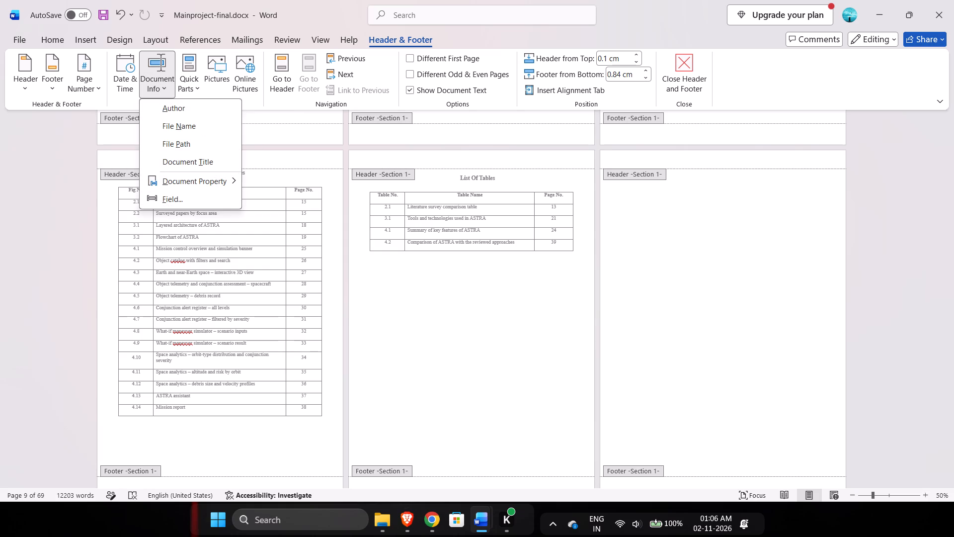
pyautogui.click(654, 27)
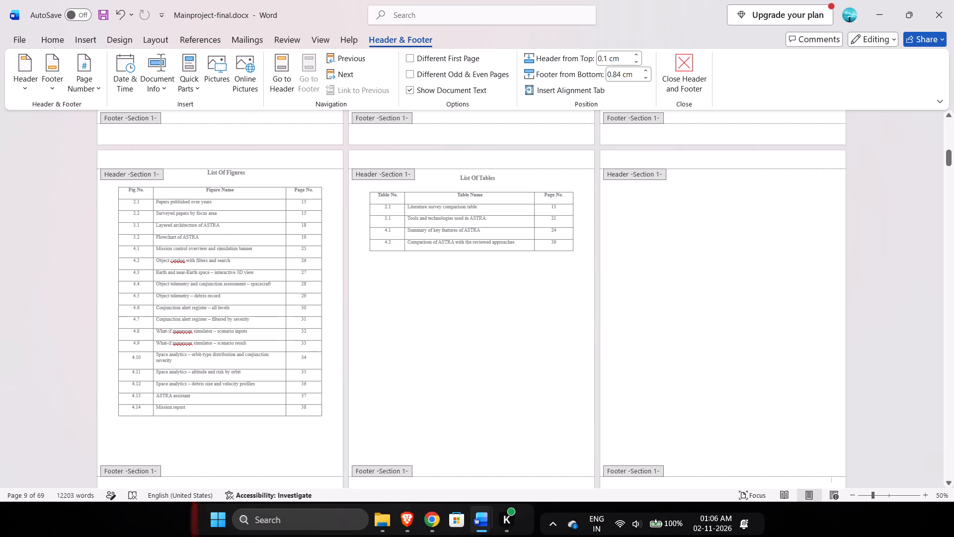
pyautogui.click(663, 354)
pyautogui.press('Escape')
# Examine the front pages from the cover to the List of Tables for footers and blank pages.
pyautogui.scroll(7, 663, 354)
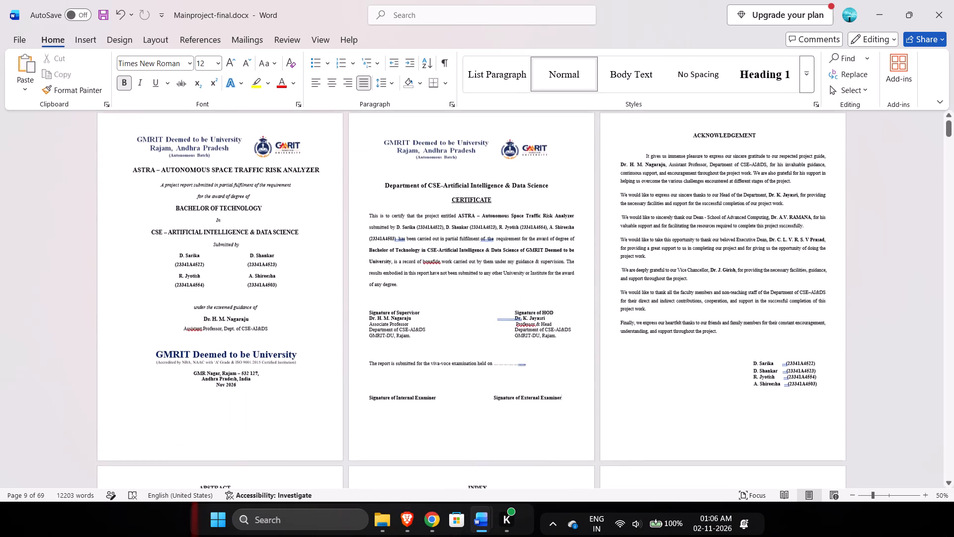
pyautogui.scroll(2, 663, 354)
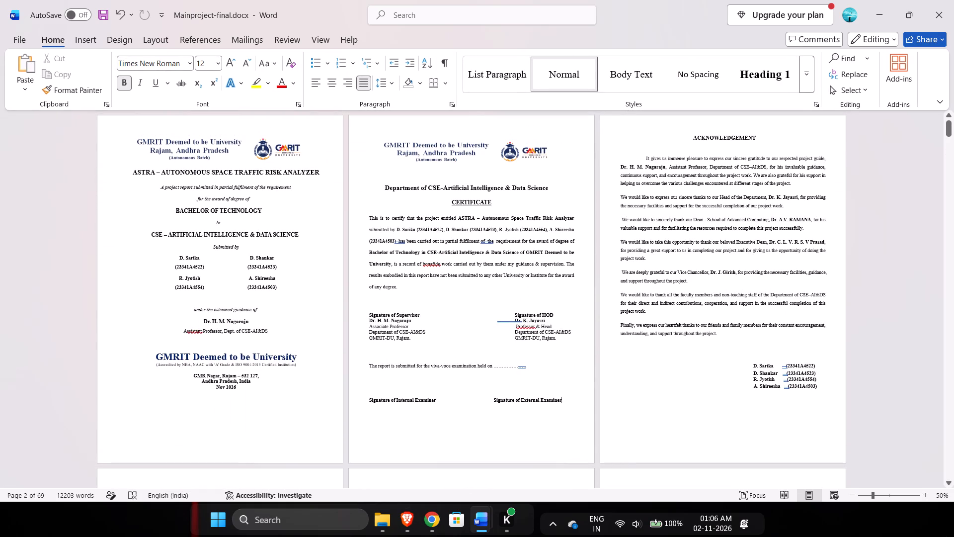
pyautogui.scroll(-4, 663, 354)
pyautogui.scroll(1, 663, 354)
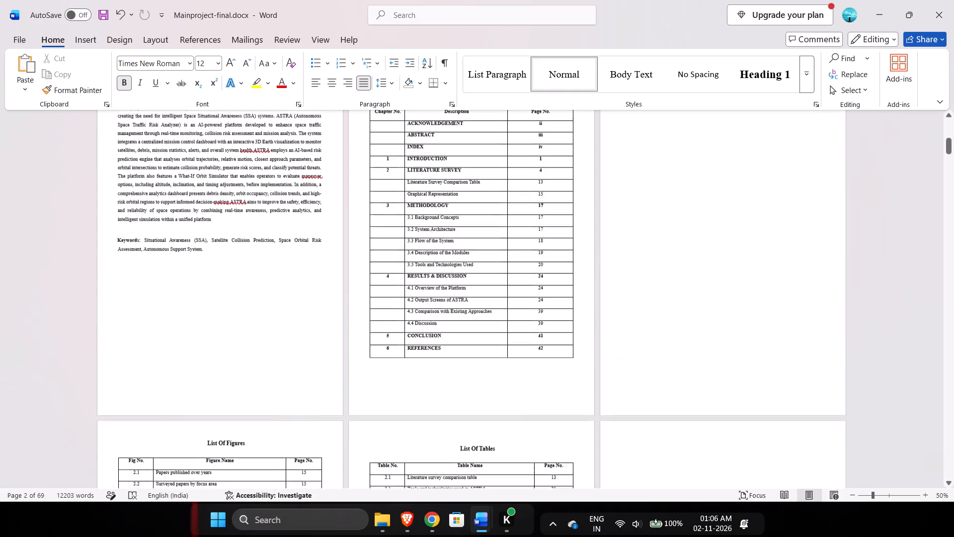
pyautogui.scroll(2, 663, 354)
pyautogui.keyDown('ctrl'); pyautogui.scroll(1, 663, 354); pyautogui.keyUp('ctrl')
pyautogui.scroll(1, 663, 354)
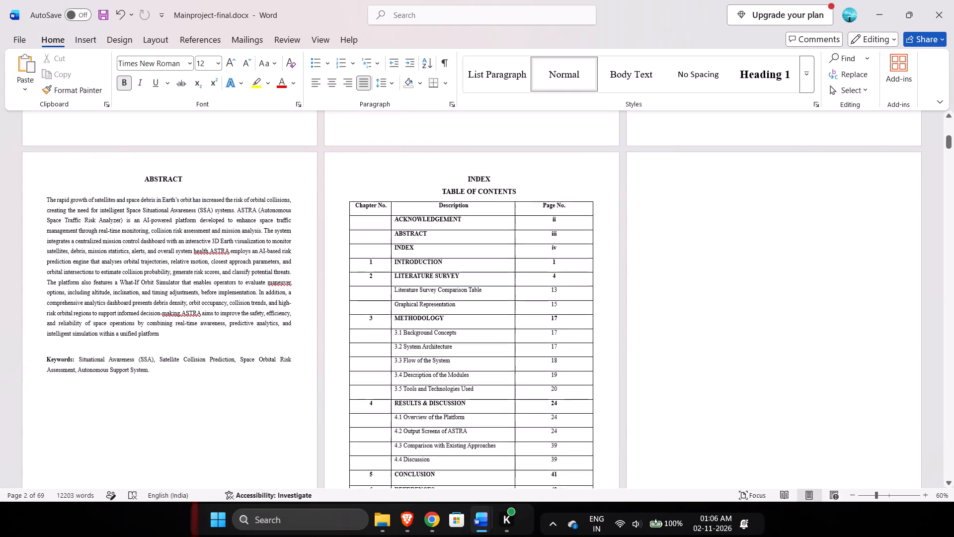
pyautogui.scroll(1, 663, 354)
pyautogui.scroll(-1, 663, 354)
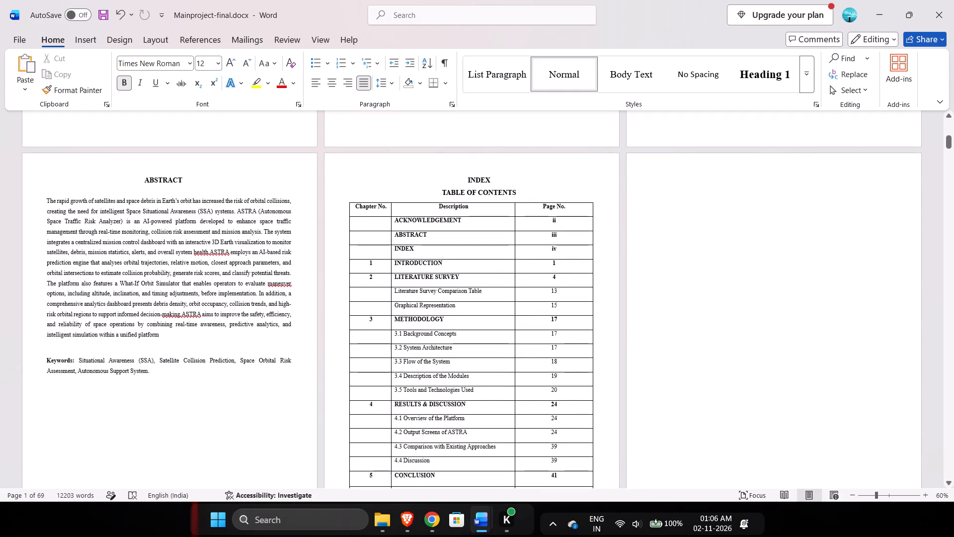
pyautogui.scroll(-1, 663, 354)
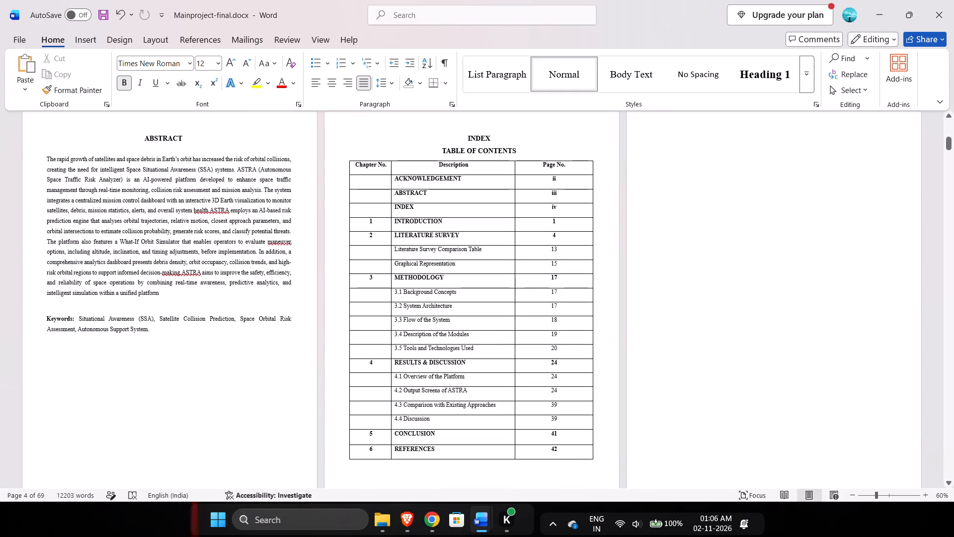
pyautogui.scroll(1, 663, 354)
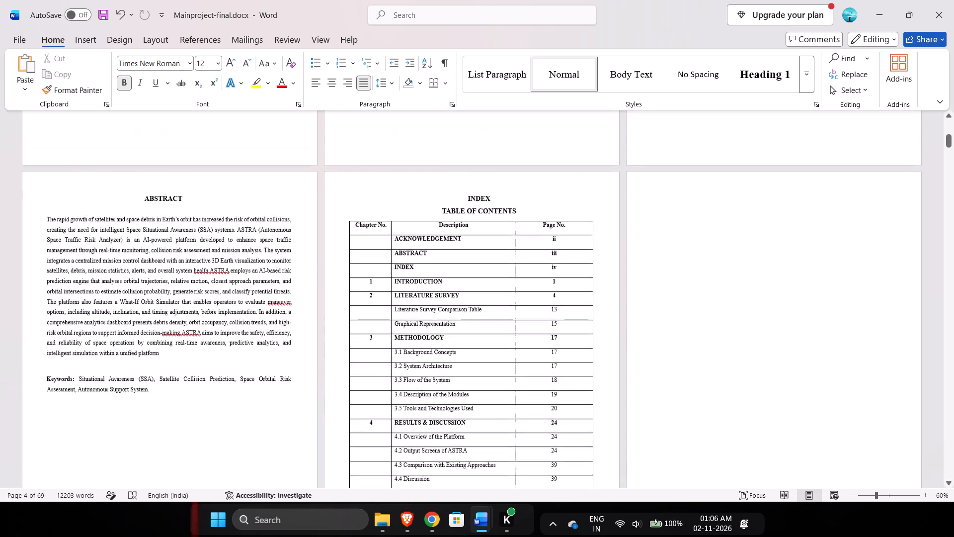
pyautogui.scroll(1, 663, 354)
pyautogui.scroll(-1, 663, 354)
pyautogui.scroll(1, 685, 206)
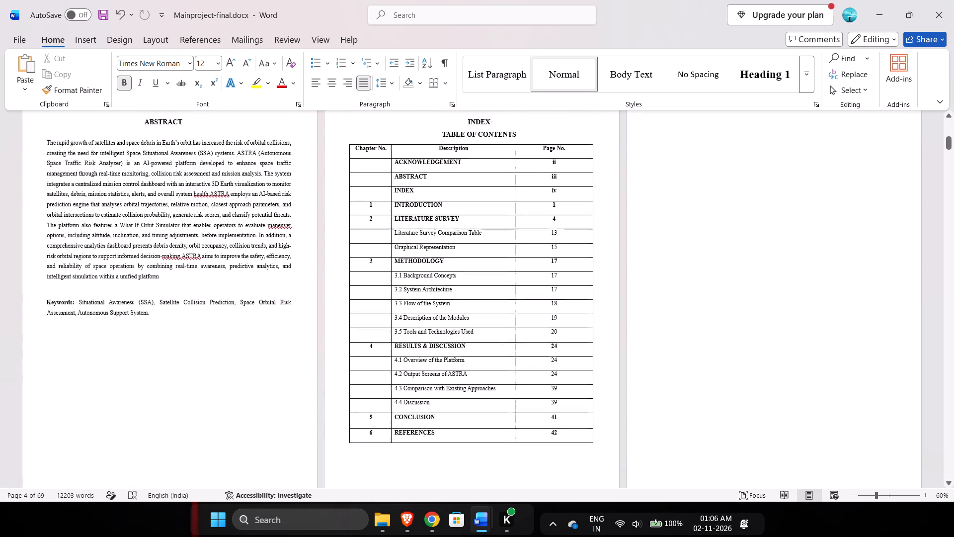
pyautogui.scroll(1, 685, 206)
# Delete the blank page between the Index and the List of Figures.
pyautogui.click(685, 206)
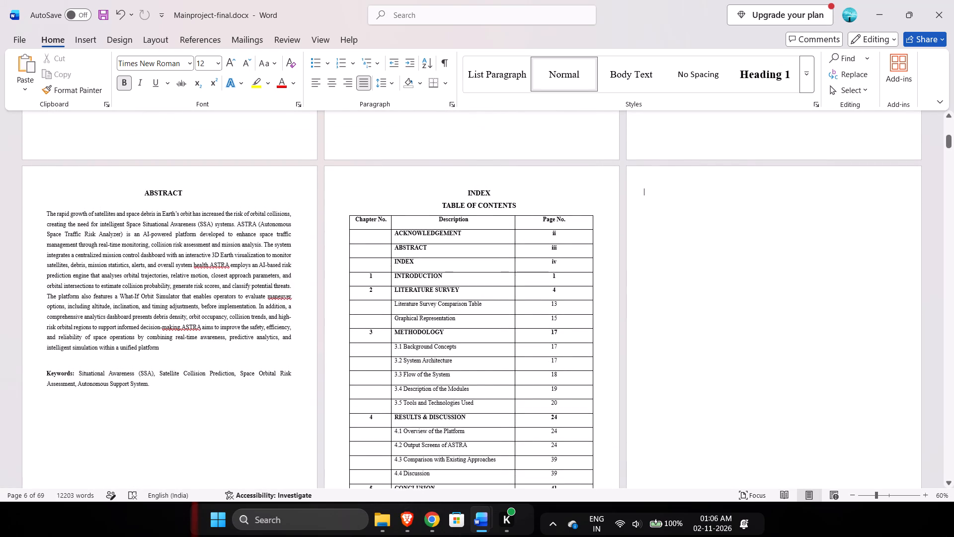
pyautogui.press('Delete')
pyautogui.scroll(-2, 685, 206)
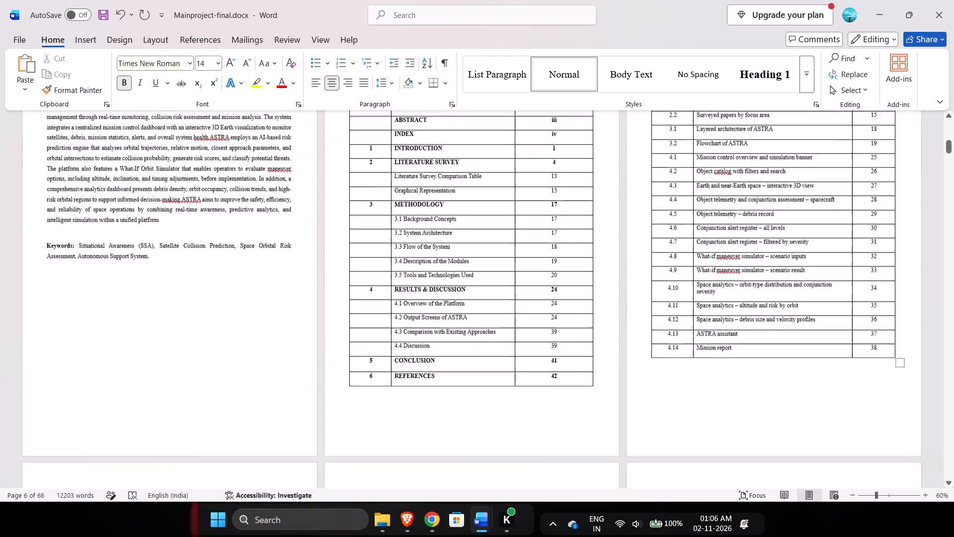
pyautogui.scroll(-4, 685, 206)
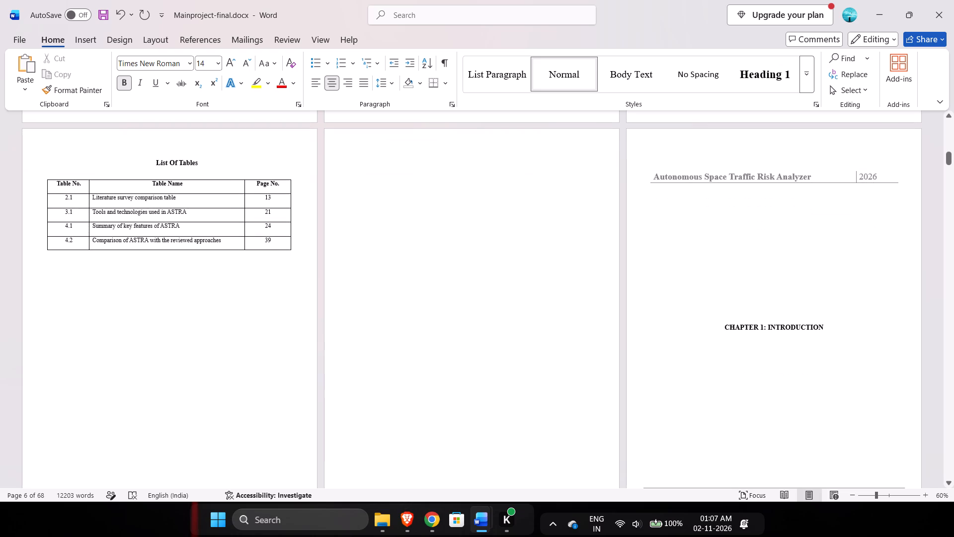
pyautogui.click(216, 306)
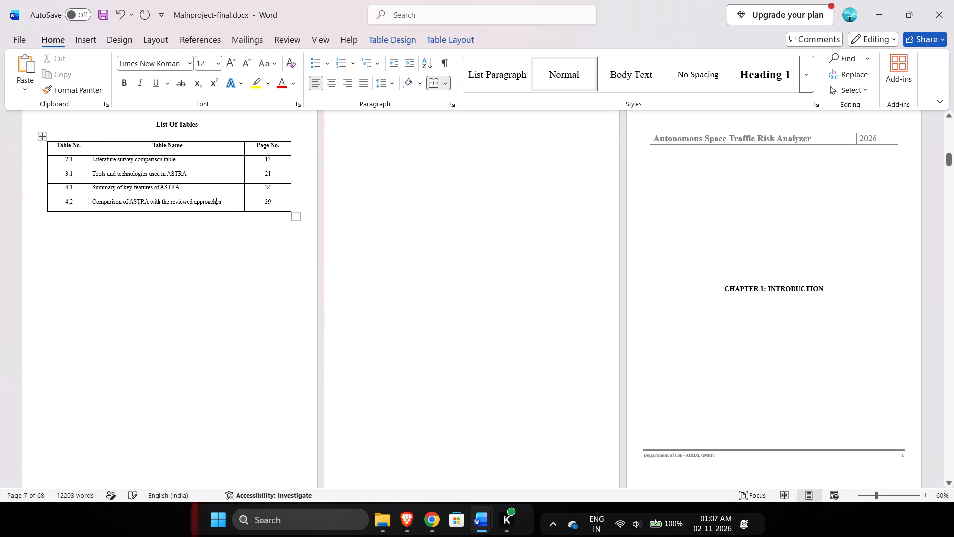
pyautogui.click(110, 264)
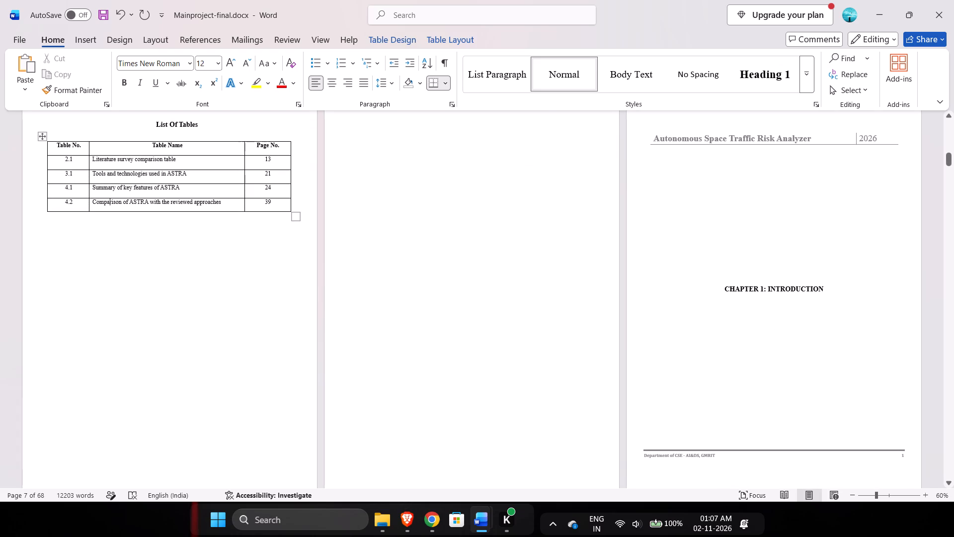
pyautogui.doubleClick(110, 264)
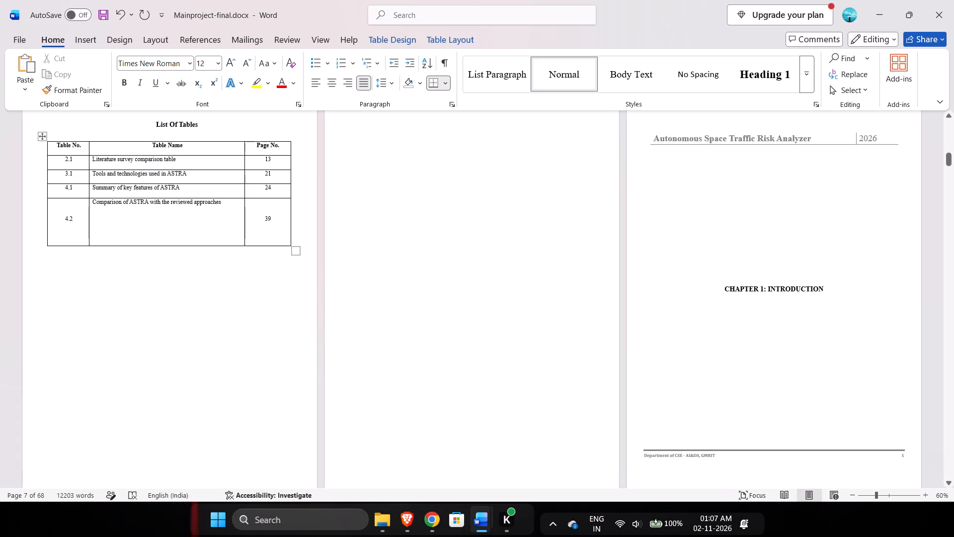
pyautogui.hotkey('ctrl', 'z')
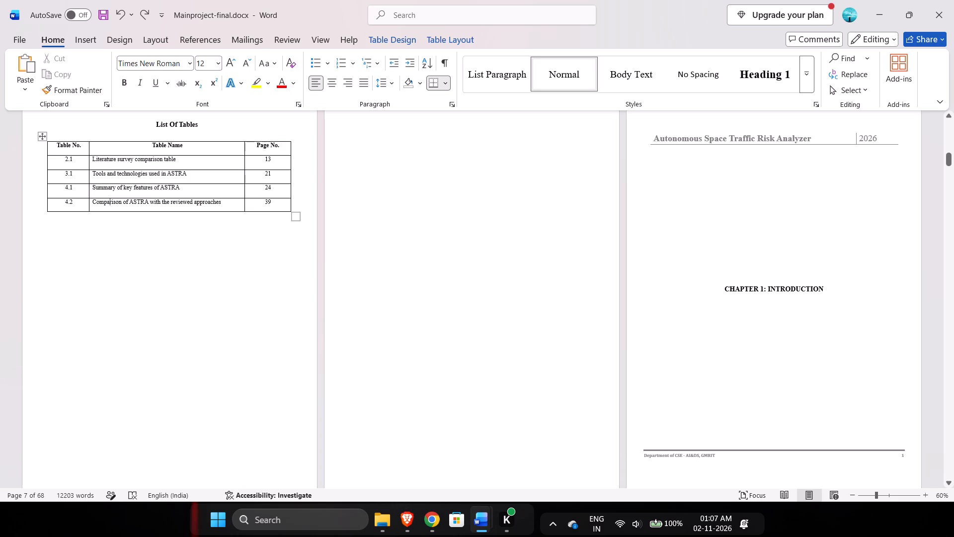
# Delete the empty content and section break on the blank page between the List of Tables and Chapter 1.
pyautogui.scroll(1, 378, 209)
pyautogui.click(378, 209)
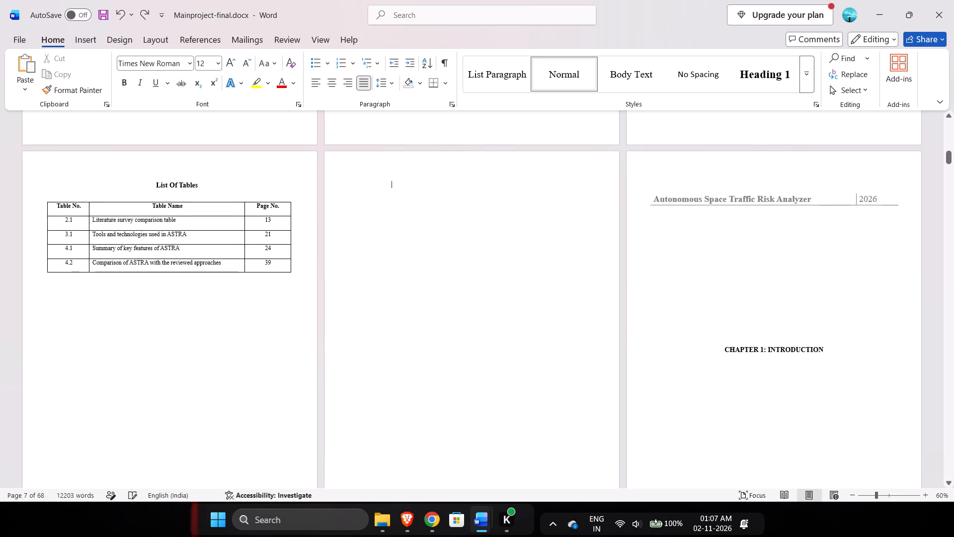
pyautogui.press('BackSpace')
pyautogui.press('BackSpace')
pyautogui.press('BackSpace')
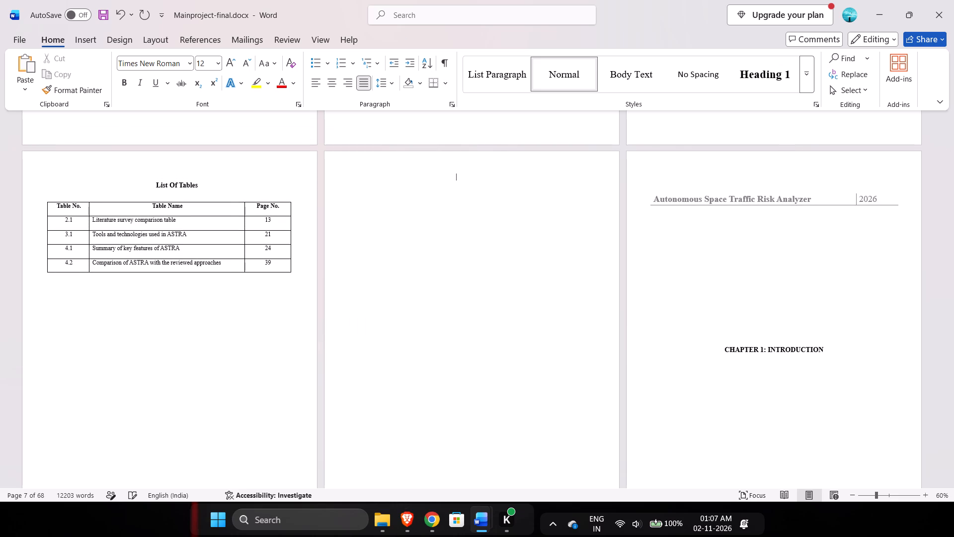
pyautogui.press('Delete')
# Clear the running title "Autonomous Space Traffic Risk Analyzer" and the year 2026 from the cover page's header table.
pyautogui.scroll(6, 378, 209)
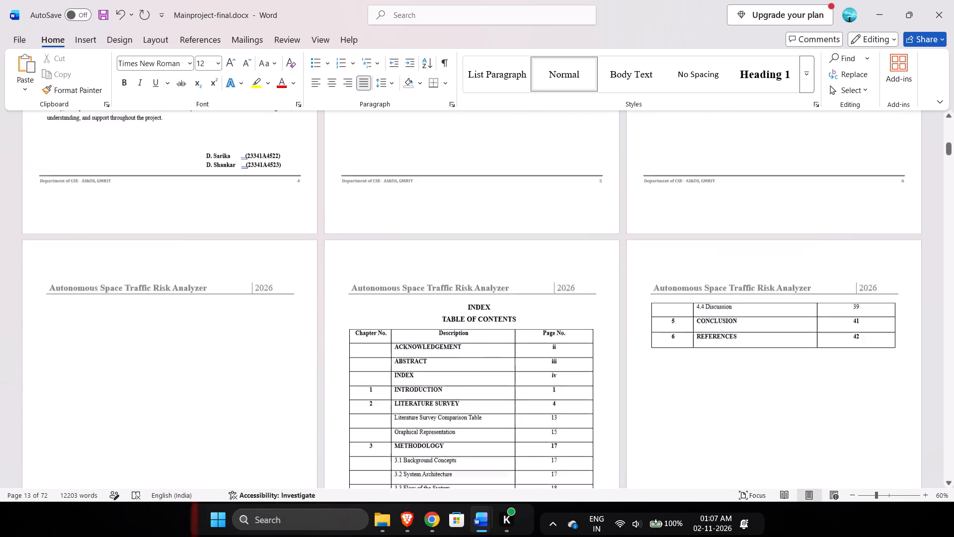
pyautogui.scroll(7, 378, 209)
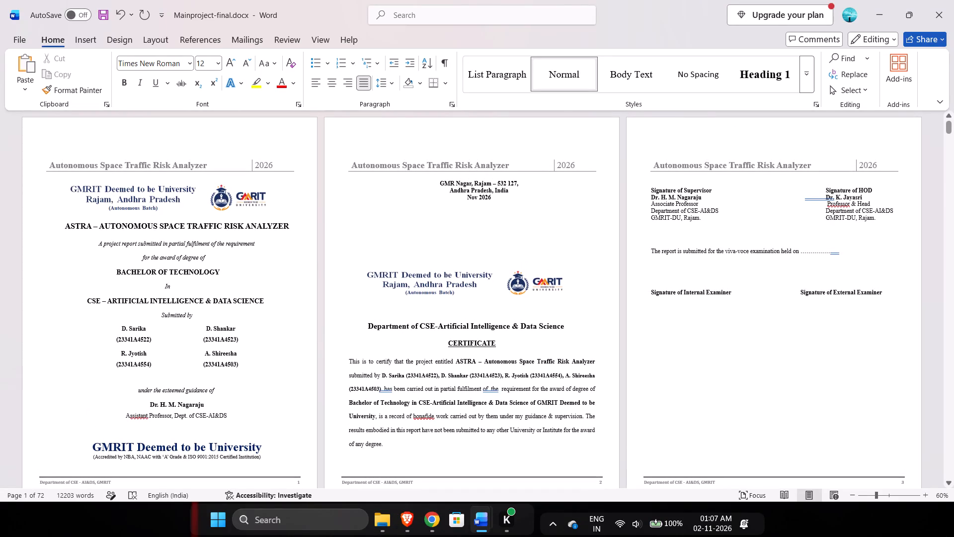
pyautogui.doubleClick(229, 169)
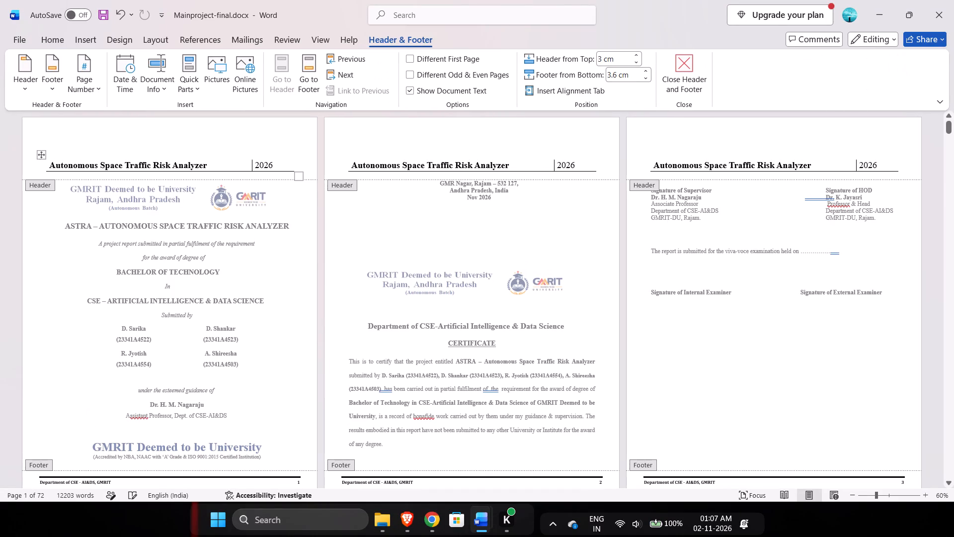
pyautogui.click(303, 175)
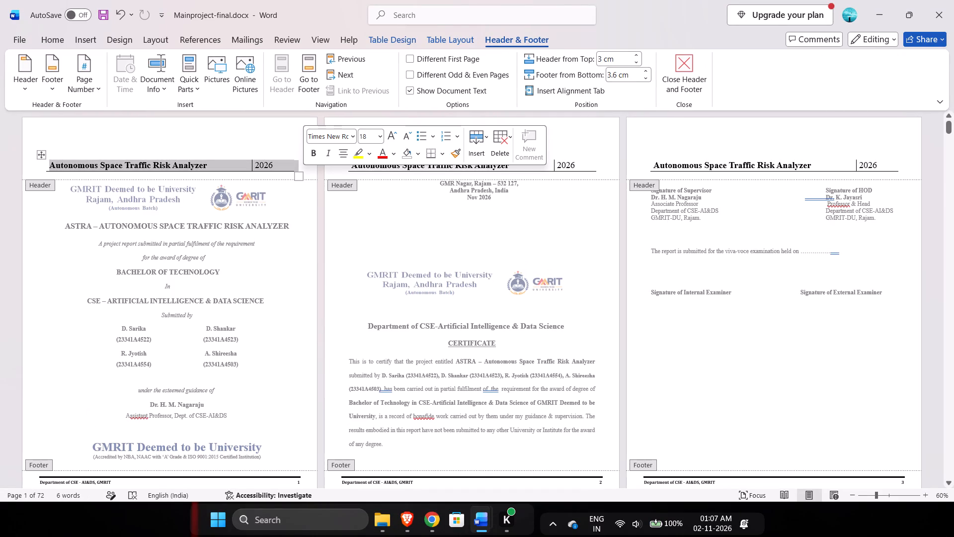
pyautogui.press('Delete')
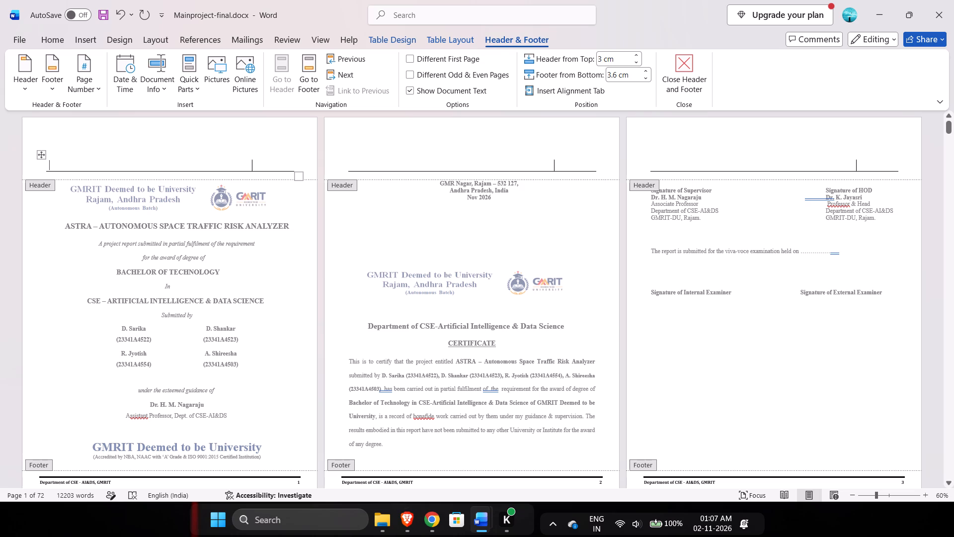
# Undo the clearing of the cover page's header table and the deletion of the section break before Chapter 1.
pyautogui.hotkey('ctrl', 'z')
pyautogui.click(296, 157)
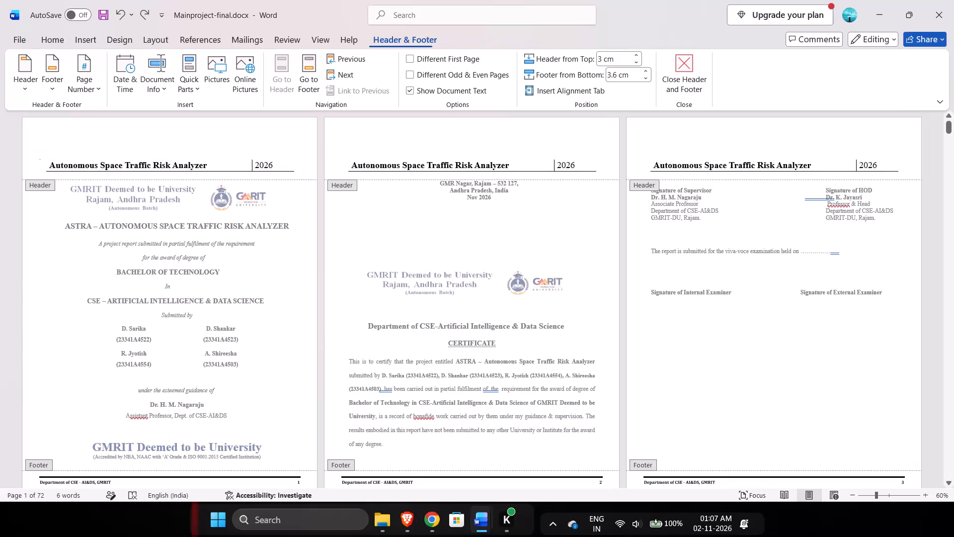
pyautogui.hotkey('ctrl', 'z')
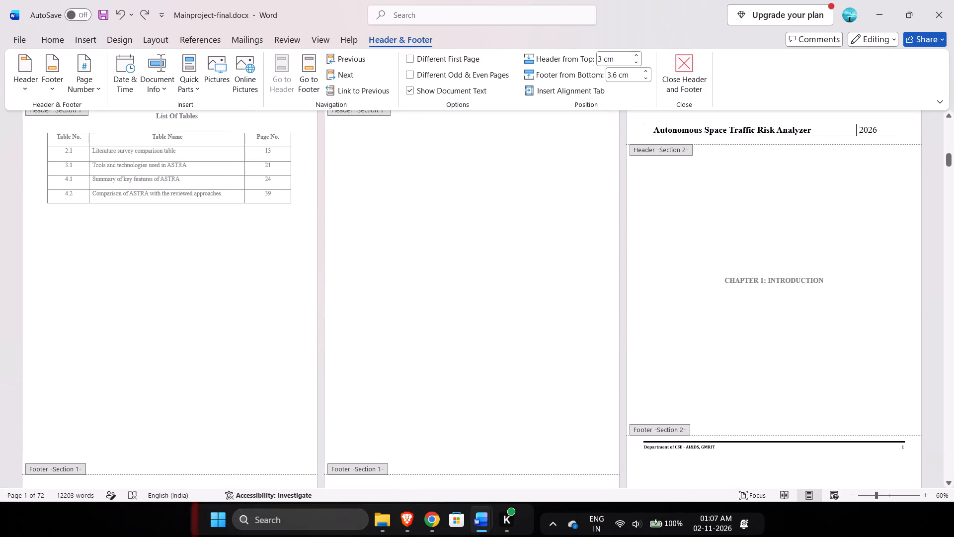
pyautogui.scroll(13, 375, 330)
pyautogui.press('Escape')
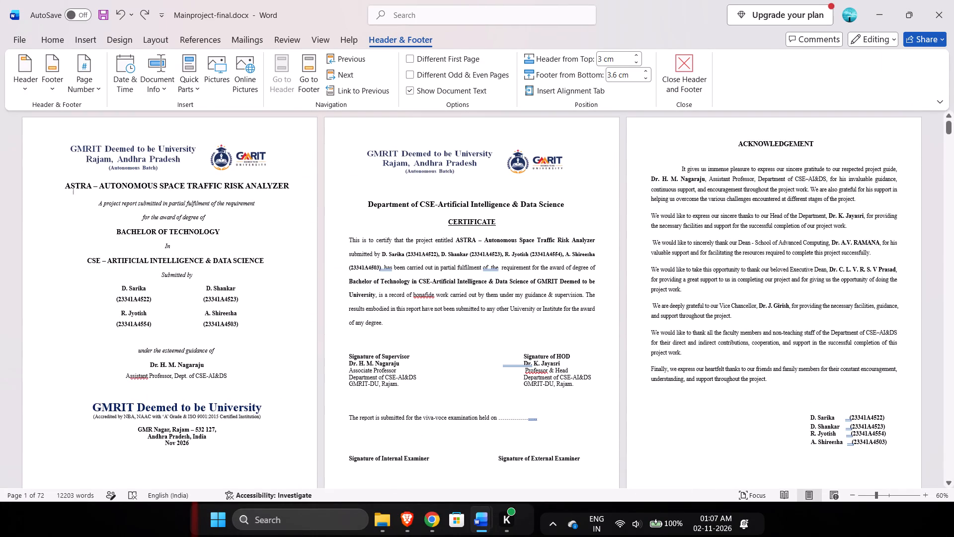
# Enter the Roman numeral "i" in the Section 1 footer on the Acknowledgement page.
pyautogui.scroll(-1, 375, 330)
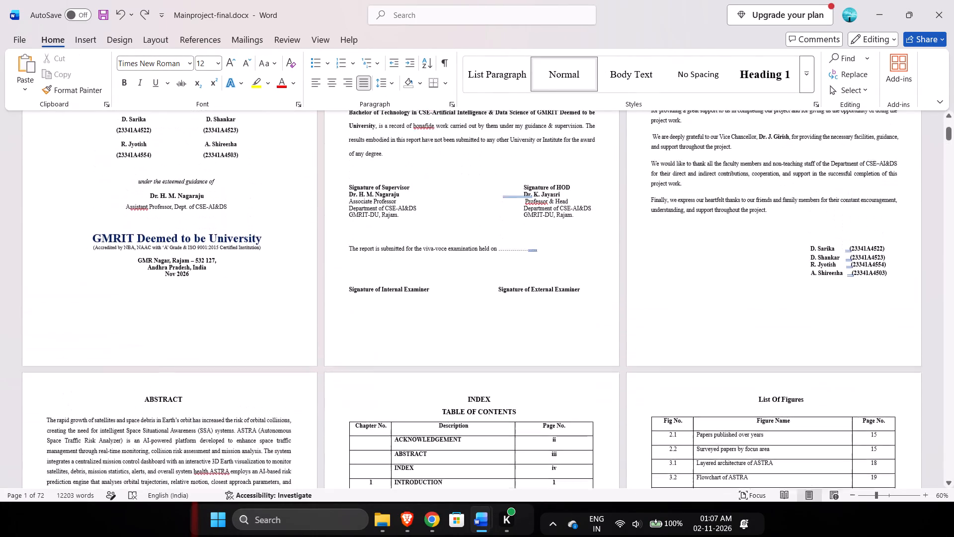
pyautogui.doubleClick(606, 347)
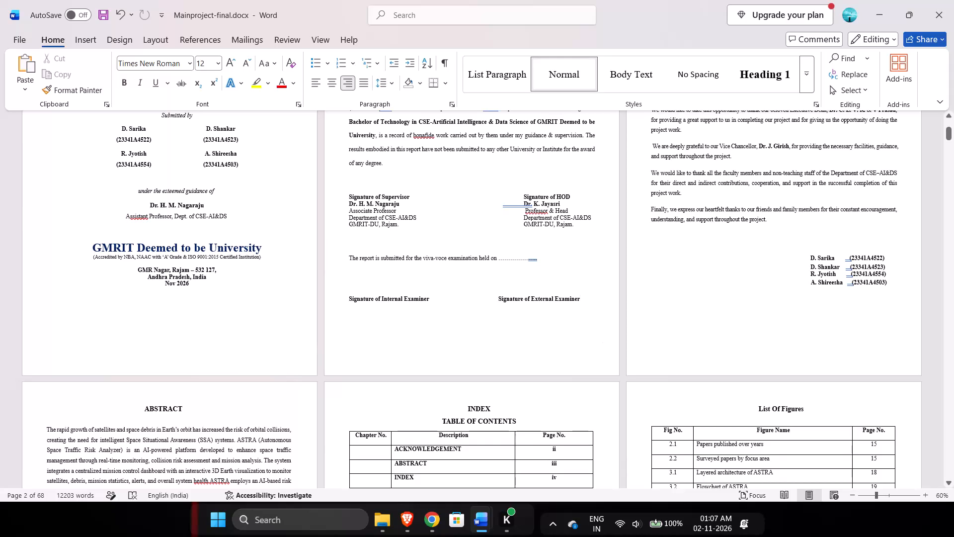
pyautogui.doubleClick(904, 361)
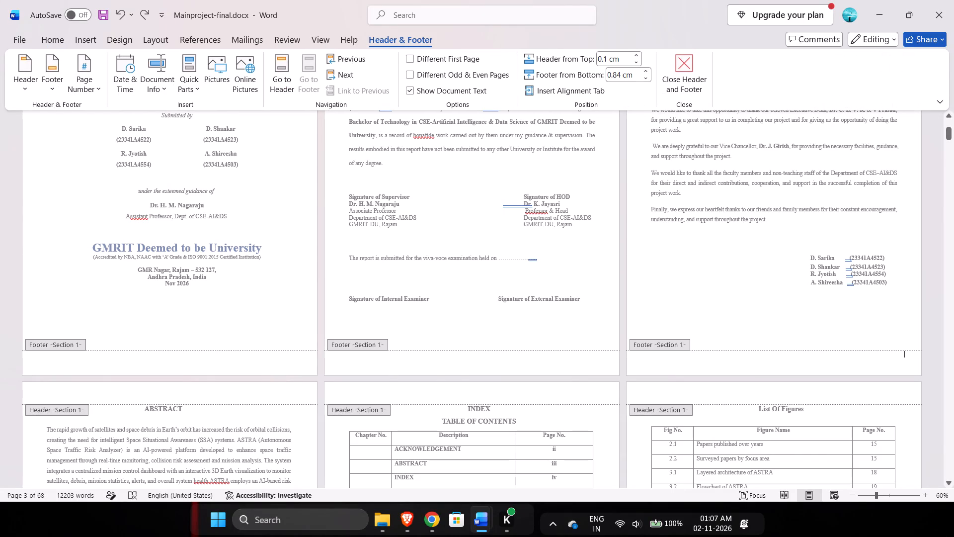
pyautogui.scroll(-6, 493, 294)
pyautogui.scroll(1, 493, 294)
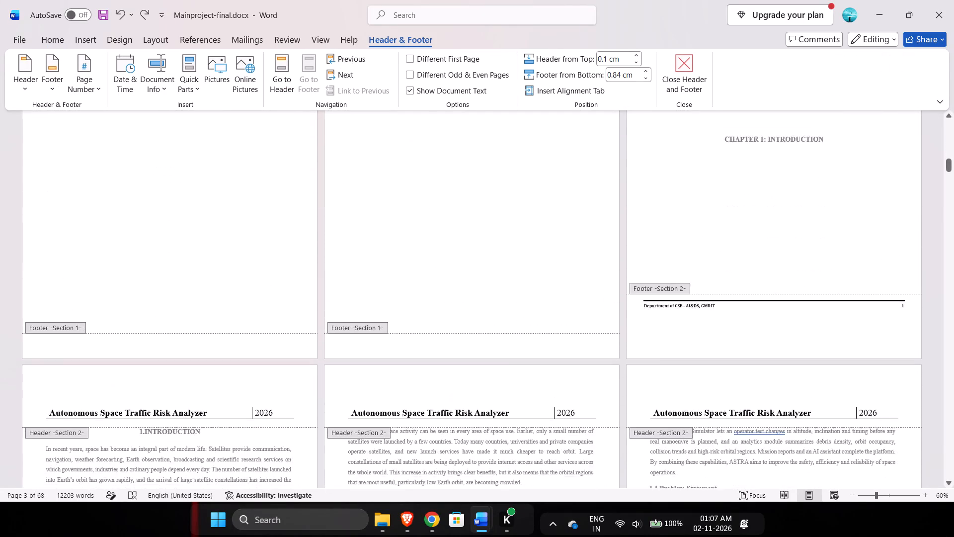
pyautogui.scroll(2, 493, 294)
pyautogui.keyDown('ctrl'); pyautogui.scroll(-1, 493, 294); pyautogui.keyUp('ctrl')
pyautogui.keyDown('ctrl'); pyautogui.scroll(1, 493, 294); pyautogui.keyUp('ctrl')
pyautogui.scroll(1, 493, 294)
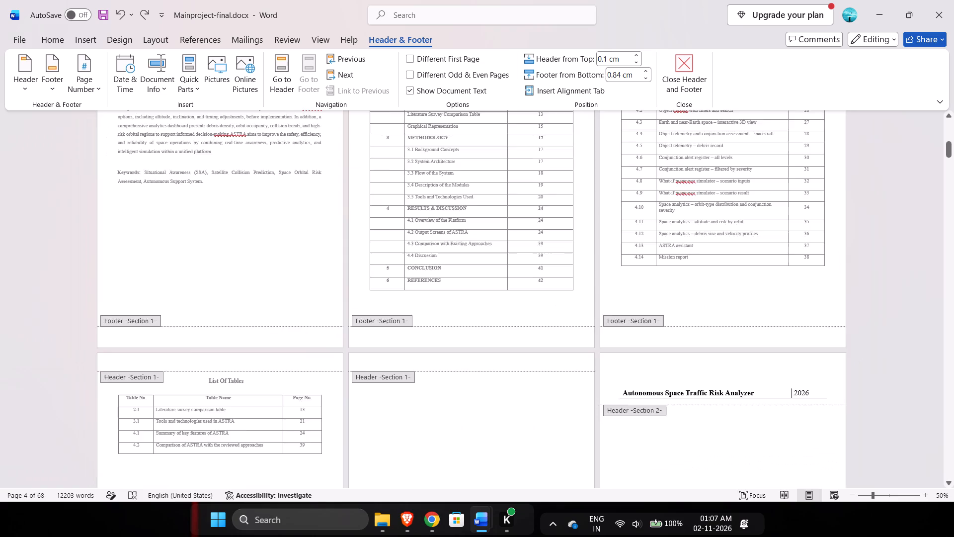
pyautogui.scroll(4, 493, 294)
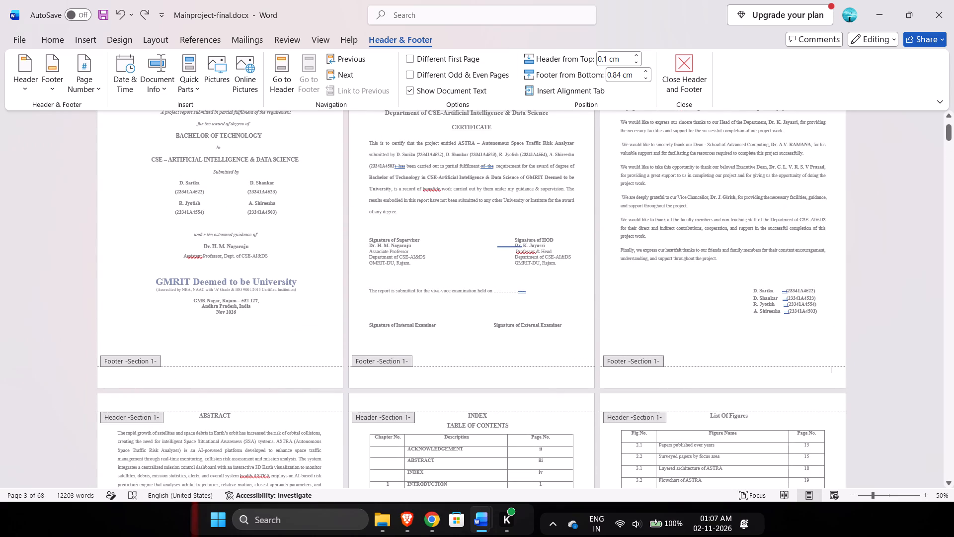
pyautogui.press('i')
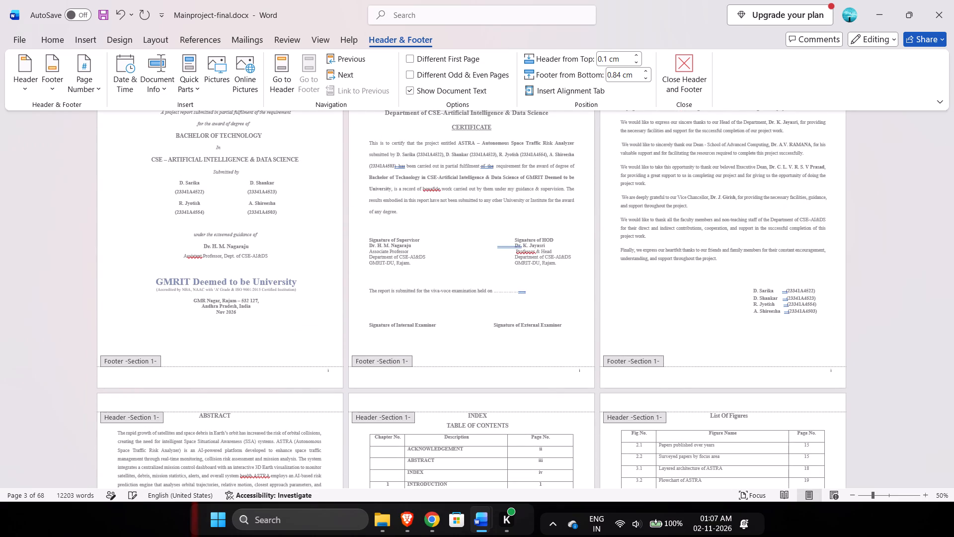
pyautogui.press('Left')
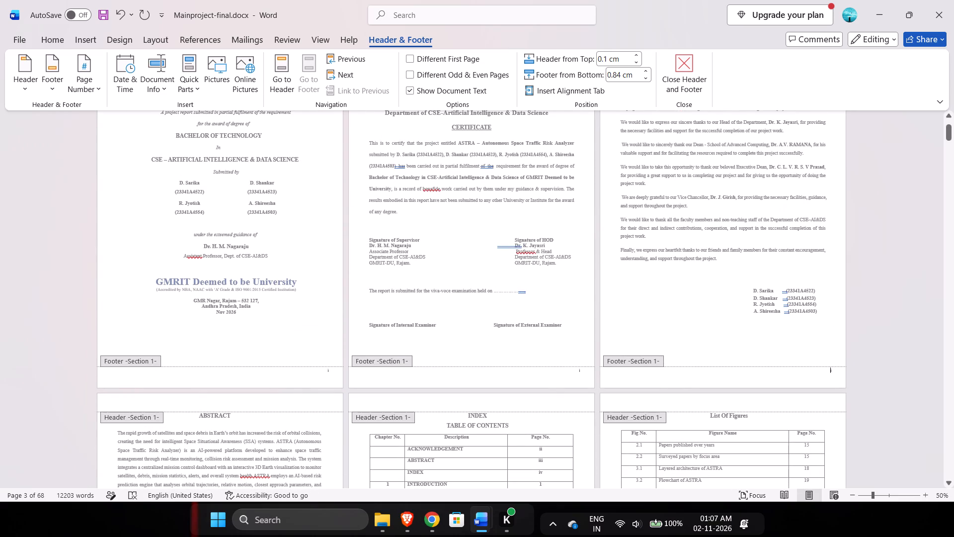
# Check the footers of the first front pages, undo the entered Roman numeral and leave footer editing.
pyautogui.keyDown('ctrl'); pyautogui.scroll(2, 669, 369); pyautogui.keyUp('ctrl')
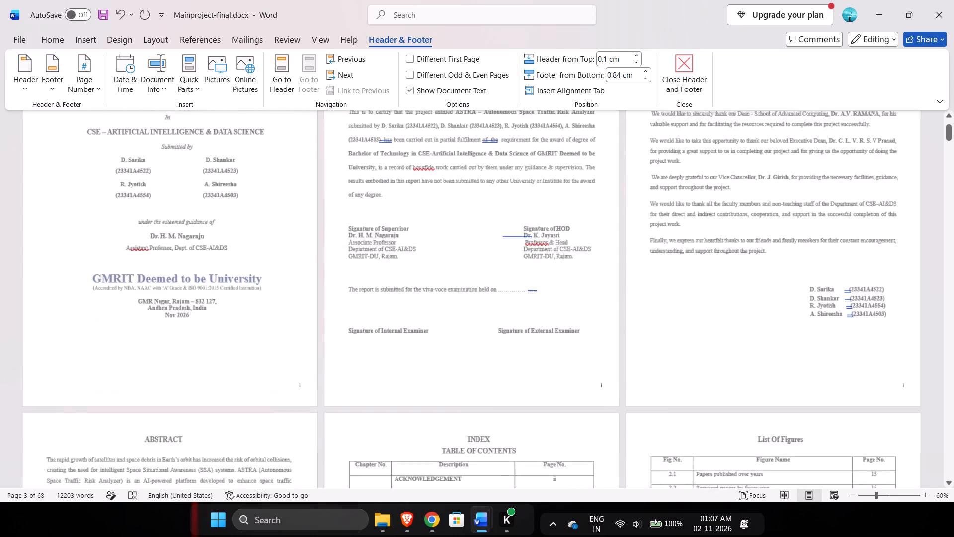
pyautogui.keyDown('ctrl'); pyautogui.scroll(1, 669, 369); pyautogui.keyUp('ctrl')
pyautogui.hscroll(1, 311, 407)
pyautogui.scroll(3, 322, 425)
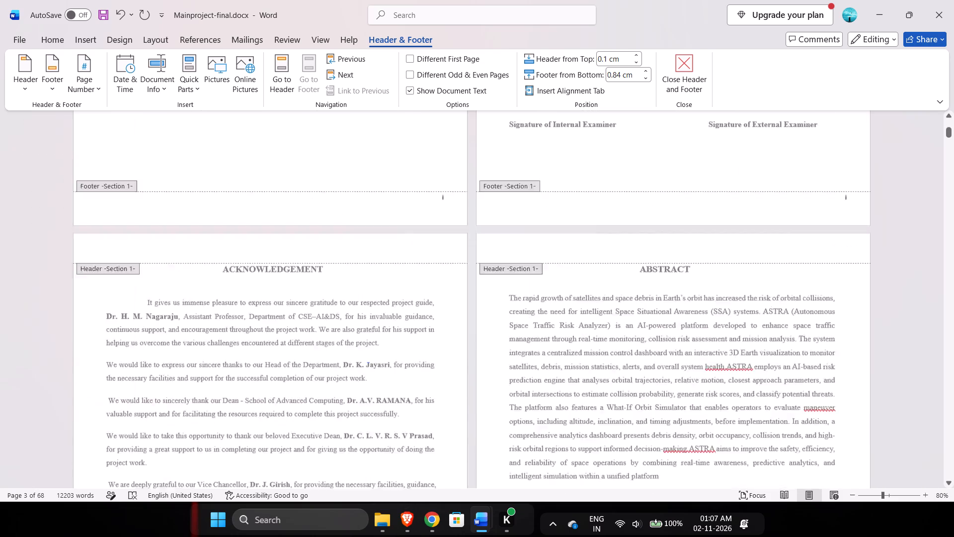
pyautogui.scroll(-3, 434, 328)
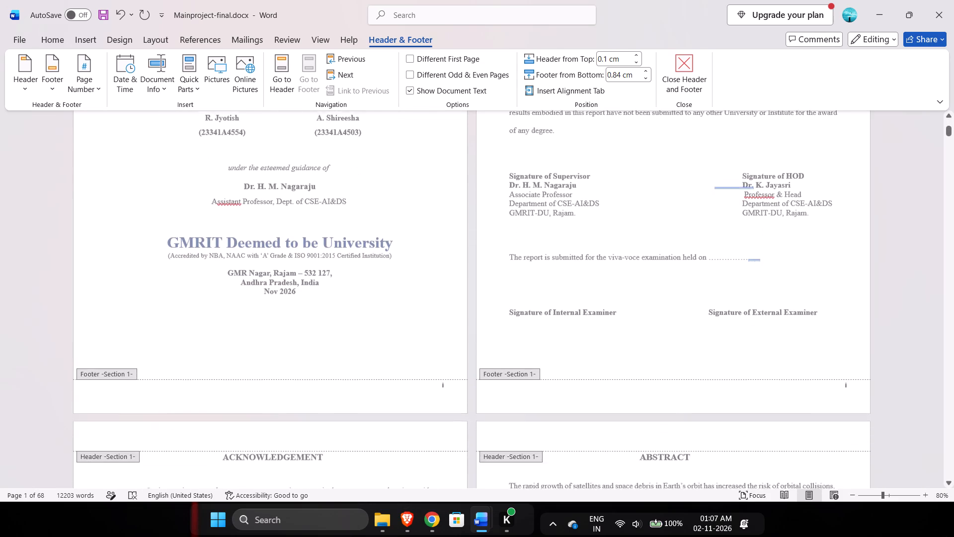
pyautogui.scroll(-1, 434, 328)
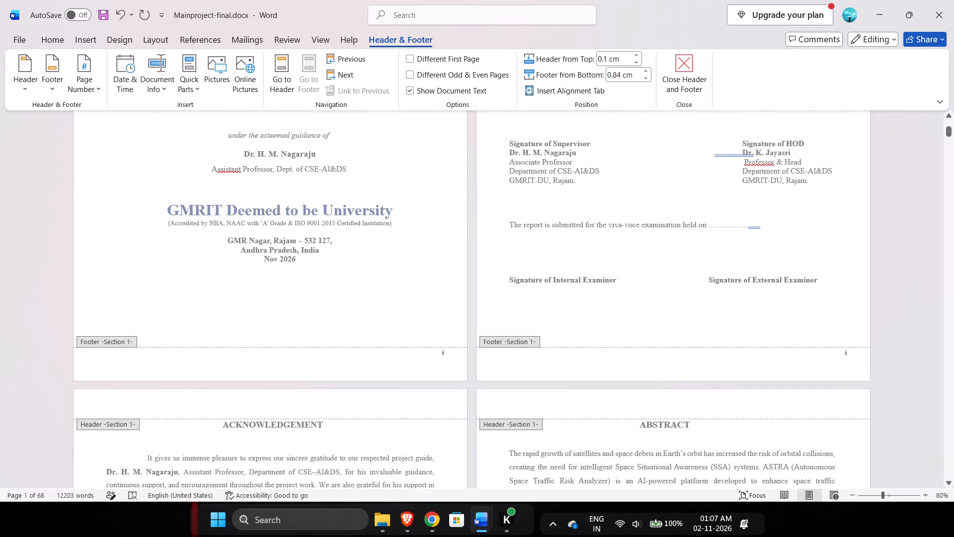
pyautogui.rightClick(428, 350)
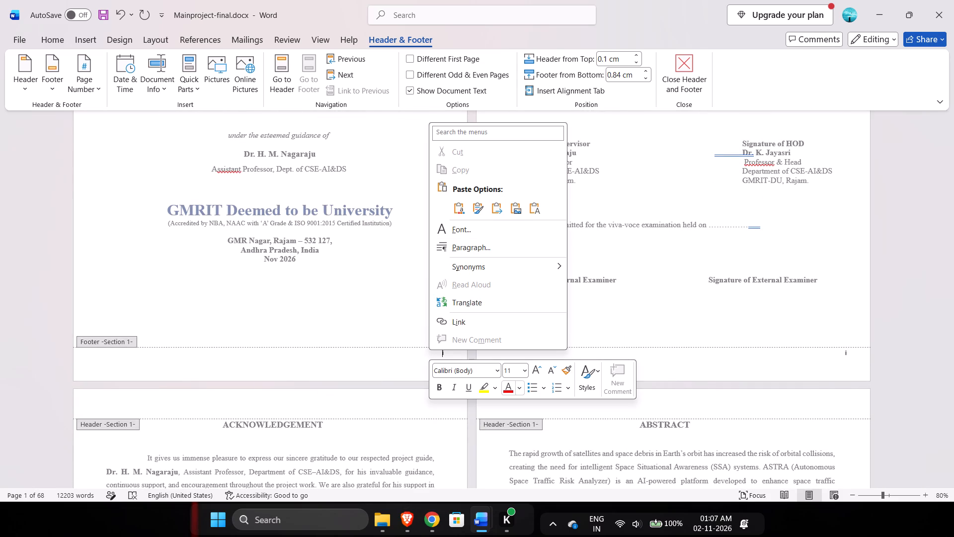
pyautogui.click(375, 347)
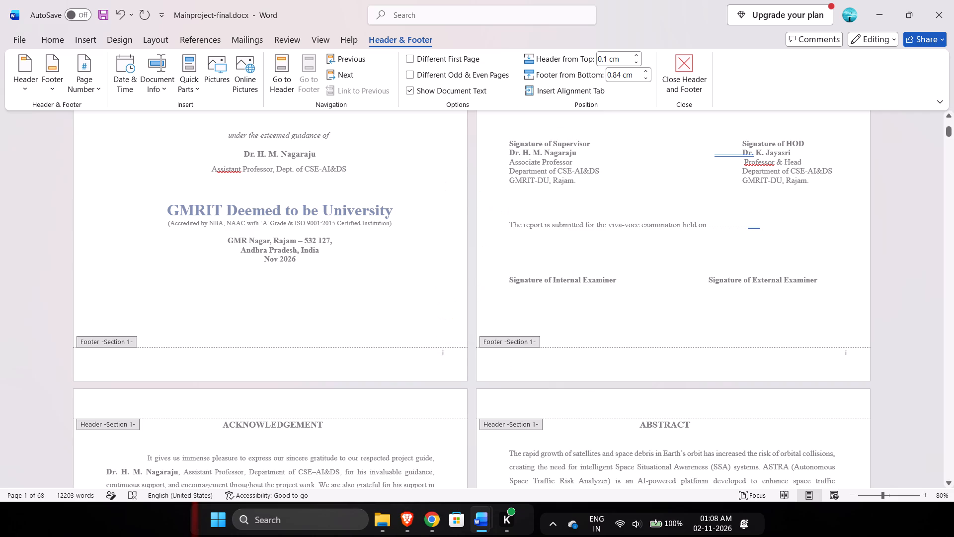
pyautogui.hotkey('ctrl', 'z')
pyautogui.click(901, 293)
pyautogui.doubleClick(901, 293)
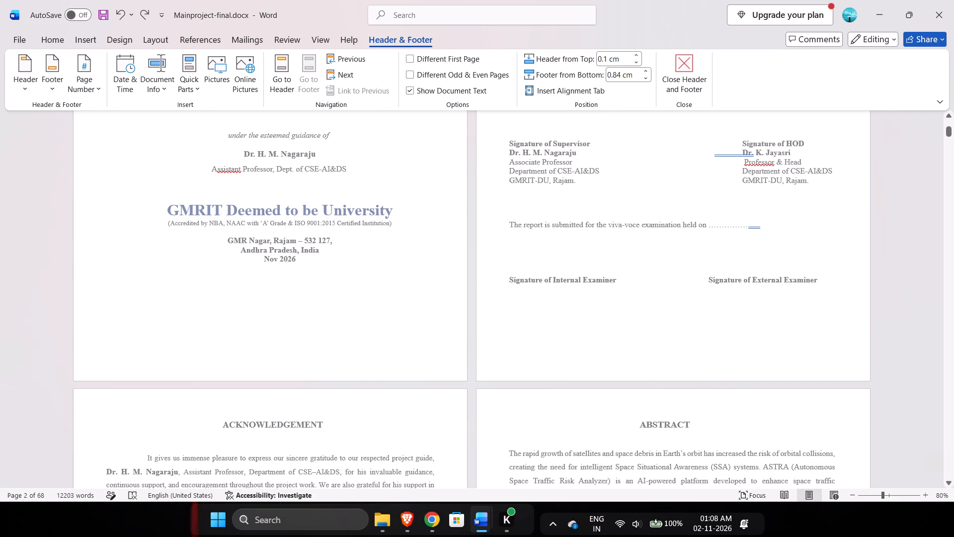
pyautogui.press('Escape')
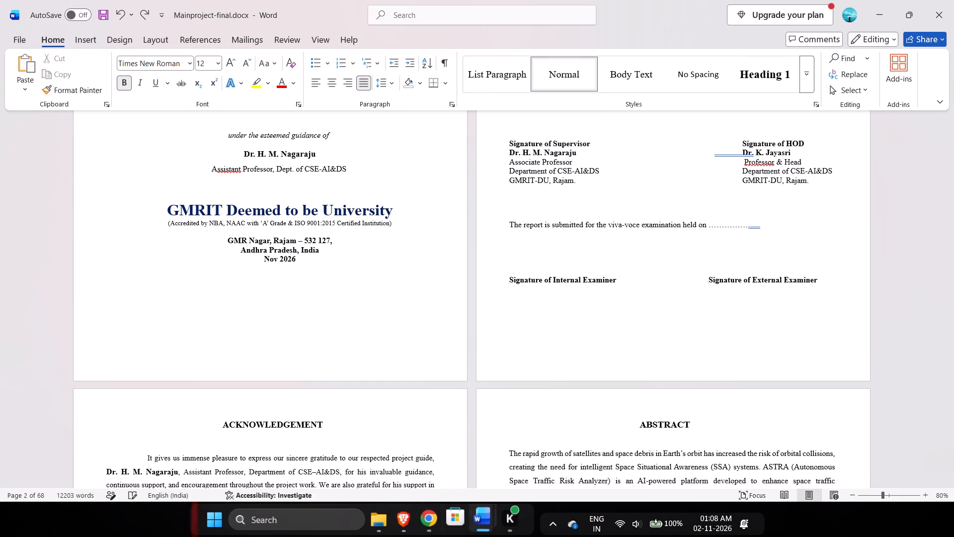
# Switch to YouTube in Brave and search for "how to add roman numbers as page numbers from a range of pages".
pyautogui.click(407, 512)
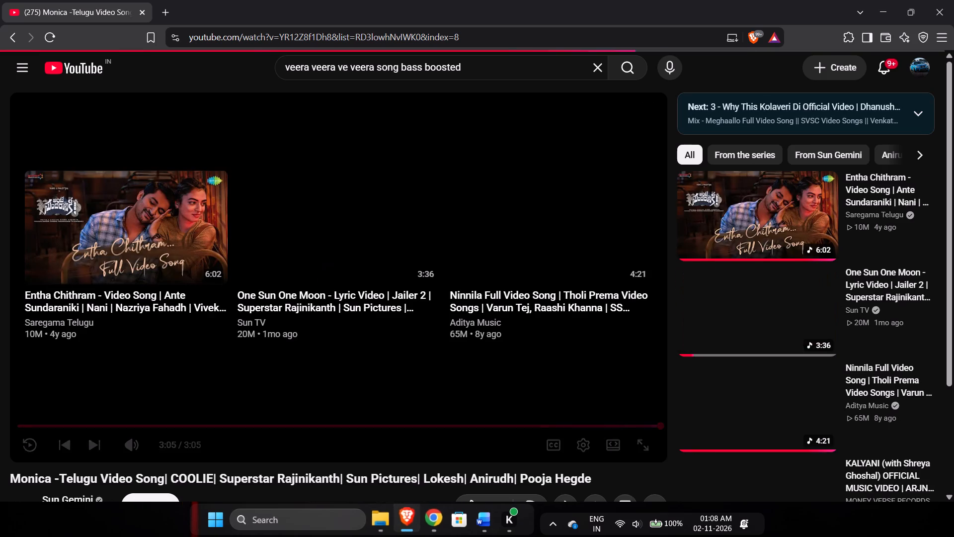
pyautogui.click(599, 71)
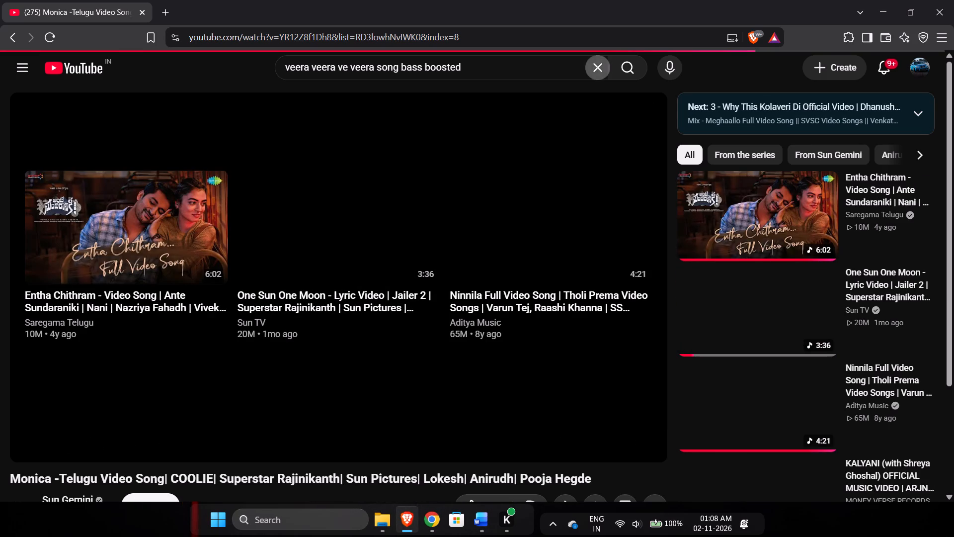
pyautogui.write('how to add')
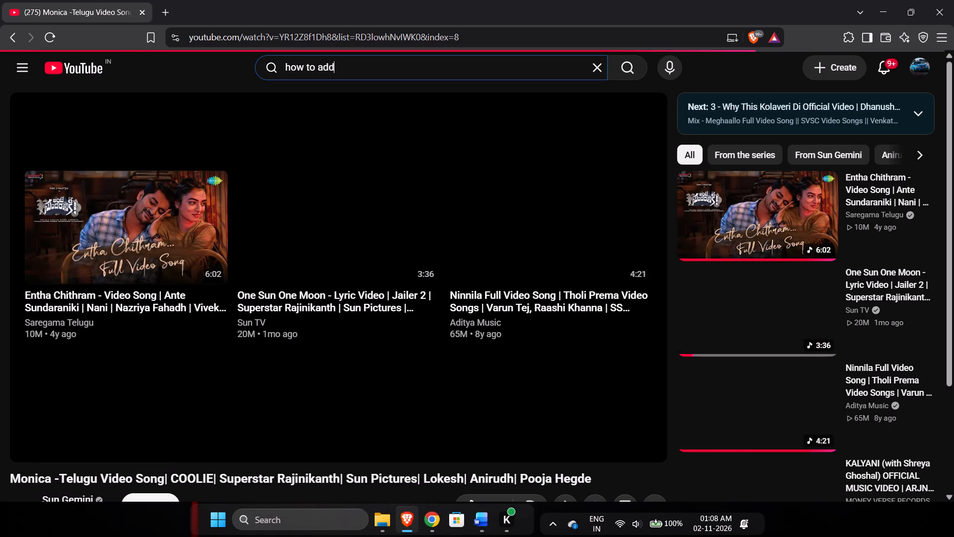
pyautogui.press('space')
pyautogui.write('roman numbers as')
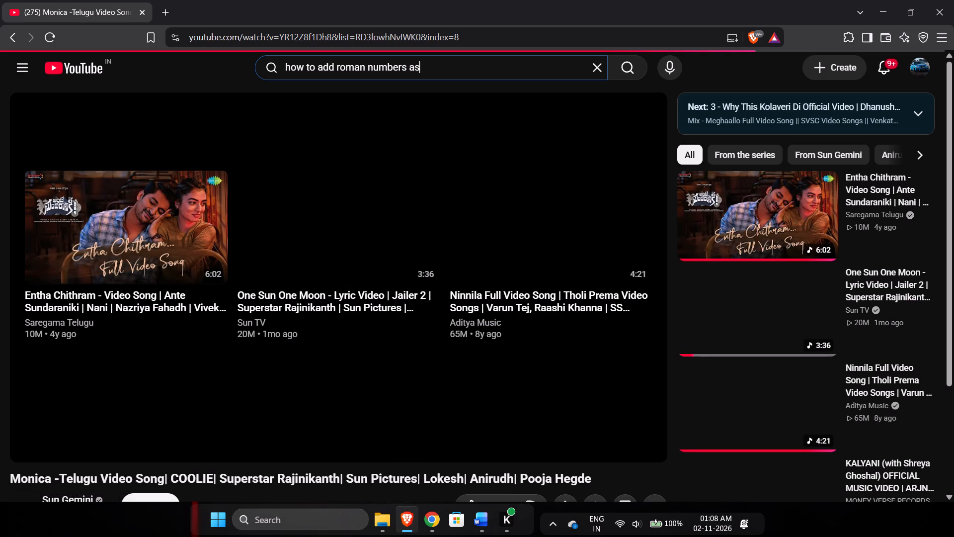
pyautogui.press('space')
pyautogui.write('pa')
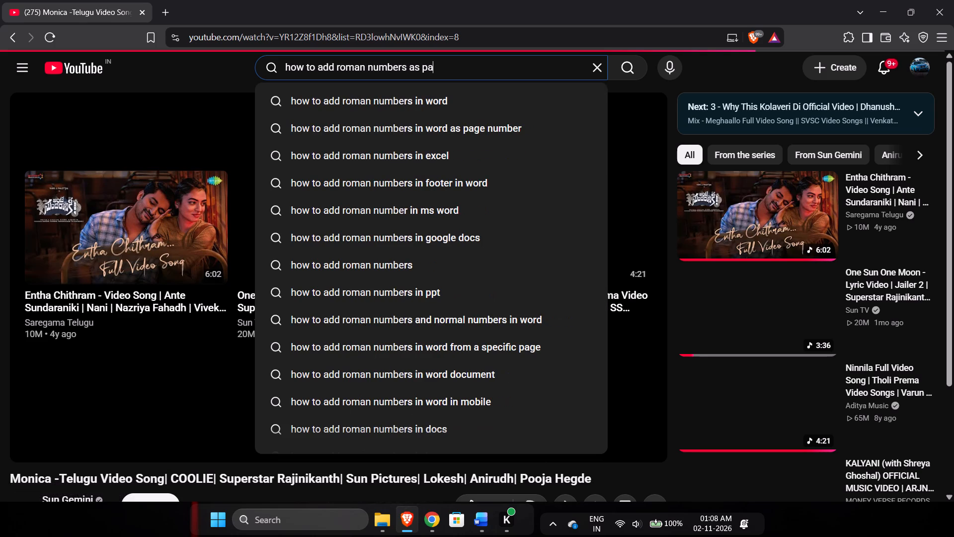
pyautogui.write('ge numbers')
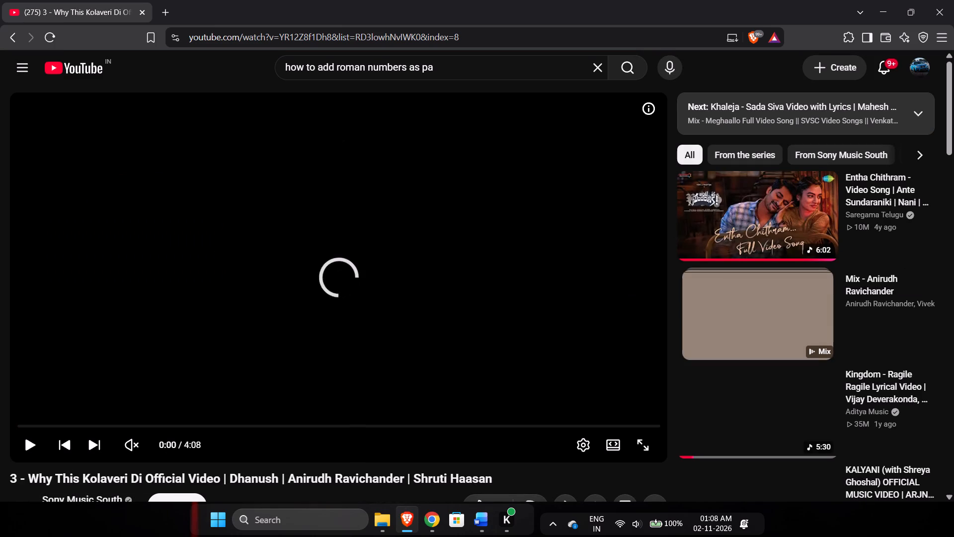
pyautogui.click(503, 71)
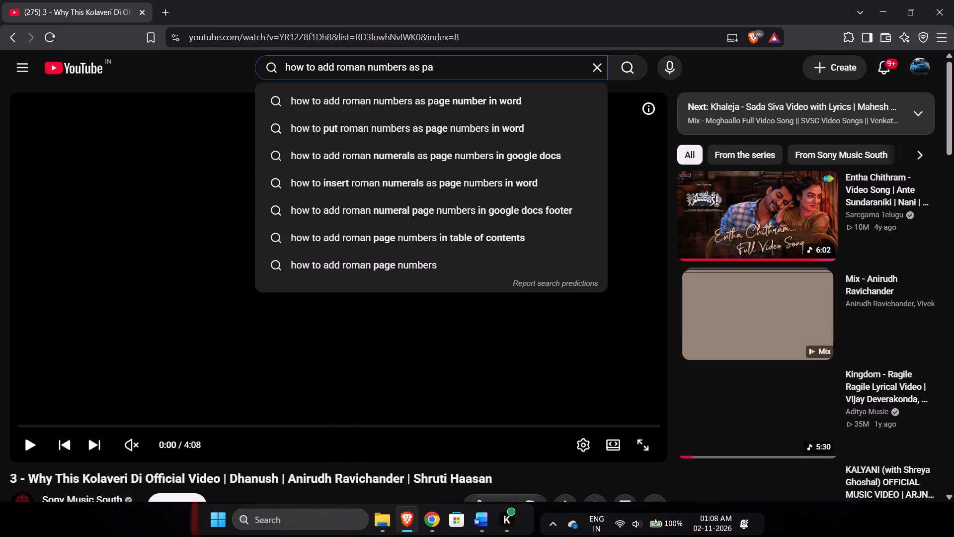
pyautogui.press('a')
pyautogui.press('BackSpace')
pyautogui.write('ge')
pyautogui.press('space')
pyautogui.write('numbers')
pyautogui.press('space')
pyautogui.write('fo')
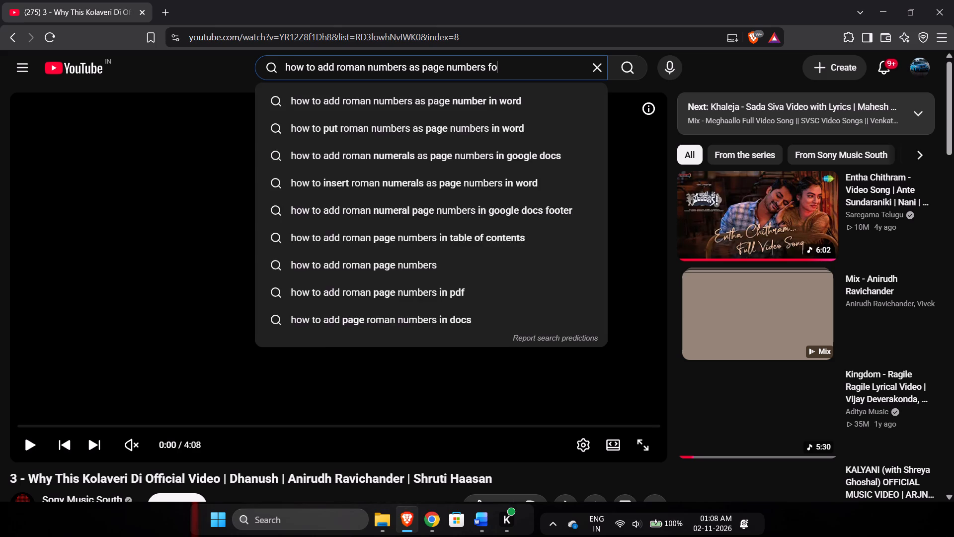
pyautogui.press('BackSpace')
pyautogui.write('rom a range of pages')
pyautogui.press('Return')
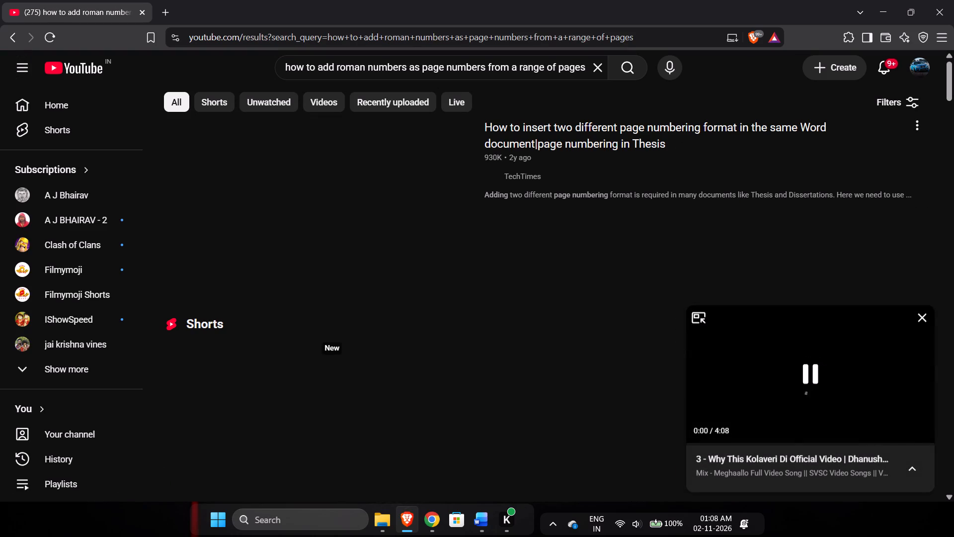
# Dismiss the mini player and repeat the search with "in word" added to the query.
pyautogui.click(919, 318)
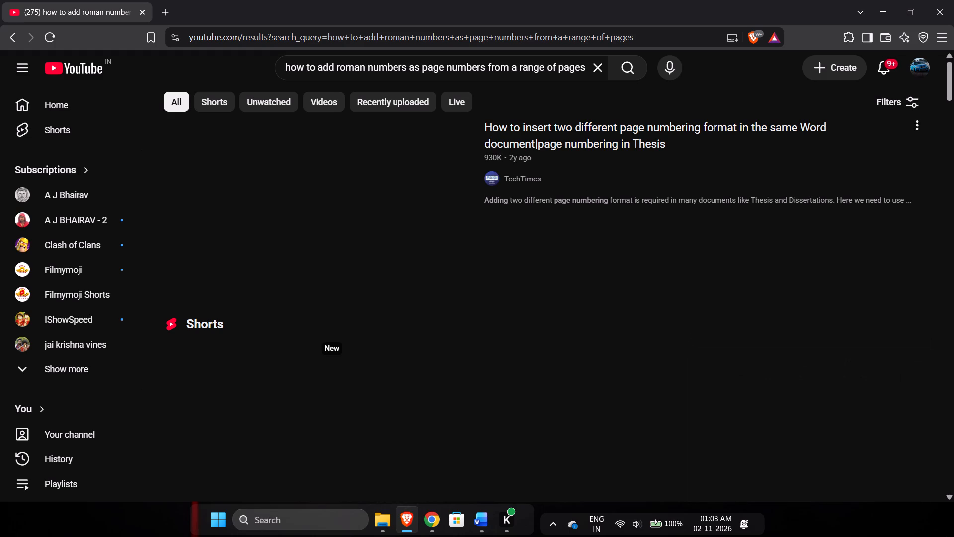
pyautogui.click(578, 63)
pyautogui.press('Right')
pyautogui.press('Right')
pyautogui.press('space')
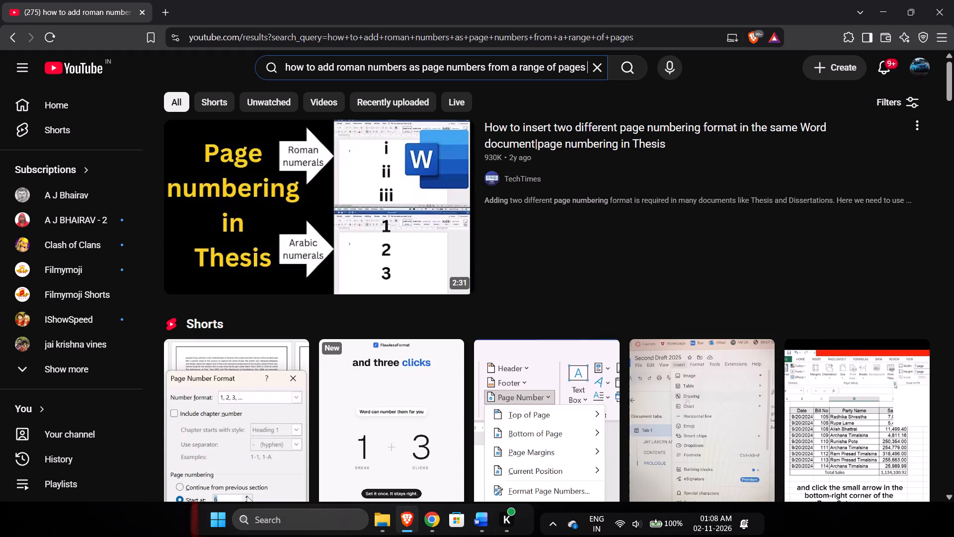
pyautogui.write('in word')
pyautogui.press('Return')
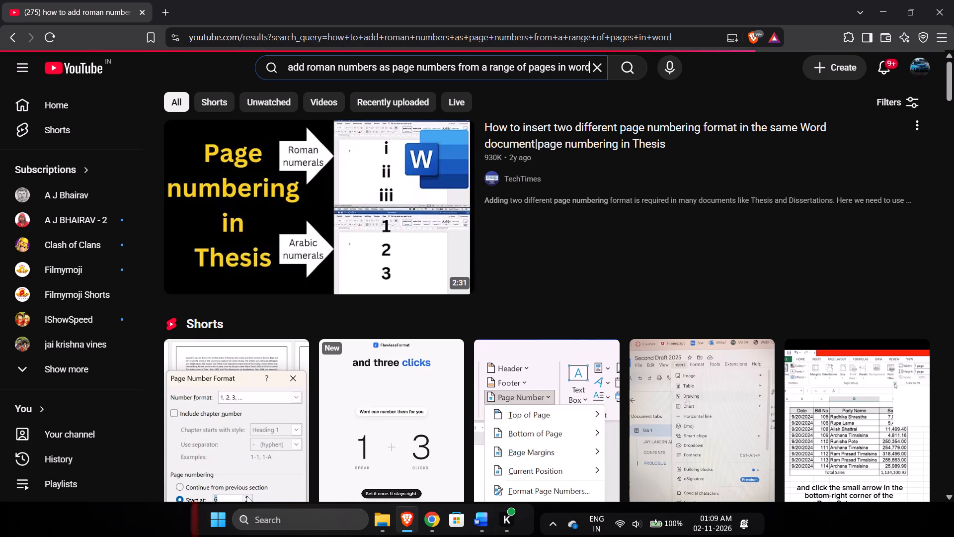
# Set the fan to MAX in the system performance overlay and close the overlay.
pyautogui.hotkey('shift', 'F2')
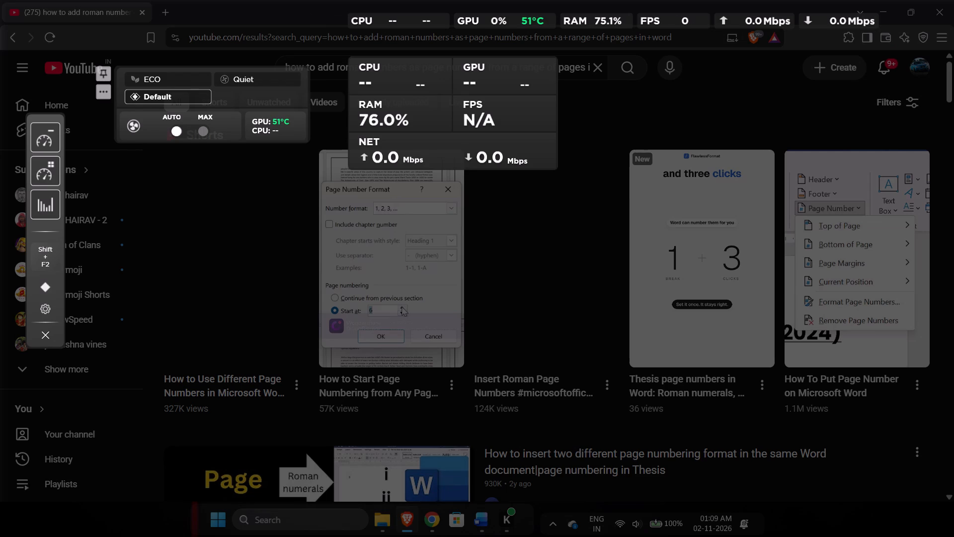
pyautogui.click(203, 130)
pyautogui.click(301, 262)
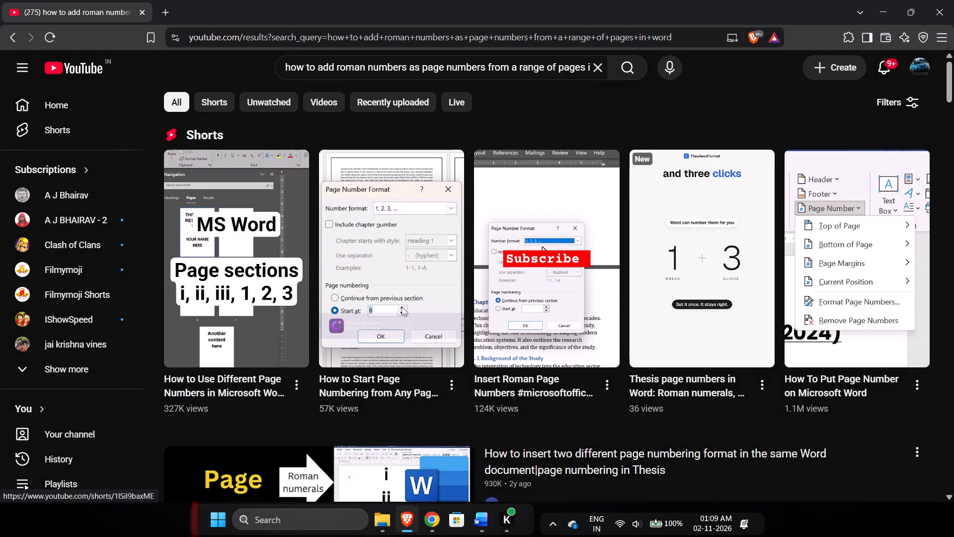
# Browse the search results and open the short "How to Use Different Page Numbers in Microsoft Word".
pyautogui.scroll(-1, 244, 287)
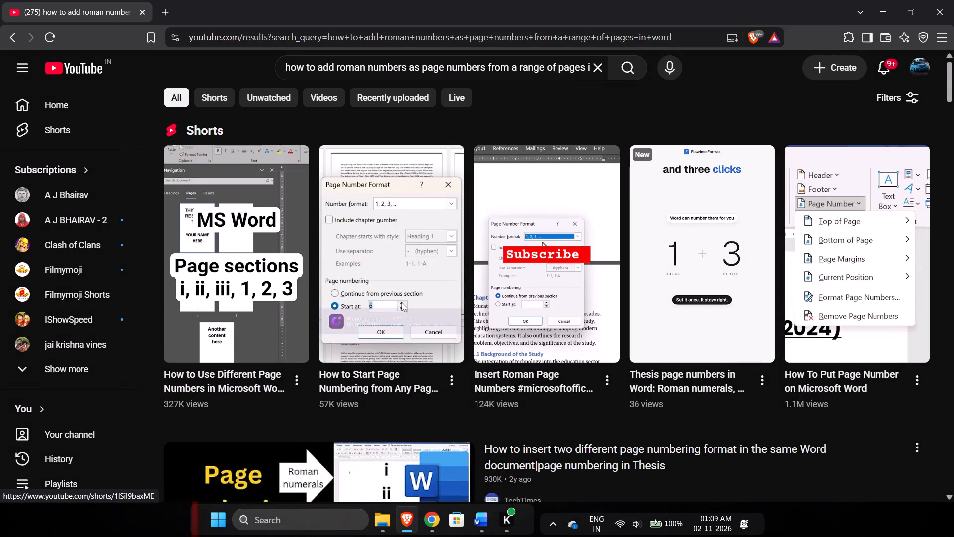
pyautogui.scroll(-3, 244, 287)
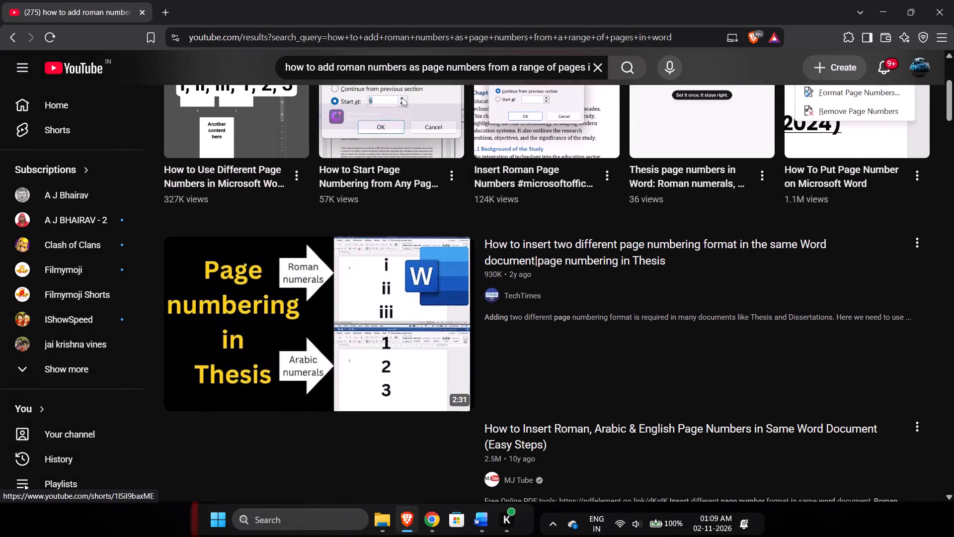
pyautogui.scroll(-1, 244, 287)
pyautogui.scroll(1, 272, 303)
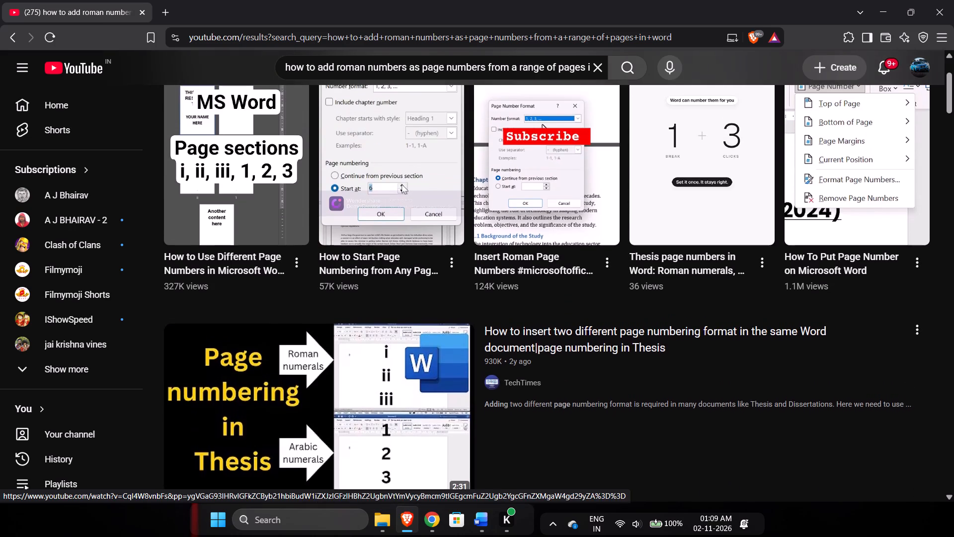
pyautogui.click(254, 202)
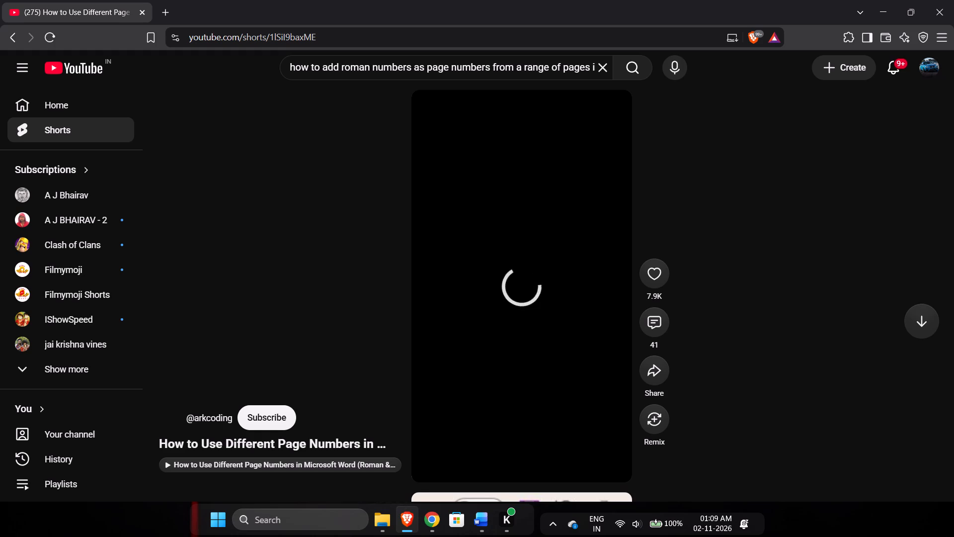
# Return to the search results and reopen the short "How to Use Different Page Numbers in Microsoft Word".
pyautogui.hscroll(12, 254, 202)
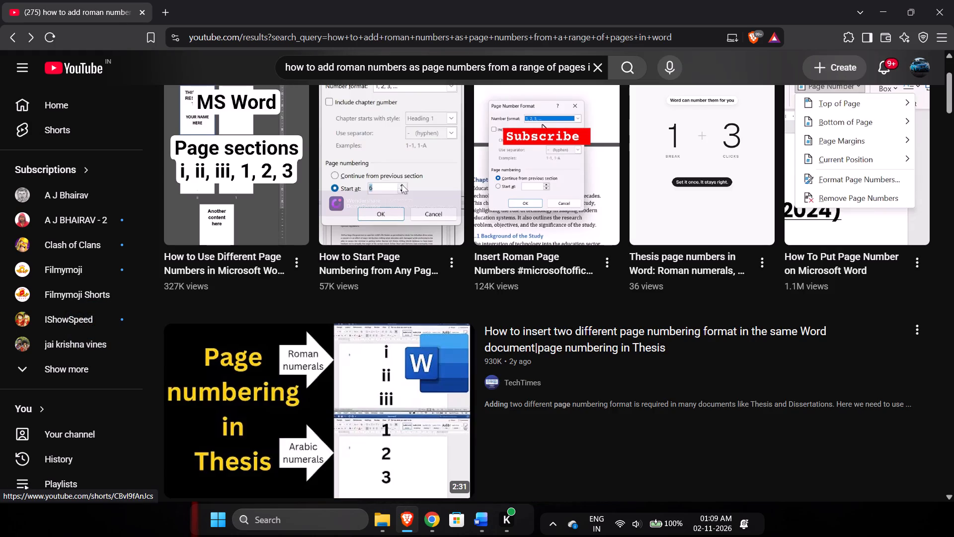
pyautogui.scroll(2, 404, 207)
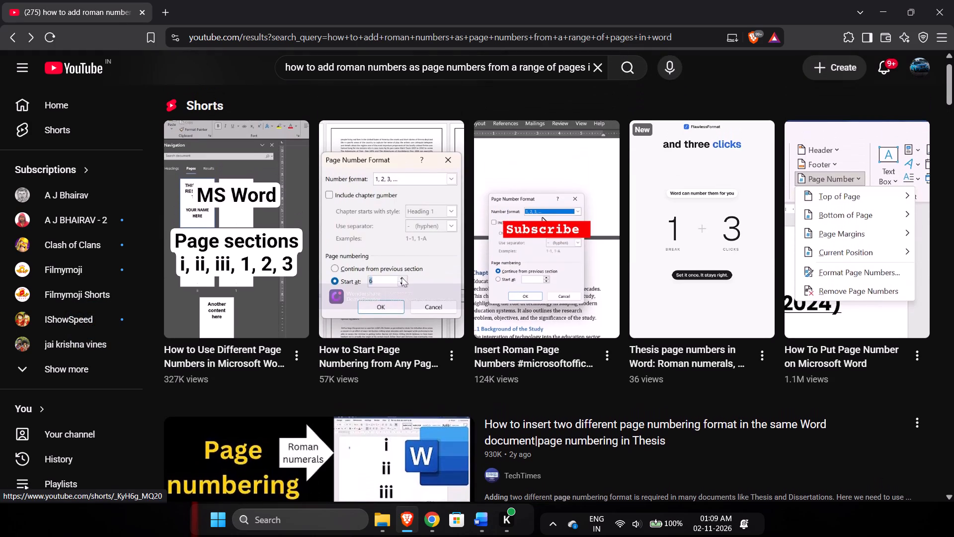
pyautogui.click(242, 208)
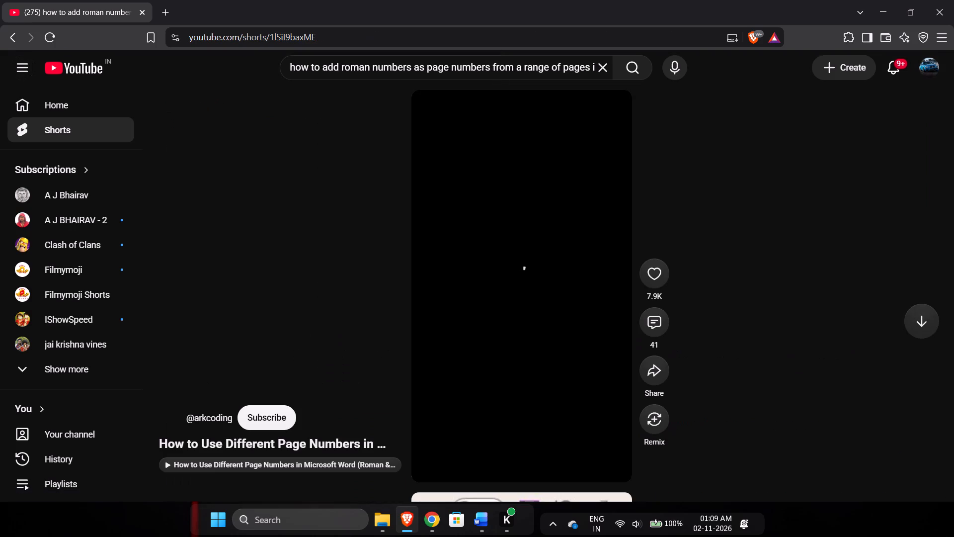
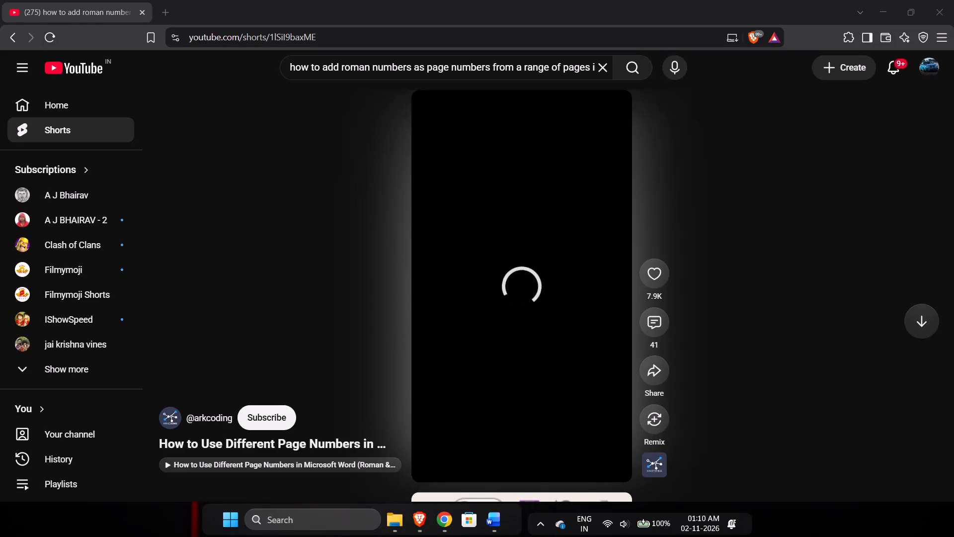
# Turn Wi-Fi off and back on in the system quick settings to reset the network connection.
pyautogui.click(621, 516)
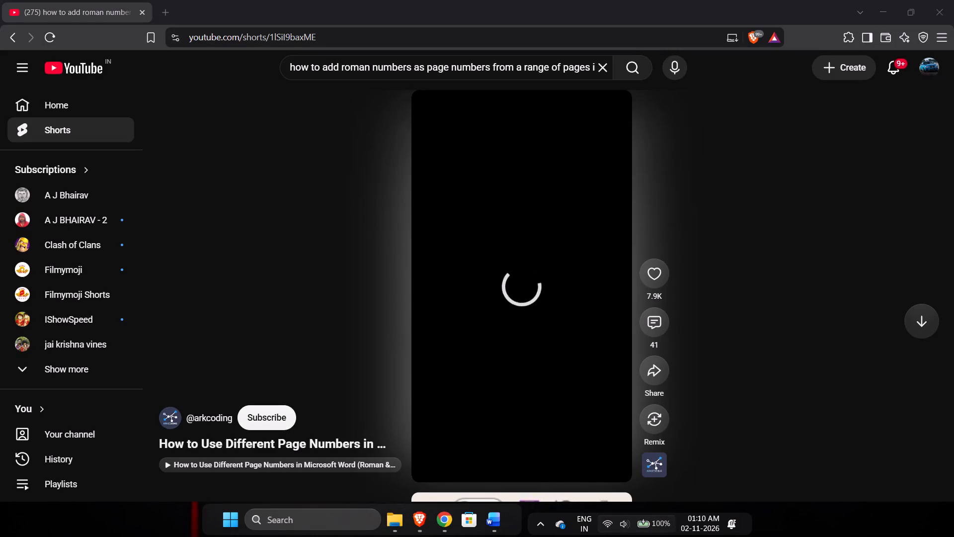
pyautogui.click(744, 292)
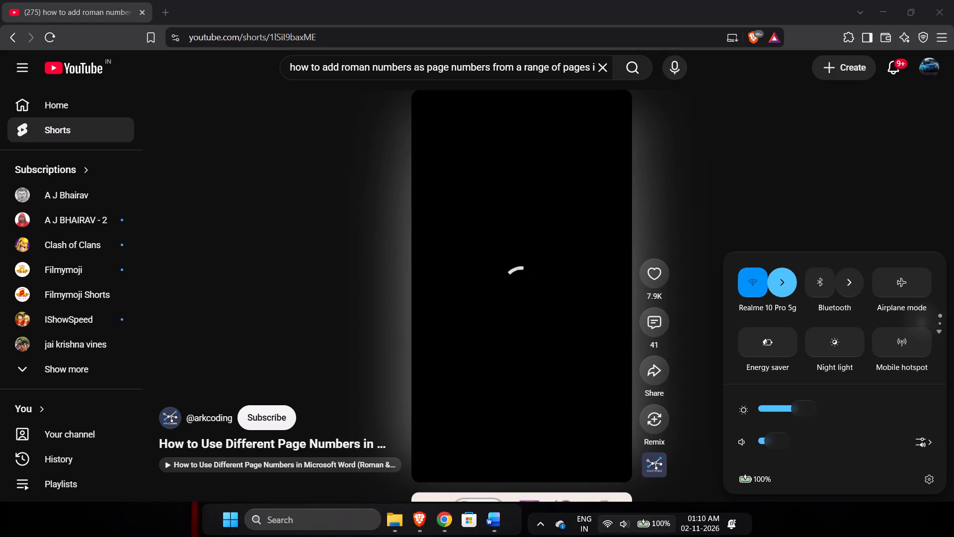
pyautogui.click(744, 292)
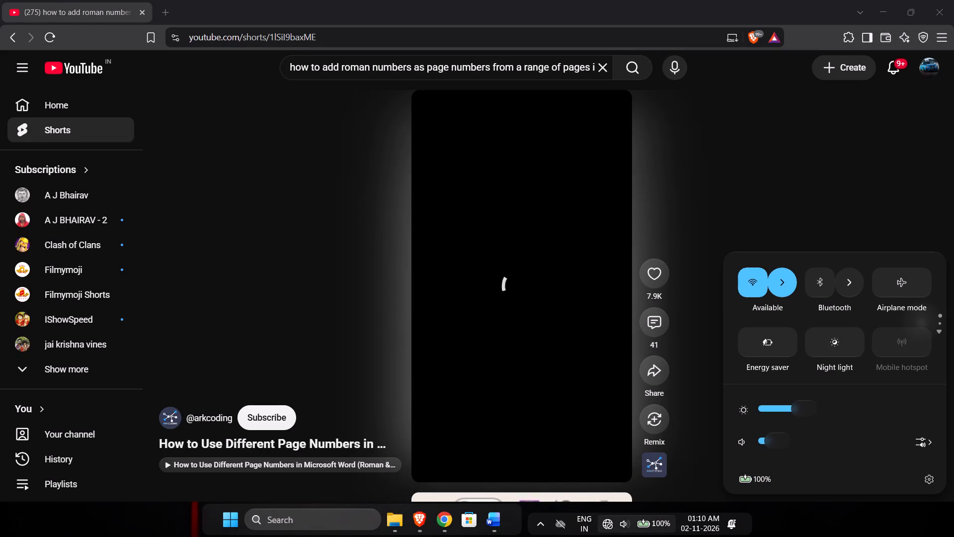
pyautogui.scroll(5, 710, 315)
# Launch Kuro from the desktop.
pyautogui.doubleClick(67, 342)
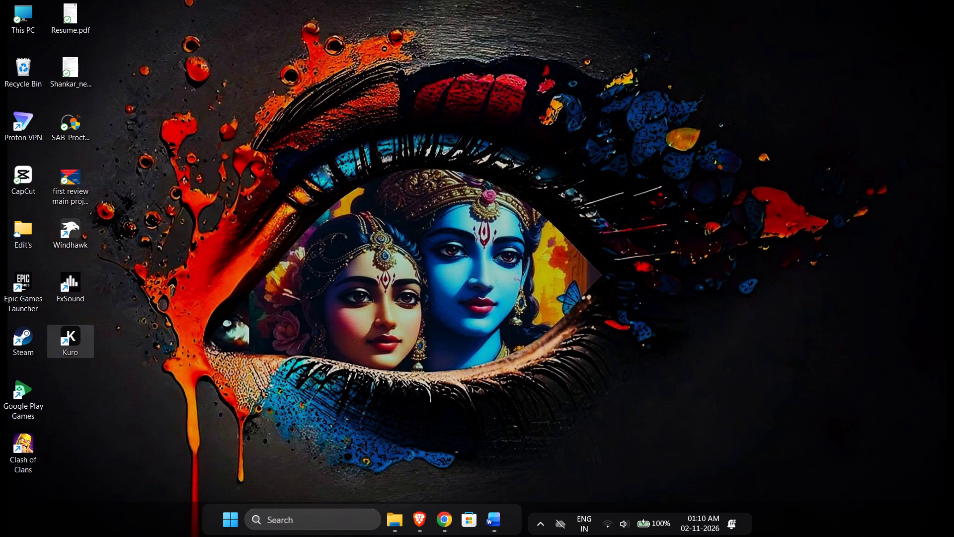
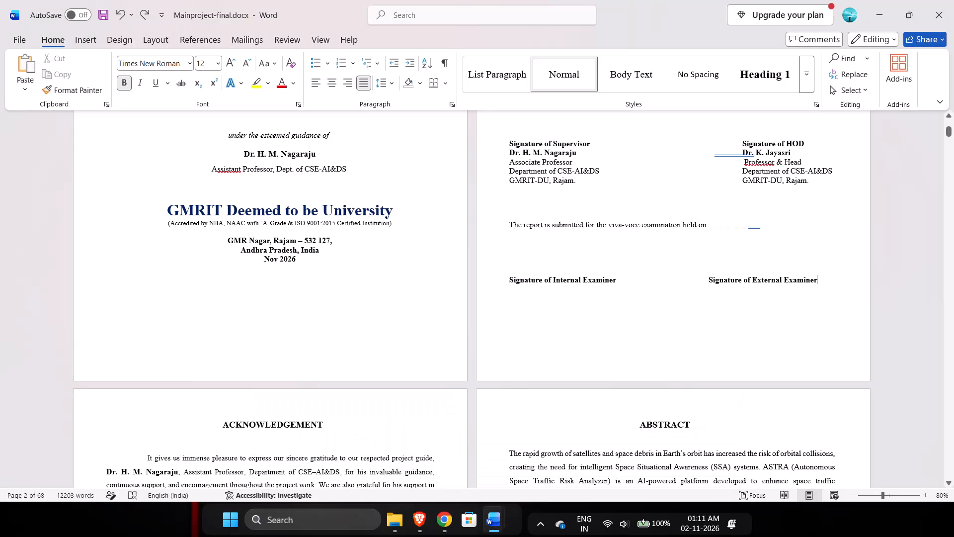
# Switch from the Word report back to the YouTube short on different page numbers in Brave.
pyautogui.click(417, 523)
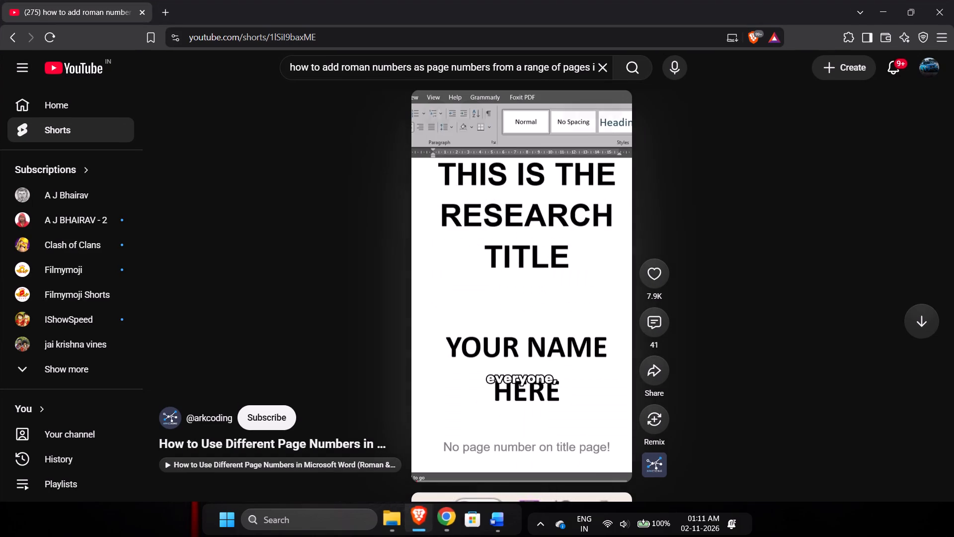
# Browse the YouTube Shorts on Roman page numbering and open the one on using different page numbers in Microsoft Word.
pyautogui.scroll(-5, 593, 289)
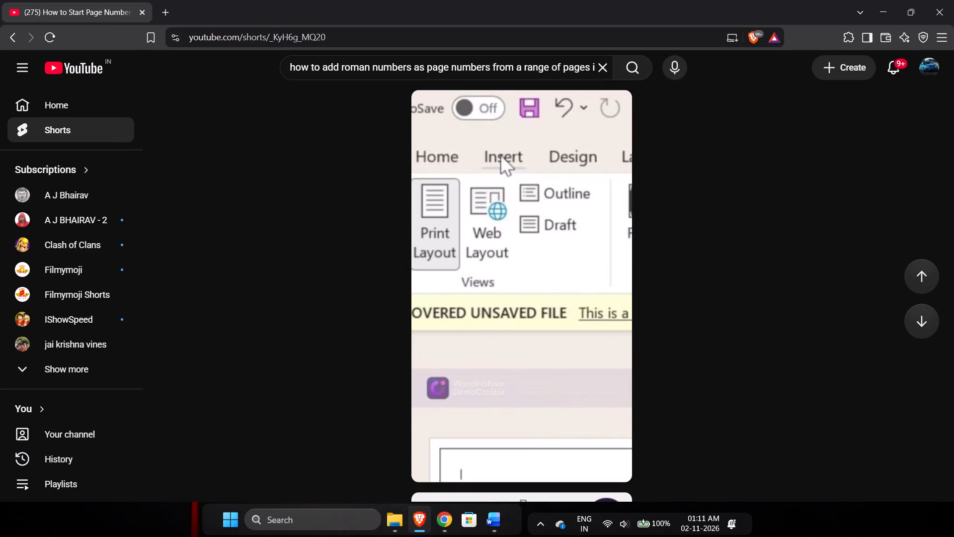
pyautogui.scroll(3, 593, 289)
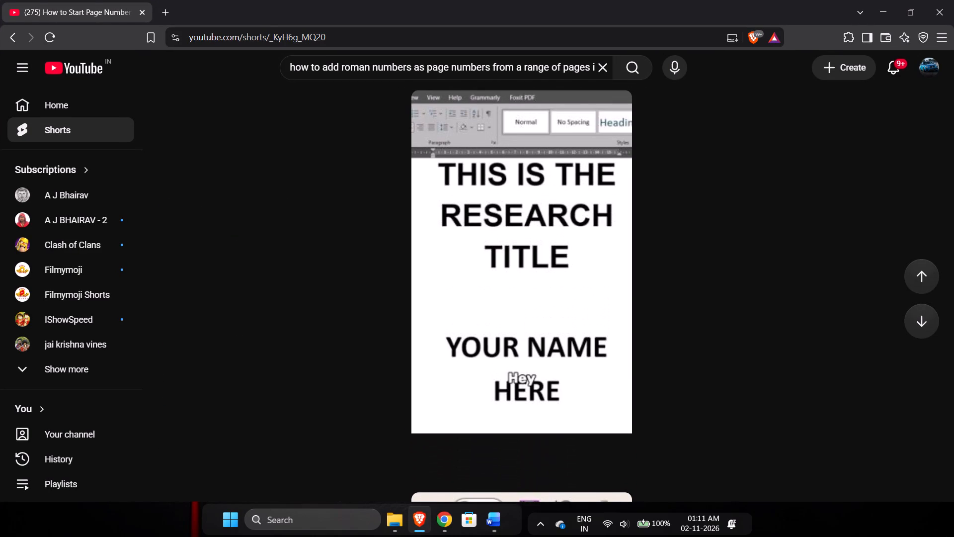
pyautogui.press('Up')
pyautogui.press('Down')
pyautogui.press('Up')
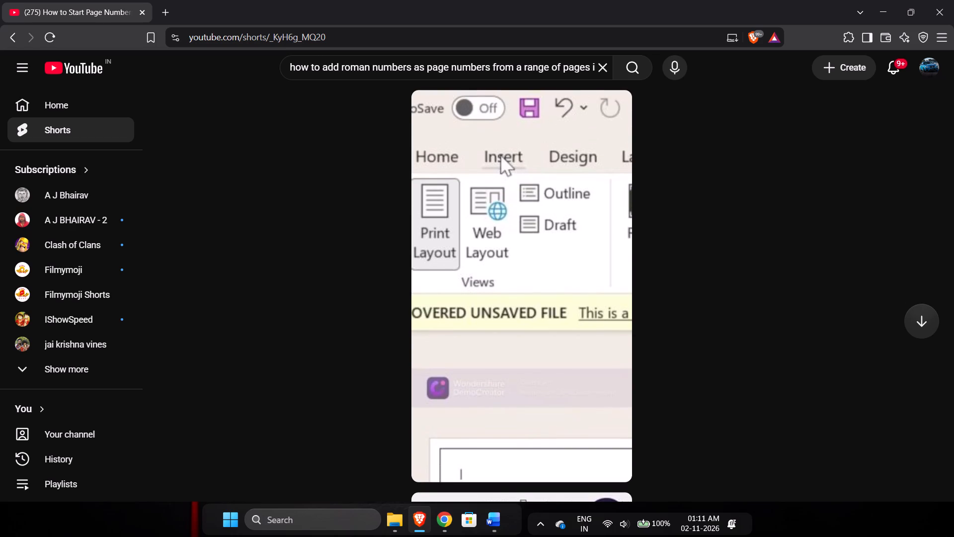
pyautogui.hscroll(8, 401, 329)
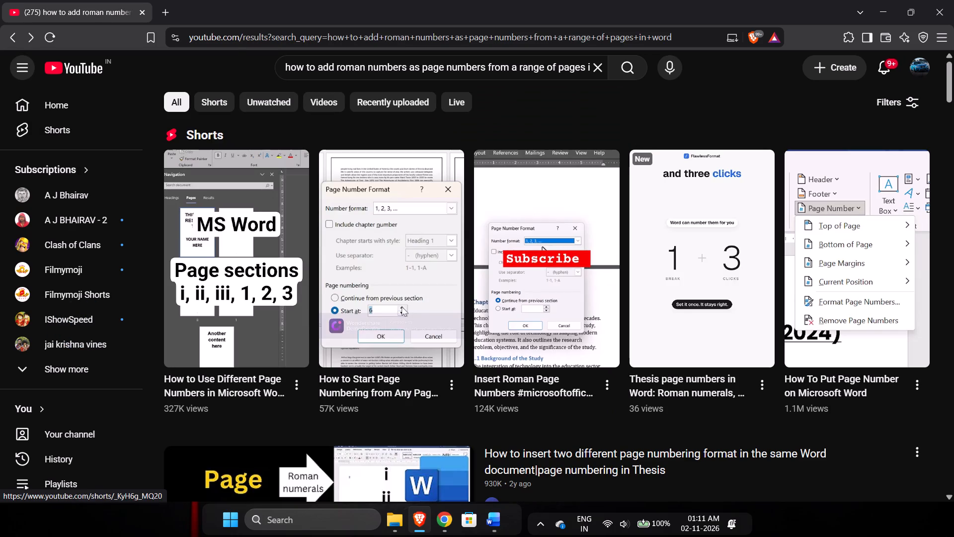
pyautogui.click(230, 268)
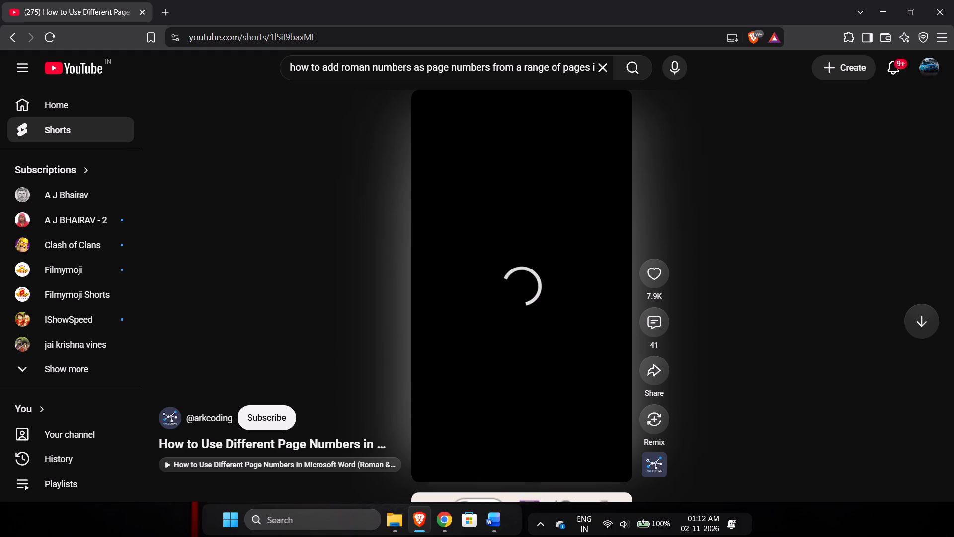
pyautogui.hotkey('shift', 'F2')
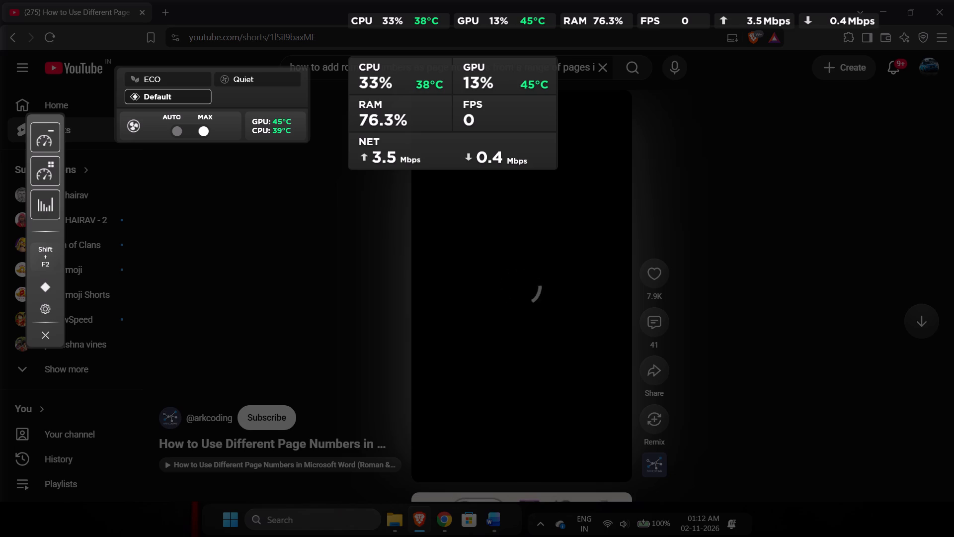
pyautogui.click(700, 187)
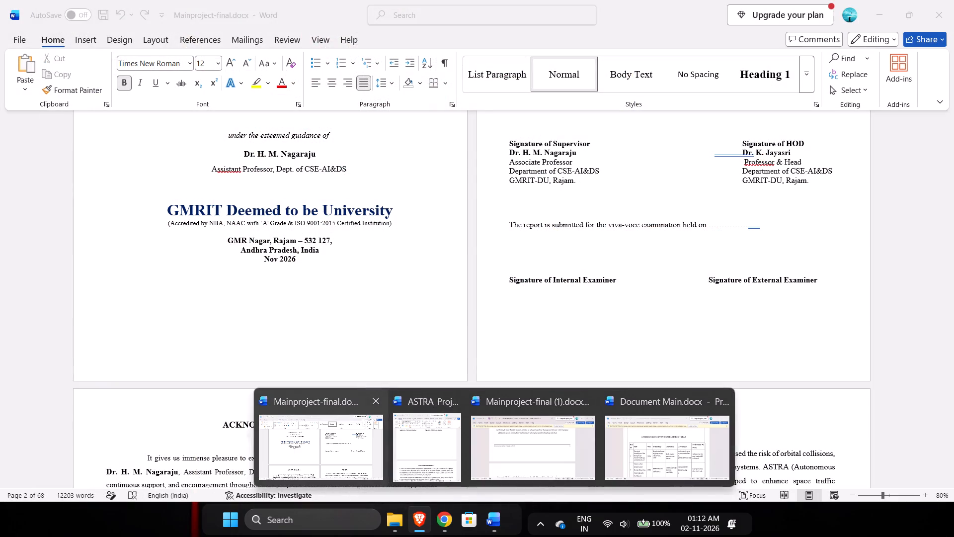
# Switch to Mainproject-final.docx in Word and review the cover page and certificate page.
pyautogui.click(373, 441)
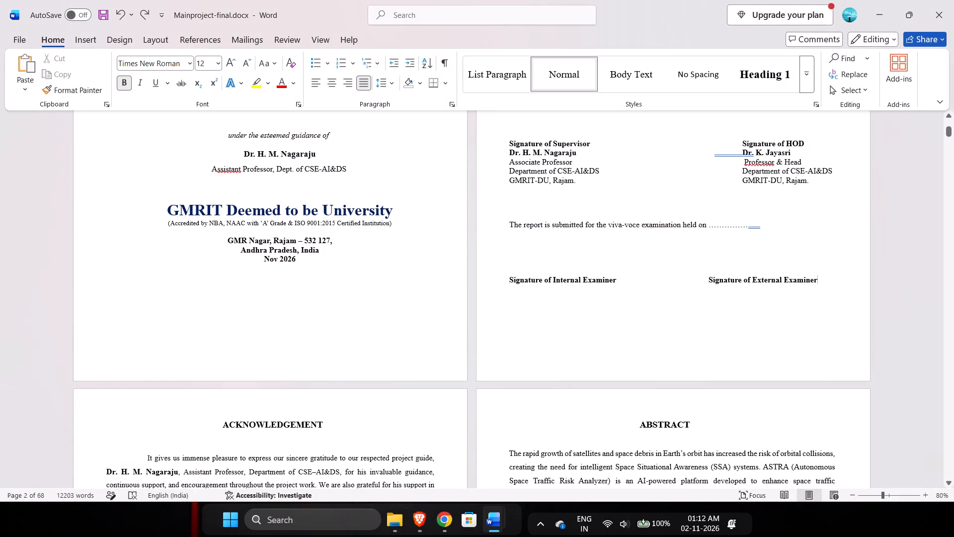
pyautogui.keyDown('ctrl'); pyautogui.scroll(-3, 439, 313); pyautogui.keyUp('ctrl')
pyautogui.keyDown('ctrl'); pyautogui.scroll(4, 439, 313); pyautogui.keyUp('ctrl')
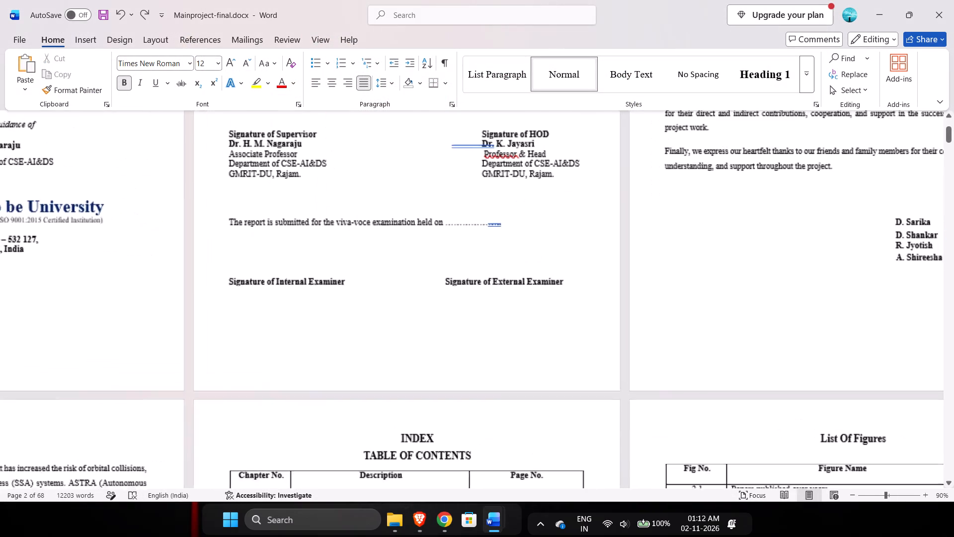
pyautogui.keyDown('ctrl'); pyautogui.scroll(3, 439, 313); pyautogui.keyUp('ctrl')
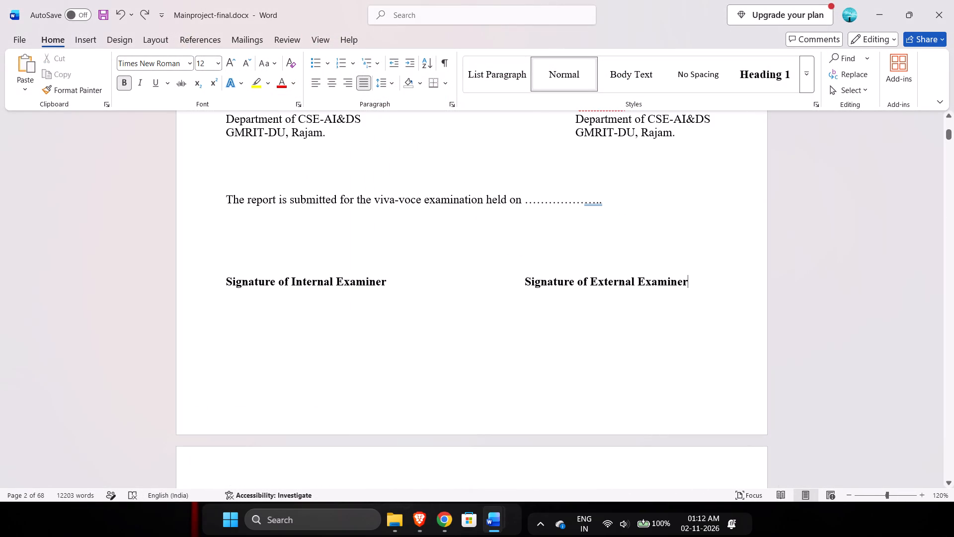
pyautogui.scroll(8, 439, 313)
pyautogui.keyDown('ctrl'); pyautogui.scroll(-3, 439, 313); pyautogui.keyUp('ctrl')
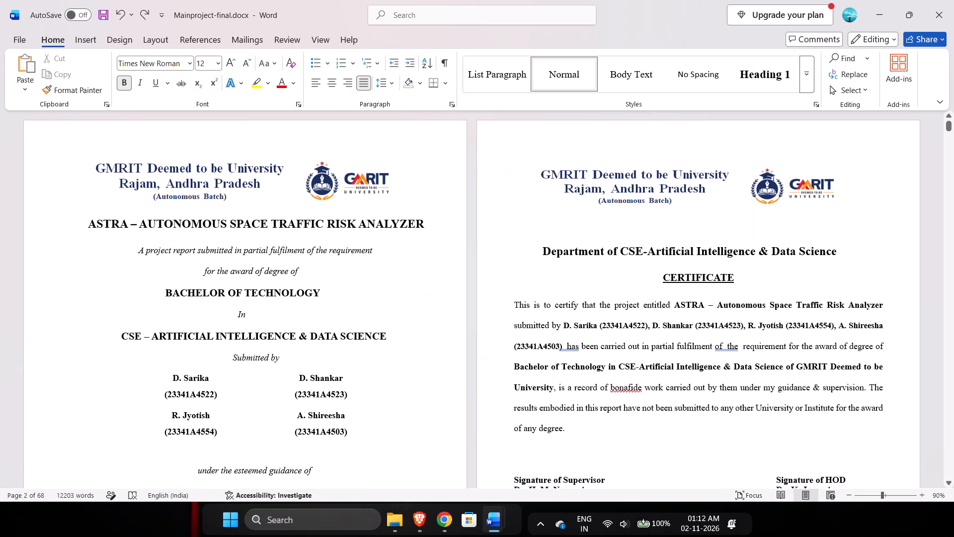
pyautogui.keyDown('ctrl'); pyautogui.scroll(1, 439, 313); pyautogui.keyUp('ctrl')
pyautogui.scroll(1, 439, 313)
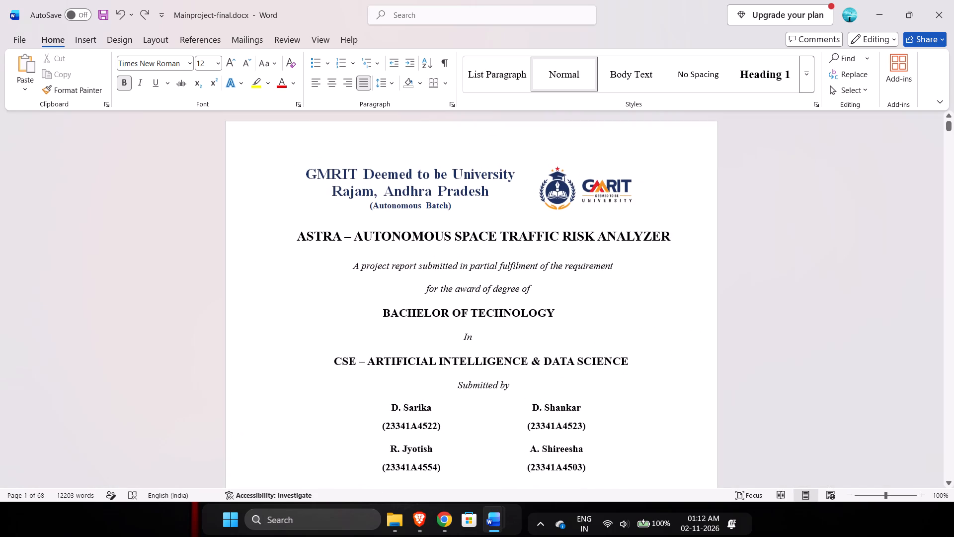
pyautogui.scroll(-1, 439, 313)
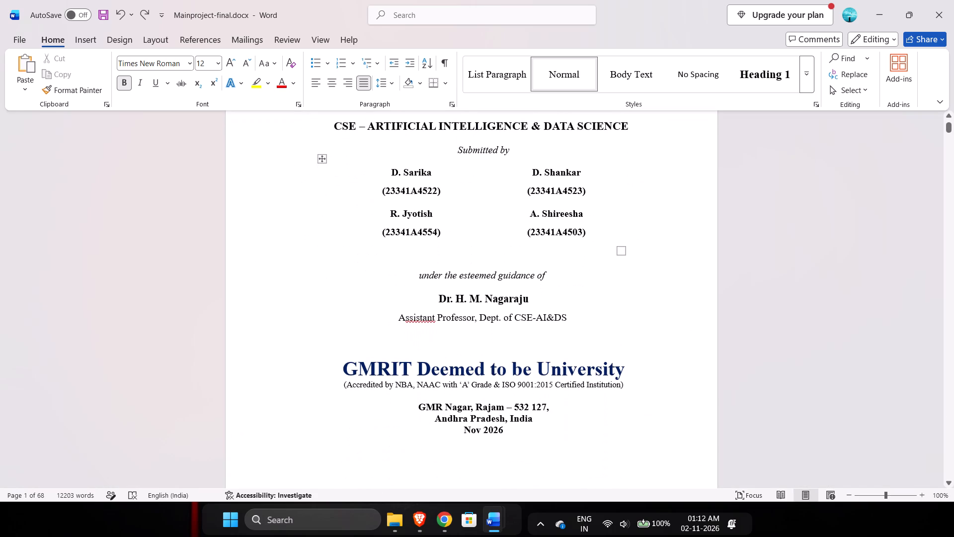
pyautogui.press('Up')
pyautogui.hscroll(1, 738, 287)
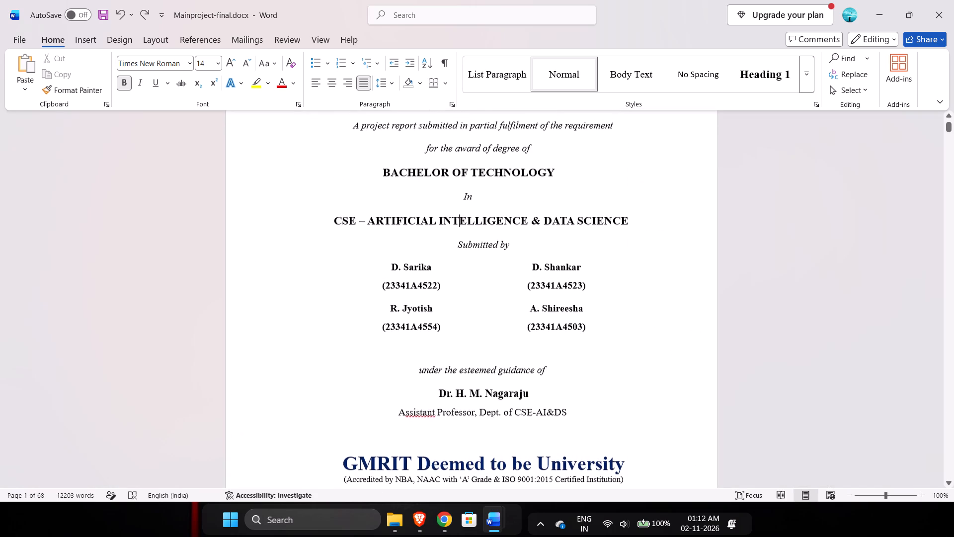
pyautogui.hscroll(1, 738, 287)
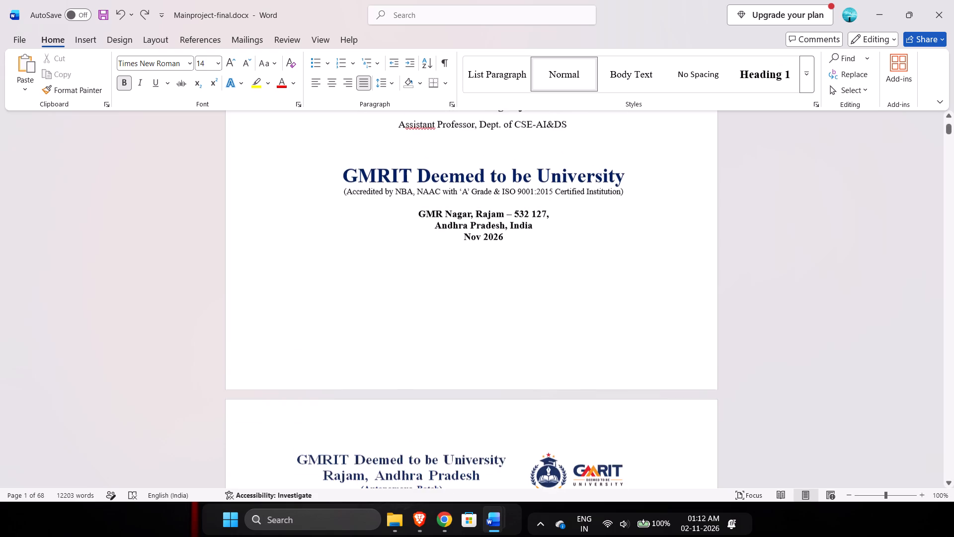
pyautogui.hscroll(1, 738, 287)
pyautogui.scroll(1, 738, 287)
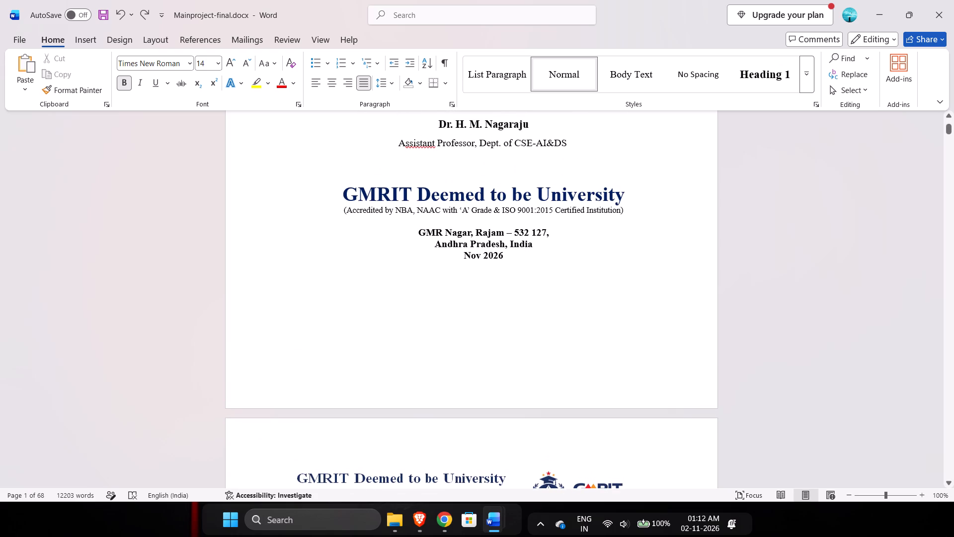
# Change the project guide's designation on the cover page to "Assossiate Professor".
pyautogui.click(433, 143)
pyautogui.press('Right')
pyautogui.press('BackSpace')
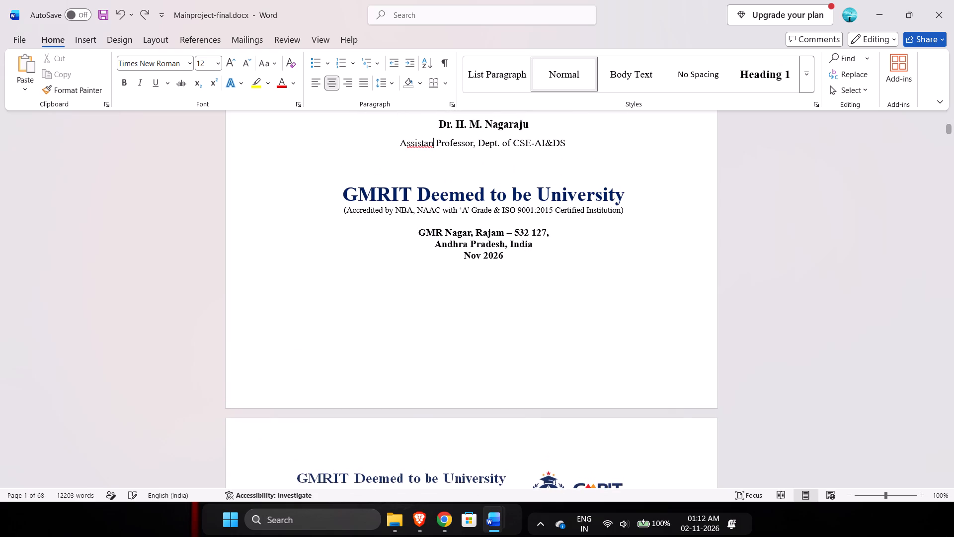
pyautogui.press('BackSpace')
pyautogui.press('BackSpace')
pyautogui.press('BackSpace')
pyautogui.press('BackSpace')
pyautogui.press('BackSpace')
pyautogui.write('ossiate')
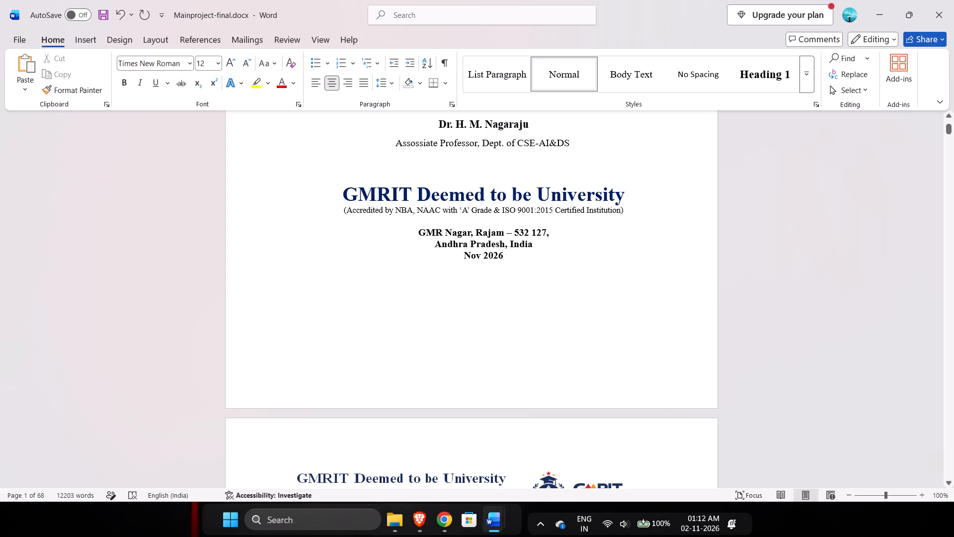
# Check the supervisor's designation on the certificate page and correct the cover page spelling to "Associate".
pyautogui.scroll(-3, 506, 299)
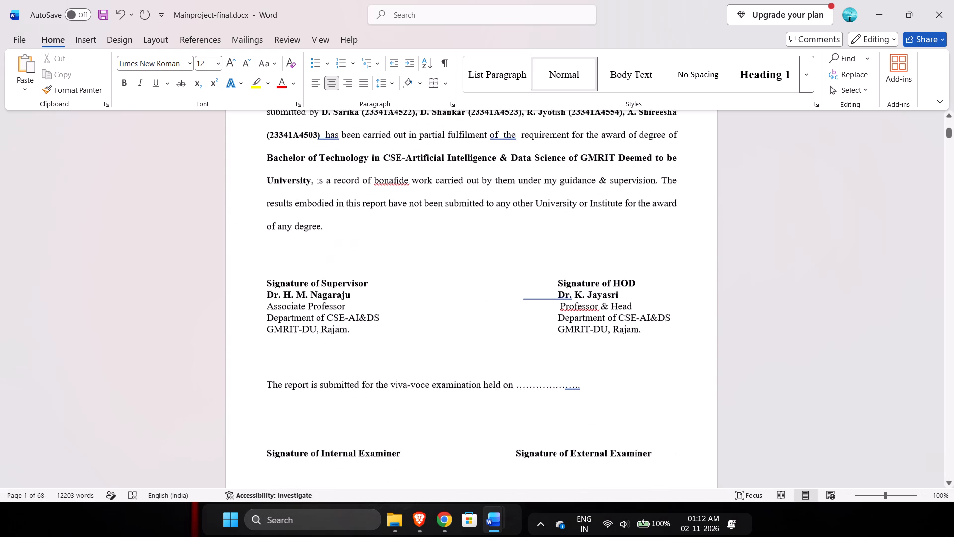
pyautogui.scroll(-1, 506, 294)
pyautogui.scroll(1, 506, 294)
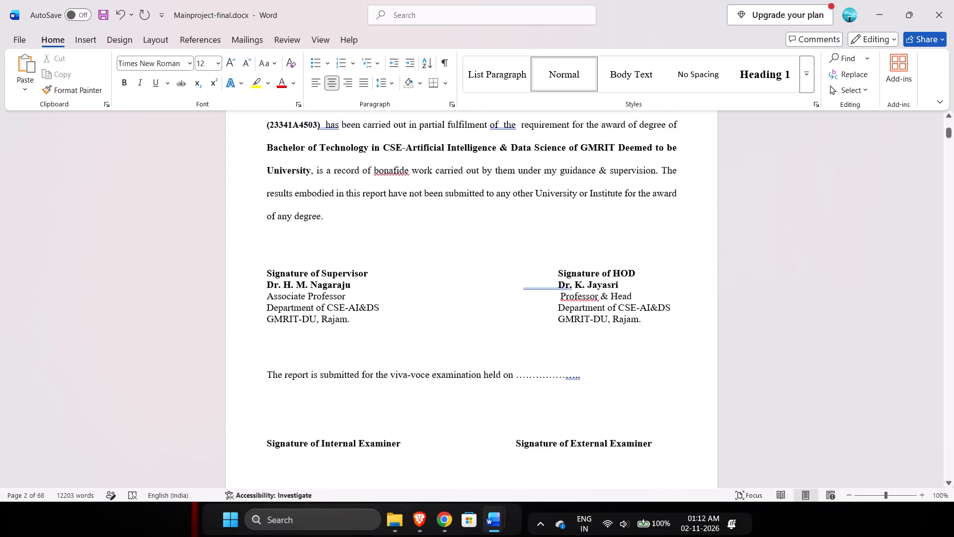
pyautogui.scroll(1, 506, 294)
pyautogui.scroll(1, 457, 258)
pyautogui.scroll(1, 422, 222)
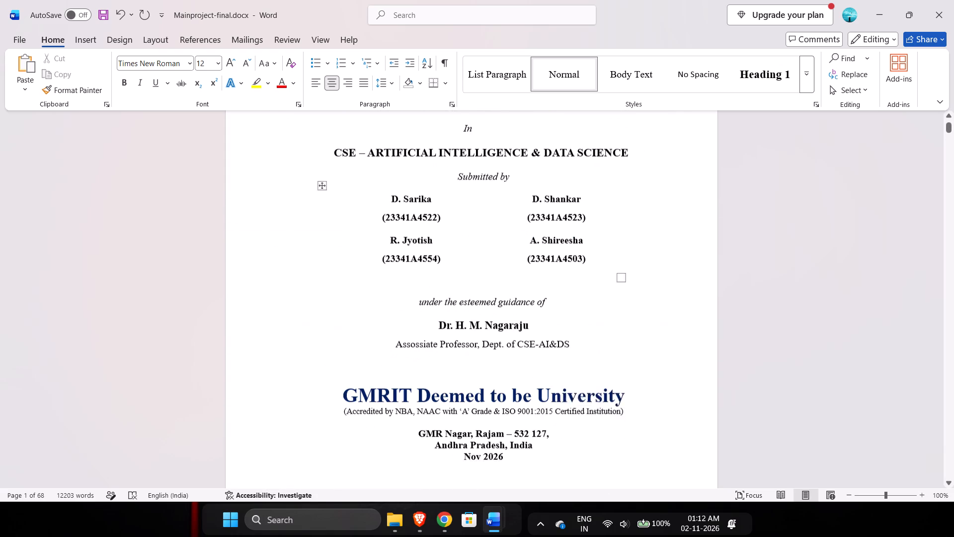
pyautogui.click(425, 366)
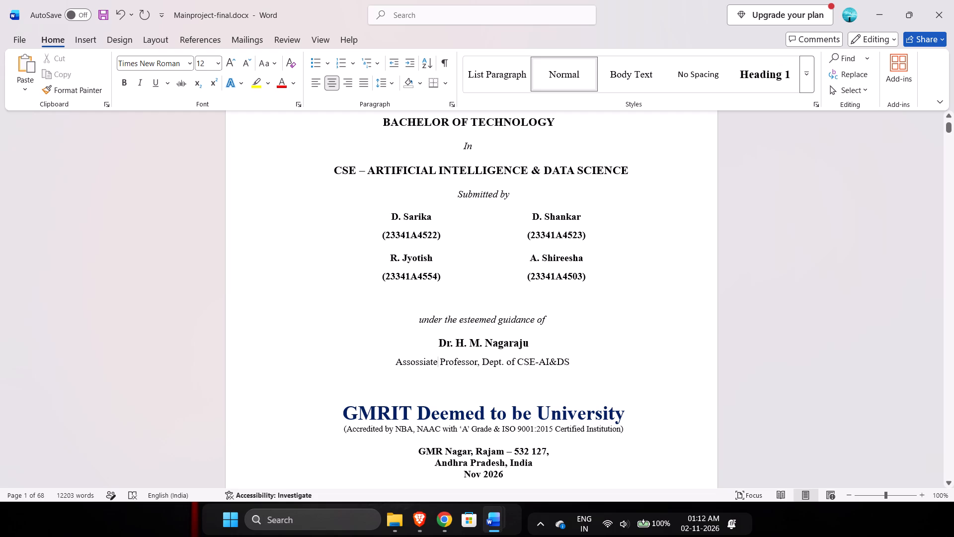
pyautogui.press('Left')
pyautogui.press('Left')
pyautogui.press('Right')
pyautogui.press('BackSpace')
pyautogui.press('BackSpace')
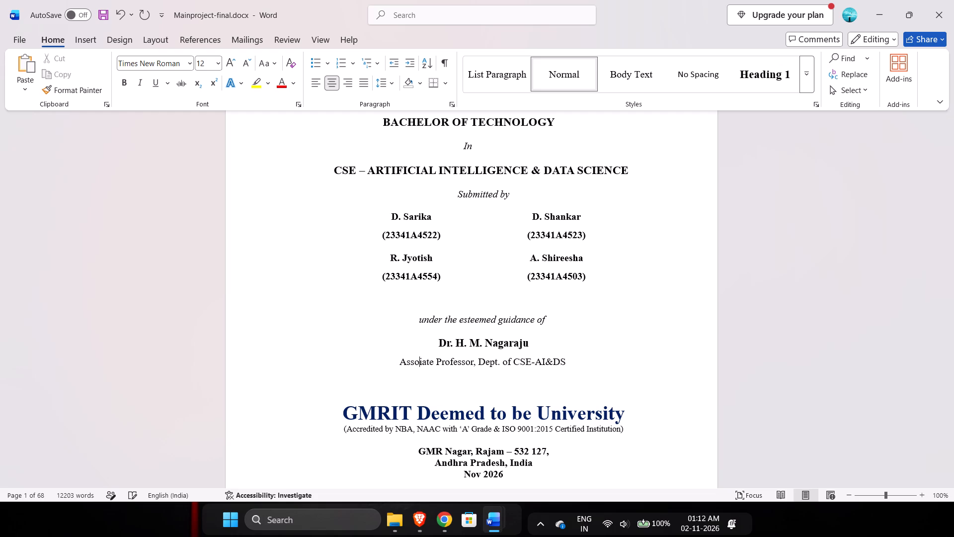
pyautogui.press('c')
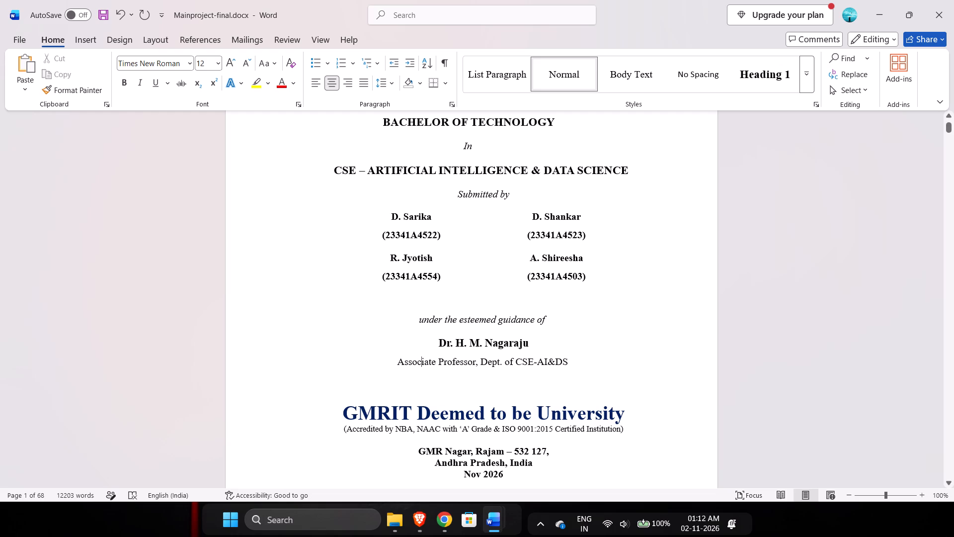
pyautogui.click(692, 350)
# Proofread the cover page and certificate page, comparing the project title, student details and supervisor designation.
pyautogui.scroll(-4, 692, 350)
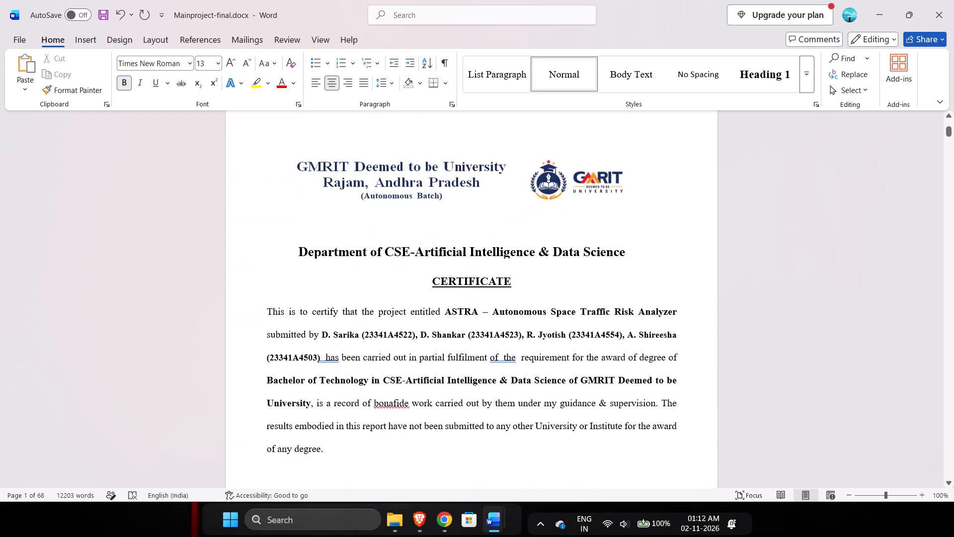
pyautogui.scroll(5, 692, 350)
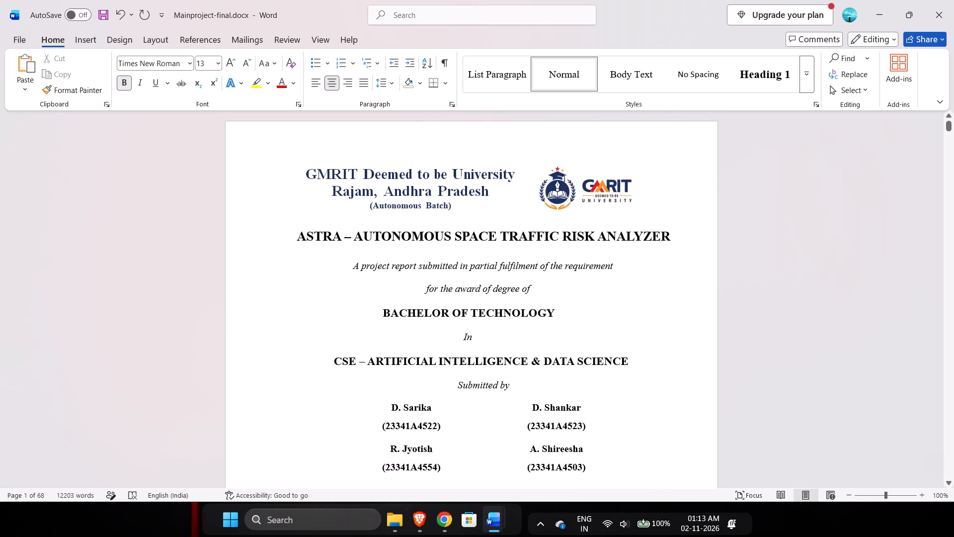
pyautogui.scroll(-4, 692, 344)
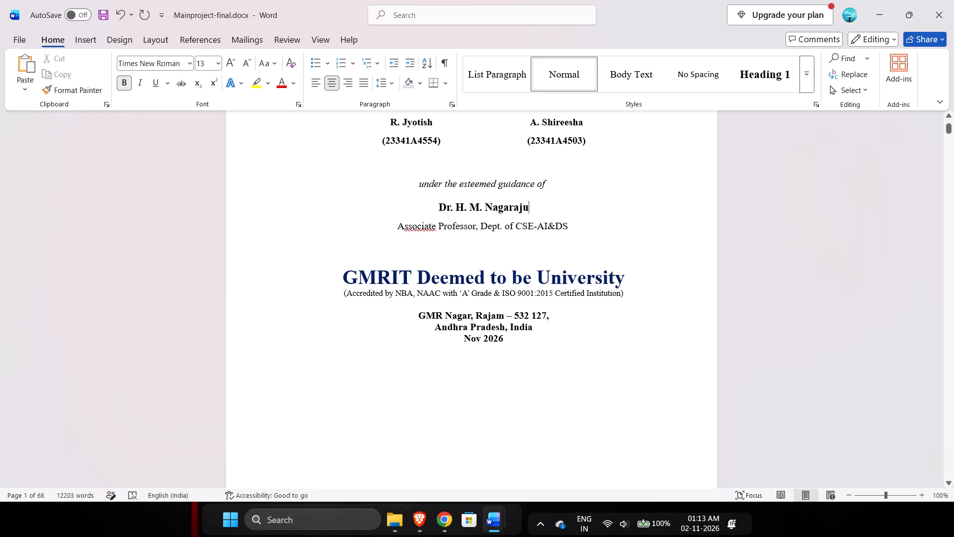
pyautogui.scroll(-1, 693, 334)
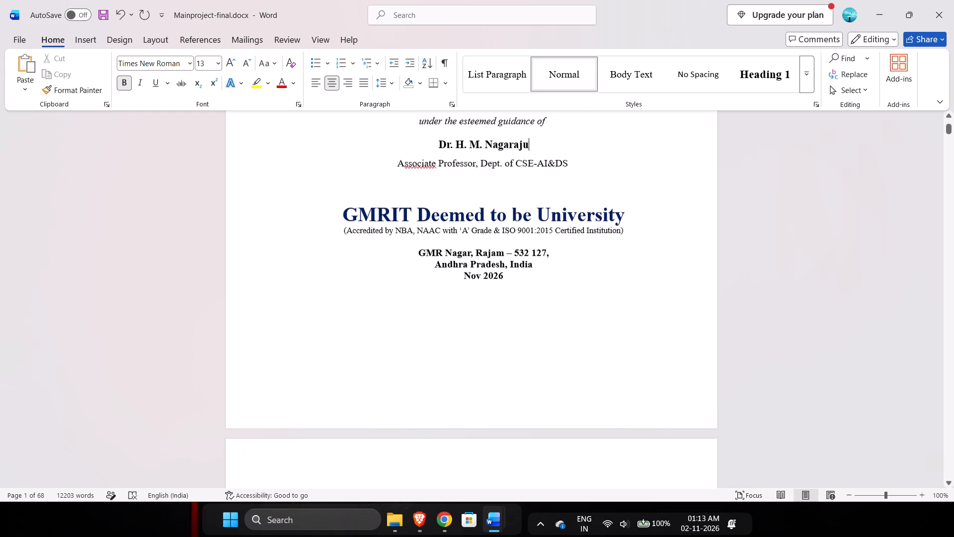
pyautogui.scroll(-3, 693, 334)
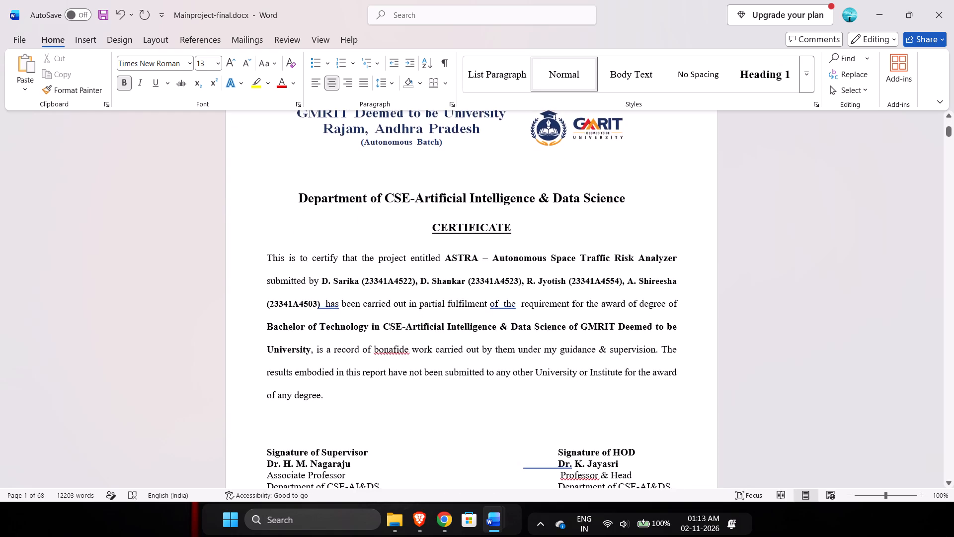
pyautogui.scroll(-2, 695, 308)
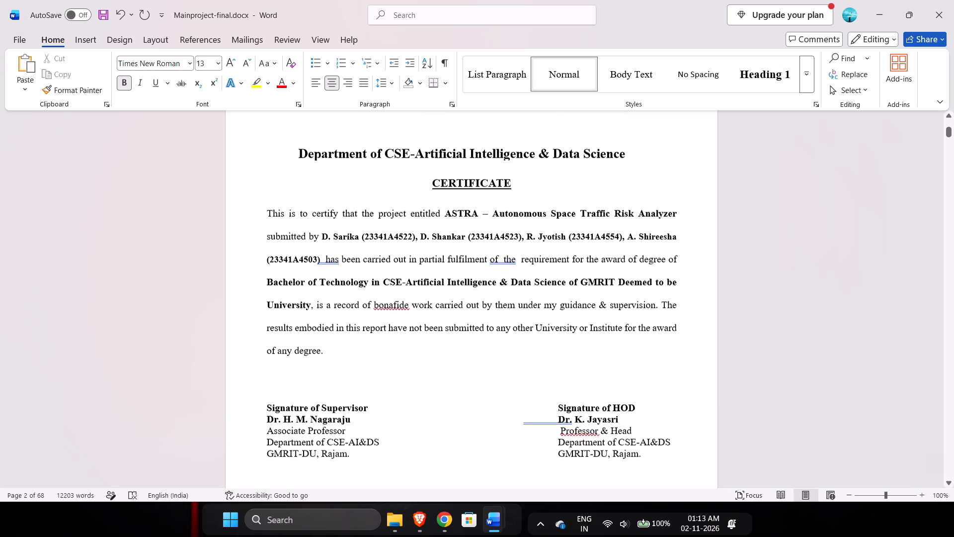
pyautogui.scroll(-2, 695, 308)
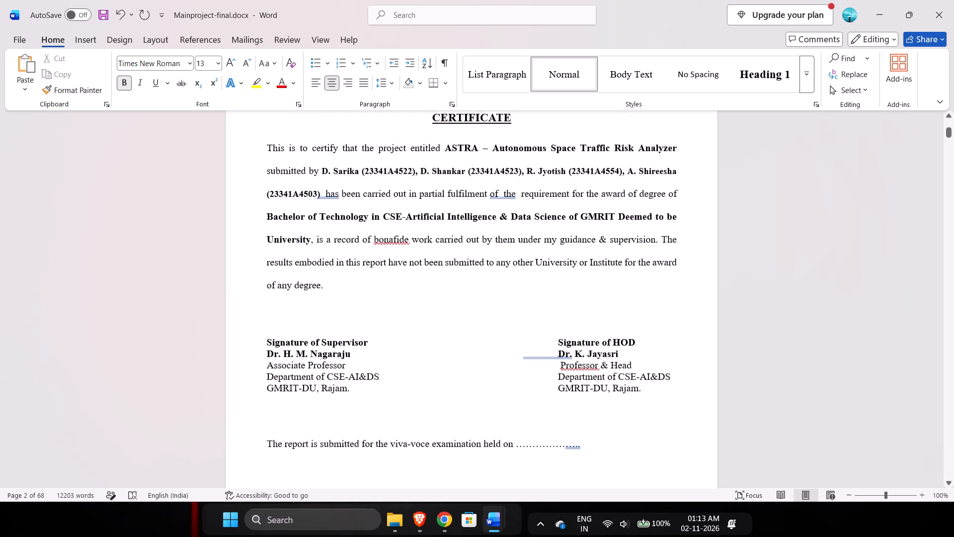
pyautogui.scroll(-1, 695, 308)
pyautogui.scroll(1, 695, 308)
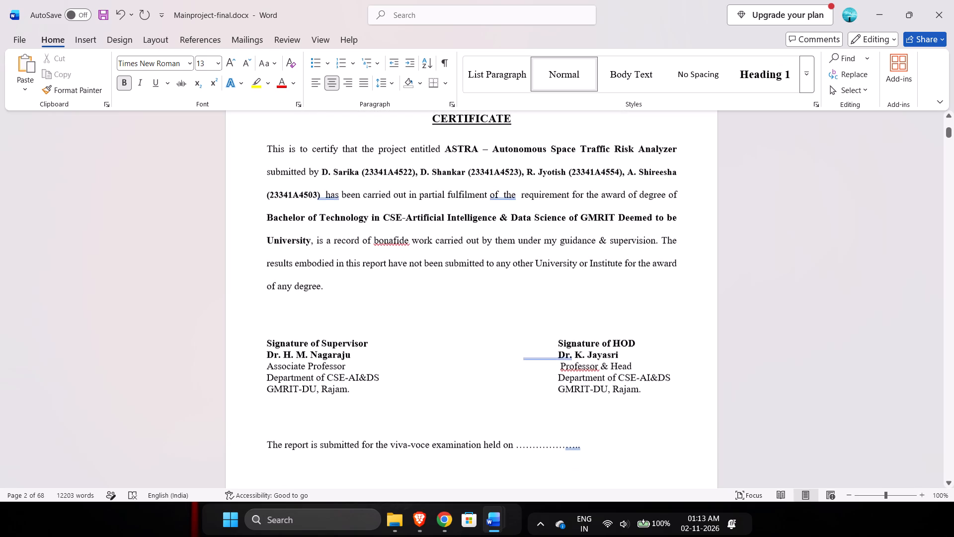
pyautogui.scroll(1, 695, 308)
pyautogui.scroll(-1, 695, 301)
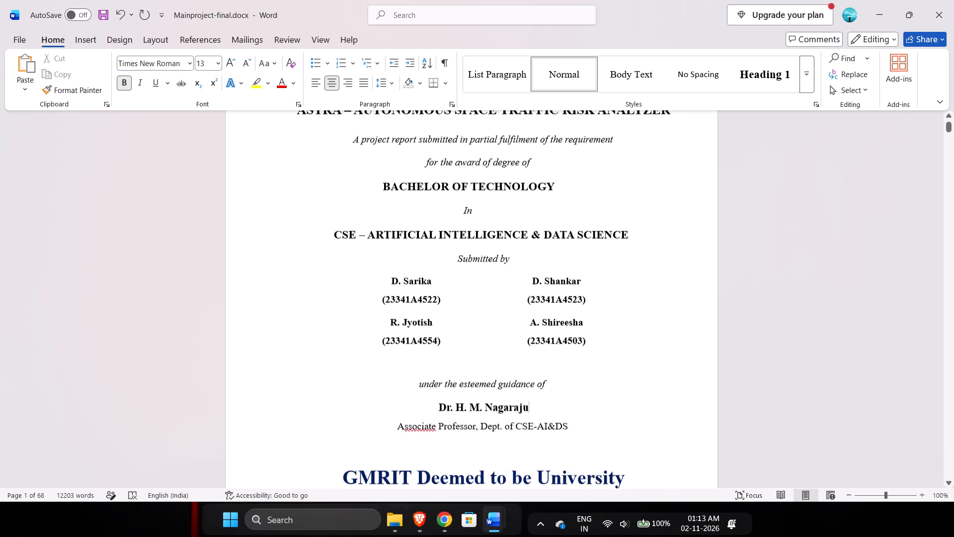
pyautogui.scroll(-3, 695, 301)
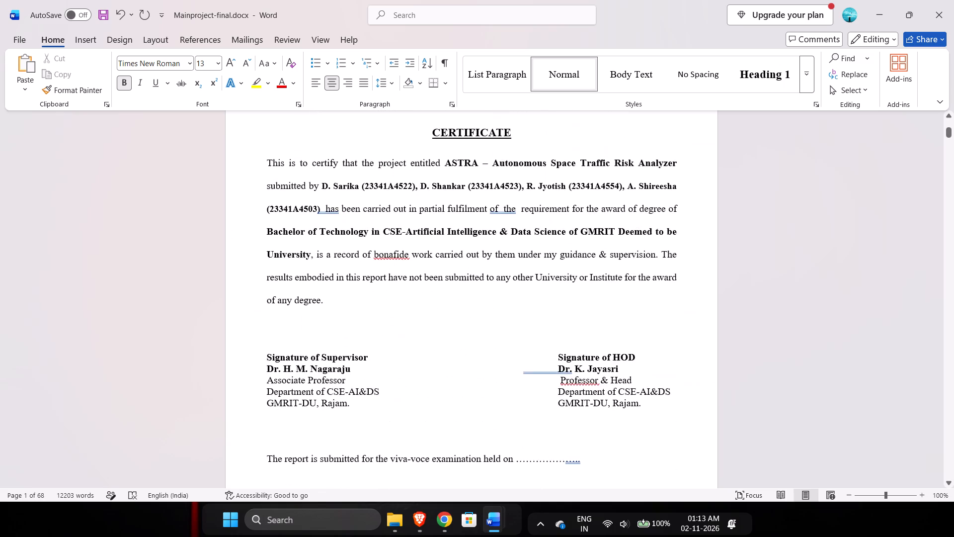
# Remove the extra space before "Professor & Head" in the HOD signature block on the certificate page.
pyautogui.scroll(-1, 695, 301)
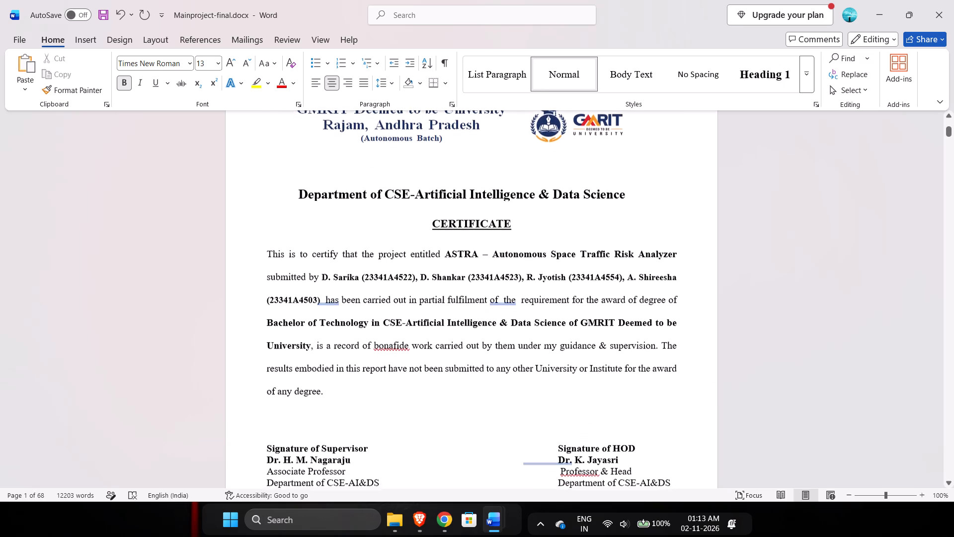
pyautogui.scroll(-3, 695, 301)
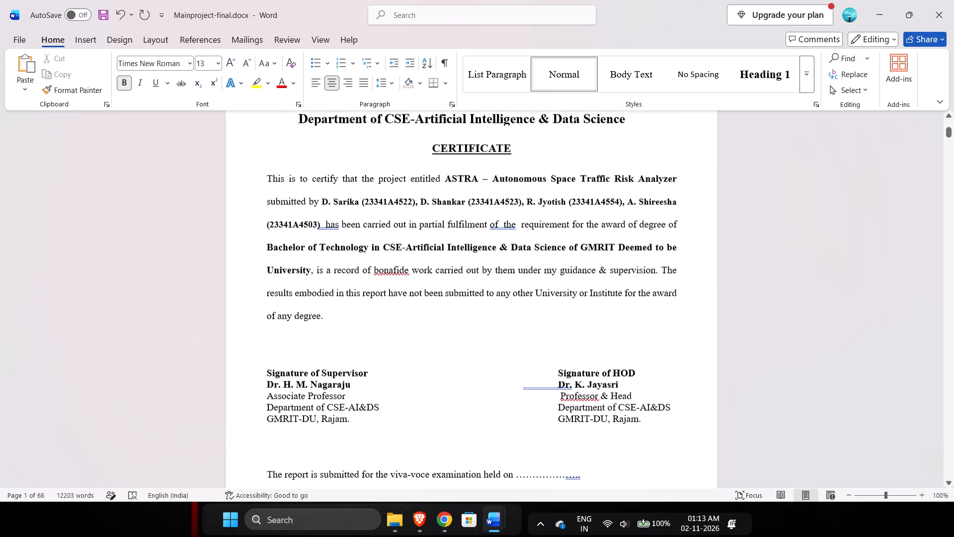
pyautogui.scroll(-3, 695, 301)
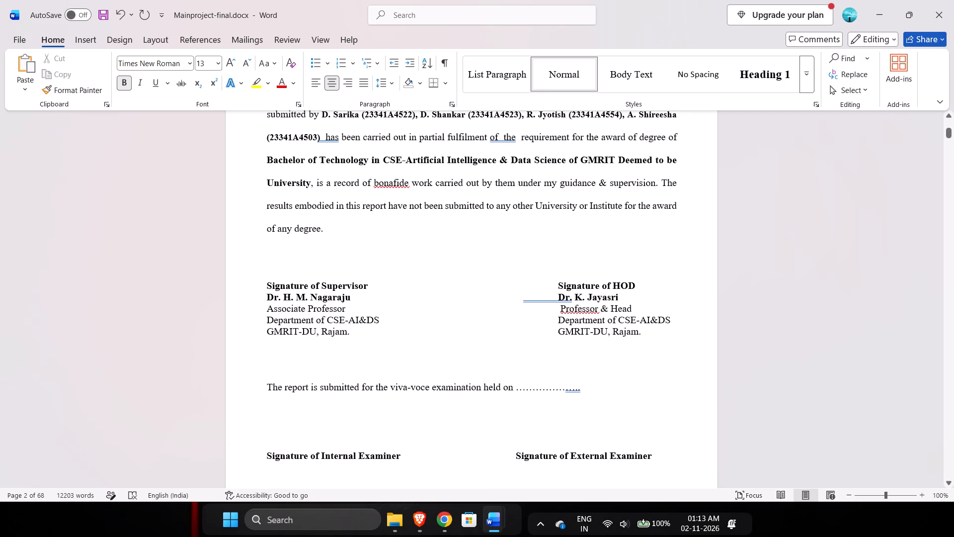
pyautogui.click(564, 312)
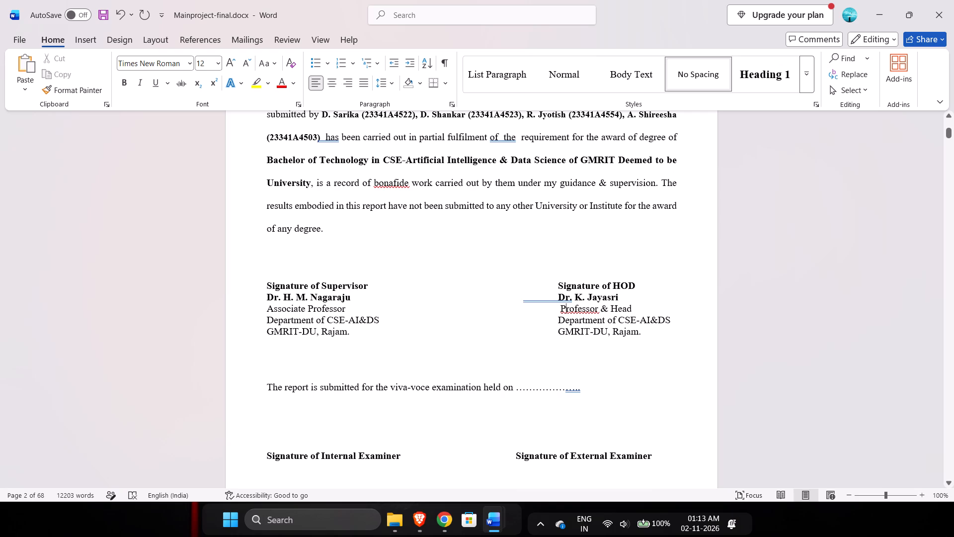
pyautogui.press('Left')
pyautogui.press('BackSpace')
# Ignore the proofing flags on "Dr." and "Professor" in the certificate's HOD signature block.
pyautogui.rightClick(549, 302)
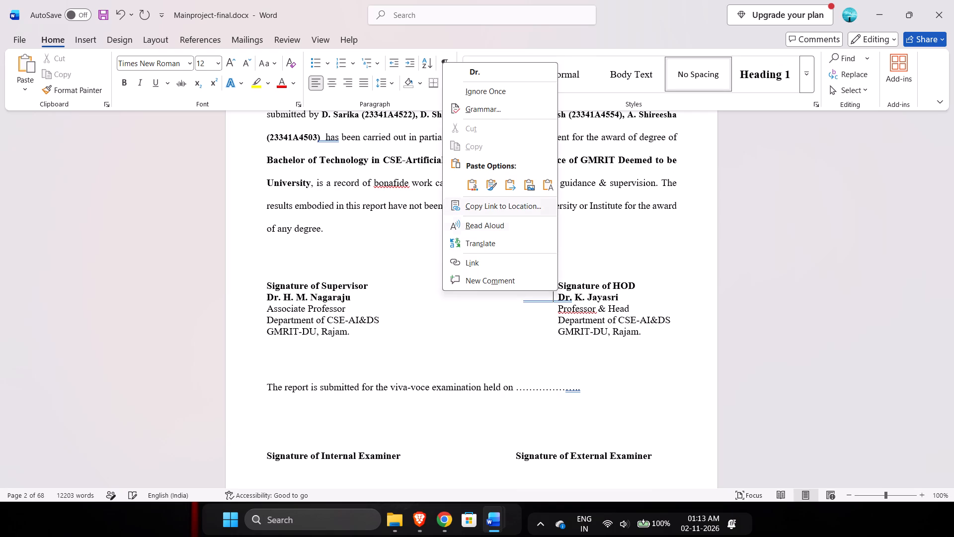
pyautogui.click(524, 299)
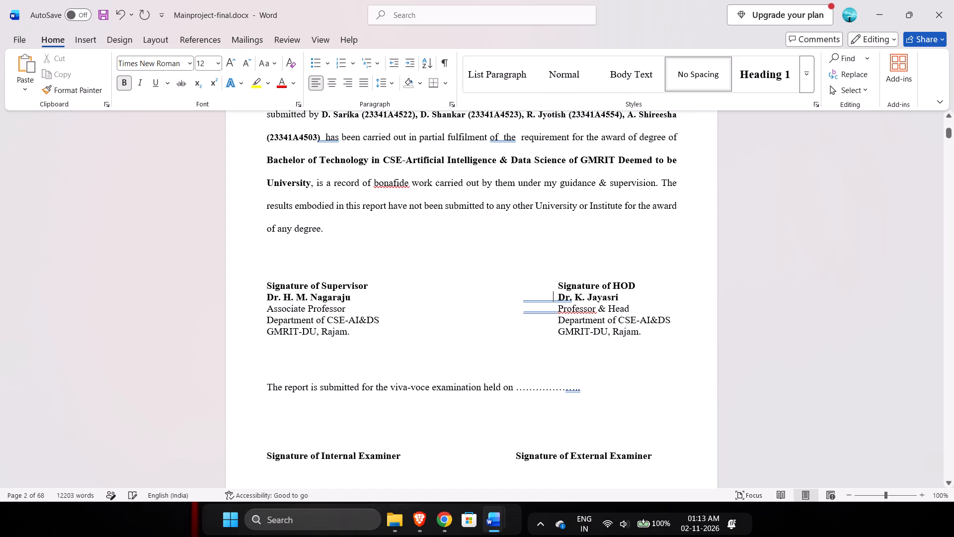
pyautogui.click(532, 302)
pyautogui.doubleClick(532, 302)
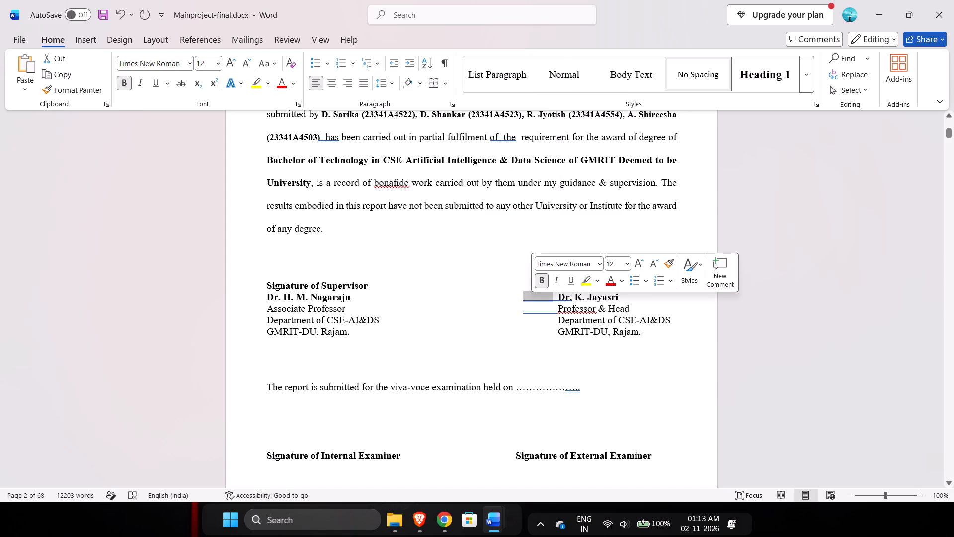
pyautogui.rightClick(526, 295)
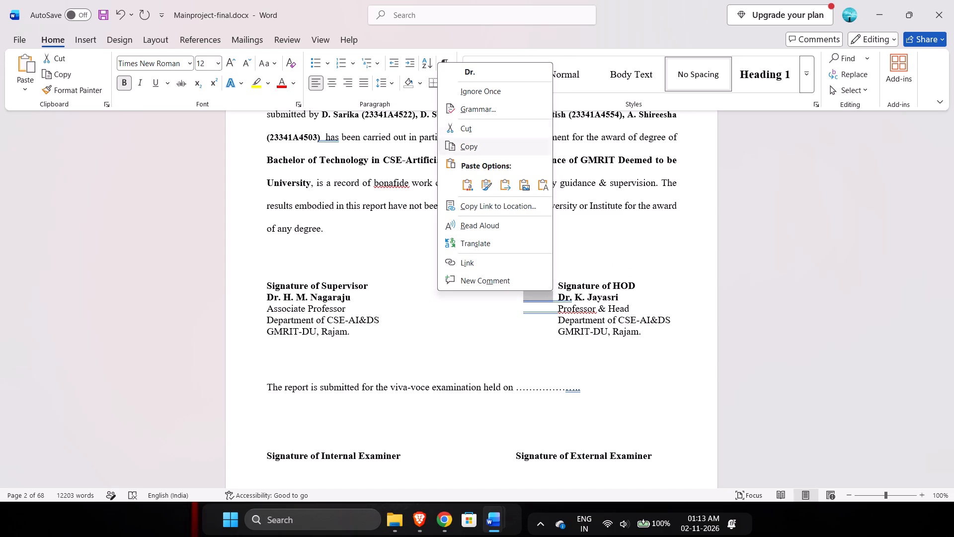
pyautogui.click(494, 97)
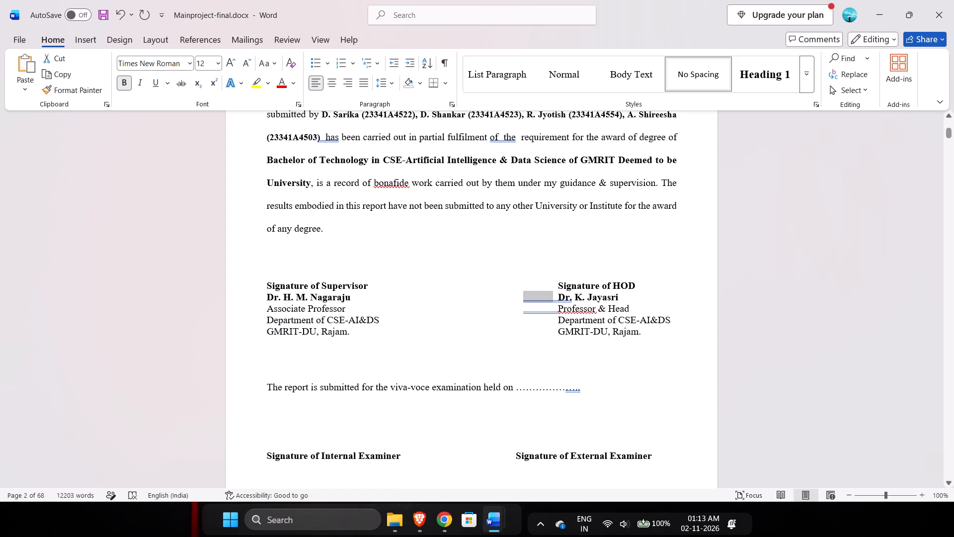
pyautogui.click(549, 313)
pyautogui.rightClick(549, 313)
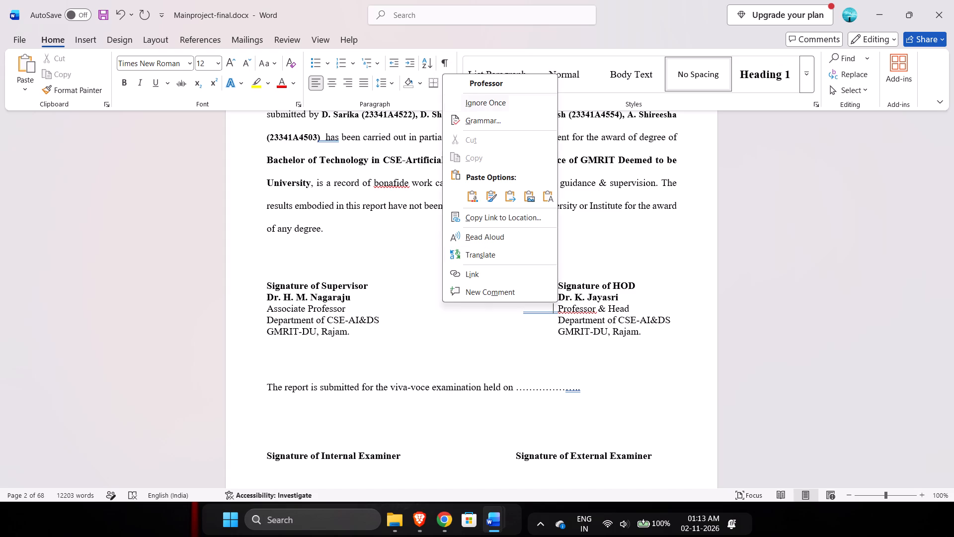
pyautogui.click(518, 100)
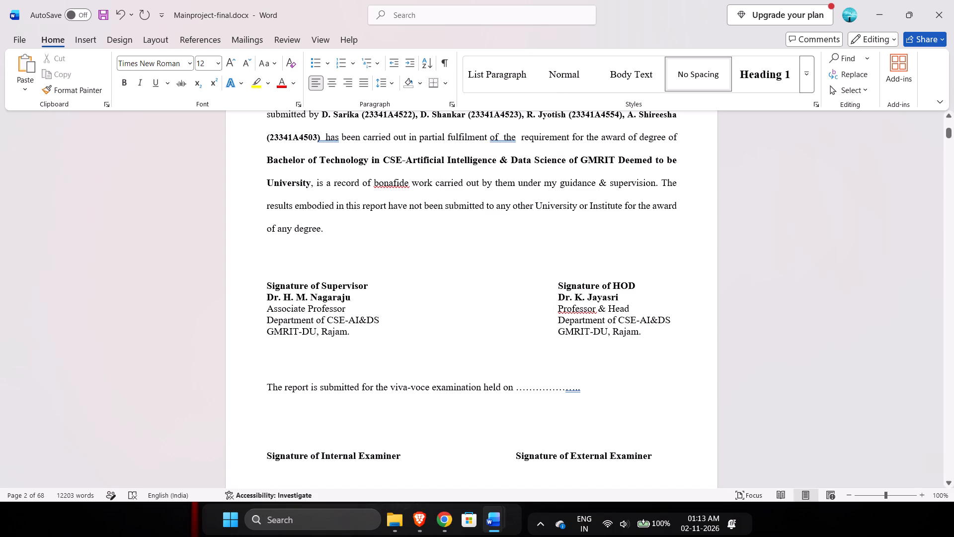
pyautogui.rightClick(574, 310)
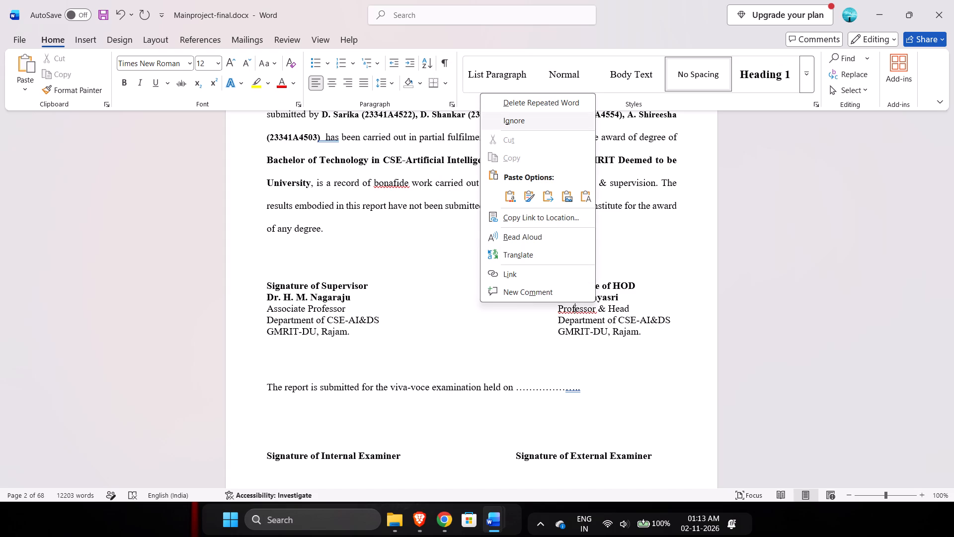
pyautogui.click(536, 116)
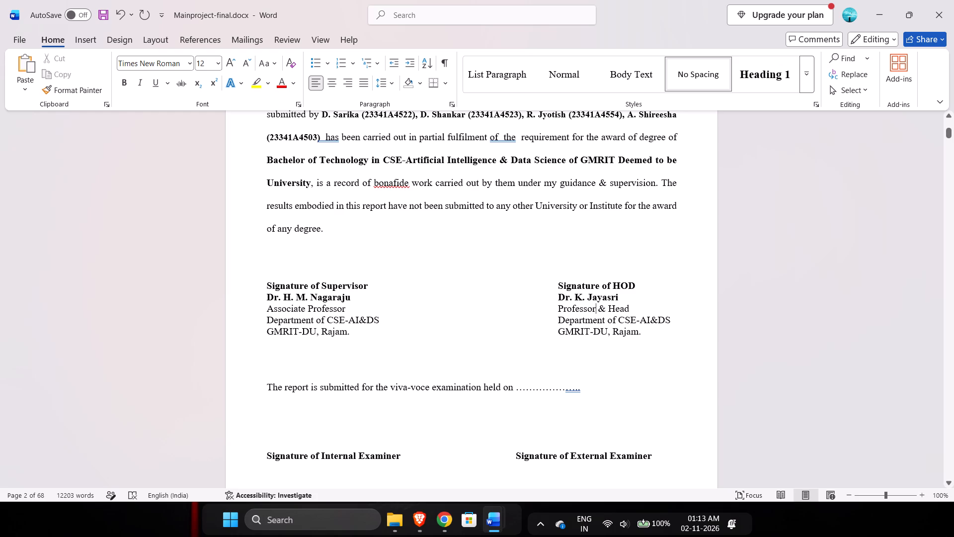
# Proofread the rest of the certificate page and the acknowledgement page down to the list of student names and roll numbers.
pyautogui.scroll(-1, 389, 308)
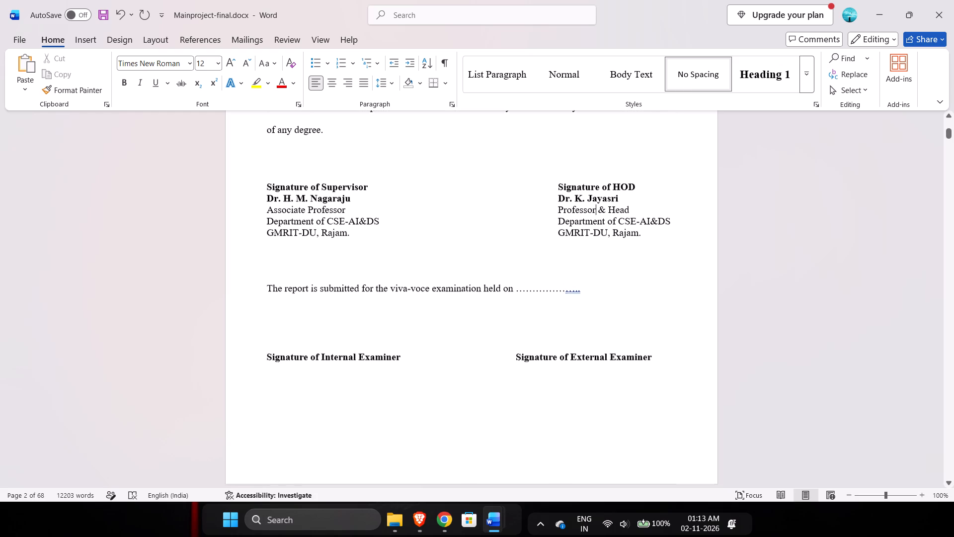
pyautogui.scroll(-3, 389, 308)
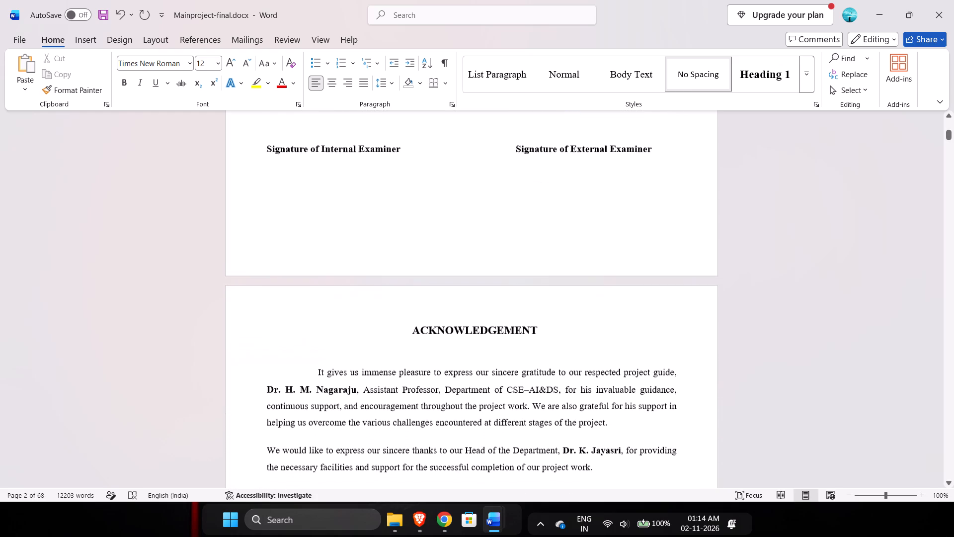
pyautogui.scroll(-2, 389, 308)
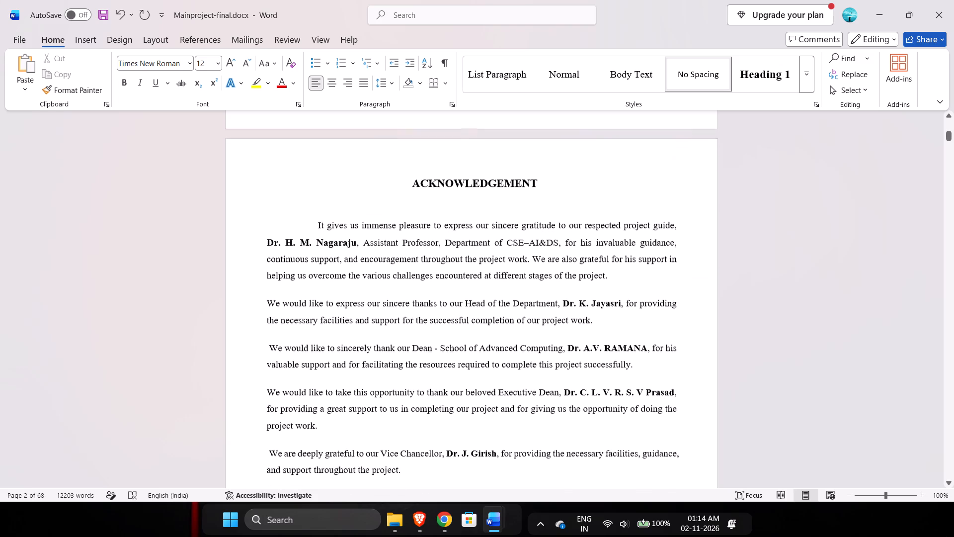
pyautogui.scroll(-2, 389, 308)
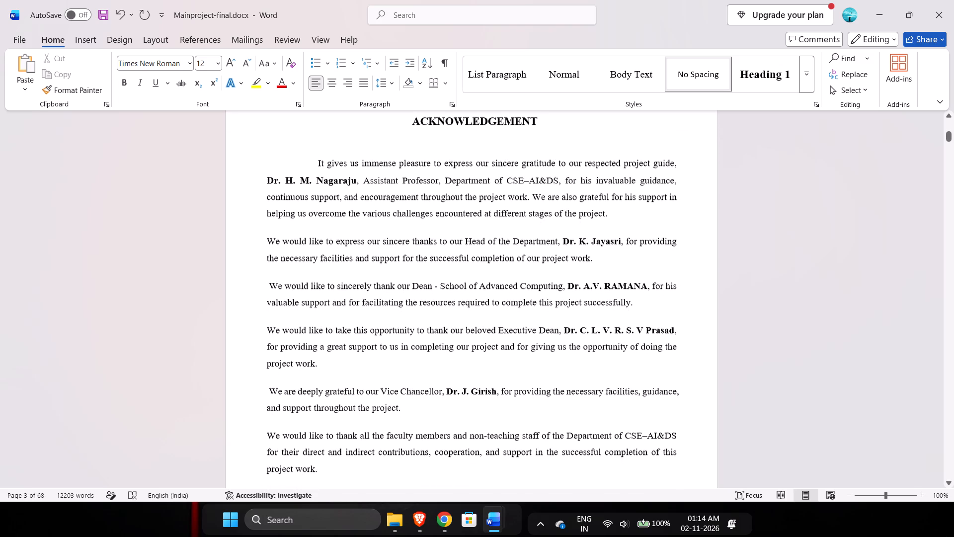
pyautogui.scroll(-2, 389, 308)
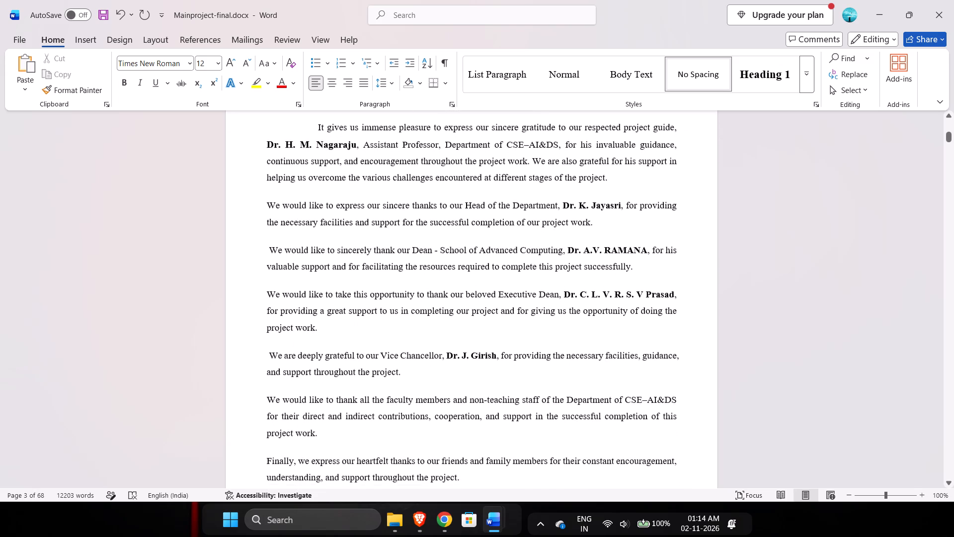
pyautogui.scroll(-1, 389, 308)
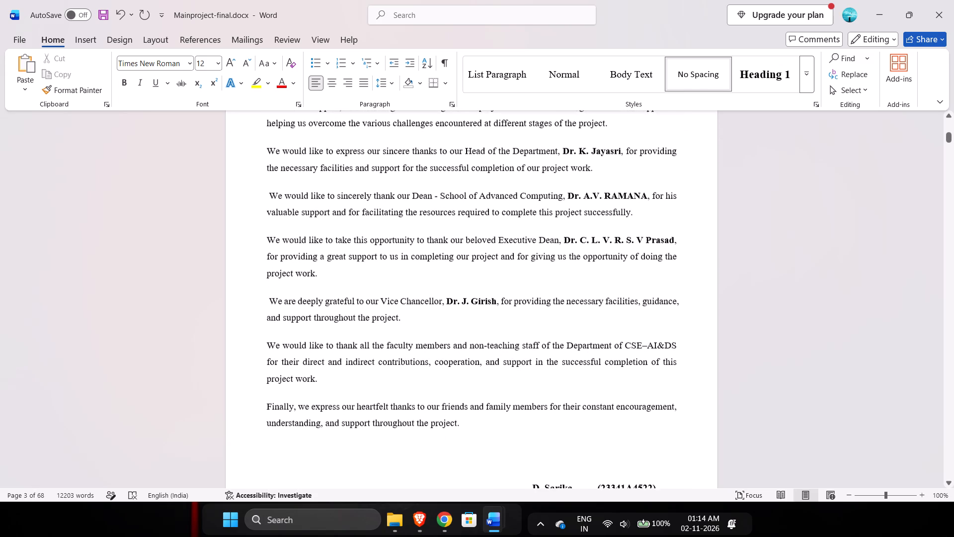
pyautogui.scroll(-1, 389, 308)
pyautogui.scroll(-2, 400, 269)
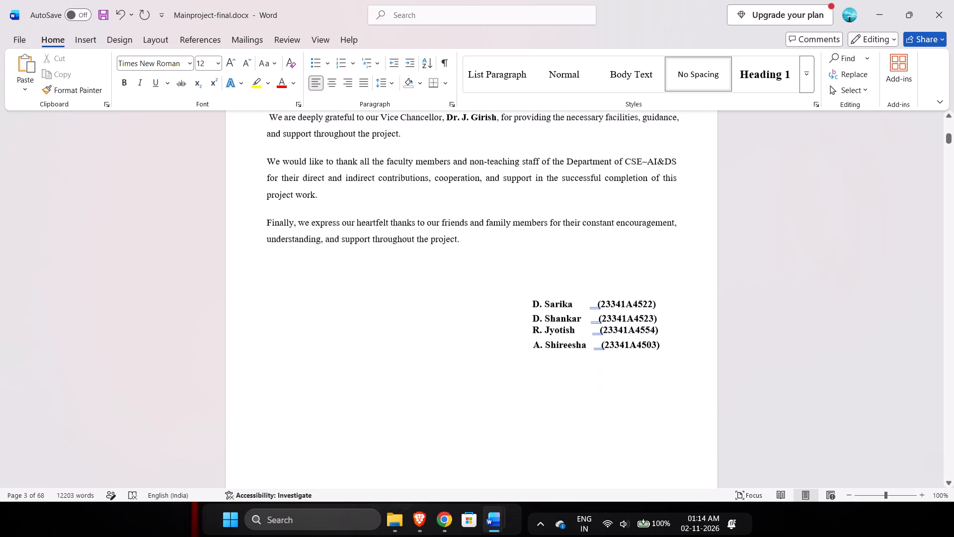
pyautogui.scroll(-1, 400, 269)
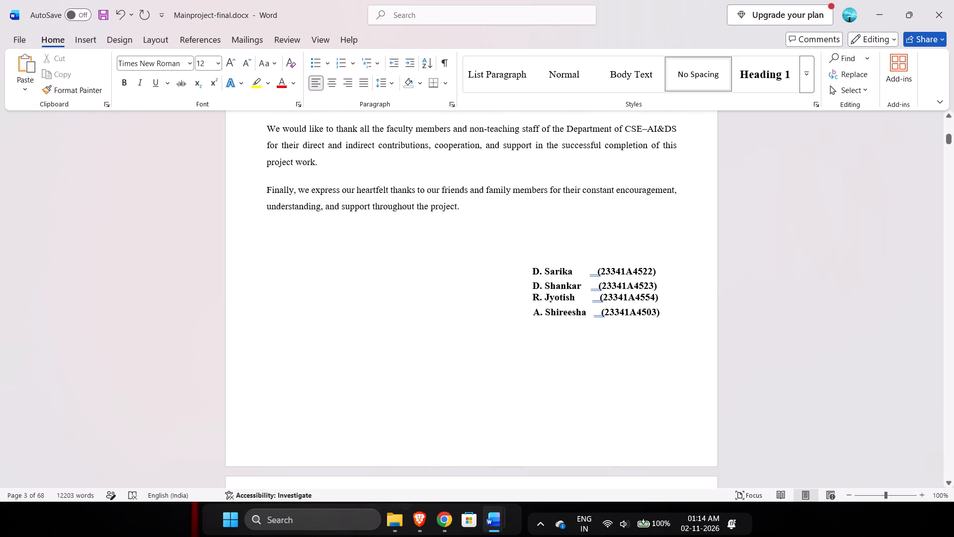
# Align the first student's row below the acknowledgement by adding one space before the roll number and one before the name.
pyautogui.click(535, 312)
pyautogui.press('Up')
pyautogui.press('Down')
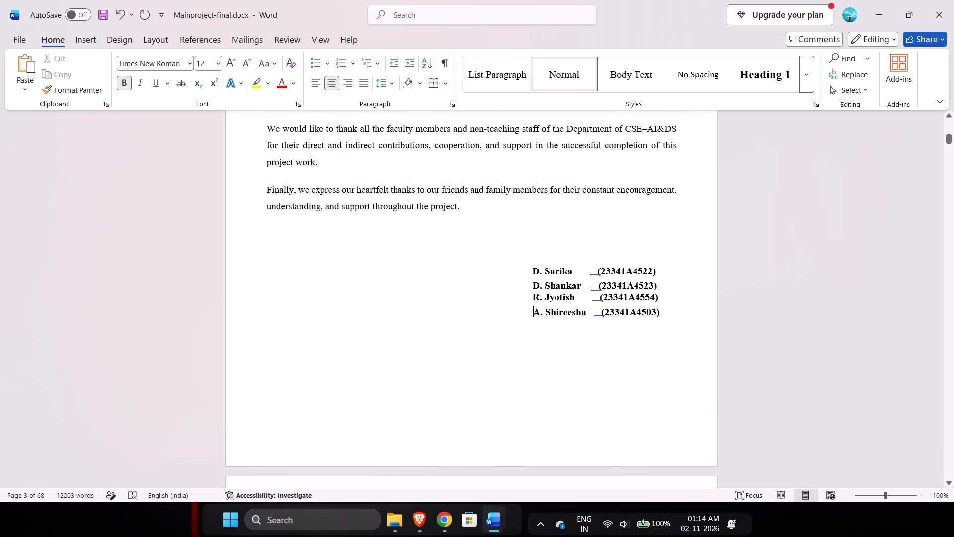
pyautogui.scroll(-1, 537, 290)
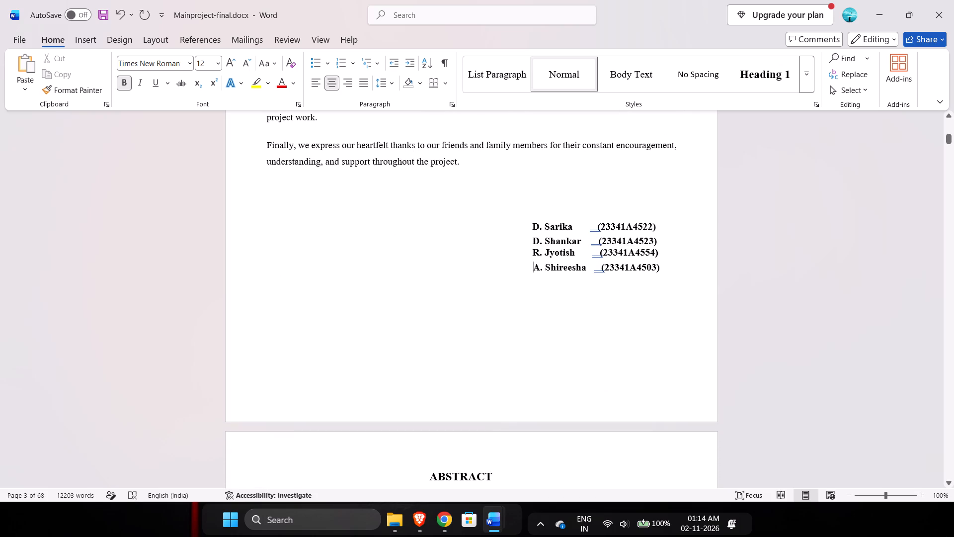
pyautogui.click(595, 229)
pyautogui.press('space')
pyautogui.press('Left')
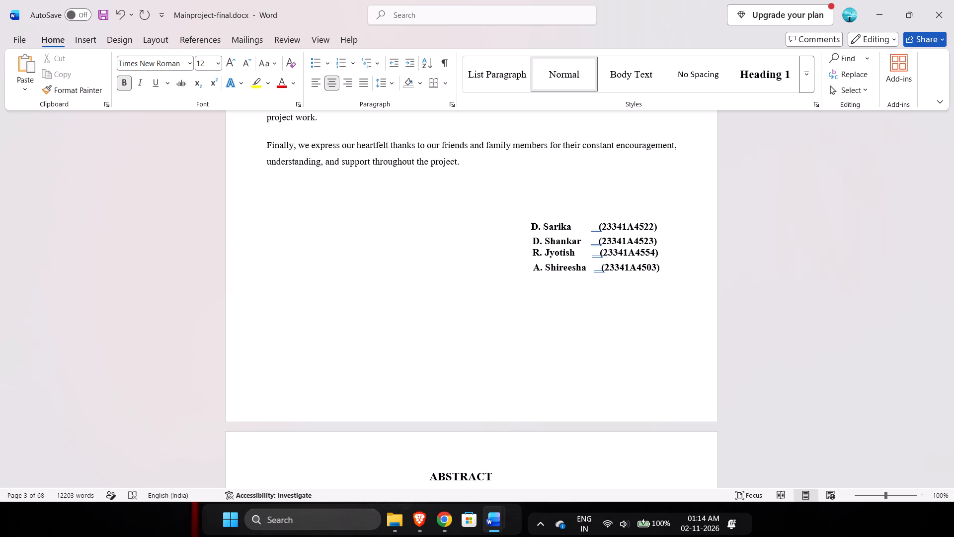
pyautogui.press('Left')
pyautogui.press('Left')
pyautogui.press('Left')
pyautogui.press('Left')
pyautogui.press('Left')
pyautogui.press('Left')
pyautogui.press('Left')
pyautogui.press('Left')
pyautogui.press('Left')
pyautogui.press('Left')
pyautogui.press('Left')
pyautogui.press('Left')
pyautogui.press('Left')
pyautogui.press('Left')
pyautogui.press('Left')
pyautogui.press('Left')
pyautogui.press('Left')
pyautogui.press('Left')
pyautogui.press('Left')
pyautogui.press('Right')
pyautogui.press('space')
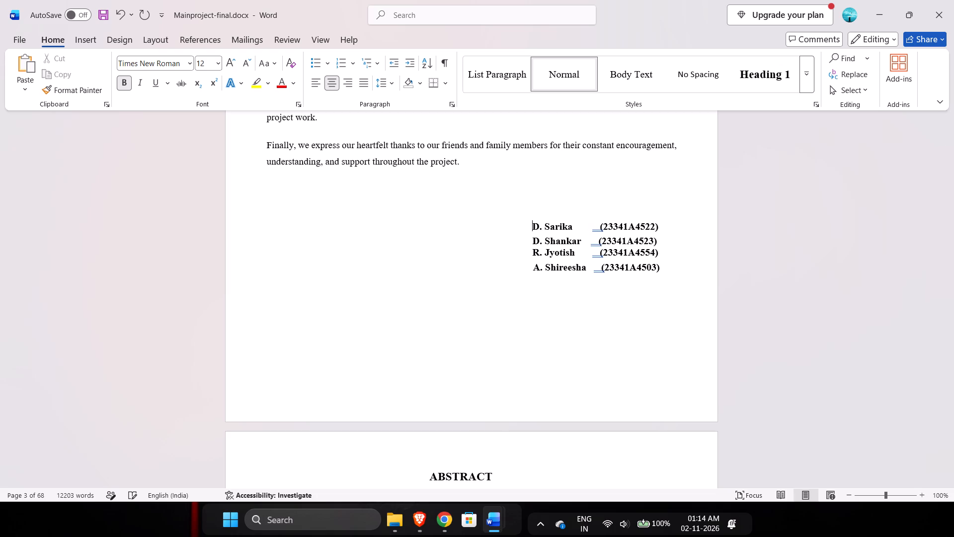
# Add one space before the roll number in both the second and third student rows below the acknowledgement.
pyautogui.press('Right')
pyautogui.press('Right')
pyautogui.press('Right')
pyautogui.press('Right')
pyautogui.press('Right')
pyautogui.press('Right')
pyautogui.press('Right')
pyautogui.press('Right')
pyautogui.press('Right')
pyautogui.press('Right')
pyautogui.press('Right')
pyautogui.press('Right')
pyautogui.press('Right')
pyautogui.press('Right')
pyautogui.press('Right')
pyautogui.press('Down')
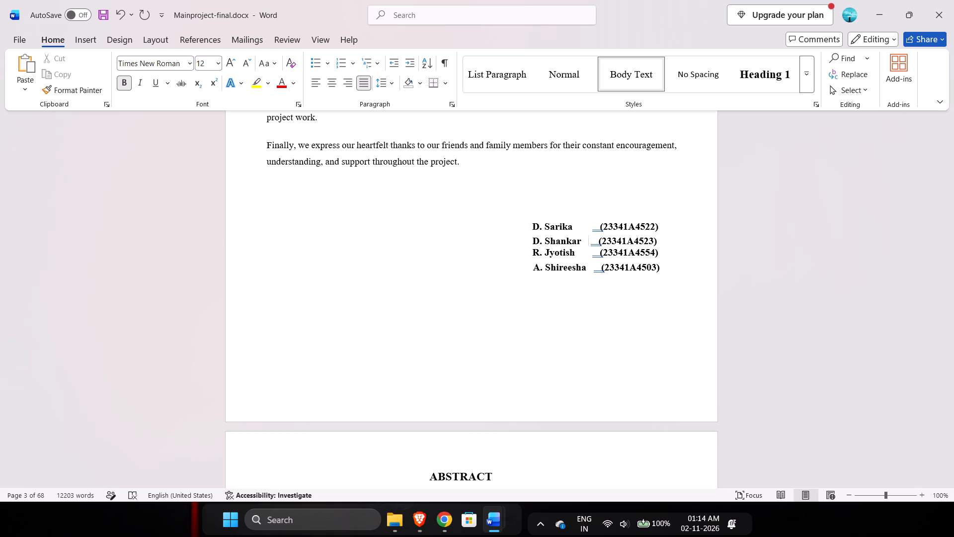
pyautogui.press('space')
pyautogui.press('Down')
pyautogui.press('space')
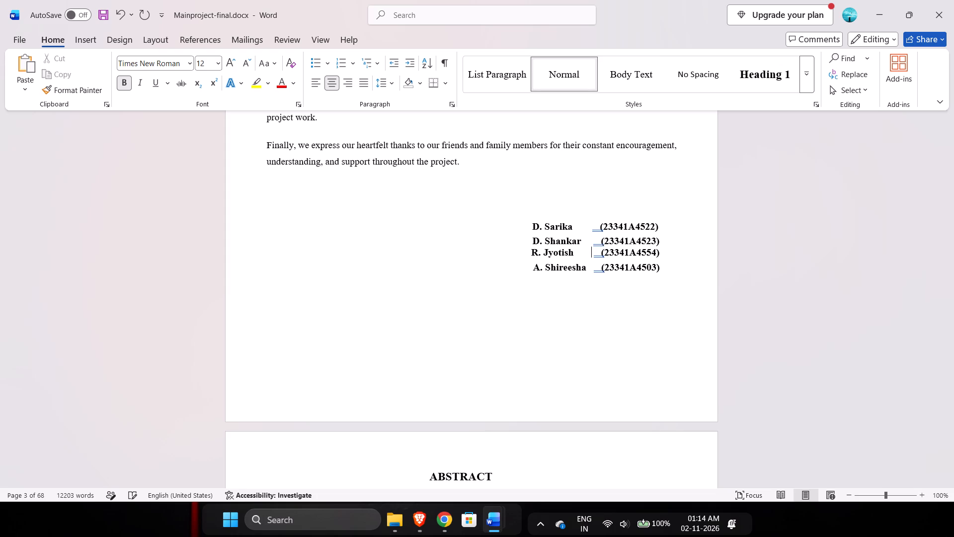
# Add one space before the third student's name to line it up with the other names in the list.
pyautogui.press('Left')
pyautogui.press('Left')
pyautogui.press('Left')
pyautogui.press('Left')
pyautogui.press('Left')
pyautogui.press('Left')
pyautogui.press('Left')
pyautogui.press('Left')
pyautogui.press('Left')
pyautogui.press('Left')
pyautogui.press('Left')
pyautogui.press('Left')
pyautogui.press('Left')
pyautogui.press('Left')
pyautogui.press('Left')
pyautogui.press('Left')
pyautogui.press('Left')
pyautogui.press('Left')
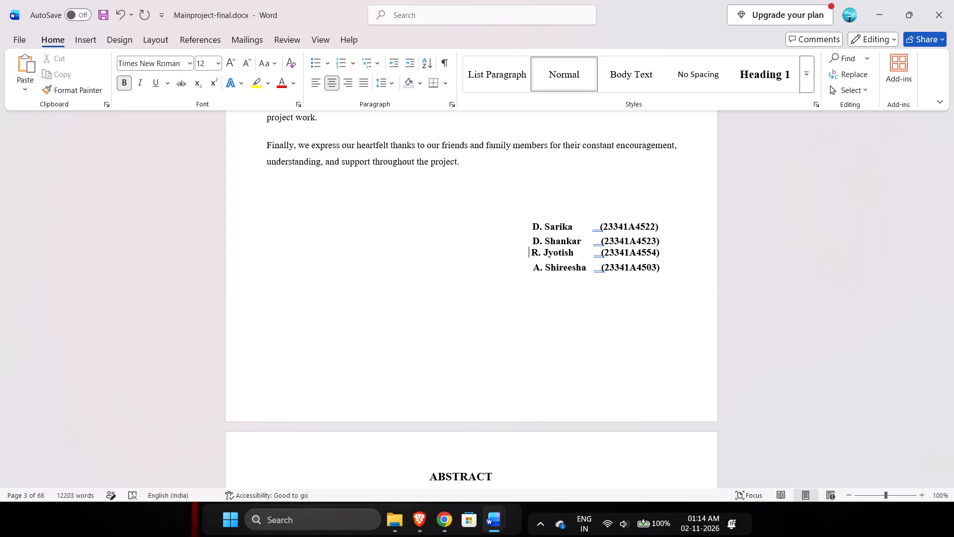
pyautogui.press('Left')
pyautogui.press('space')
pyautogui.press('Right')
pyautogui.press('Right')
pyautogui.press('Right')
pyautogui.press('Right')
pyautogui.press('Right')
pyautogui.press('Right')
pyautogui.press('Right')
pyautogui.press('Right')
pyautogui.press('Right')
pyautogui.press('Right')
pyautogui.press('Right')
pyautogui.press('Right')
pyautogui.press('Right')
pyautogui.press('Right')
pyautogui.press('Right')
pyautogui.press('Right')
pyautogui.press('Right')
pyautogui.press('Right')
pyautogui.press('Right')
pyautogui.press('Right')
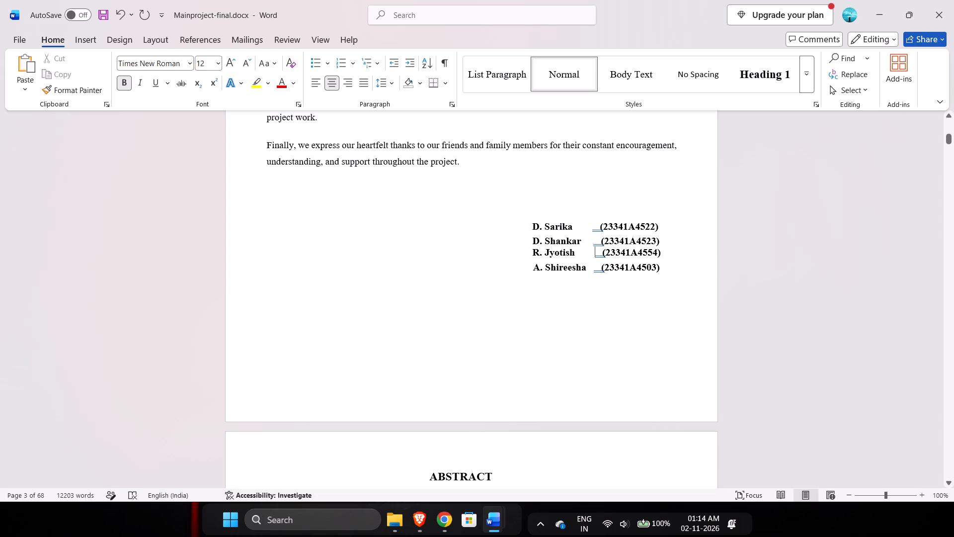
# Set the line spacing of the four student rows below the acknowledgement to 1.0.
pyautogui.moveTo(662, 267); pyautogui.dragTo(538, 219)
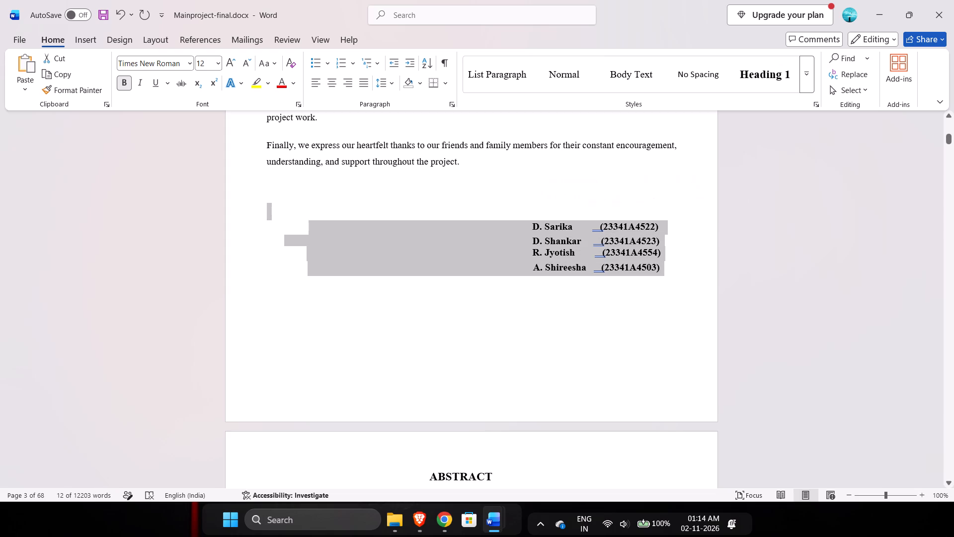
pyautogui.click(393, 84)
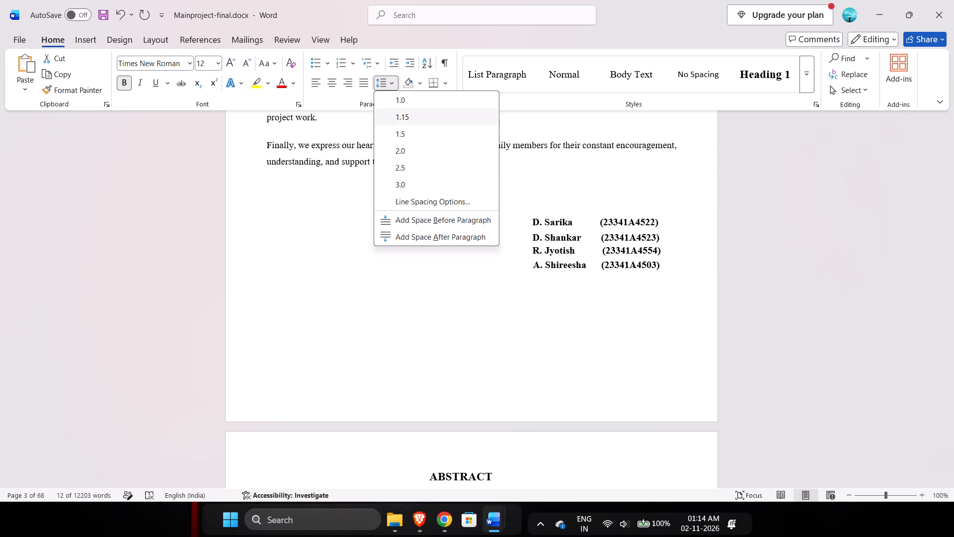
pyautogui.click(407, 100)
pyautogui.click(545, 186)
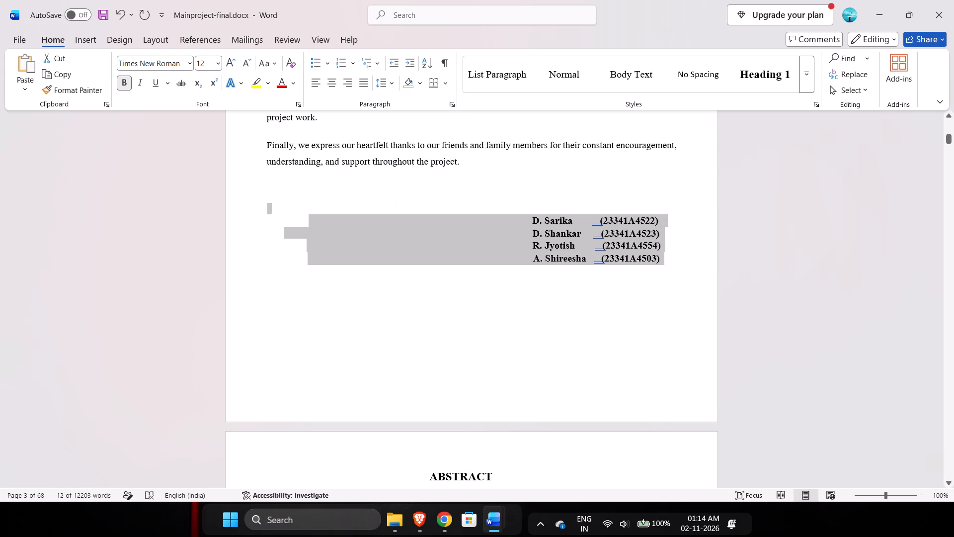
# Increase the line spacing of the four student rows below the acknowledgement to the next preset above 1.0.
pyautogui.scroll(1, 566, 246)
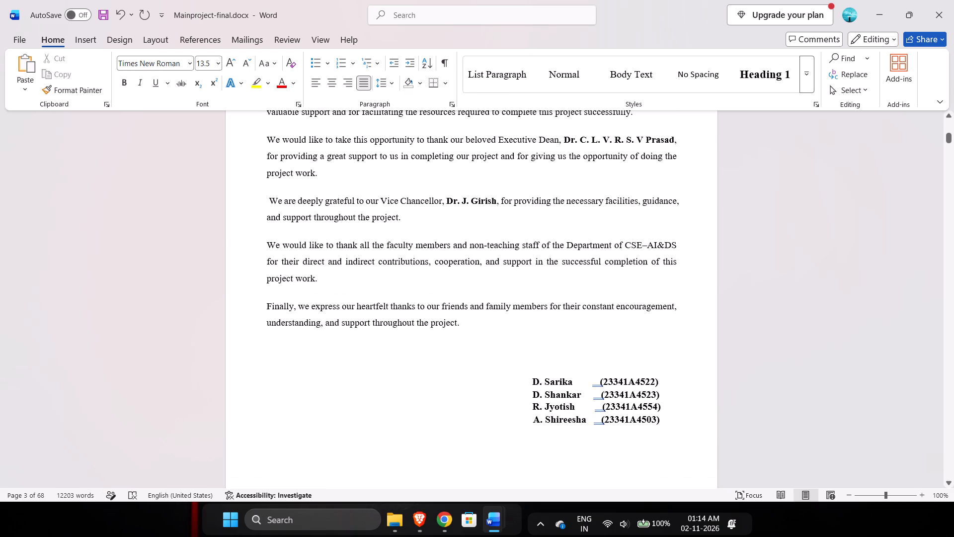
pyautogui.moveTo(665, 427); pyautogui.dragTo(538, 377)
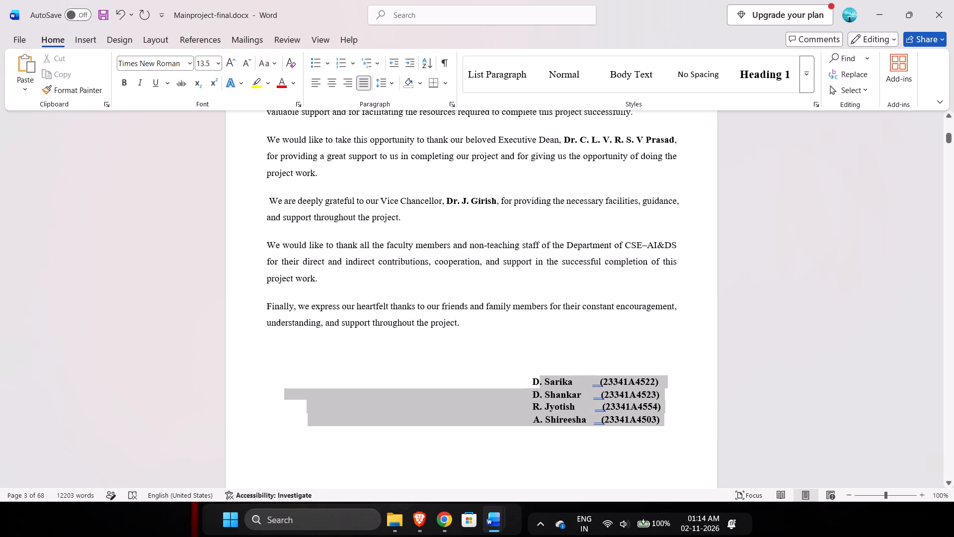
pyautogui.moveTo(538, 377); pyautogui.dragTo(528, 375)
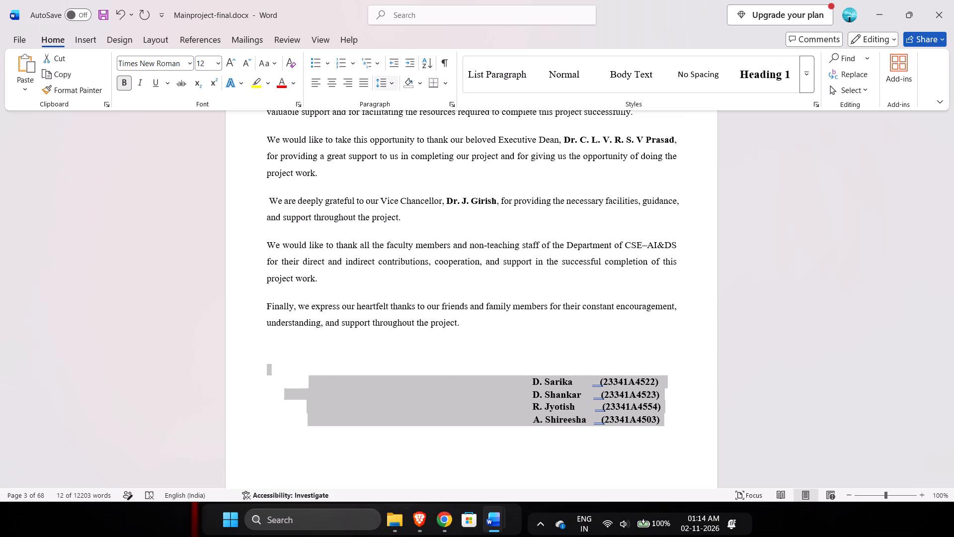
pyautogui.click(393, 84)
pyautogui.click(405, 110)
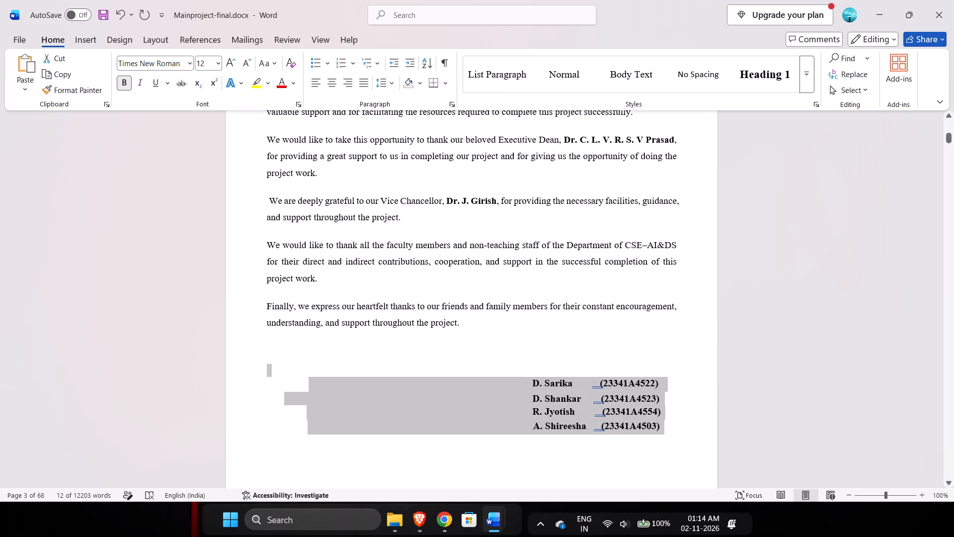
pyautogui.click(749, 310)
pyautogui.scroll(-1, 749, 310)
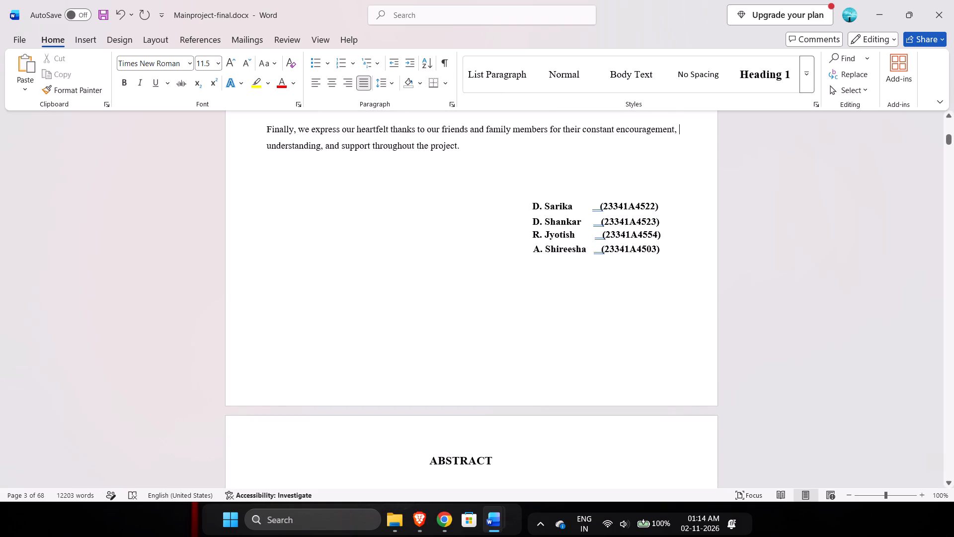
# Add one space before the roll number in the fourth student row to line it up with the third row.
pyautogui.click(601, 210)
pyautogui.press('Down')
pyautogui.press('Down')
pyautogui.press('Right')
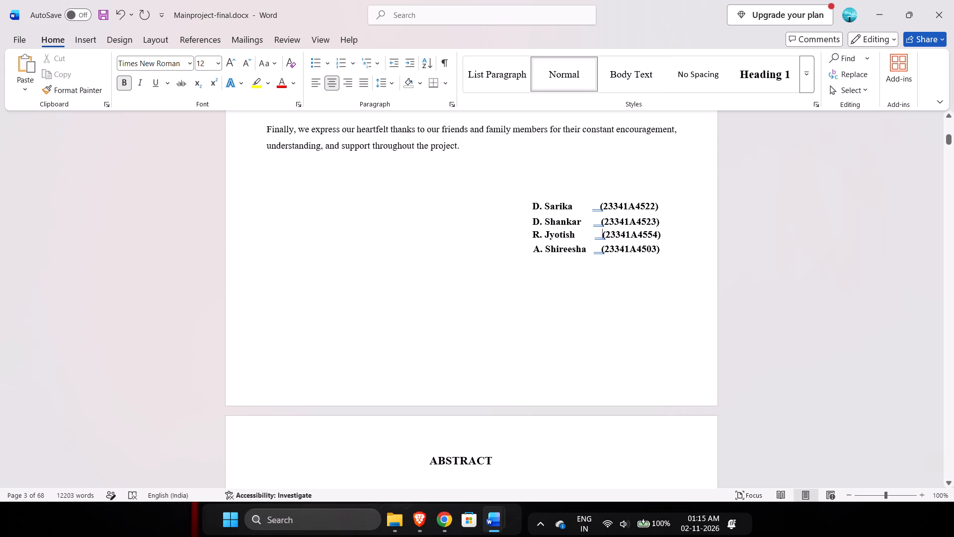
pyautogui.press('Left')
pyautogui.press('Right')
pyautogui.press('Up')
pyautogui.press('Up')
pyautogui.press('Down')
pyautogui.press('Up')
pyautogui.press('Left')
pyautogui.press('Down')
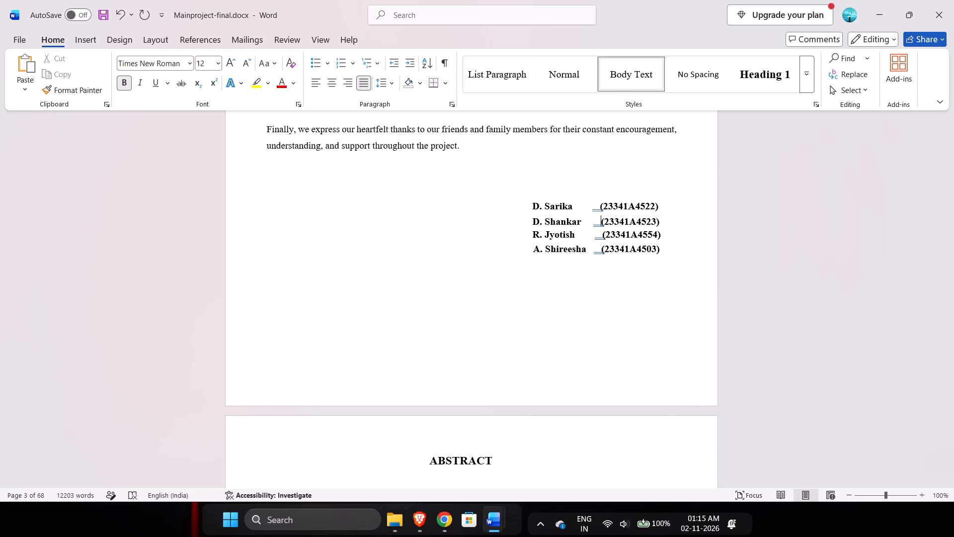
pyautogui.press('Down')
pyautogui.press('Right')
pyautogui.press('Down')
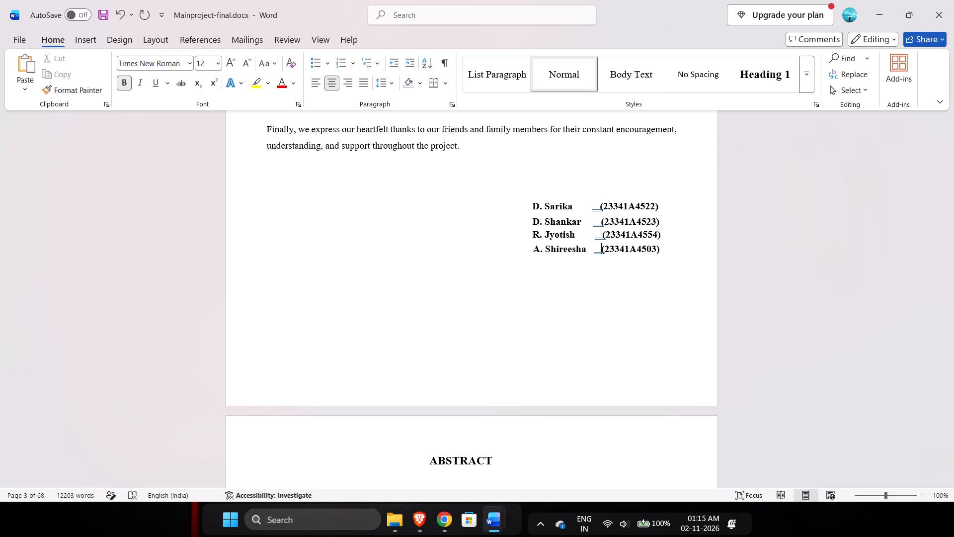
pyautogui.press('space')
pyautogui.press('Left')
pyautogui.press('Left')
pyautogui.press('Left')
pyautogui.press('Left')
pyautogui.press('Left')
pyautogui.press('Left')
pyautogui.press('Left')
pyautogui.press('Left')
pyautogui.press('Left')
pyautogui.press('Left')
pyautogui.press('Left')
pyautogui.press('Left')
pyautogui.press('Left')
pyautogui.press('Left')
pyautogui.press('Left')
pyautogui.press('Left')
pyautogui.press('Left')
pyautogui.press('Left')
pyautogui.press('Left')
pyautogui.press('Left')
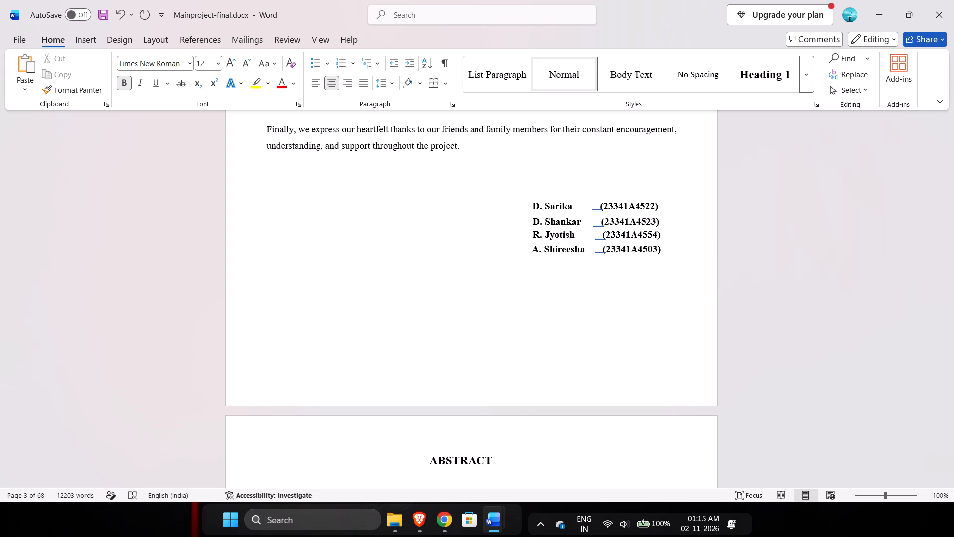
pyautogui.click(795, 251)
# Insert the missing spacing before "ASTRA" after "health." and after "decision-making." in the abstract.
pyautogui.scroll(-2, 795, 251)
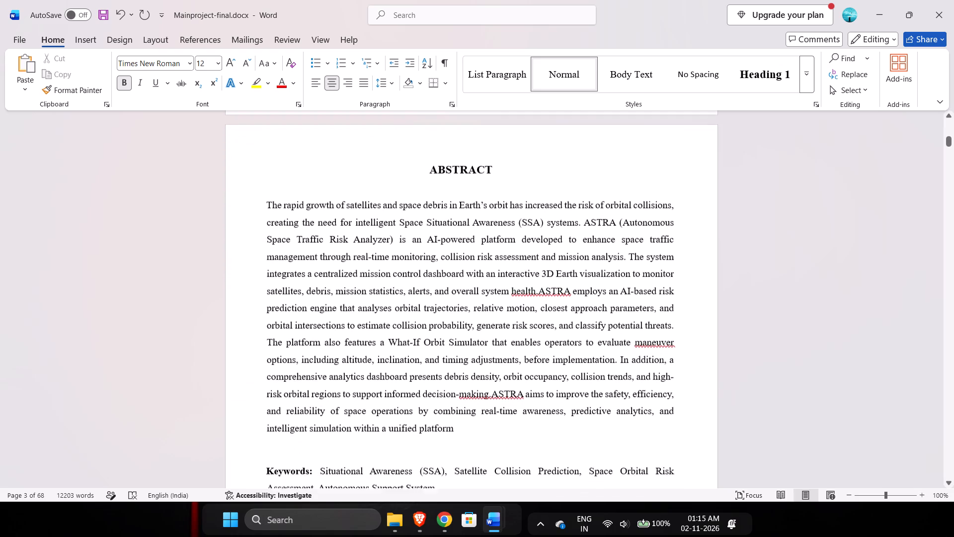
pyautogui.scroll(-3, 795, 251)
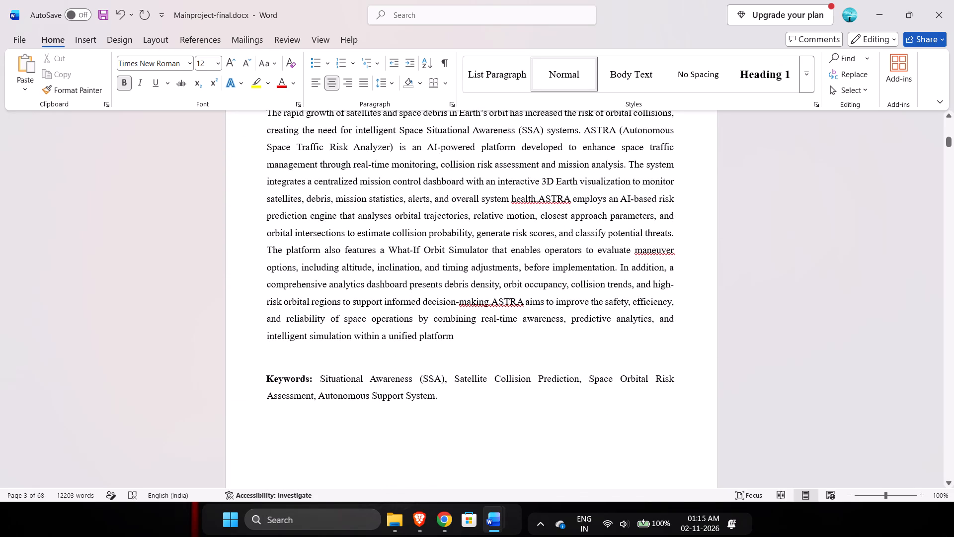
pyautogui.click(538, 201)
pyautogui.press('space')
pyautogui.press('space')
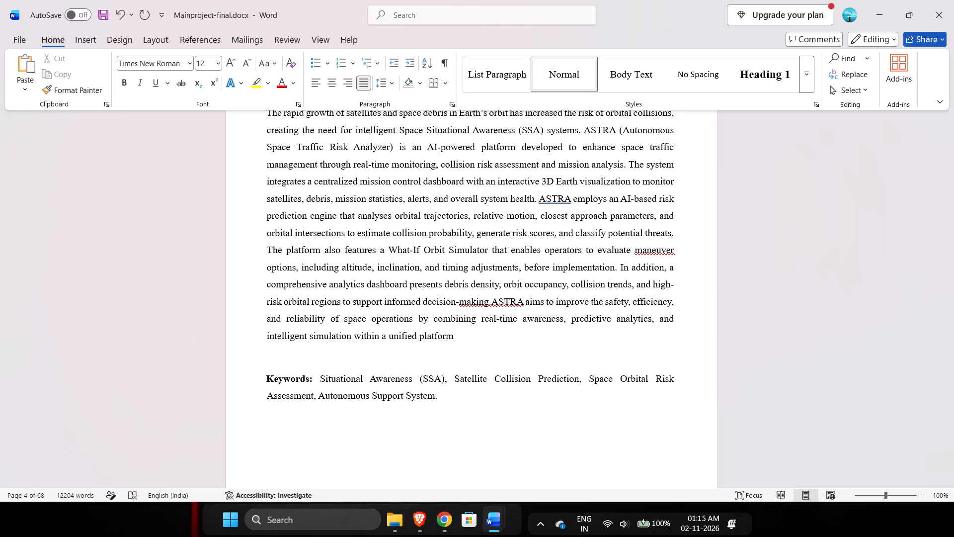
pyautogui.scroll(-1, 538, 201)
pyautogui.click(491, 236)
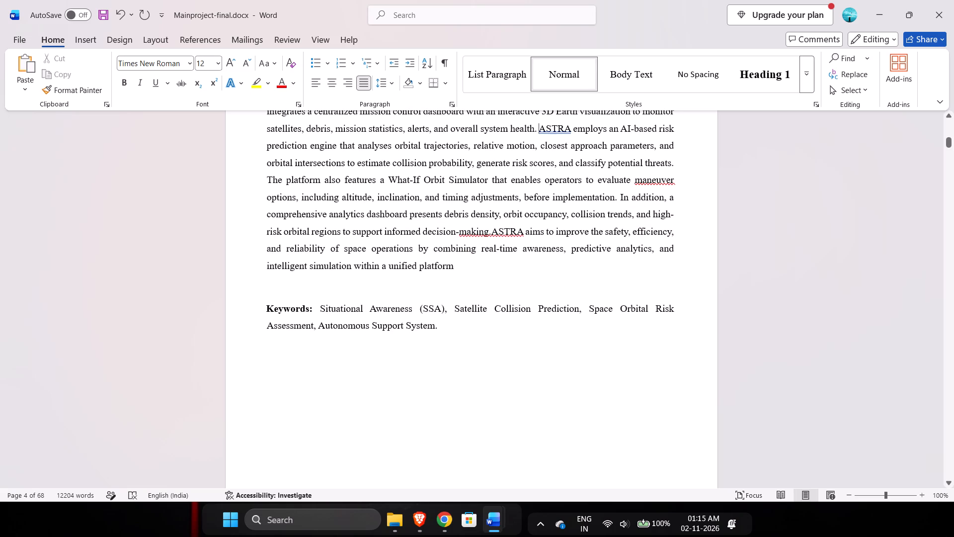
pyautogui.press('space')
pyautogui.press('space')
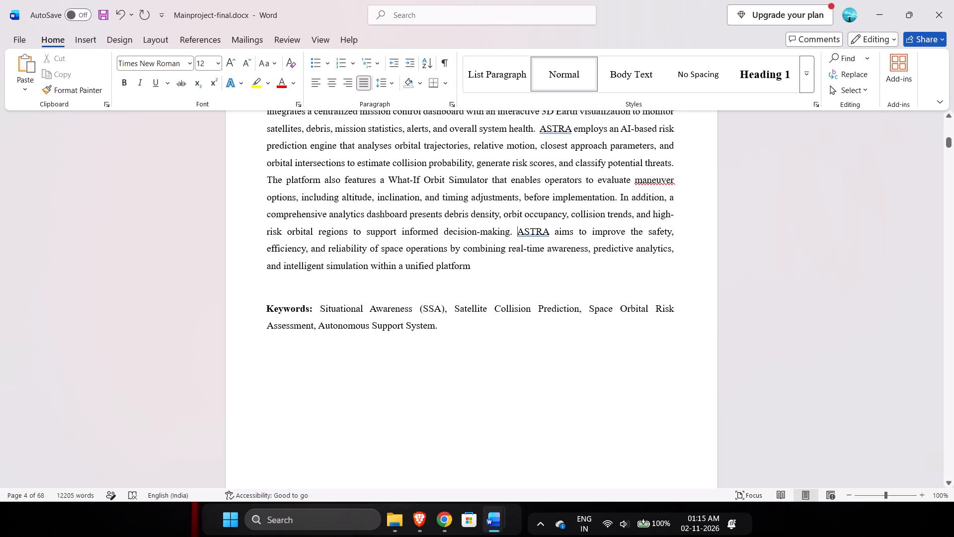
# End the abstract's last sentence with a full stop and remove the blank line before the Keywords paragraph.
pyautogui.scroll(1, 586, 213)
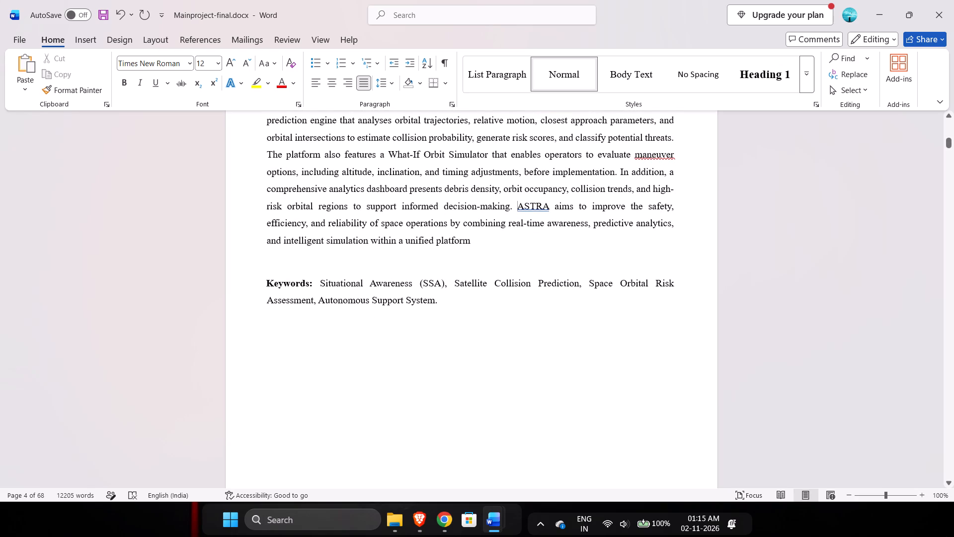
pyautogui.click(484, 238)
pyautogui.press('.')
pyautogui.press('Delete')
pyautogui.scroll(-1, 484, 238)
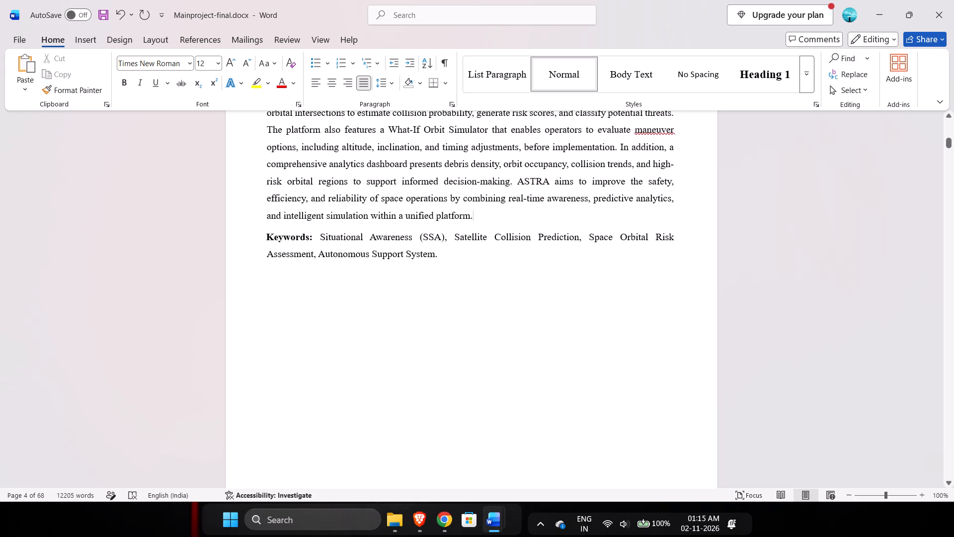
# Look back over the acknowledgement, certificate and title pages to check their layout.
pyautogui.scroll(4, 476, 350)
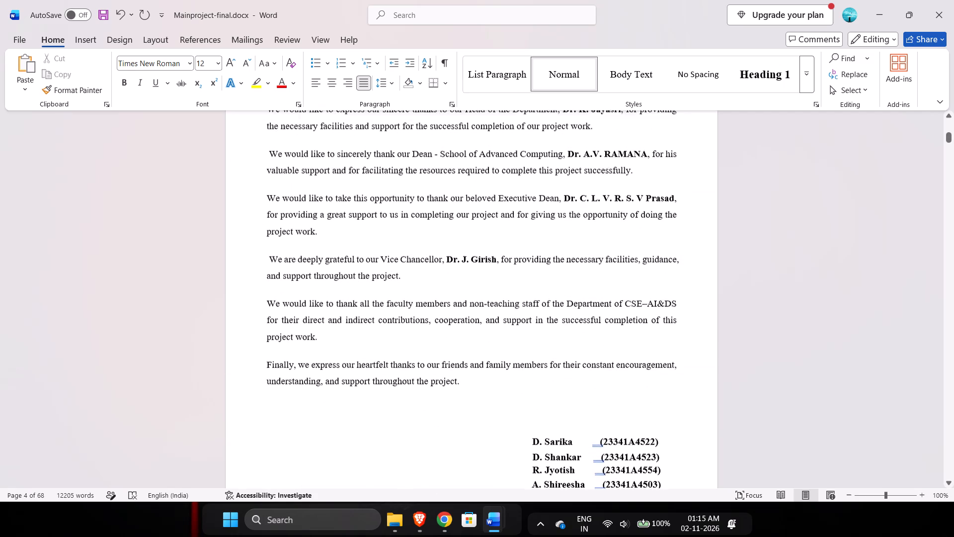
pyautogui.scroll(3, 476, 350)
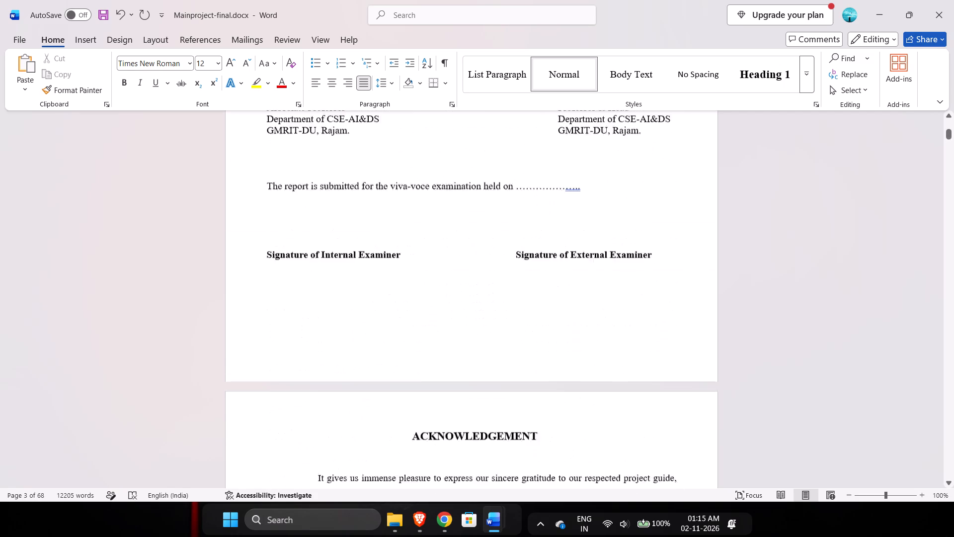
pyautogui.scroll(3, 476, 350)
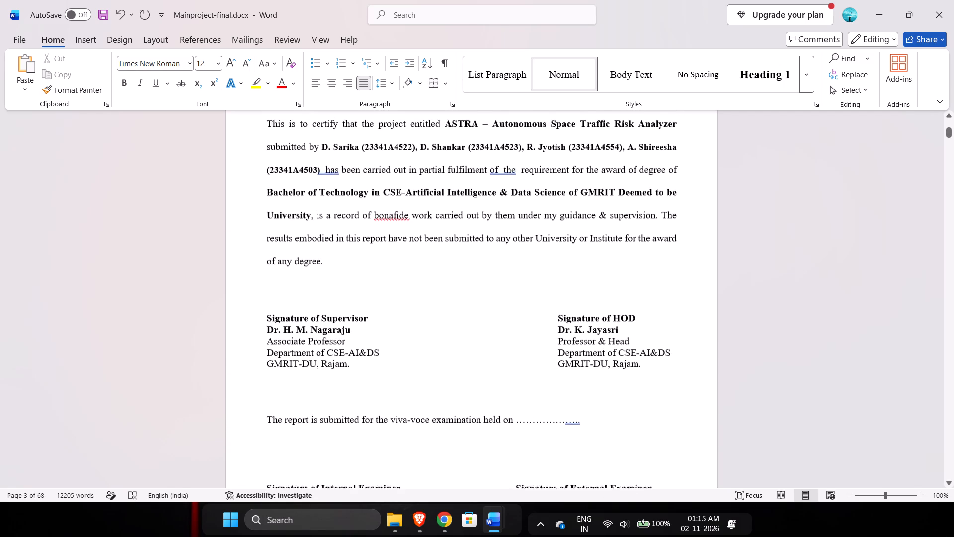
pyautogui.scroll(4, 476, 350)
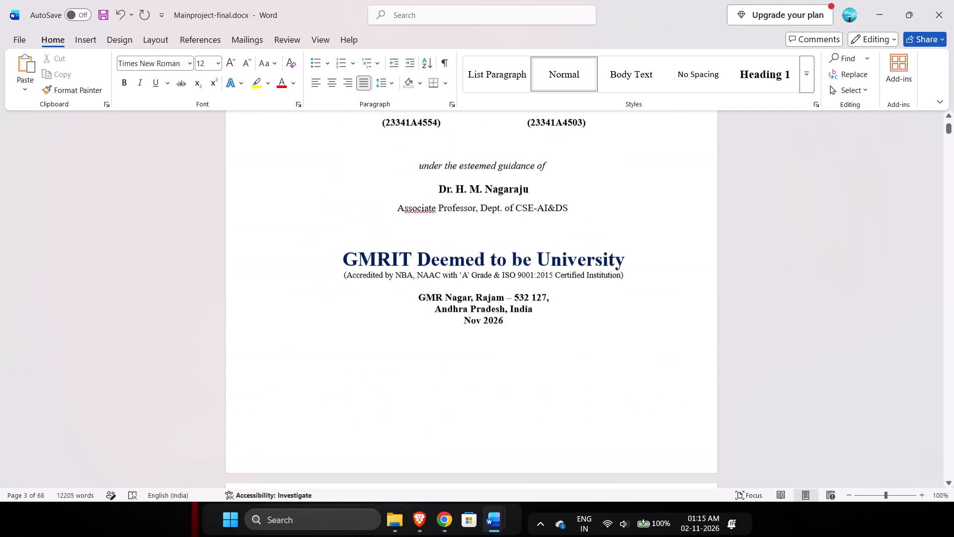
pyautogui.scroll(2, 476, 350)
# Review the abstract, table of contents, list of figures and list of tables.
pyautogui.scroll(-11, 476, 350)
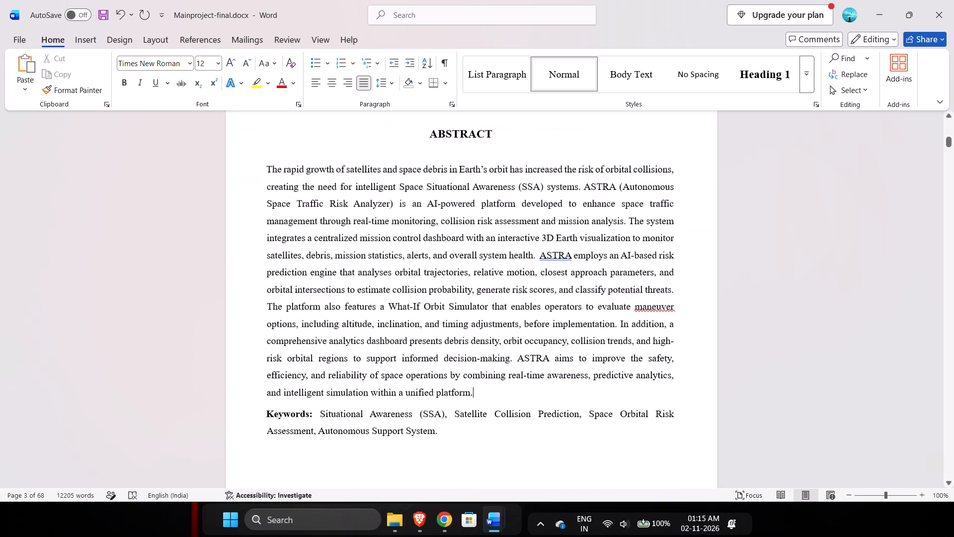
pyautogui.scroll(-5, 476, 350)
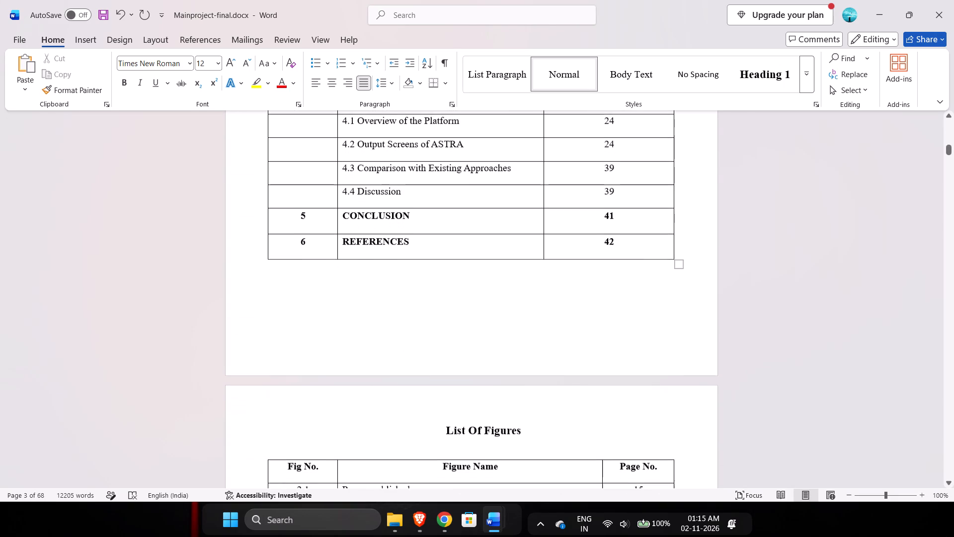
pyautogui.scroll(-7, 476, 350)
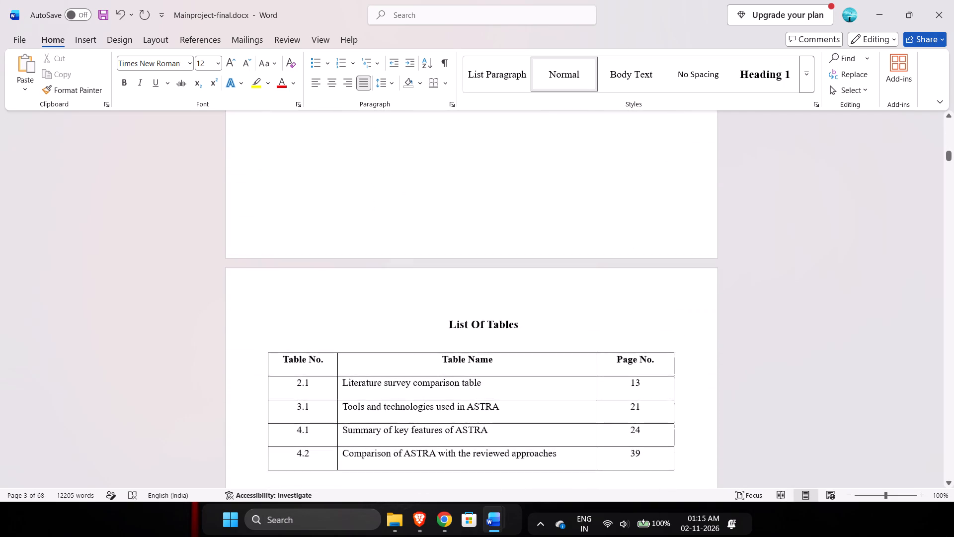
pyautogui.scroll(-6, 476, 350)
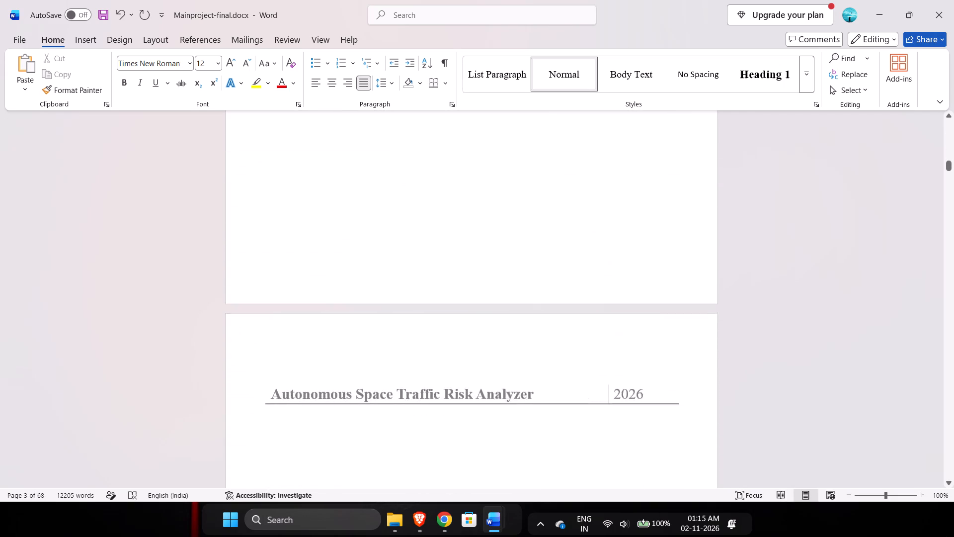
# Review Chapter 1 from its title page through section 1.6, Significance of the Project, checking headings, text and page footers.
pyautogui.scroll(-5, 476, 350)
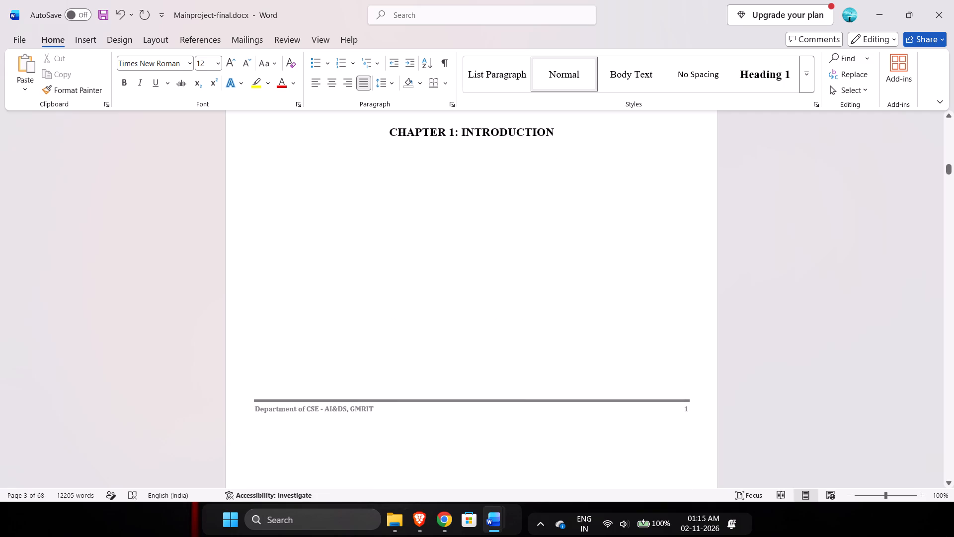
pyautogui.scroll(-4, 476, 350)
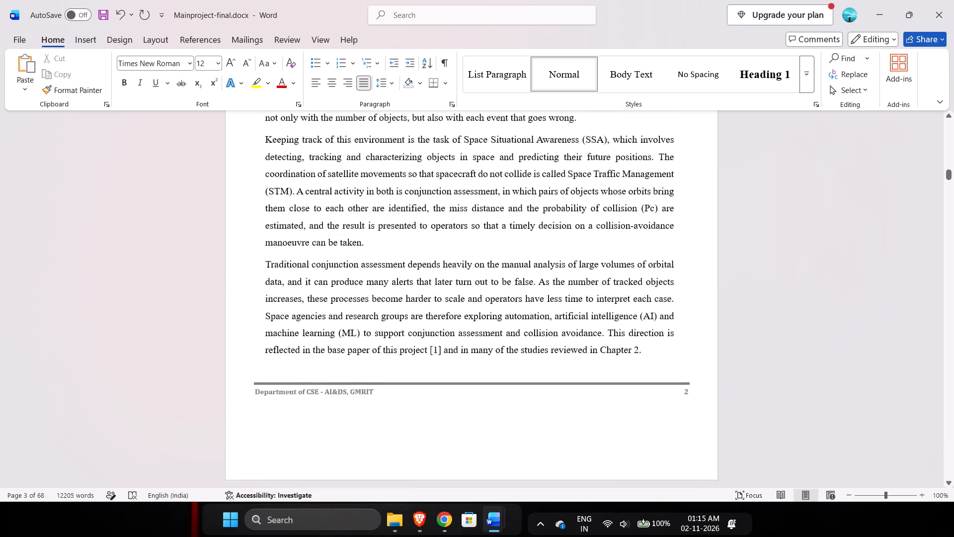
pyautogui.scroll(-1, 476, 350)
pyautogui.scroll(5, 476, 350)
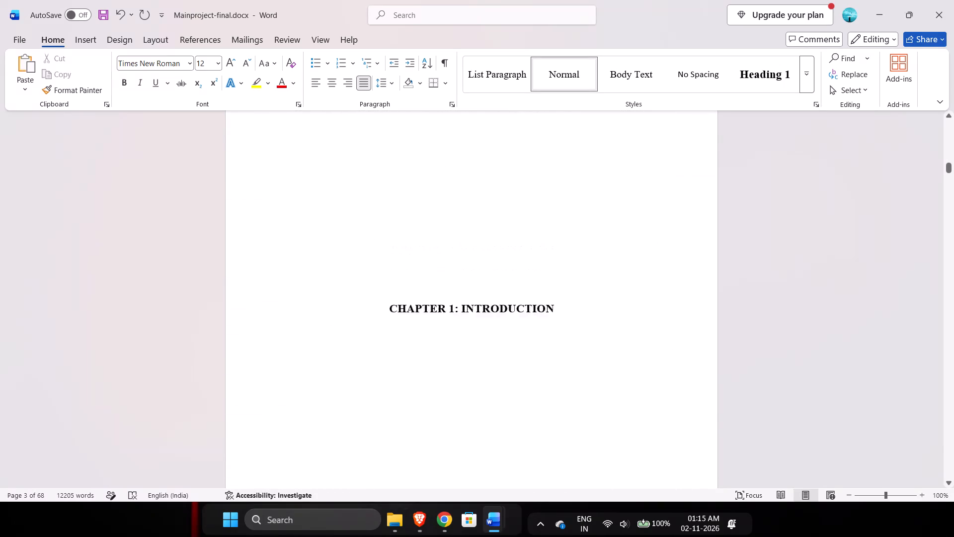
pyautogui.scroll(1, 476, 350)
pyautogui.scroll(-5, 480, 335)
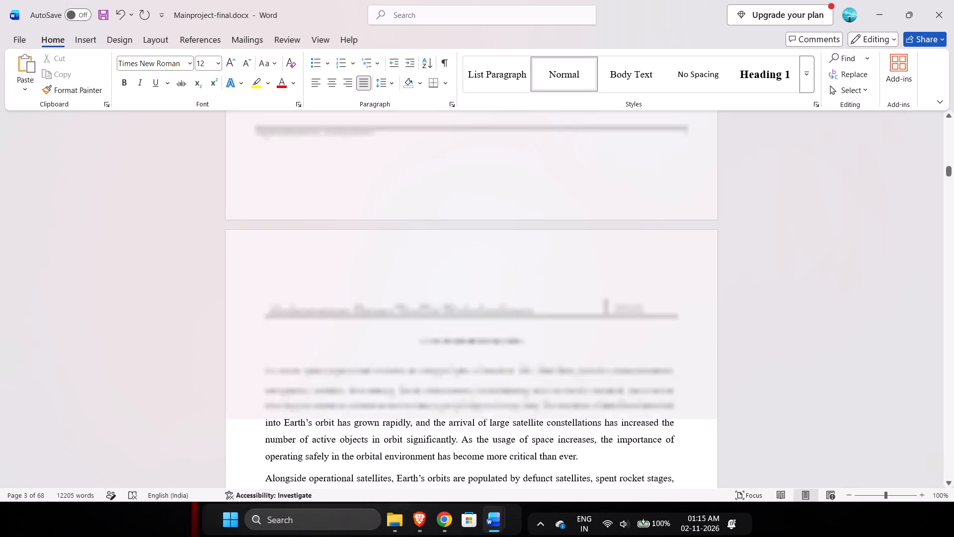
pyautogui.scroll(-8, 480, 335)
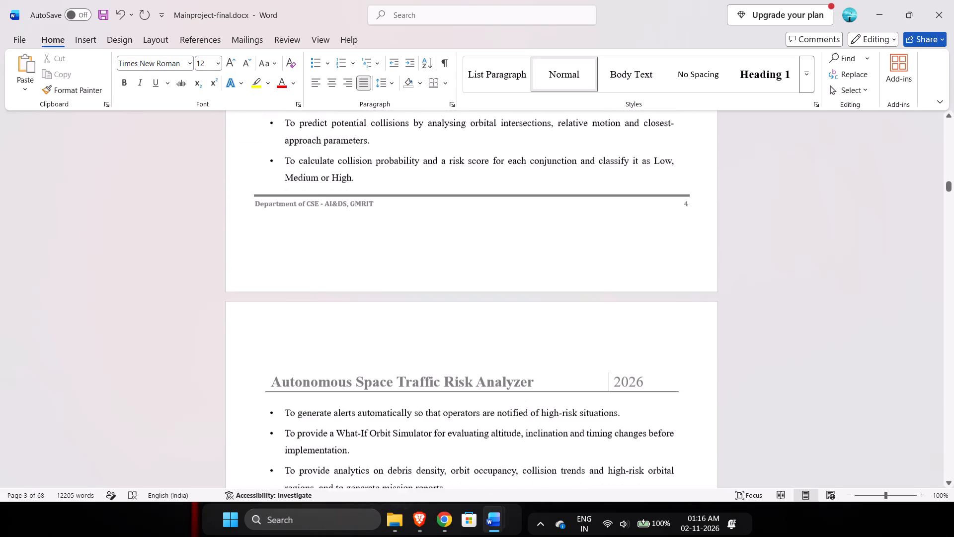
pyautogui.scroll(-3, 480, 335)
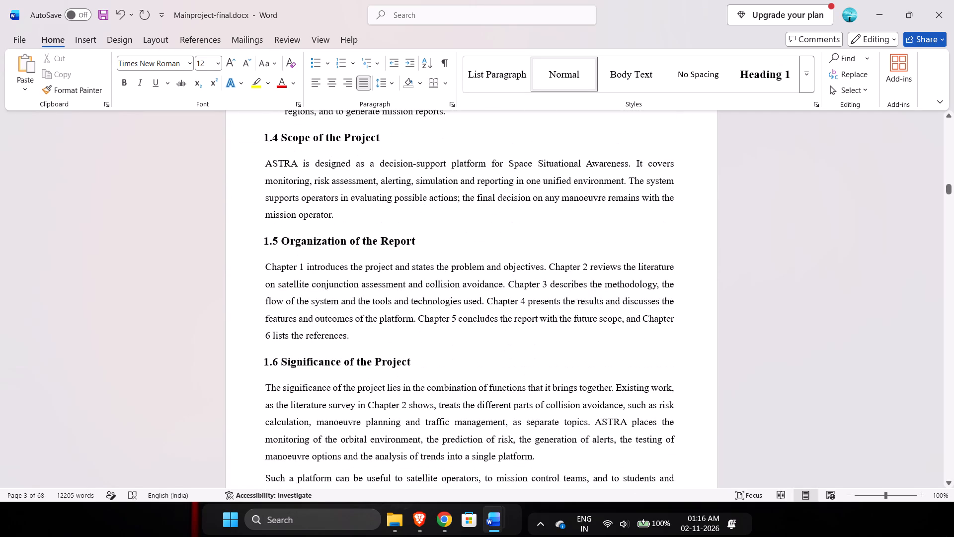
pyautogui.scroll(-1, 480, 335)
pyautogui.press('Down')
pyautogui.press('Down')
pyautogui.press('Down')
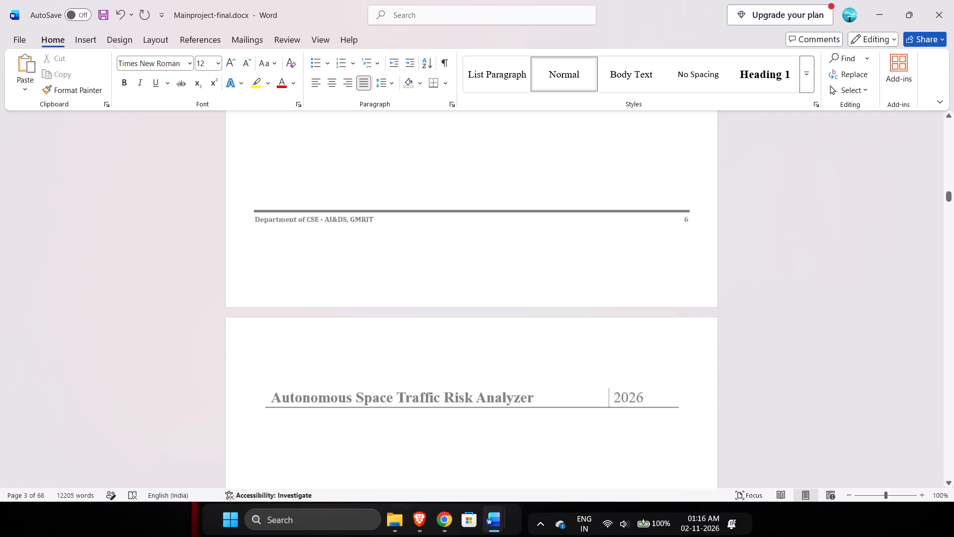
# Look back from the end of Chapter 1 through its earlier pages to the List of Tables.
pyautogui.press('Up')
pyautogui.press('Up')
pyautogui.press('Up')
pyautogui.press('Up')
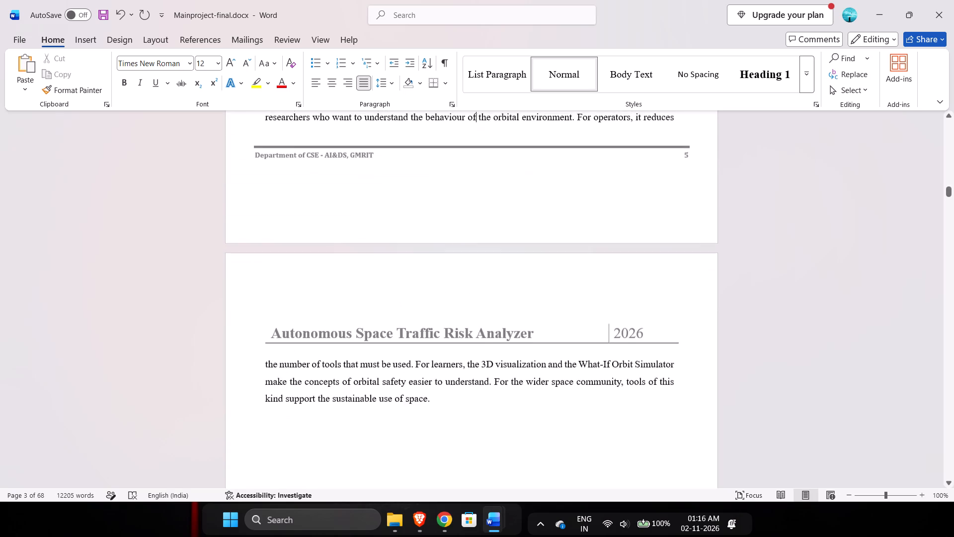
pyautogui.press('Up')
pyautogui.press('Up')
pyautogui.press('Up')
pyautogui.press('Up')
pyautogui.press('Up')
pyautogui.press('Up')
pyautogui.press('Up')
pyautogui.press('Up')
pyautogui.press('Up')
pyautogui.press('Up')
pyautogui.press('Up')
pyautogui.press('Up')
pyautogui.press('Up')
pyautogui.press('Up')
pyautogui.press('Up')
pyautogui.press('Up')
pyautogui.press('Up')
pyautogui.press('Up')
pyautogui.press('Up')
pyautogui.press('Up')
pyautogui.press('Up')
pyautogui.press('Up')
pyautogui.press('Up')
pyautogui.press('Up')
pyautogui.press('Up')
pyautogui.press('Up')
pyautogui.press('Up')
pyautogui.press('Up')
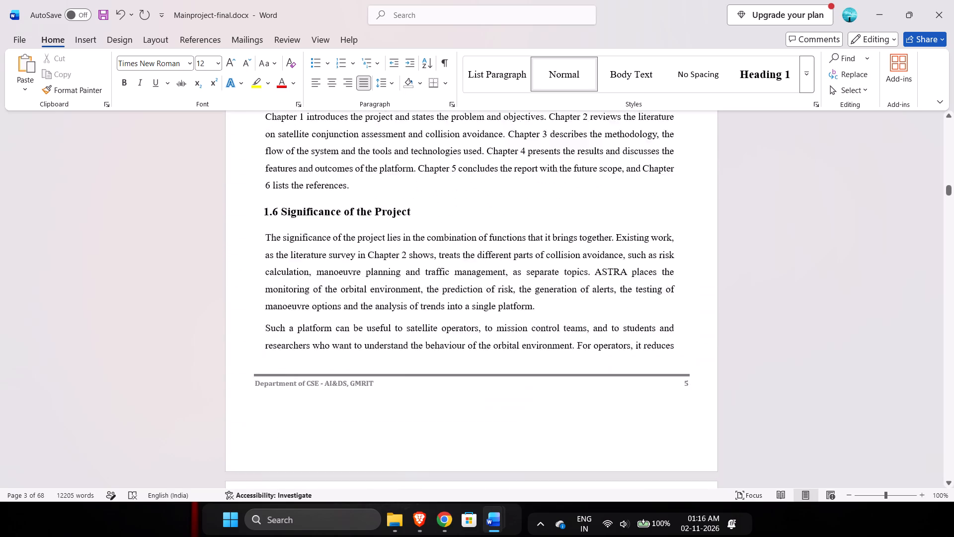
pyautogui.press('Up')
pyautogui.press('Up')
pyautogui.press('Up')
pyautogui.press('Up')
pyautogui.press('Up')
pyautogui.press('Up')
pyautogui.press('Up')
pyautogui.press('Up')
pyautogui.press('Up')
pyautogui.press('Up')
pyautogui.press('Up')
pyautogui.press('Up')
pyautogui.press('Up')
pyautogui.press('Up')
pyautogui.press('Up')
pyautogui.press('Up')
pyautogui.press('Up')
pyautogui.press('Up')
pyautogui.press('Up')
pyautogui.press('Up')
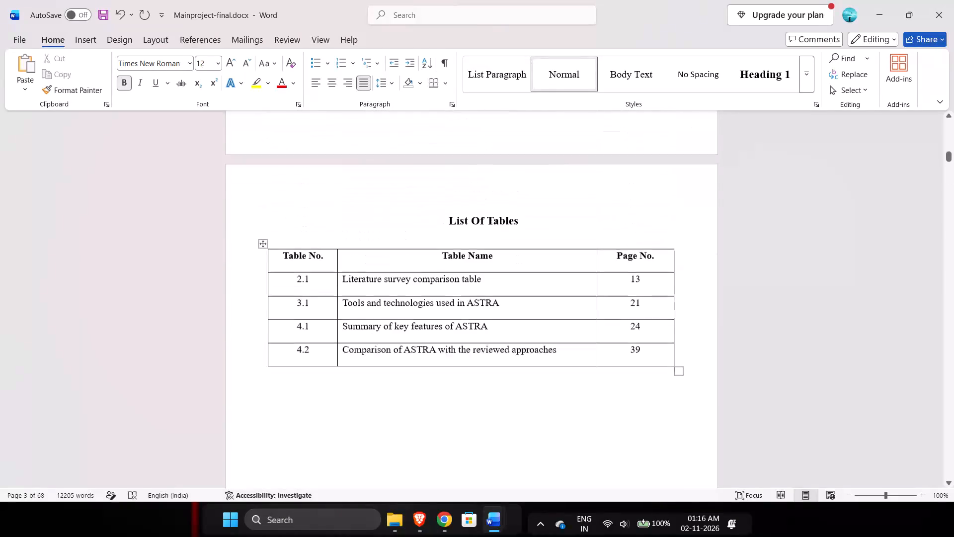
# Review the Chapter 1 introduction again, from the List of Tables up to section 1.1, Problem Statement, checking text, headers and page footers.
pyautogui.press('Down')
pyautogui.press('Down')
pyautogui.press('Down')
pyautogui.press('Down')
pyautogui.press('Down')
pyautogui.press('Down')
pyautogui.press('Down')
pyautogui.press('Down')
pyautogui.press('Down')
pyautogui.press('Down')
pyautogui.press('Down')
pyautogui.press('Down')
pyautogui.press('Down')
pyautogui.press('Down')
pyautogui.press('Down')
pyautogui.press('Down')
pyautogui.press('Down')
pyautogui.press('Down')
pyautogui.press('Down')
pyautogui.press('Down')
pyautogui.press('Down')
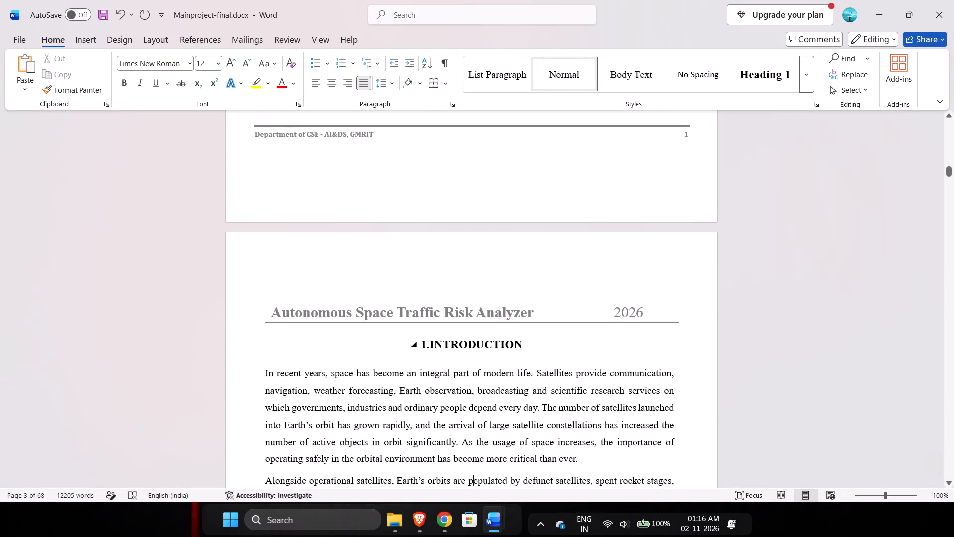
pyautogui.press('Down')
pyautogui.press('Down')
pyautogui.press('Down')
pyautogui.press('Down')
pyautogui.press('Down')
pyautogui.press('Down')
pyautogui.press('Down')
pyautogui.press('Down')
pyautogui.press('Down')
pyautogui.press('Down')
pyautogui.press('Down')
pyautogui.press('Down')
pyautogui.press('Down')
pyautogui.press('Down')
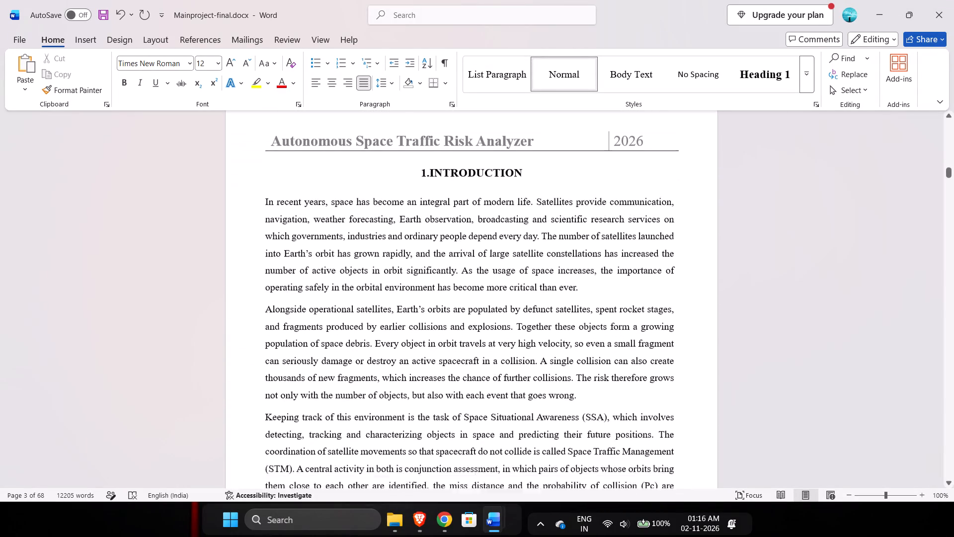
pyautogui.press('Down')
pyautogui.press('Down')
pyautogui.press('Down')
pyautogui.press('Down')
pyautogui.press('Down')
pyautogui.press('Down')
pyautogui.press('Down')
pyautogui.press('Down')
pyautogui.press('Down')
pyautogui.press('Down')
pyautogui.press('Down')
pyautogui.press('Down')
pyautogui.press('Down')
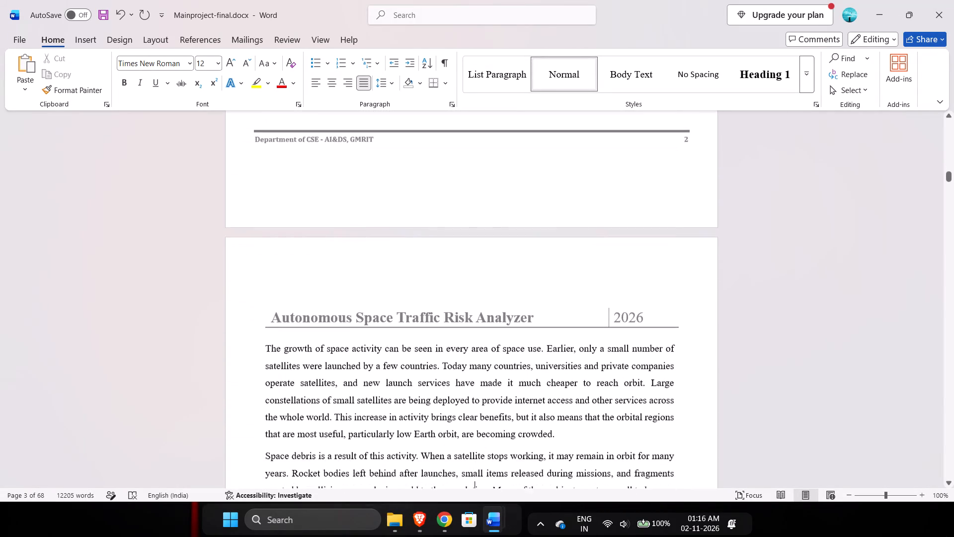
pyautogui.press('Down')
pyautogui.press('Down')
pyautogui.press('Down')
pyautogui.press('Down')
pyautogui.press('Down')
pyautogui.press('Down')
pyautogui.press('Down')
pyautogui.press('Down')
pyautogui.press('Down')
pyautogui.press('Down')
pyautogui.press('Down')
pyautogui.press('Down')
pyautogui.press('Down')
pyautogui.press('Down')
pyautogui.press('Down')
pyautogui.press('Down')
pyautogui.press('Down')
pyautogui.press('Down')
pyautogui.press('Down')
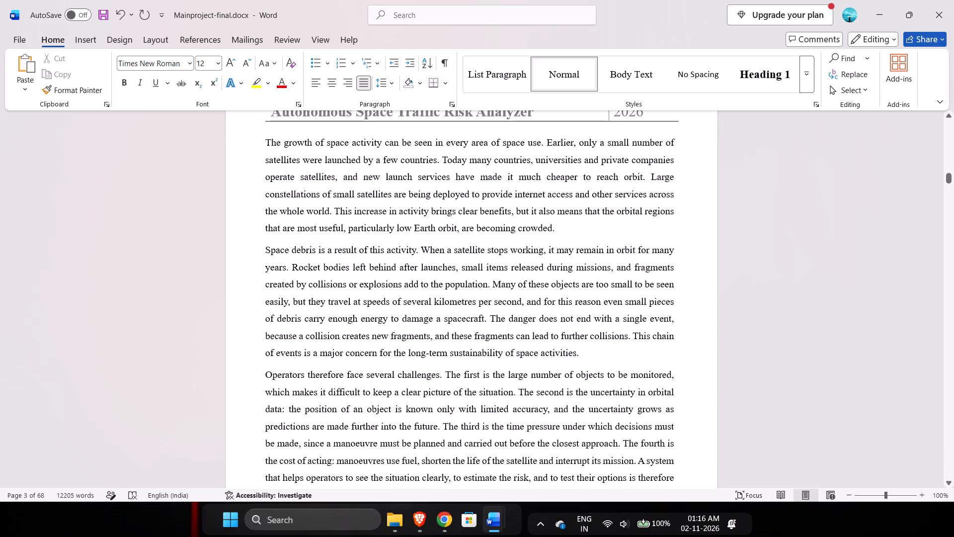
pyautogui.press('Down')
pyautogui.press('Down')
pyautogui.press('Down')
pyautogui.press('Down')
pyautogui.press('Down')
pyautogui.press('Down')
pyautogui.press('Down')
pyautogui.press('Down')
pyautogui.press('Down')
pyautogui.press('Down')
pyautogui.press('Down')
pyautogui.press('Down')
pyautogui.press('Down')
pyautogui.press('Down')
pyautogui.press('Down')
pyautogui.press('Down')
pyautogui.press('Down')
pyautogui.press('Down')
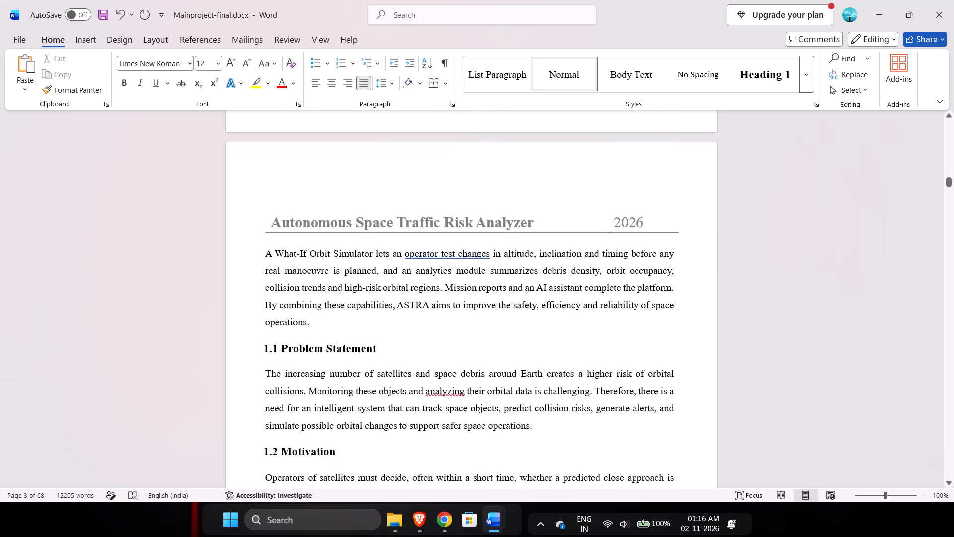
# Review sections 1.1 through 1.6 of Chapter 1, including the objectives, scope and report organization, checking headings, bullets and page breaks.
pyautogui.press('Down')
pyautogui.press('Down')
pyautogui.press('Down')
pyautogui.press('Down')
pyautogui.press('Down')
pyautogui.press('Down')
pyautogui.press('Down')
pyautogui.press('Down')
pyautogui.press('Down')
pyautogui.press('Down')
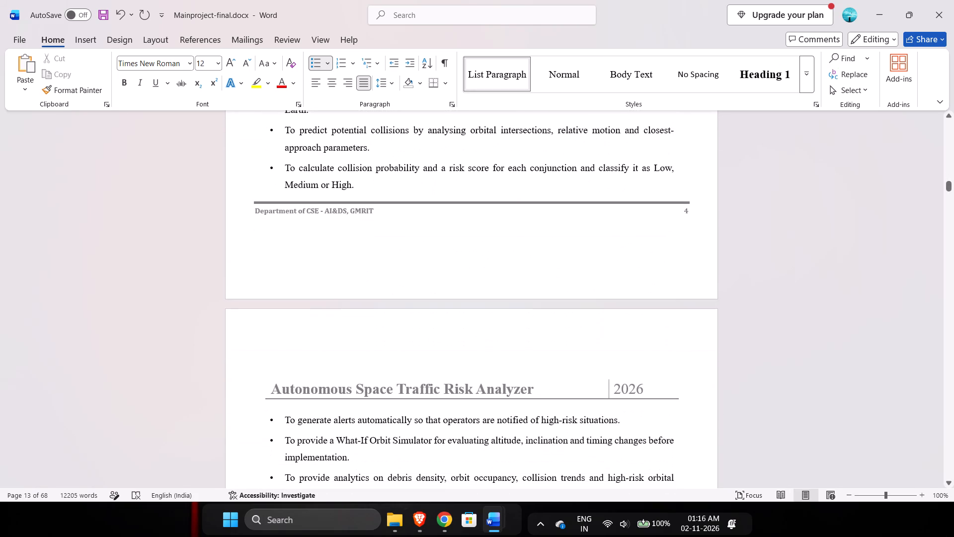
pyautogui.press('Down')
pyautogui.press('Down')
pyautogui.press('Down')
pyautogui.press('Down')
pyautogui.press('Down')
pyautogui.press('Down')
pyautogui.press('Down')
pyautogui.press('Down')
pyautogui.press('Down')
pyautogui.press('Down')
pyautogui.press('Down')
pyautogui.press('Down')
pyautogui.press('Down')
pyautogui.press('Down')
pyautogui.press('Down')
pyautogui.press('Down')
pyautogui.press('Down')
pyautogui.press('Down')
pyautogui.press('Down')
pyautogui.press('Down')
pyautogui.press('Down')
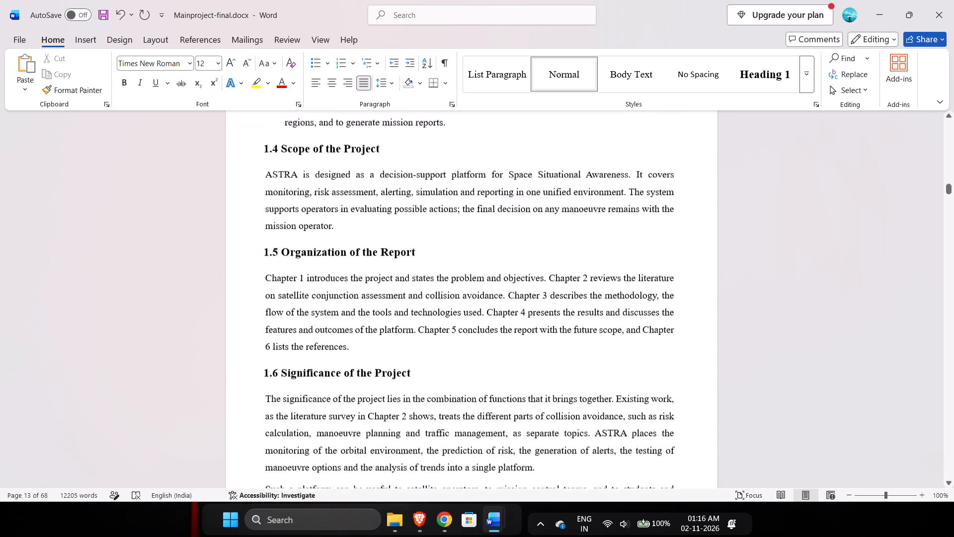
pyautogui.press('Down')
pyautogui.press('Down')
pyautogui.press('Down')
pyautogui.press('Down')
pyautogui.press('Down')
pyautogui.press('Down')
pyautogui.press('Down')
pyautogui.press('Down')
pyautogui.press('Down')
# Review the report from section 1.6 into Chapter 2, Literature Survey, covering the reference [1] entry and its paragraph formatting.
pyautogui.press('Down')
pyautogui.press('Down')
pyautogui.press('Down')
pyautogui.press('Down')
pyautogui.press('Down')
pyautogui.press('Down')
pyautogui.press('Down')
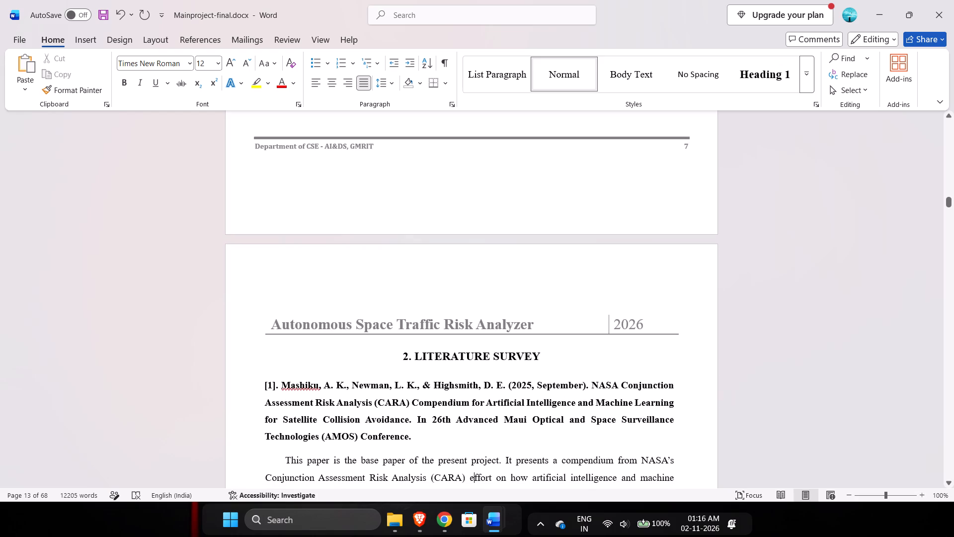
pyautogui.press('Down')
pyautogui.press('Down')
pyautogui.press('Down')
pyautogui.press('Down')
pyautogui.press('Down')
pyautogui.press('Down')
pyautogui.press('Down')
pyautogui.press('Down')
pyautogui.press('Down')
pyautogui.press('Down')
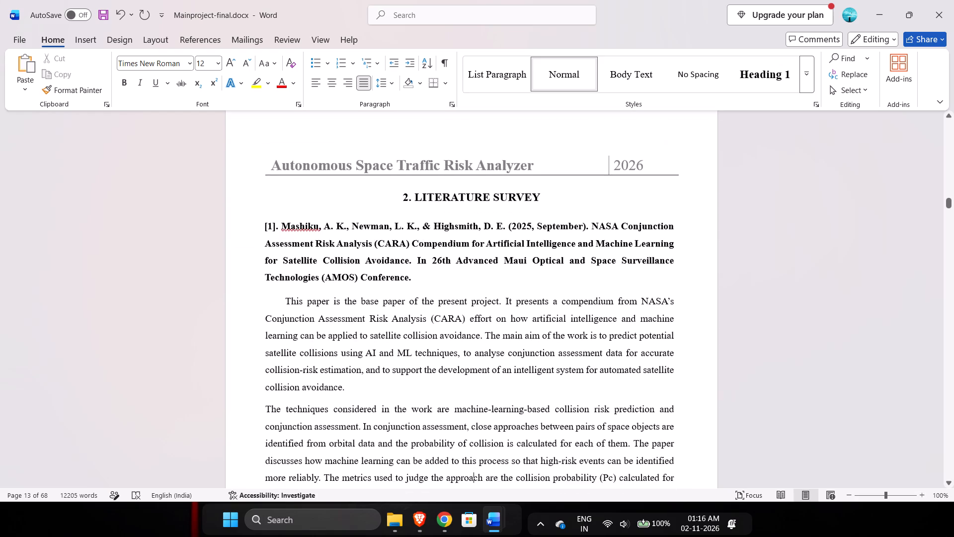
pyautogui.press('Down')
pyautogui.press('Down')
pyautogui.press('Down')
pyautogui.press('Down')
pyautogui.press('Down')
pyautogui.press('Down')
pyautogui.press('Down')
pyautogui.press('Down')
pyautogui.press('Down')
pyautogui.press('Down')
pyautogui.press('Down')
pyautogui.press('Down')
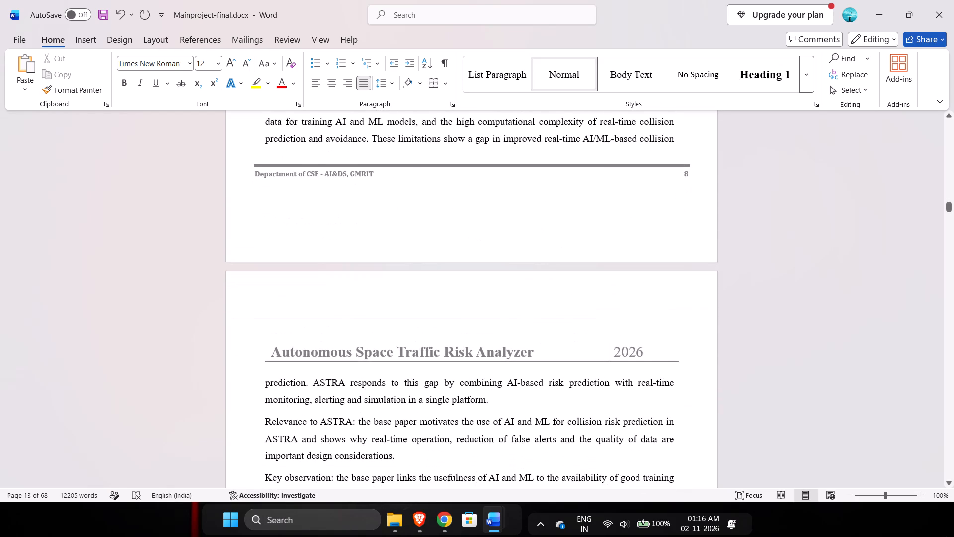
pyautogui.press('Down')
pyautogui.press('Down')
pyautogui.press('Down')
pyautogui.press('Down')
pyautogui.press('Down')
pyautogui.press('Down')
pyautogui.press('Down')
pyautogui.press('Down')
pyautogui.press('Down')
pyautogui.press('Down')
pyautogui.press('Down')
pyautogui.press('Down')
pyautogui.press('Down')
pyautogui.press('Down')
pyautogui.press('Down')
pyautogui.press('Down')
pyautogui.press('Down')
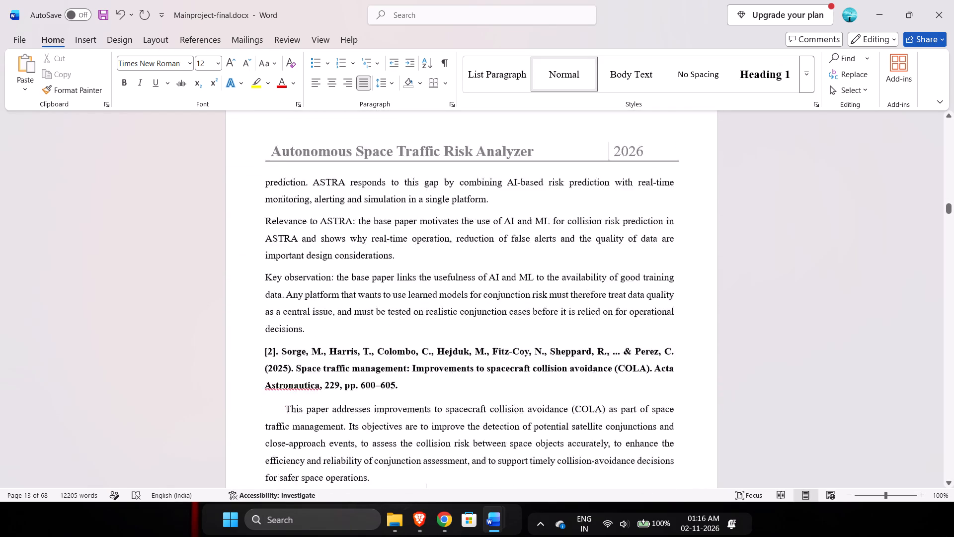
# Review the Literature Survey entries for references [2] to [4], checking paragraph indents, headers and page footers.
pyautogui.press('Down')
pyautogui.press('Down')
pyautogui.press('Down')
pyautogui.press('Down')
pyautogui.press('Down')
pyautogui.press('Down')
pyautogui.press('Down')
pyautogui.press('Down')
pyautogui.press('Down')
pyautogui.press('Down')
pyautogui.press('Down')
pyautogui.press('Down')
pyautogui.press('Down')
pyautogui.press('Down')
pyautogui.press('Down')
pyautogui.press('Down')
pyautogui.press('Down')
pyautogui.press('Down')
pyautogui.press('Down')
pyautogui.press('Down')
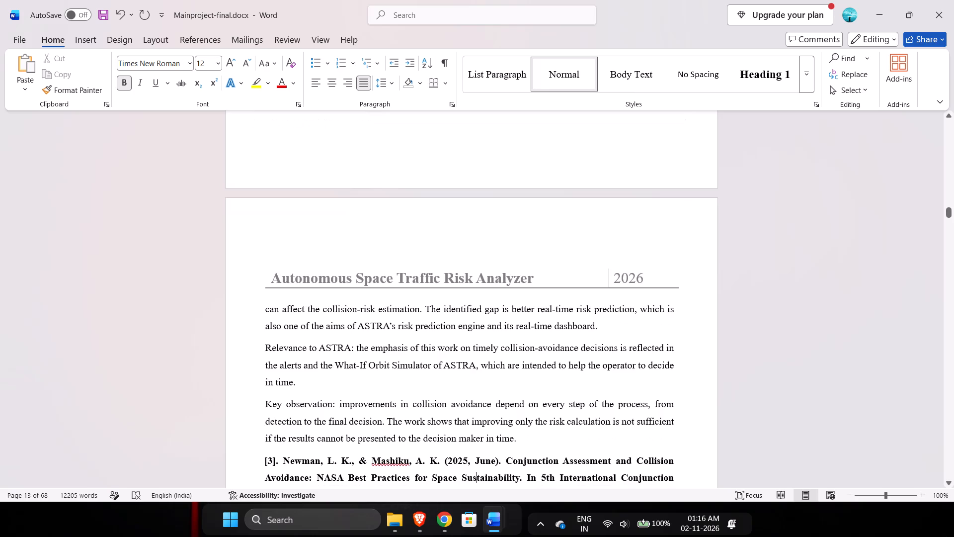
pyautogui.press('Down')
pyautogui.press('Down')
pyautogui.press('Down')
pyautogui.press('Down')
pyautogui.press('Down')
pyautogui.press('Down')
pyautogui.press('Down')
pyautogui.press('Down')
pyautogui.press('Down')
pyautogui.press('Down')
pyautogui.press('Down')
pyautogui.press('Down')
pyautogui.press('Down')
pyautogui.press('Down')
pyautogui.press('Down')
pyautogui.press('Down')
pyautogui.press('Down')
pyautogui.press('Down')
pyautogui.press('Down')
pyautogui.press('Down')
pyautogui.press('Down')
pyautogui.press('Down')
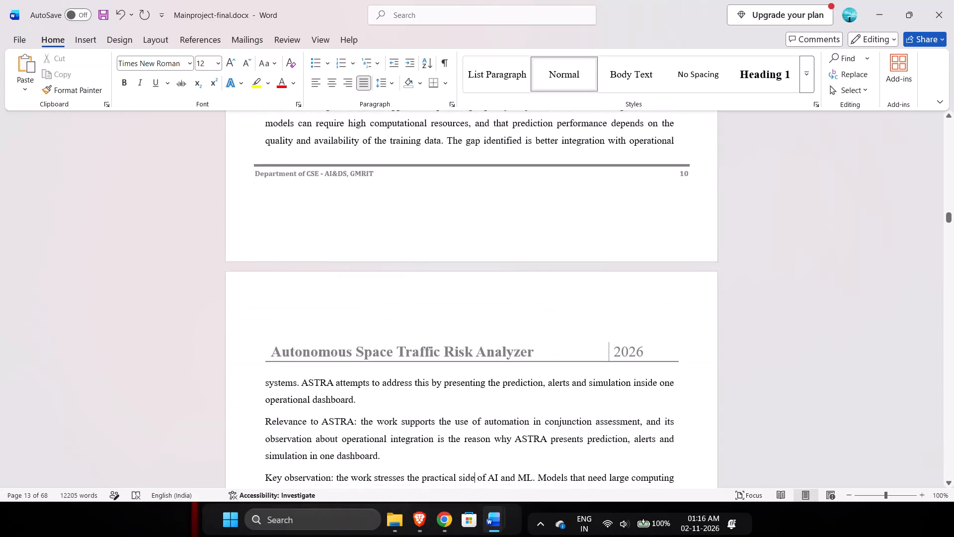
pyautogui.press('Down')
pyautogui.press('Down')
pyautogui.press('Down')
pyautogui.press('Down')
pyautogui.press('Down')
pyautogui.press('Down')
pyautogui.press('Down')
pyautogui.press('Down')
pyautogui.press('Down')
pyautogui.press('Down')
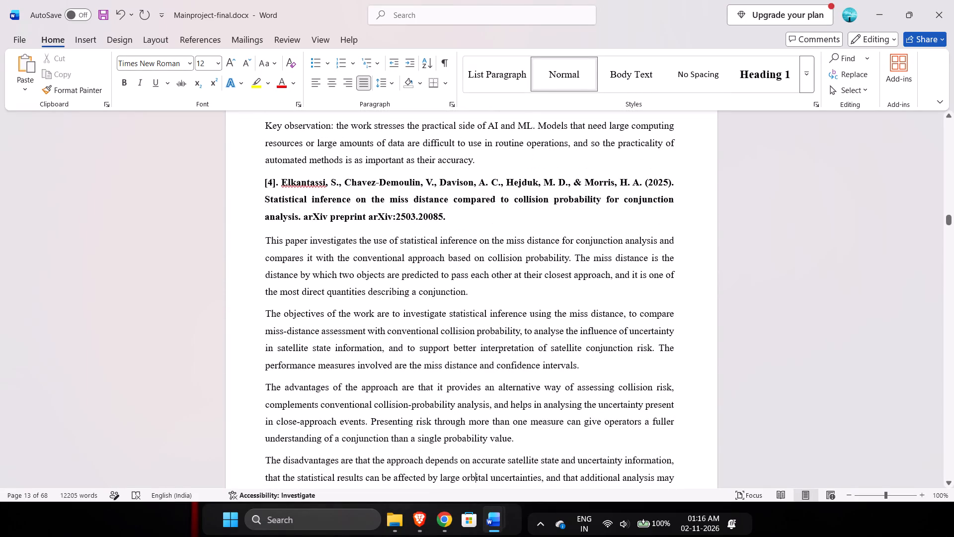
# Remove the first-line indent from the opening paragraph under reference [1] in the Literature Survey.
pyautogui.press('Up')
pyautogui.press('Up')
pyautogui.press('Up')
pyautogui.press('Up')
pyautogui.press('Up')
pyautogui.press('Up')
pyautogui.press('Up')
pyautogui.scroll(3, 480, 335)
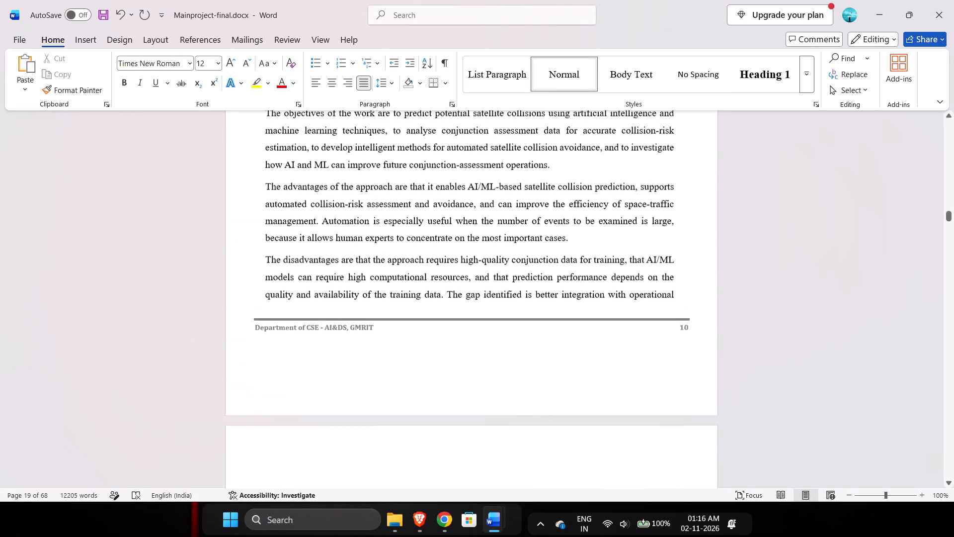
pyautogui.scroll(4, 480, 335)
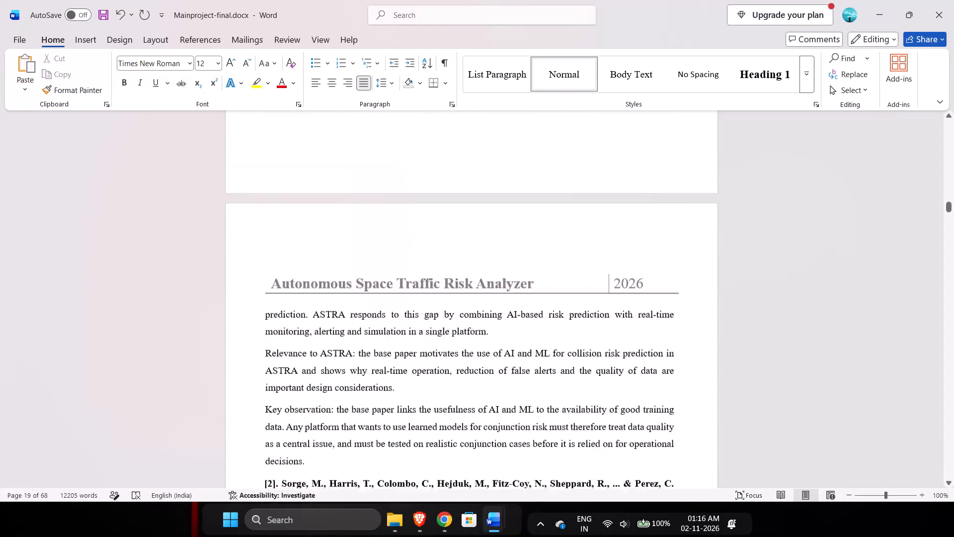
pyautogui.scroll(3, 480, 335)
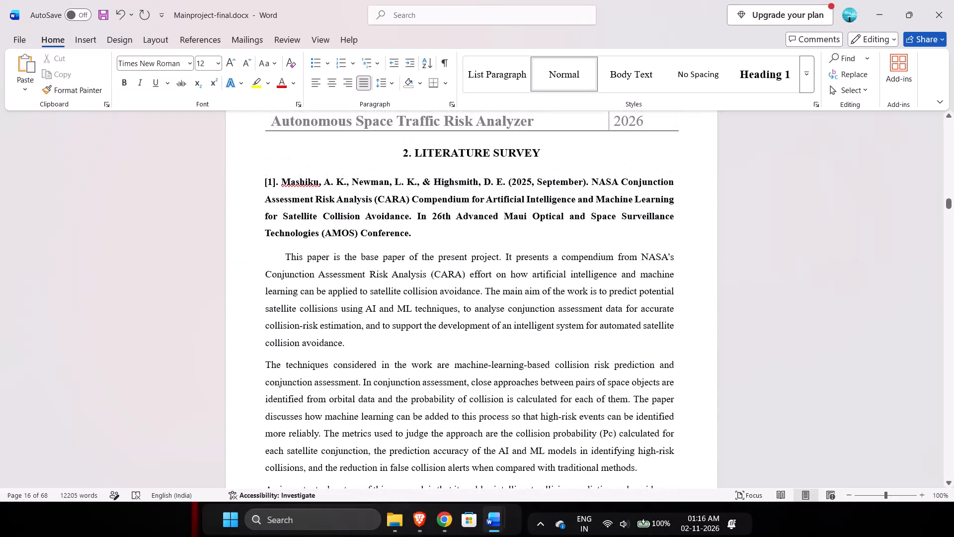
pyautogui.click(285, 256)
pyautogui.press('BackSpace')
pyautogui.press('BackSpace')
# Remove the first-line indent from the opening paragraph under reference [2], "This paper addresses improvements to spacecraft collision avoidance".
pyautogui.scroll(-2, 285, 256)
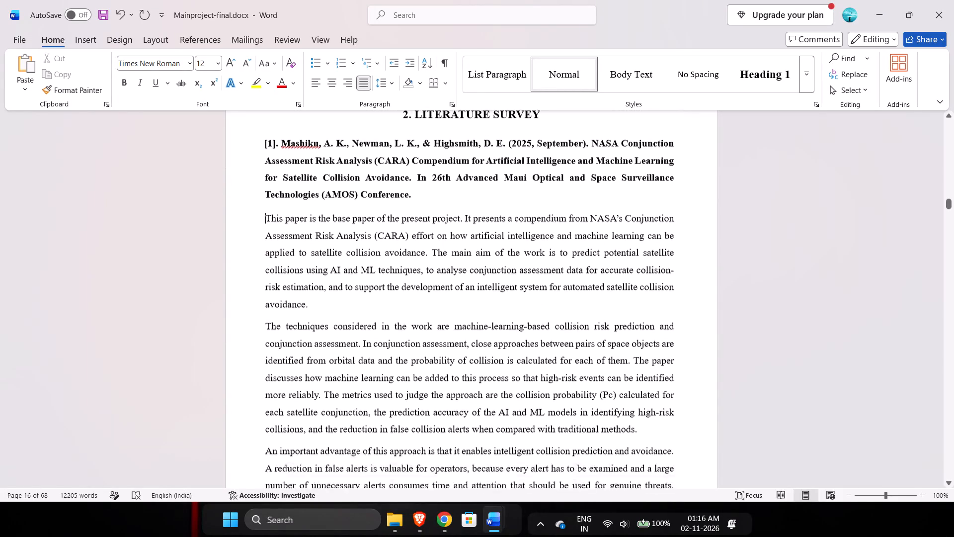
pyautogui.scroll(-2, 285, 256)
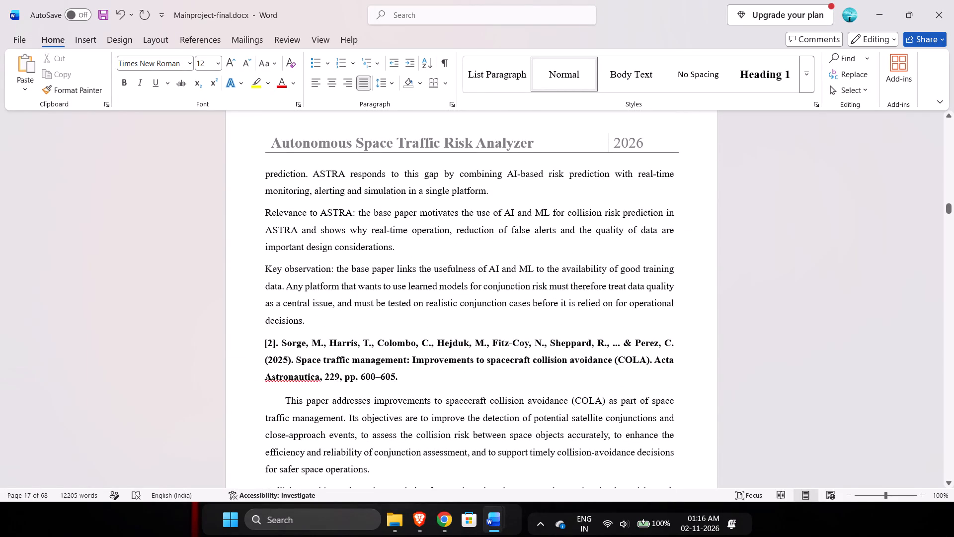
pyautogui.click(287, 400)
pyautogui.press('BackSpace')
pyautogui.press('BackSpace')
# Remove the first-line indent from the opening paragraph under reference [3], about NASA's best practices.
pyautogui.scroll(-3, 287, 400)
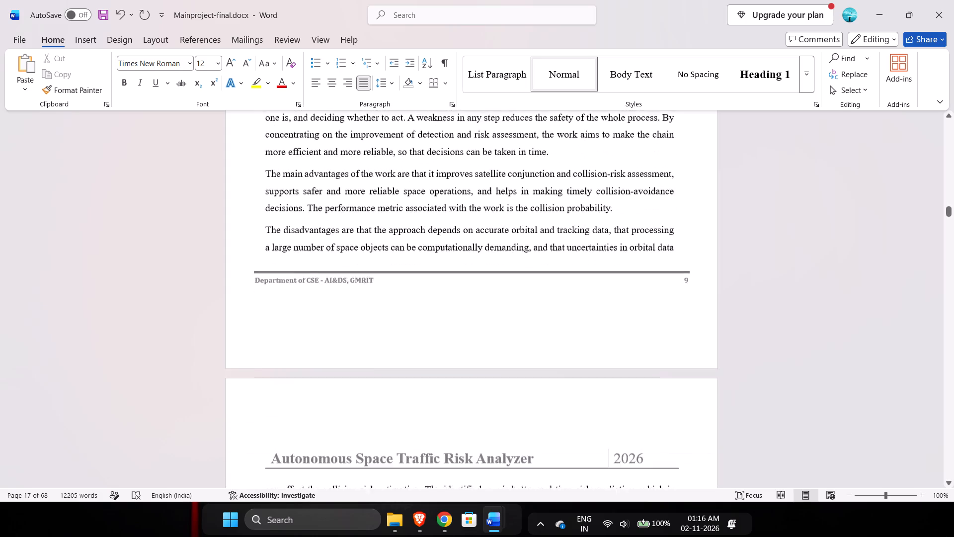
pyautogui.scroll(-3, 287, 400)
pyautogui.scroll(1, 287, 400)
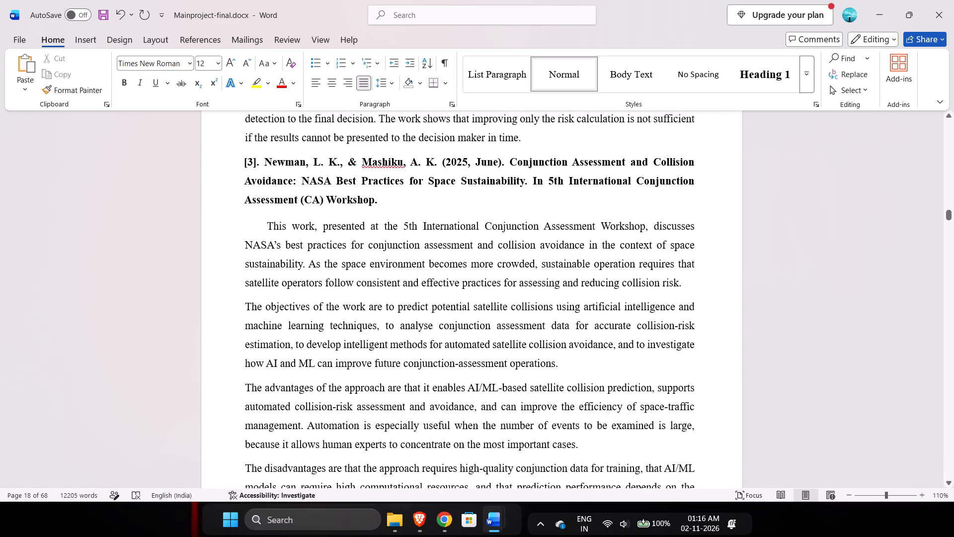
pyautogui.click(268, 223)
pyautogui.press('BackSpace')
# Check the paragraphs under references [3] and [4] for any first-line indents.
pyautogui.scroll(-1, 289, 179)
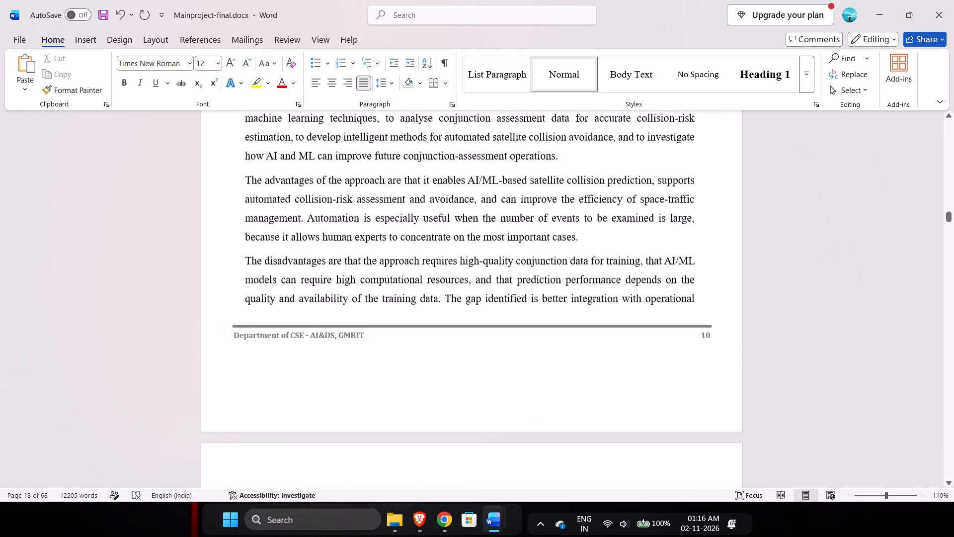
pyautogui.scroll(-1, 289, 179)
pyautogui.scroll(-1, 288, 293)
pyautogui.keyDown('ctrl'); pyautogui.scroll(1, 288, 293); pyautogui.keyUp('ctrl')
pyautogui.keyDown('ctrl'); pyautogui.scroll(-1, 288, 293); pyautogui.keyUp('ctrl')
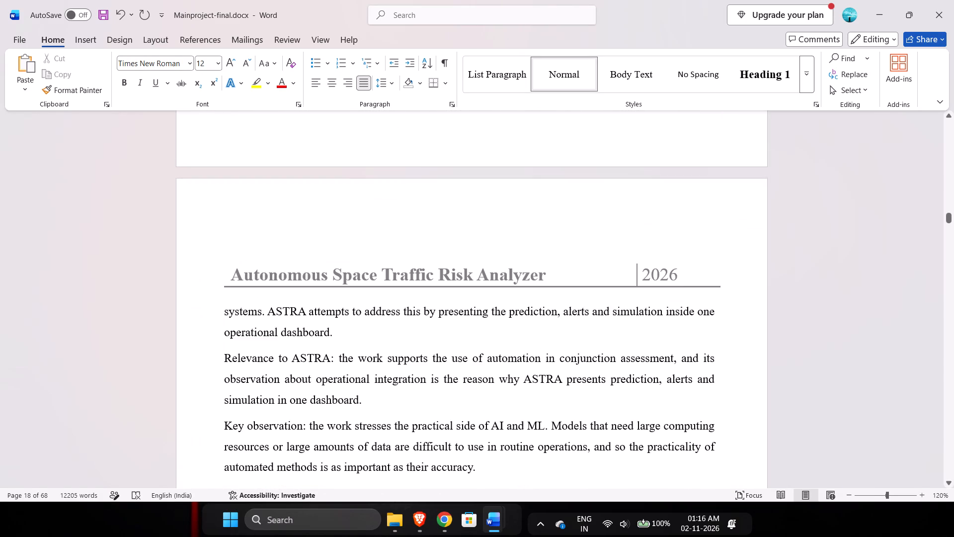
pyautogui.keyDown('ctrl'); pyautogui.scroll(-3, 288, 293); pyautogui.keyUp('ctrl')
pyautogui.scroll(1, 288, 293)
pyautogui.keyDown('ctrl'); pyautogui.scroll(1, 288, 293); pyautogui.keyUp('ctrl')
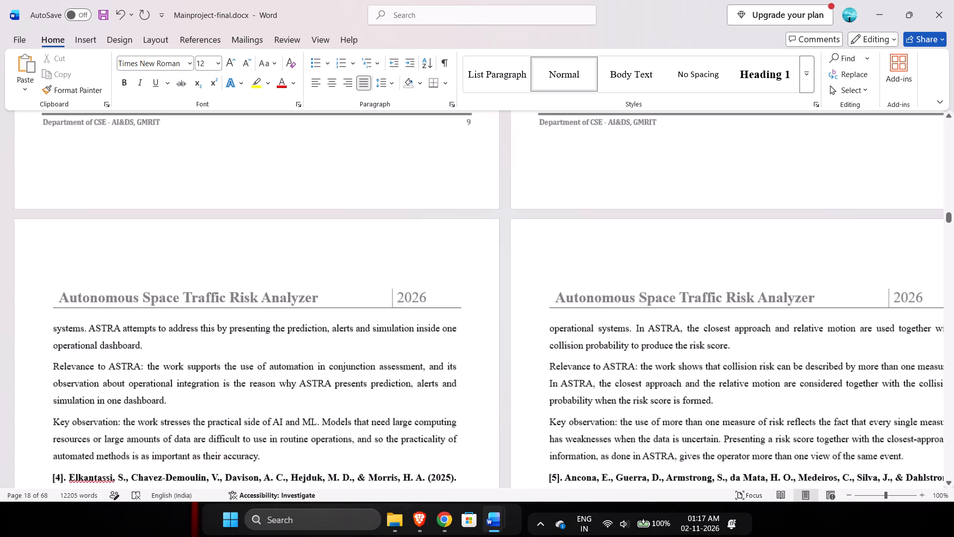
pyautogui.scroll(1, 288, 293)
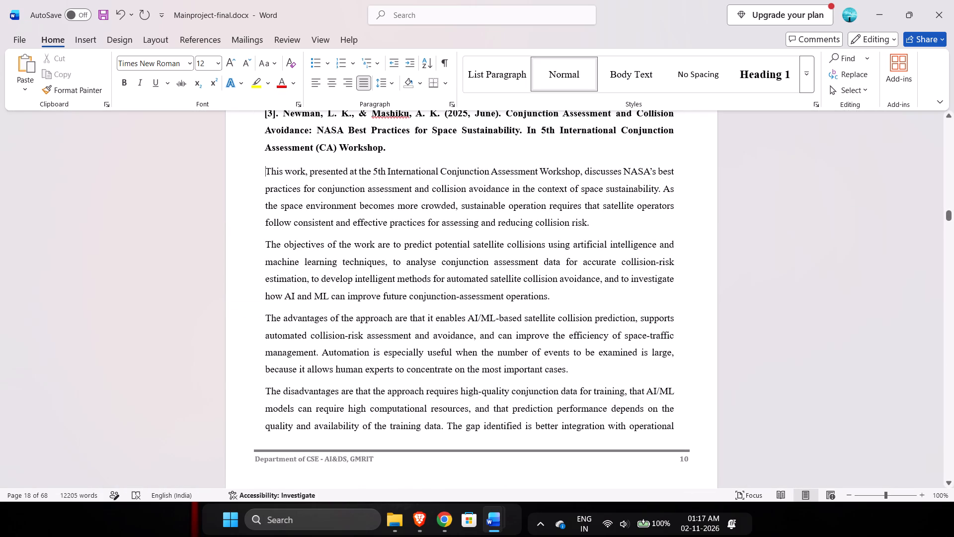
pyautogui.scroll(-5, 288, 293)
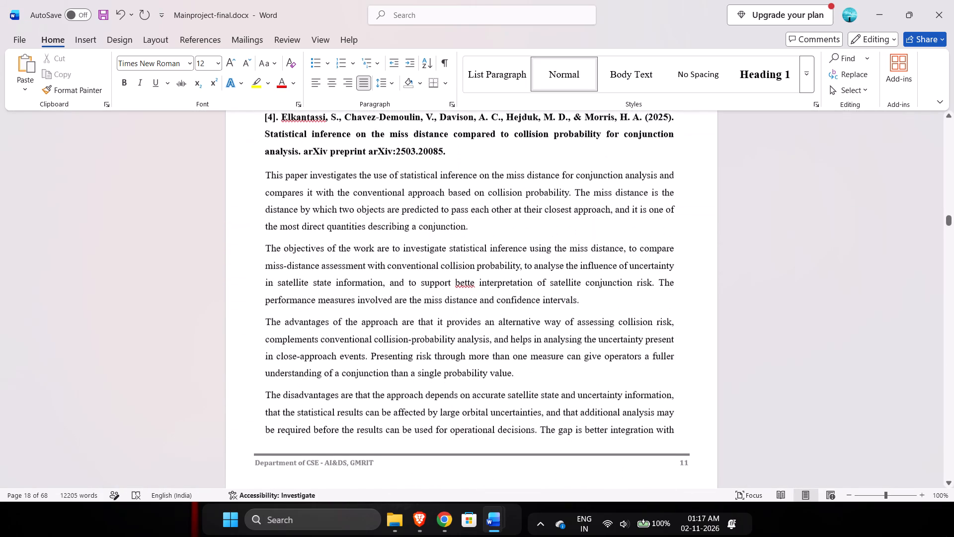
# Remove the first-line indent from the opening paragraph under reference [5], "This paper looks at space traffic management".
pyautogui.scroll(-3, 288, 293)
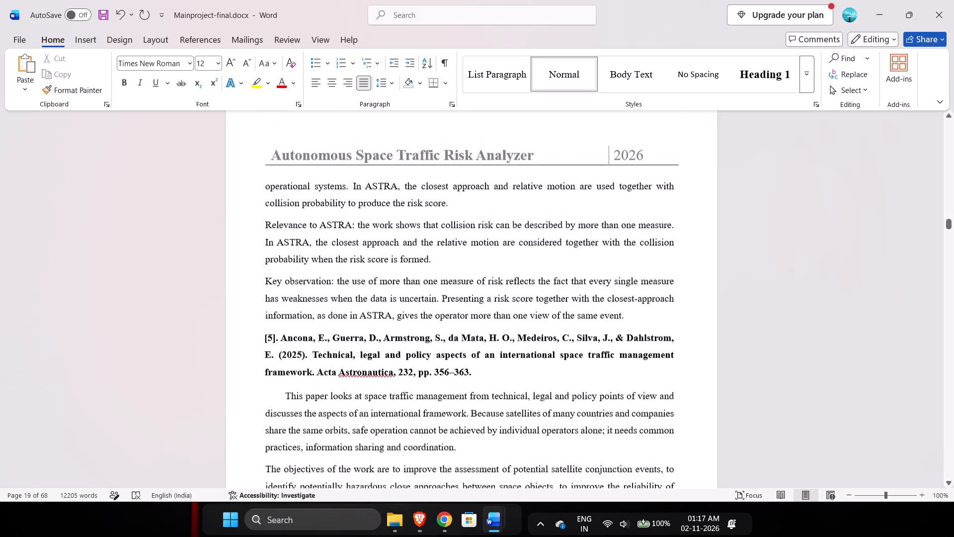
pyautogui.scroll(-1, 288, 293)
pyautogui.rightClick(288, 293)
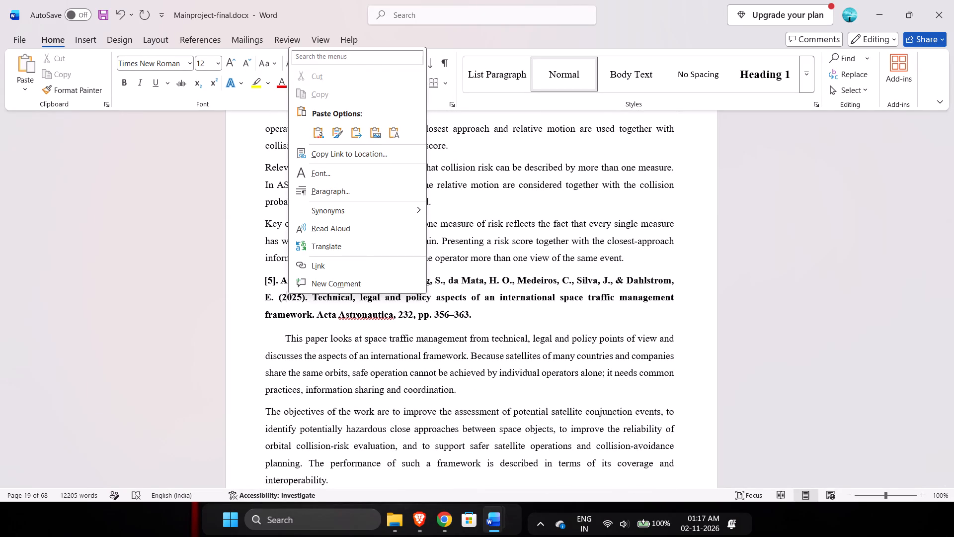
pyautogui.click(284, 332)
pyautogui.click(289, 342)
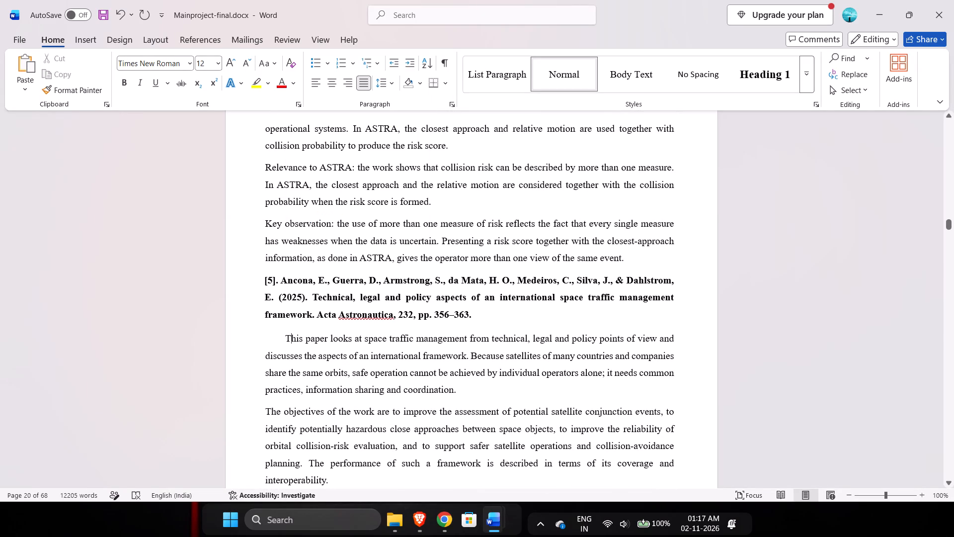
pyautogui.press('Left')
pyautogui.press('BackSpace')
# Remove the first-line indent from the opening paragraph under reference [6], about large satellite constellations.
pyautogui.scroll(-3, 289, 342)
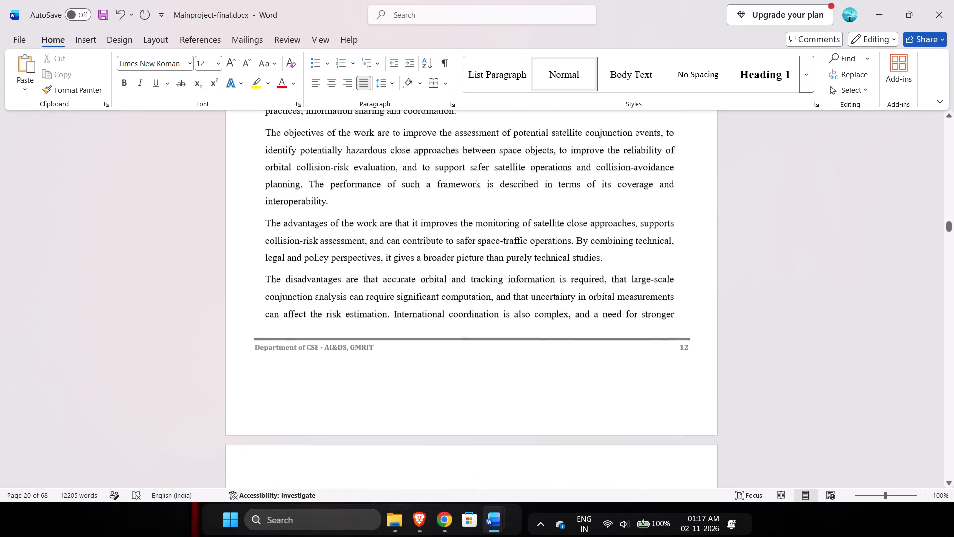
pyautogui.scroll(-3, 289, 342)
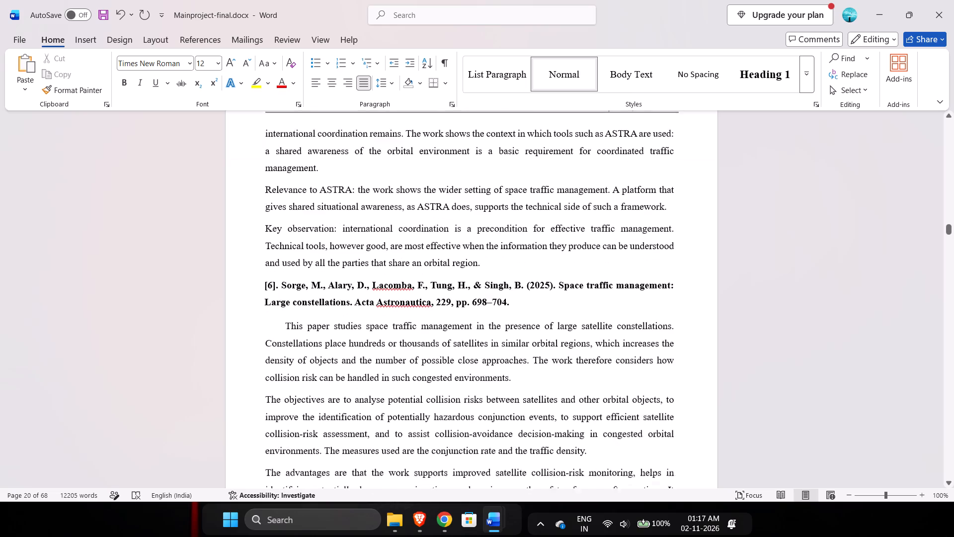
pyautogui.scroll(-1, 289, 342)
pyautogui.click(287, 268)
pyautogui.press('BackSpace')
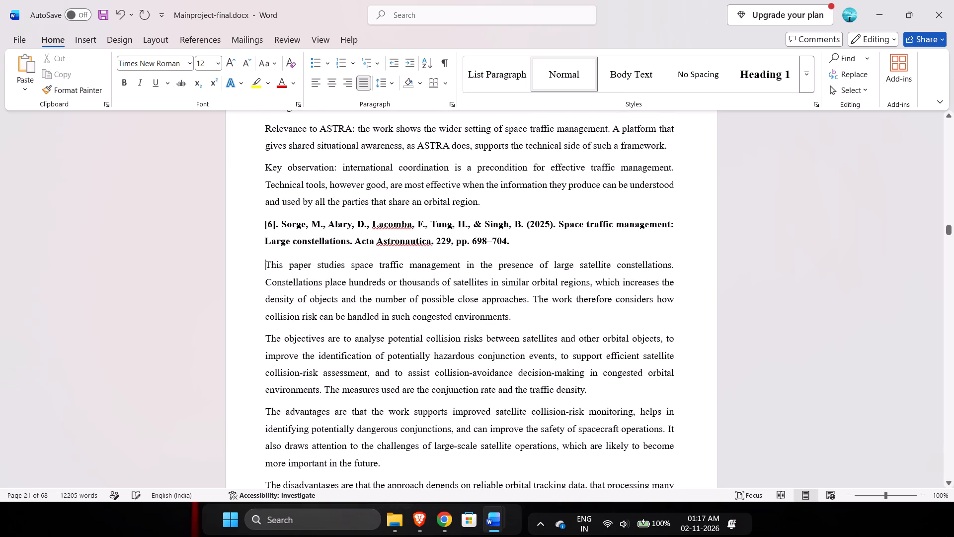
# Remove the first-line indent from the opening paragraph under reference [7], about the European Space Agency's collision avoidance system.
pyautogui.scroll(-4, 287, 268)
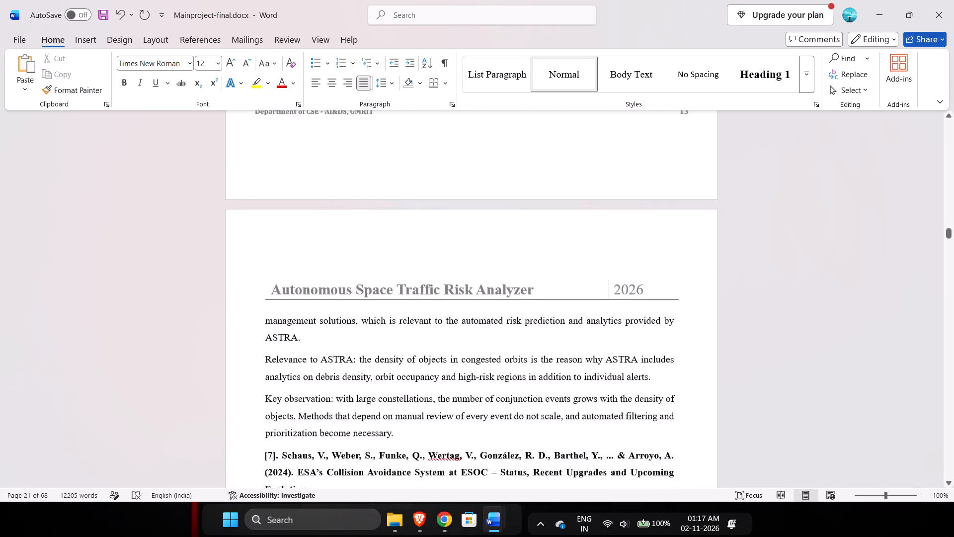
pyautogui.scroll(-3, 287, 268)
pyautogui.click(287, 268)
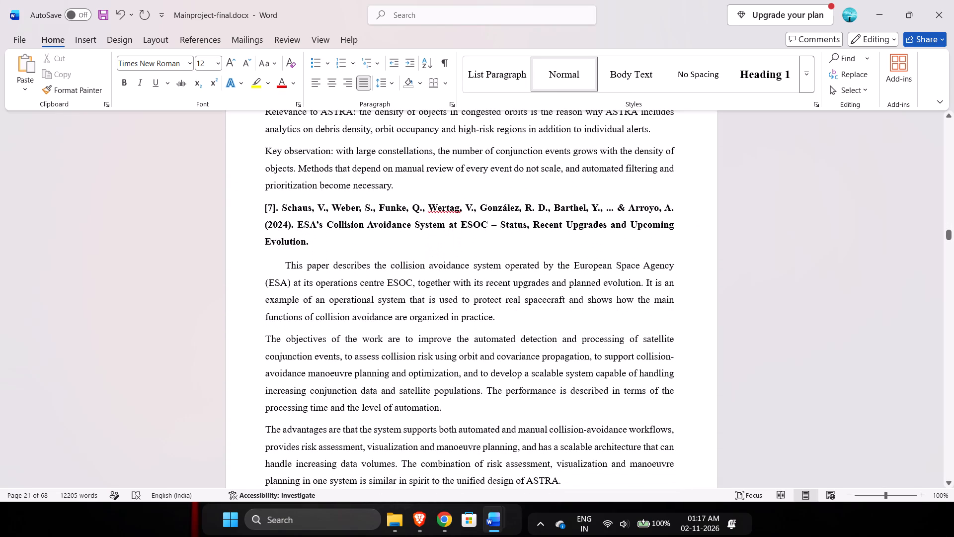
pyautogui.press('BackSpace')
# Remove the first-line indent from the opening paragraph under reference [8], about NASA and Department of Defense risk calculations.
pyautogui.scroll(-3, 287, 268)
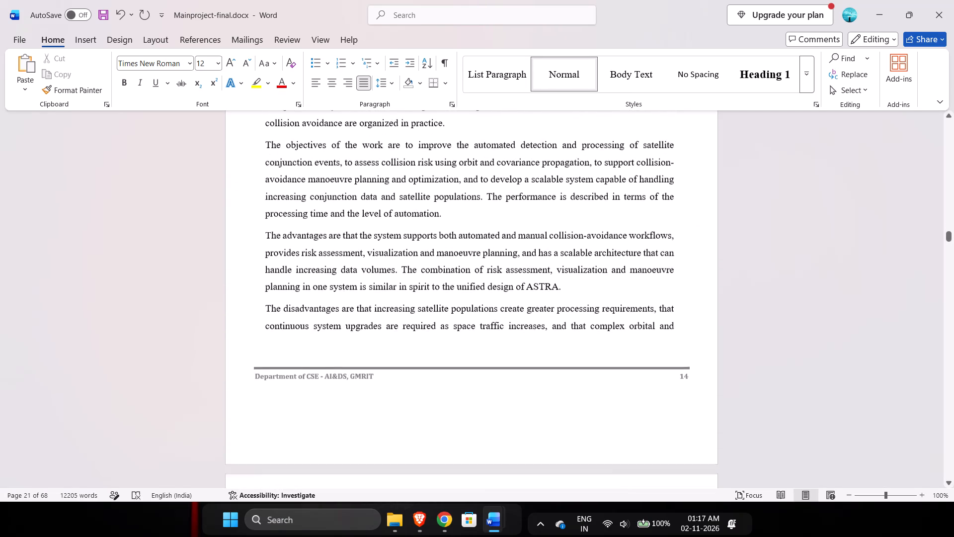
pyautogui.scroll(-5, 287, 268)
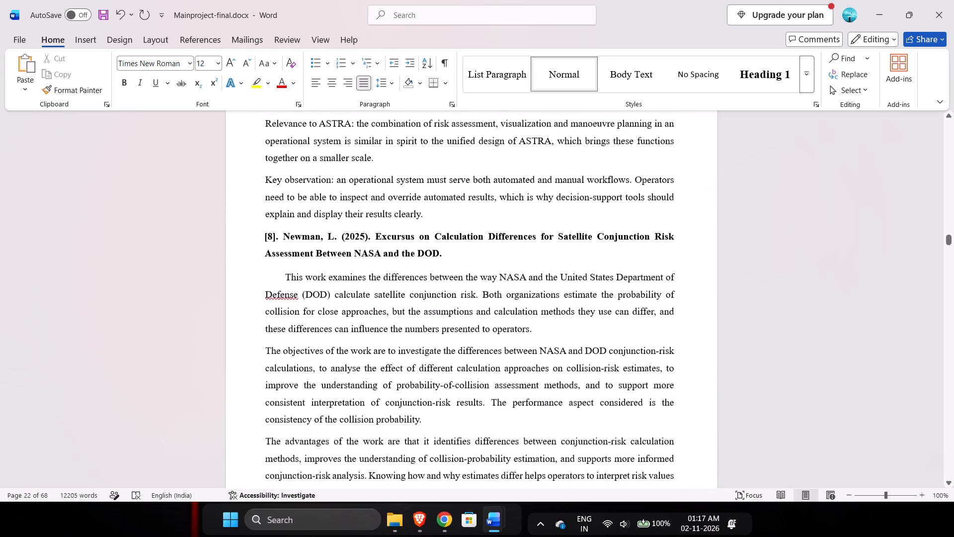
pyautogui.scroll(-1, 288, 254)
pyautogui.click(288, 254)
pyautogui.press('BackSpace')
# Remove the first-line indent from the opening paragraph under reference [9], about a modular and scalable collision avoidance system.
pyautogui.scroll(-1, 288, 254)
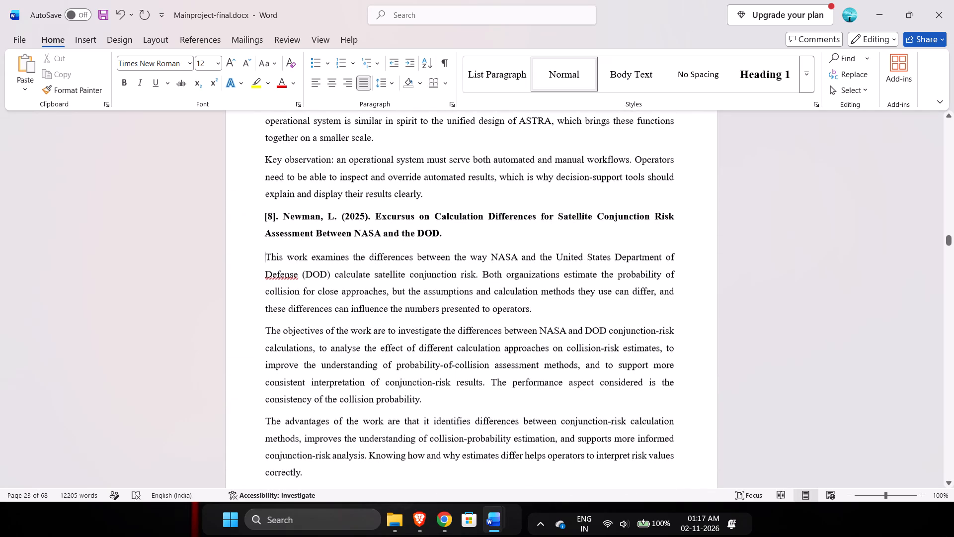
pyautogui.scroll(-4, 288, 254)
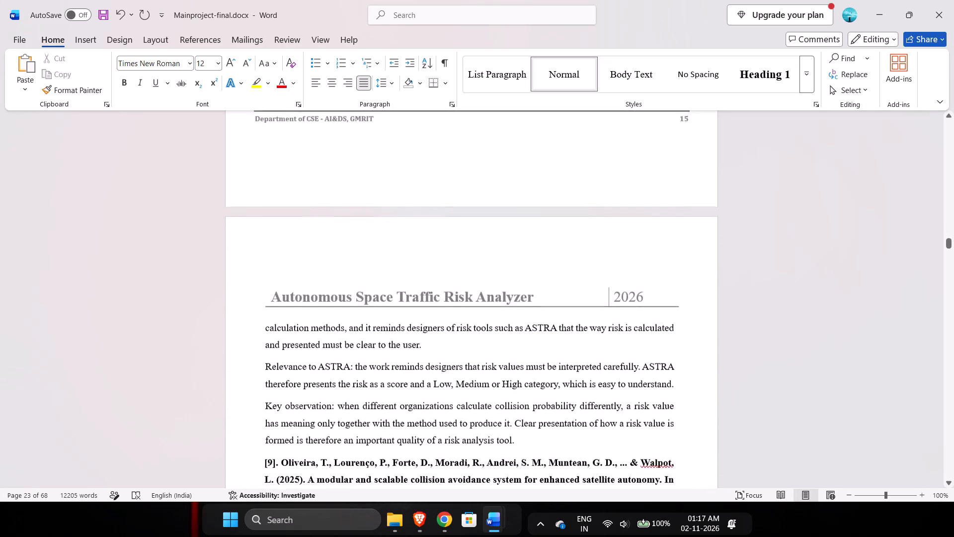
pyautogui.scroll(-3, 288, 254)
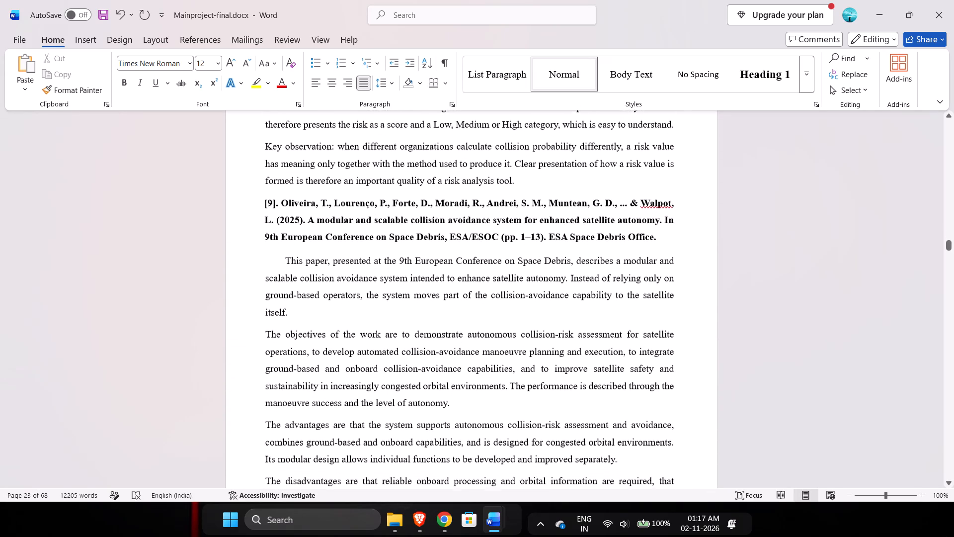
pyautogui.scroll(-1, 288, 254)
pyautogui.click(288, 254)
pyautogui.press('BackSpace')
# Remove the first-line indent from the opening paragraph under reference [10], about the Oak Ridge National Laboratory report.
pyautogui.scroll(-3, 288, 254)
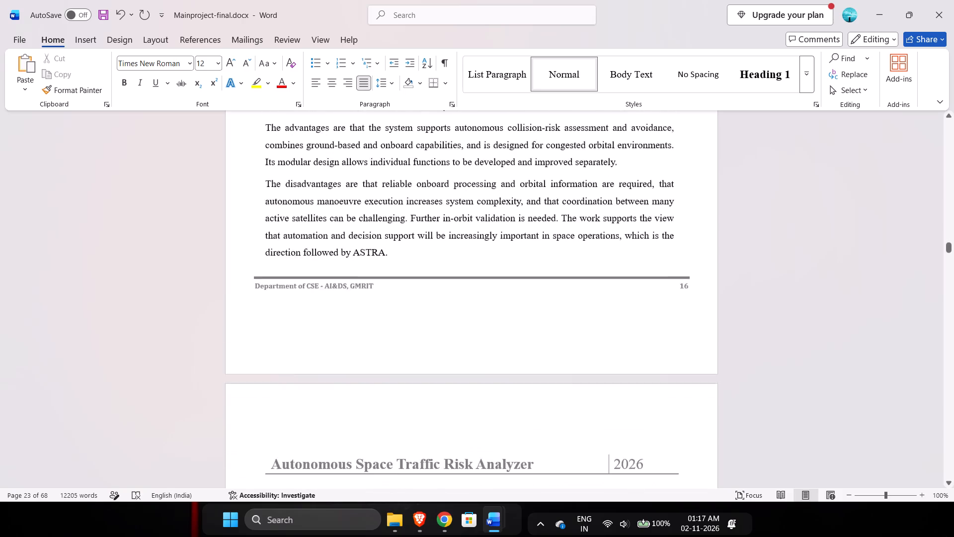
pyautogui.scroll(-3, 288, 254)
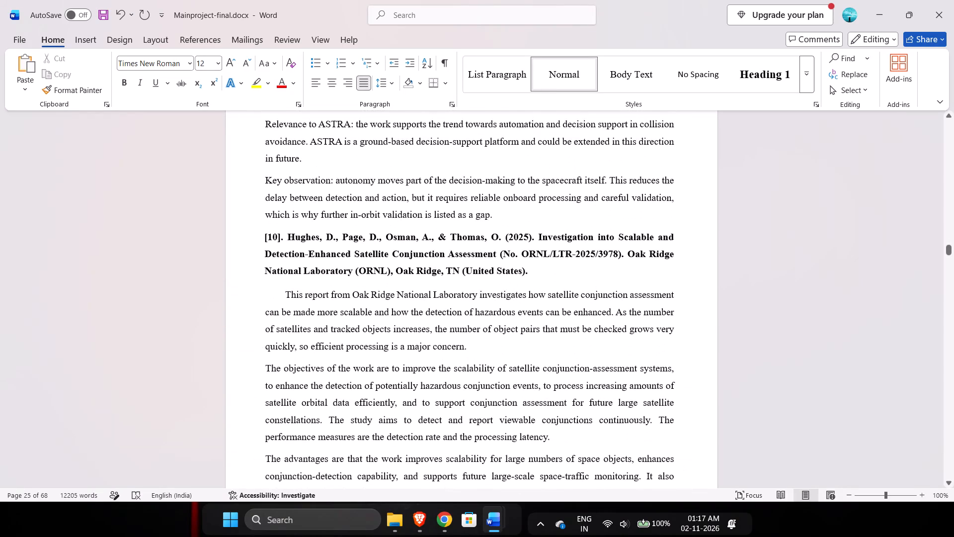
pyautogui.scroll(-1, 288, 254)
pyautogui.click(288, 254)
pyautogui.press('BackSpace')
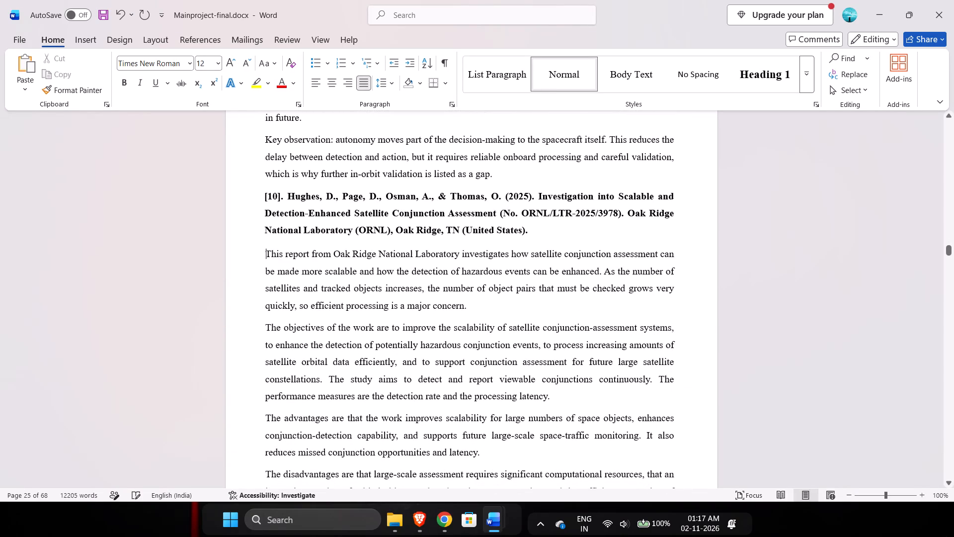
# Remove the leading spaces before "The reviewed papers can be summarized by theme" under Summary of the Literature Survey, keeping the paragraph flush with the margin.
pyautogui.scroll(-4, 288, 254)
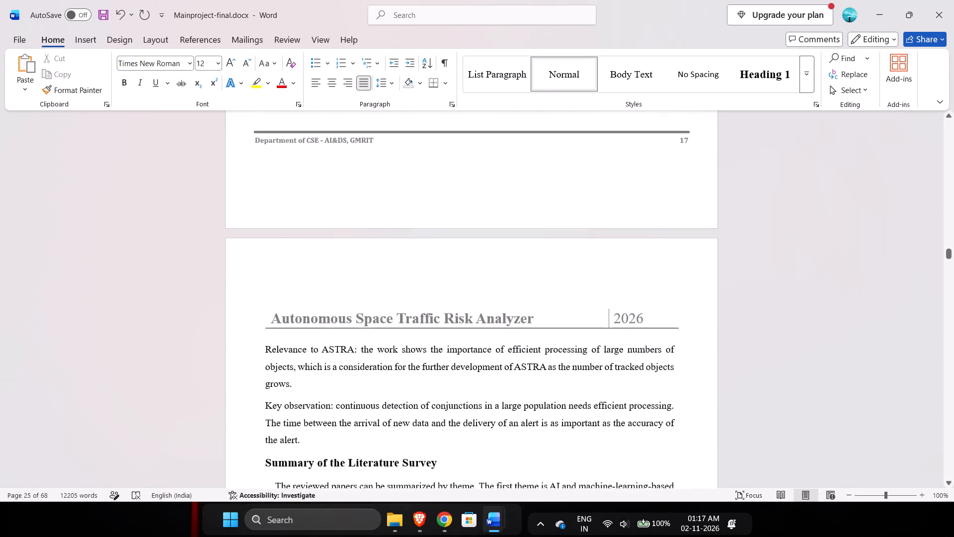
pyautogui.scroll(-2, 288, 254)
pyautogui.scroll(1, 288, 254)
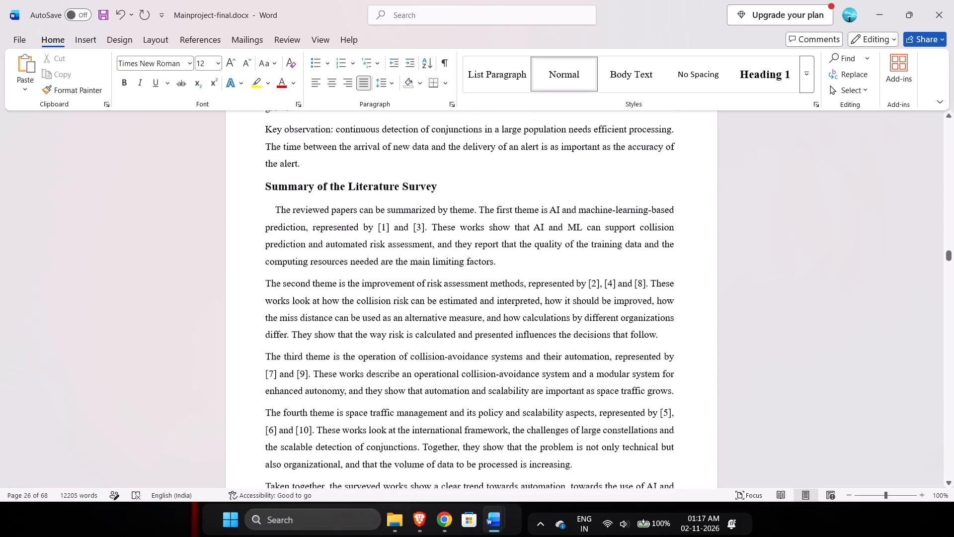
pyautogui.scroll(1, 288, 254)
pyautogui.click(278, 263)
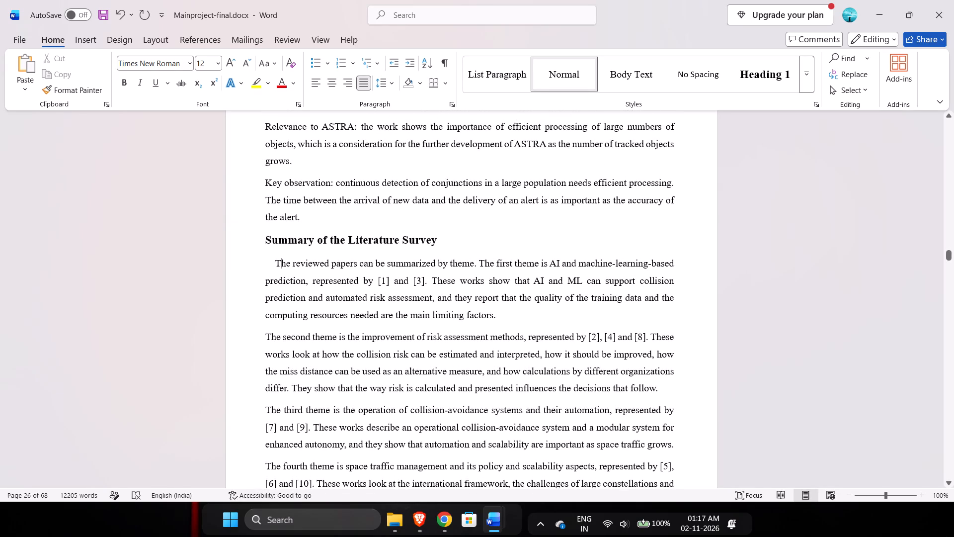
pyautogui.press('Left')
pyautogui.press('BackSpace')
pyautogui.press('BackSpace')
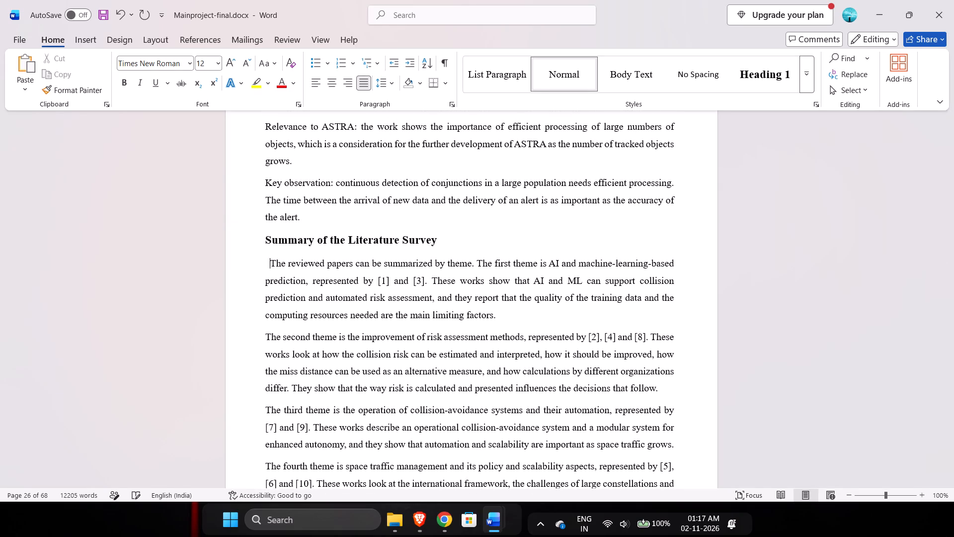
pyautogui.press('BackSpace')
pyautogui.press('BackSpace')
pyautogui.press('BackSpace')
pyautogui.press('BackSpace')
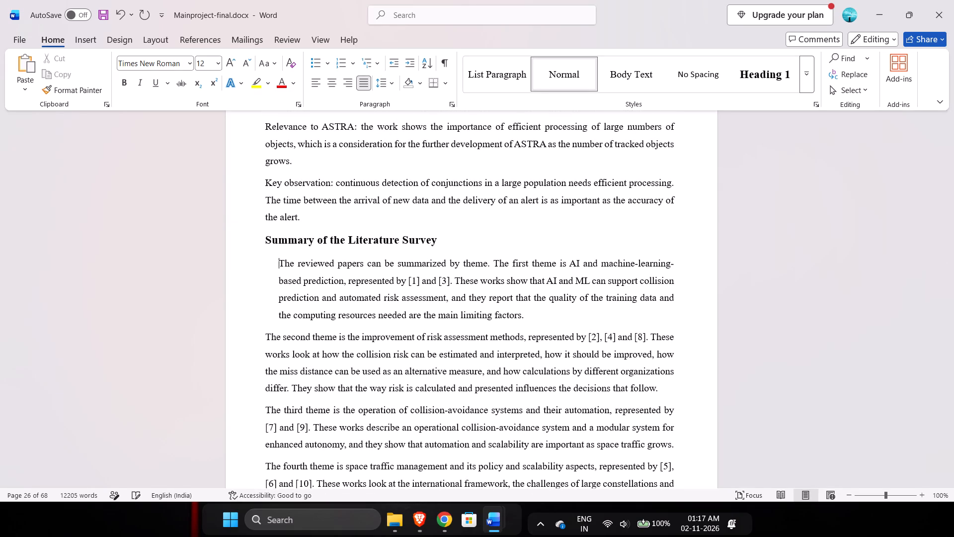
pyautogui.press('BackSpace')
pyautogui.hotkey('ctrl', 'z')
pyautogui.hotkey('ctrl', 'z')
pyautogui.hotkey('ctrl', 'z')
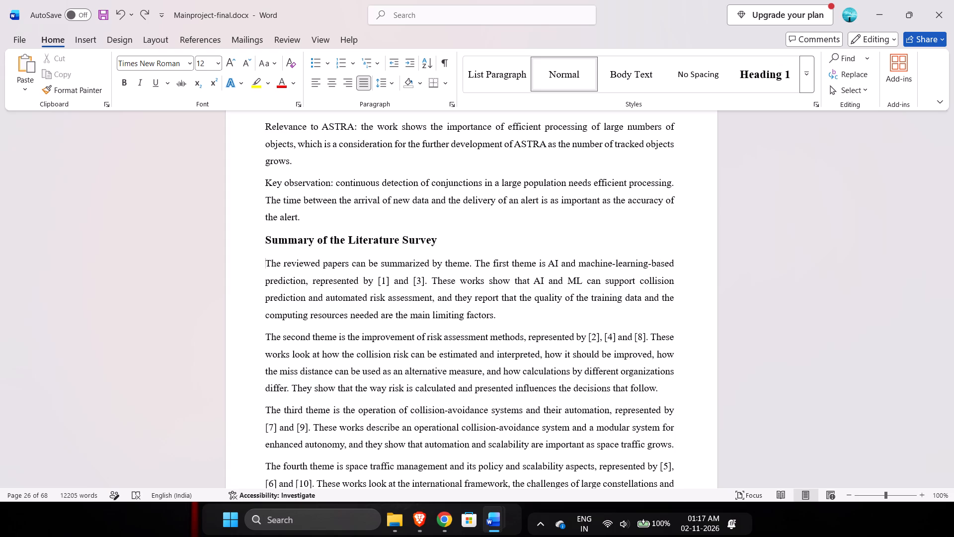
pyautogui.press('BackSpace')
pyautogui.hotkey('ctrl', 'z')
# Delete the blank page before Table 2.1: Summary of Literature Review, keeping the table's caption.
pyautogui.scroll(-5, 294, 293)
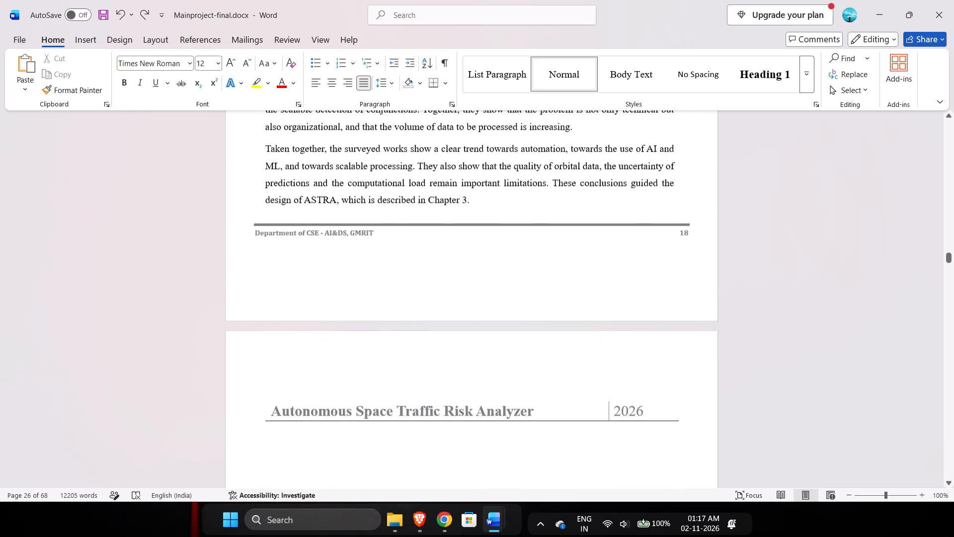
pyautogui.scroll(-4, 296, 287)
pyautogui.hscroll(1, 296, 287)
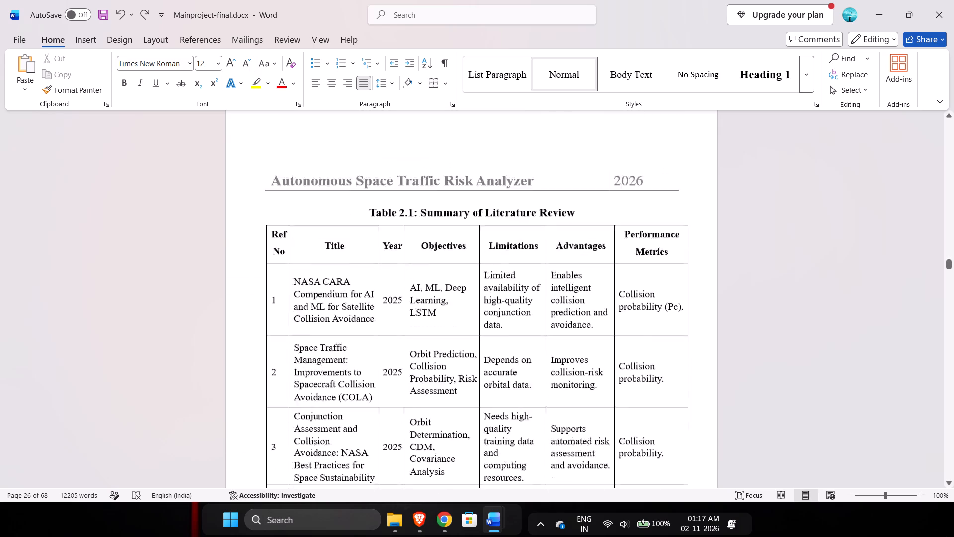
pyautogui.hscroll(1, 296, 287)
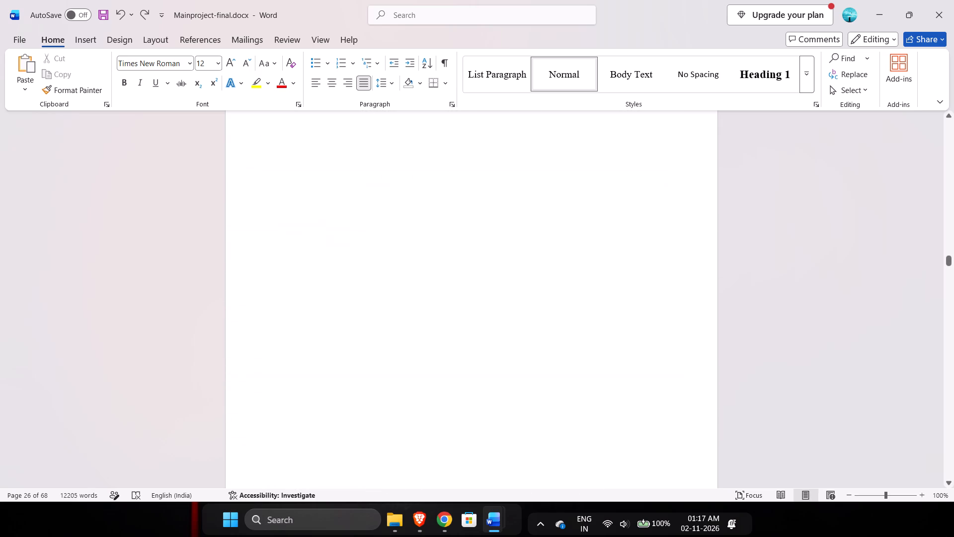
pyautogui.hscroll(1, 296, 287)
pyautogui.click(364, 201)
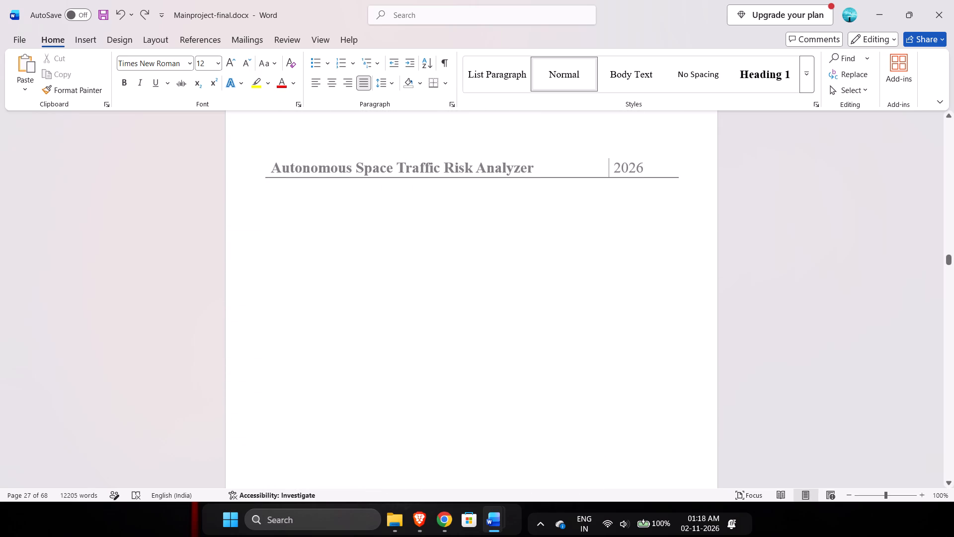
pyautogui.press('Delete')
pyautogui.press('Delete')
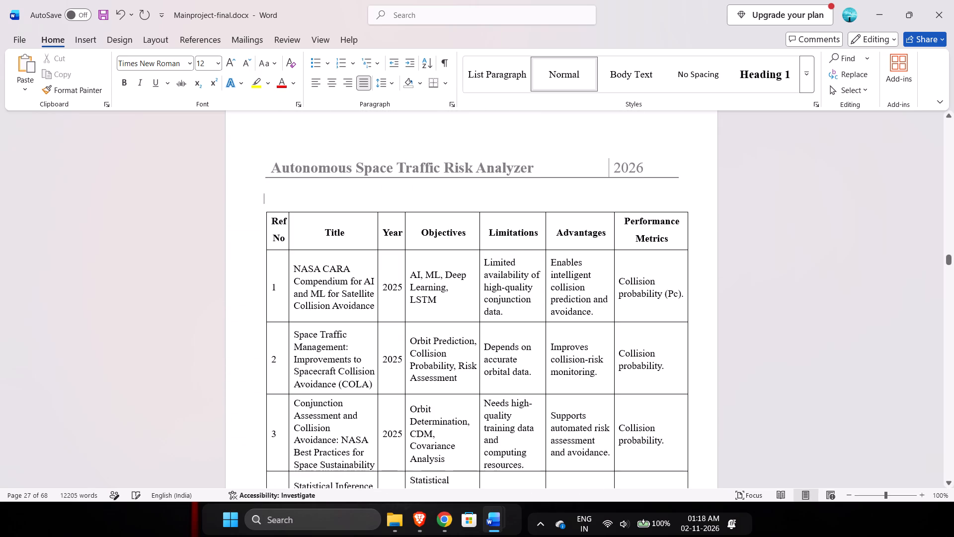
pyautogui.hotkey('ctrl', 'z')
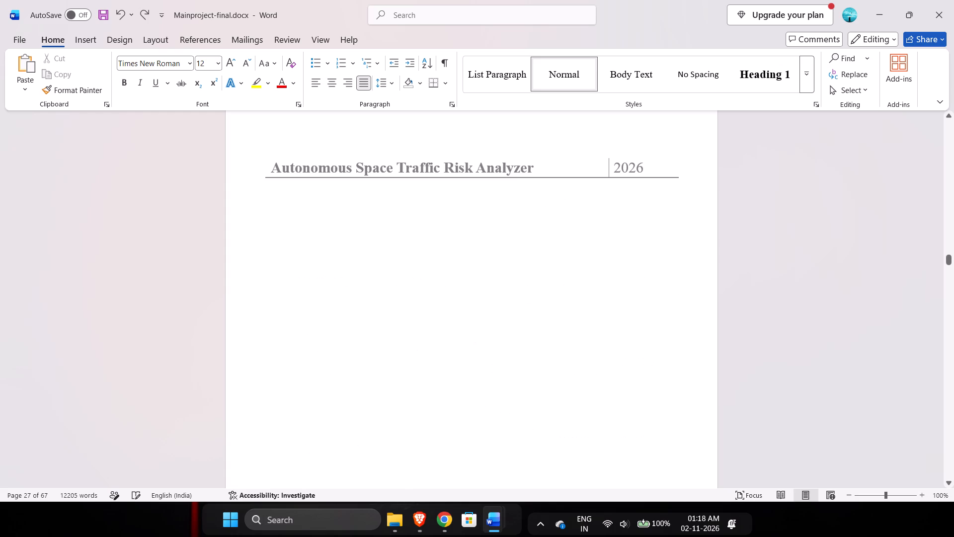
pyautogui.press('Delete')
# Review the layout of Table 2.1, the Graphical Representation section with its figures, and the Research Gap section.
pyautogui.scroll(-1, 364, 201)
pyautogui.scroll(1, 364, 201)
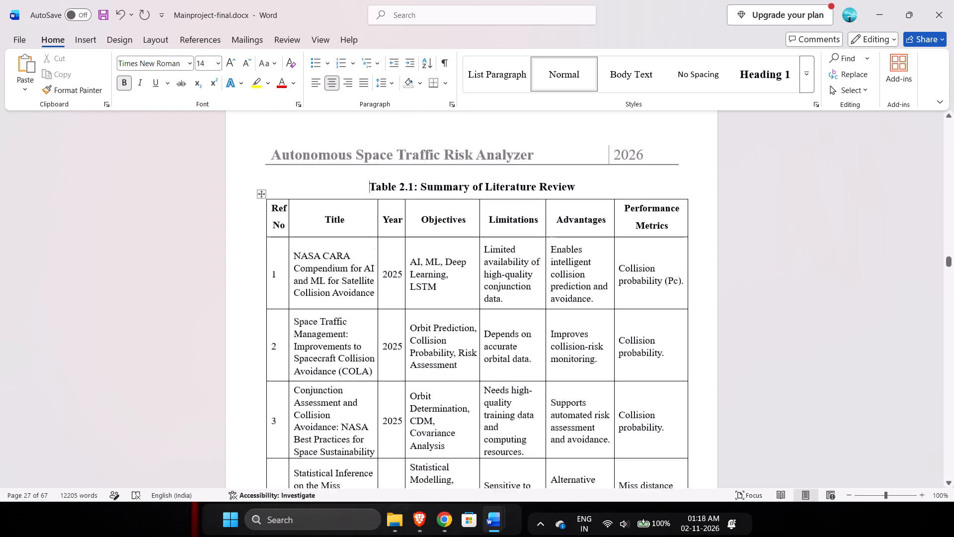
pyautogui.scroll(1, 364, 201)
pyautogui.scroll(-5, 364, 201)
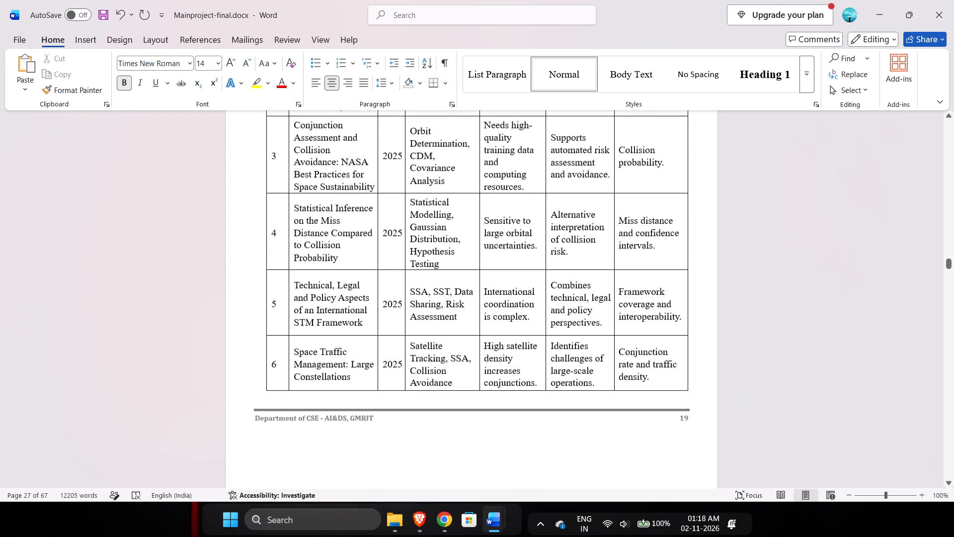
pyautogui.scroll(-6, 364, 201)
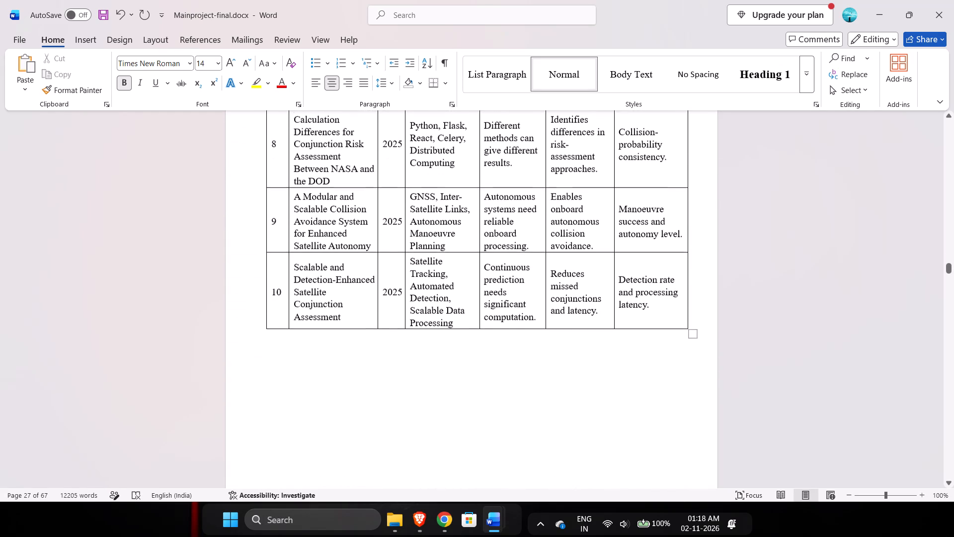
pyautogui.scroll(-2, 364, 201)
pyautogui.scroll(1, 364, 201)
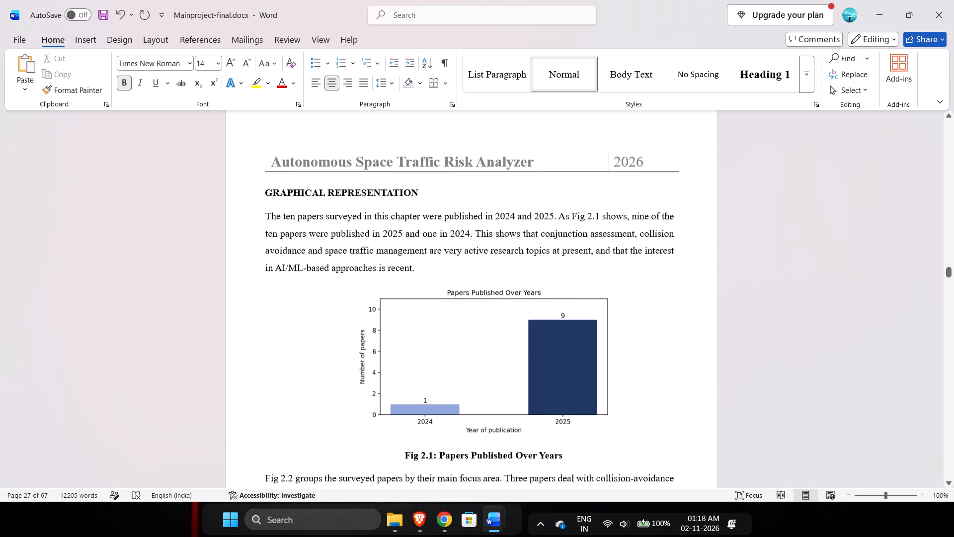
pyautogui.scroll(1, 364, 201)
pyautogui.scroll(-1, 364, 201)
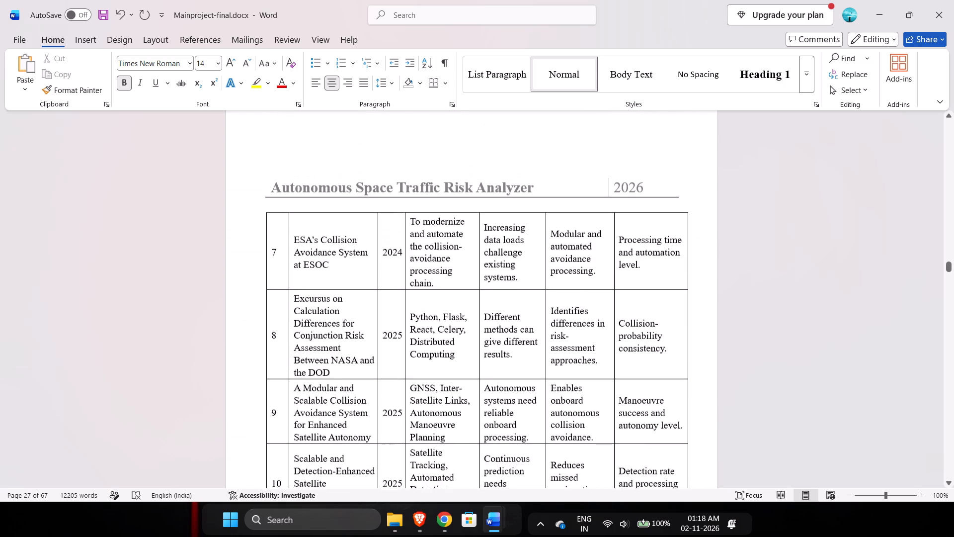
pyautogui.scroll(-6, 364, 201)
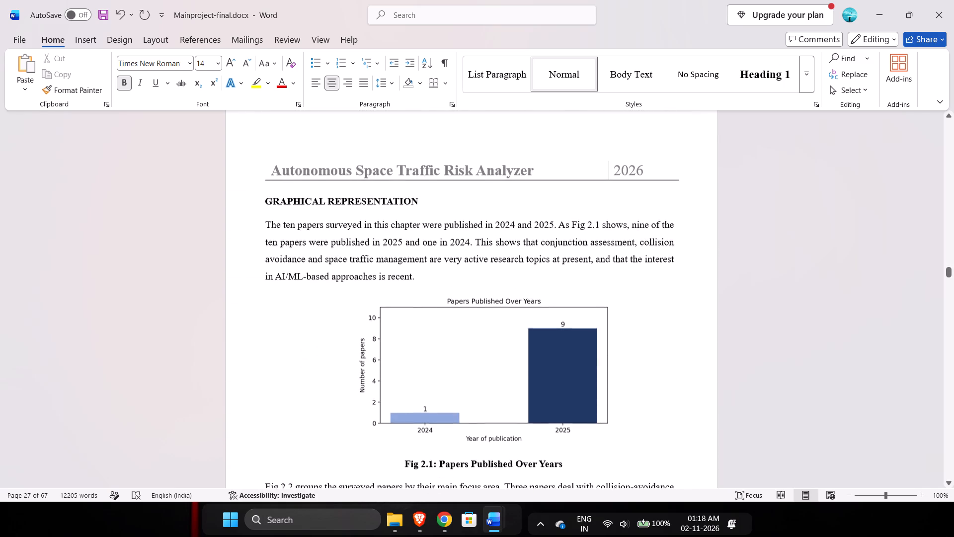
pyautogui.scroll(-2, 364, 201)
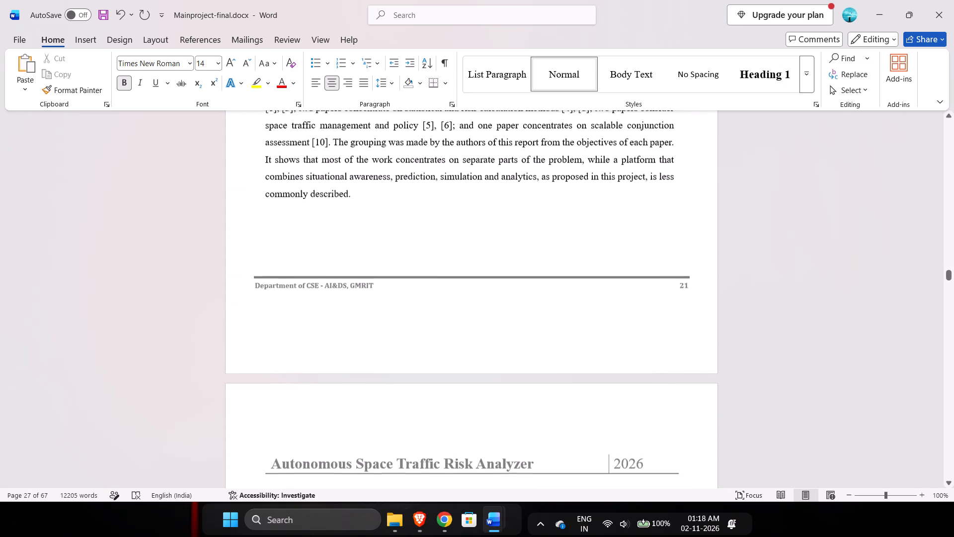
pyautogui.scroll(-4, 364, 201)
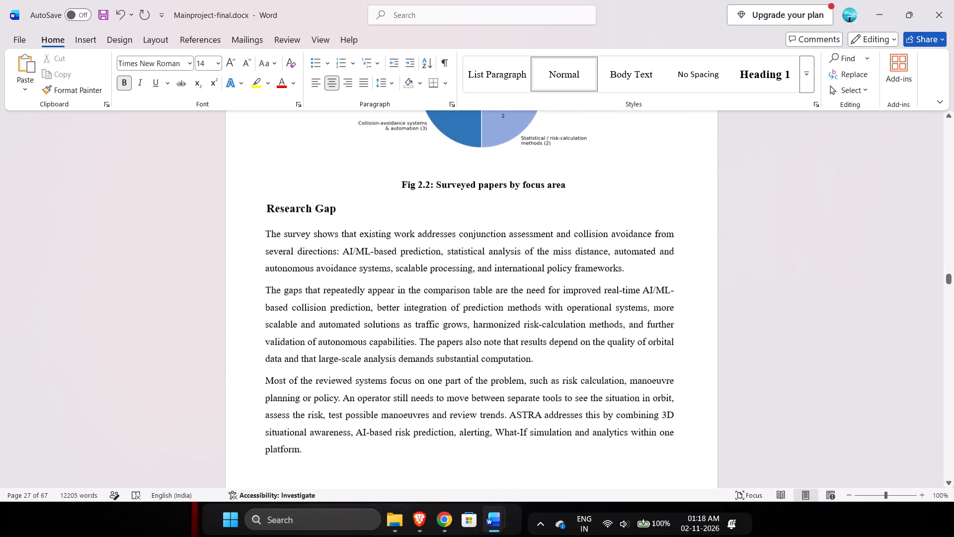
# Review the layout of the Chapter 3 title page, its Methodology introduction, and the Background Concepts and System Architecture sections.
pyautogui.scroll(-7, 364, 201)
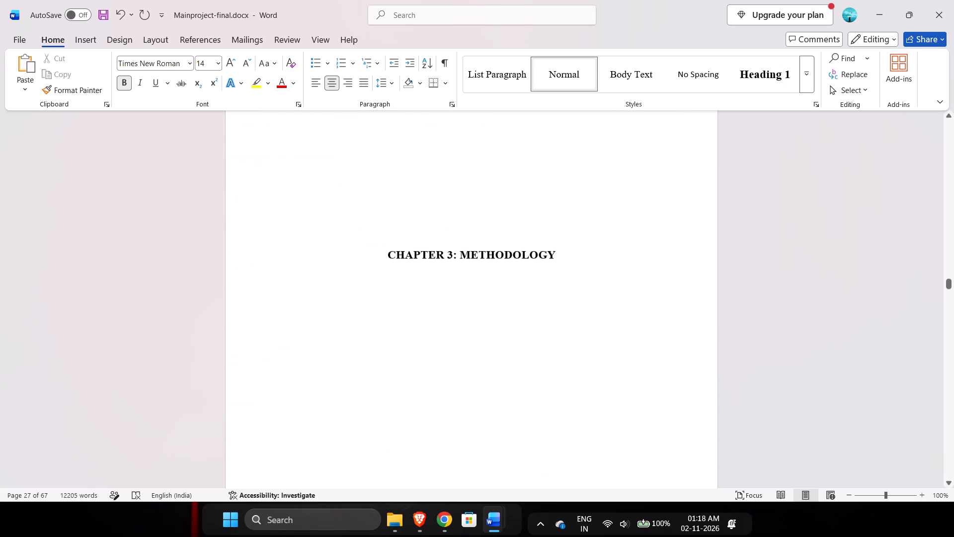
pyautogui.scroll(-3, 364, 201)
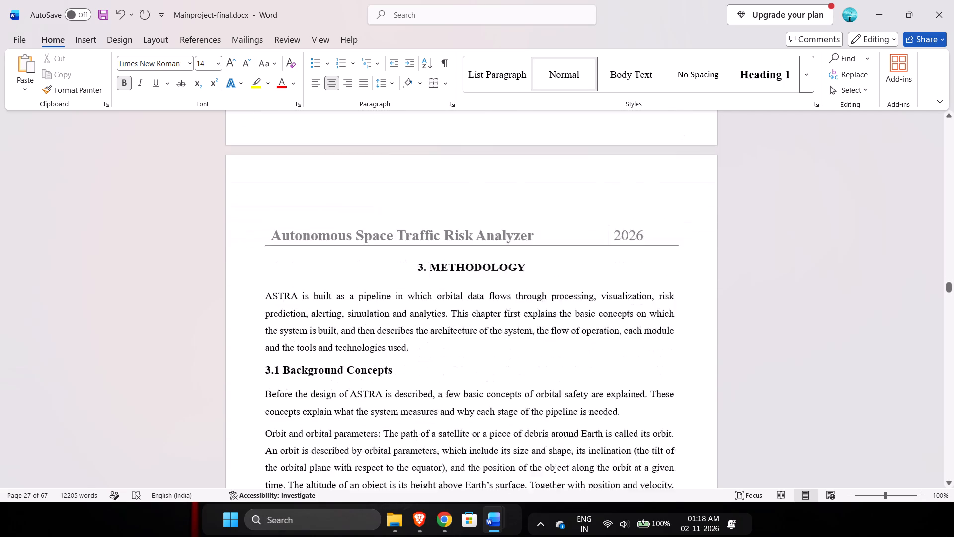
pyautogui.scroll(-2, 364, 201)
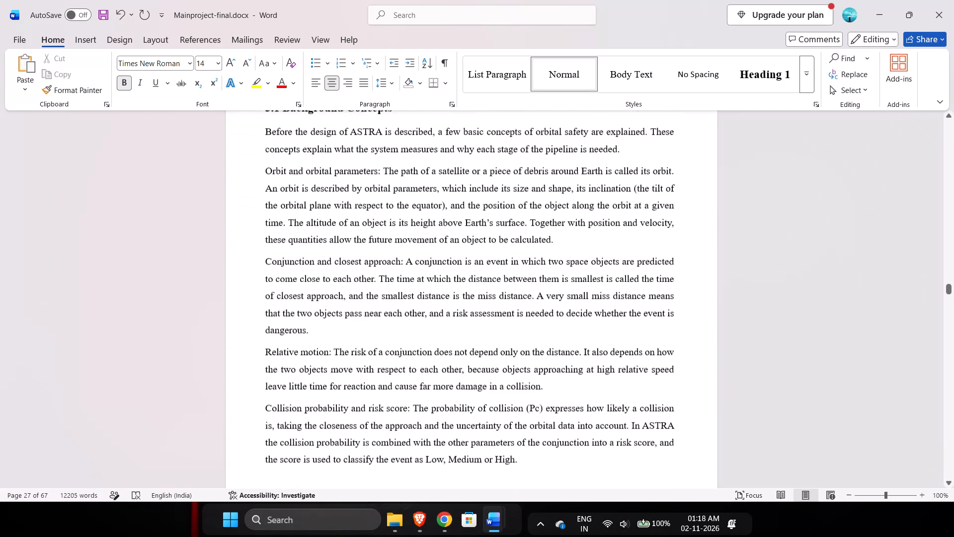
pyautogui.scroll(-1, 364, 201)
pyautogui.moveTo(407, 224); pyautogui.dragTo(273, 218)
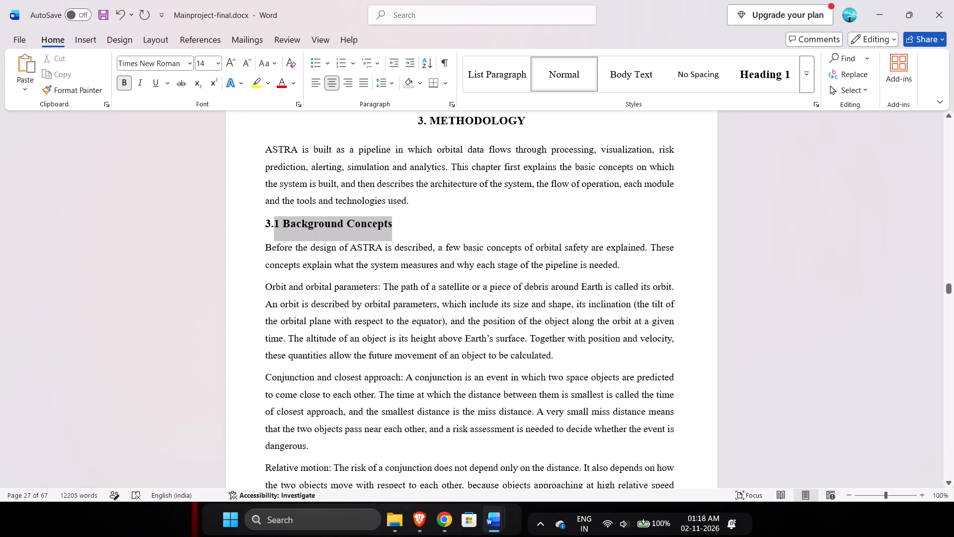
pyautogui.moveTo(273, 218); pyautogui.dragTo(272, 218)
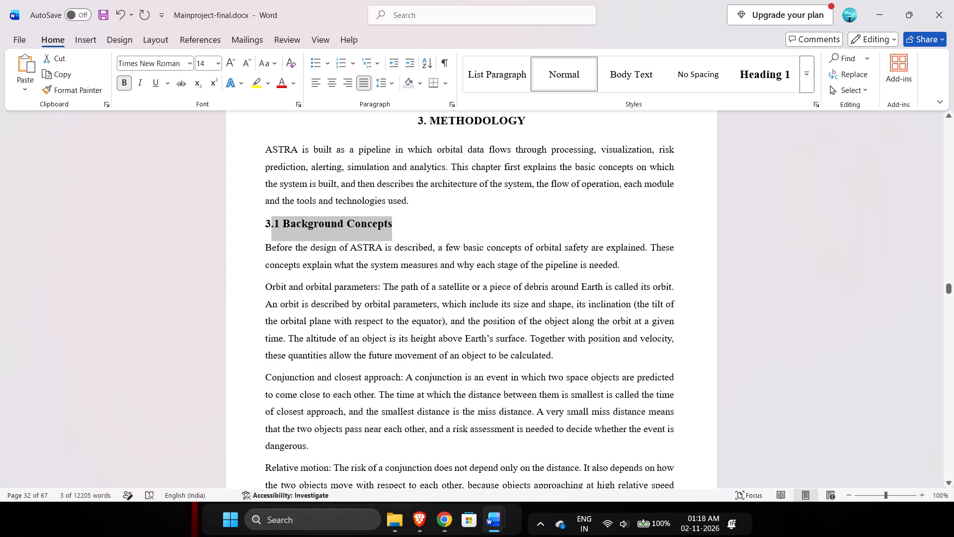
pyautogui.scroll(1, 413, 220)
pyautogui.moveTo(522, 181); pyautogui.dragTo(463, 183)
pyautogui.scroll(3, 463, 183)
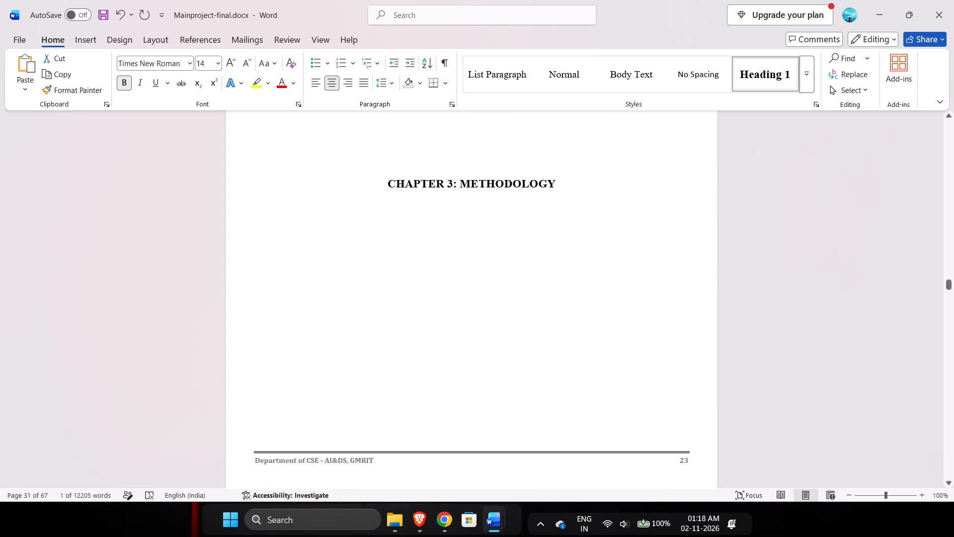
pyautogui.moveTo(566, 174); pyautogui.dragTo(431, 177)
pyautogui.scroll(-4, 476, 271)
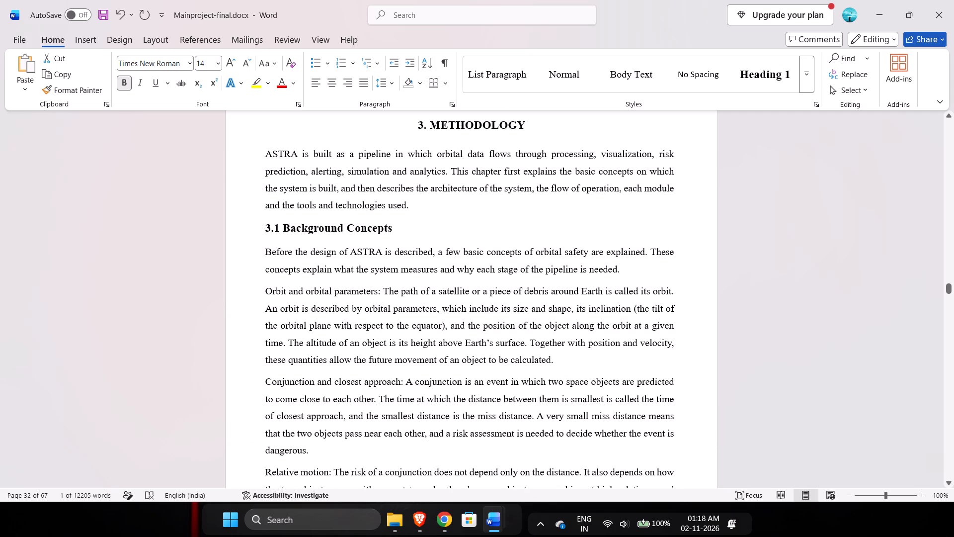
pyautogui.moveTo(389, 183); pyautogui.dragTo(282, 173)
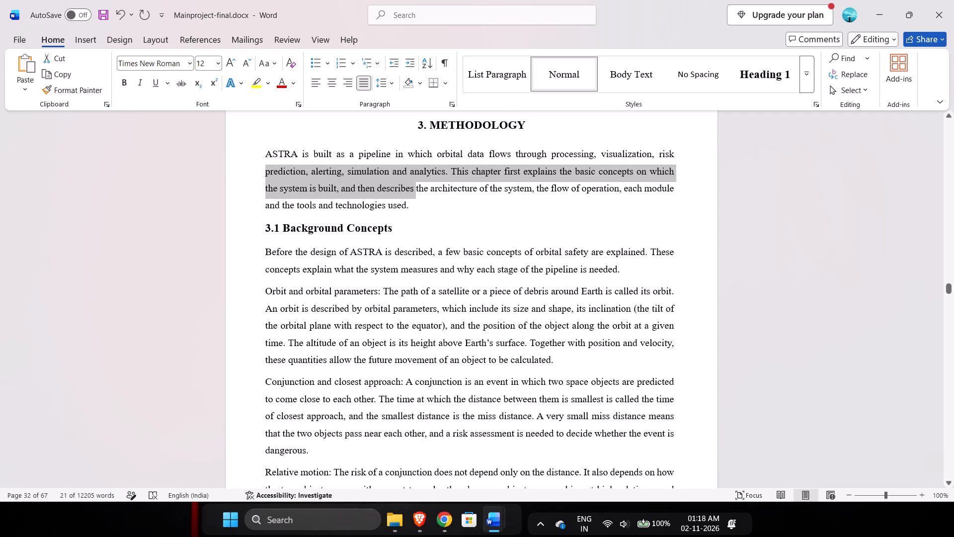
pyautogui.scroll(-1, 420, 252)
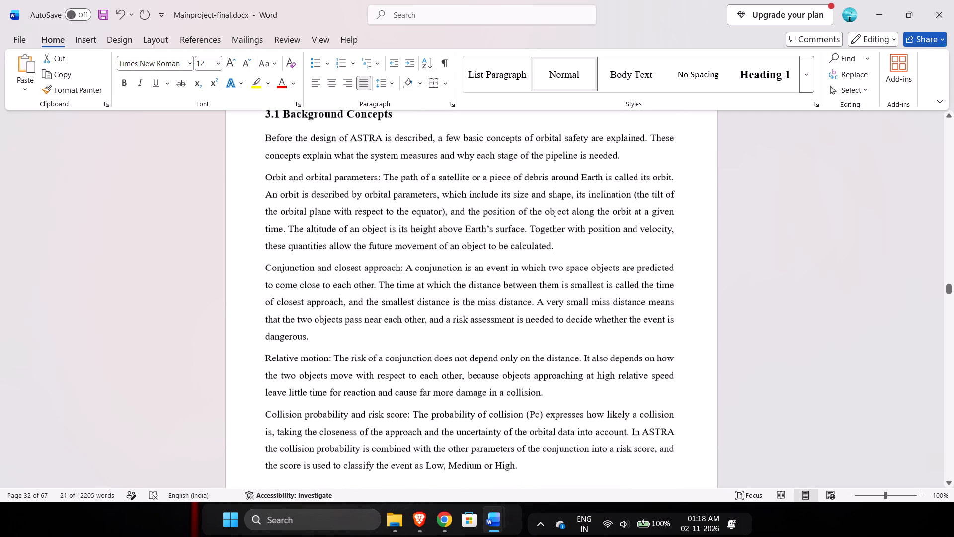
pyautogui.scroll(-3, 420, 252)
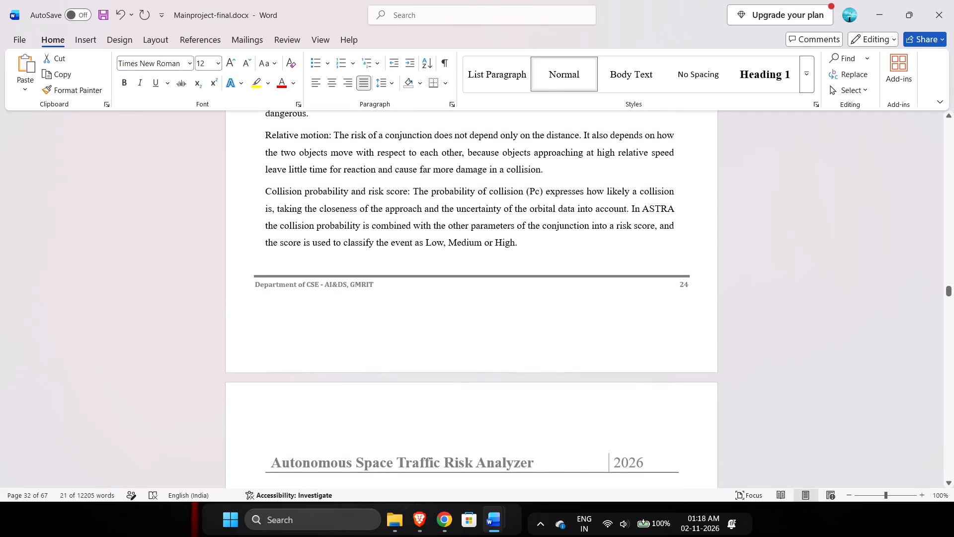
pyautogui.scroll(-9, 389, 243)
# Delete the break after "remains consistent." under 3.2 System Architecture to pull the layered architecture diagram up onto the same page.
pyautogui.scroll(3, 389, 243)
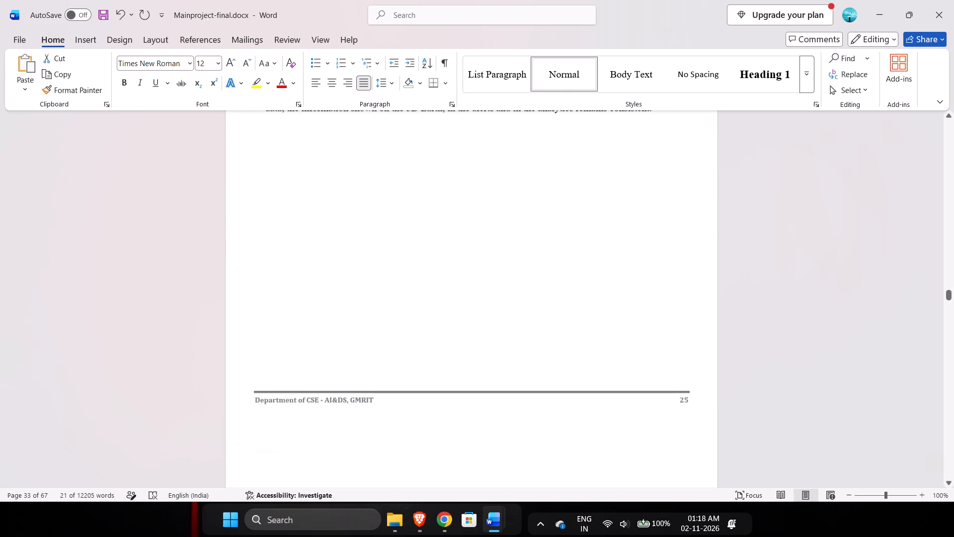
pyautogui.scroll(1, 389, 243)
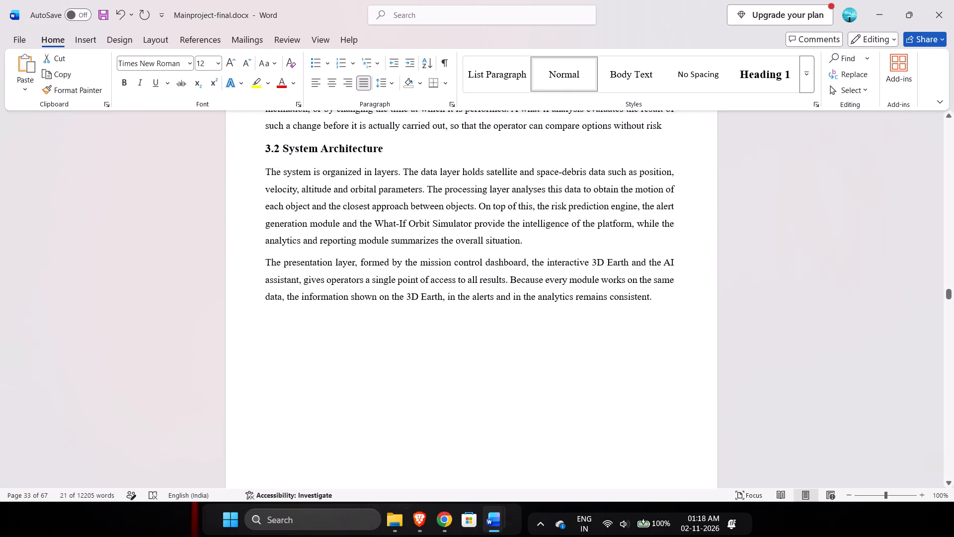
pyautogui.click(665, 299)
pyautogui.press('Delete')
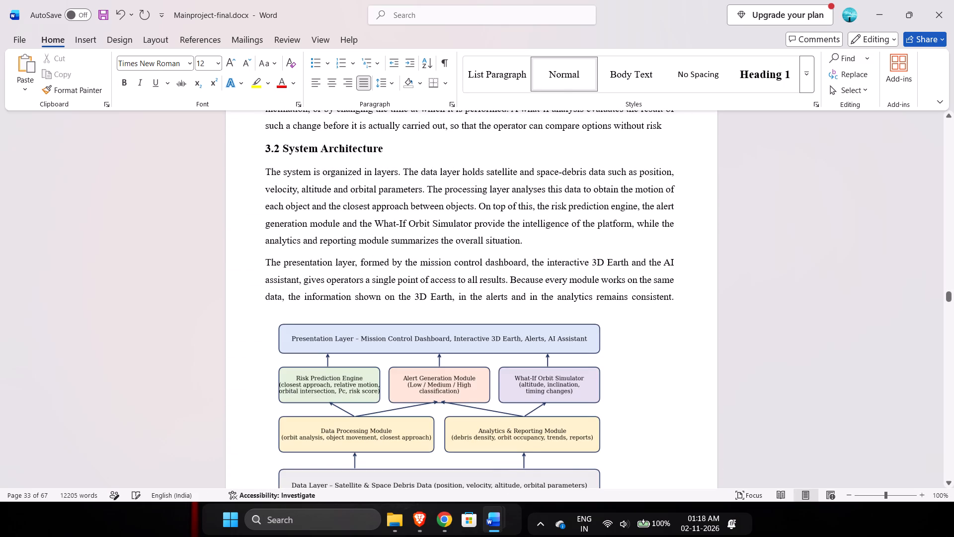
pyautogui.scroll(-5, 665, 299)
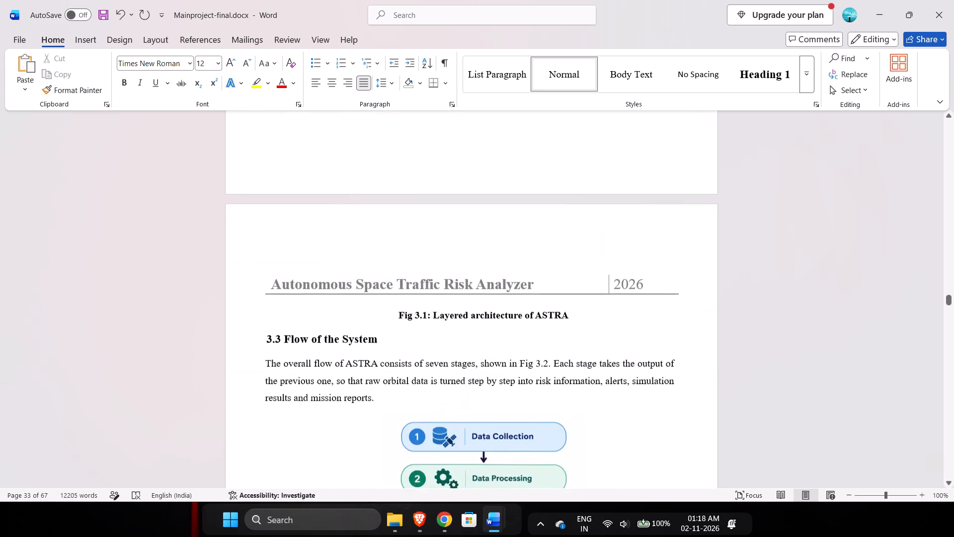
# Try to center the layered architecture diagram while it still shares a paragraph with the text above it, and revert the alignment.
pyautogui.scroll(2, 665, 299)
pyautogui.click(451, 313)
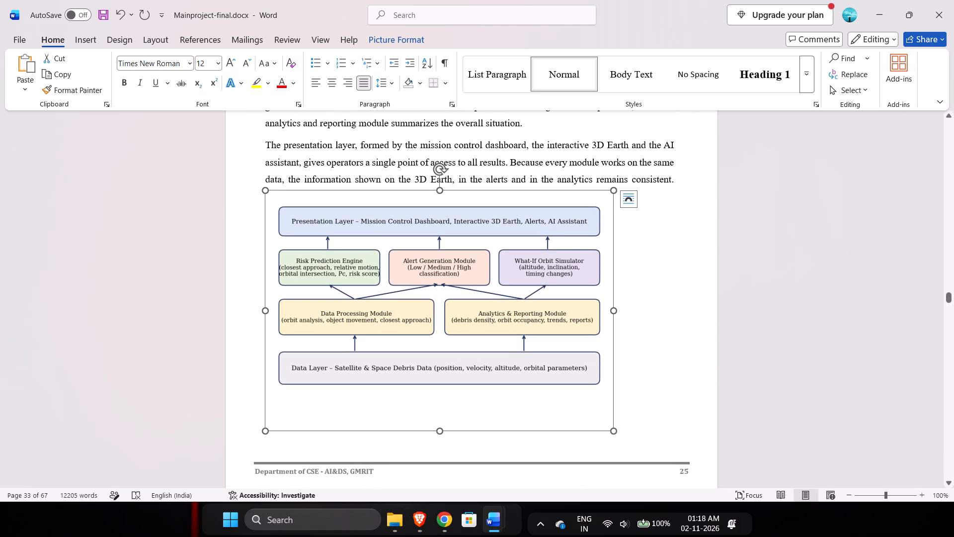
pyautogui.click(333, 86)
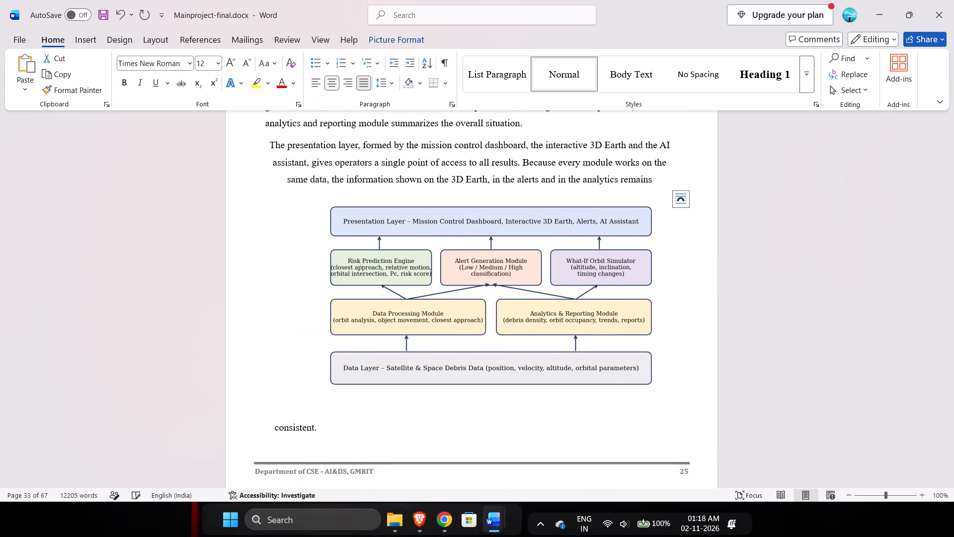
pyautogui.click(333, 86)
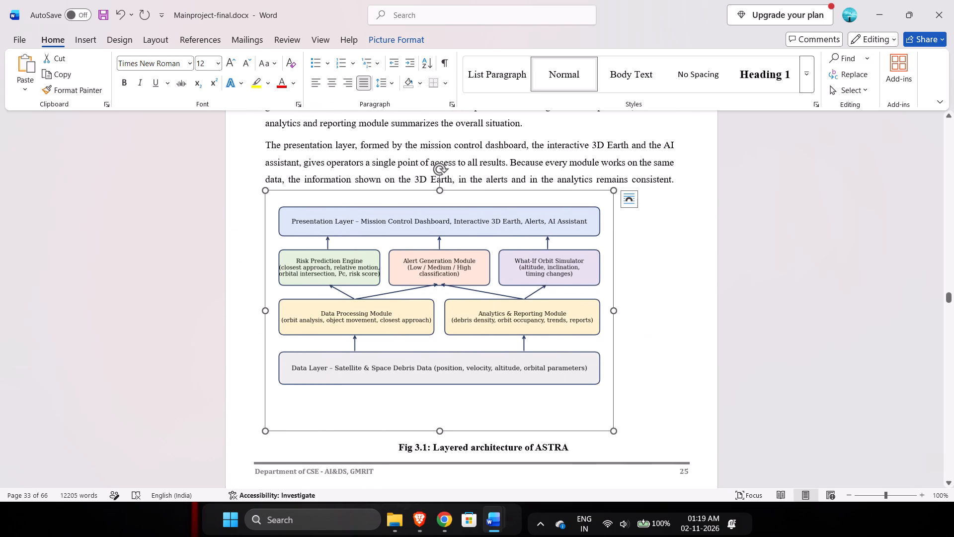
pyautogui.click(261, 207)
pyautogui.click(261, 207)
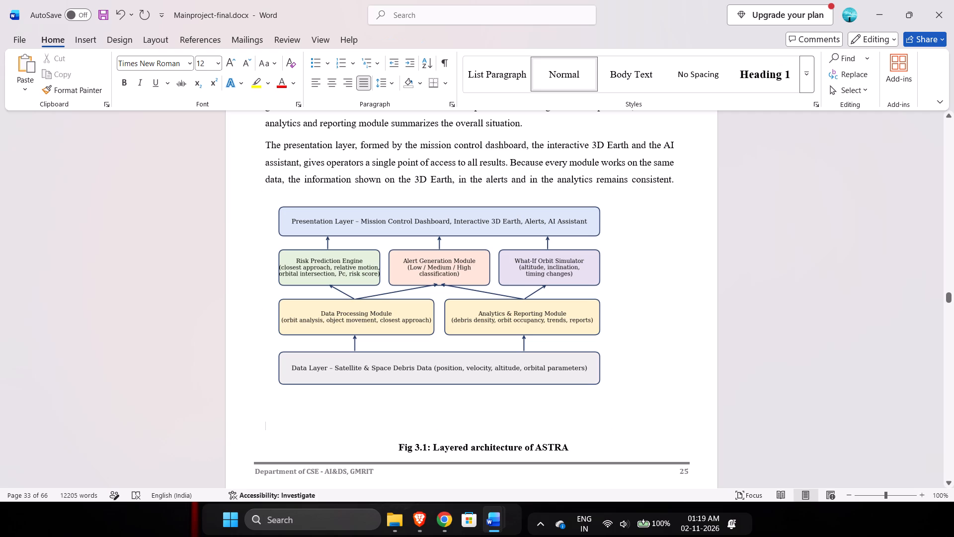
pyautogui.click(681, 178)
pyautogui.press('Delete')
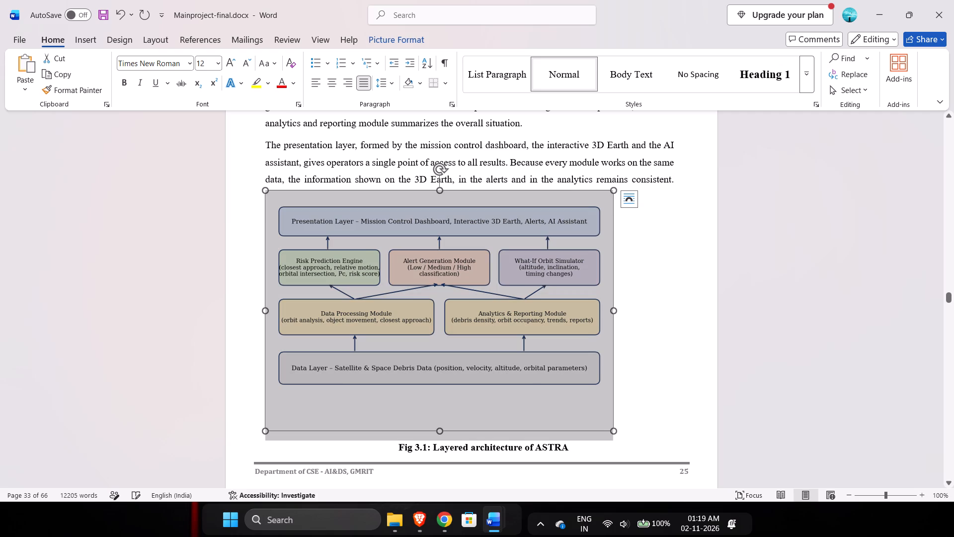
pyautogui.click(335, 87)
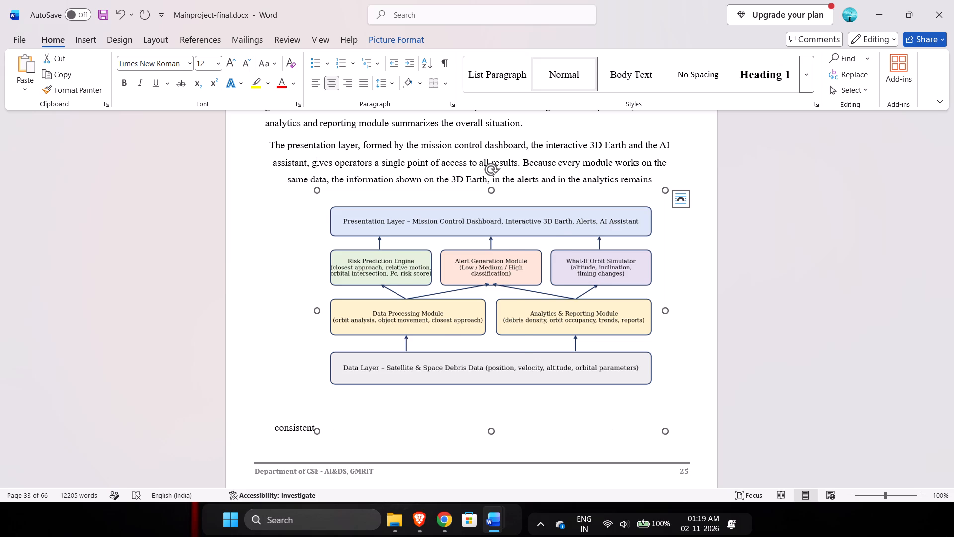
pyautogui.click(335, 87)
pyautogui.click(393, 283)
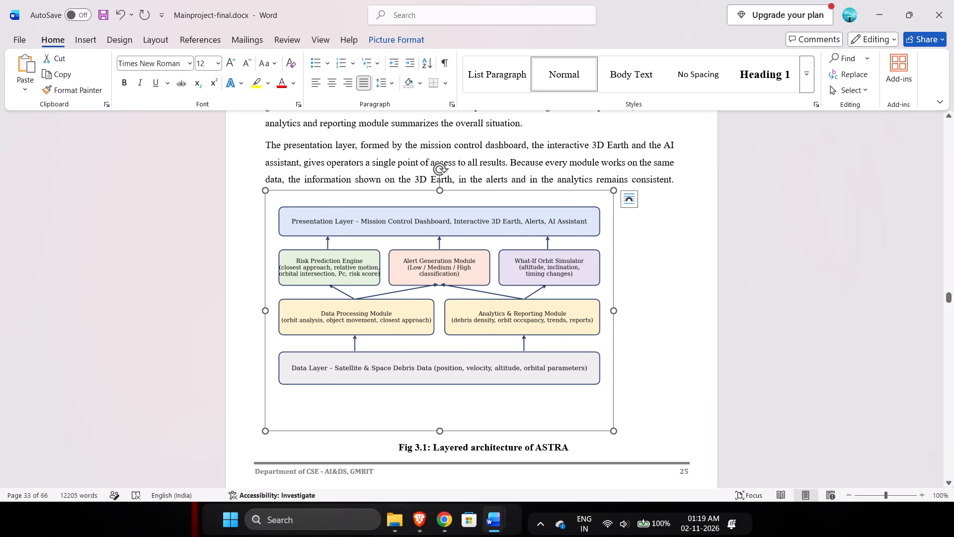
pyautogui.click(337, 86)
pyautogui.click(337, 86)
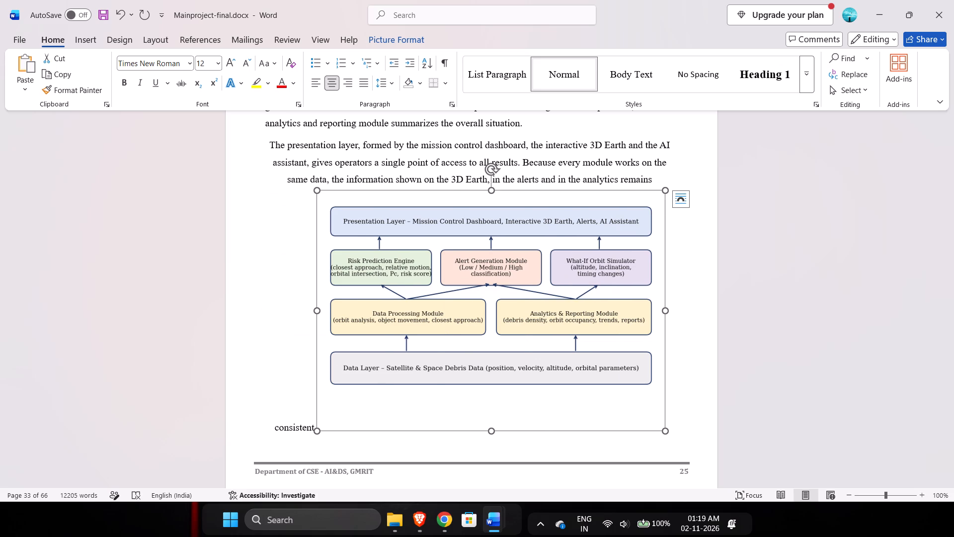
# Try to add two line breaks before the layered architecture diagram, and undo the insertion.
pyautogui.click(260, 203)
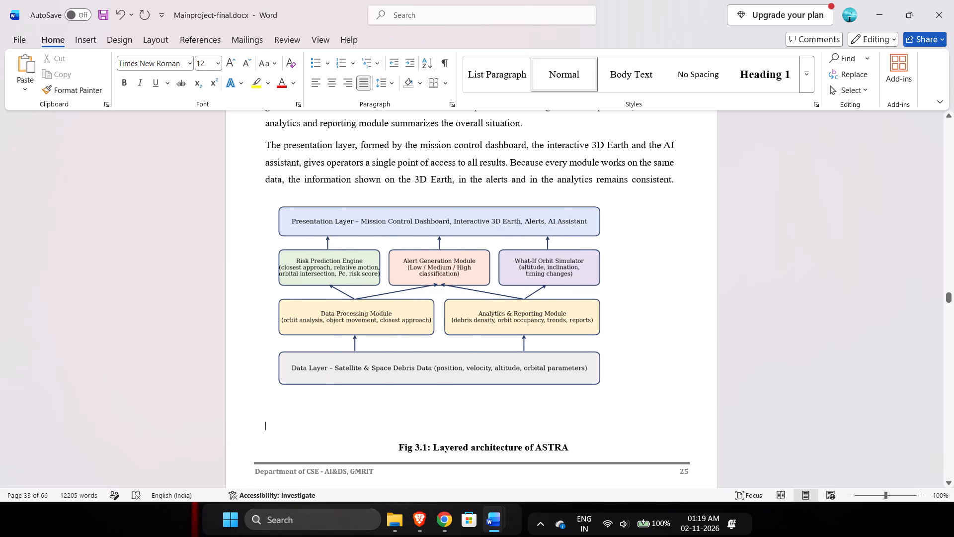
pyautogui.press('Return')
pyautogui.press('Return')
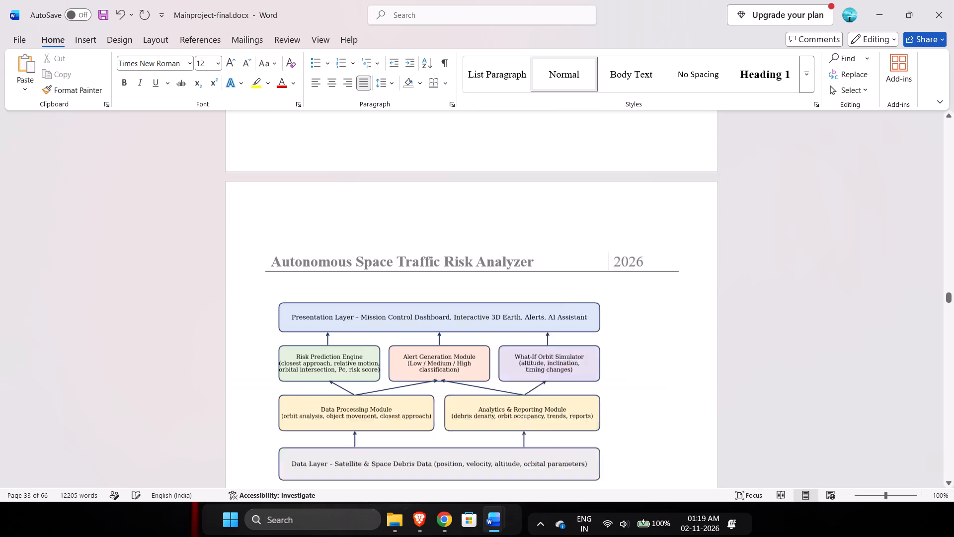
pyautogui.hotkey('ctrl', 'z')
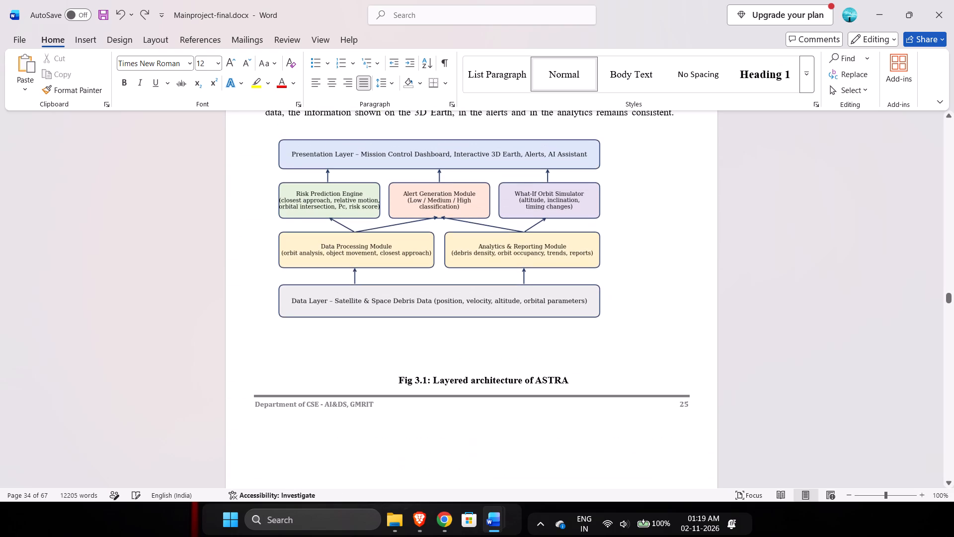
# Insert a paragraph break after "remains consistent." to place the layered architecture diagram in its own paragraph.
pyautogui.click(317, 214)
pyautogui.moveTo(317, 214); pyautogui.dragTo(364, 215)
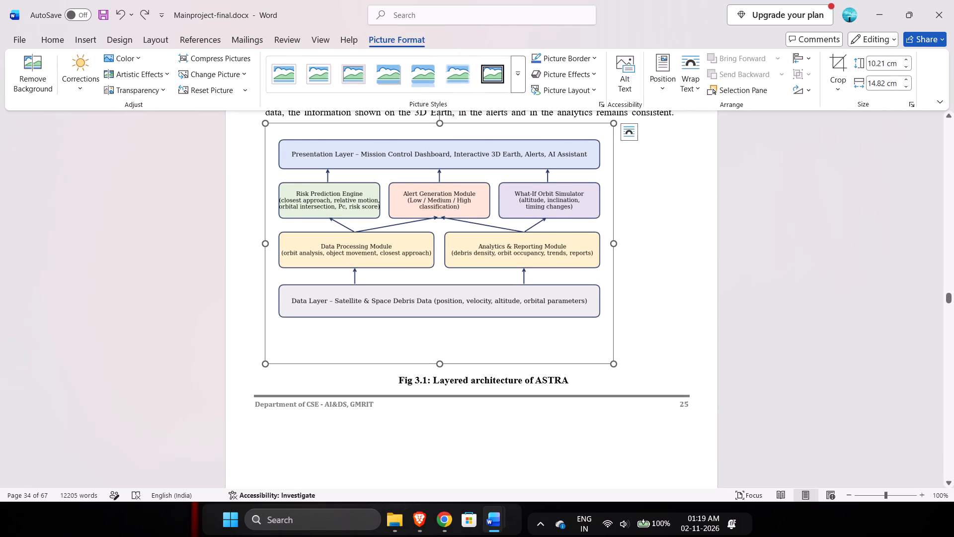
pyautogui.scroll(1, 394, 218)
pyautogui.hscroll(-1, 332, 204)
pyautogui.hscroll(-1, 372, 317)
pyautogui.hscroll(2, 372, 317)
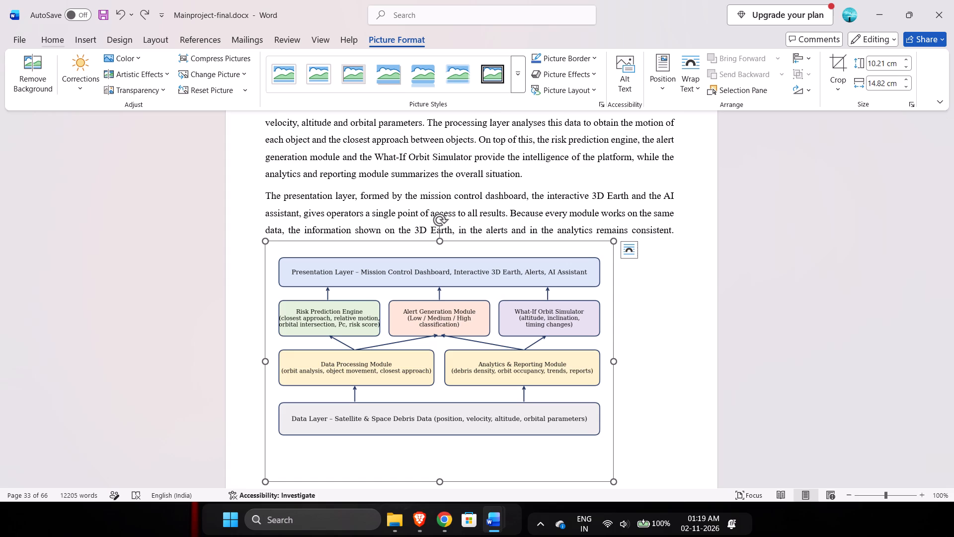
pyautogui.click(57, 44)
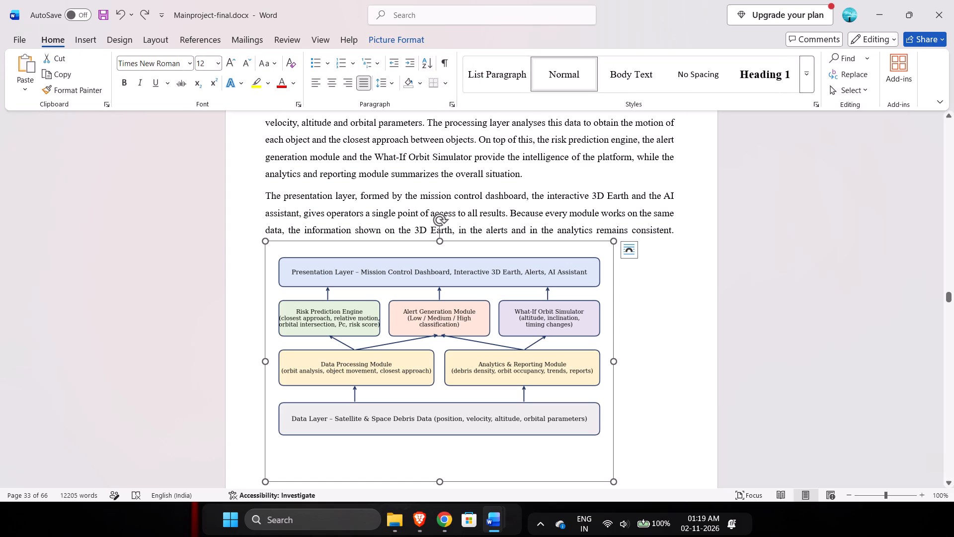
pyautogui.click(695, 227)
pyautogui.press('Return')
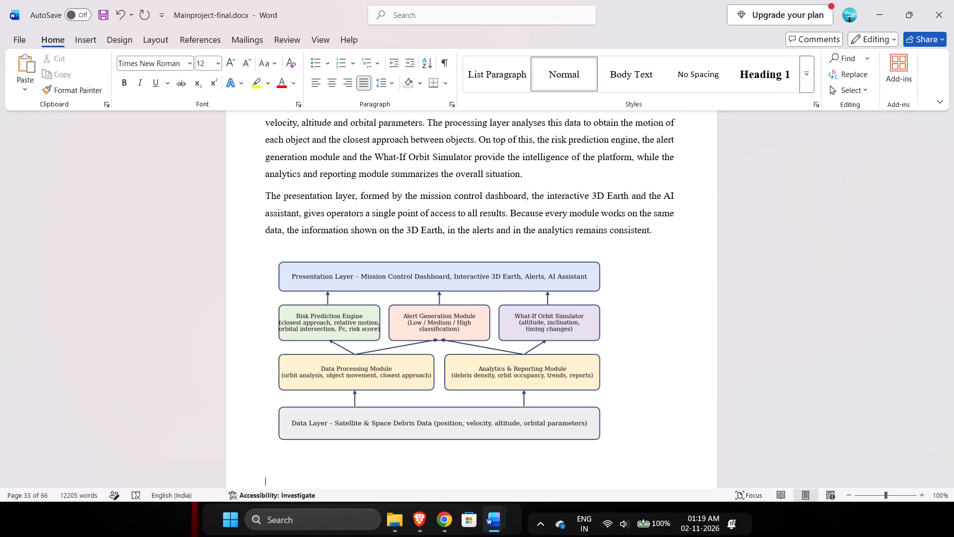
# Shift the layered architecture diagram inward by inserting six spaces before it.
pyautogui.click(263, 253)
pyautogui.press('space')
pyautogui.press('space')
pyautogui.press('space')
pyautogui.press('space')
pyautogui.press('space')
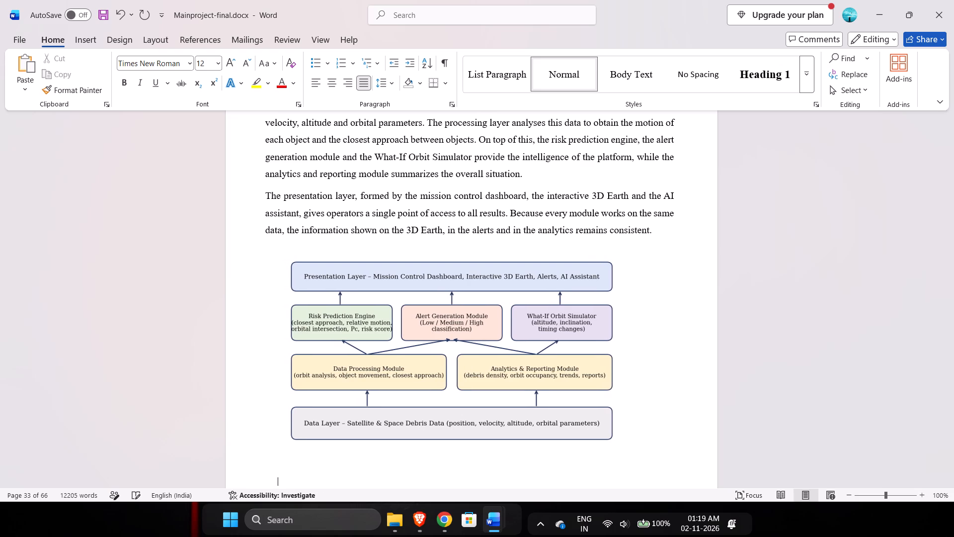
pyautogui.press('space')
# Center the layered architecture diagram horizontally under the System Architecture text.
pyautogui.scroll(-1, 263, 253)
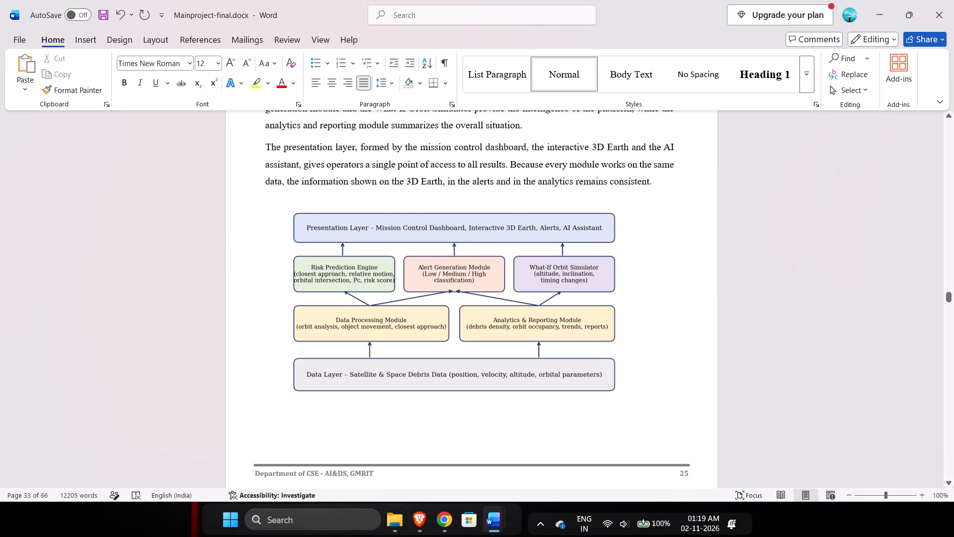
pyautogui.click(327, 317)
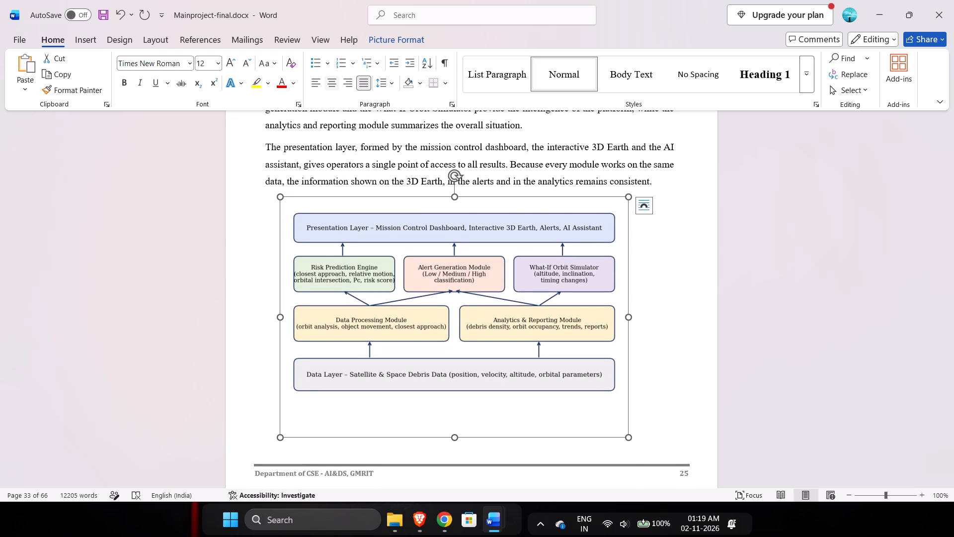
pyautogui.click(329, 84)
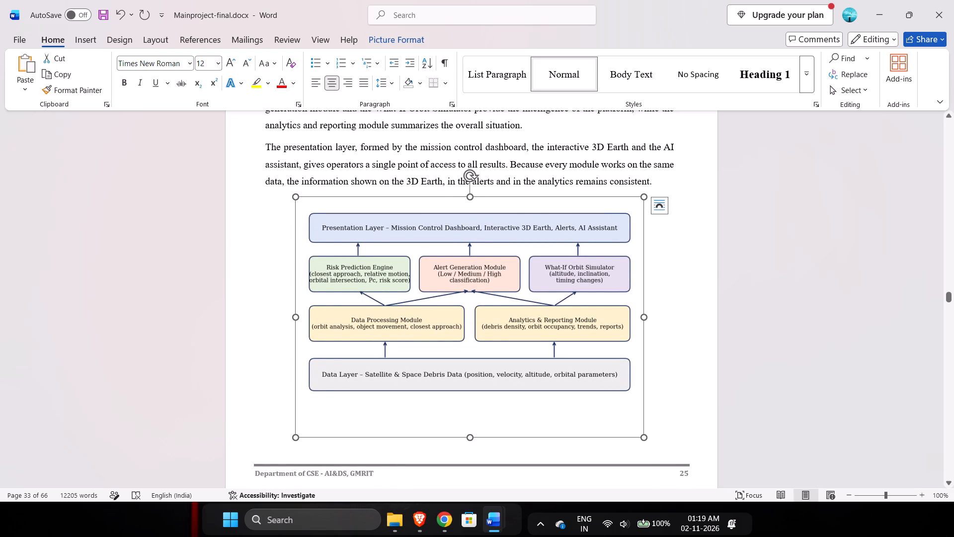
# Strip the indent and centering from the Fig 3.1 caption, try joining it to the diagram paragraph, and undo that join.
pyautogui.scroll(-2, 478, 290)
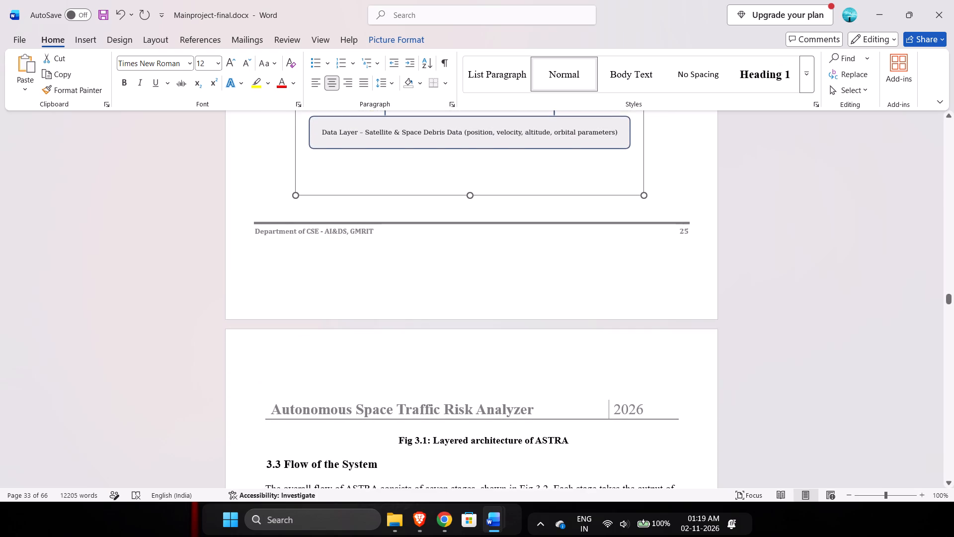
pyautogui.scroll(-1, 478, 290)
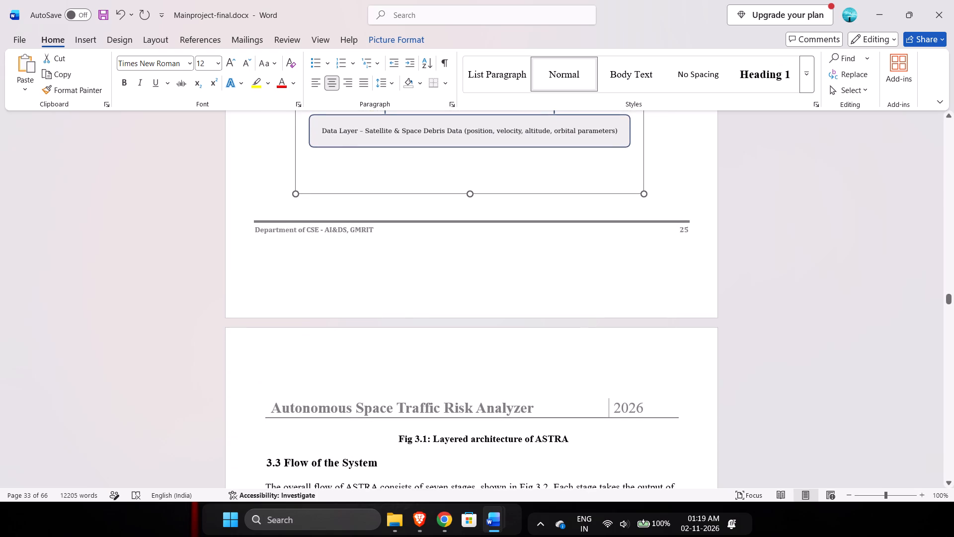
pyautogui.click(397, 440)
pyautogui.press(']')
pyautogui.press('BackSpace')
pyautogui.press('BackSpace')
pyautogui.press('BackSpace')
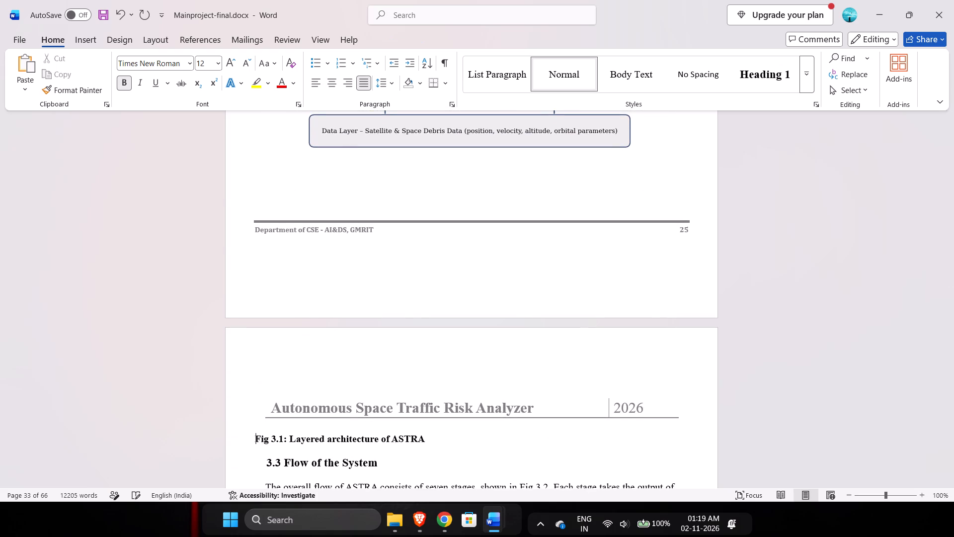
pyautogui.press('BackSpace')
pyautogui.hotkey('ctrl', 'z')
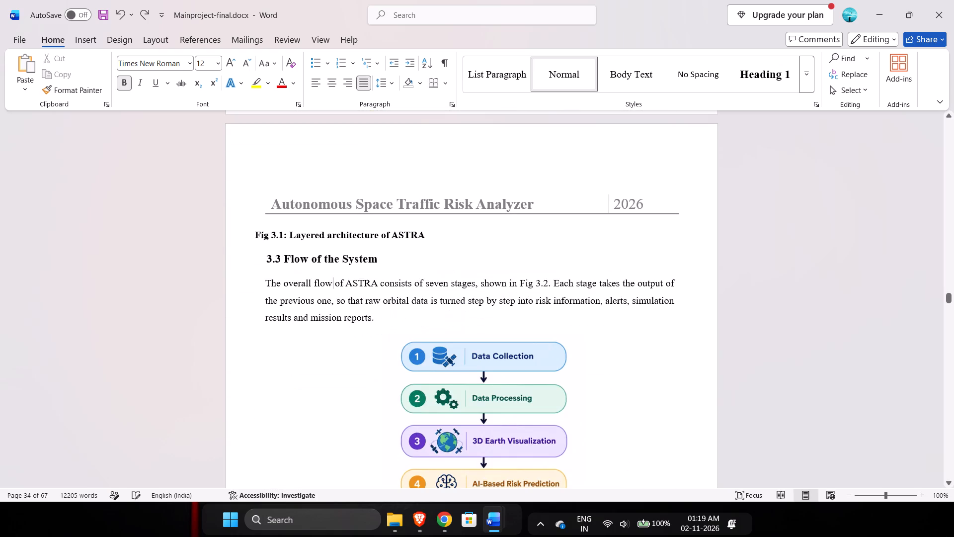
# Shrink the layered architecture diagram slightly to make room for the Fig 3.1 caption beneath it on the same page.
pyautogui.scroll(2, 397, 440)
pyautogui.click(533, 257)
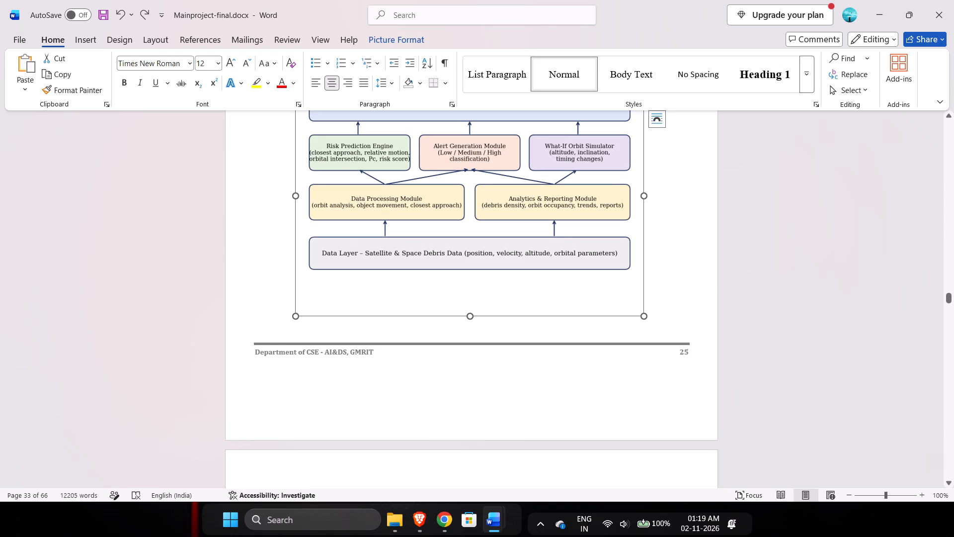
pyautogui.moveTo(642, 318); pyautogui.dragTo(634, 301)
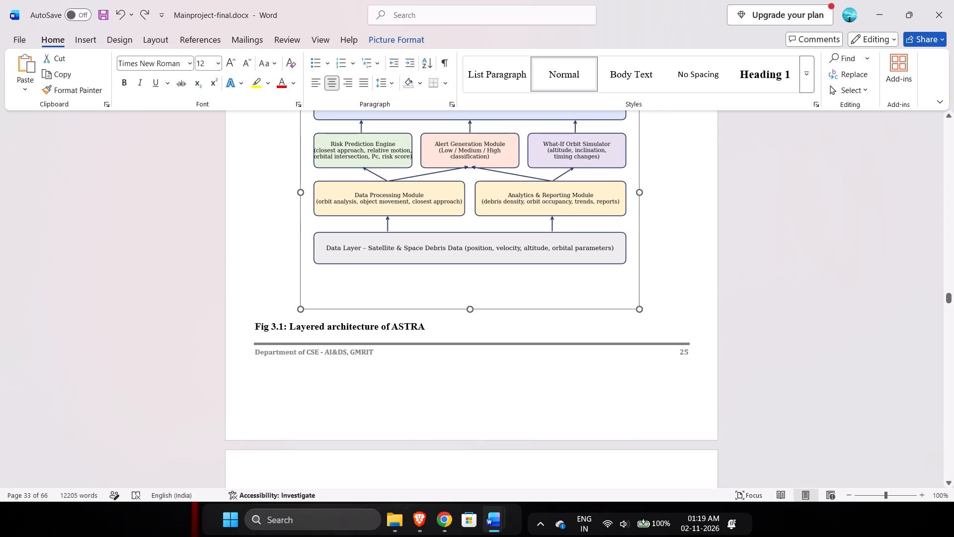
pyautogui.moveTo(634, 301); pyautogui.dragTo(634, 301)
# Center the caption "Fig 3.1: Layered architecture of ASTRA" below its diagram.
pyautogui.moveTo(253, 330); pyautogui.dragTo(273, 327)
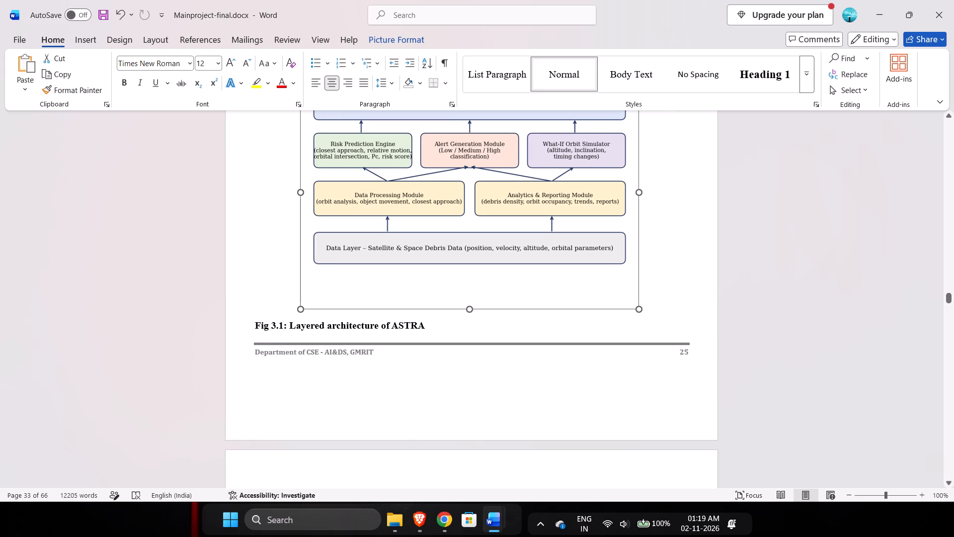
pyautogui.moveTo(273, 327); pyautogui.dragTo(403, 335)
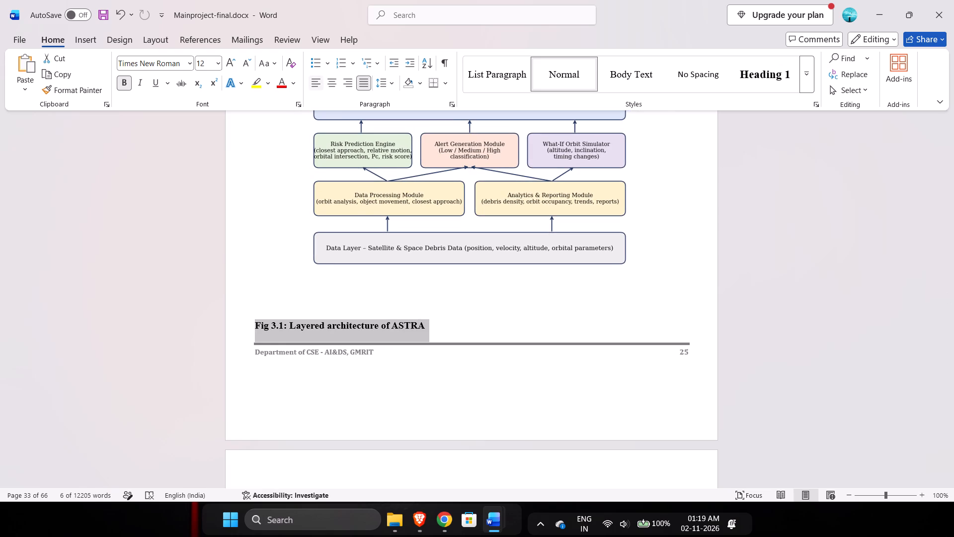
pyautogui.click(329, 81)
# Review the page layout from the Fig 3.2 flowchart through section 3.4.4 AI-Based Risk Prediction.
pyautogui.scroll(-1, 509, 304)
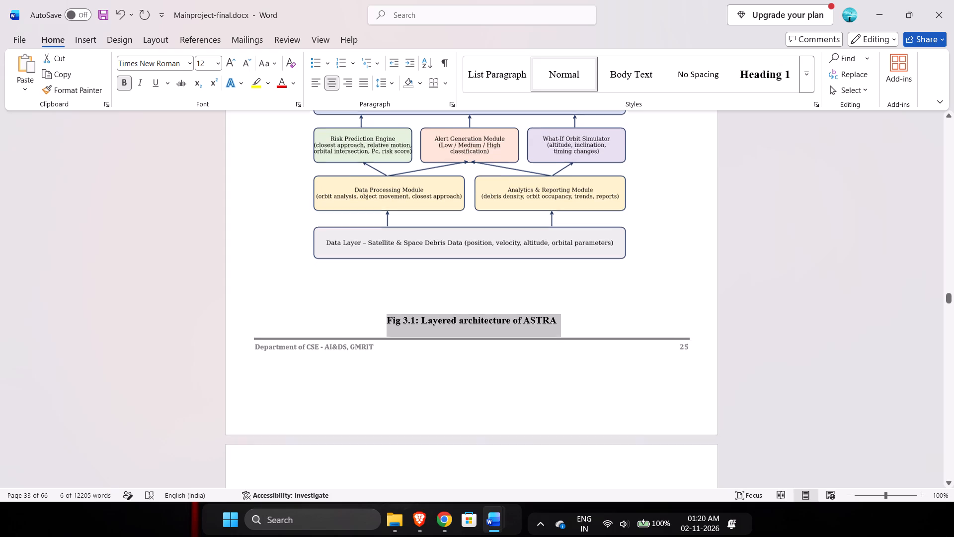
pyautogui.scroll(-1, 509, 304)
pyautogui.scroll(-3, 632, 333)
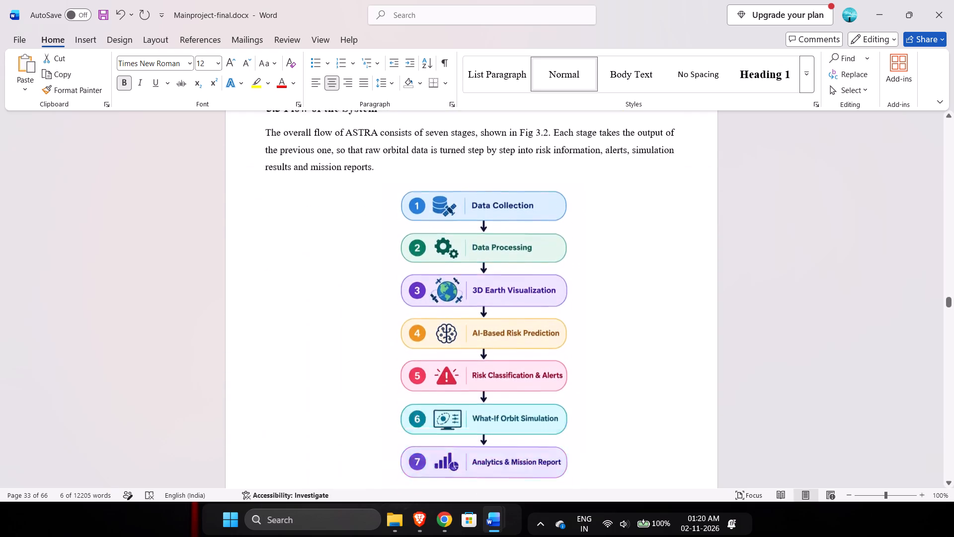
pyautogui.scroll(-2, 632, 333)
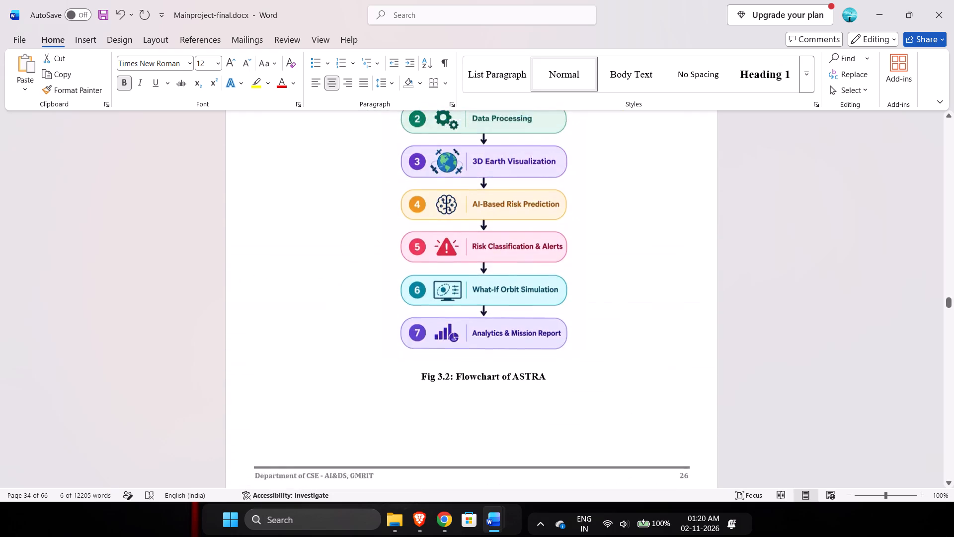
pyautogui.scroll(-3, 632, 333)
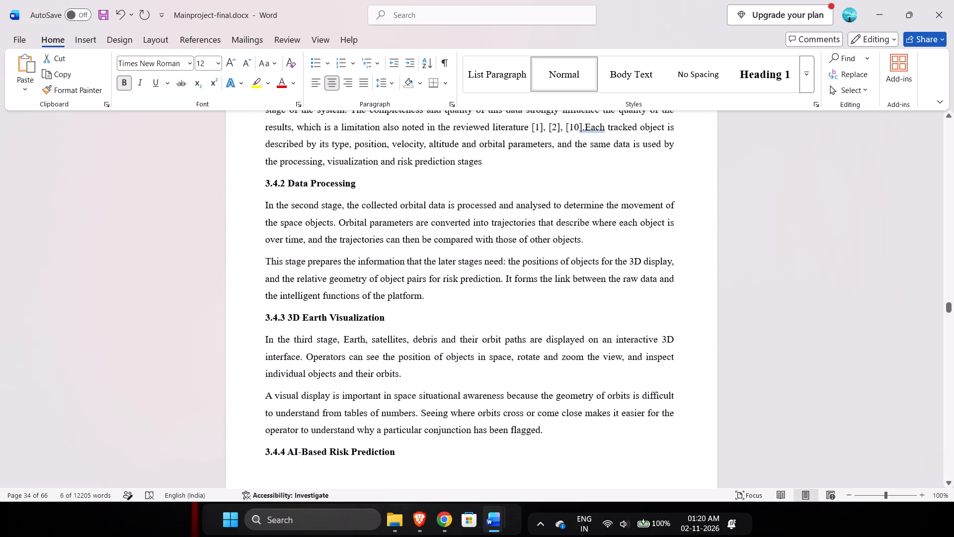
pyautogui.scroll(-1, 632, 333)
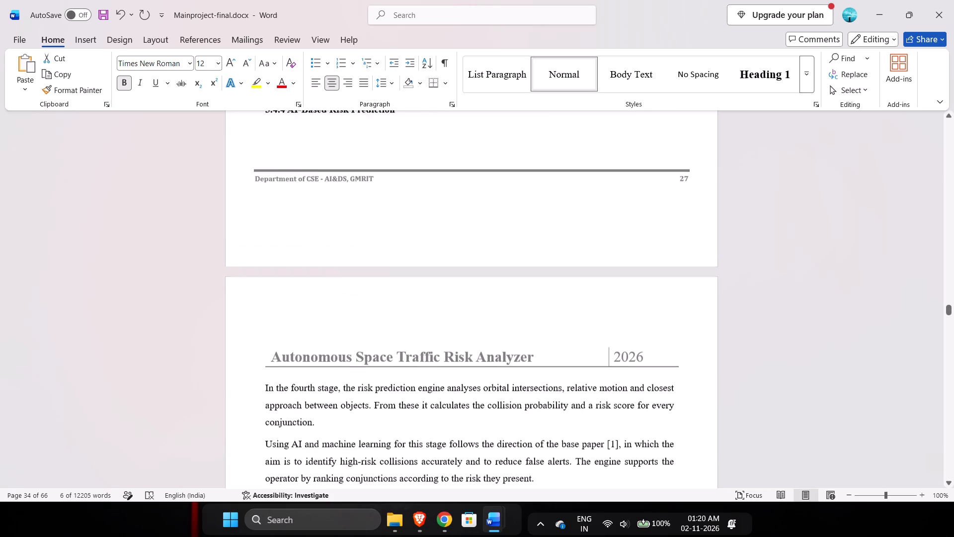
pyautogui.scroll(-1, 632, 333)
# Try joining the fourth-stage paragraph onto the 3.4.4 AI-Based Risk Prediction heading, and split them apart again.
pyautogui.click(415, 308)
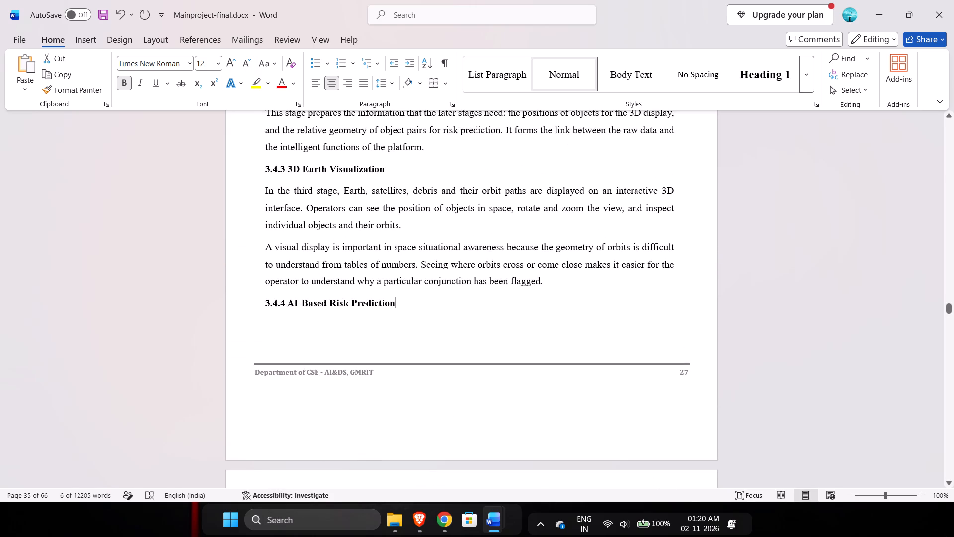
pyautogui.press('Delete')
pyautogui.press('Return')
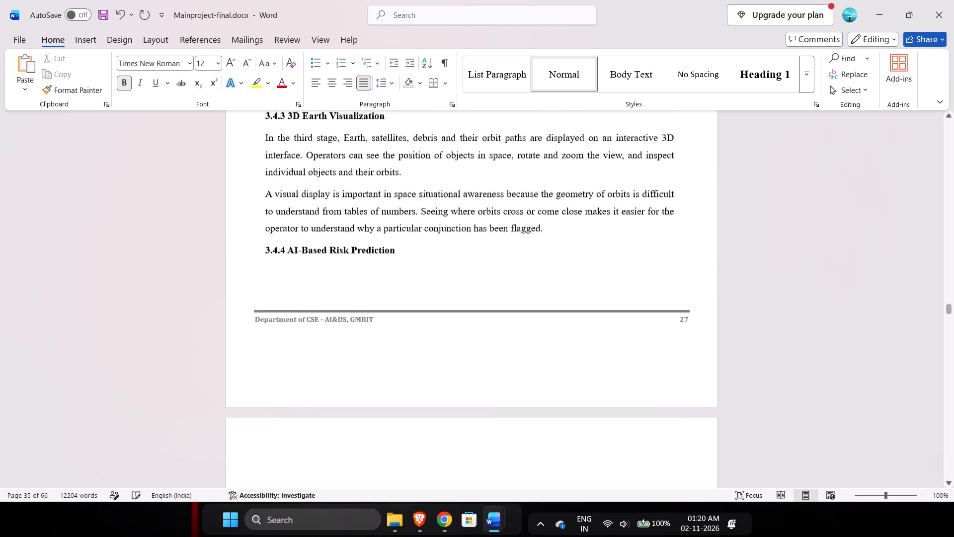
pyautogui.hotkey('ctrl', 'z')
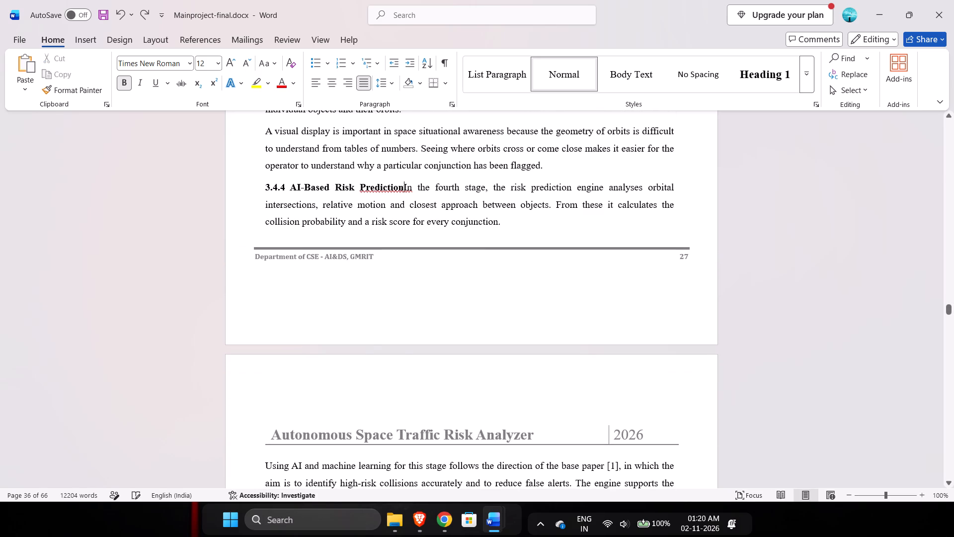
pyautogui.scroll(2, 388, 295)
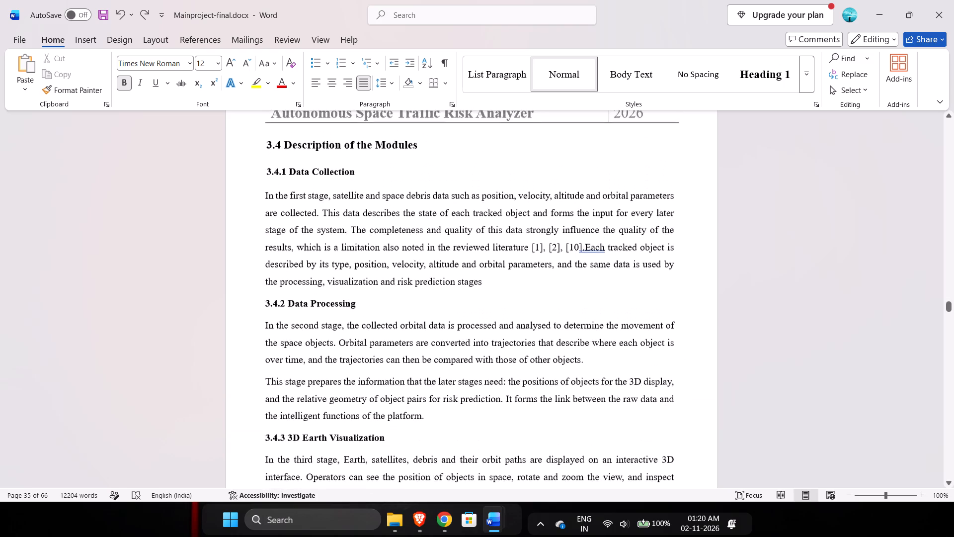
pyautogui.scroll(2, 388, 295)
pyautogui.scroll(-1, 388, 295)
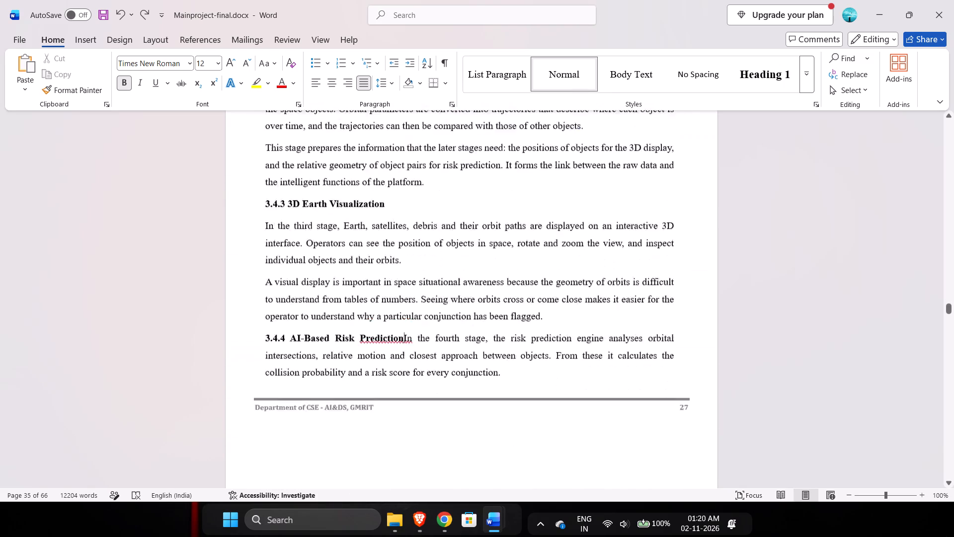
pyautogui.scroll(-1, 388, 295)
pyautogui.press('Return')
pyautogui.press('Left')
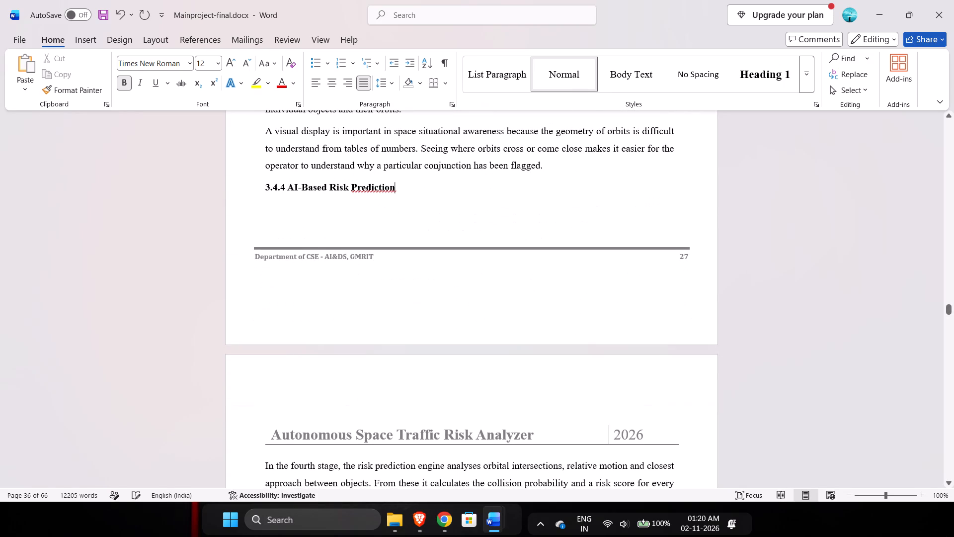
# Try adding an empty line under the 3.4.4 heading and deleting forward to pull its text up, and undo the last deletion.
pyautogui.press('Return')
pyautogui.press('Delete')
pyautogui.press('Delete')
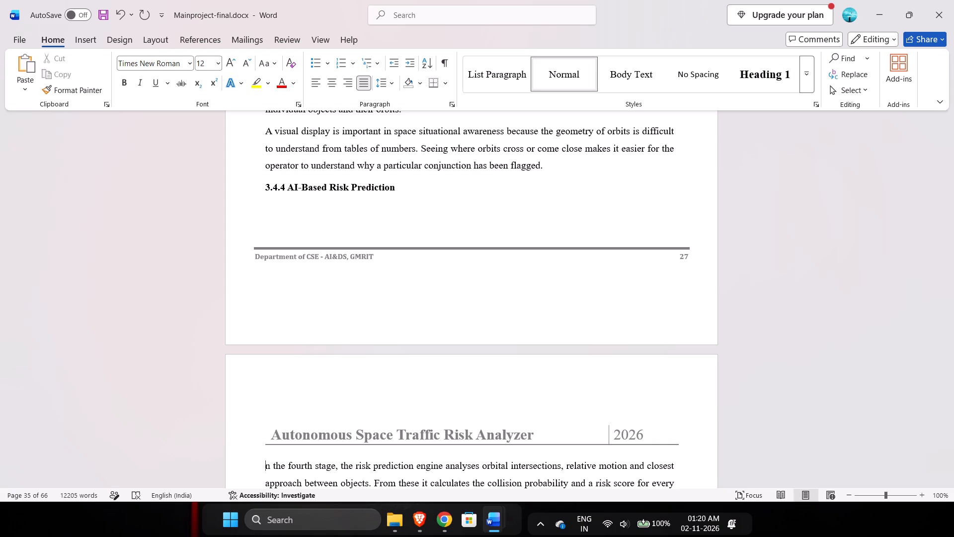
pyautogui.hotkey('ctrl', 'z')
# Insert three paragraph breaks after "has been flagged." to push the 3.4.4 AI-Based Risk Prediction heading onto the next page.
pyautogui.scroll(1, 428, 237)
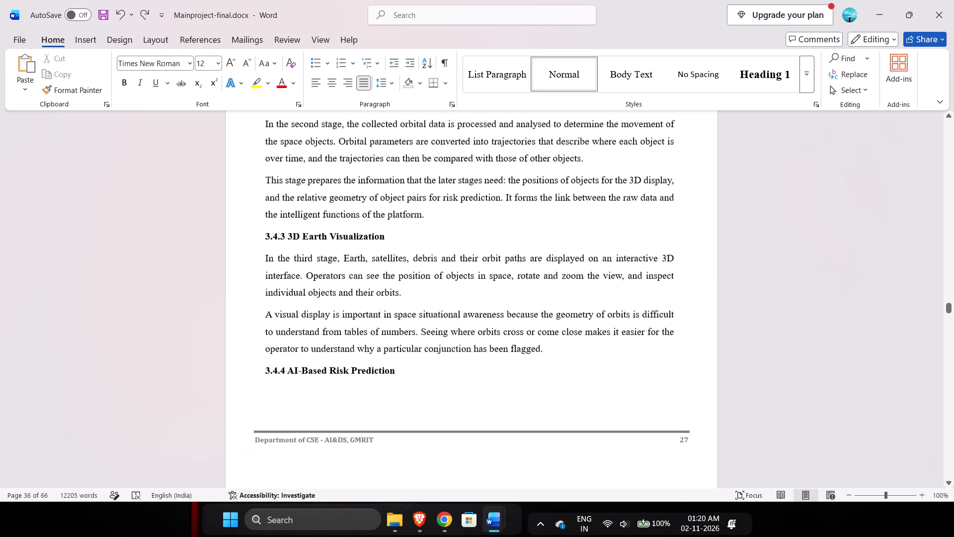
pyautogui.scroll(1, 428, 237)
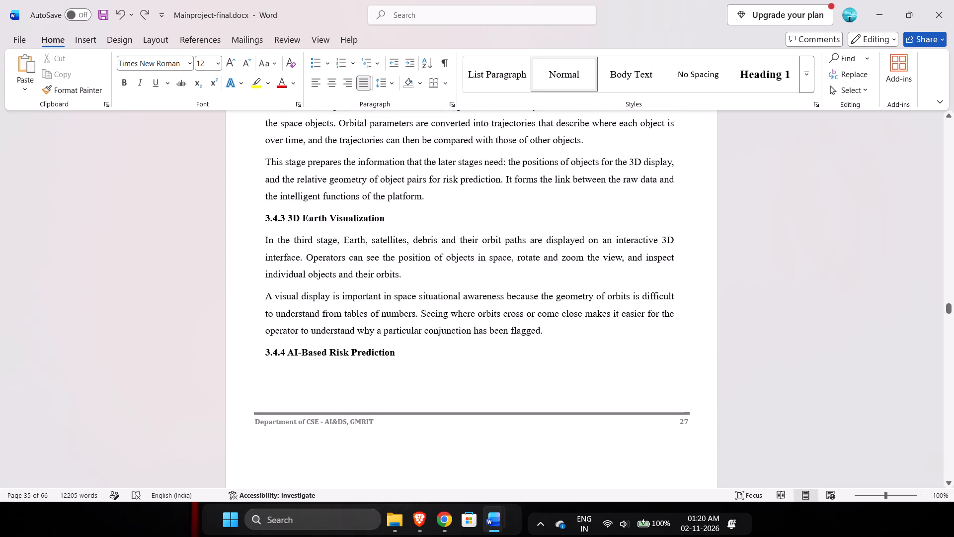
pyautogui.click(560, 329)
pyautogui.press('Return')
pyautogui.press('Return')
pyautogui.press('Return')
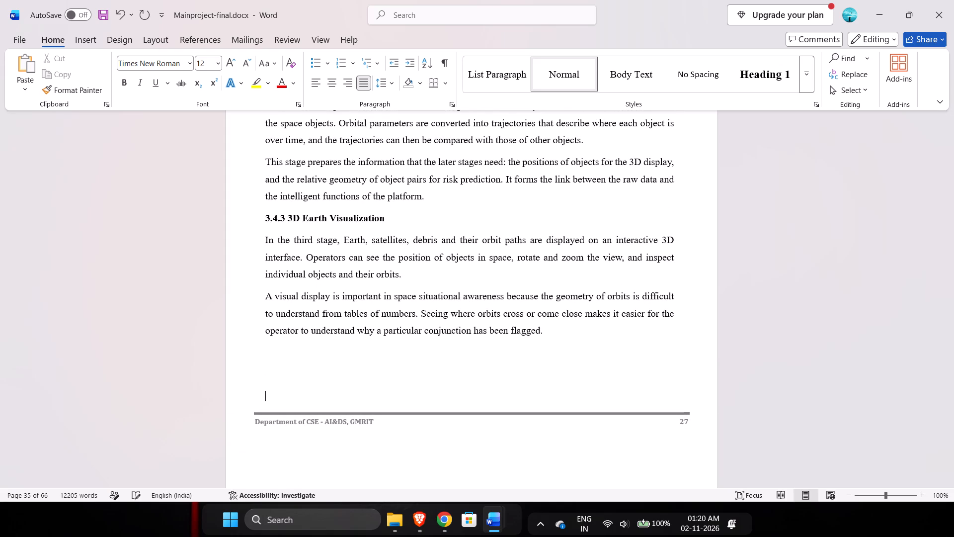
# Delete the two empty paragraphs between "the risk they present." and the 3.4.5 Risk Classification and Alerts heading.
pyautogui.scroll(-5, 560, 329)
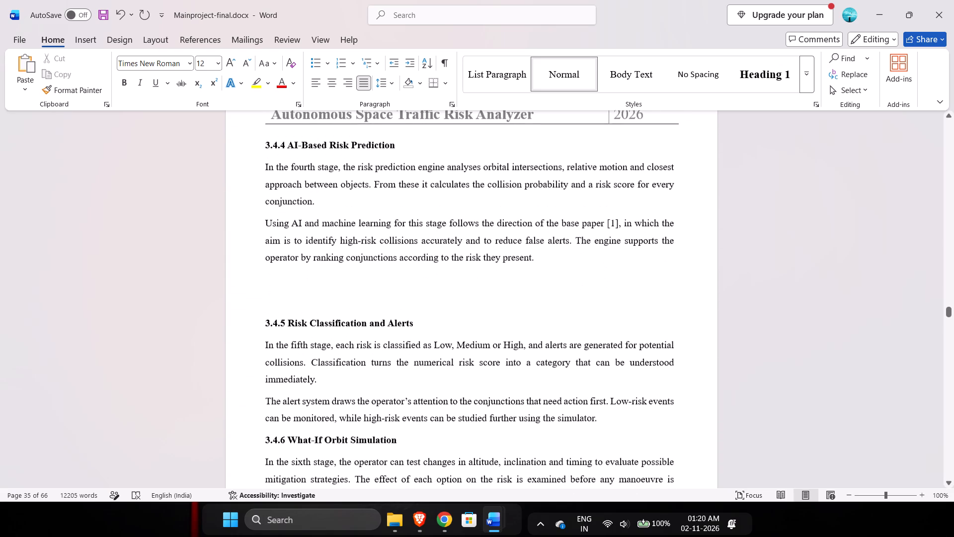
pyautogui.click(558, 249)
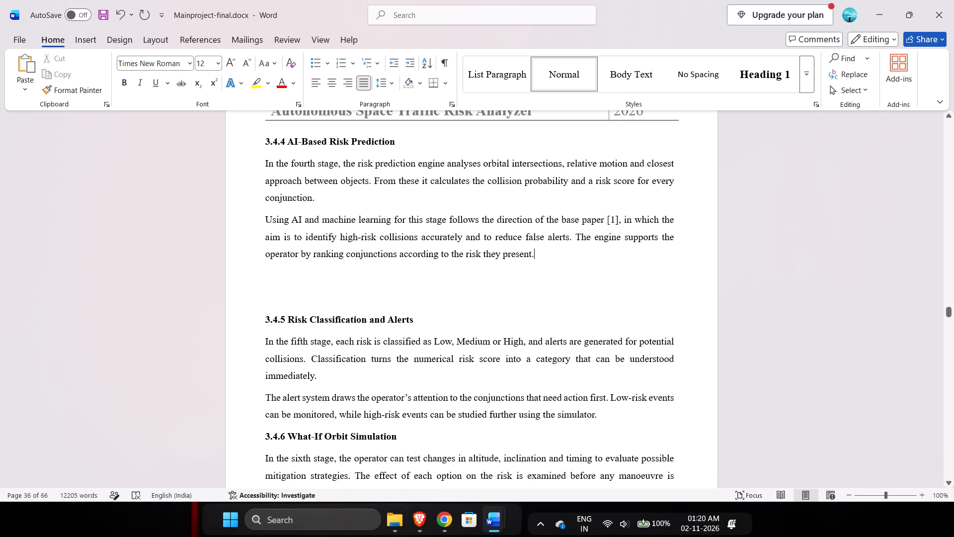
pyautogui.press('Delete')
pyautogui.press('Delete')
# Merge the paragraph starting "The analytics give a wider view" into the preceding paragraph of section 3.4.7, after "generated.".
pyautogui.scroll(-1, 558, 249)
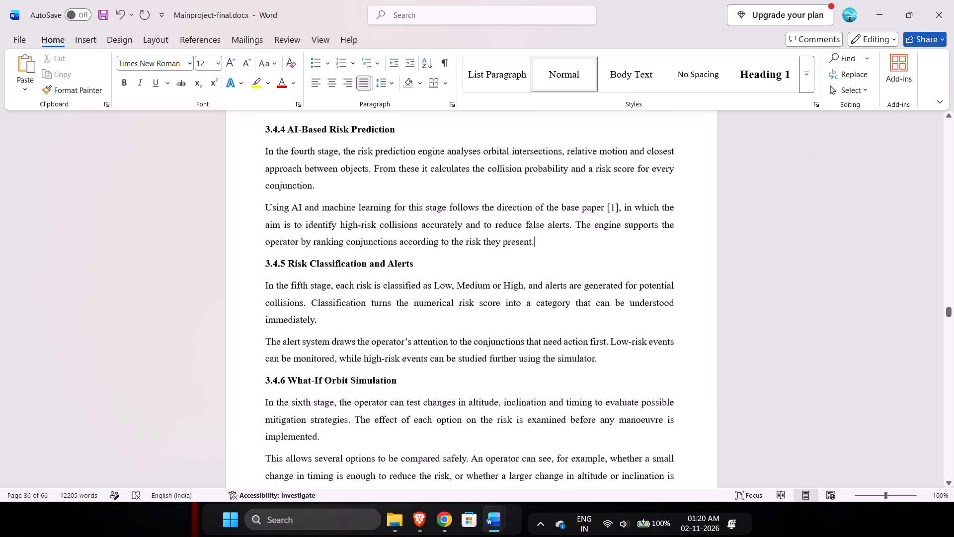
pyautogui.scroll(-4, 558, 249)
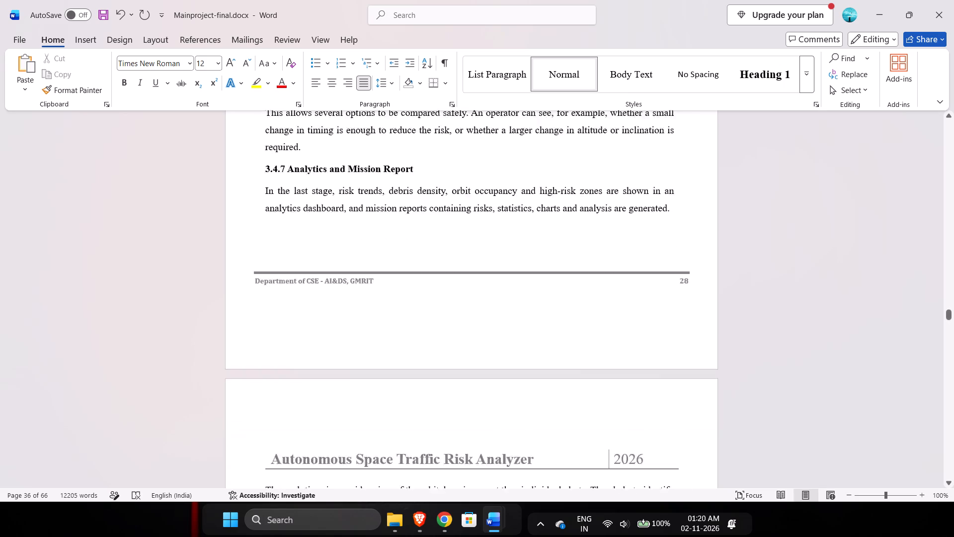
pyautogui.scroll(-1, 558, 249)
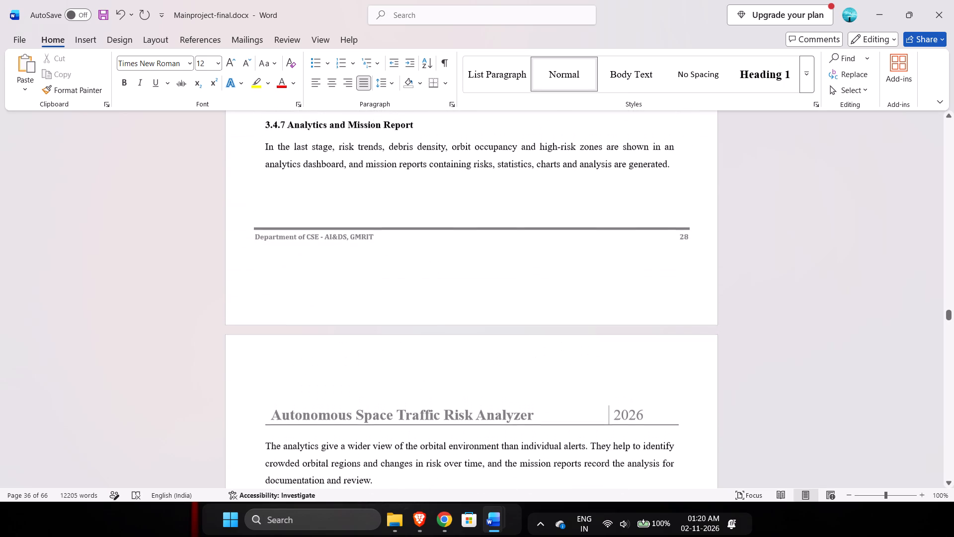
pyautogui.click(671, 161)
pyautogui.press('Delete')
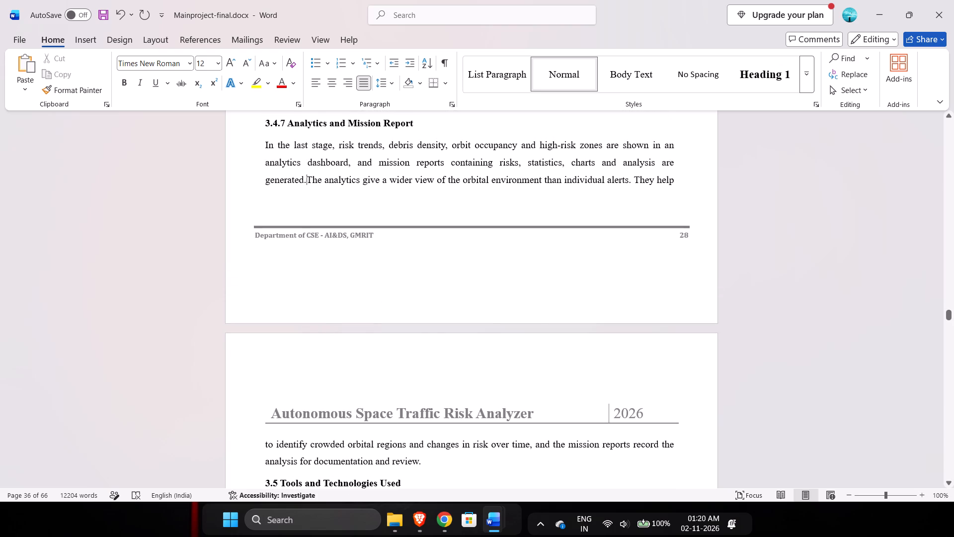
# Review the layout of sections 3.5 to 3.8, including Table 3.1 and the page breaks.
pyautogui.scroll(-3, 671, 161)
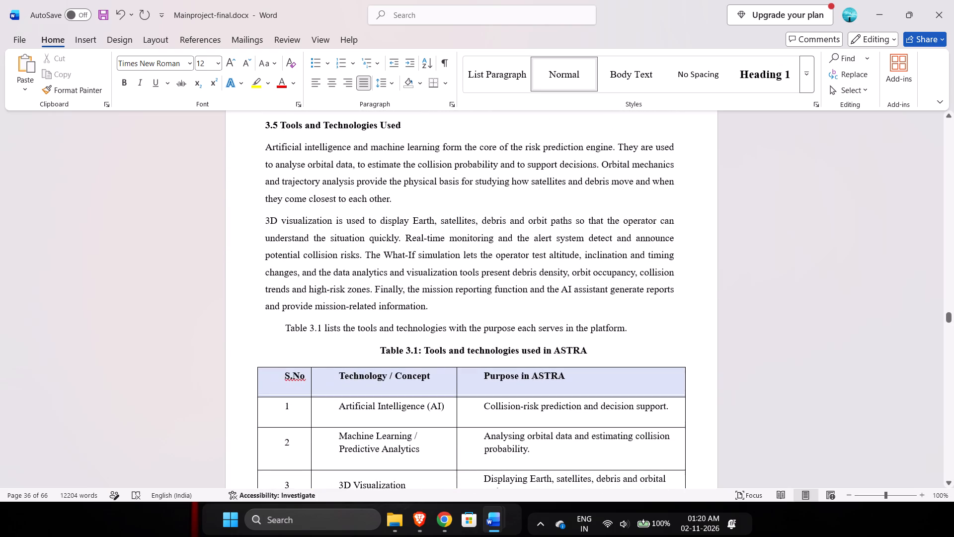
pyautogui.scroll(-5, 671, 155)
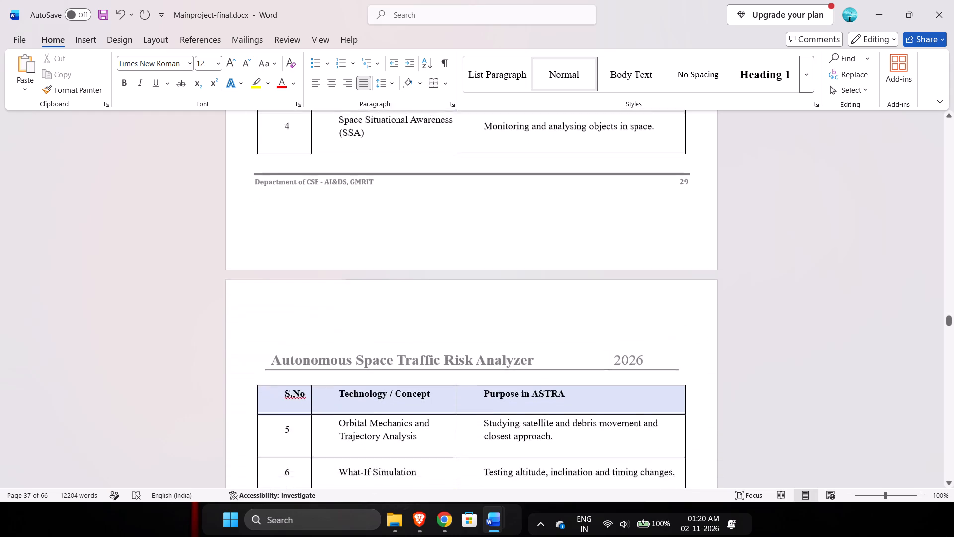
pyautogui.scroll(-5, 671, 155)
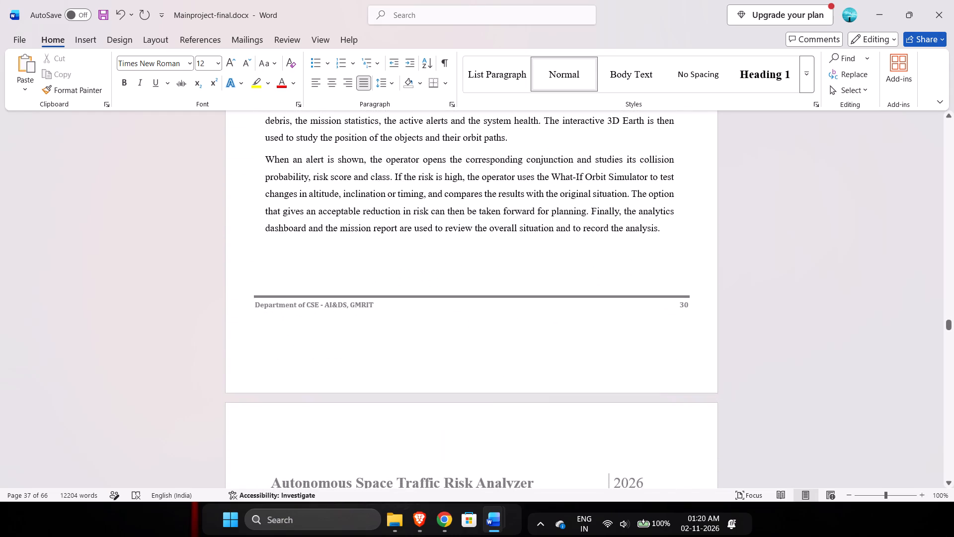
pyautogui.scroll(-3, 671, 155)
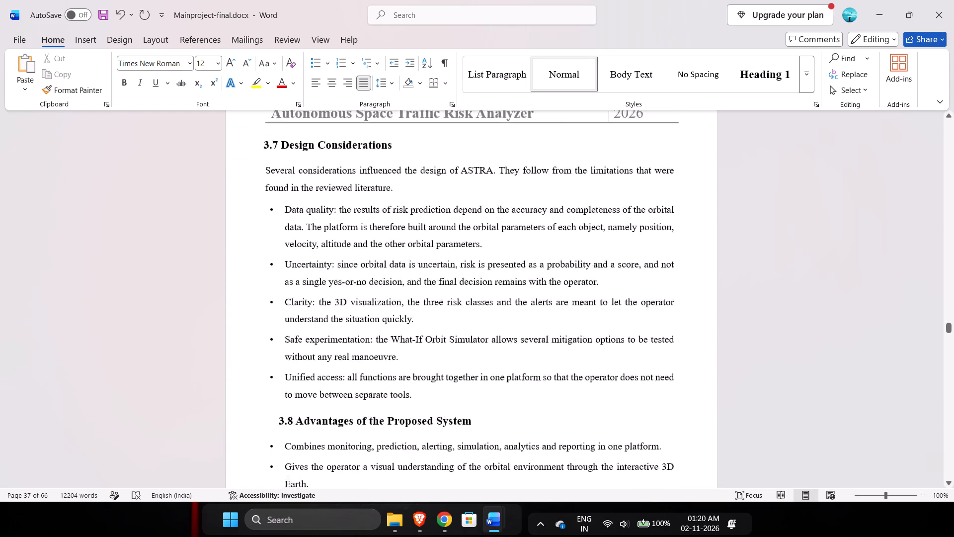
pyautogui.scroll(-1, 671, 155)
pyautogui.scroll(1, 423, 322)
pyautogui.scroll(-2, 423, 322)
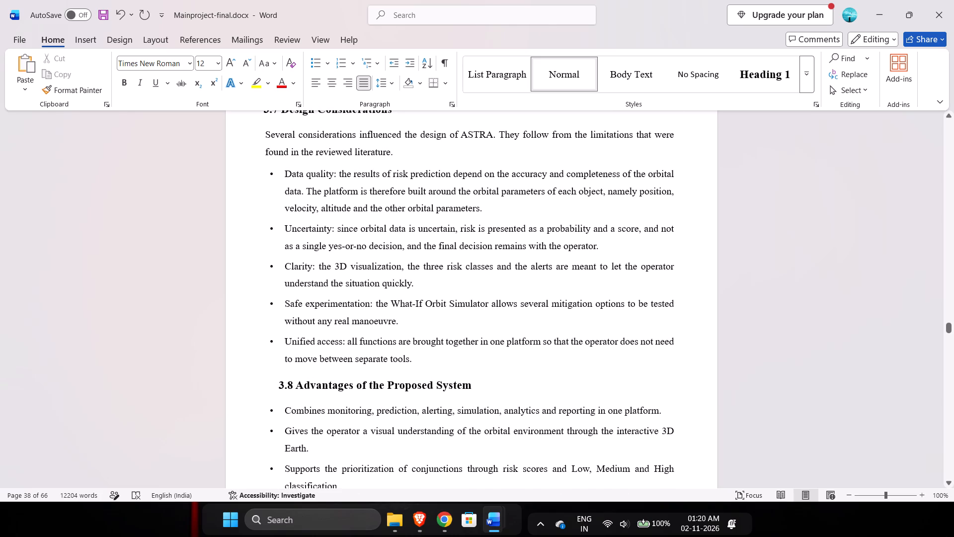
# Remove the indent before the 3.8 Advantages of the Proposed System heading and add four leading spaces to align it with the body text.
pyautogui.click(281, 384)
pyautogui.press('BackSpace')
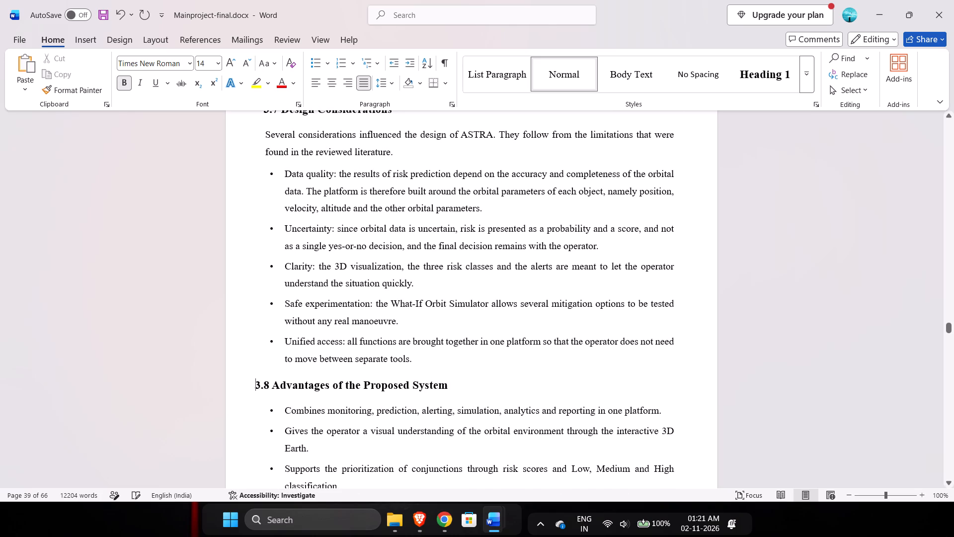
pyautogui.press('space')
pyautogui.press('space')
pyautogui.press('space')
pyautogui.press('space')
# Clear the indent before the 3.9 Risk Assessment Approach heading and add four leading spaces to align it with the body text.
pyautogui.scroll(-1, 303, 321)
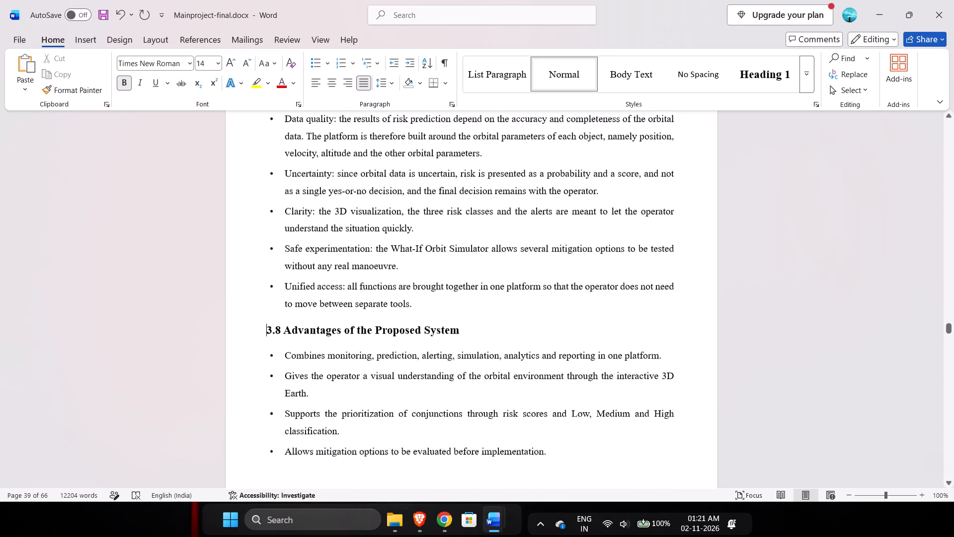
pyautogui.scroll(-2, 303, 321)
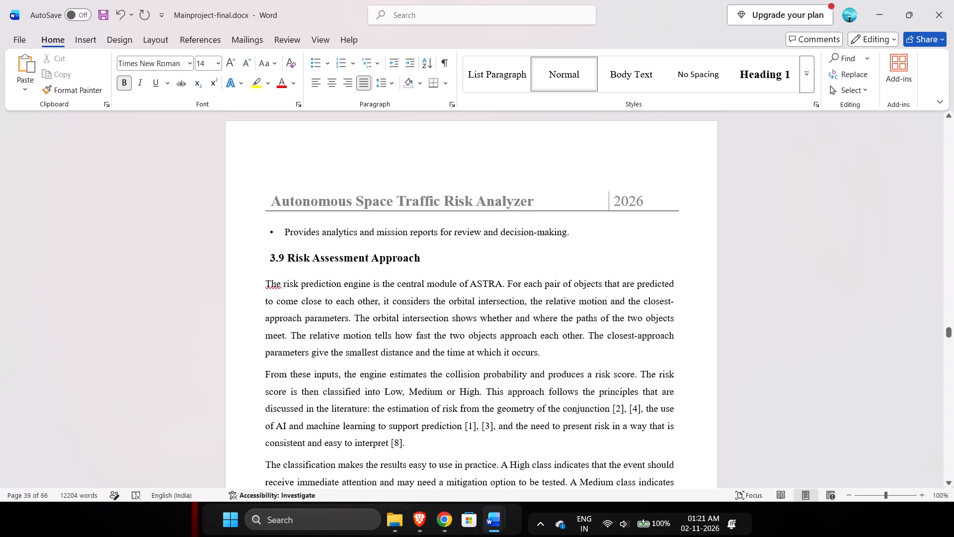
pyautogui.click(269, 262)
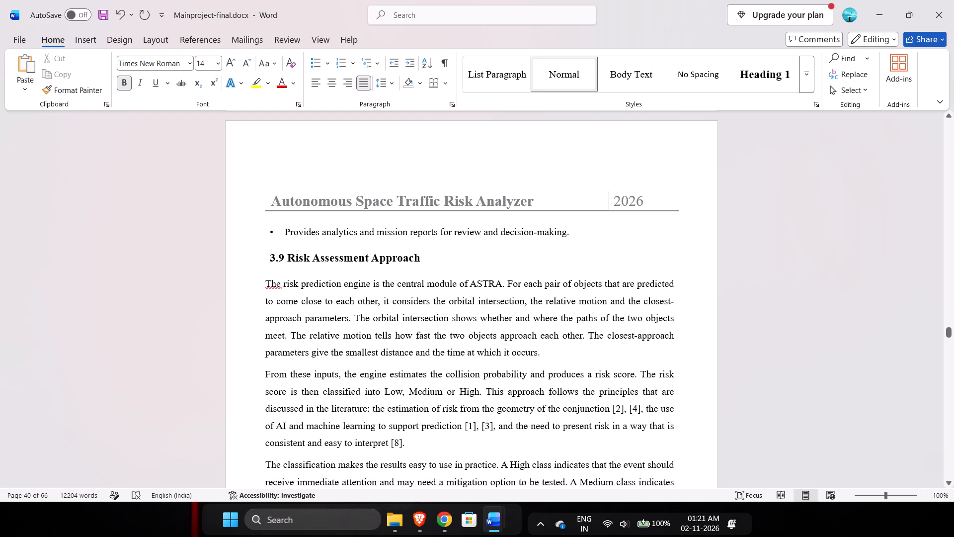
pyautogui.press('BackSpace')
pyautogui.press('BackSpace')
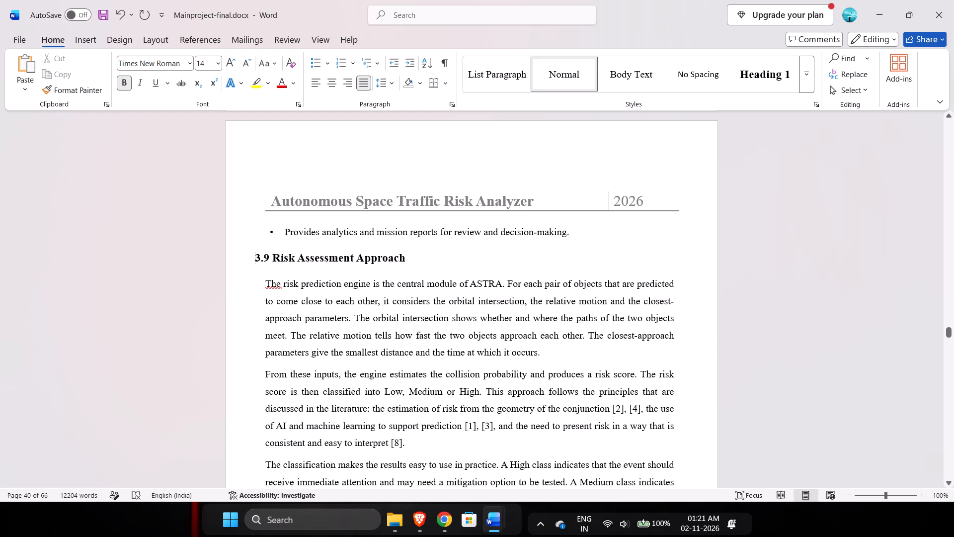
pyautogui.press('space')
pyautogui.press('space')
pyautogui.press('space')
pyautogui.press('space')
# Delete six empty paragraphs above the CHAPTER 4: RESULTS & DISCUSSION title to move it higher on its page.
pyautogui.scroll(-2, 269, 262)
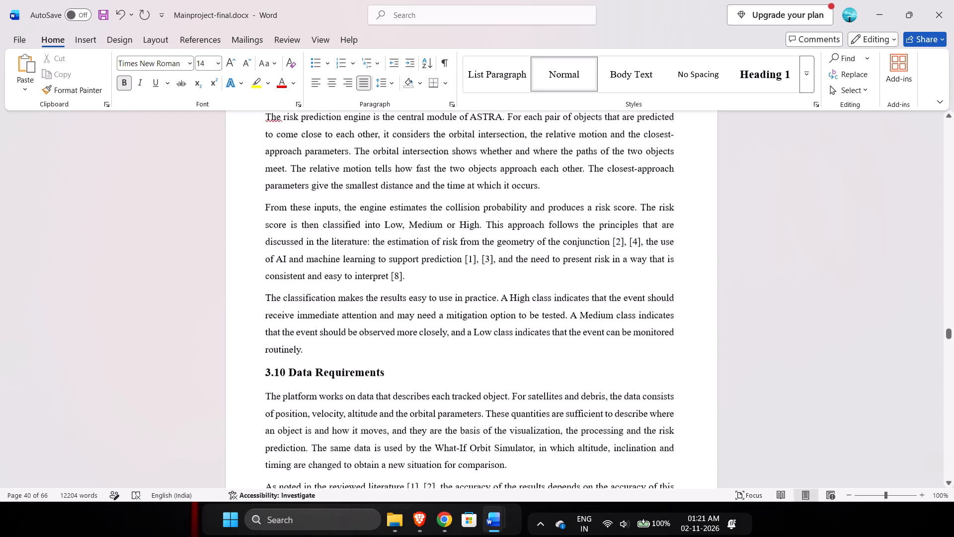
pyautogui.scroll(-3, 269, 262)
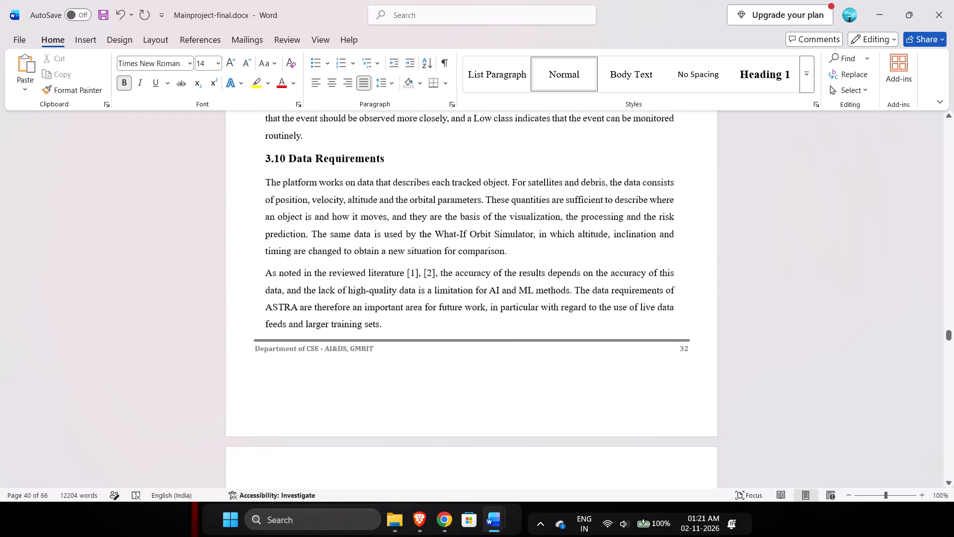
pyautogui.scroll(-4, 269, 262)
pyautogui.scroll(1, 269, 262)
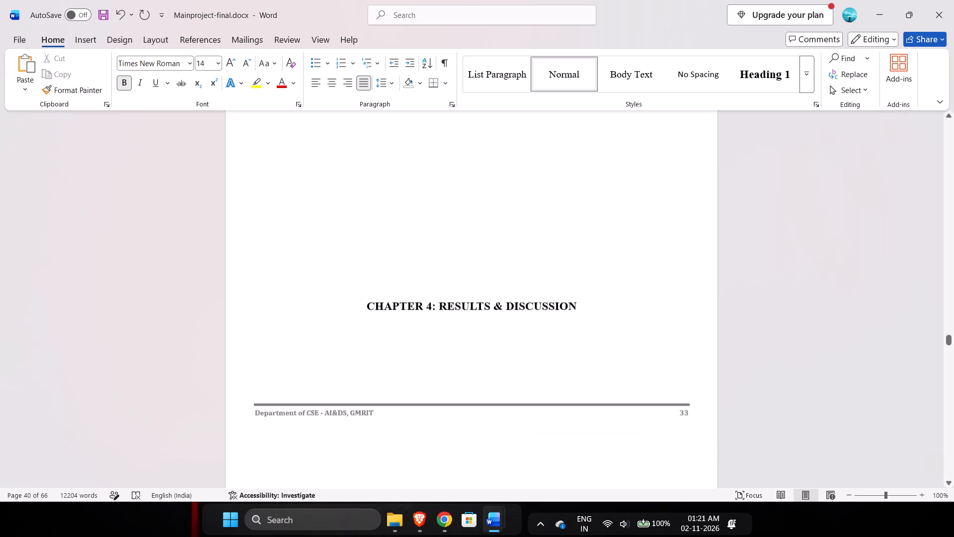
pyautogui.scroll(1, 269, 262)
pyautogui.click(432, 160)
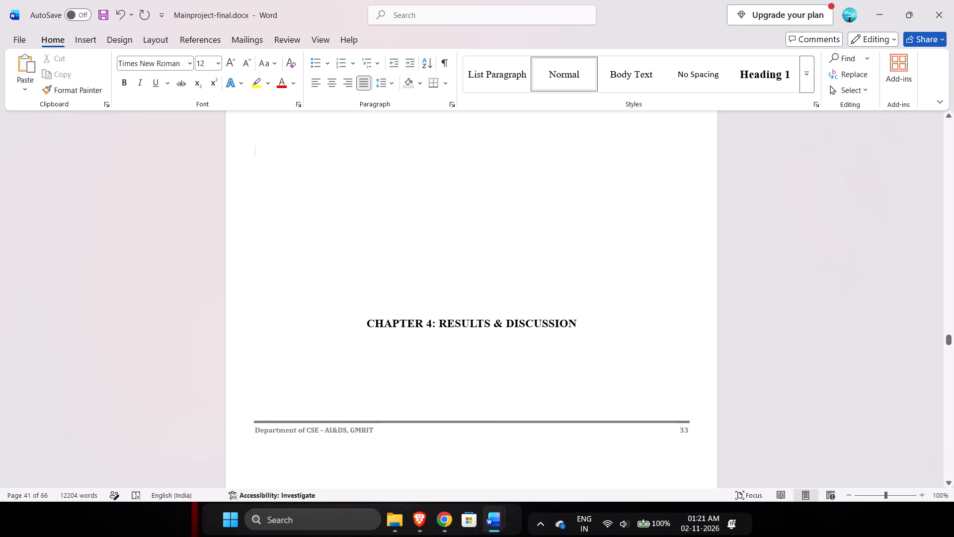
pyautogui.press('Delete')
pyautogui.press('Delete')
pyautogui.press('Delete')
pyautogui.press('Delete')
pyautogui.press('Delete')
pyautogui.press('Delete')
# Check the blank lines between the end of section 3.10 and the Chapter 4 title, and the title page's vertical spacing.
pyautogui.scroll(1, 432, 160)
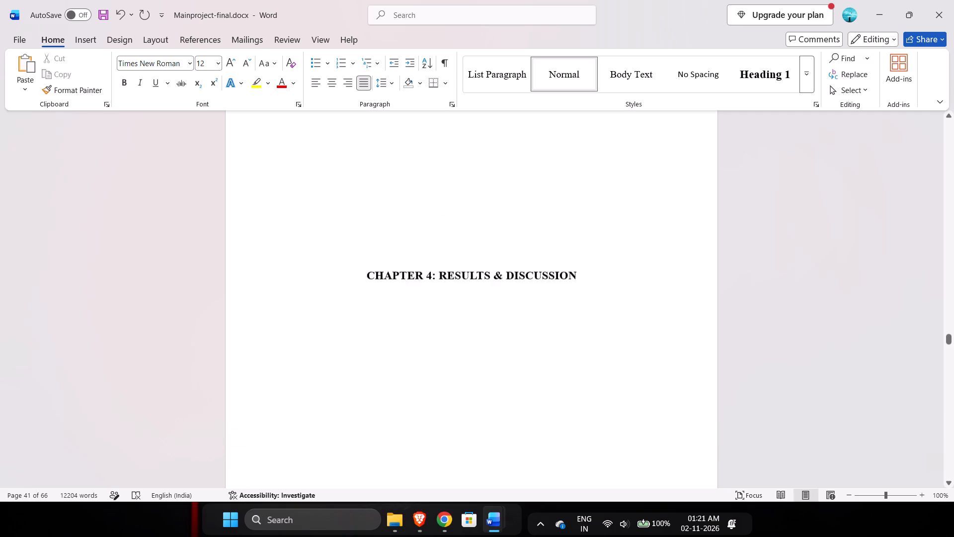
pyautogui.scroll(1, 432, 160)
pyautogui.press('Up')
pyautogui.press('Up')
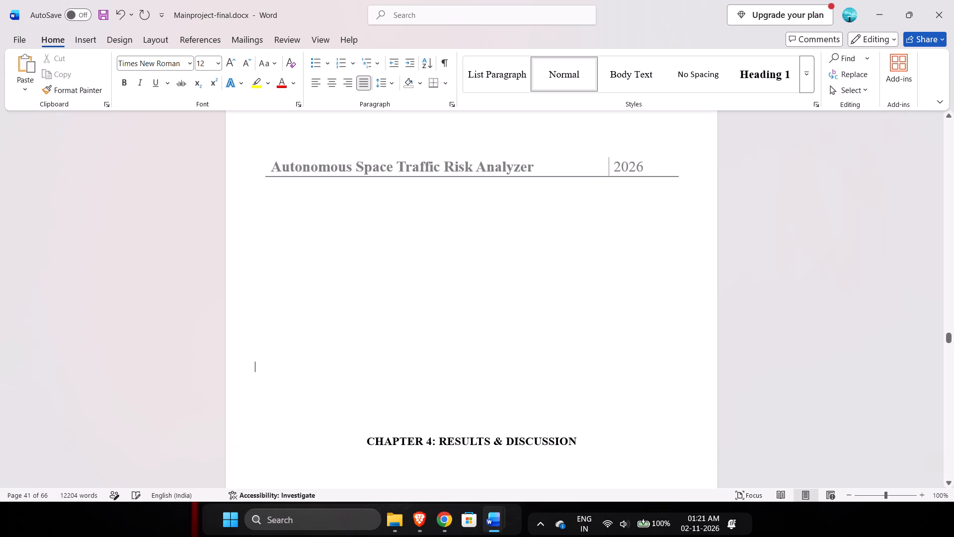
pyautogui.press('Right')
pyautogui.press('Up')
pyautogui.press('Up')
pyautogui.press('Up')
pyautogui.press('Up')
pyautogui.press('Up')
pyautogui.press('Up')
pyautogui.press('Up')
pyautogui.press('Up')
pyautogui.press('Up')
pyautogui.press('Down')
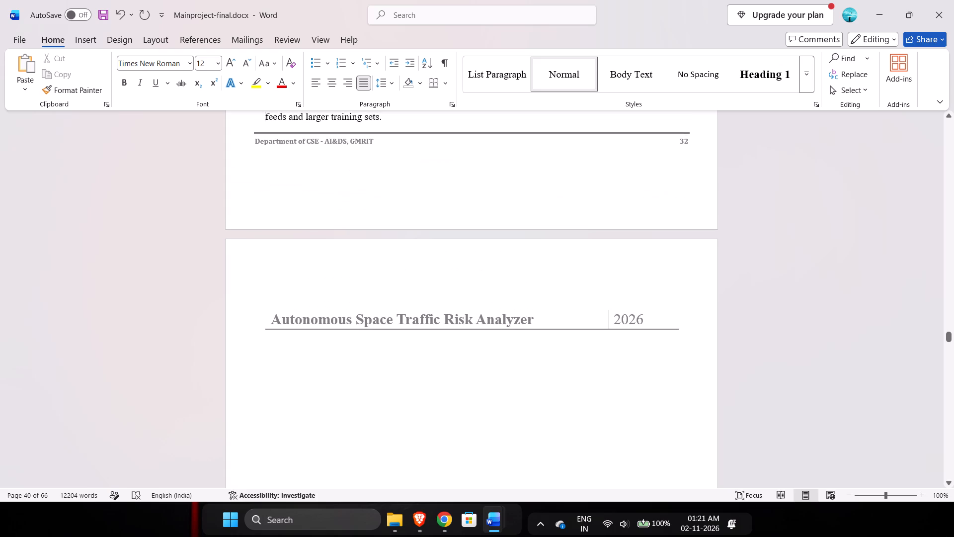
pyautogui.press('Down')
pyautogui.press('Up')
pyautogui.press('Down')
pyautogui.press('Down')
pyautogui.press('Down')
pyautogui.press('Down')
pyautogui.press('Down')
pyautogui.press('Down')
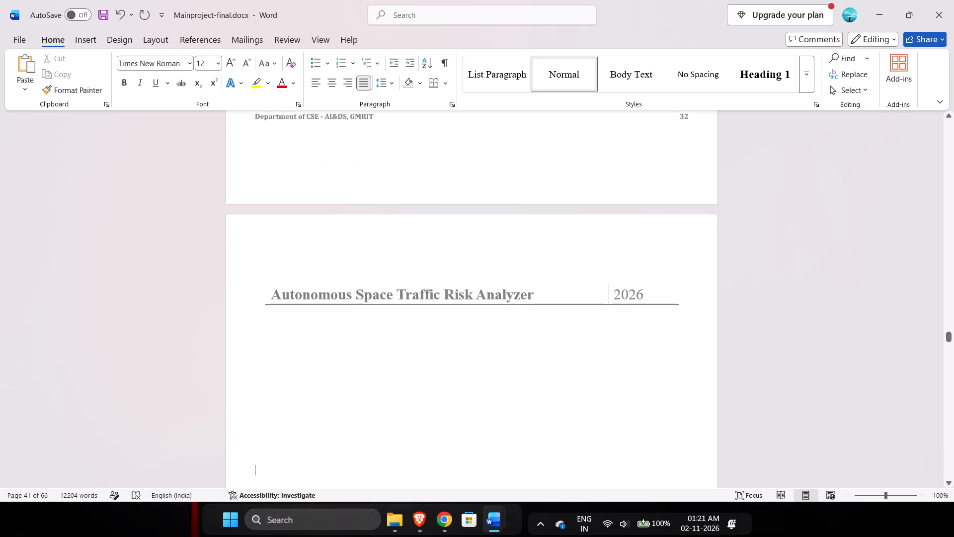
pyautogui.press('Down')
pyautogui.press('Down')
pyautogui.press('Down')
pyautogui.press('Down')
pyautogui.press('Down')
pyautogui.press('Down')
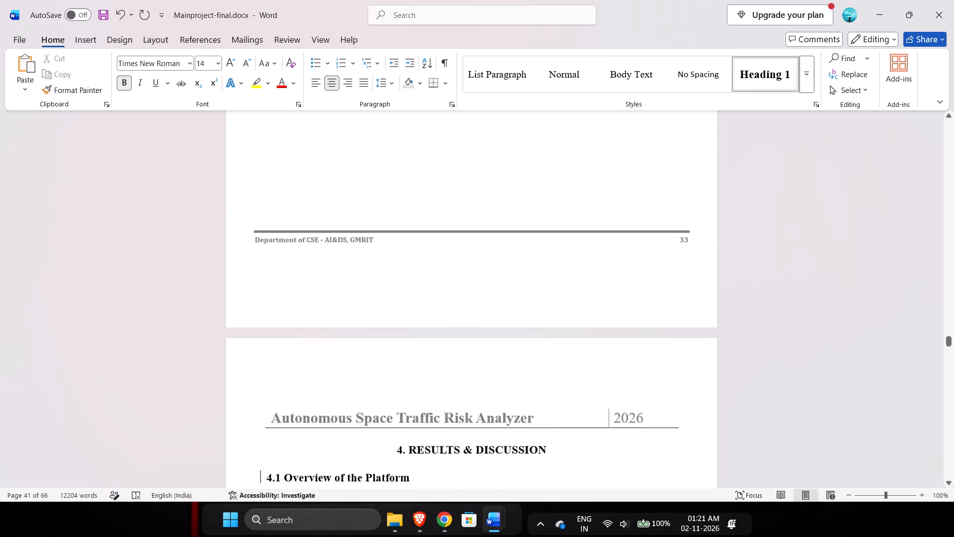
pyautogui.press('Up')
pyautogui.press('Up')
pyautogui.press('Up')
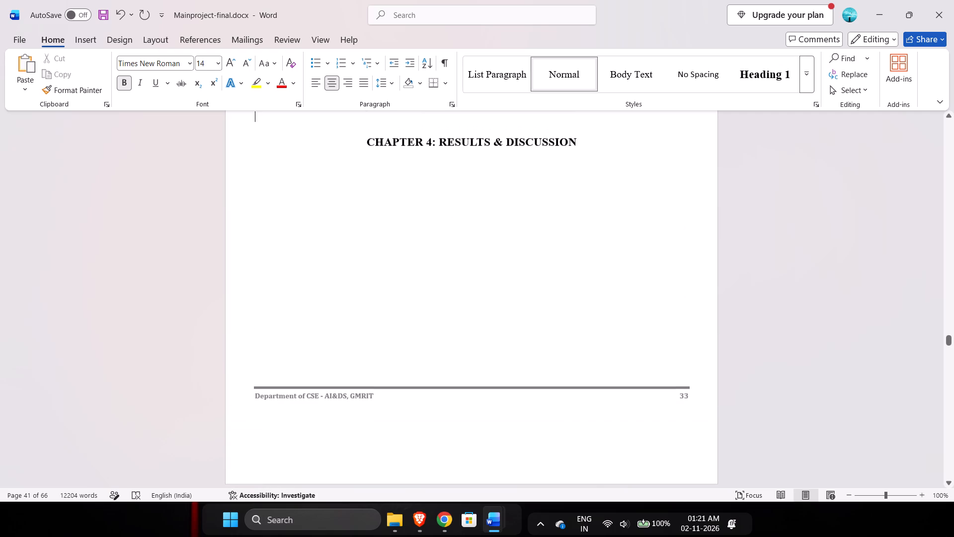
pyautogui.press('Down')
pyautogui.press('Up')
pyautogui.press('Up')
pyautogui.press('Up')
pyautogui.press('Up')
pyautogui.press('Up')
pyautogui.press('Up')
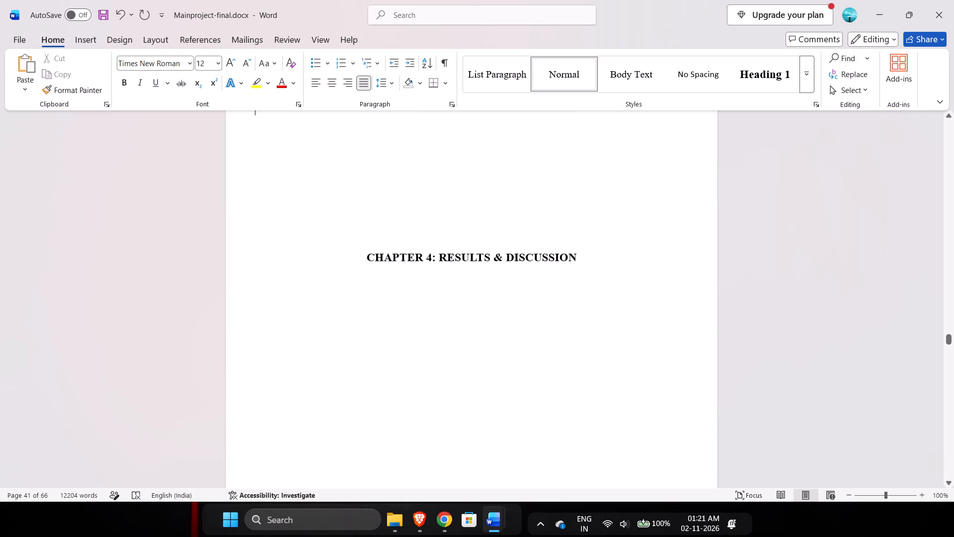
pyautogui.press('Up')
pyautogui.press('Up')
pyautogui.press('Up')
pyautogui.press('Up')
pyautogui.press('Up')
pyautogui.press('Down')
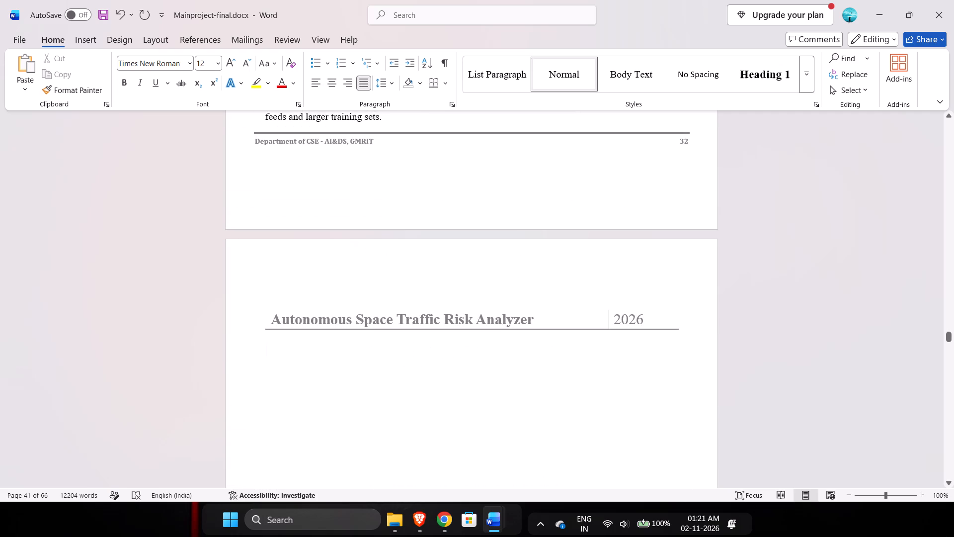
pyautogui.press('Up')
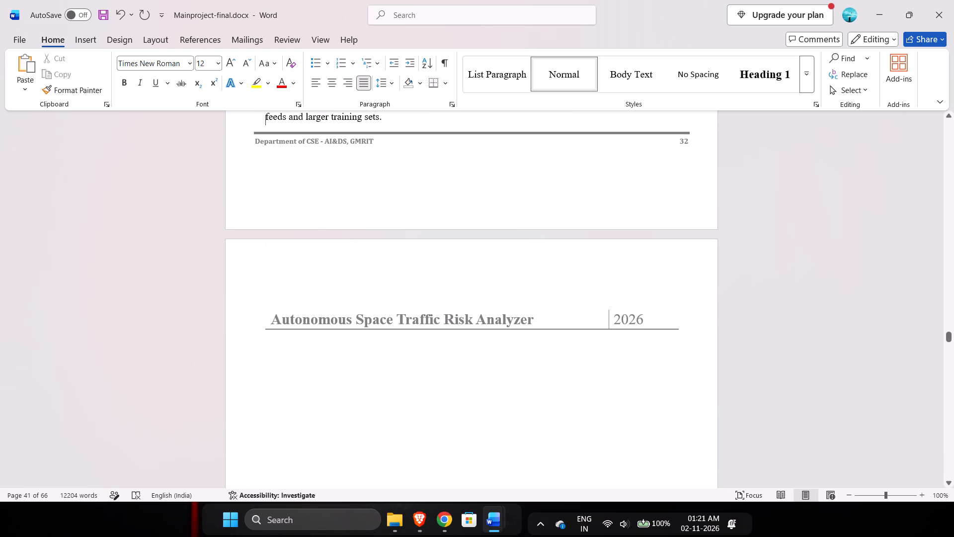